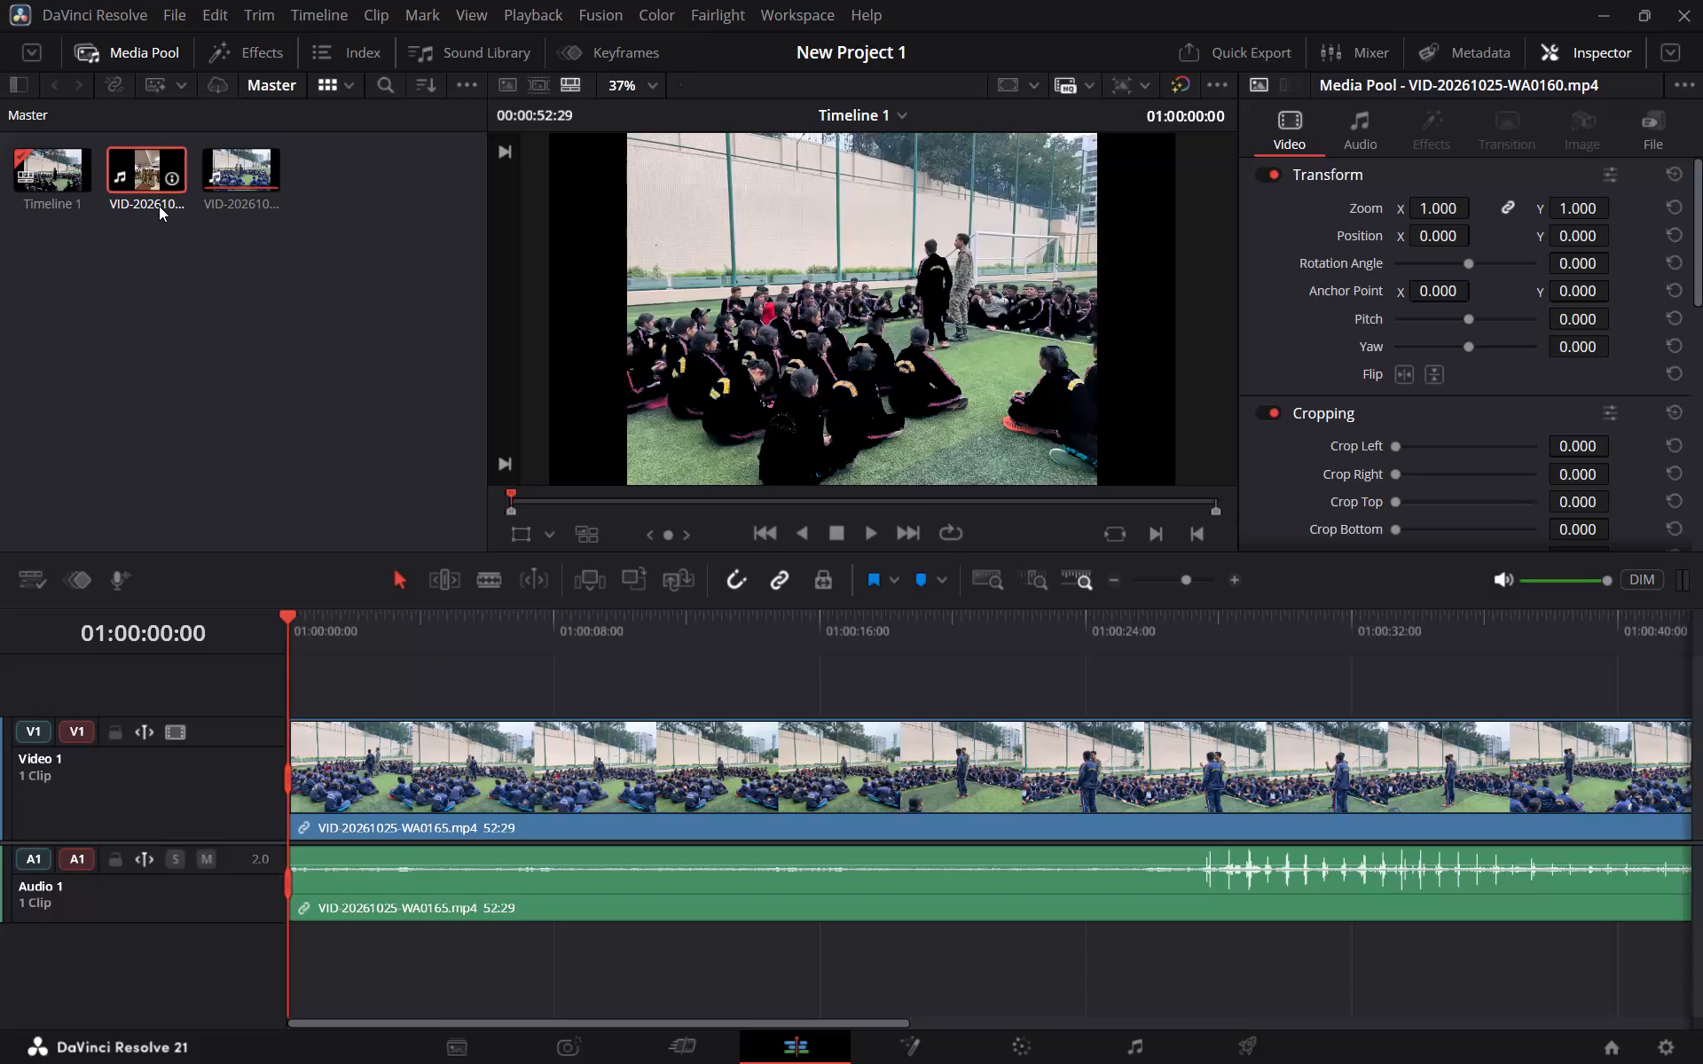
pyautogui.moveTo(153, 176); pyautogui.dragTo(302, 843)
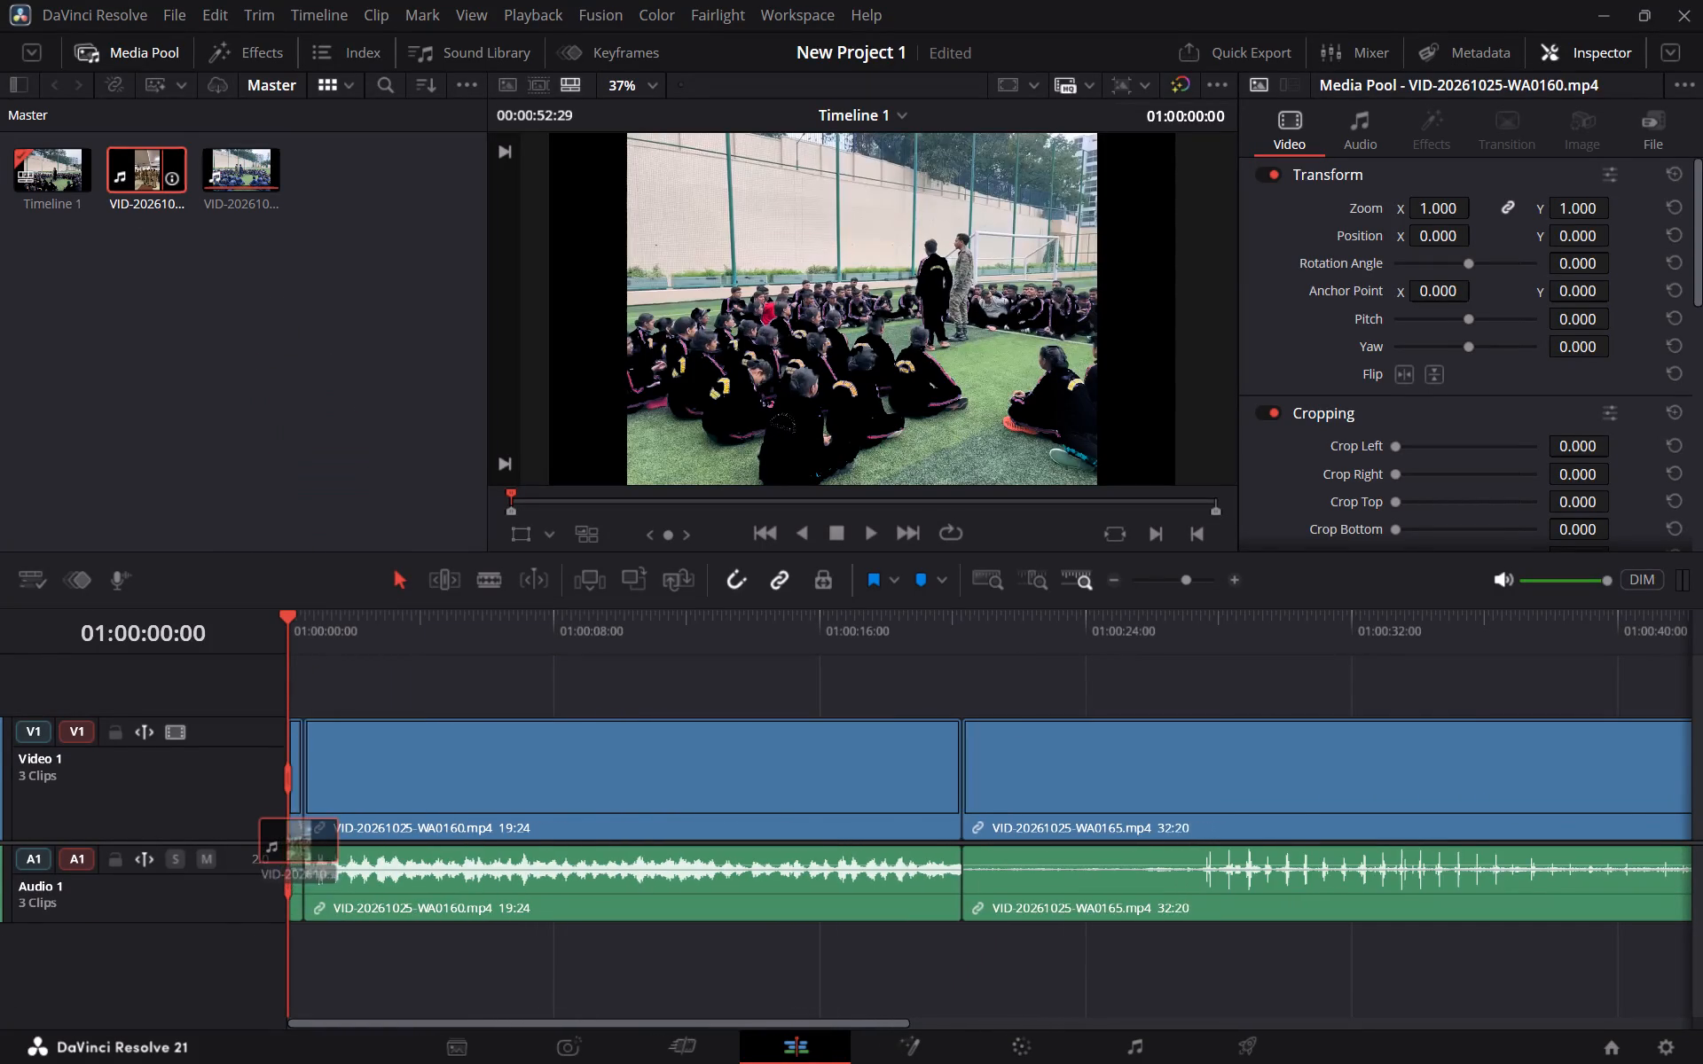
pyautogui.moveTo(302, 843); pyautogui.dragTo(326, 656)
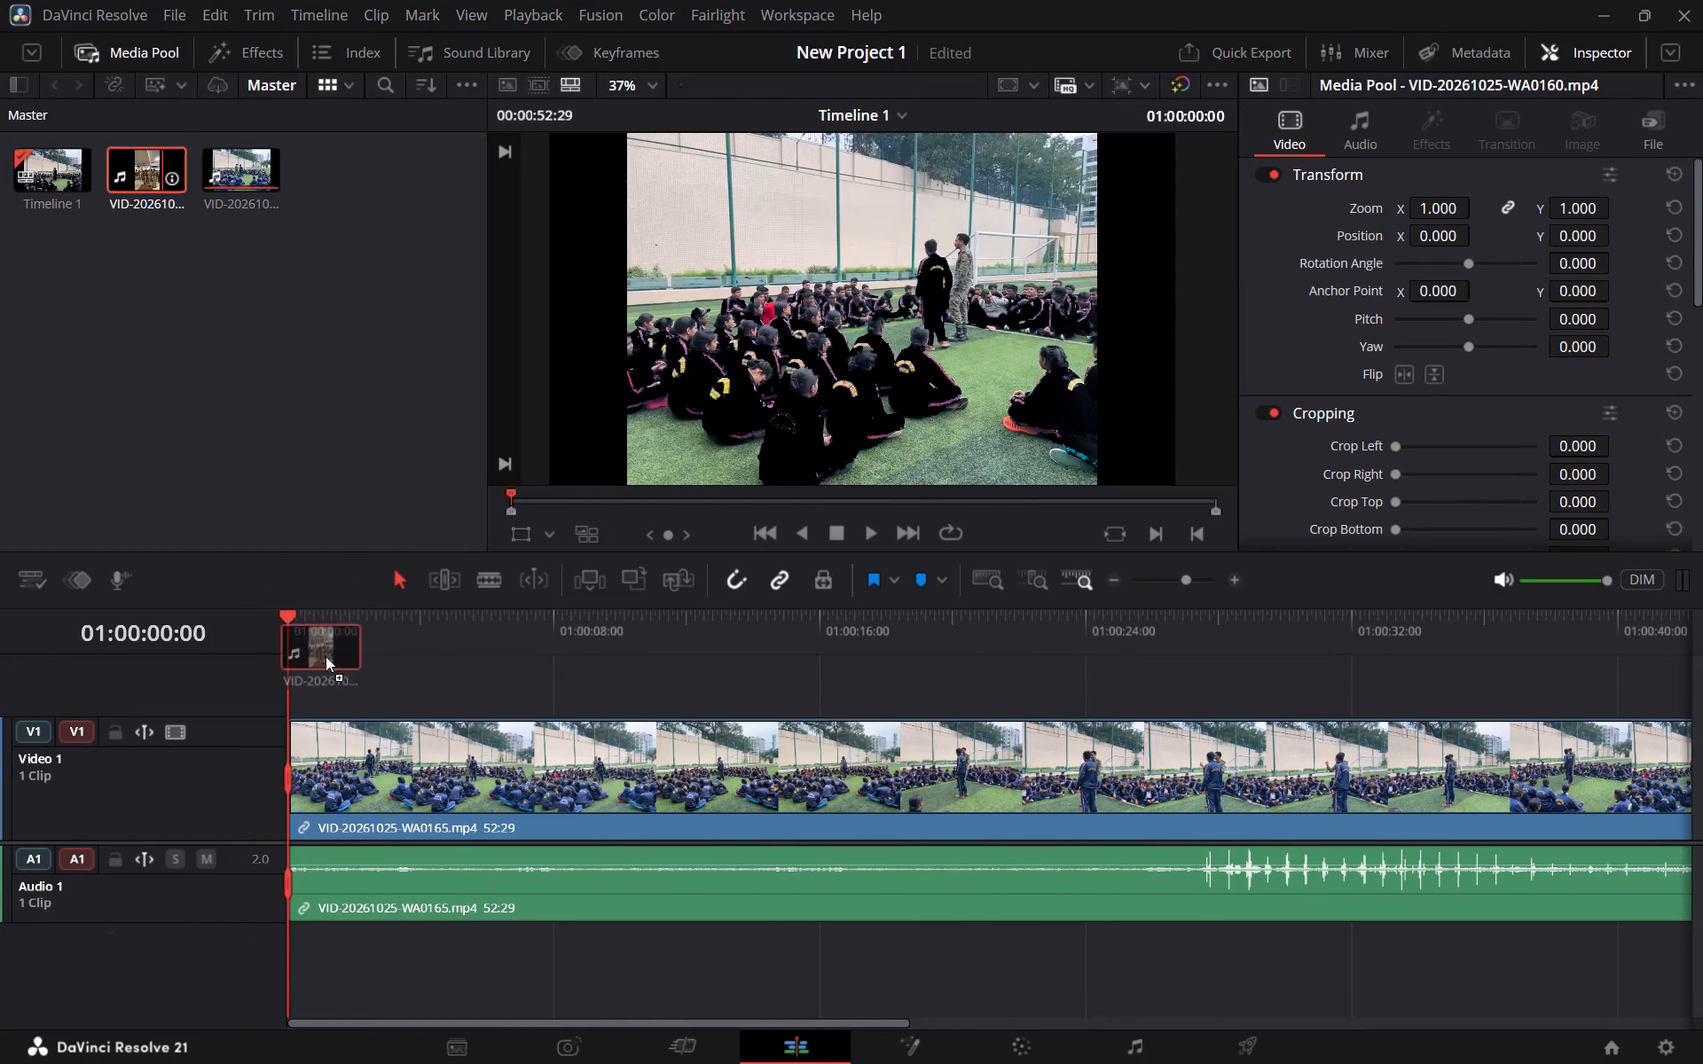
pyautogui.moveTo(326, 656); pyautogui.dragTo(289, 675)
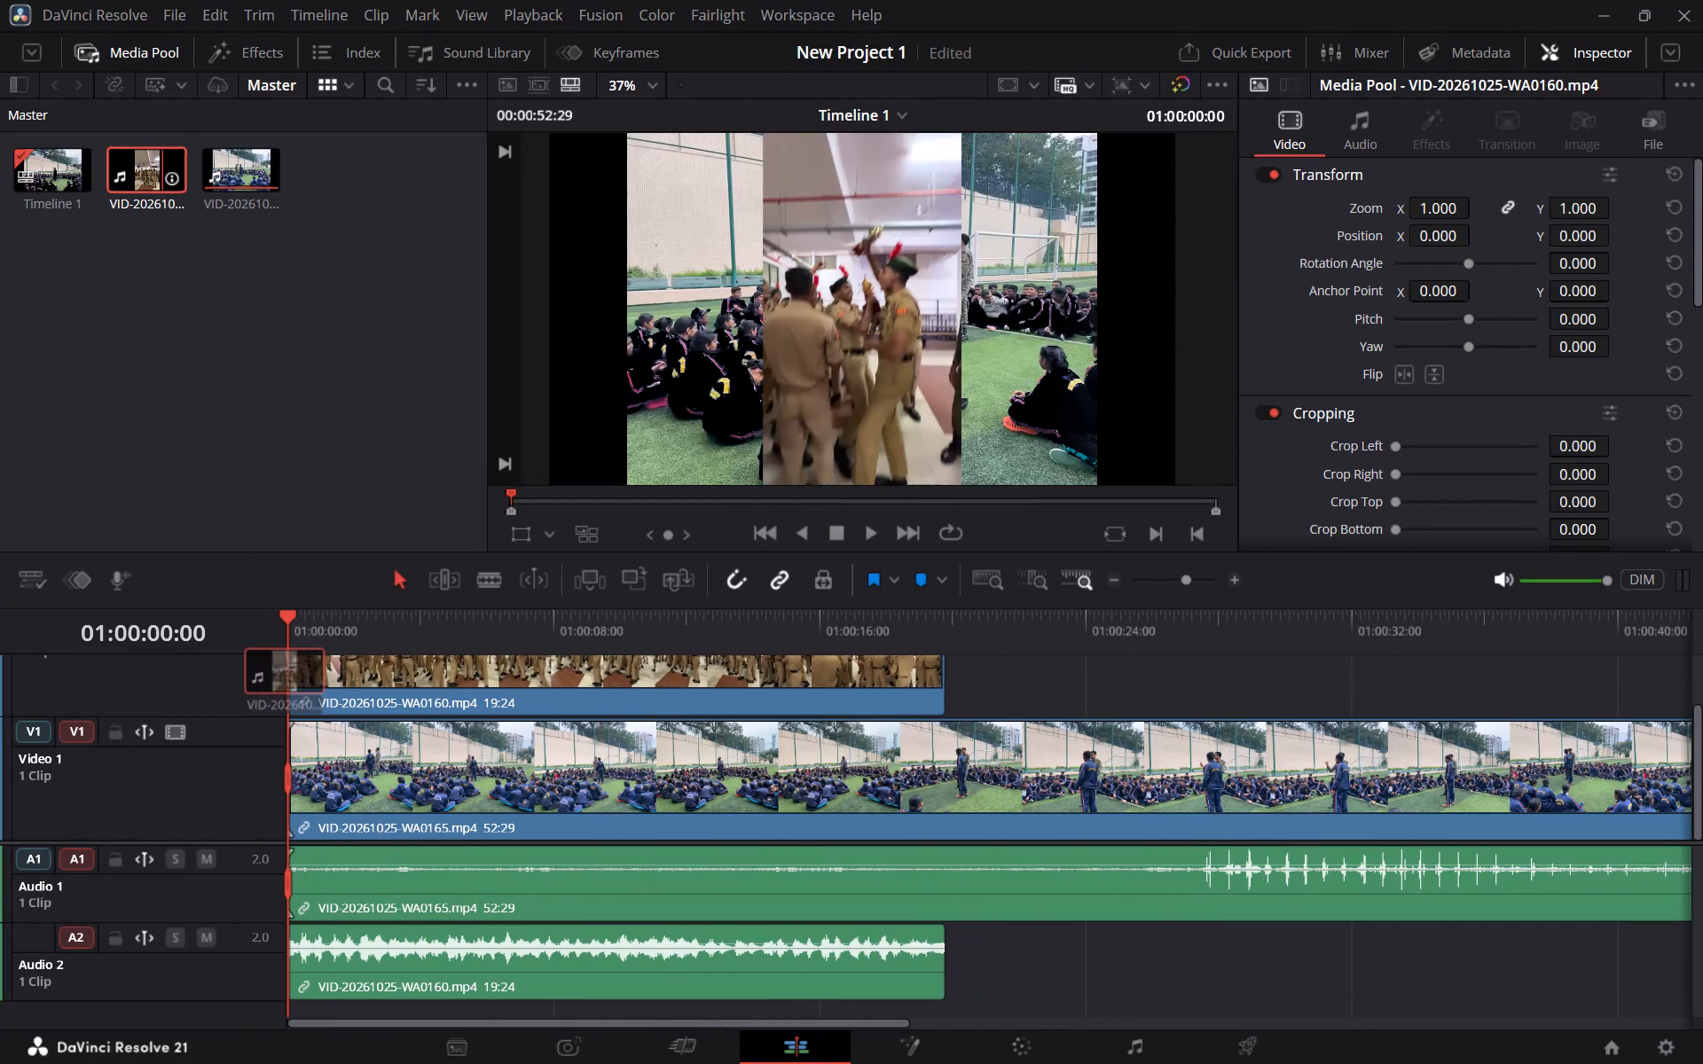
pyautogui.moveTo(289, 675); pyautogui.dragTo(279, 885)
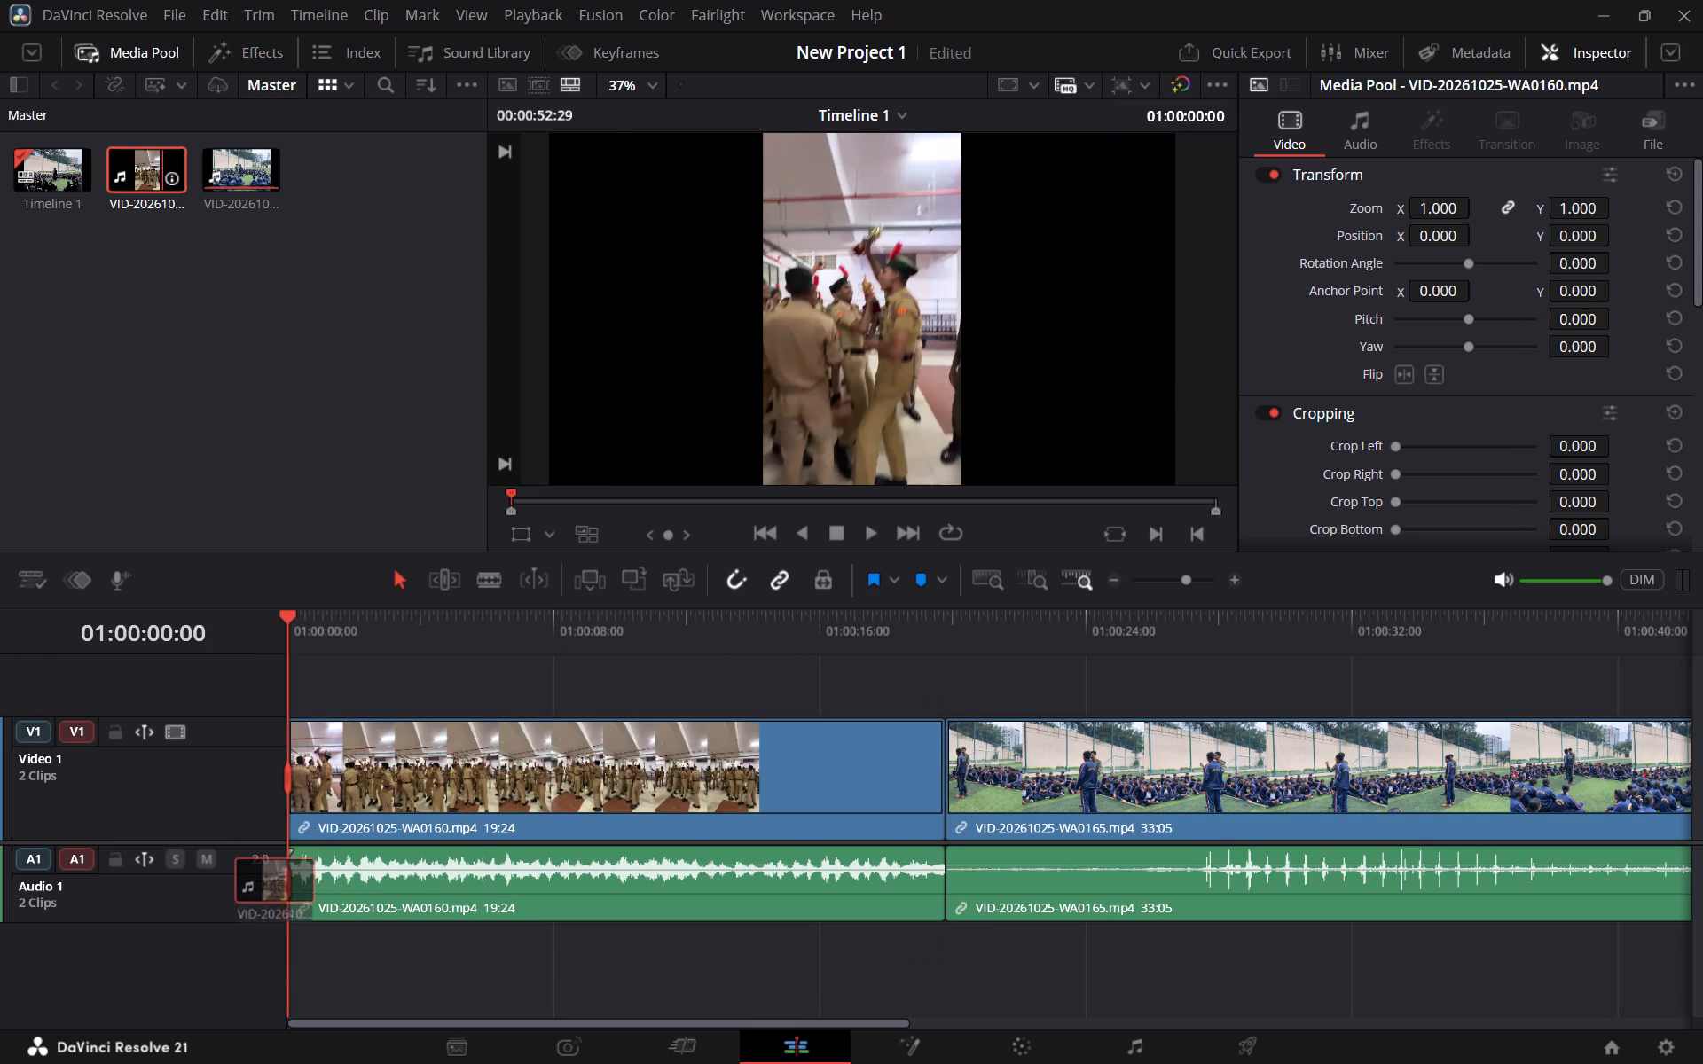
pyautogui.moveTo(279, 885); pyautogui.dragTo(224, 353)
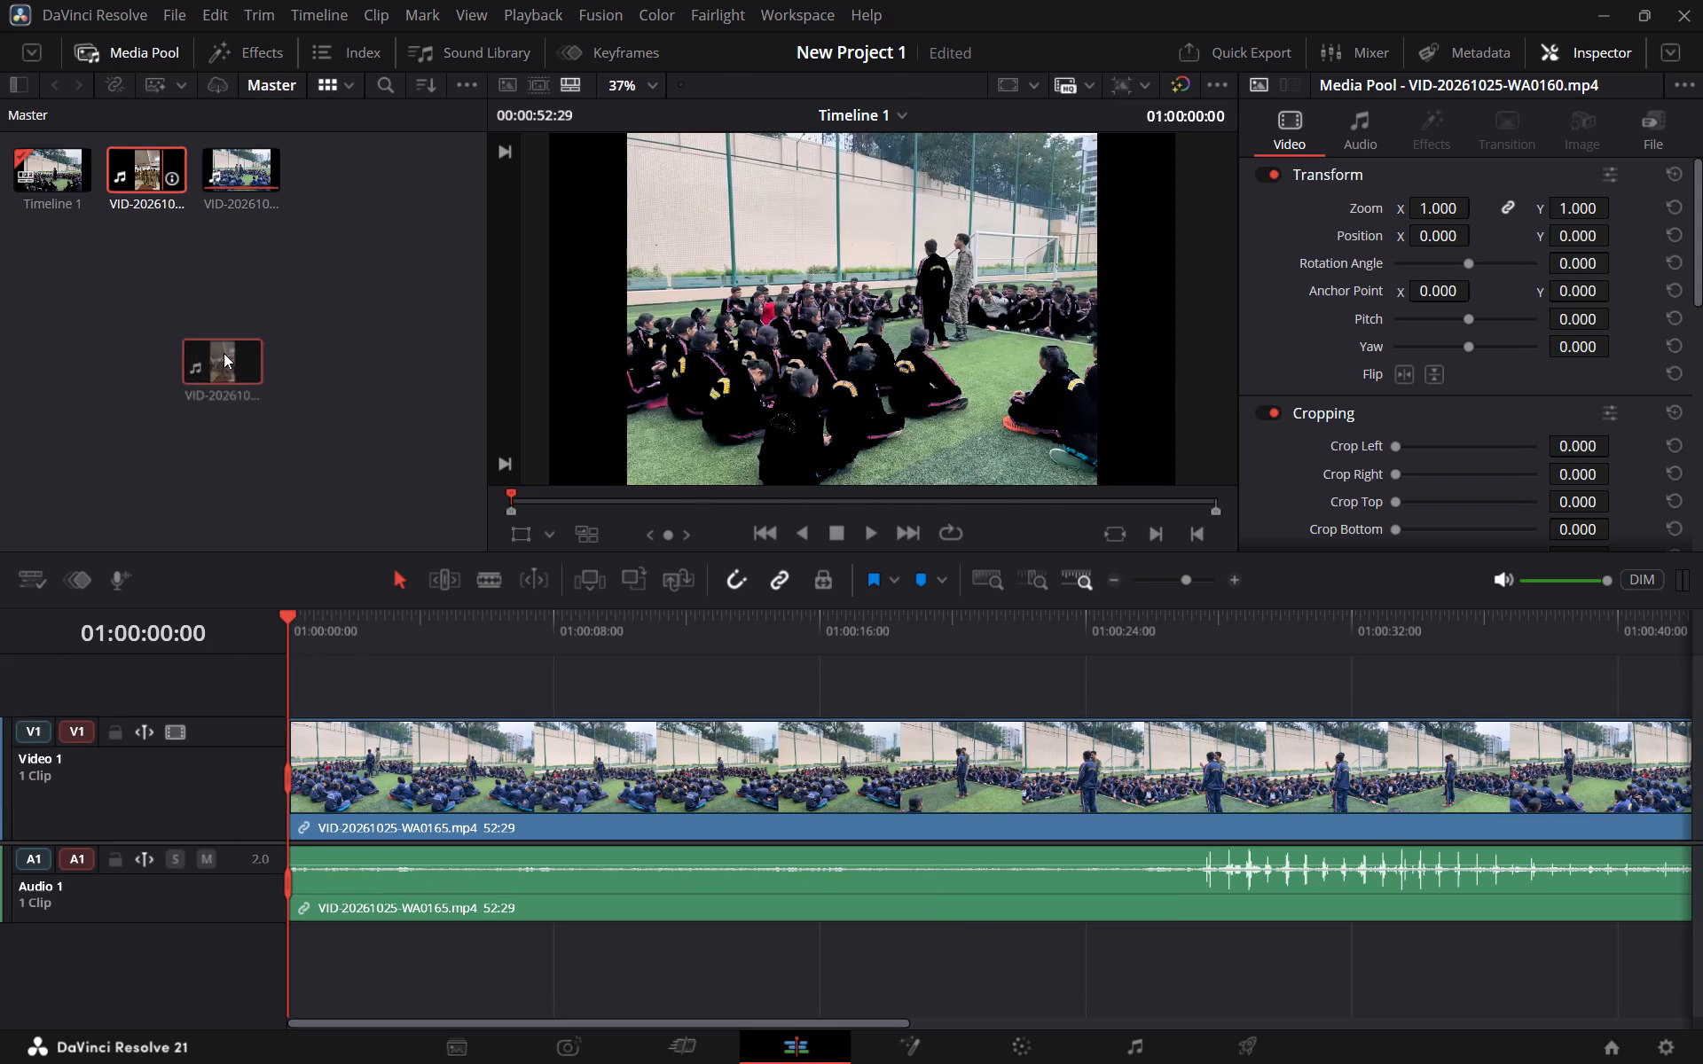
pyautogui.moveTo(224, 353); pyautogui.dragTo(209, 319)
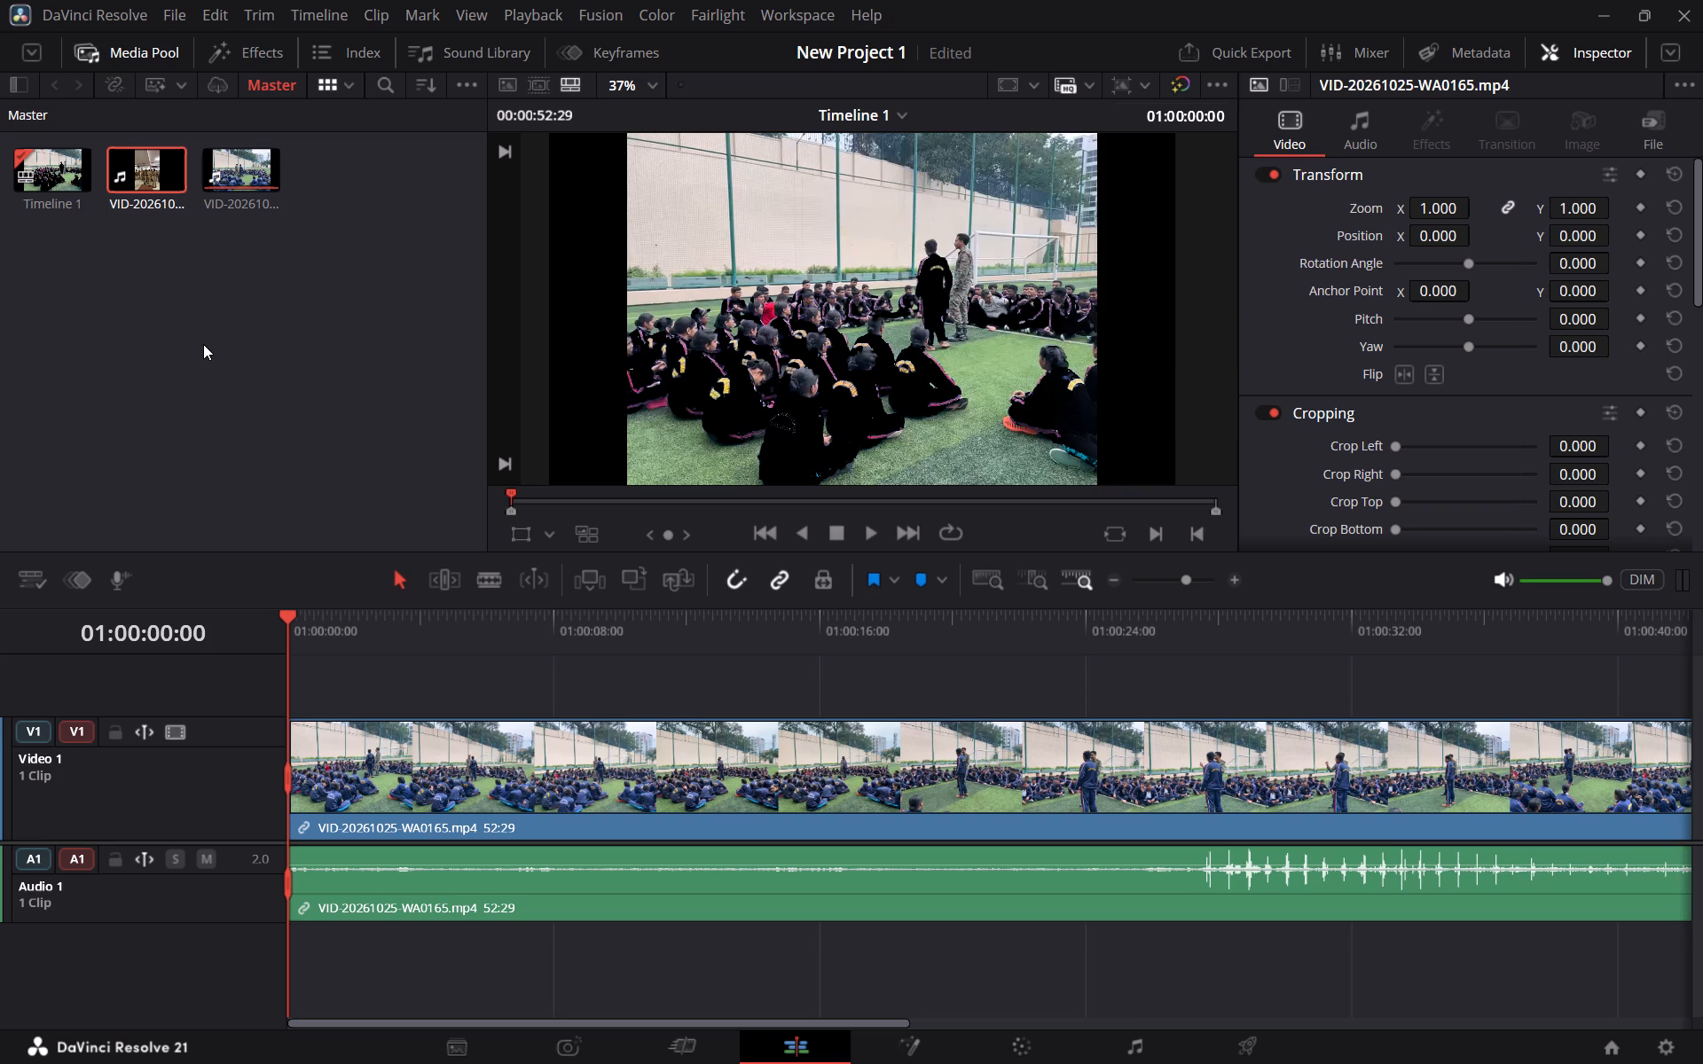
# Move the VID-20261025-WA0165.mp4 clip up to the Video 2 track, keeping its start time.
pyautogui.moveTo(384, 791); pyautogui.dragTo(364, 672)
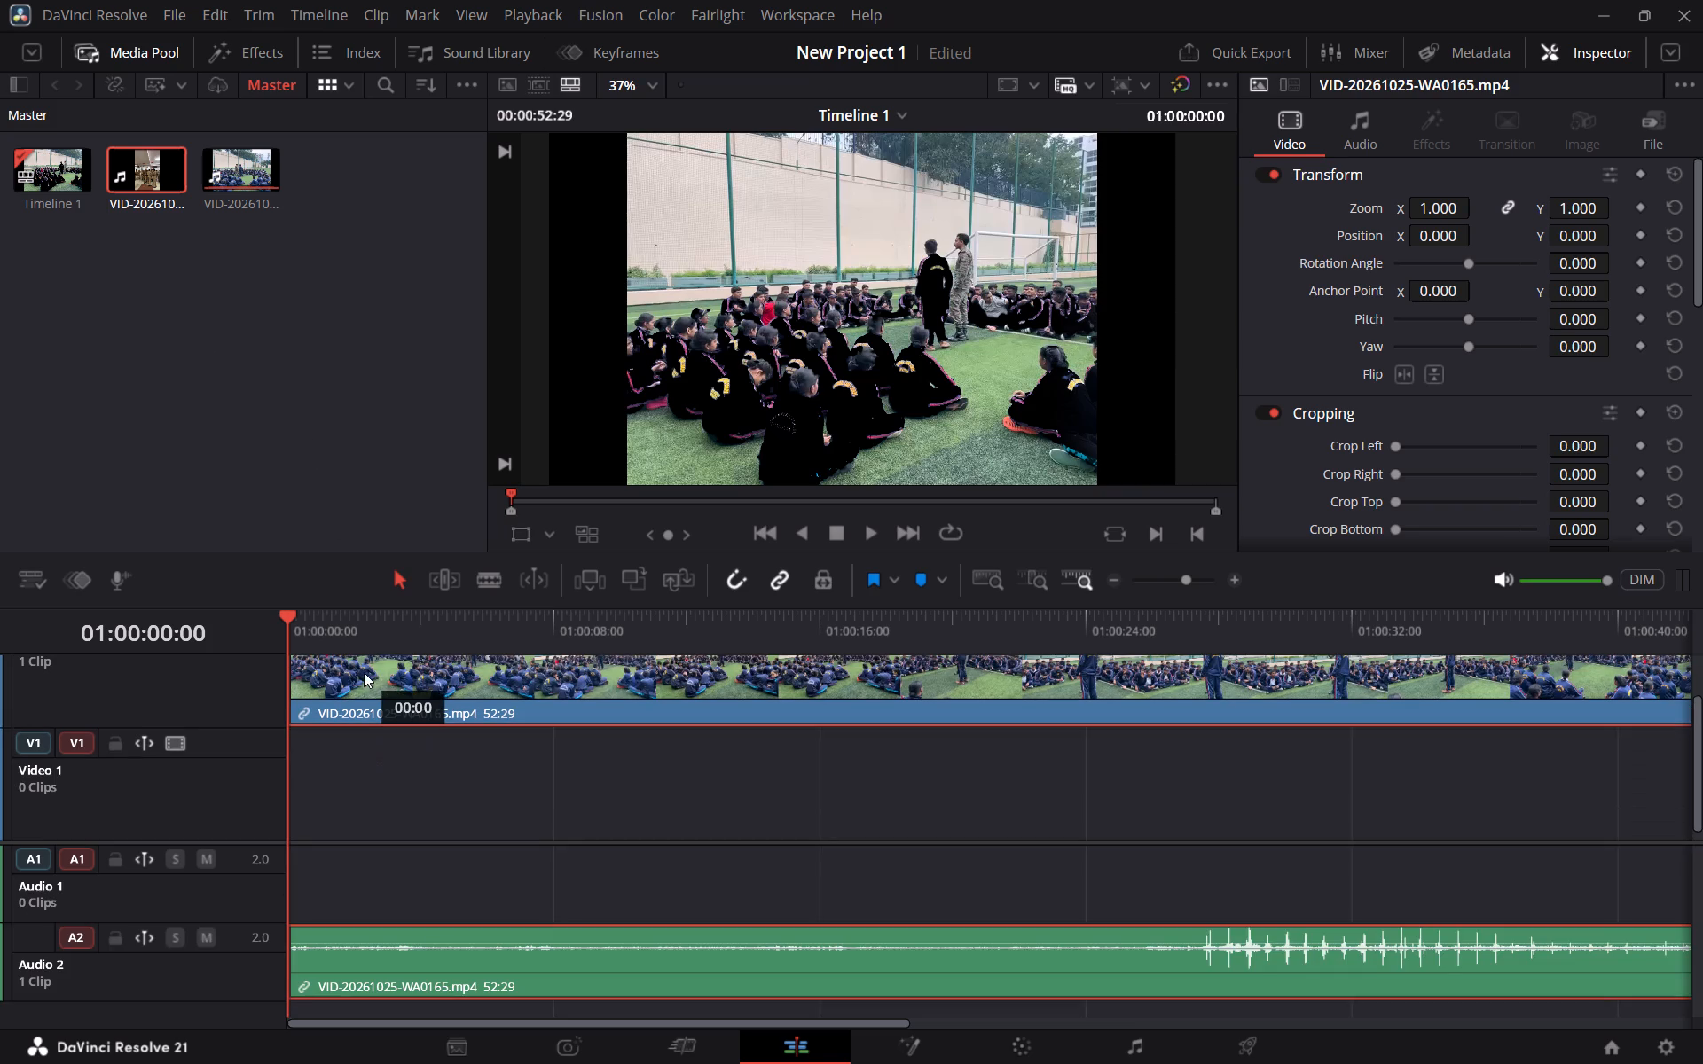
pyautogui.moveTo(364, 672); pyautogui.dragTo(364, 686)
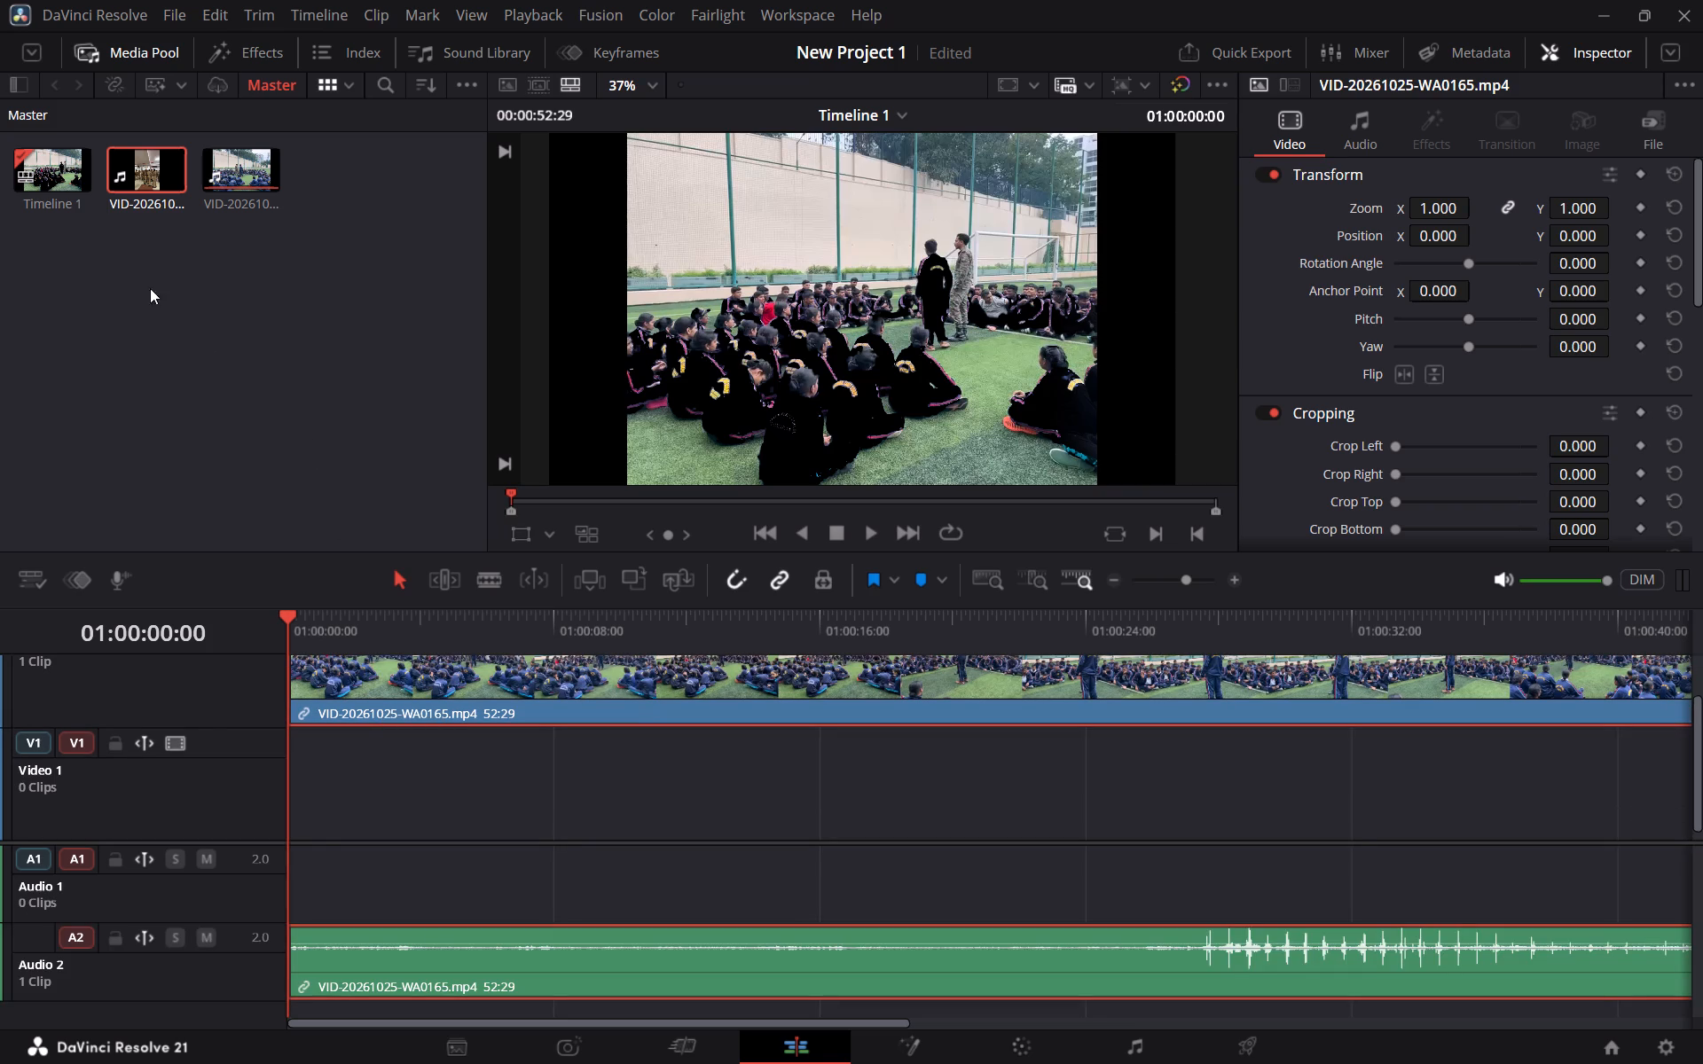
# Place VID-20261025-WA0160.mp4 on the Video 1 track at the very start of the timeline.
pyautogui.moveTo(141, 160); pyautogui.dragTo(347, 772)
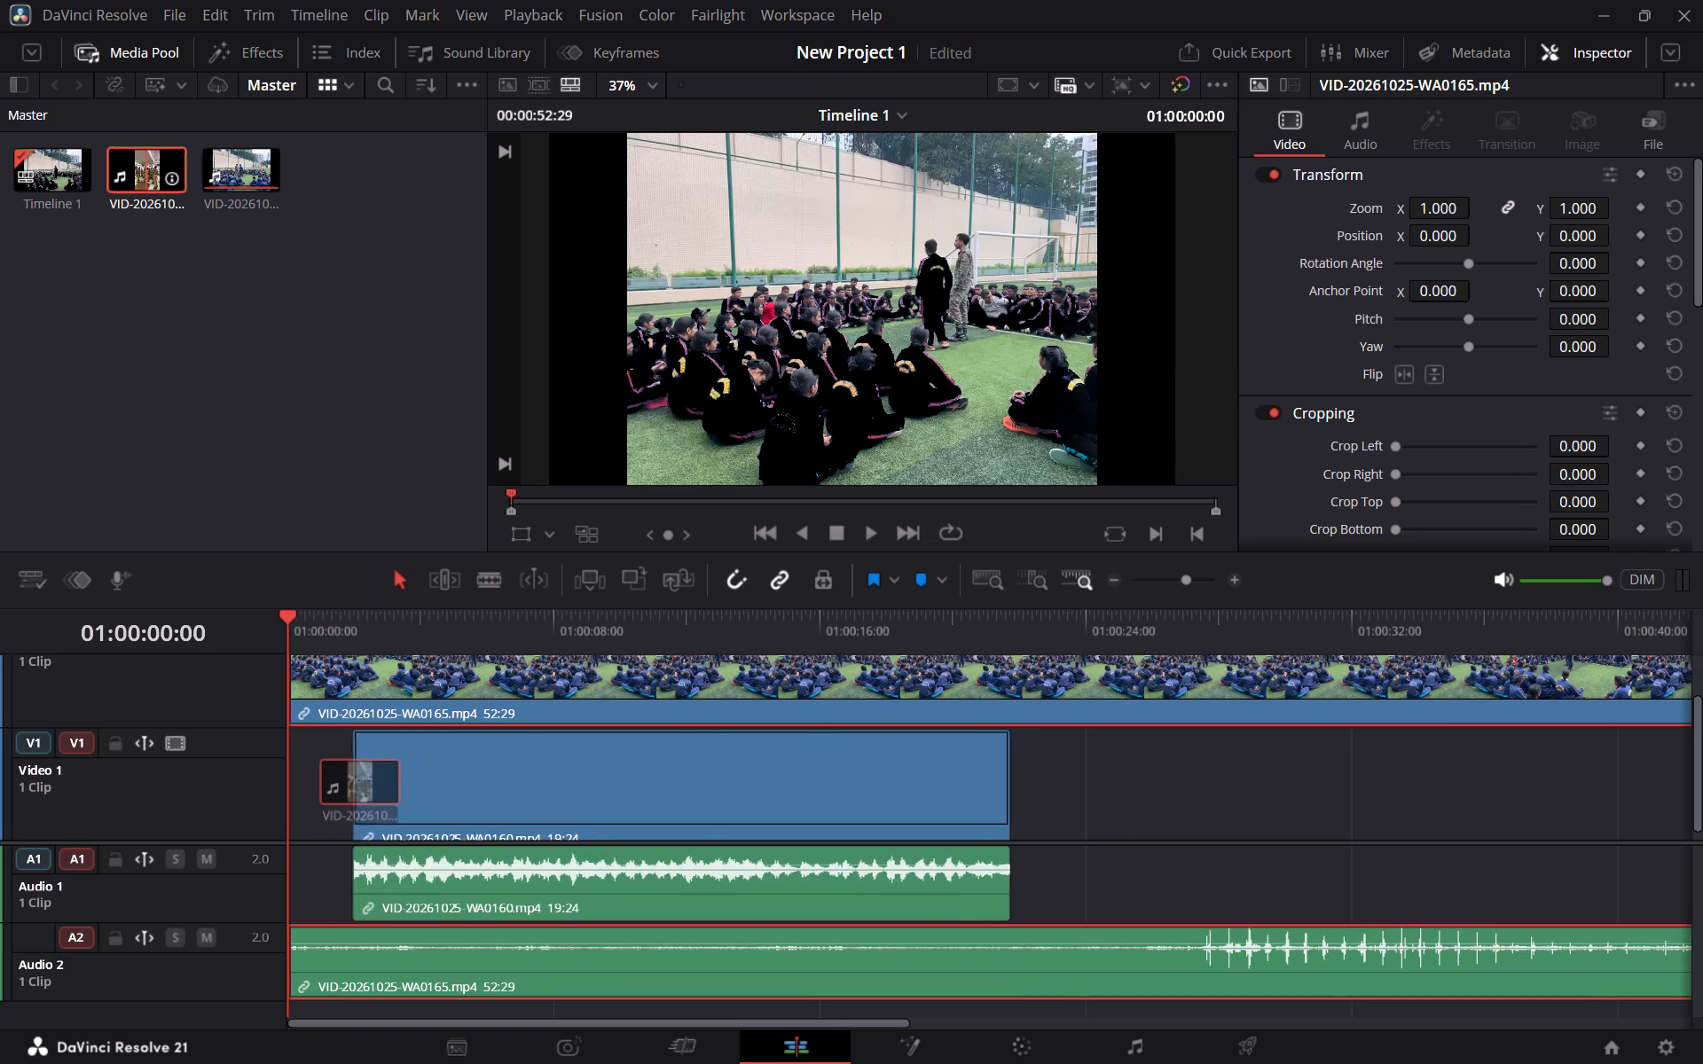
pyautogui.moveTo(347, 772); pyautogui.dragTo(290, 768)
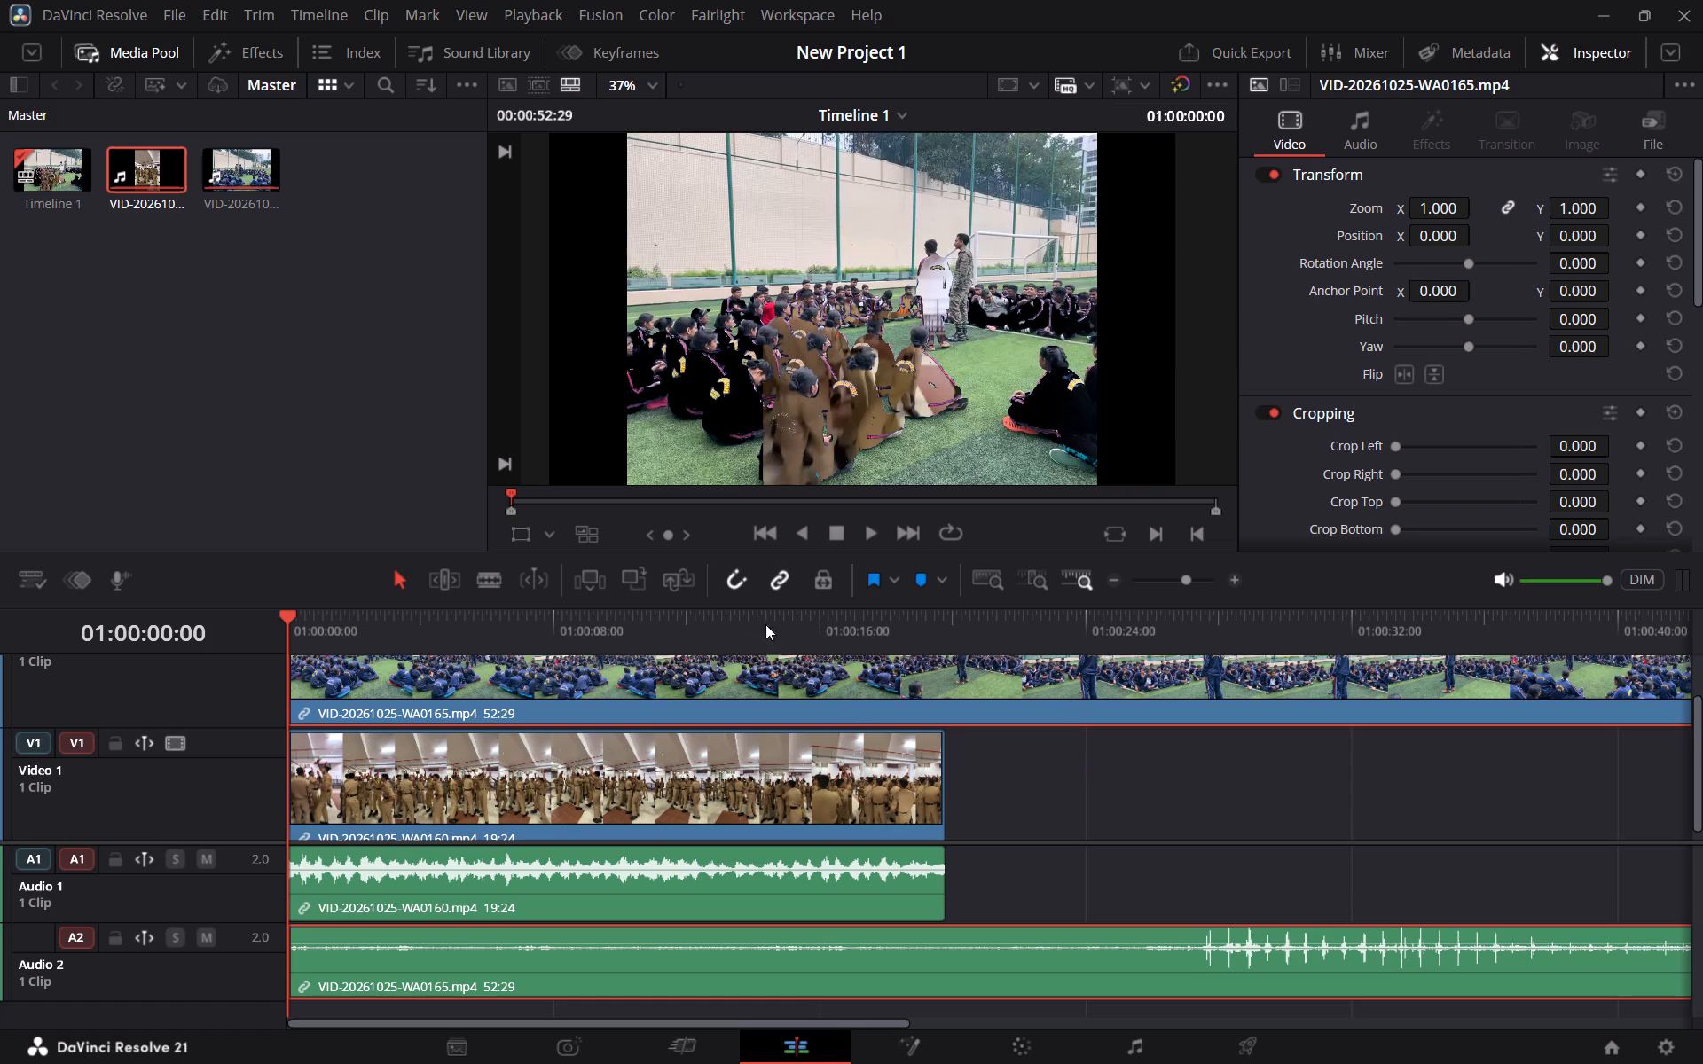
# Play back the start of the timeline to check how the two stacked clips look together.
pyautogui.click(835, 528)
pyautogui.press('space')
pyautogui.press('space')
pyautogui.press('space')
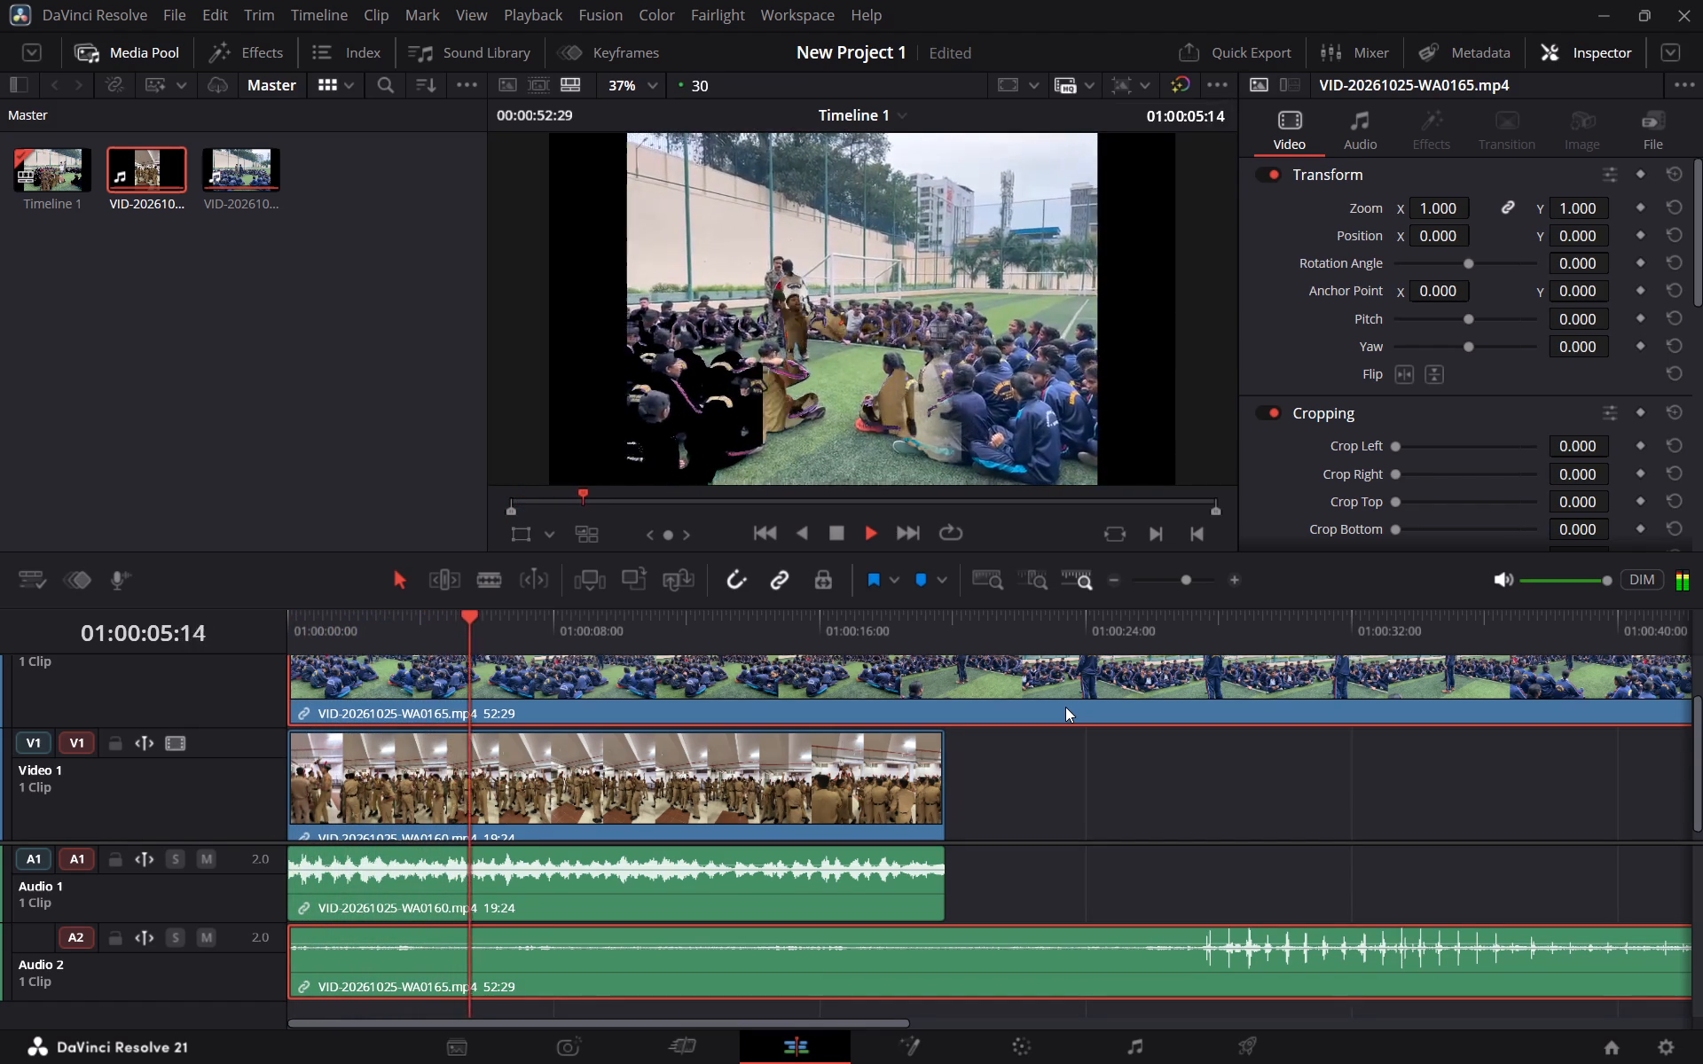
pyautogui.press('space')
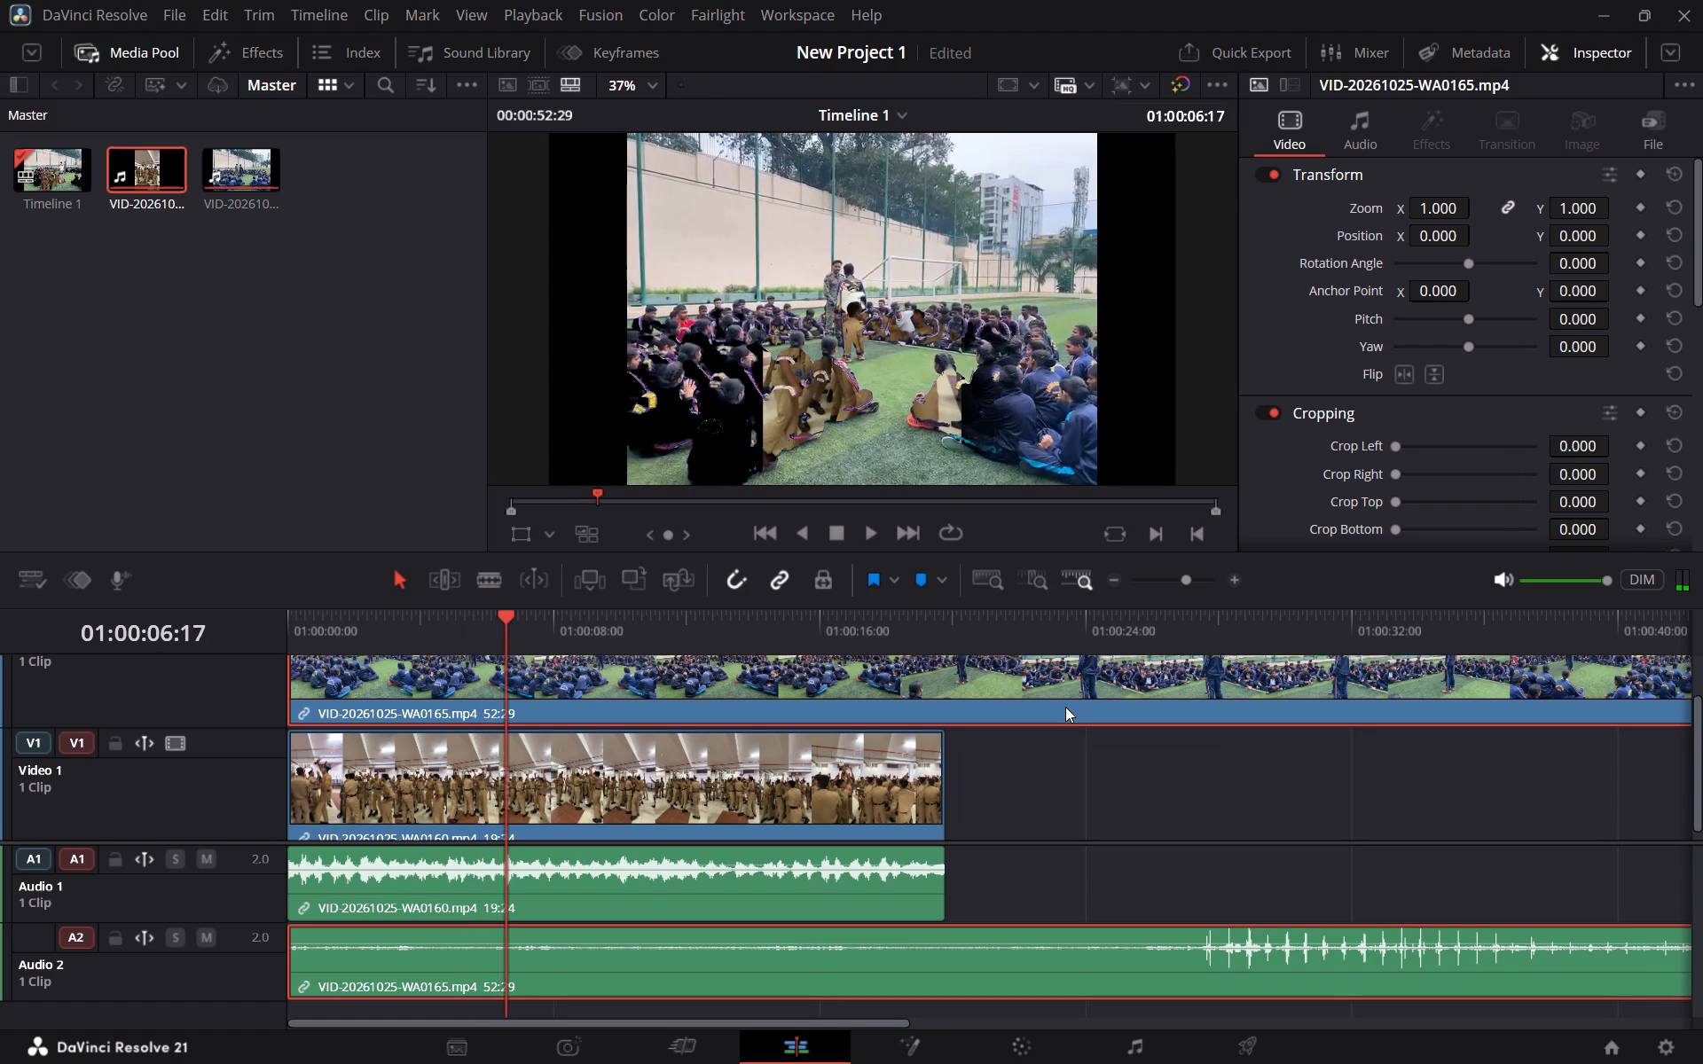
pyautogui.scroll(4, 947, 778)
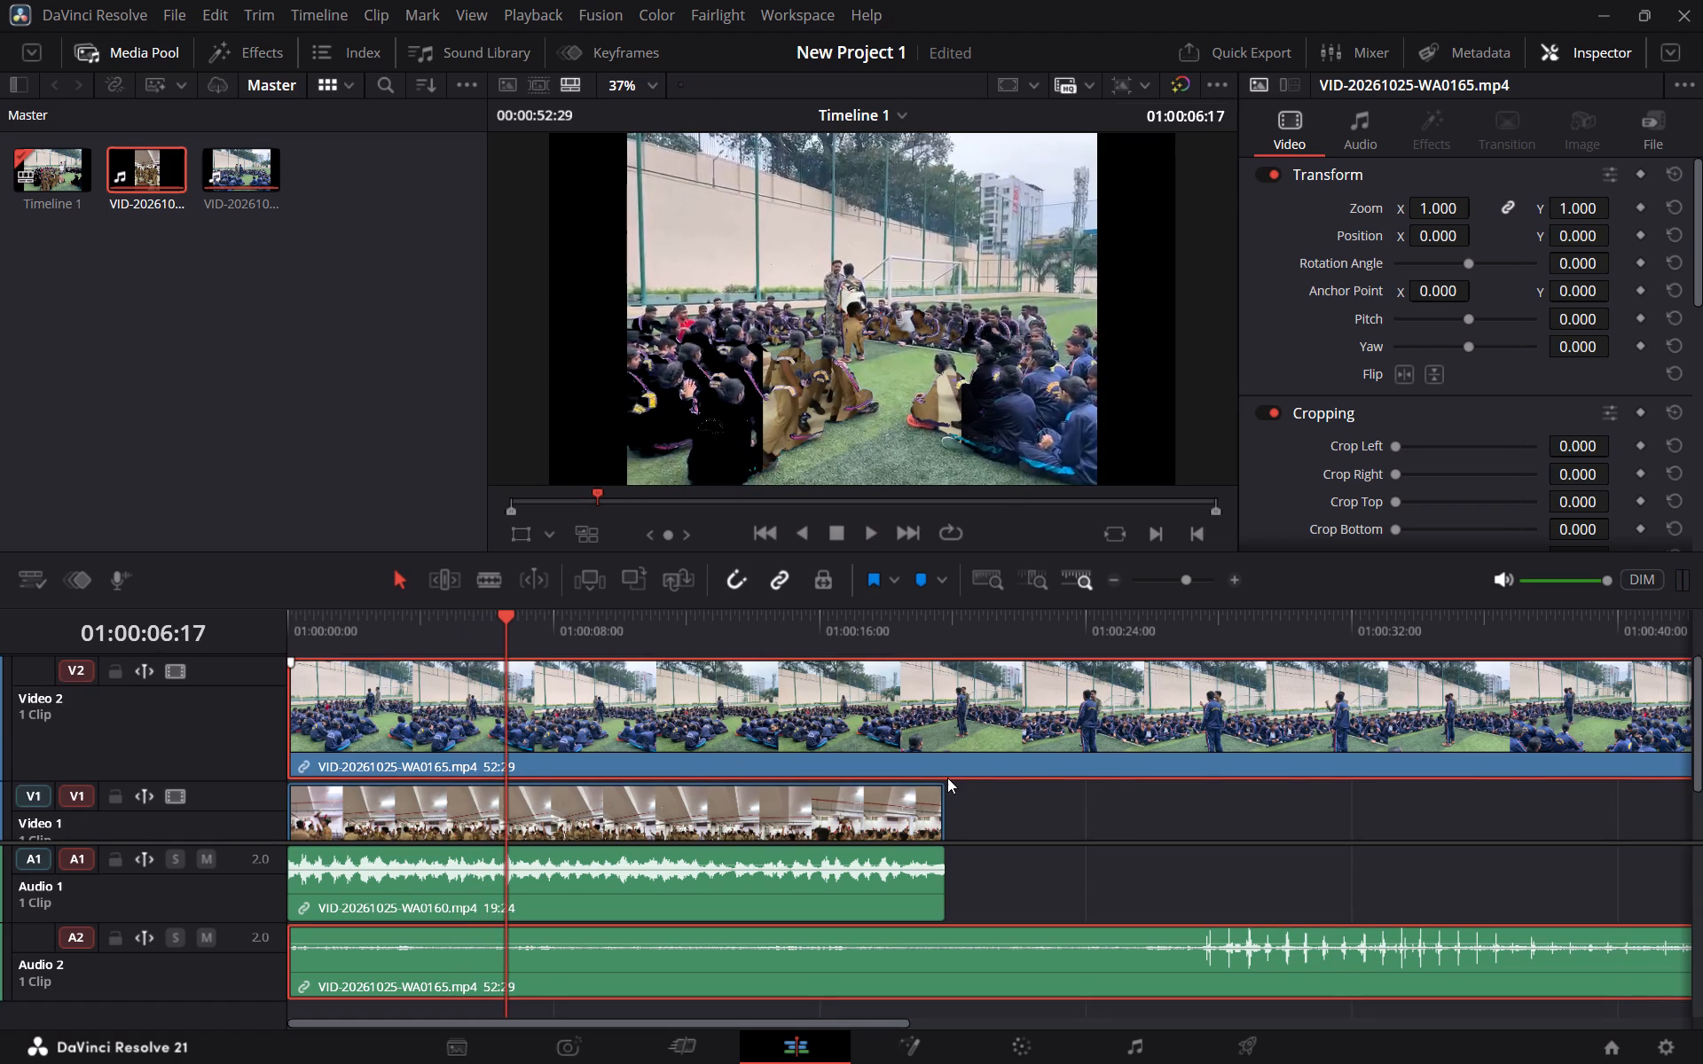
pyautogui.scroll(-4, 405, 719)
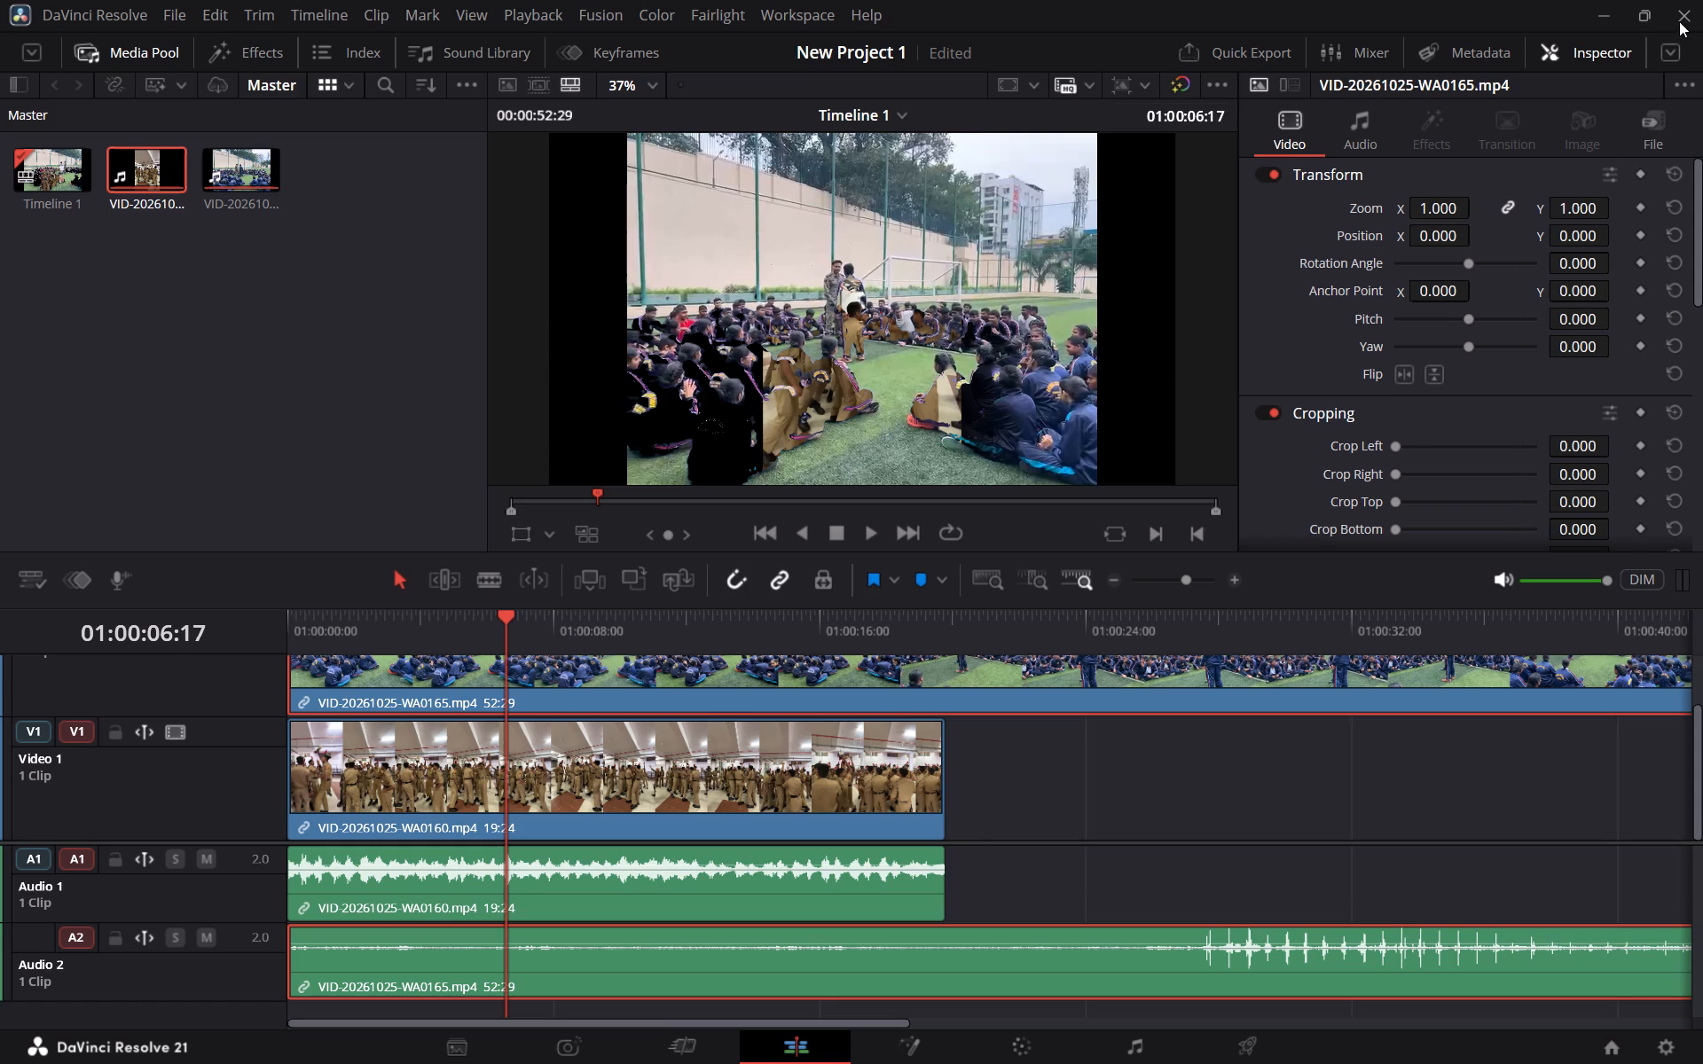
# Create a new project named New Project 2.
pyautogui.click(181, 10)
pyautogui.click(200, 43)
pyautogui.click(1040, 605)
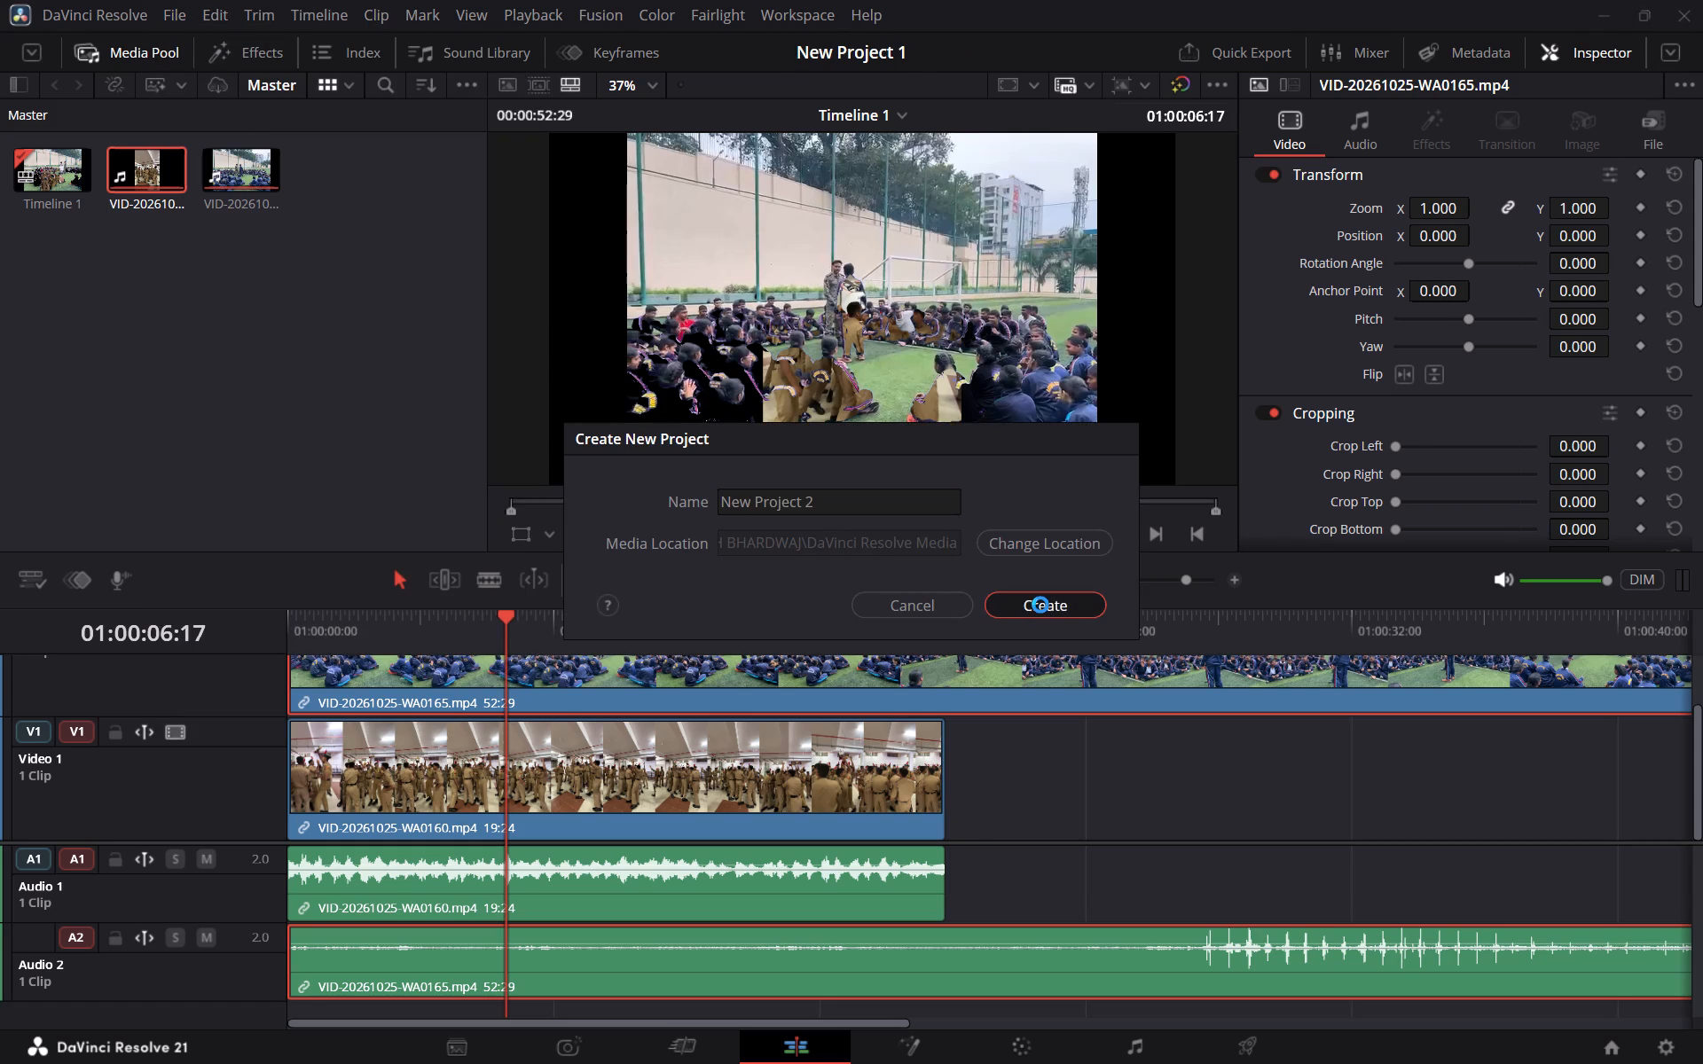
pyautogui.moveTo(1158, 6); pyautogui.dragTo(1072, 298)
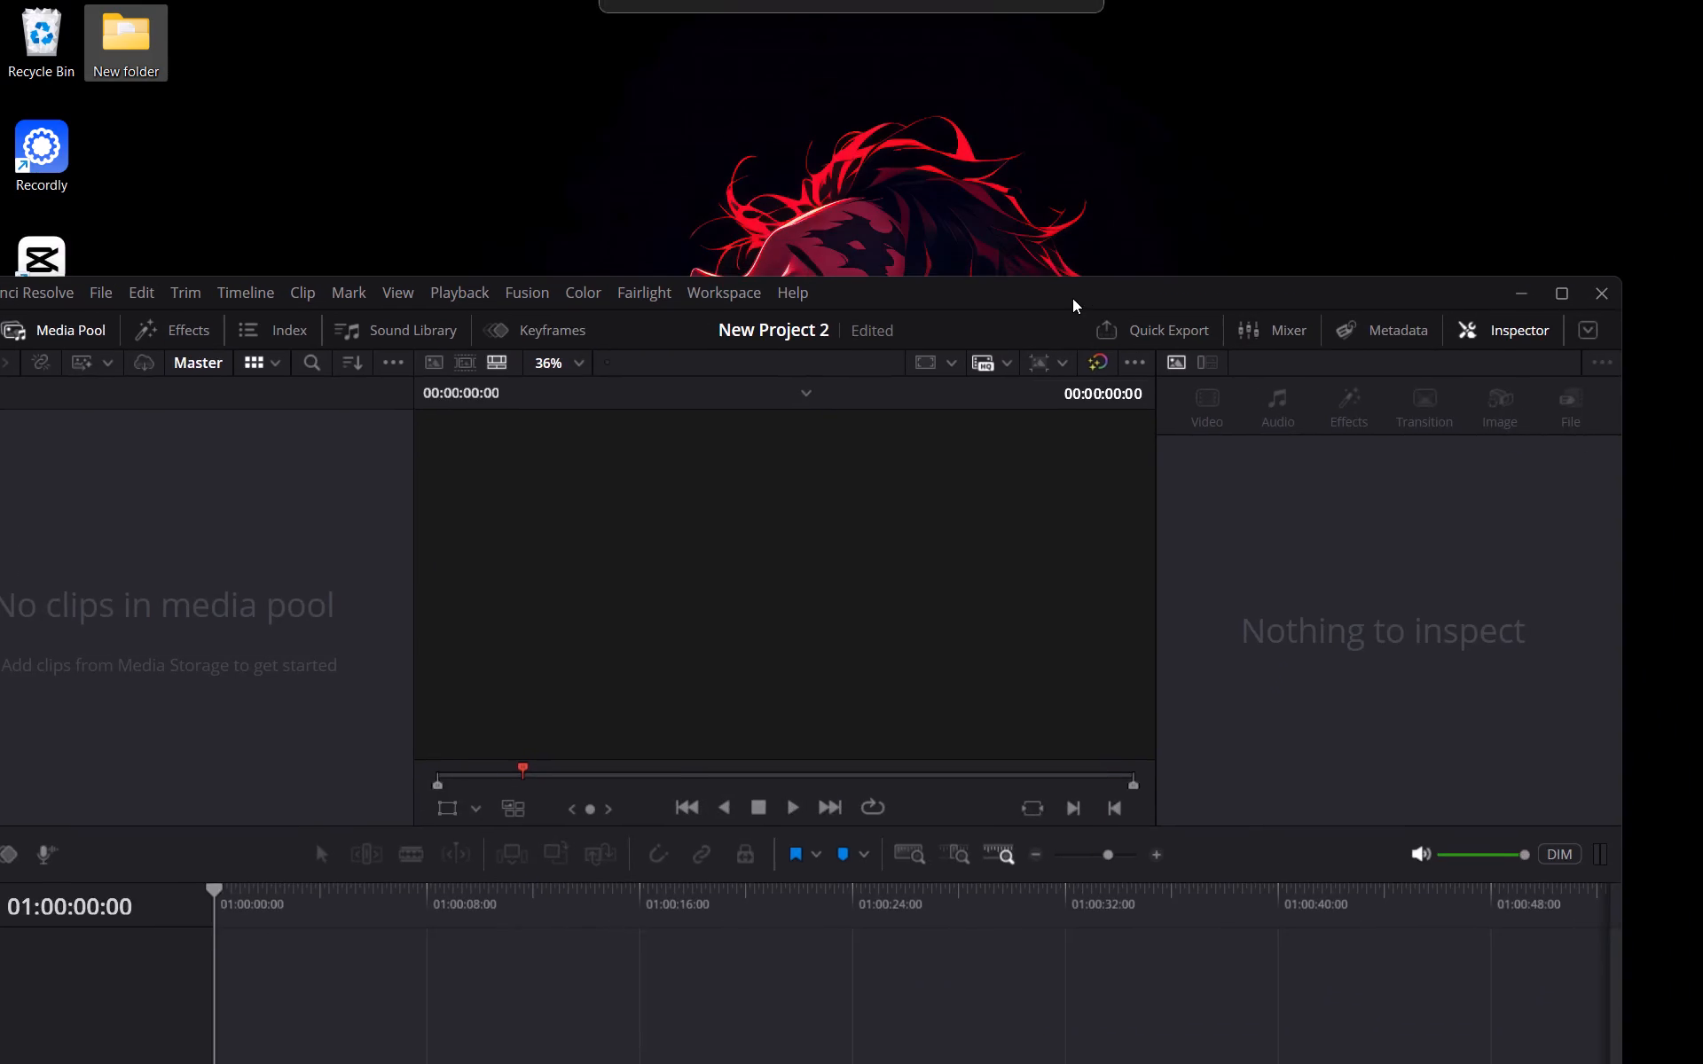
pyautogui.moveTo(1072, 298); pyautogui.dragTo(1259, 0)
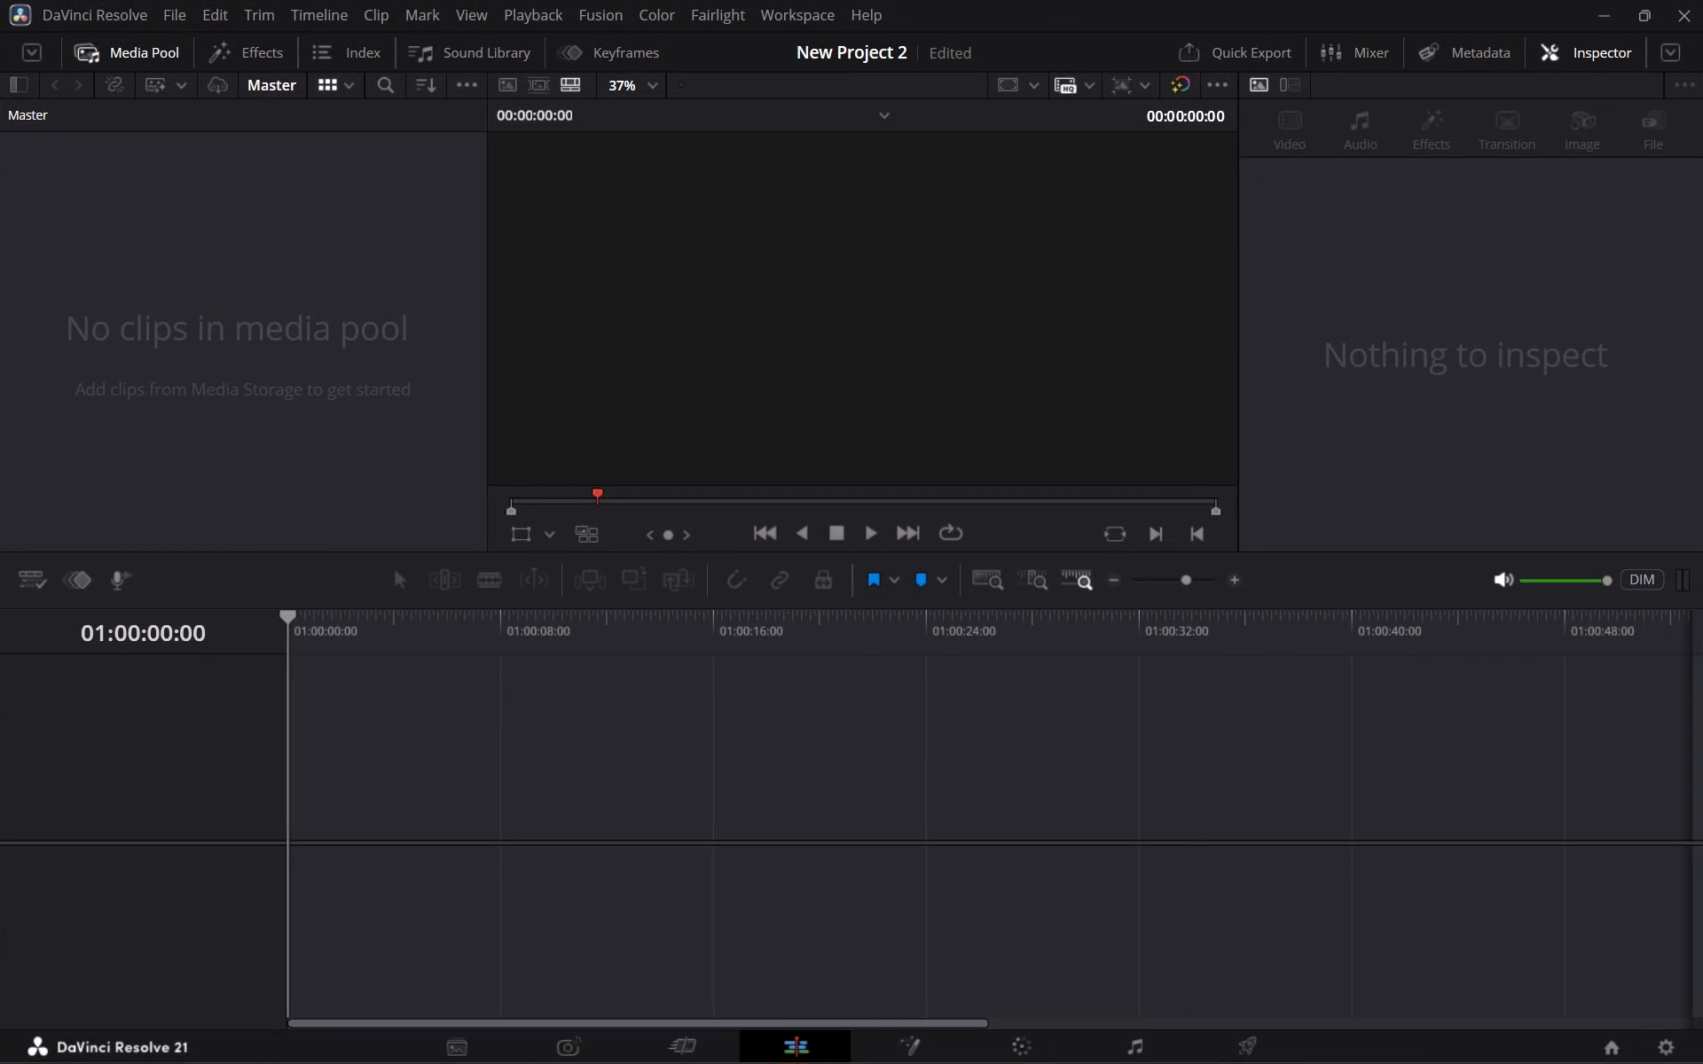
# Import the VID-20261025-WA0165 video from the PERS folder and change the project frame rate to 30 fps.
pyautogui.doubleClick(180, 283)
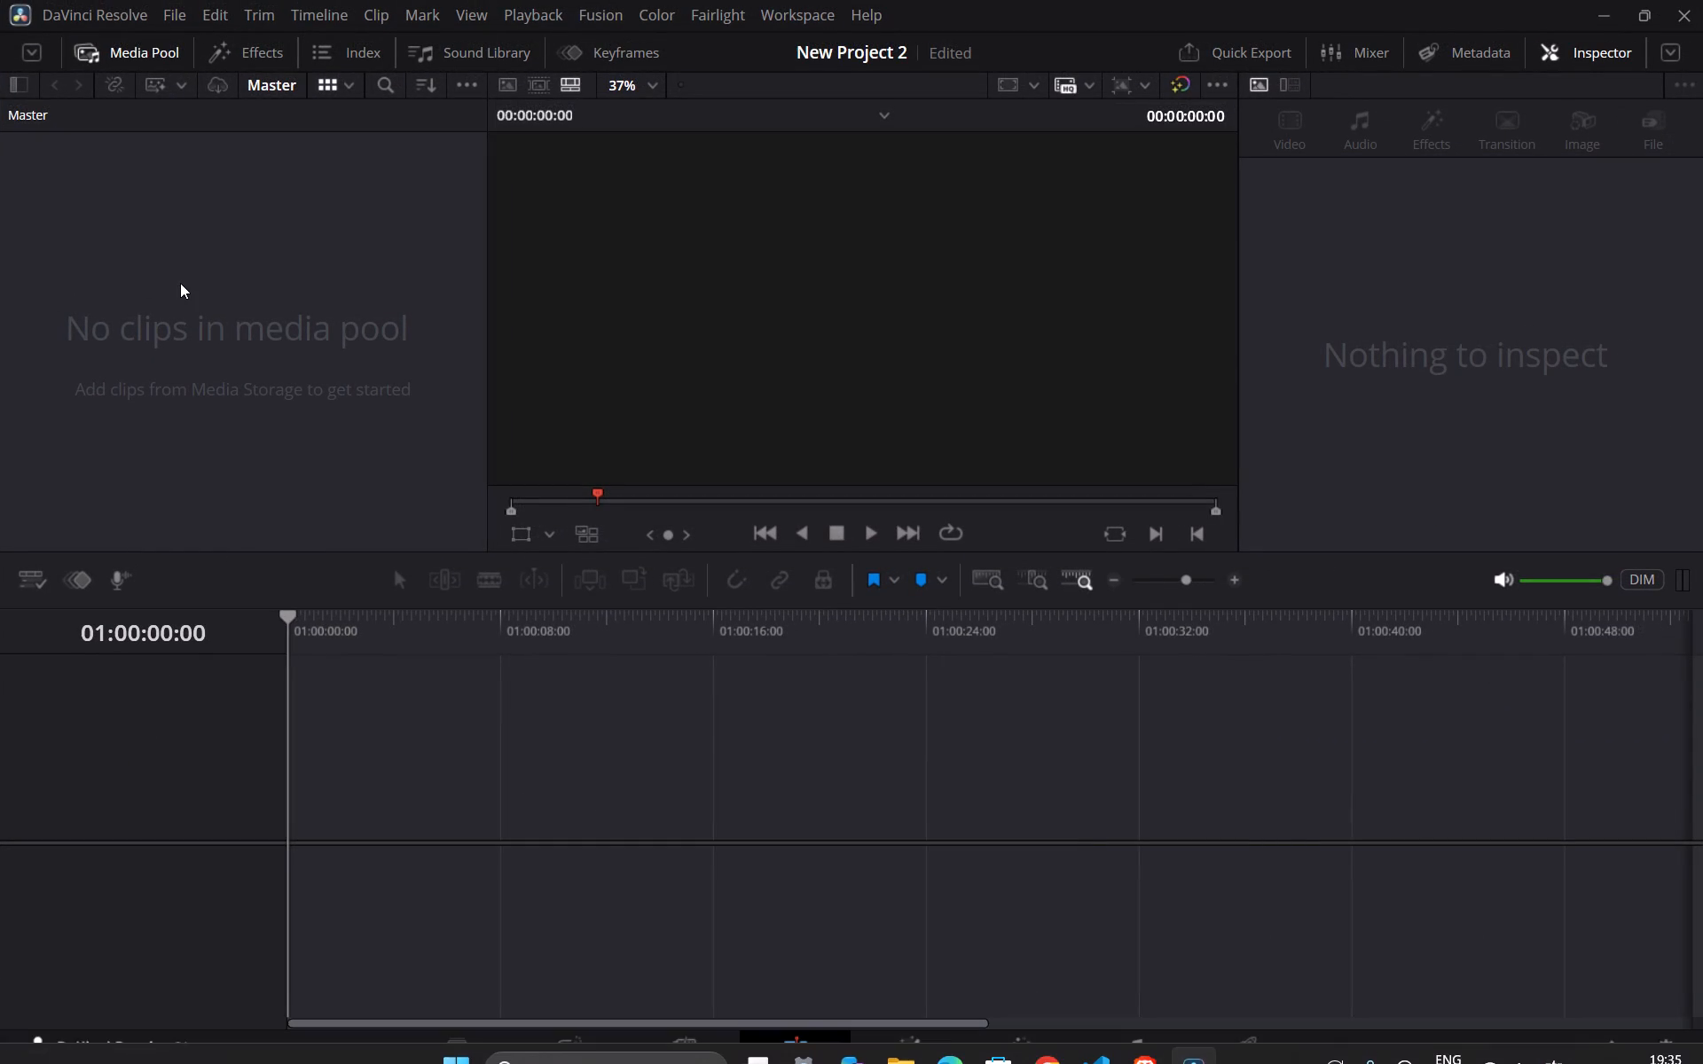
pyautogui.rightClick(180, 283)
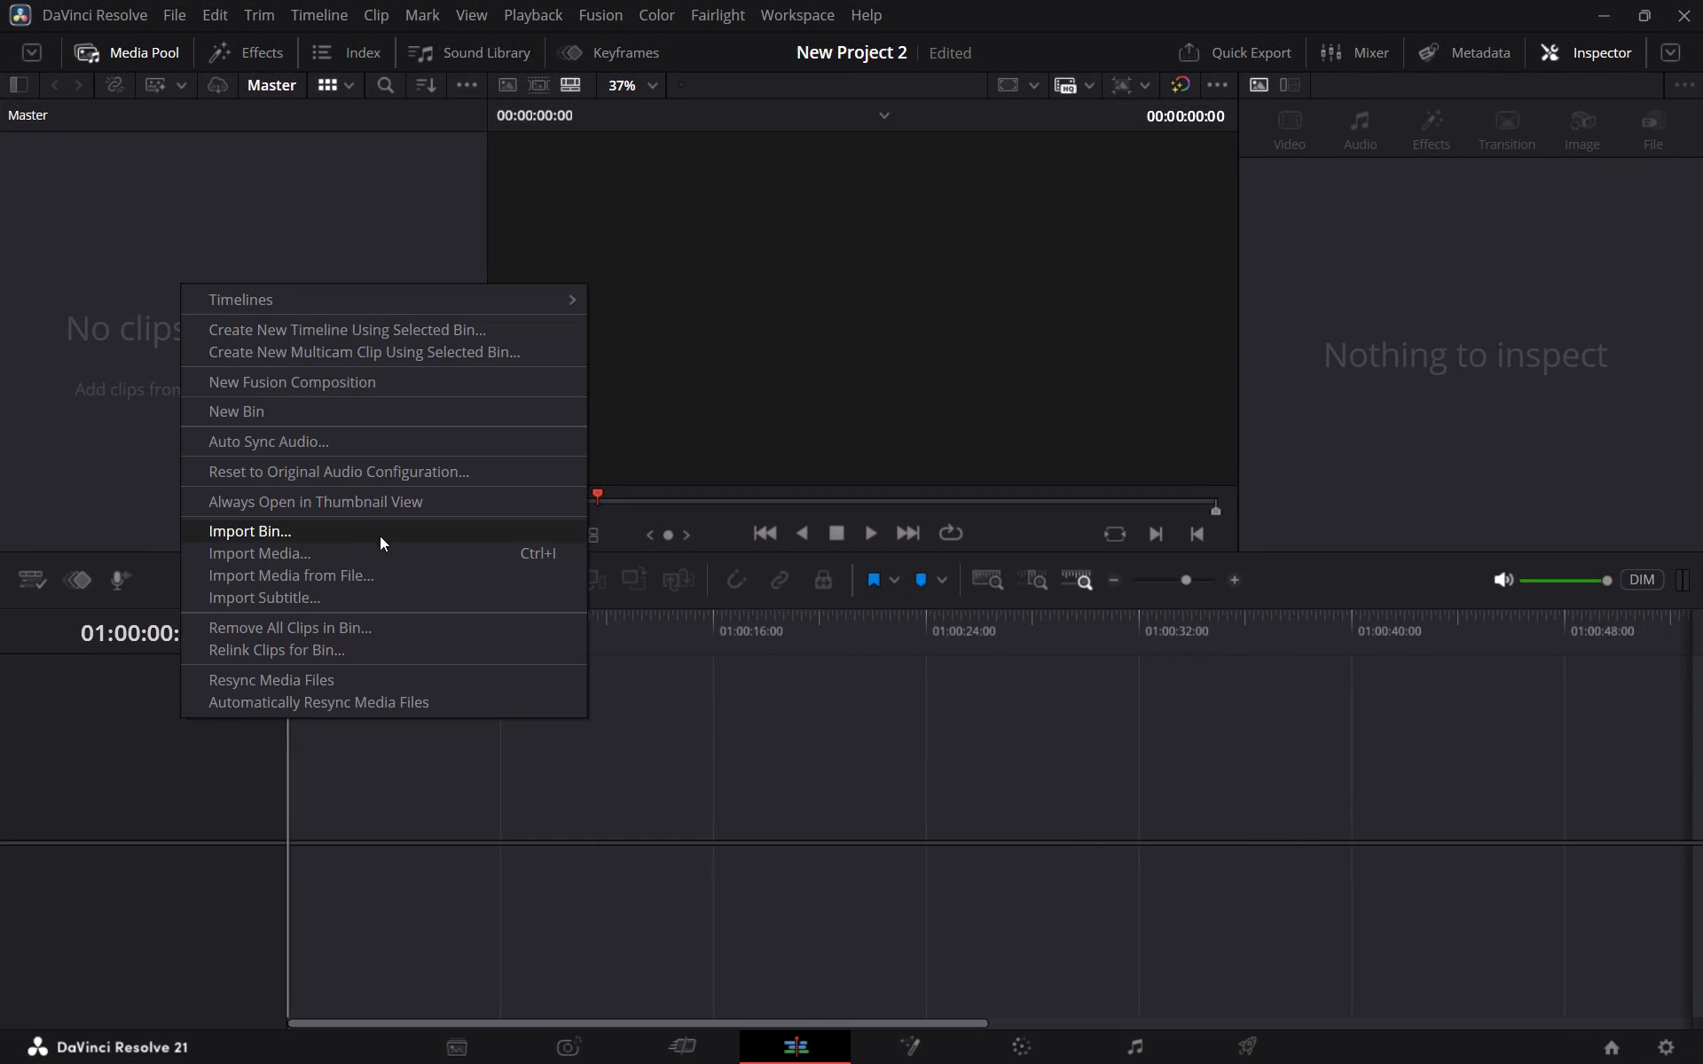
pyautogui.click(381, 549)
pyautogui.scroll(-2, 514, 301)
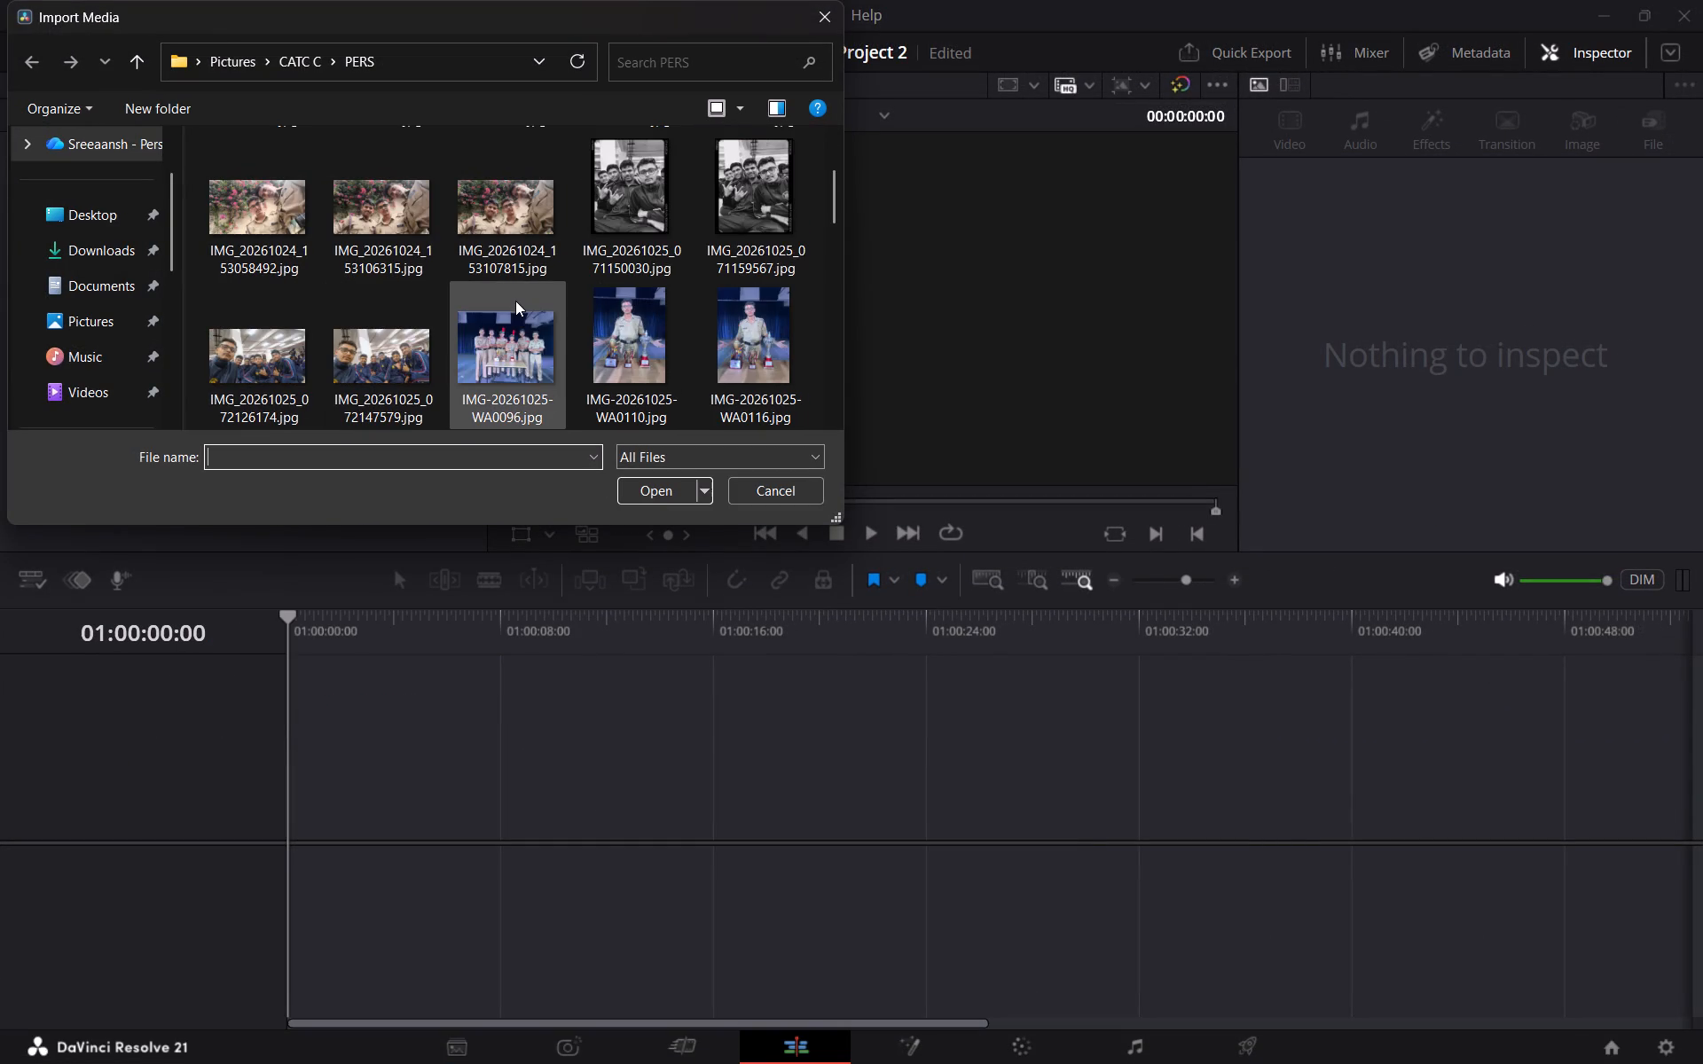
pyautogui.scroll(-1, 545, 344)
pyautogui.scroll(-2, 669, 343)
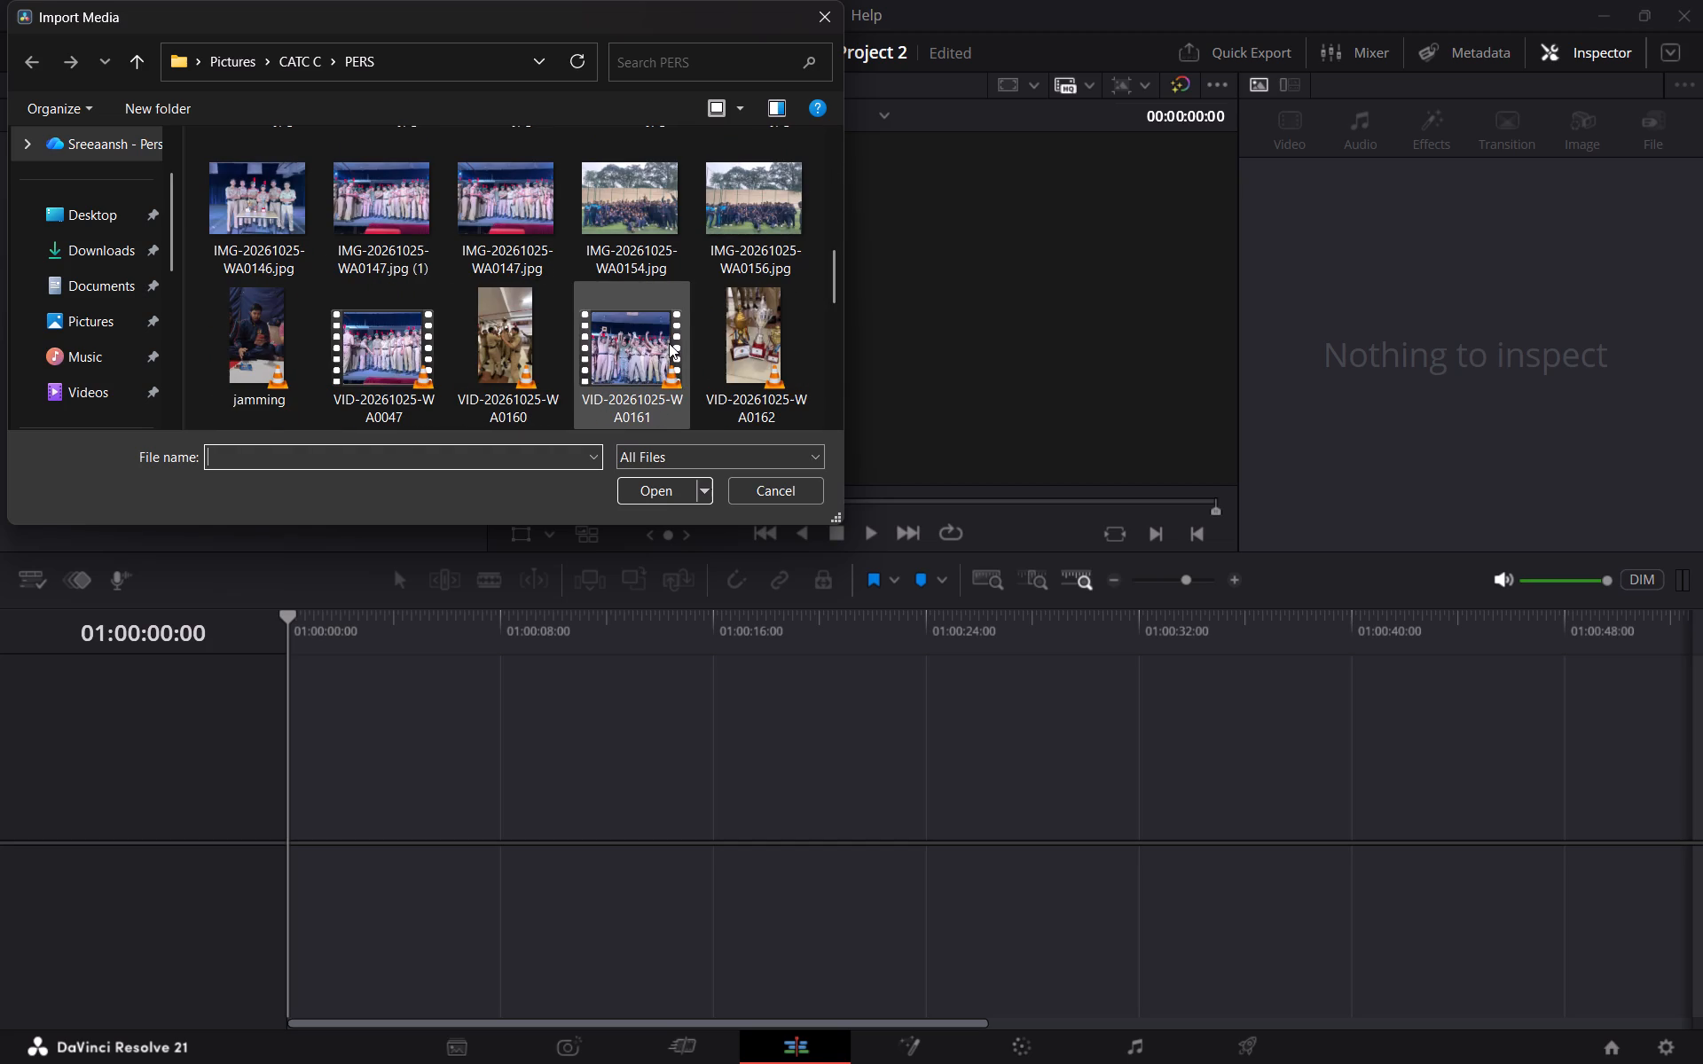
pyautogui.scroll(-1, 642, 341)
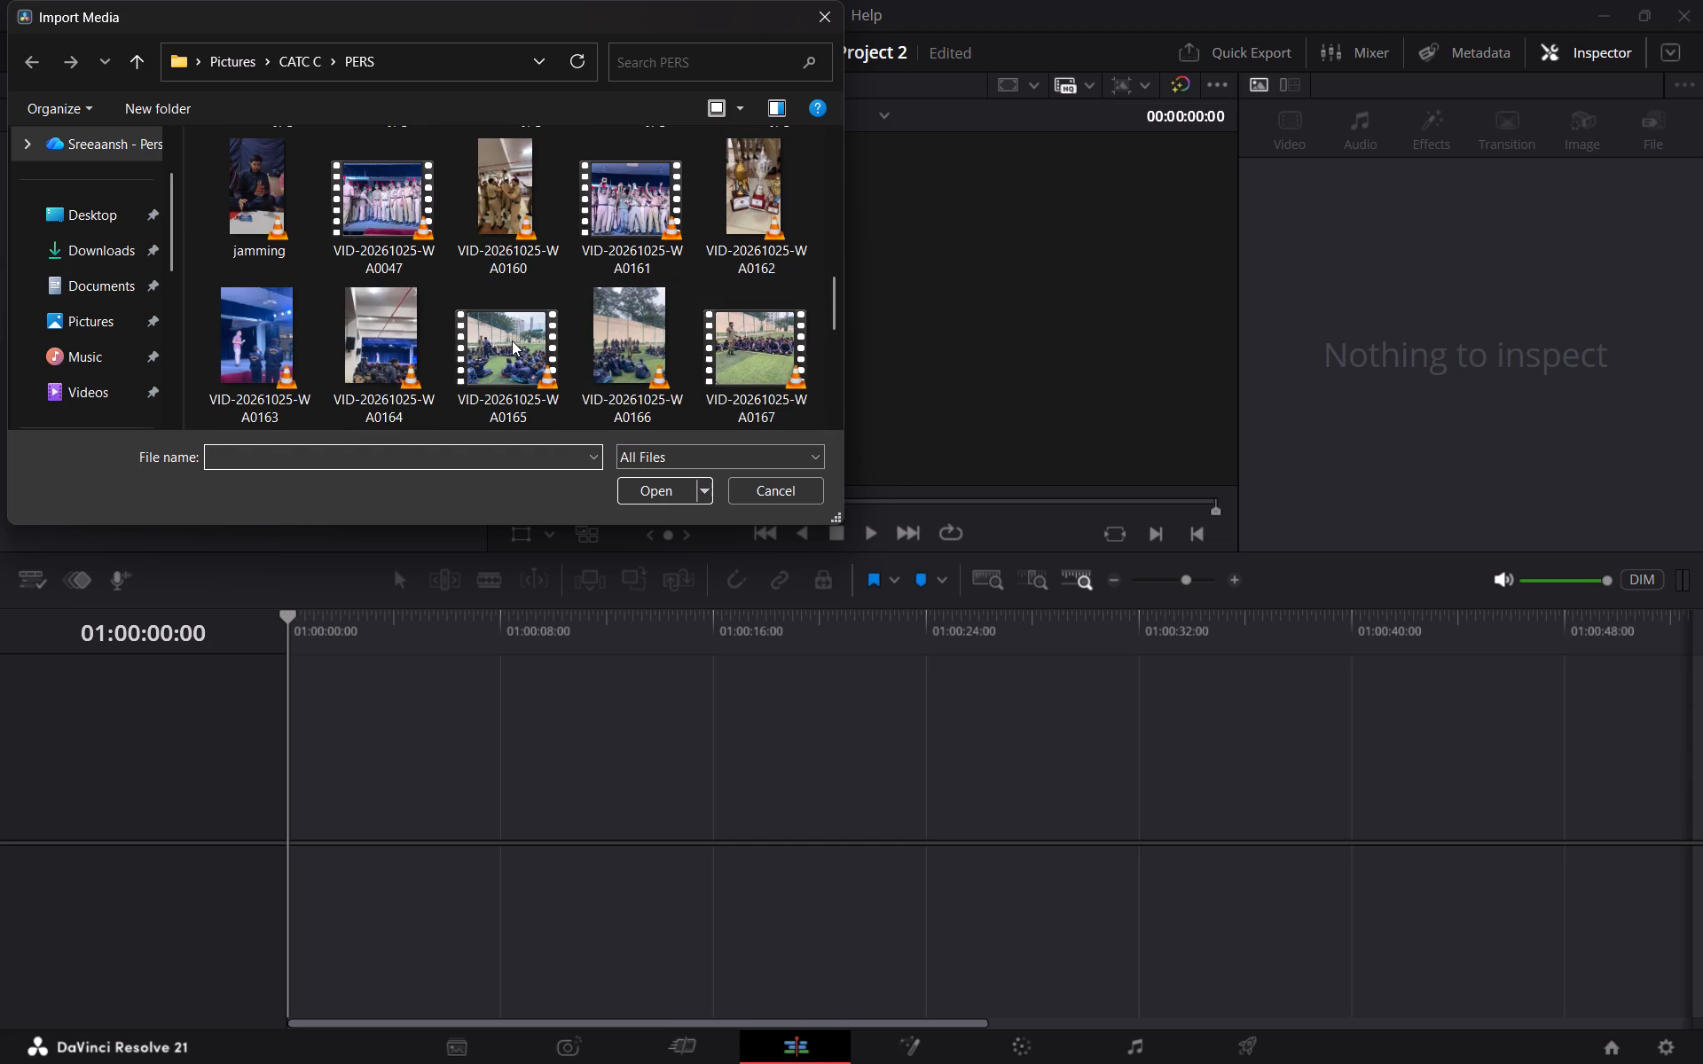
pyautogui.doubleClick(512, 340)
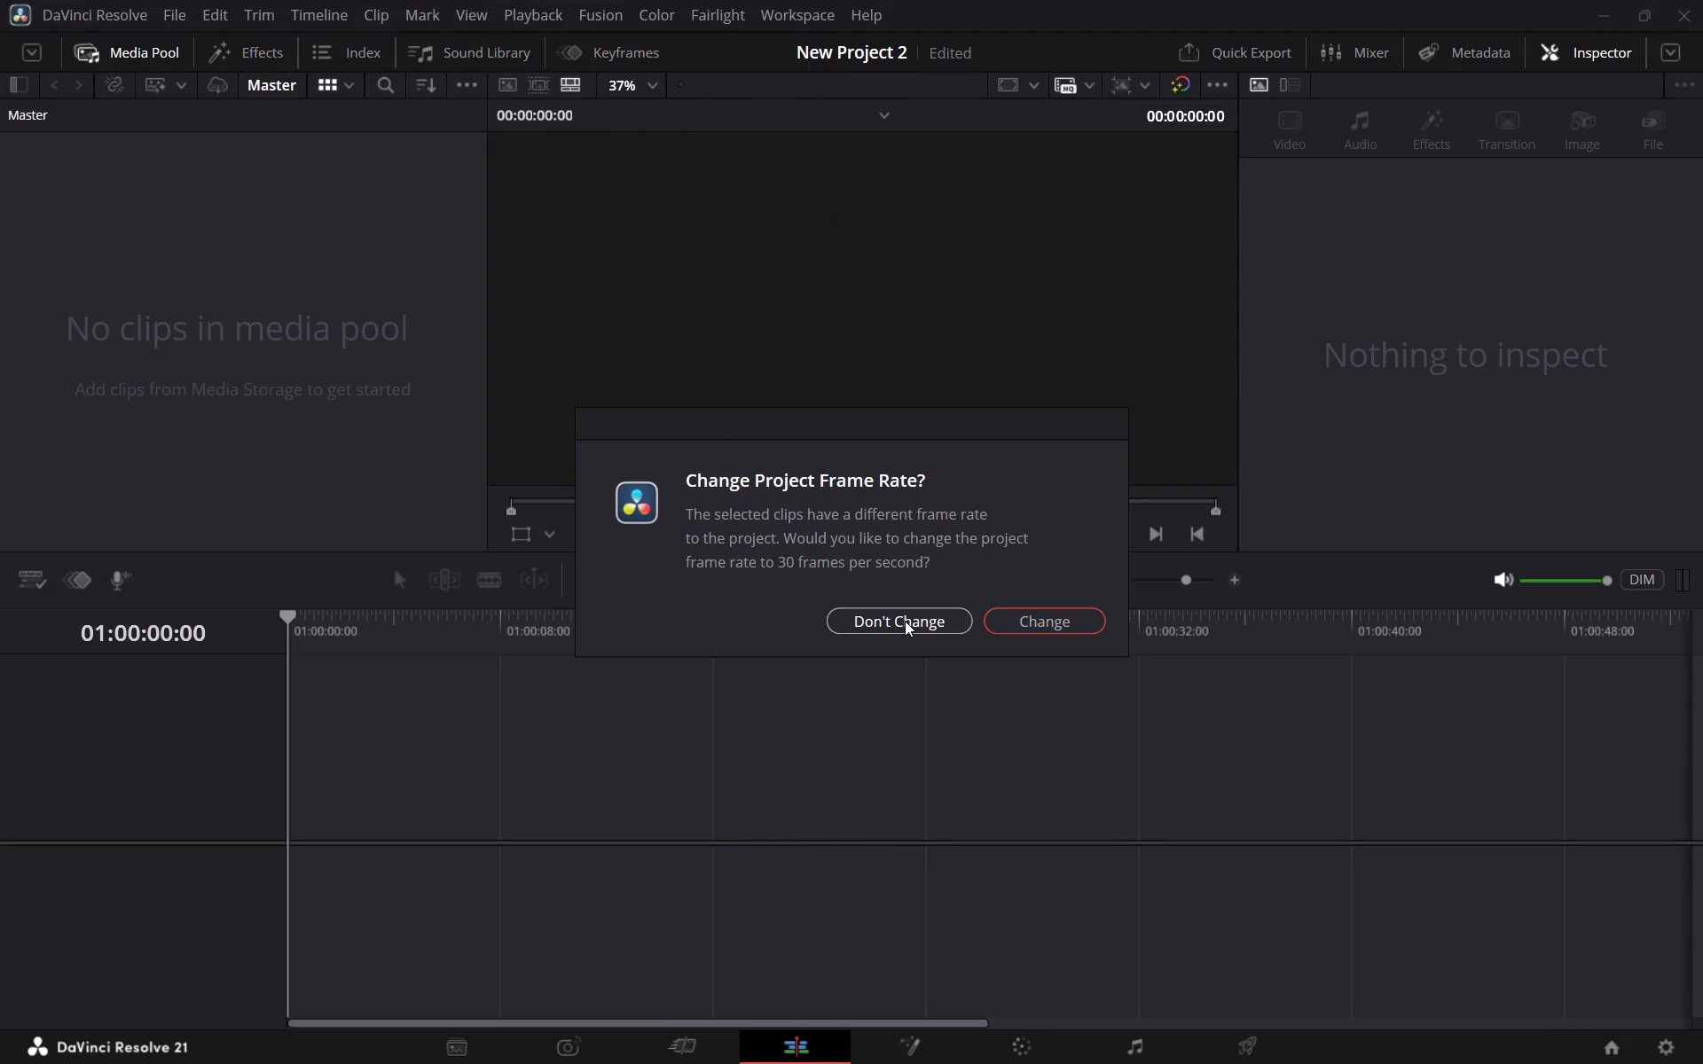
pyautogui.click(1003, 621)
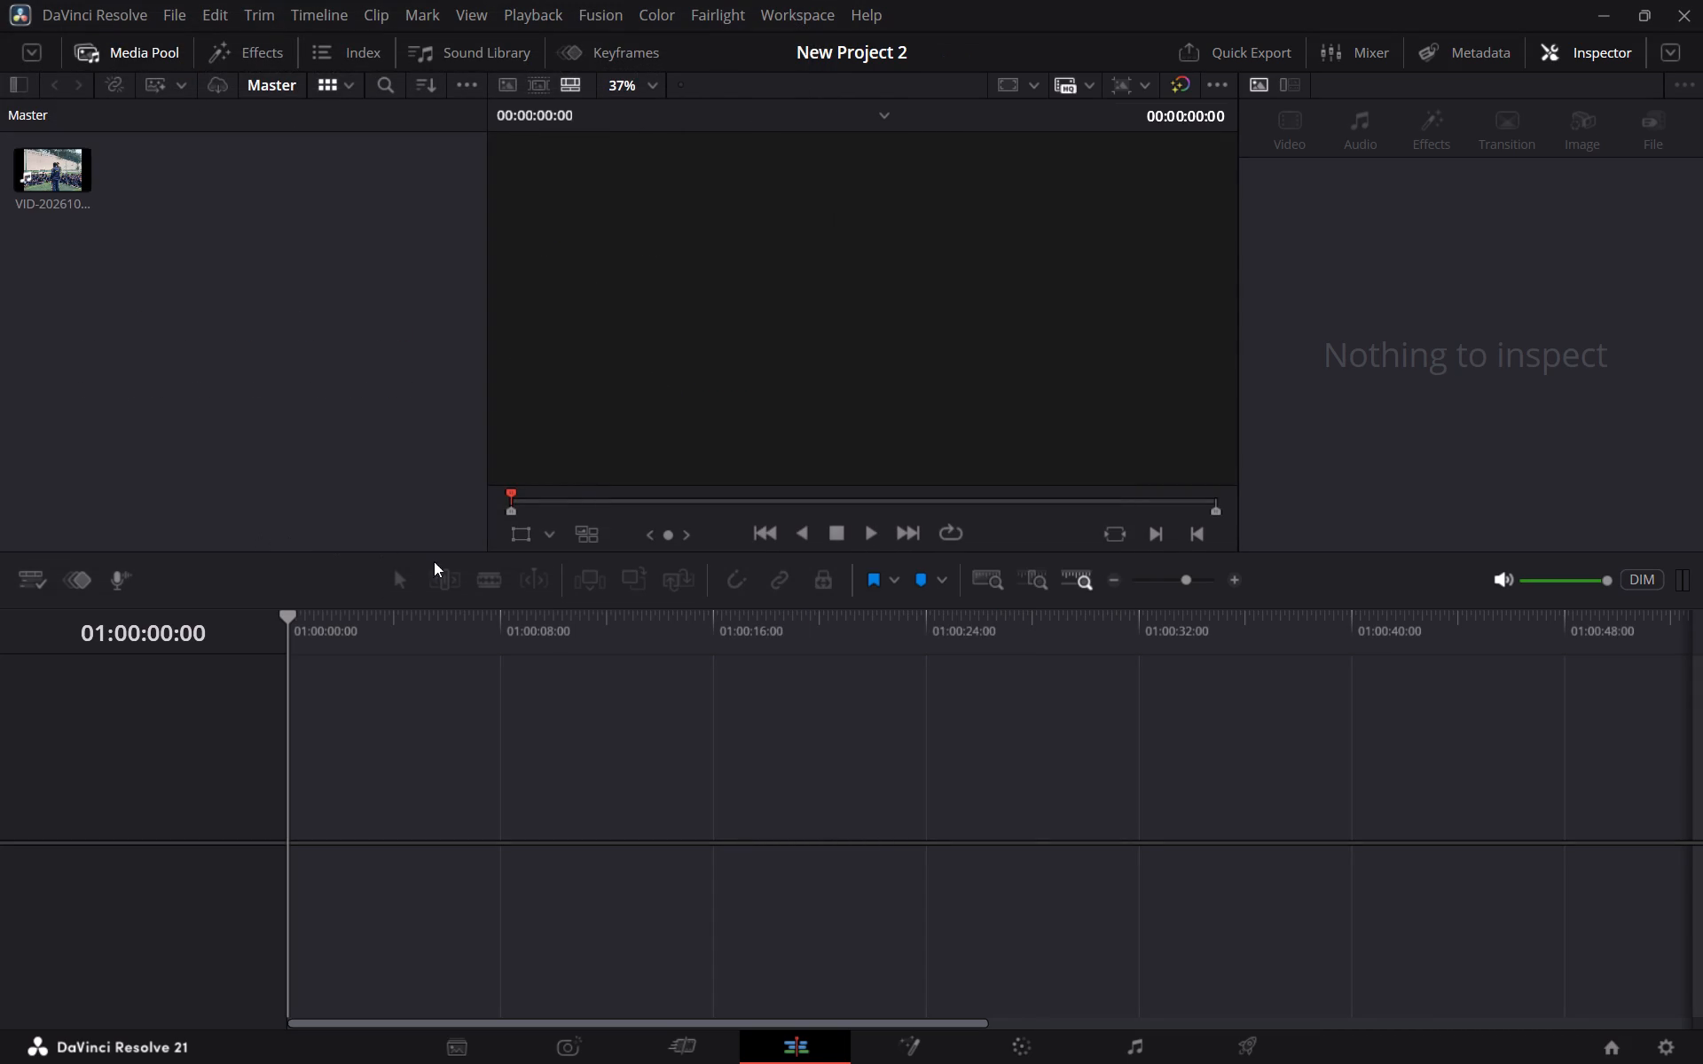
# Create a timeline from the imported clip, placing it at the start of Video 1.
pyautogui.moveTo(69, 172); pyautogui.dragTo(307, 800)
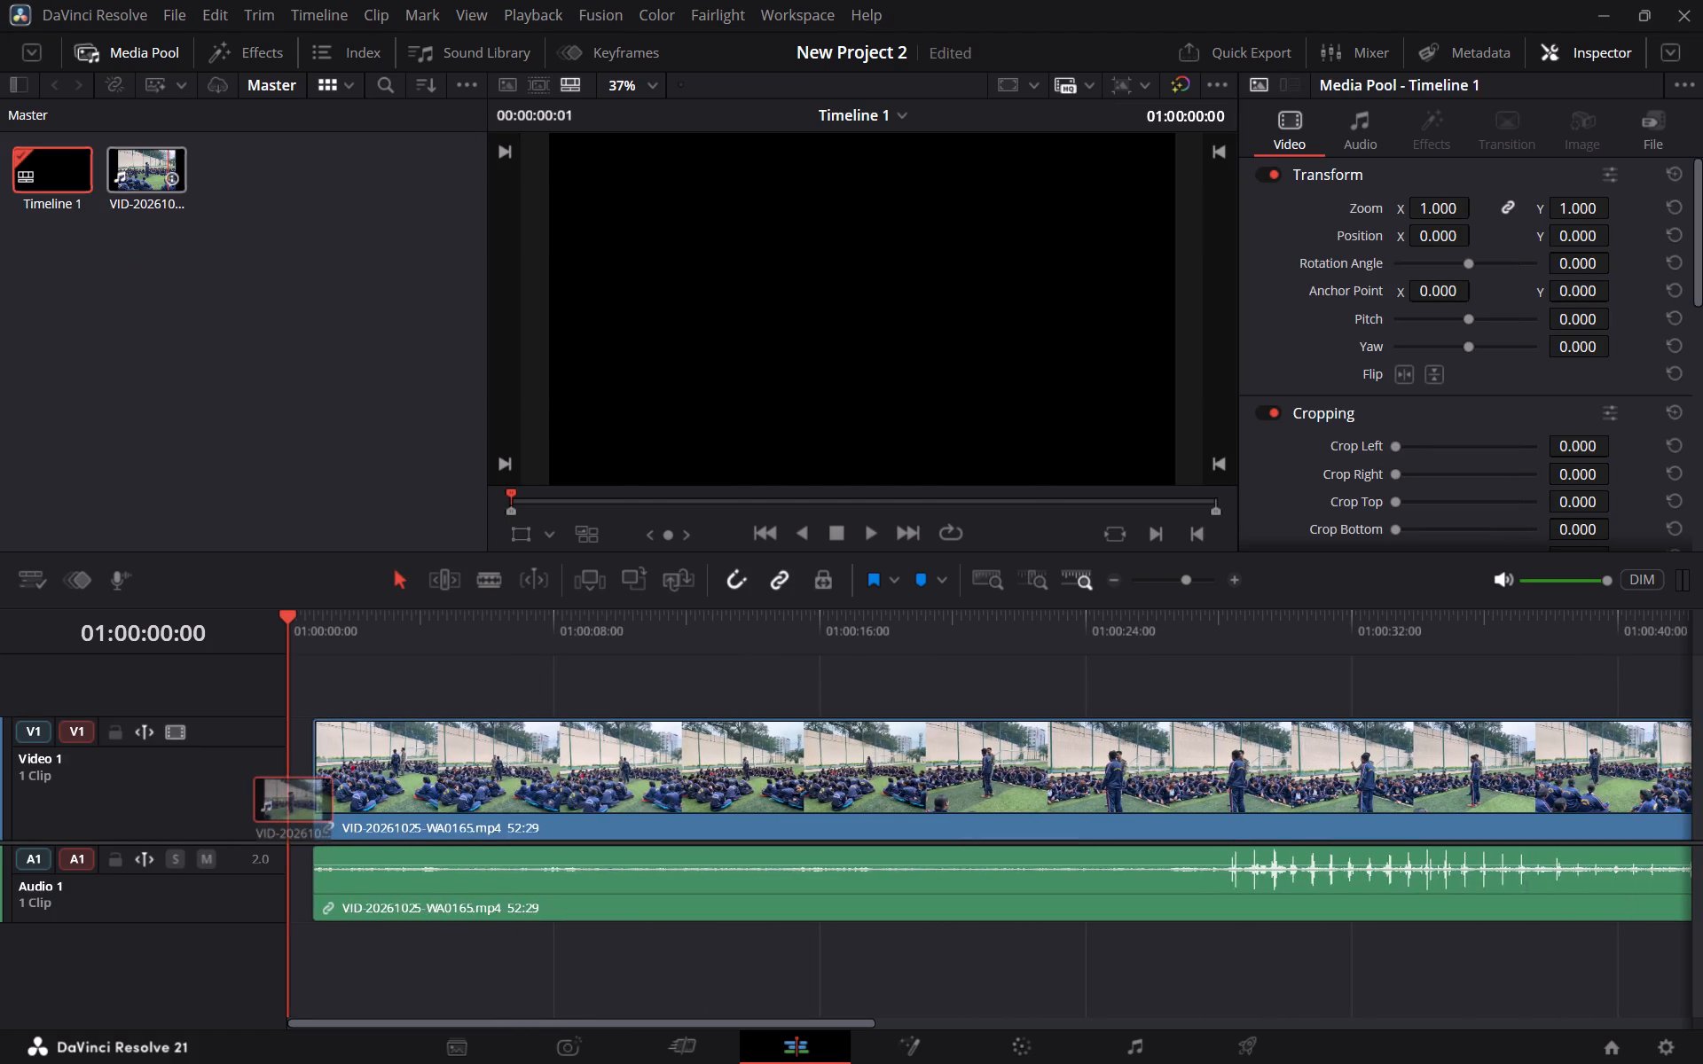
pyautogui.moveTo(307, 800); pyautogui.dragTo(278, 800)
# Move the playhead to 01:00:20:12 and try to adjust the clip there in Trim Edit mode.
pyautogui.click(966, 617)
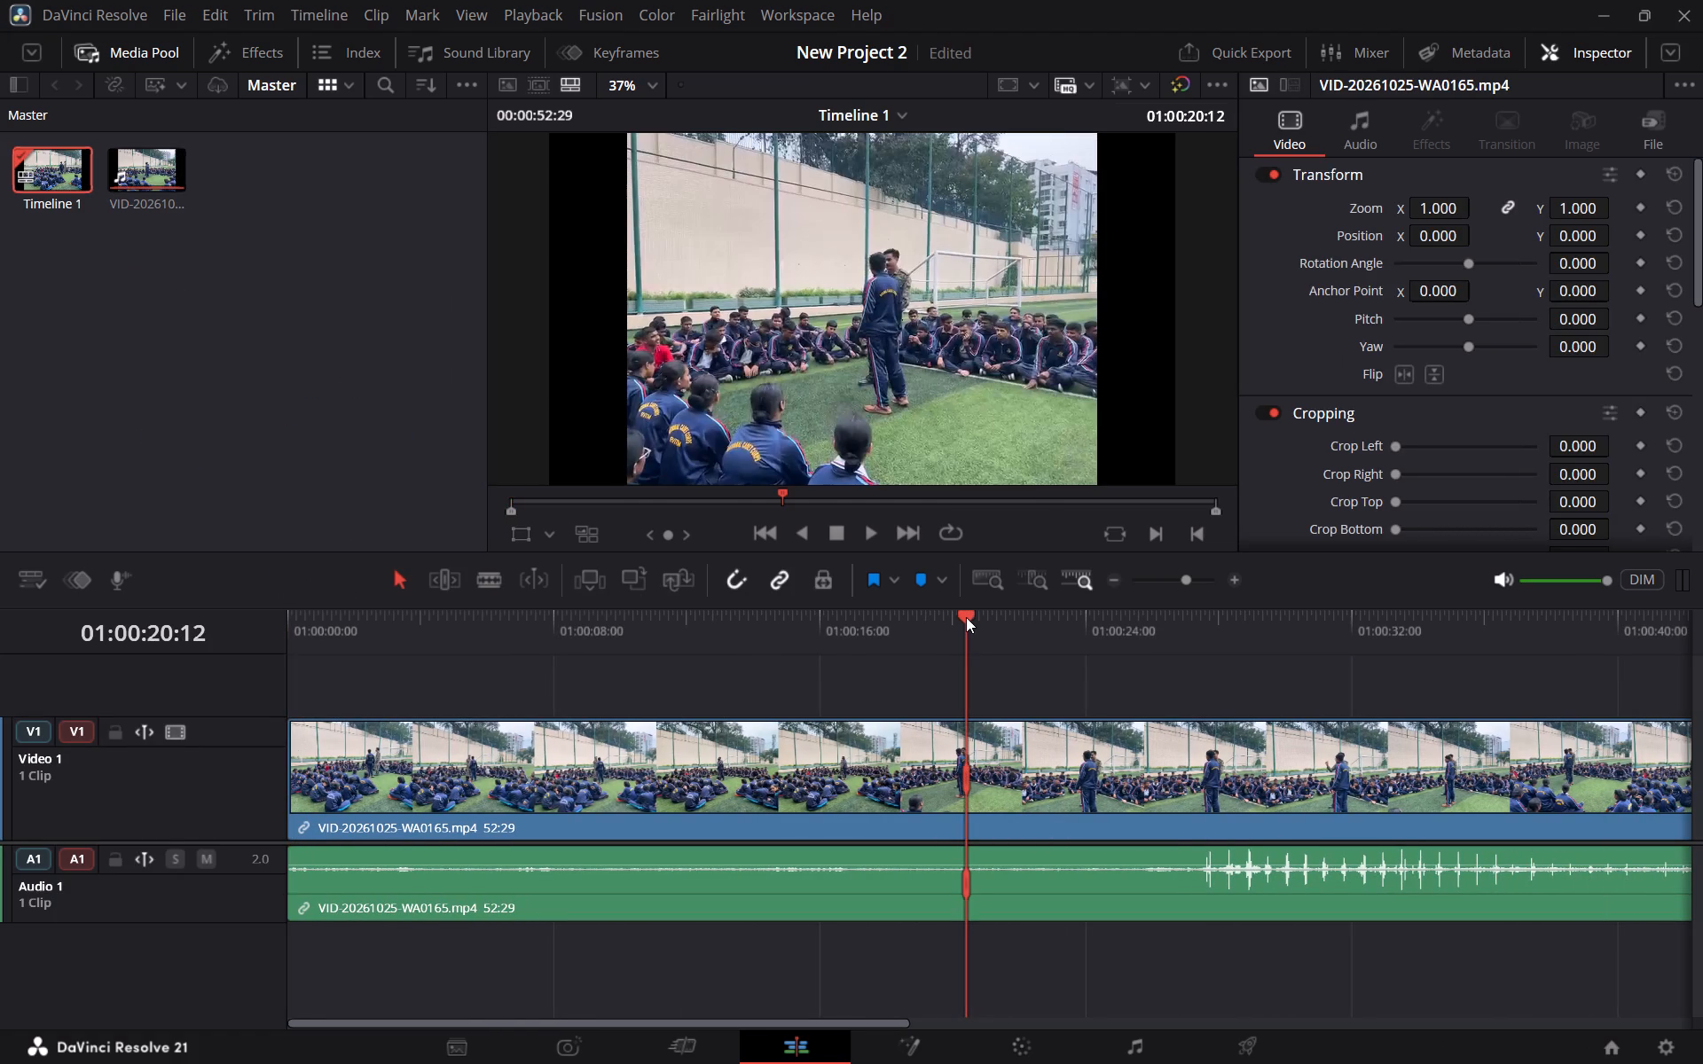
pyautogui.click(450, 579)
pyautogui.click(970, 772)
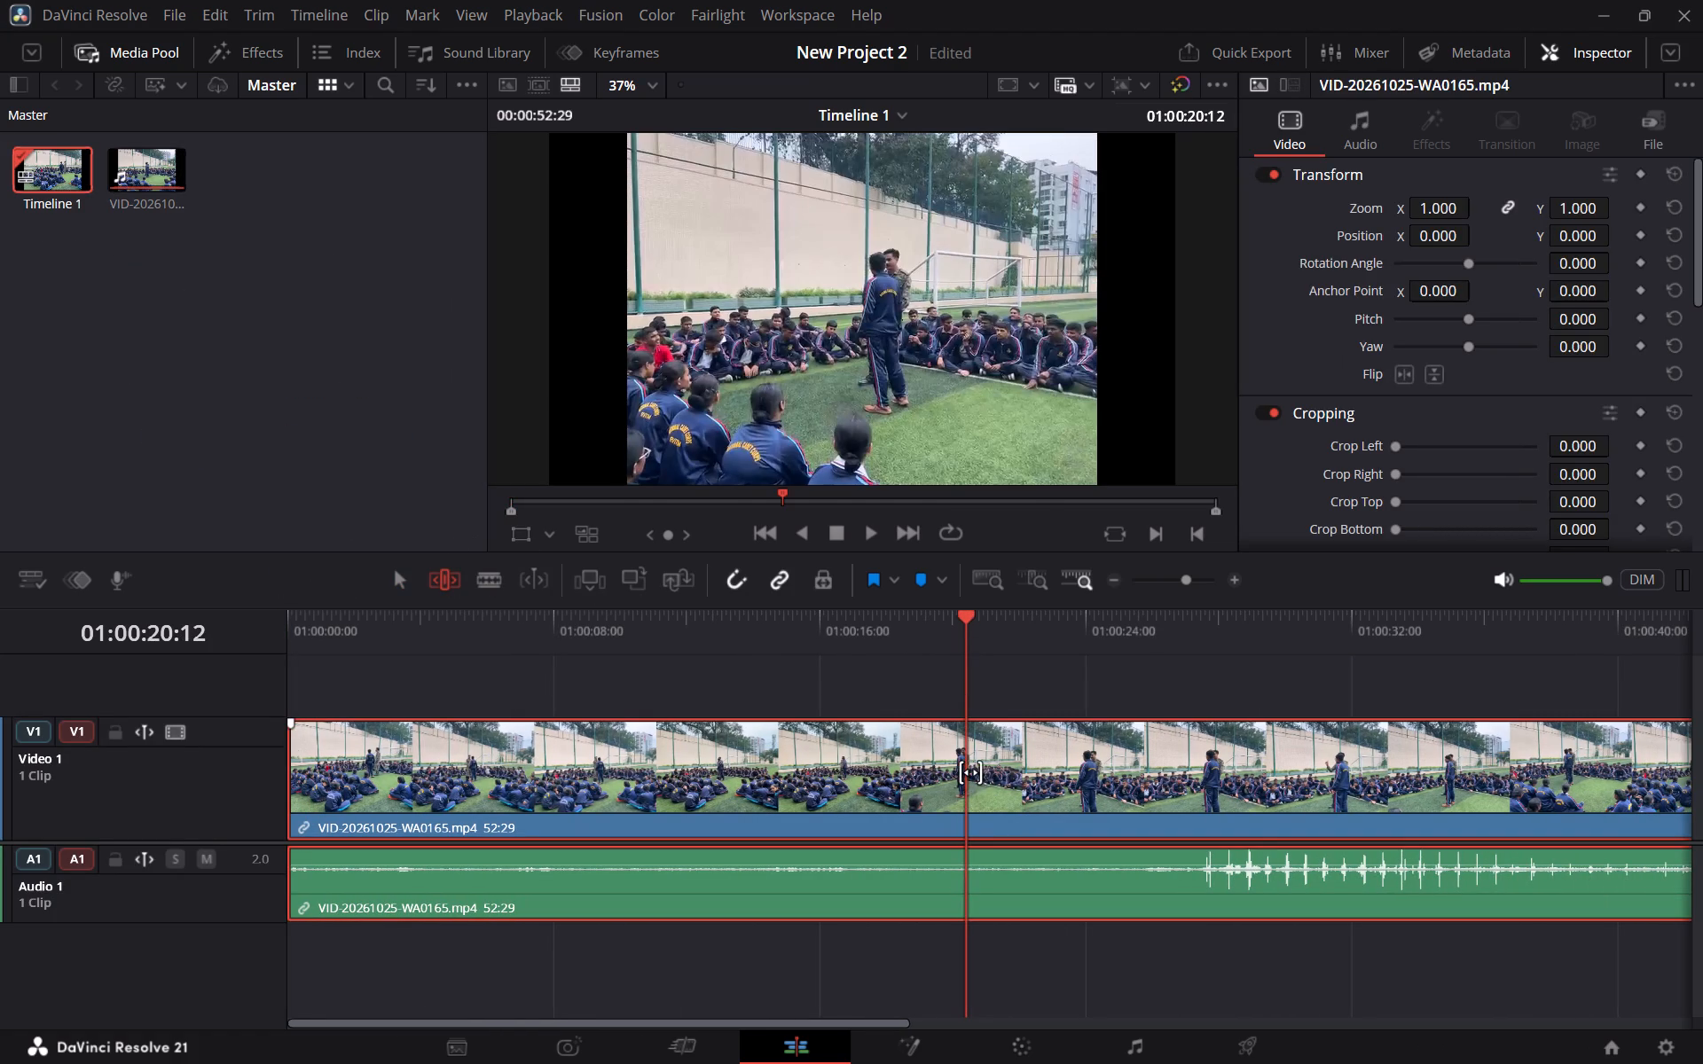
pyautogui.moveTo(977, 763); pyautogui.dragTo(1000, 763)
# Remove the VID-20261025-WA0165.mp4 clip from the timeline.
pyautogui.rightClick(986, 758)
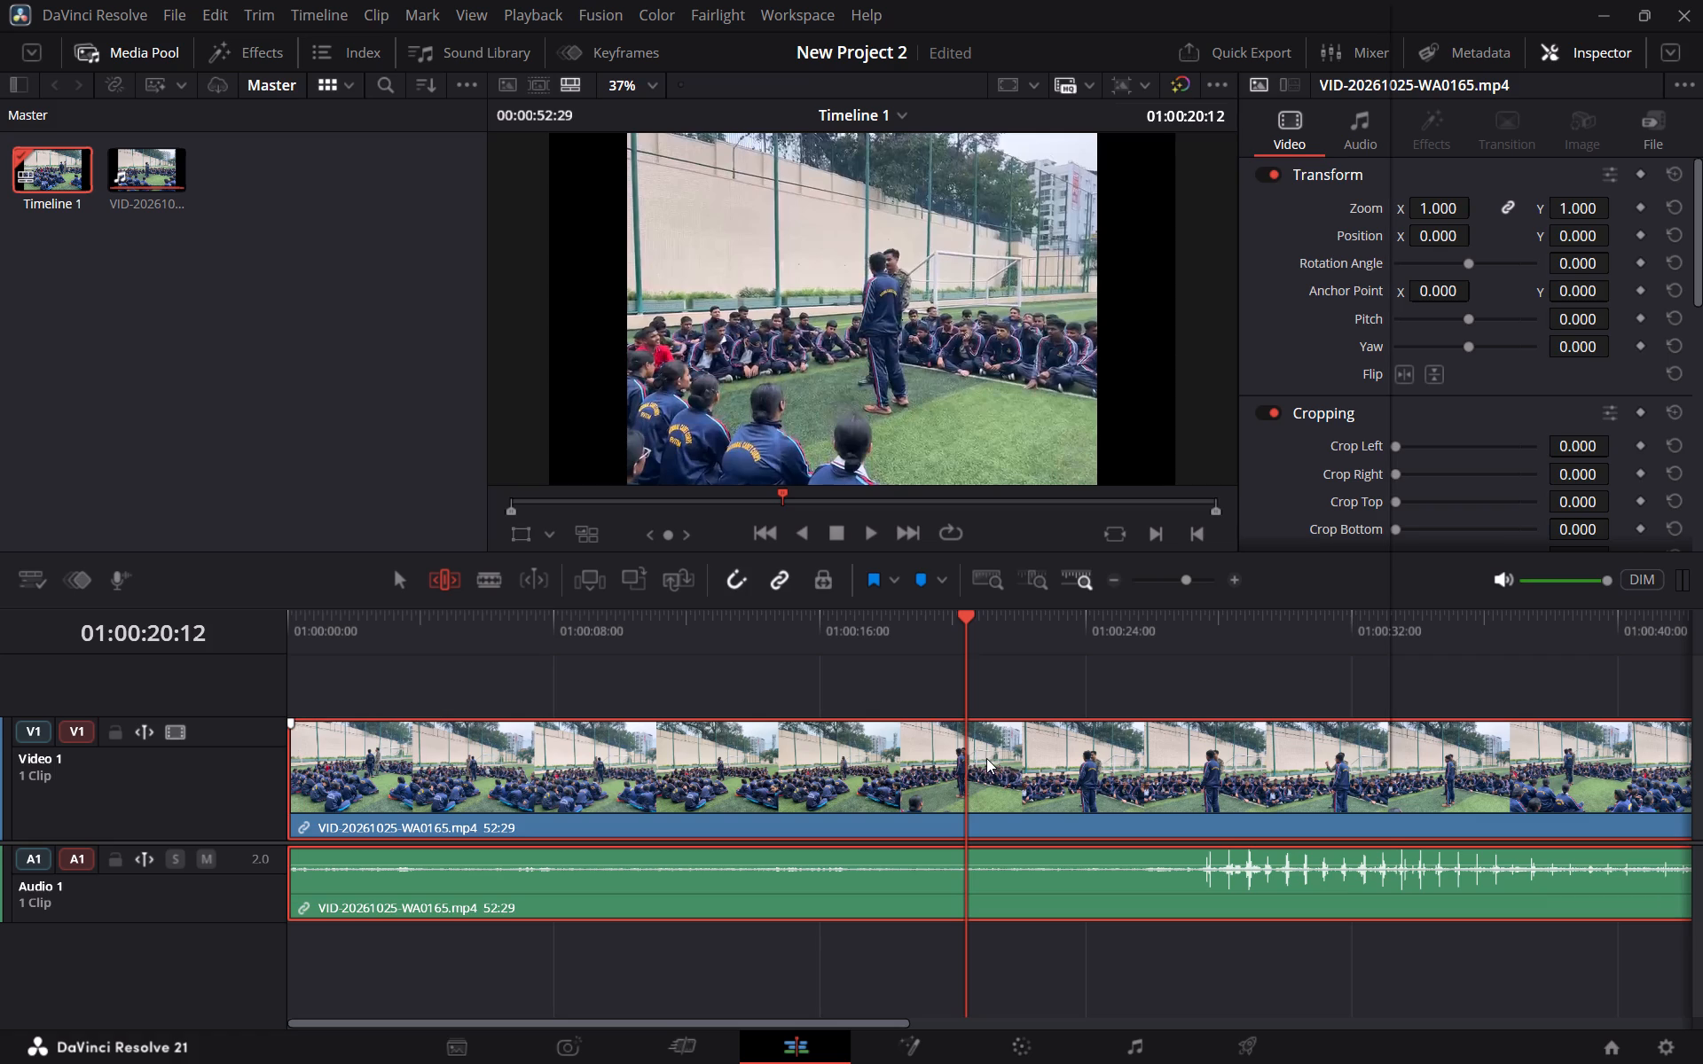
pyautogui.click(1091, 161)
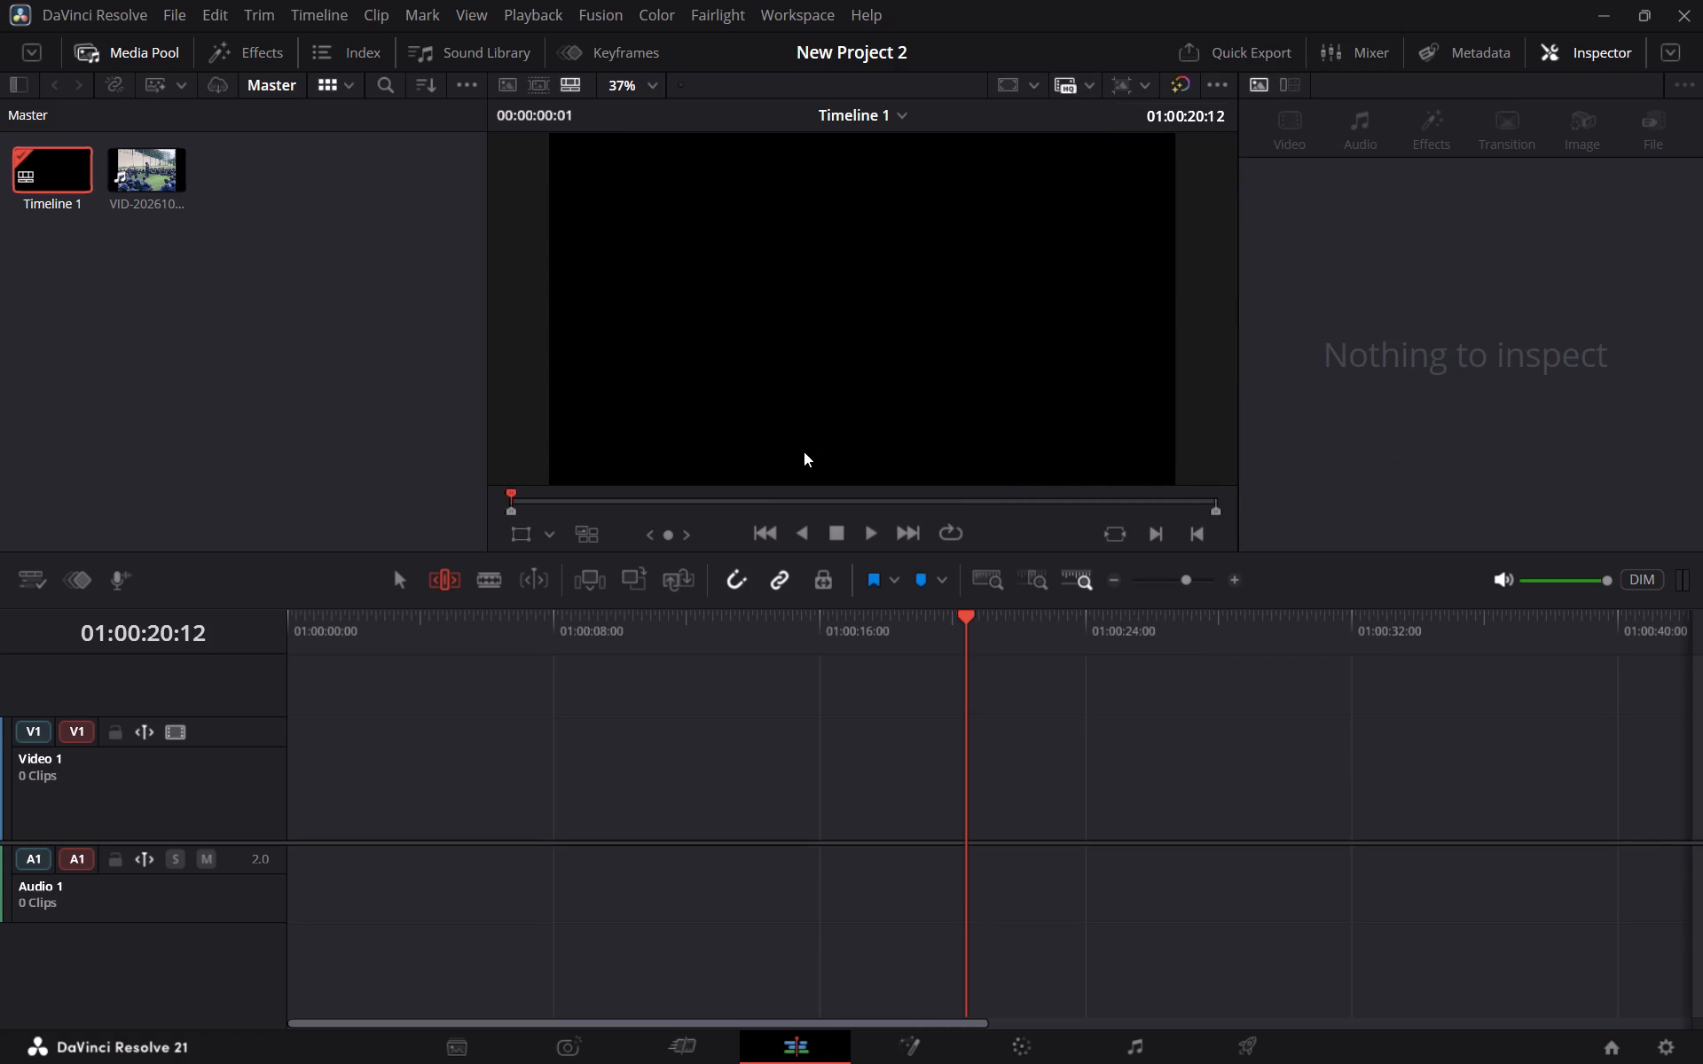
# Add the VID-20261025-WA0165.mp4 clip from the media pool at the start of Video 1.
pyautogui.moveTo(145, 182); pyautogui.dragTo(279, 794)
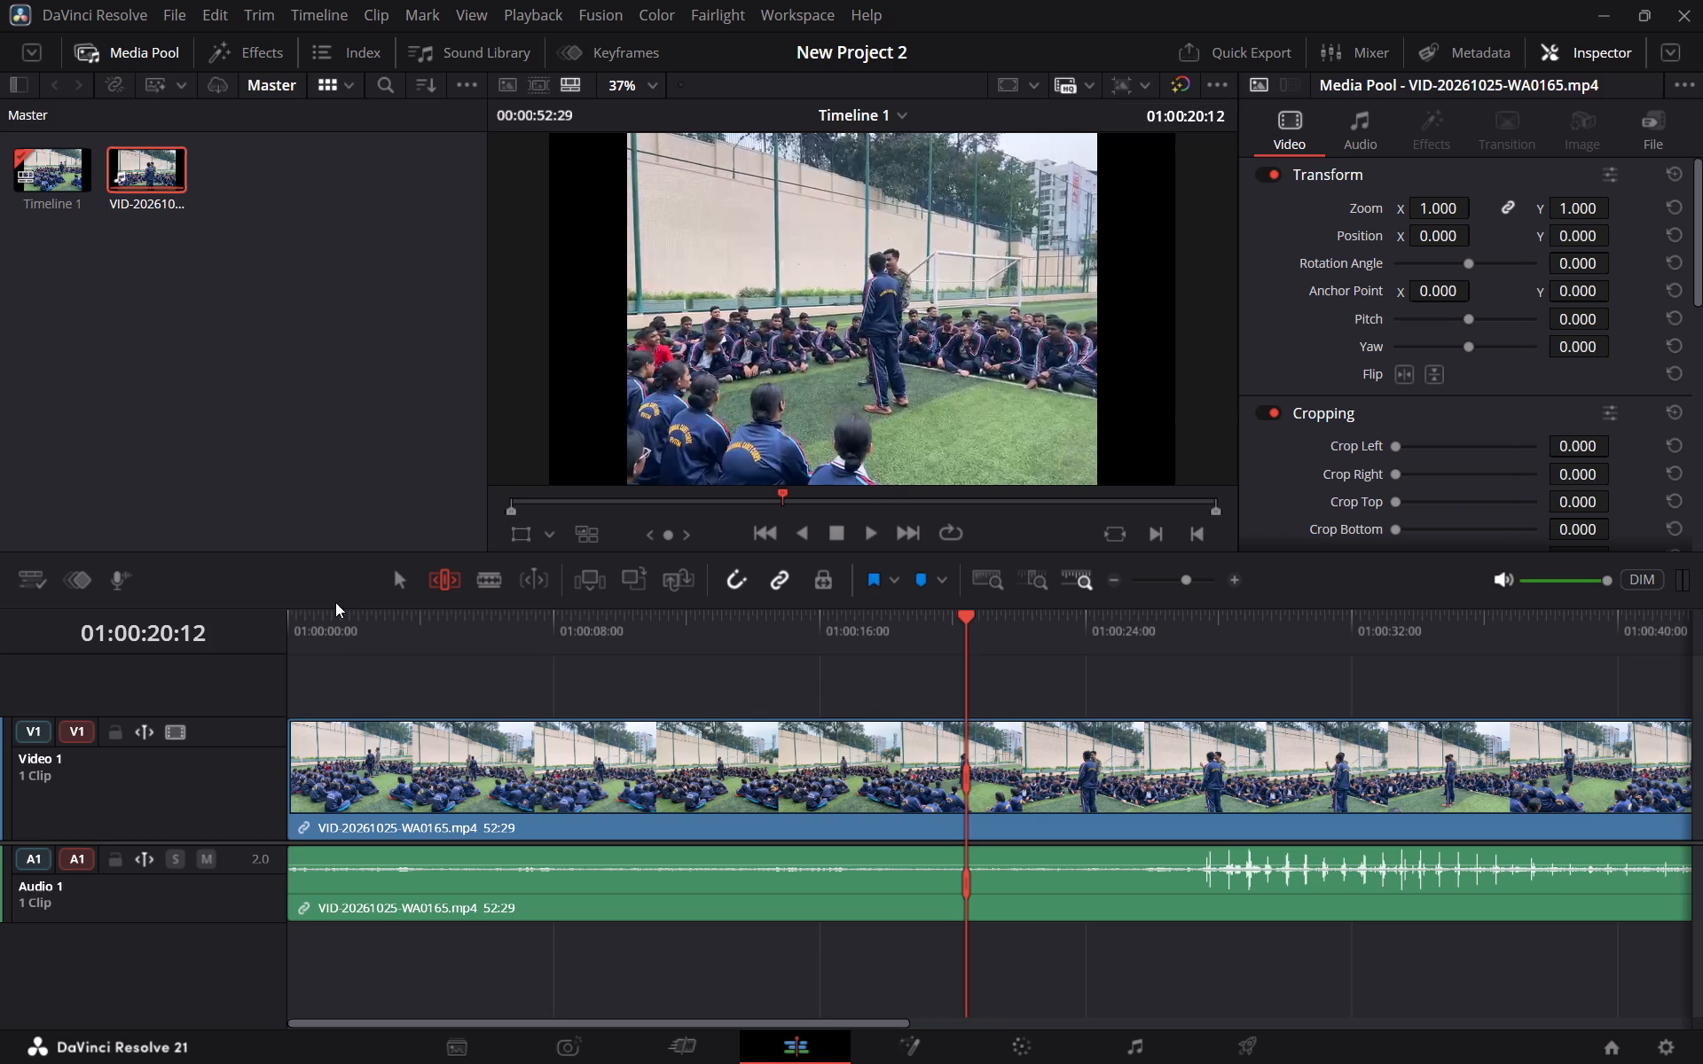
# Switch to the Color page and move node 01 close to the source input of the node graph.
pyautogui.click(1020, 1042)
pyautogui.moveTo(1043, 250); pyautogui.dragTo(922, 231)
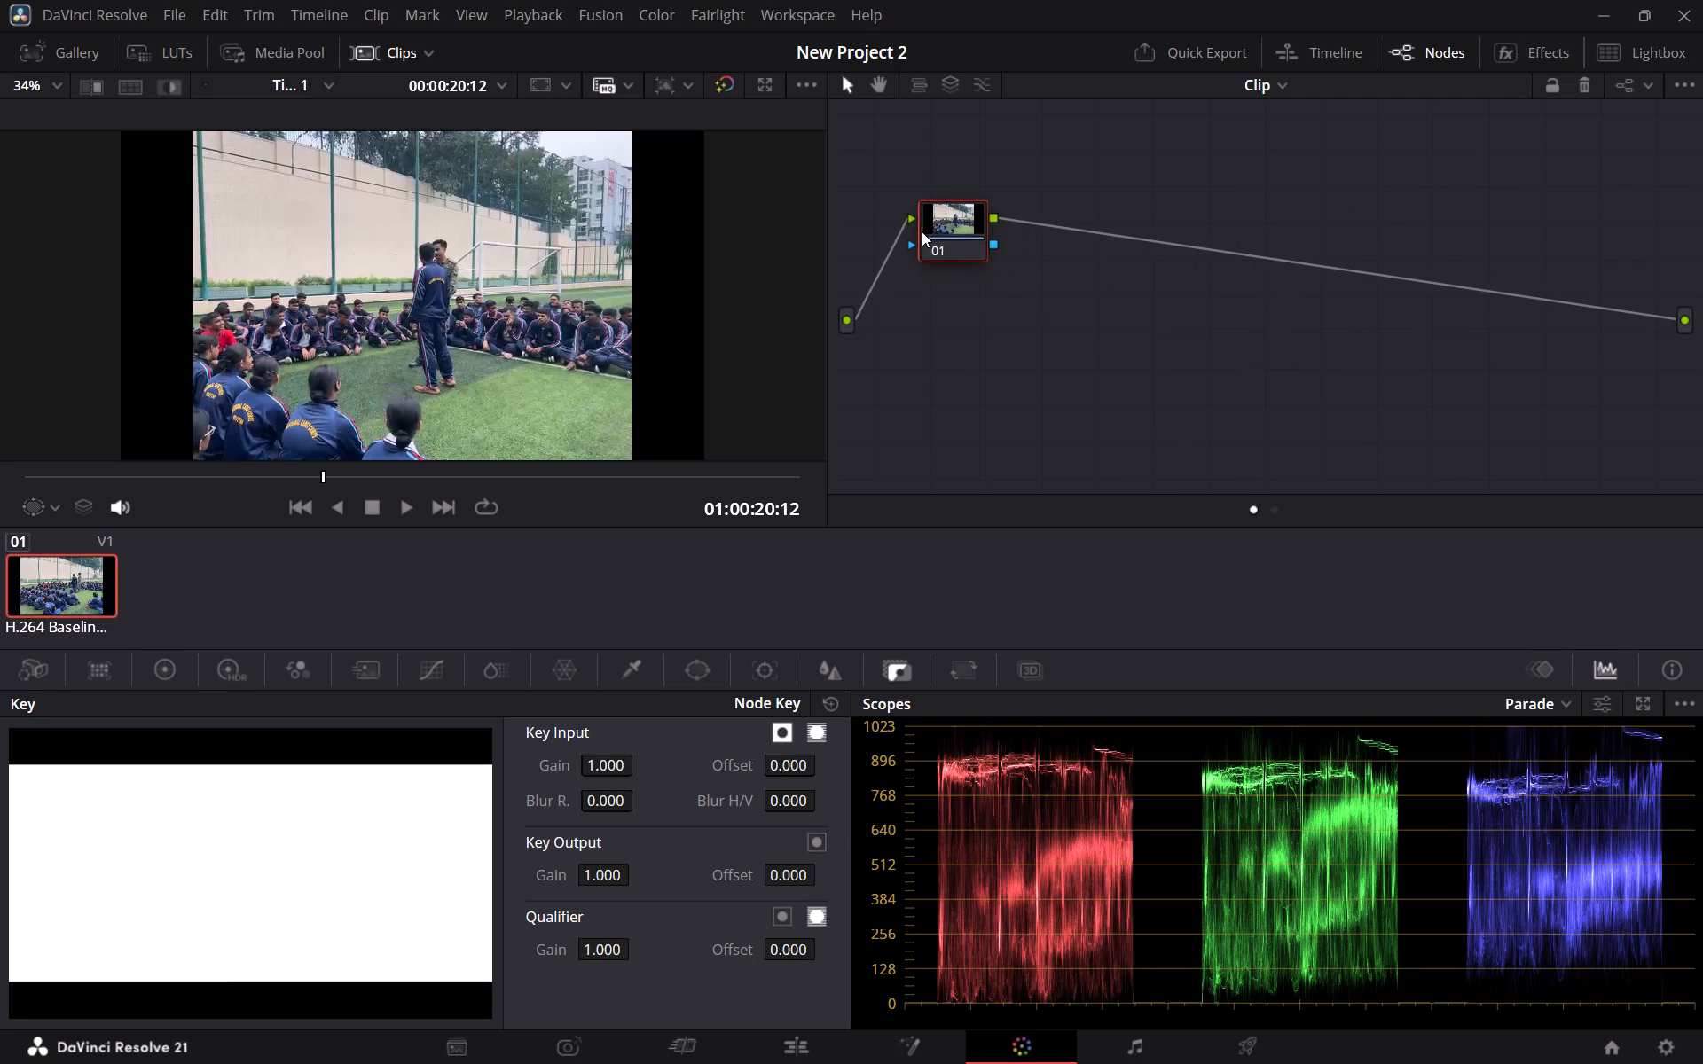
pyautogui.moveTo(922, 231); pyautogui.dragTo(922, 231)
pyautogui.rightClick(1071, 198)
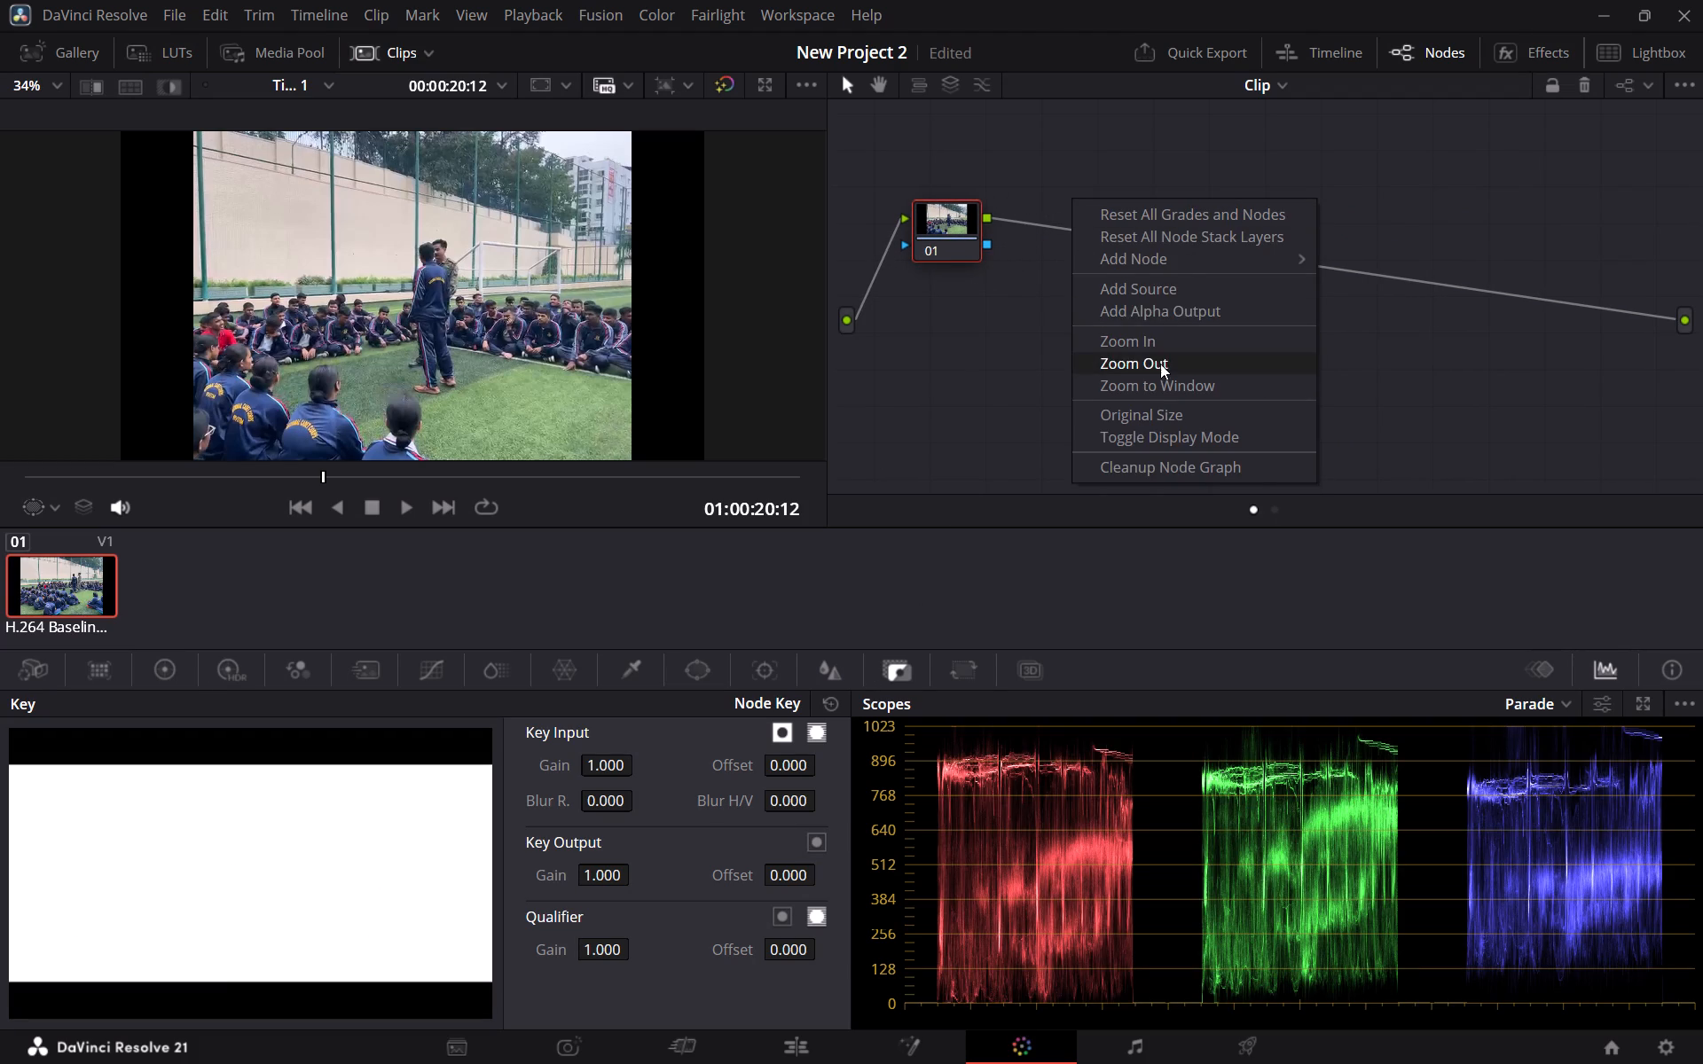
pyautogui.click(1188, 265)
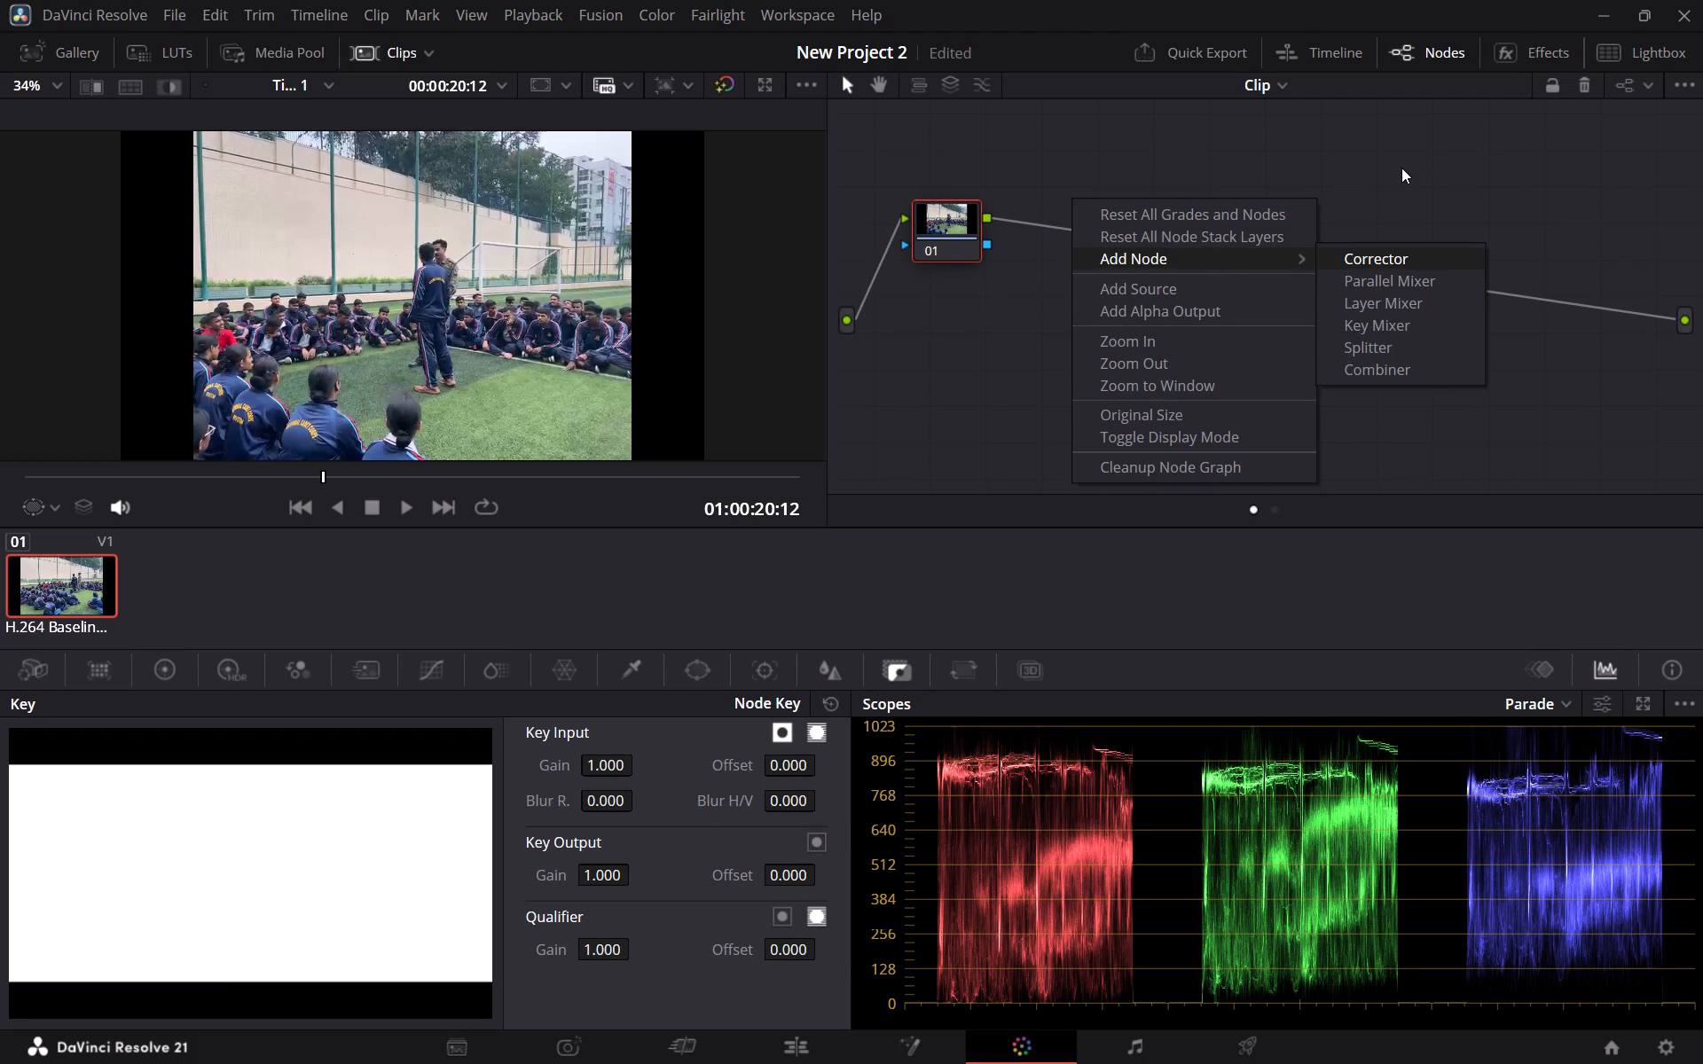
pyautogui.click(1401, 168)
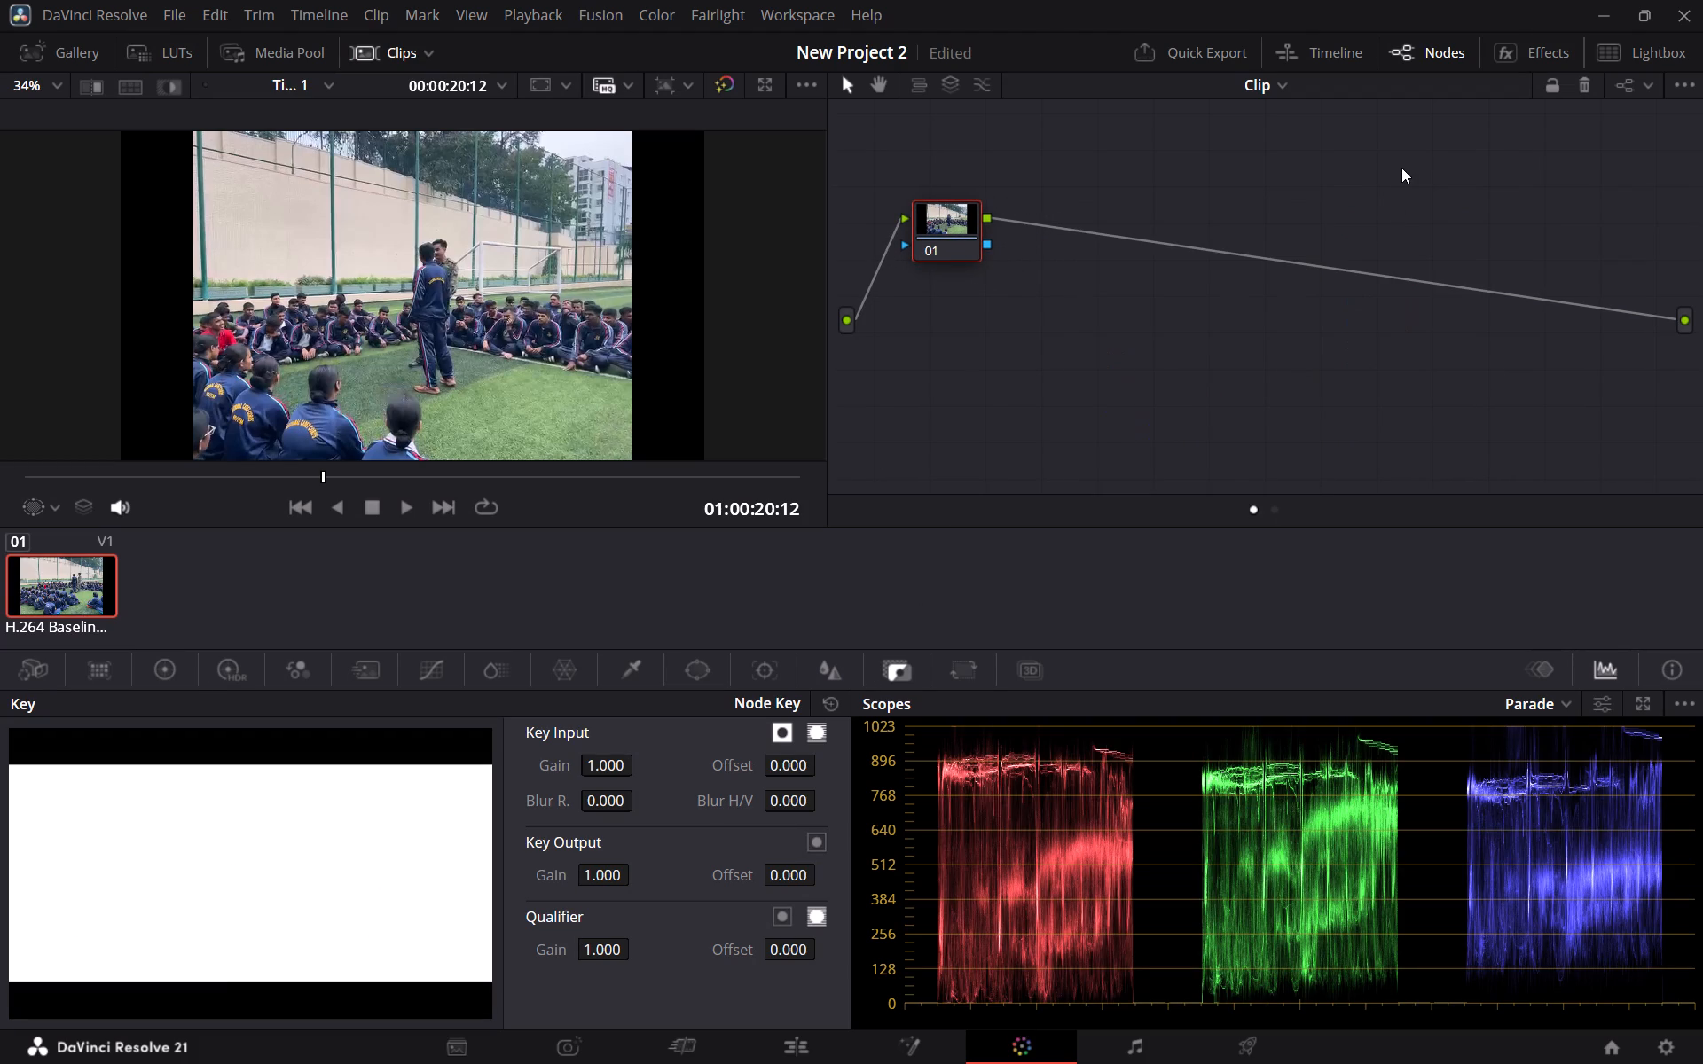
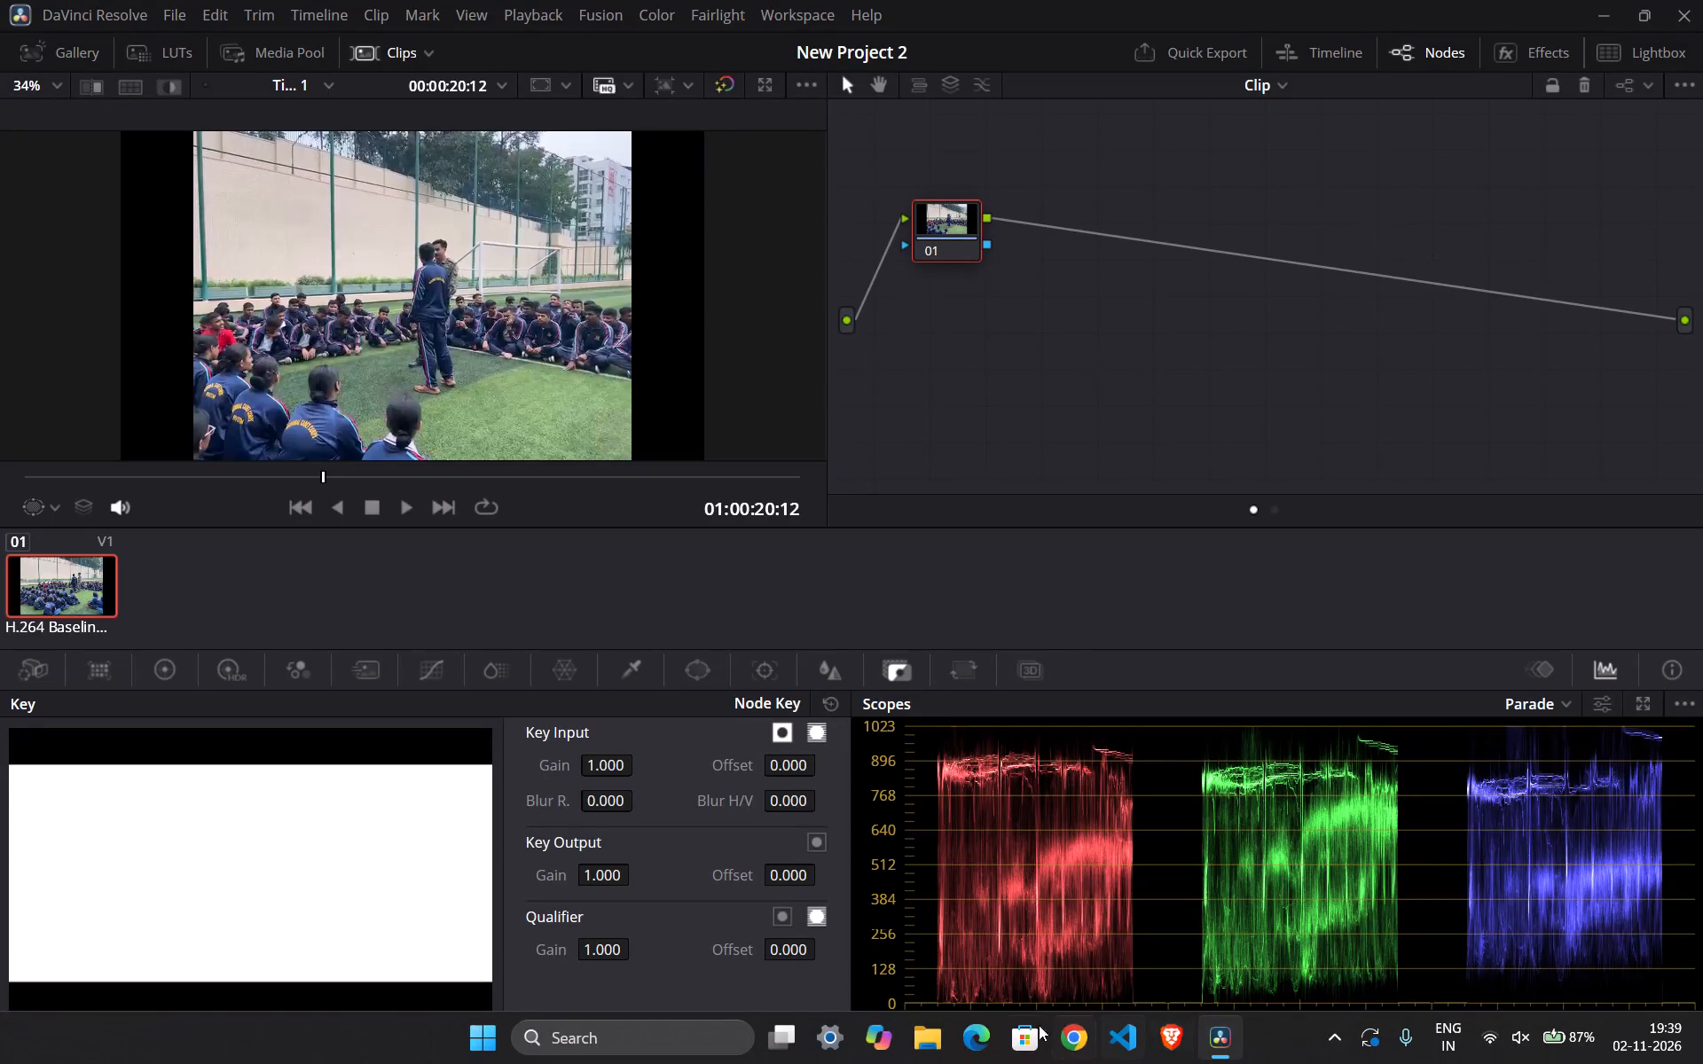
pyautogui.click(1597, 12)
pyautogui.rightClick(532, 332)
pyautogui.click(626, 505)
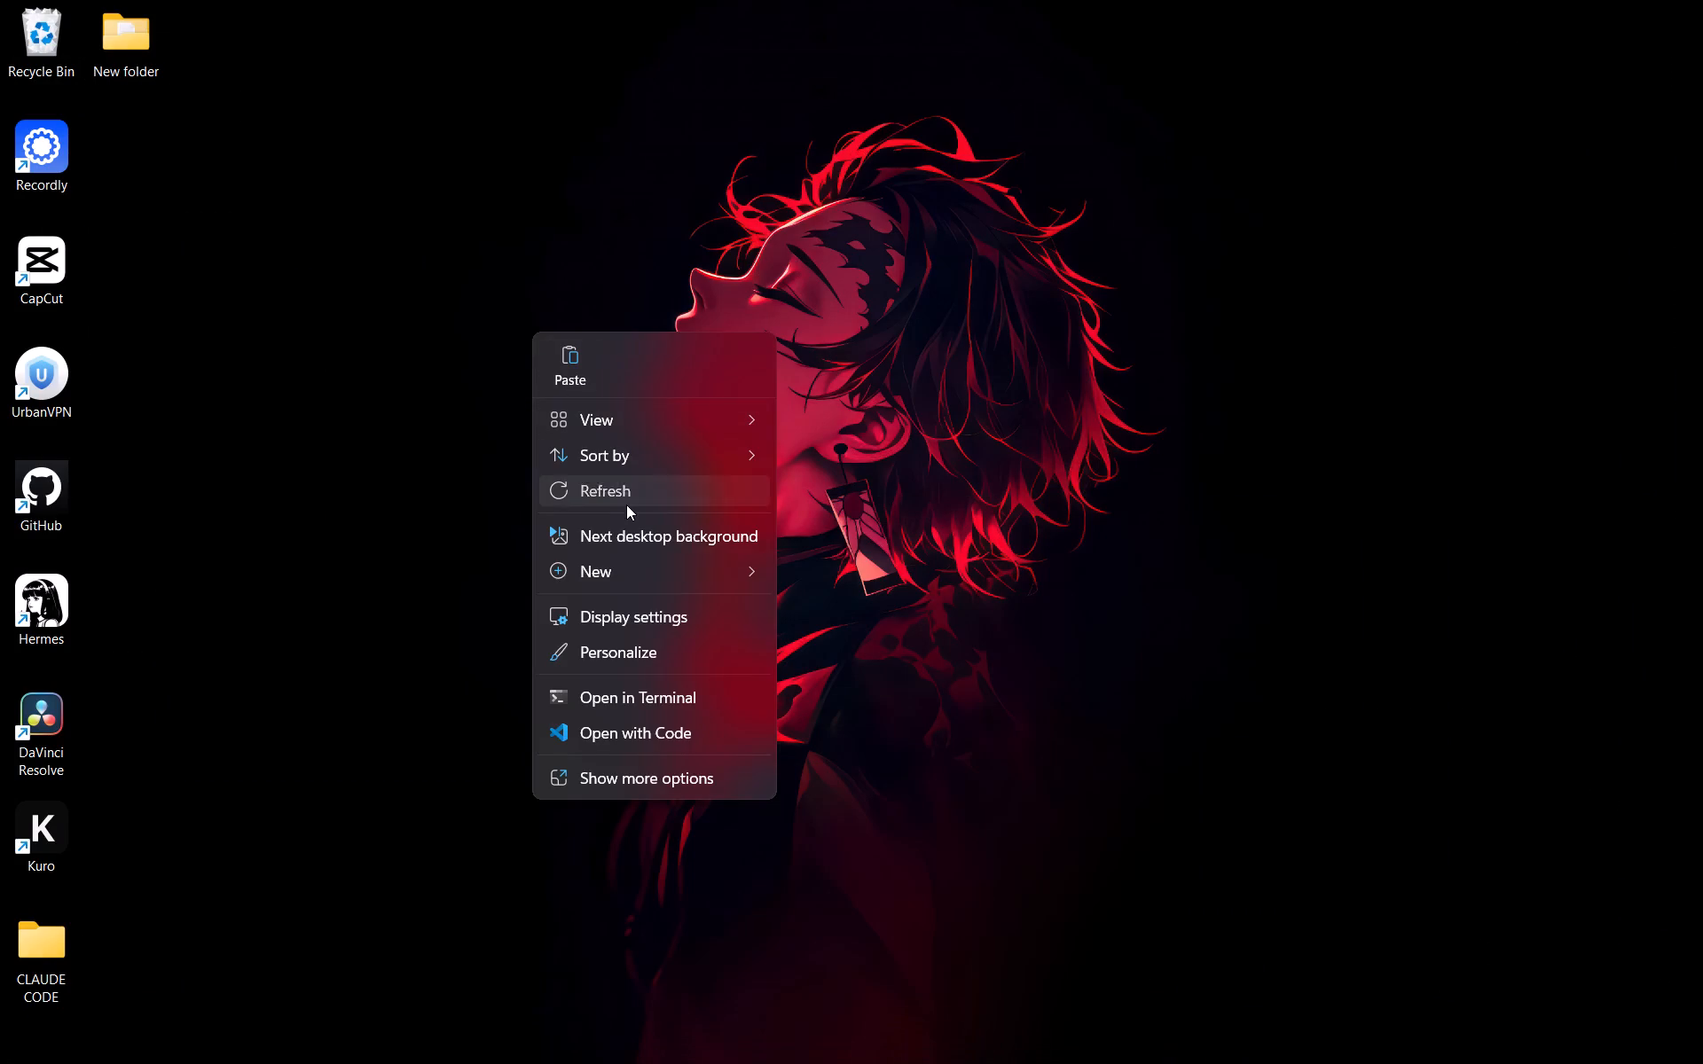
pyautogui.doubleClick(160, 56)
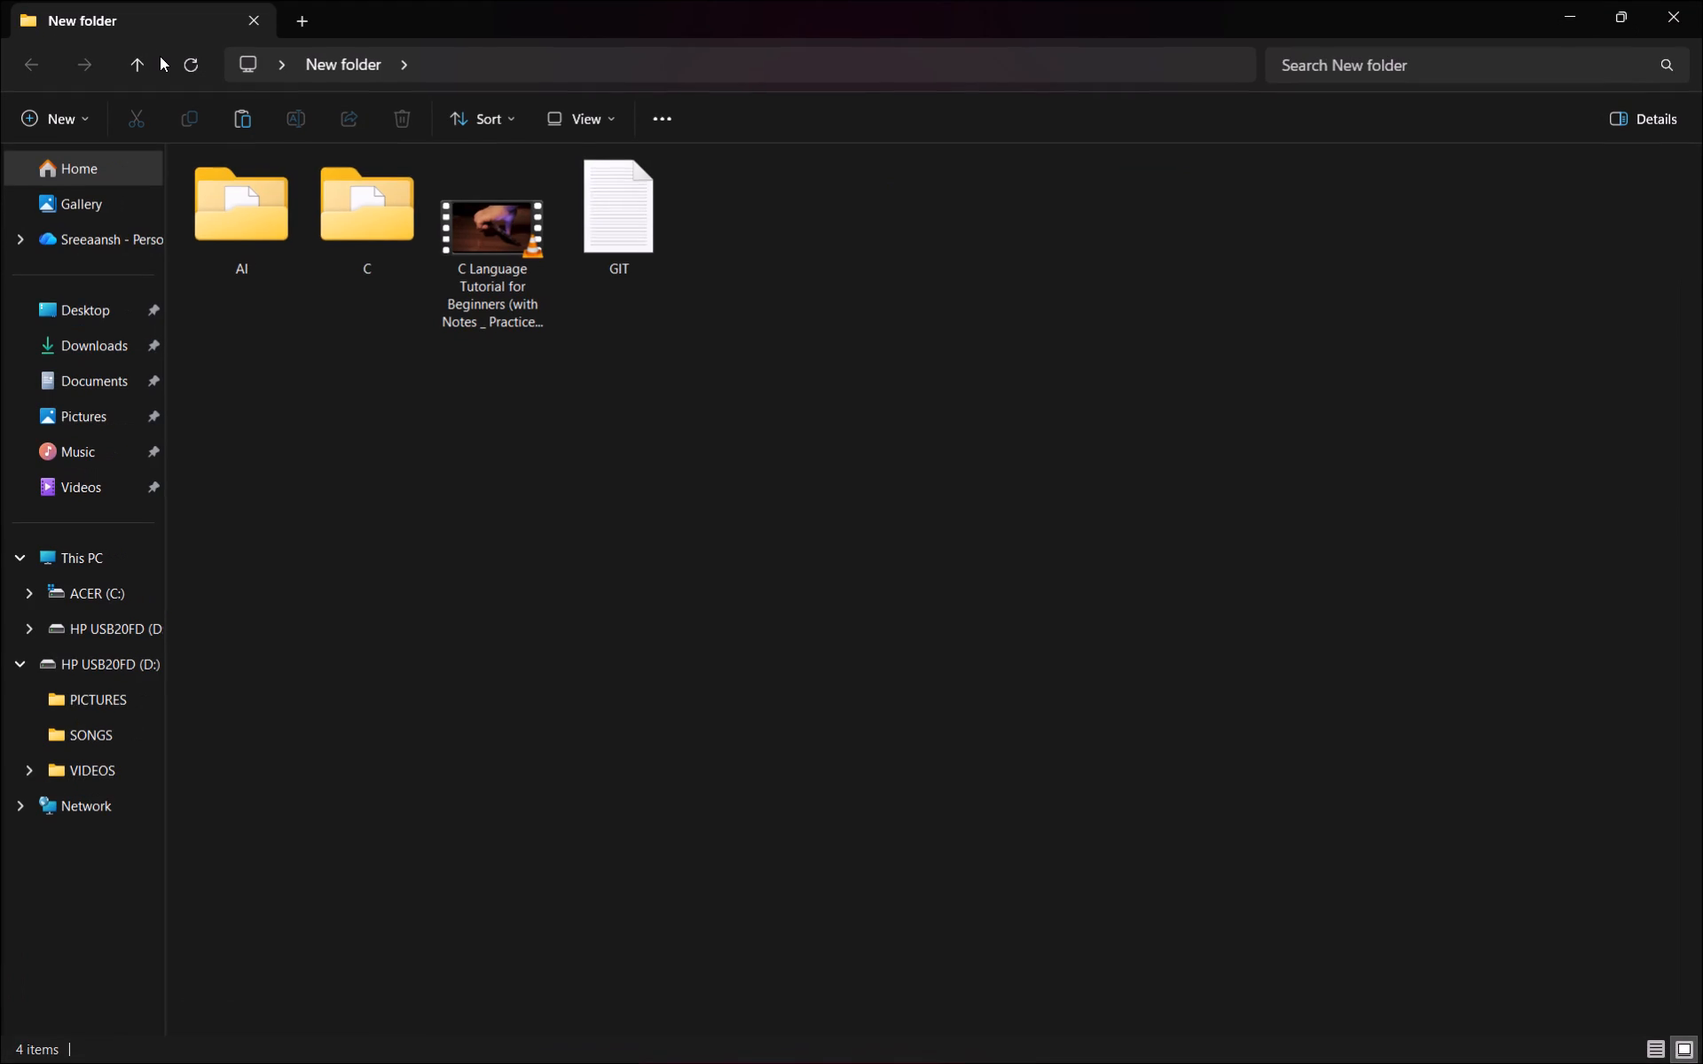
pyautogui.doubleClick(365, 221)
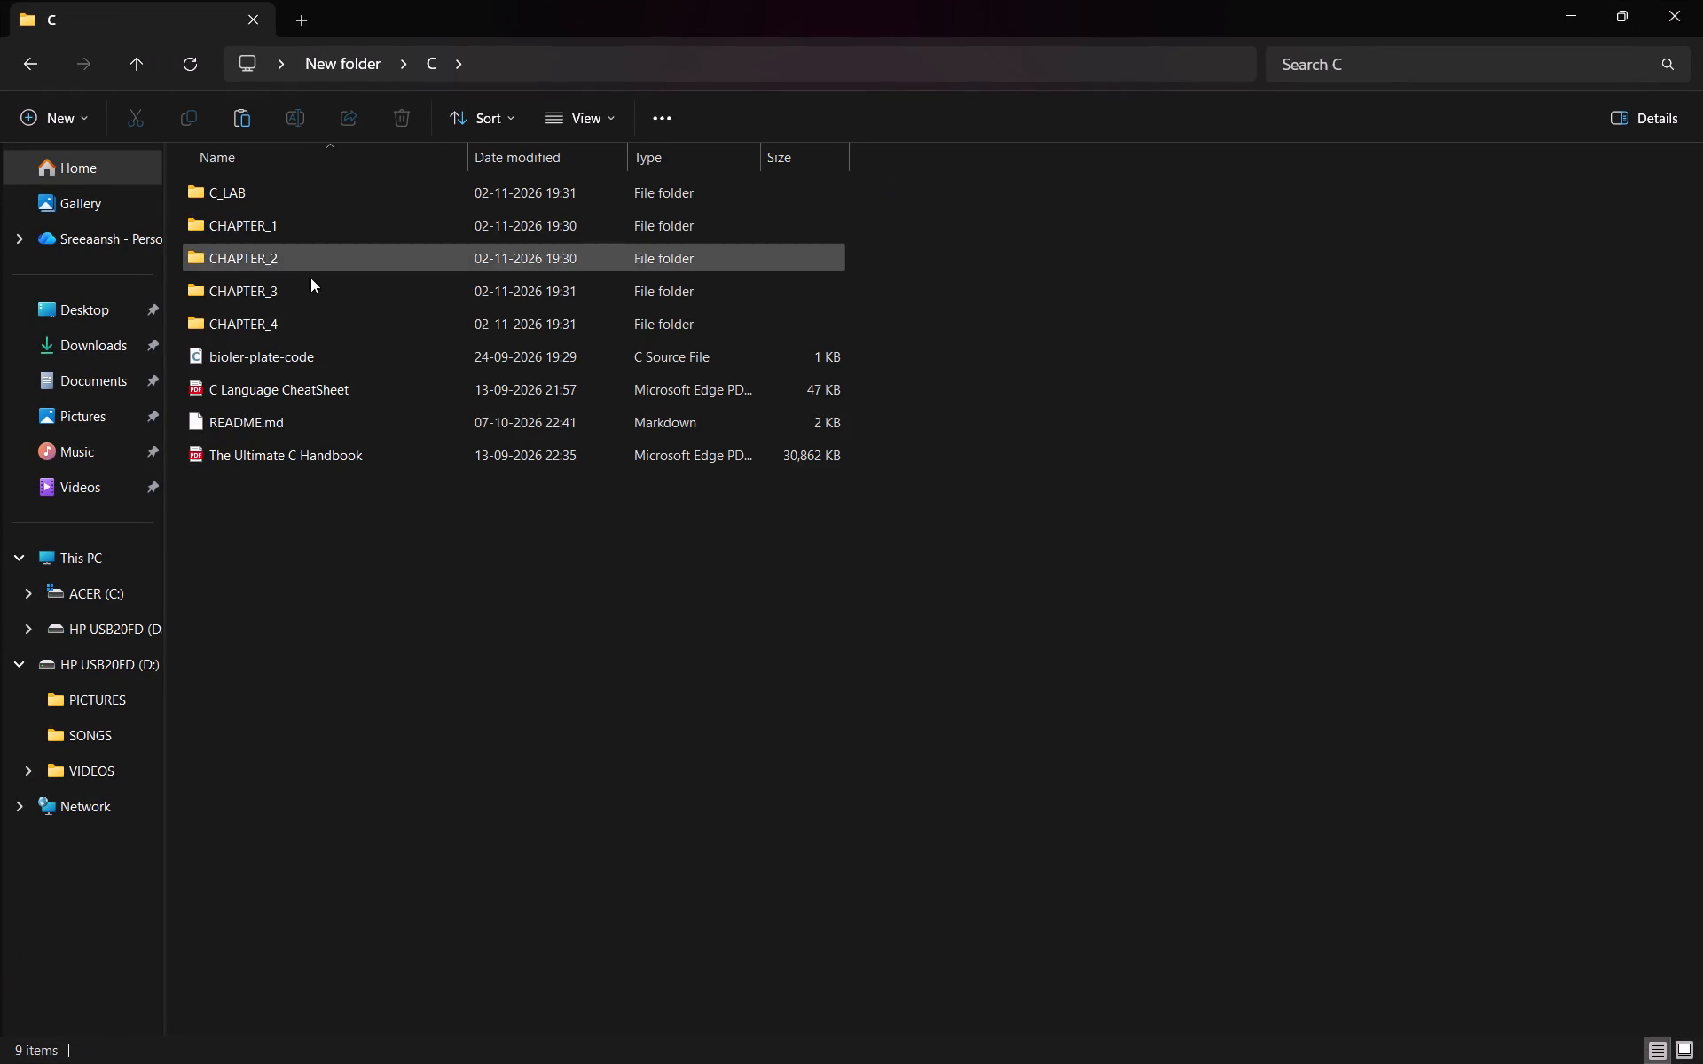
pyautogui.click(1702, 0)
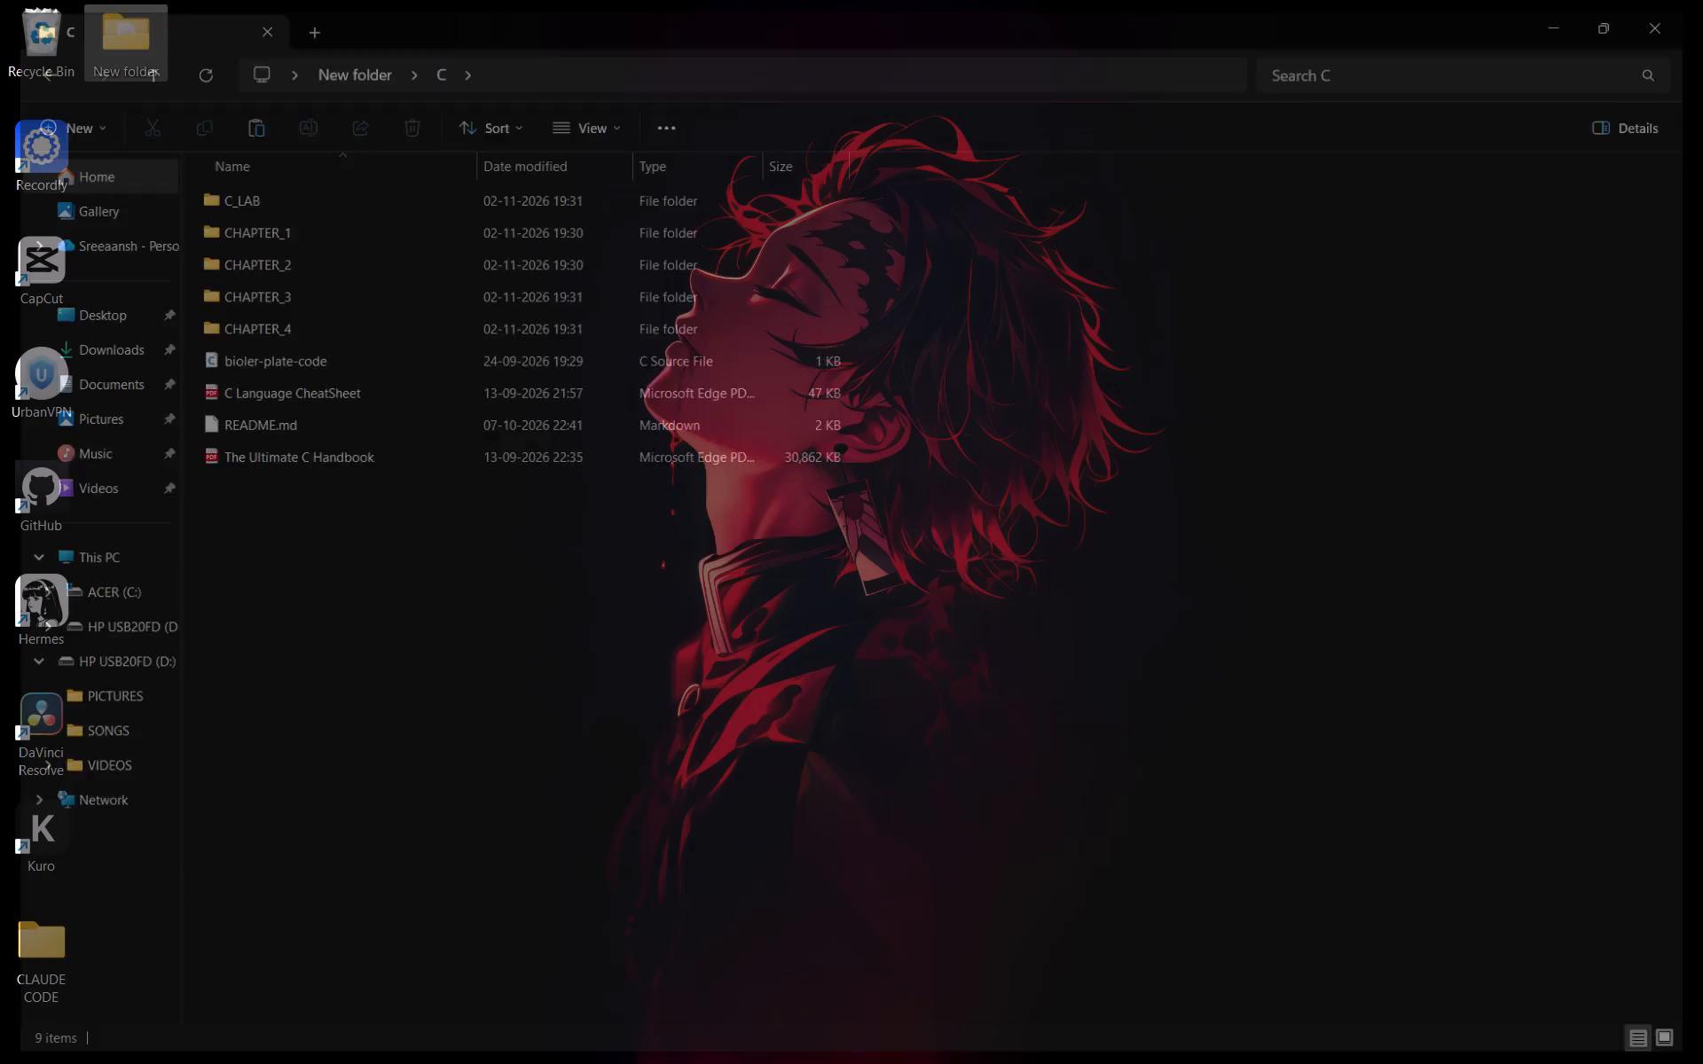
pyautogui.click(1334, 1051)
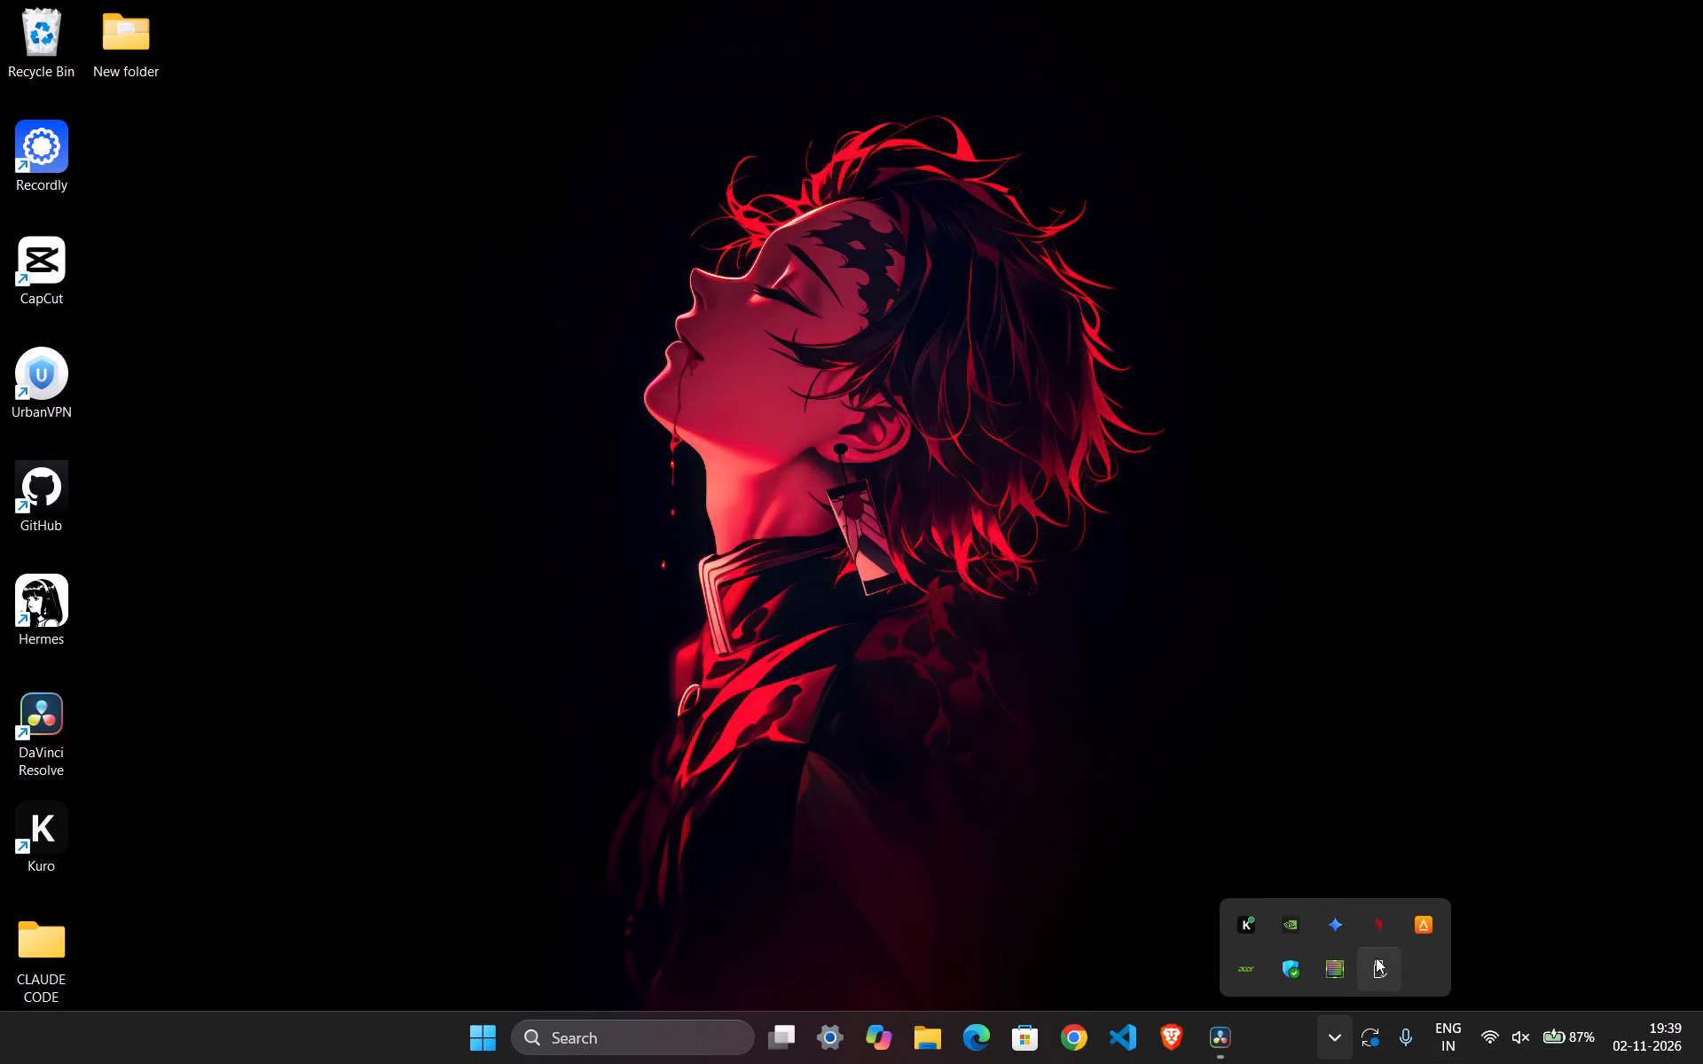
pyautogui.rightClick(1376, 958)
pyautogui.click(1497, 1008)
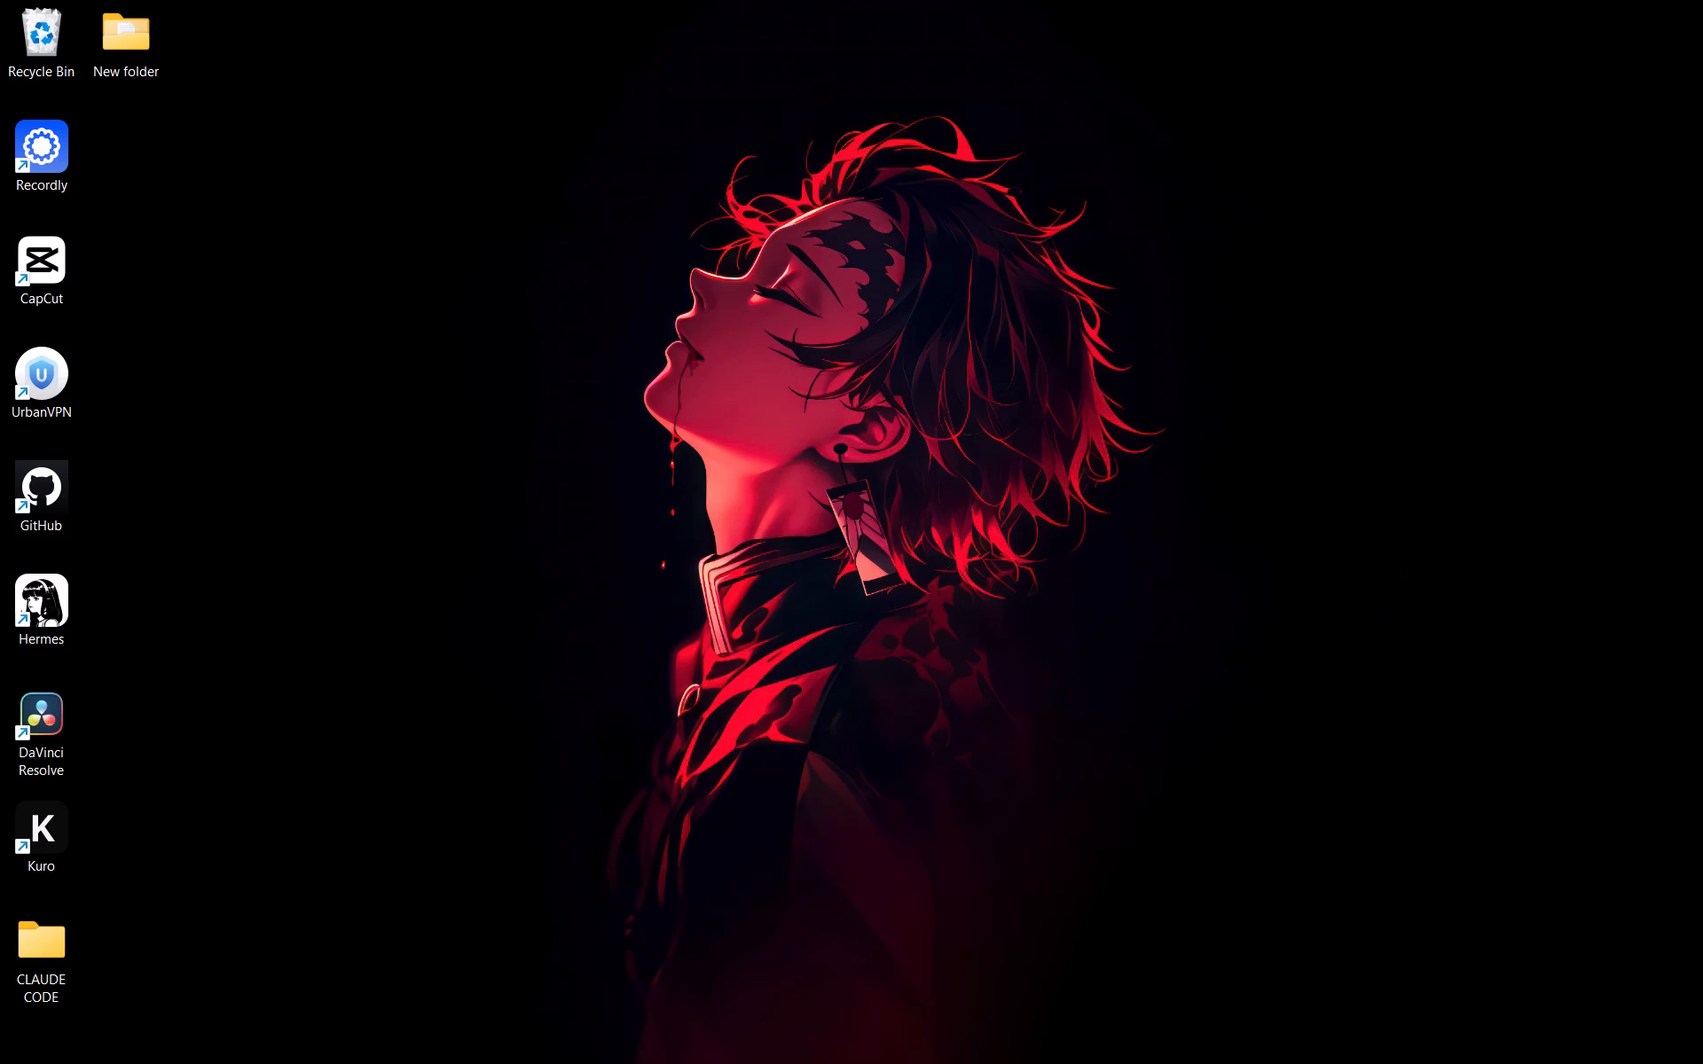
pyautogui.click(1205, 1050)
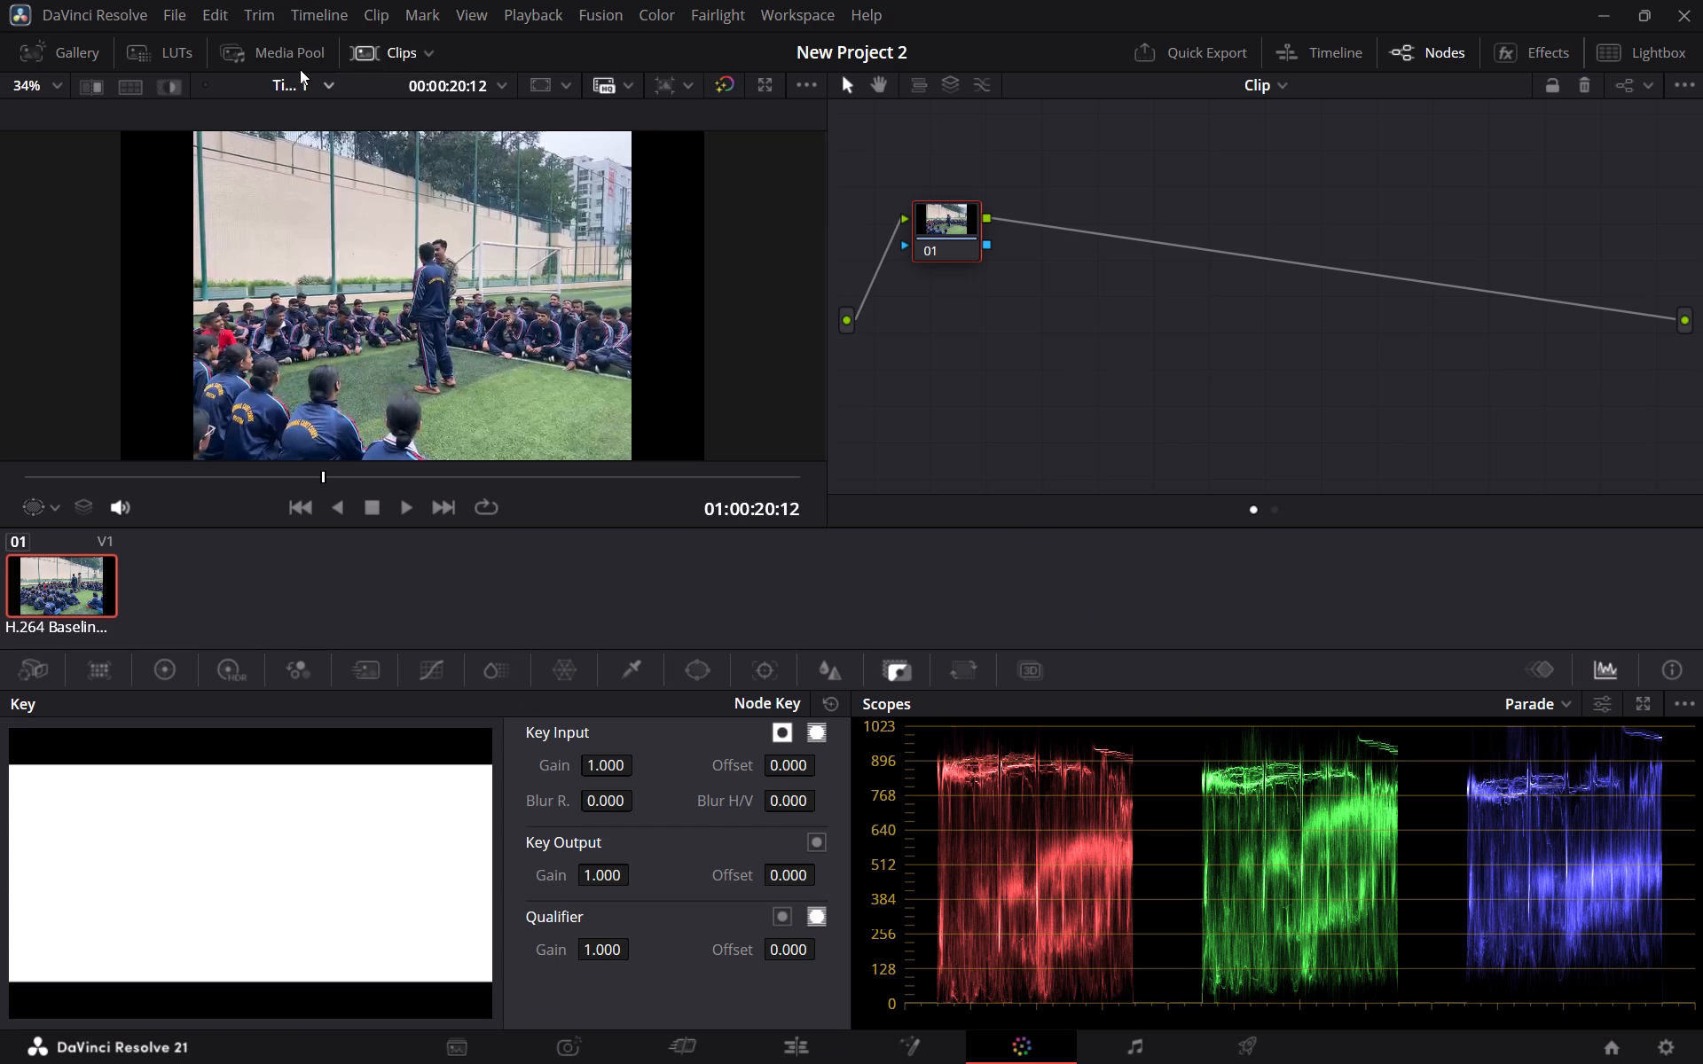
# Set the timeline resolution to 1920 x 1080 HD in the project settings and save them.
pyautogui.click(168, 18)
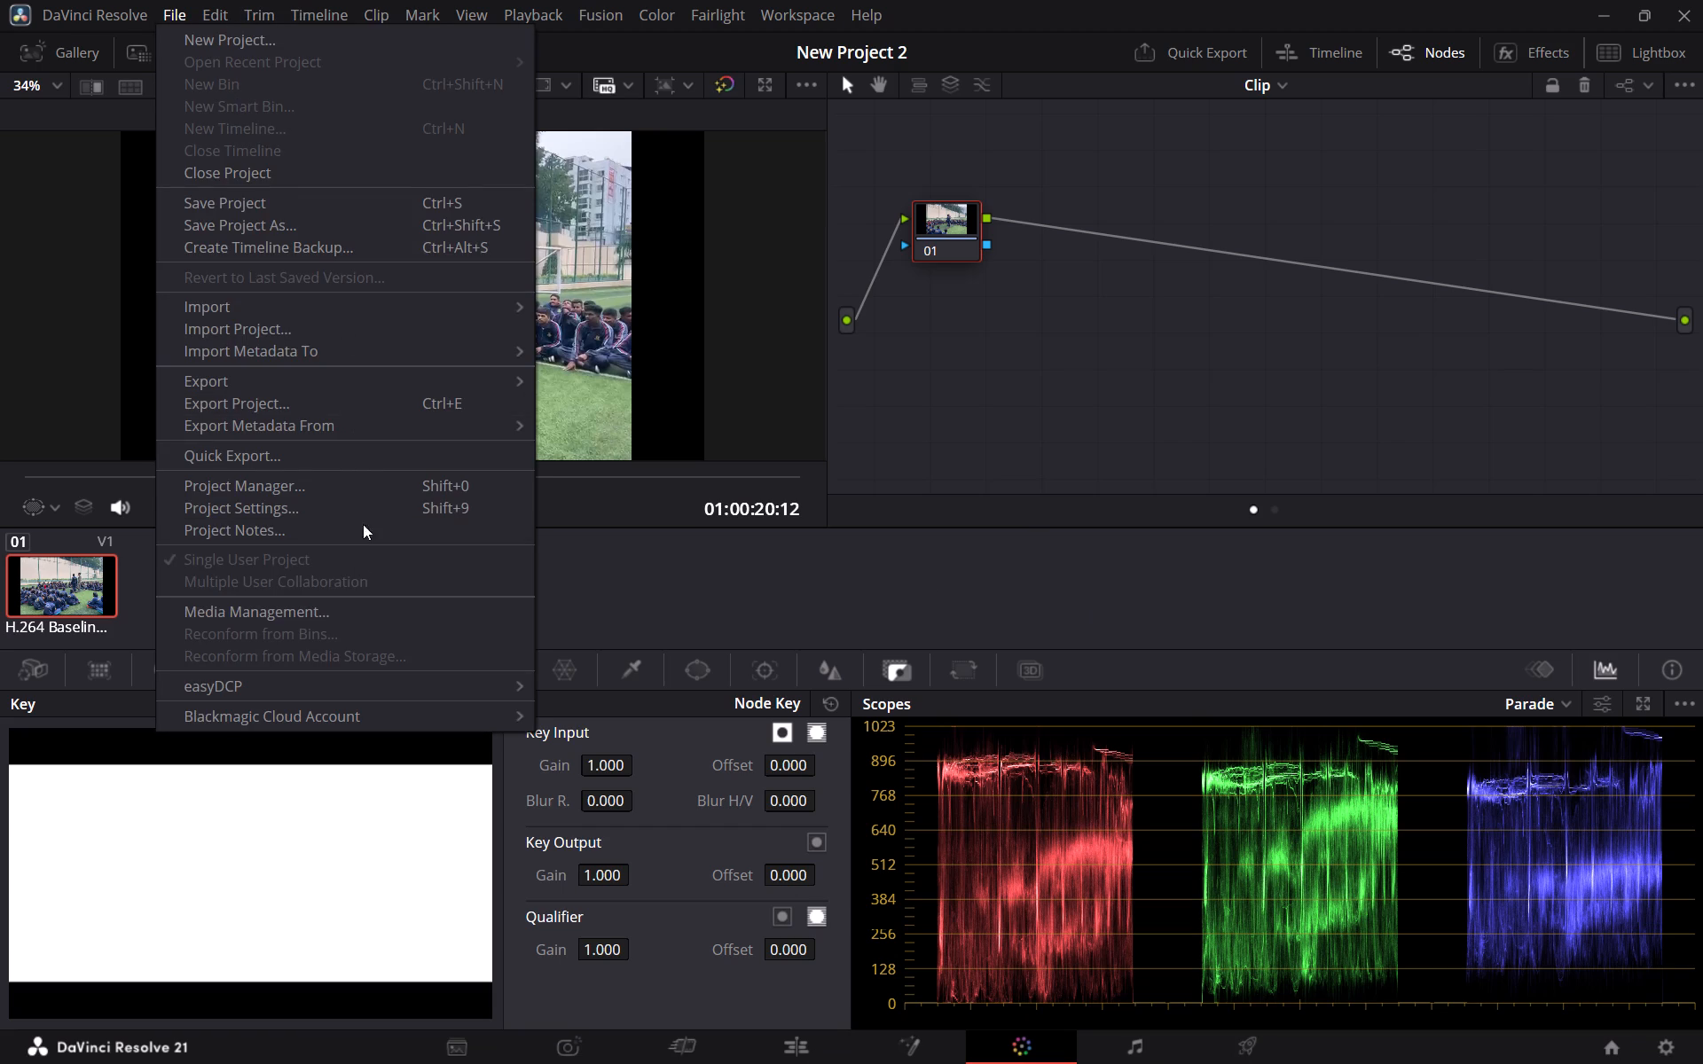
pyautogui.click(376, 512)
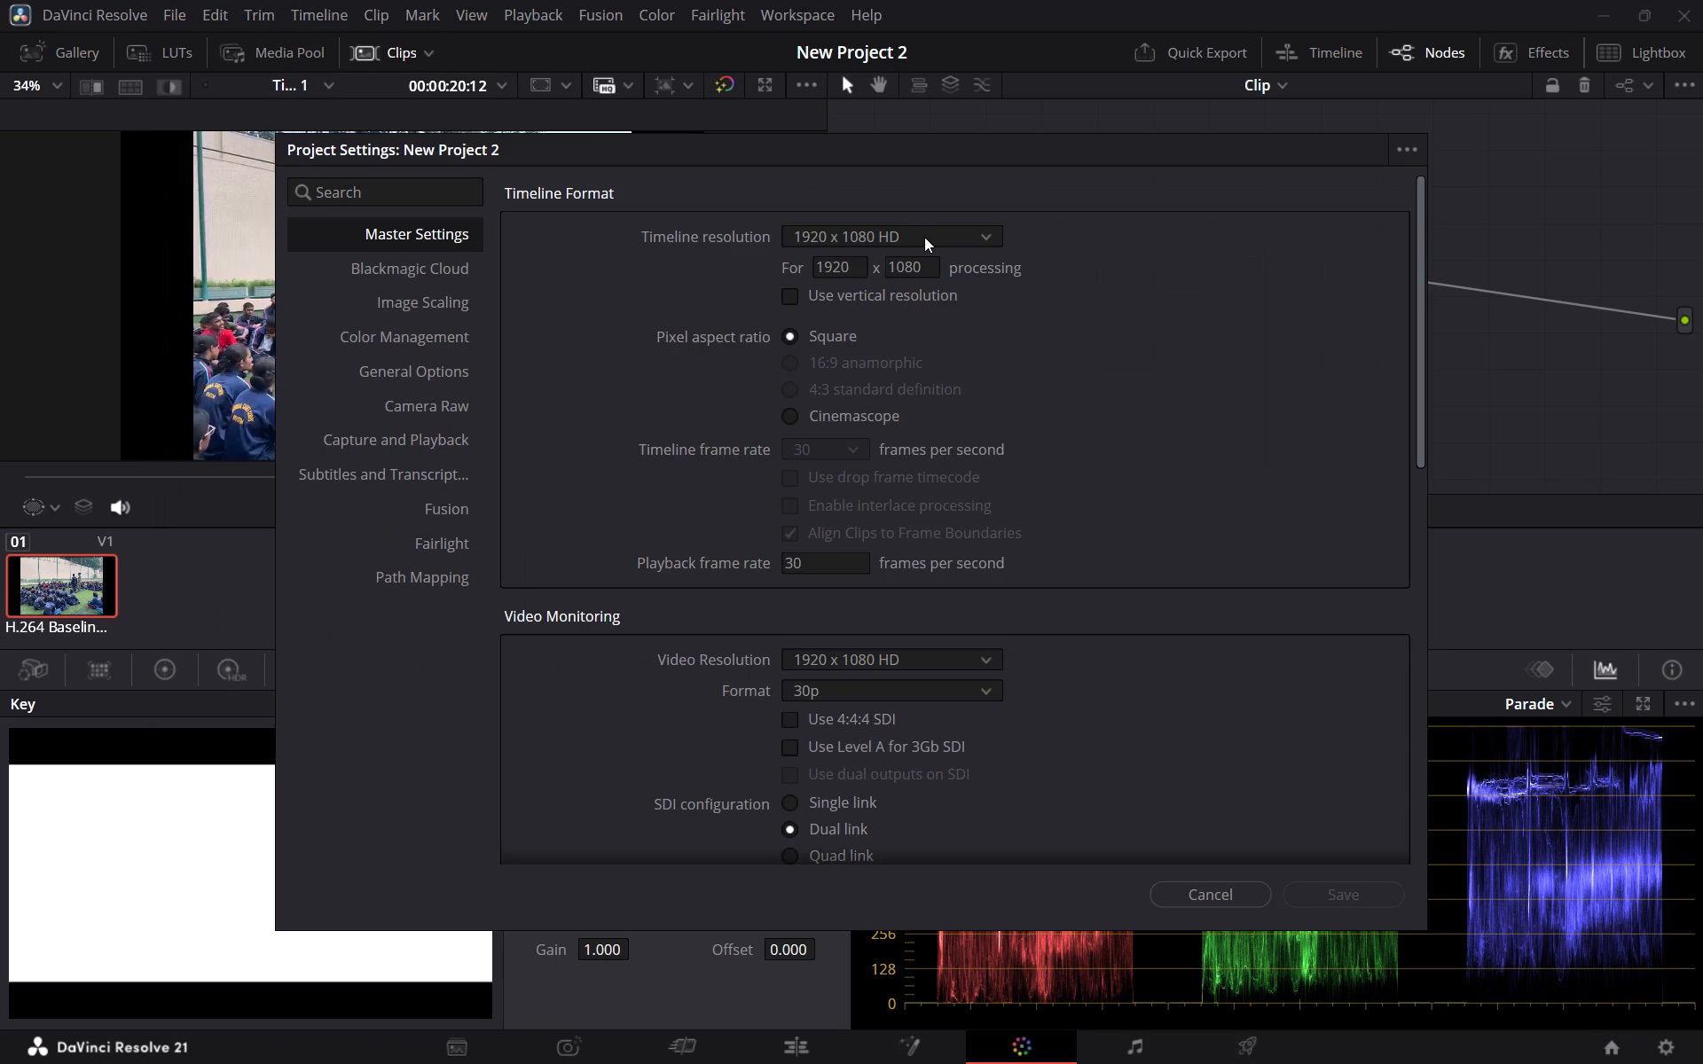
pyautogui.click(924, 237)
pyautogui.scroll(-1, 947, 455)
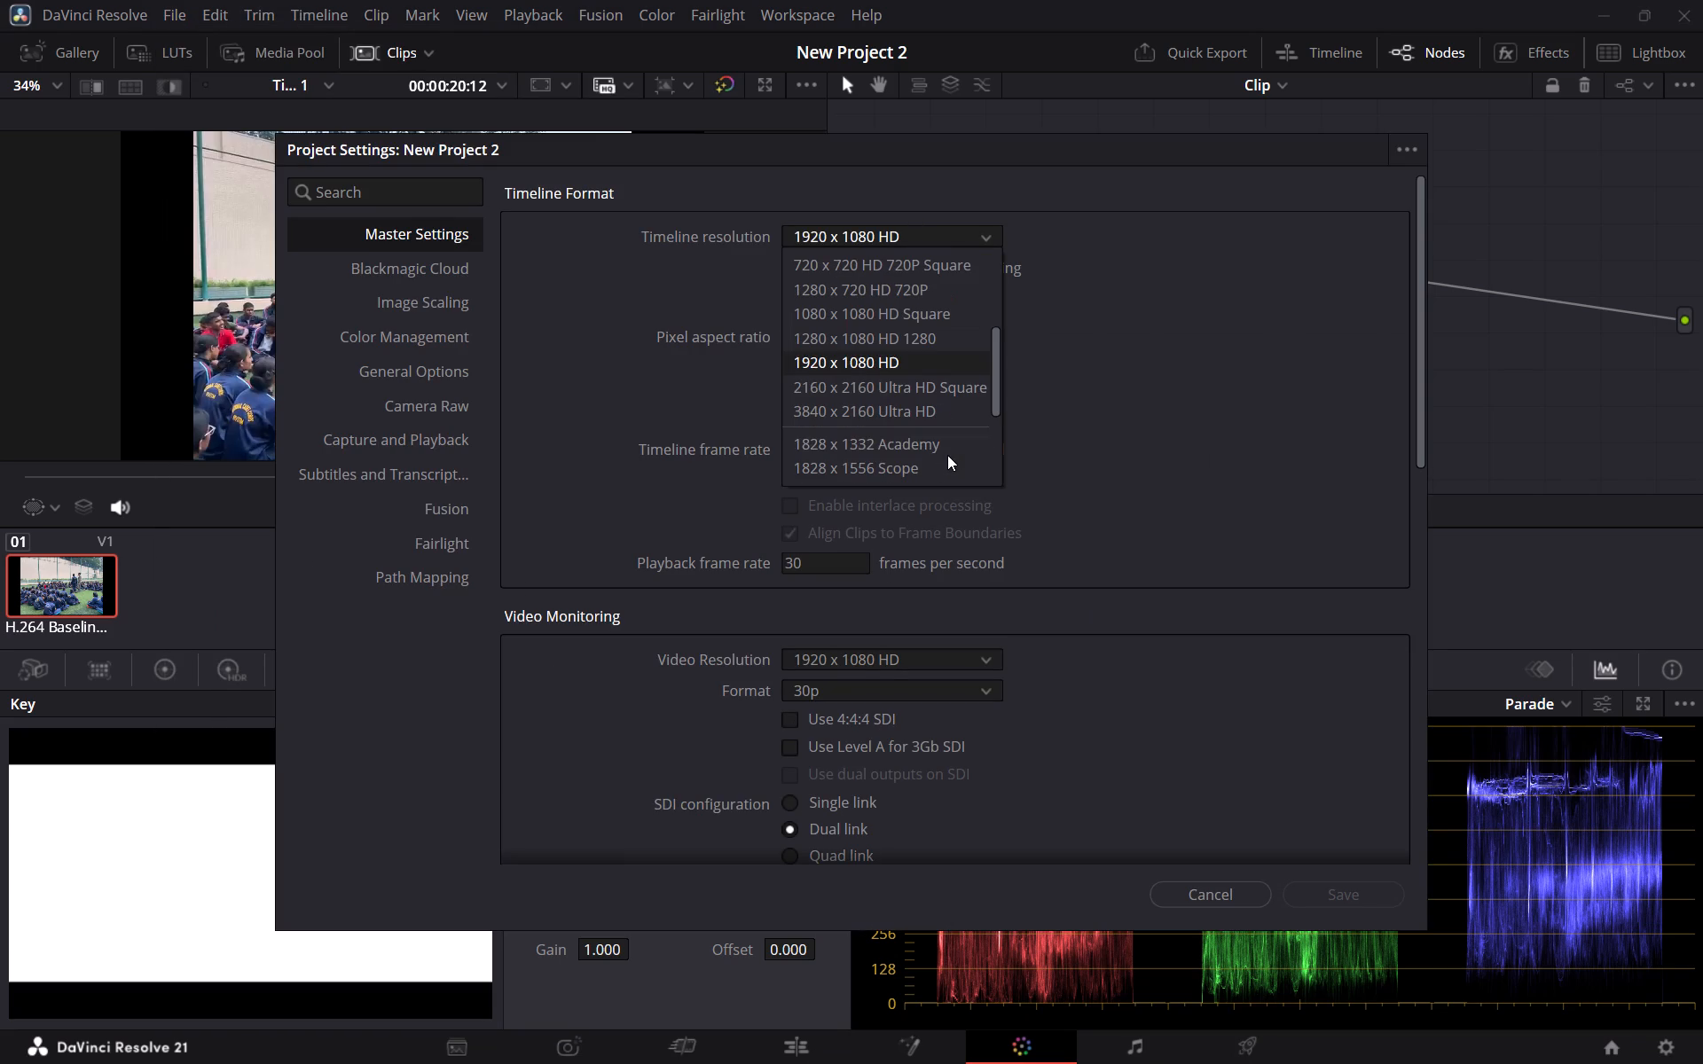
pyautogui.click(961, 362)
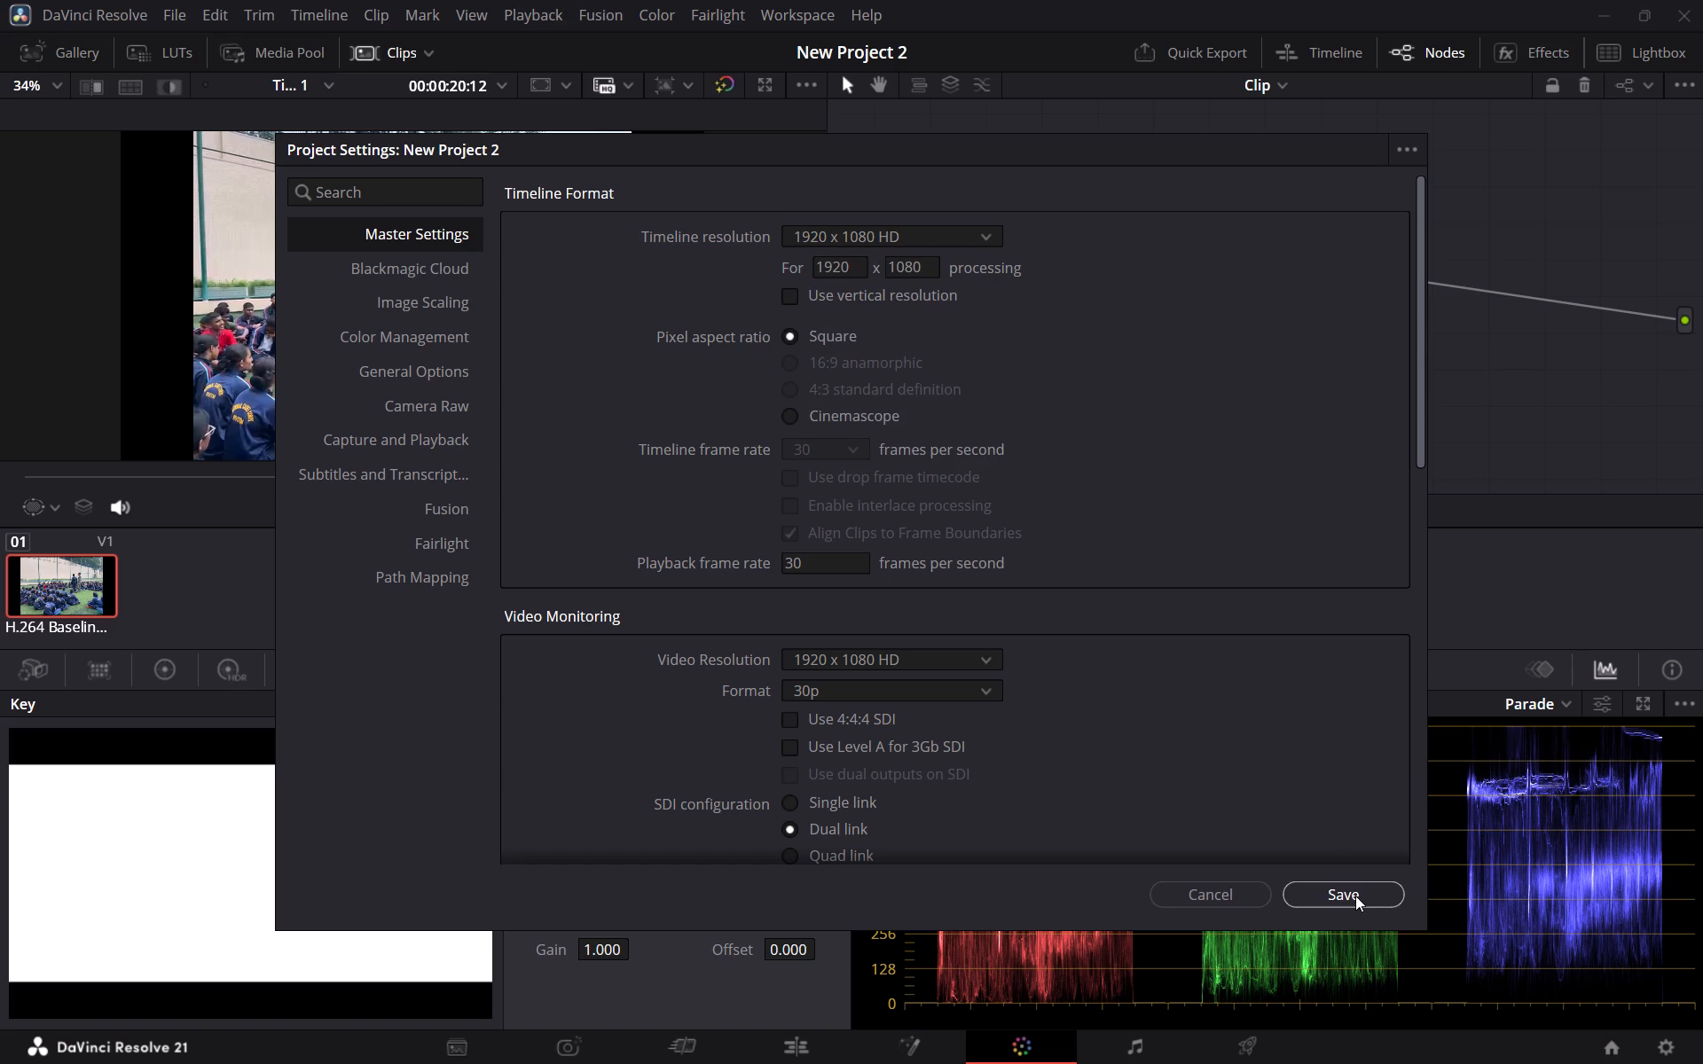
pyautogui.click(1355, 896)
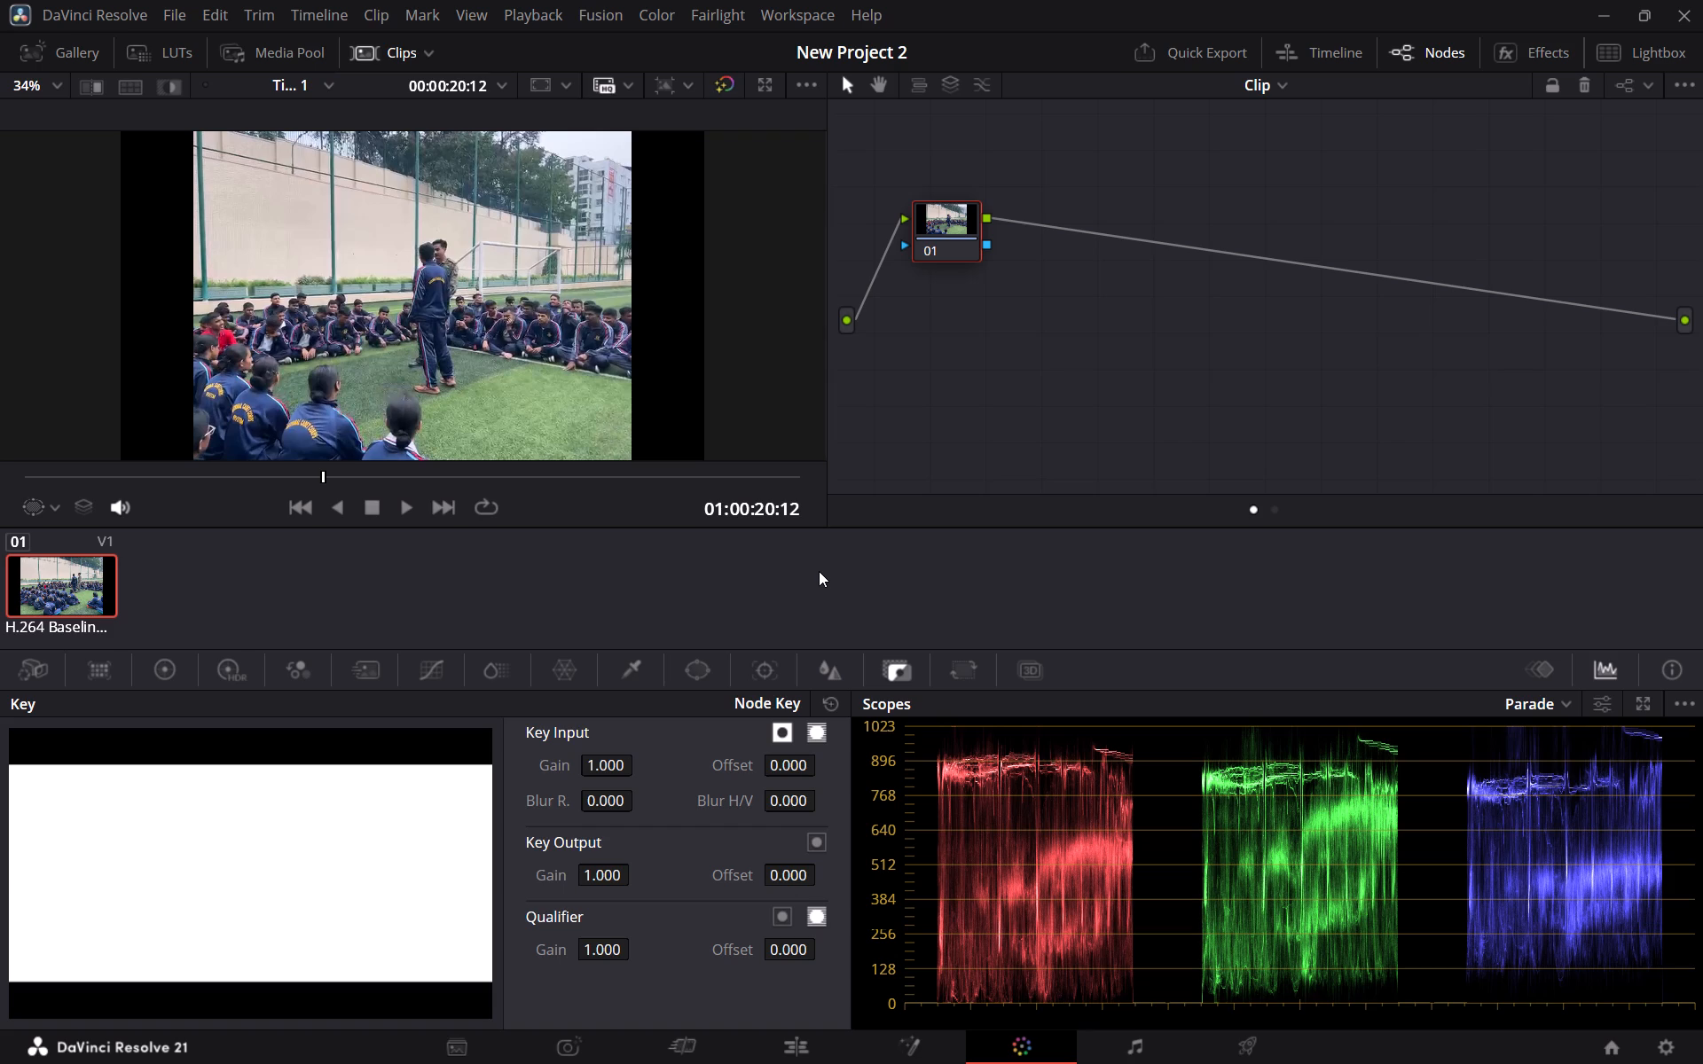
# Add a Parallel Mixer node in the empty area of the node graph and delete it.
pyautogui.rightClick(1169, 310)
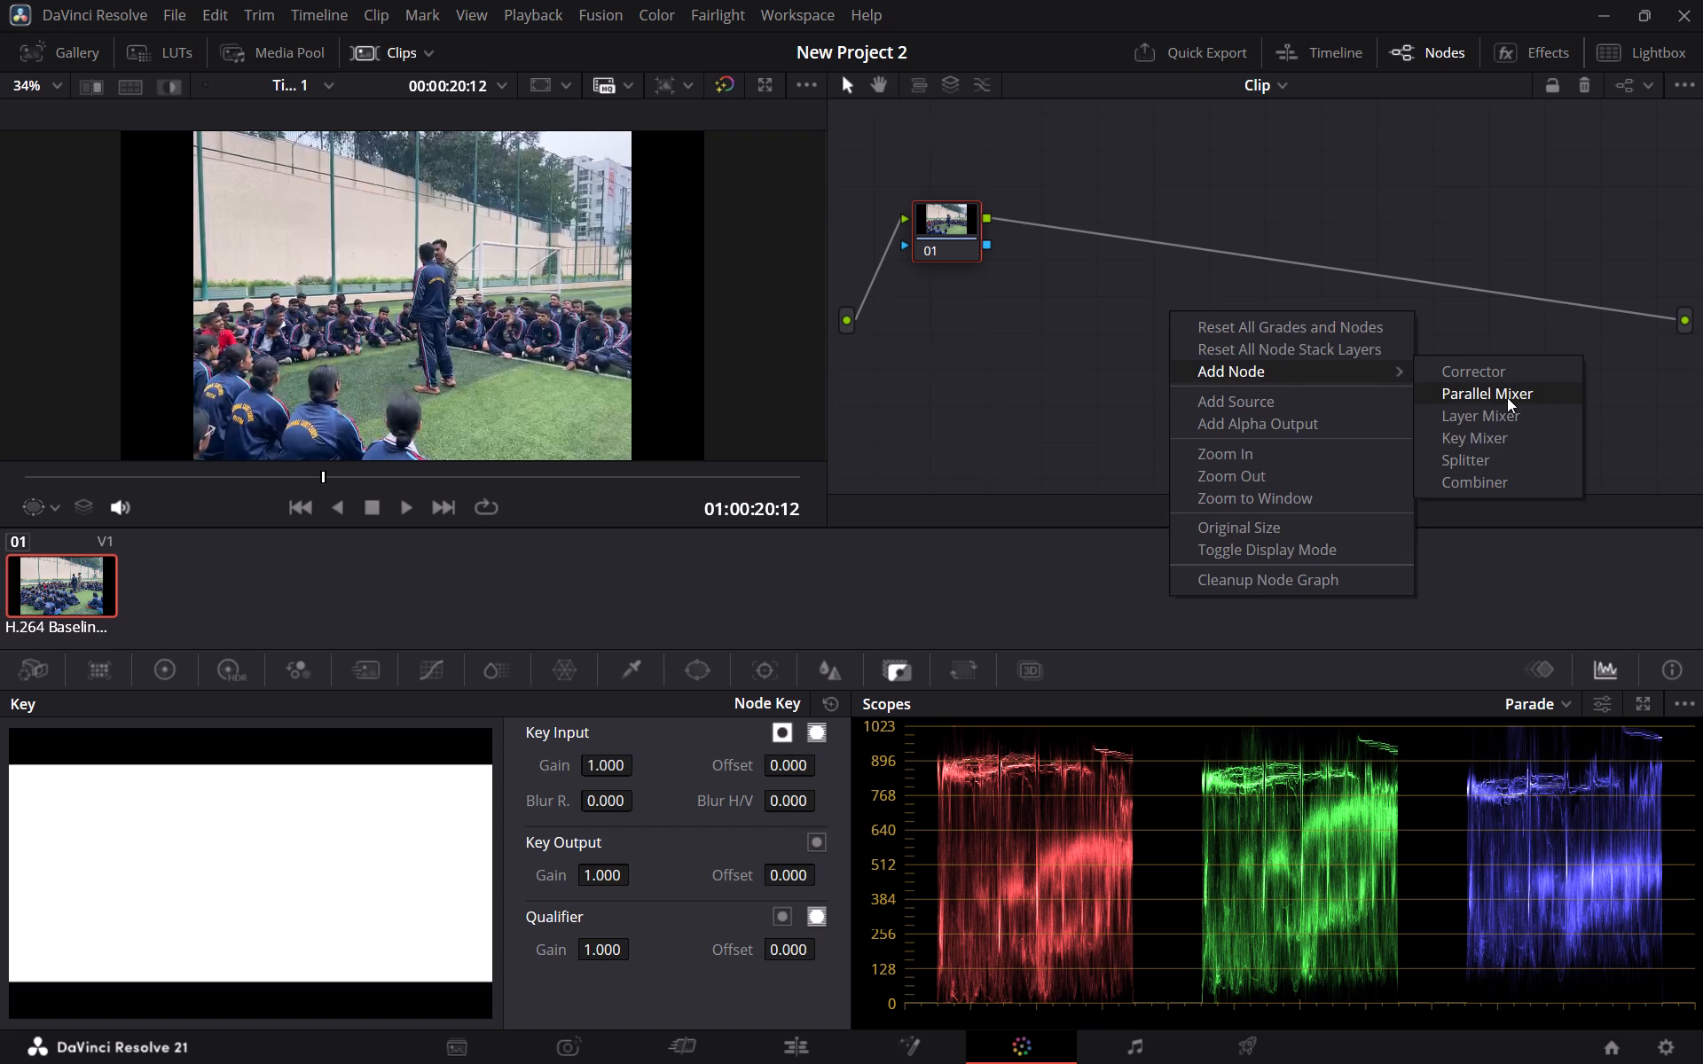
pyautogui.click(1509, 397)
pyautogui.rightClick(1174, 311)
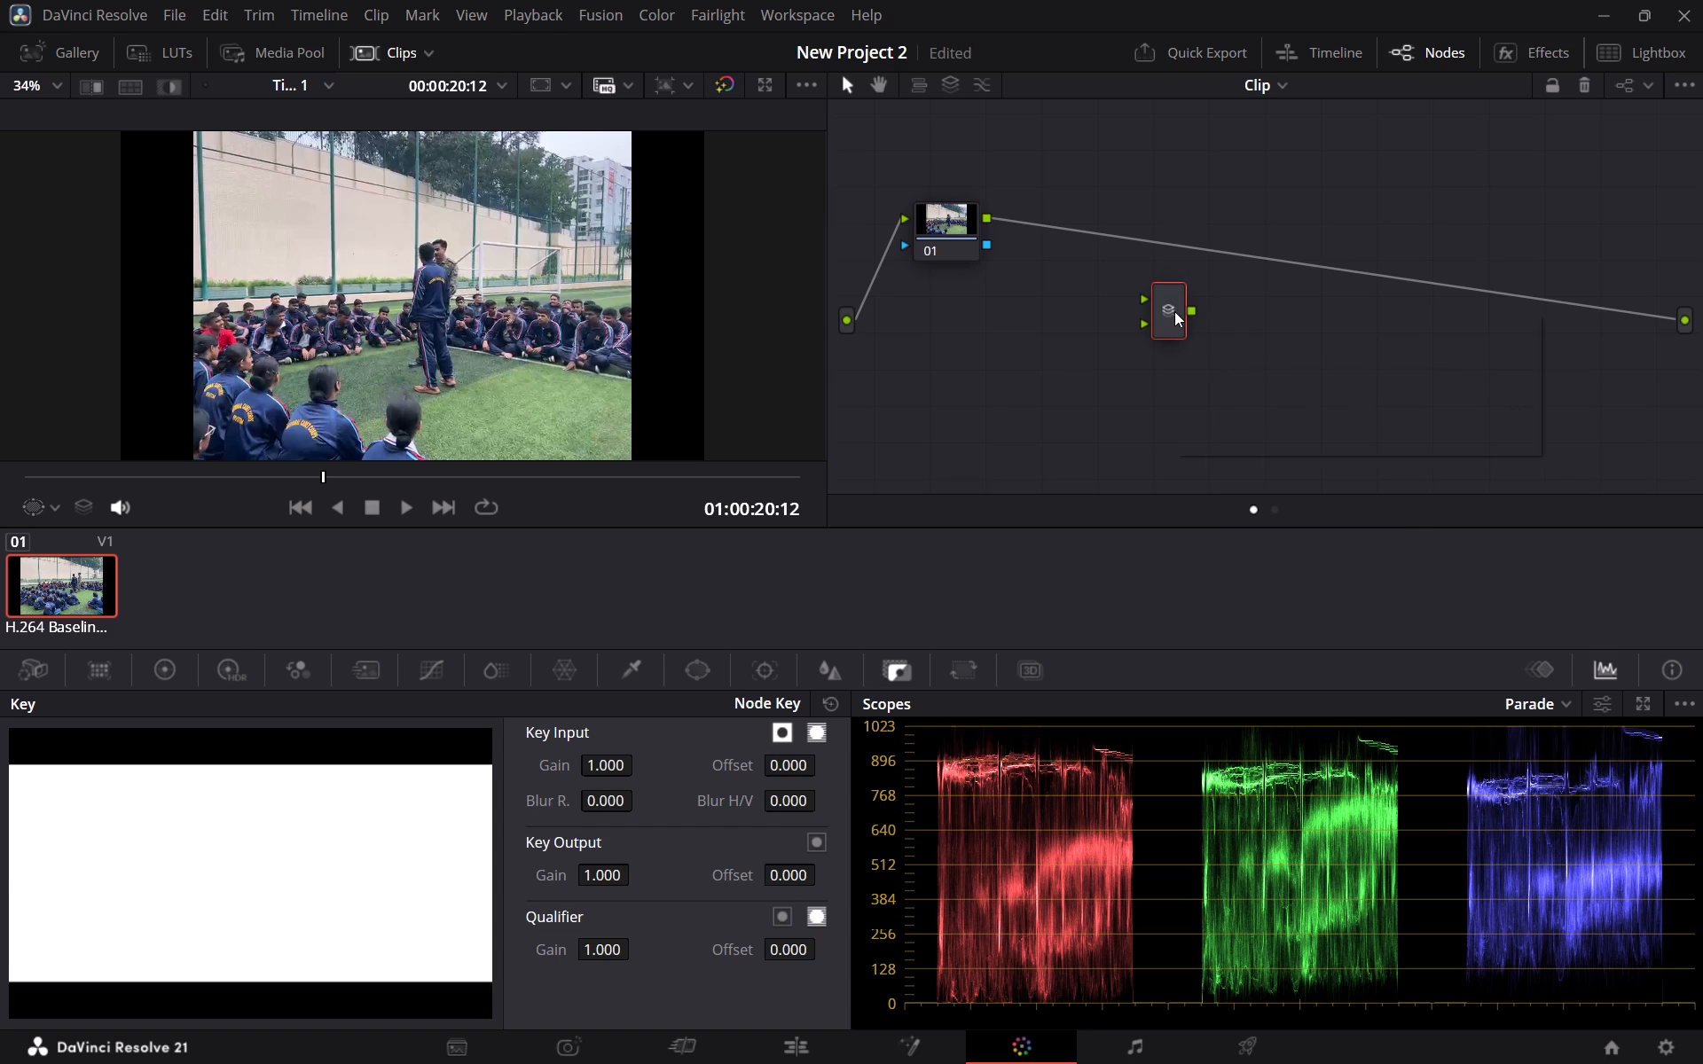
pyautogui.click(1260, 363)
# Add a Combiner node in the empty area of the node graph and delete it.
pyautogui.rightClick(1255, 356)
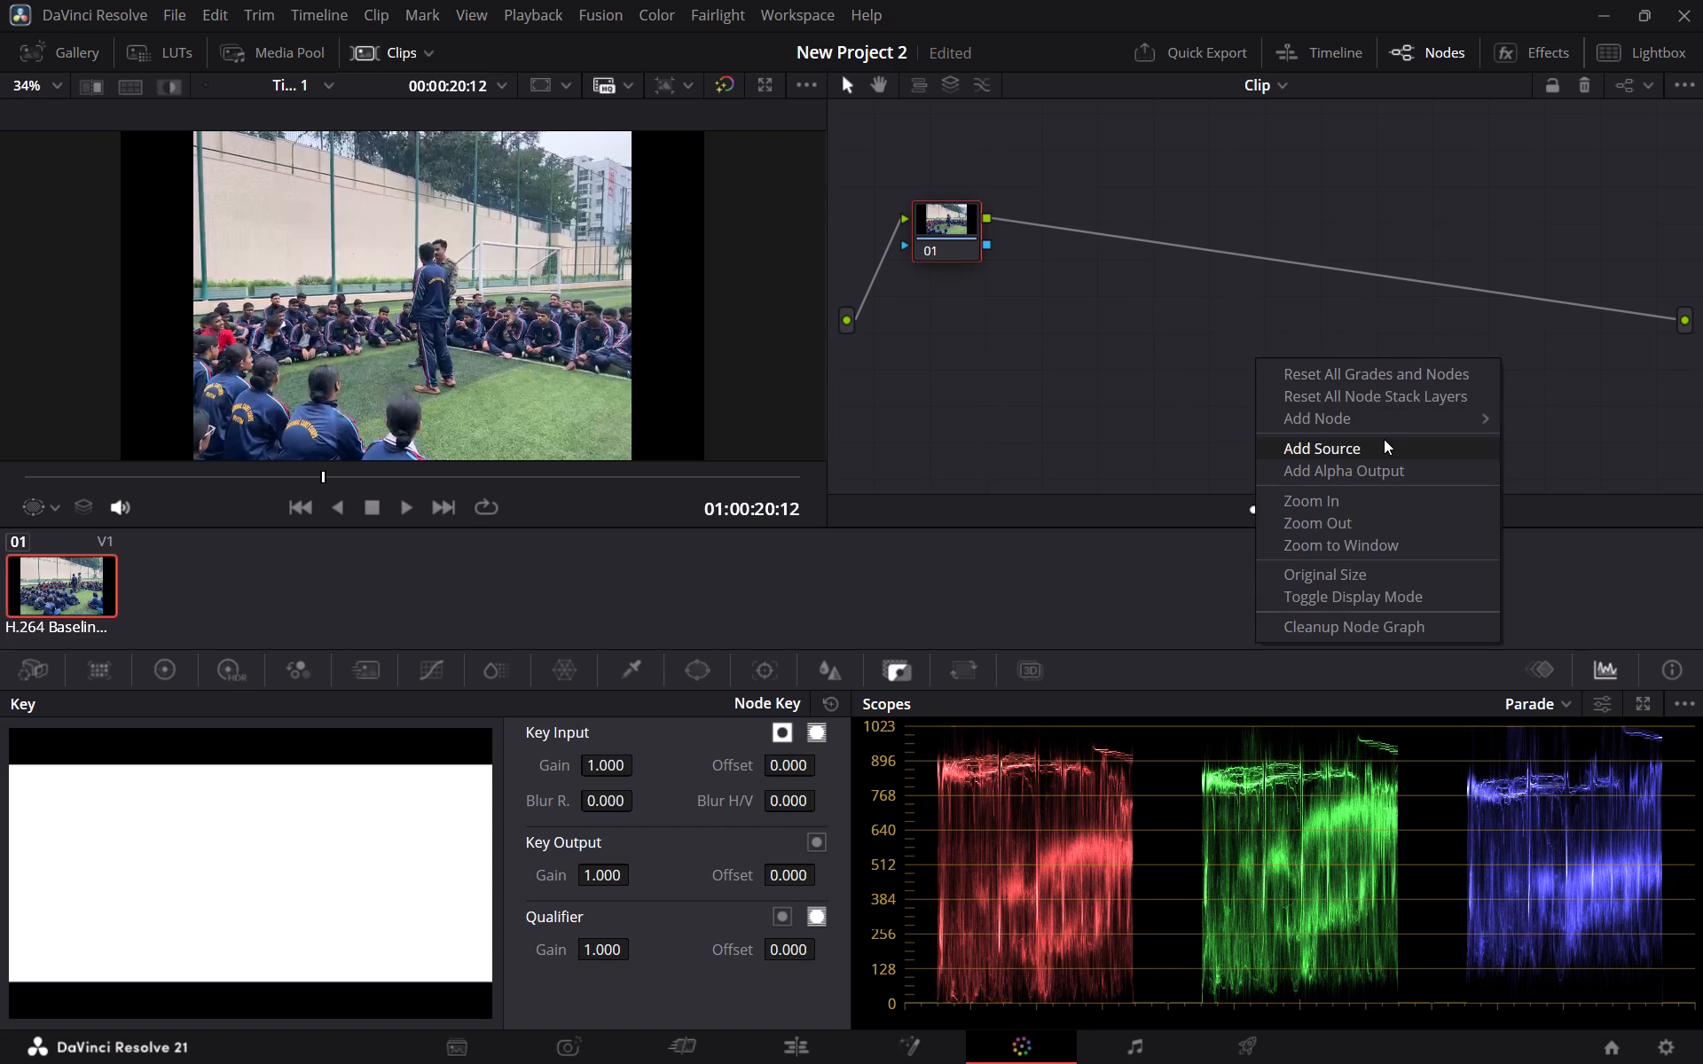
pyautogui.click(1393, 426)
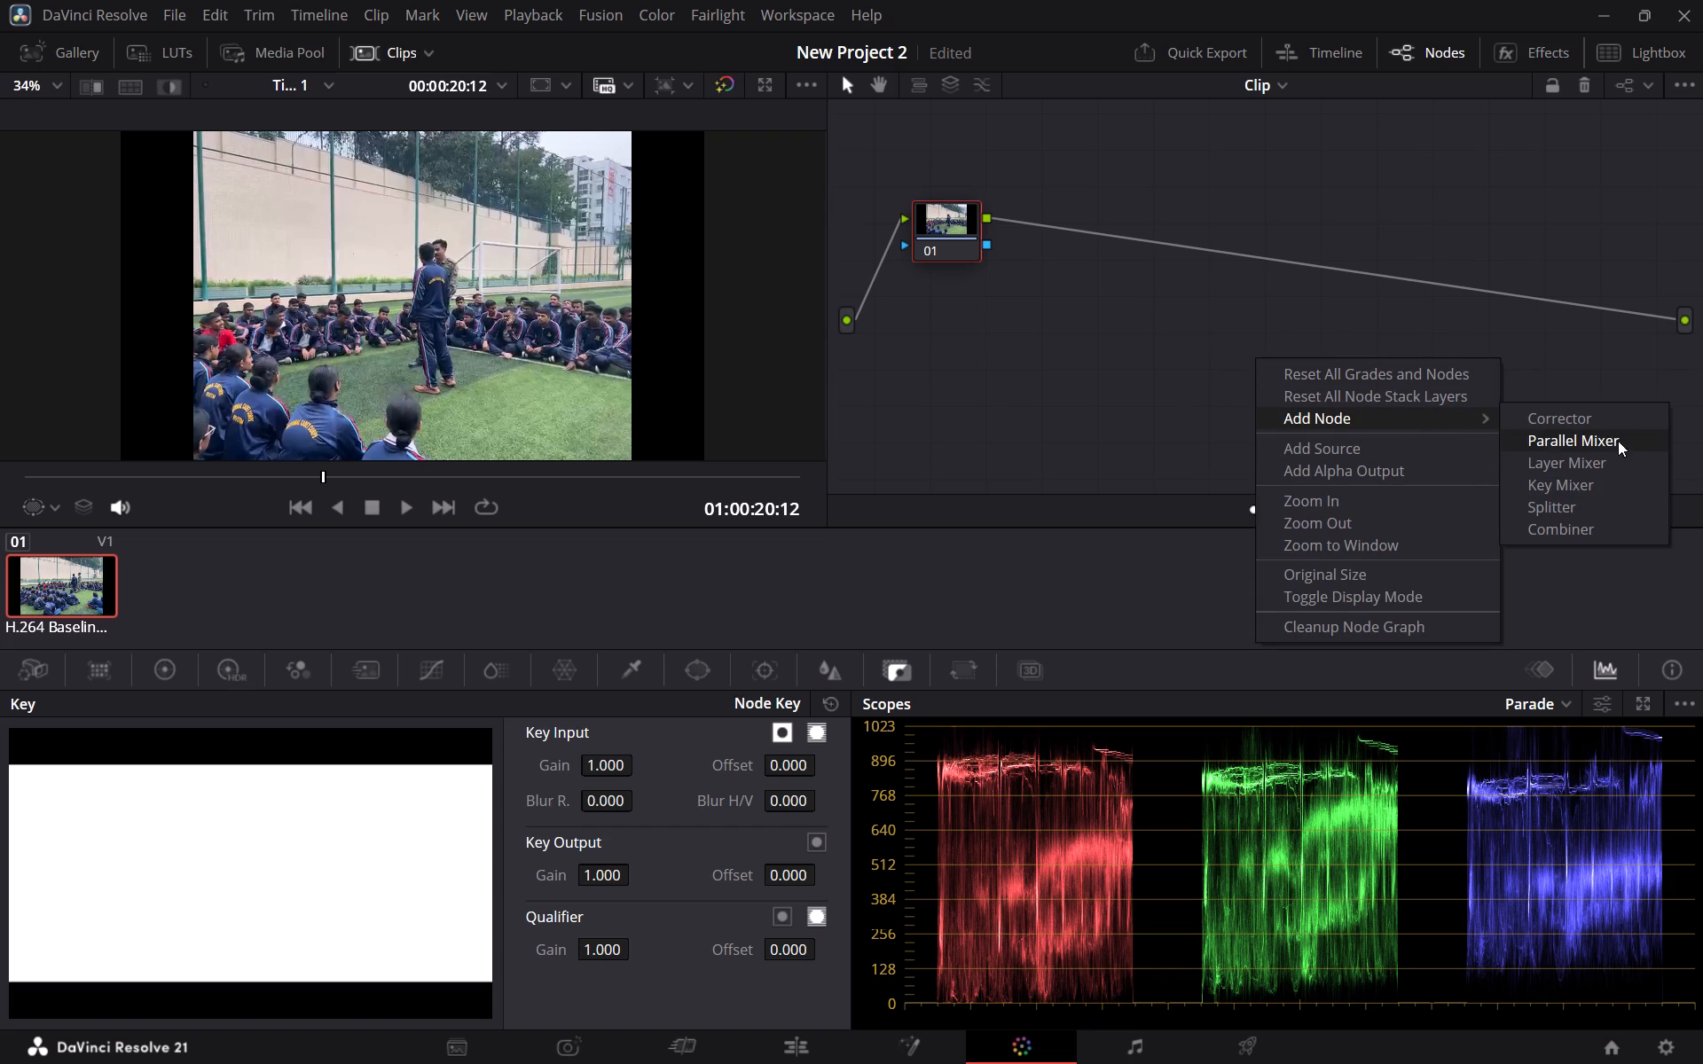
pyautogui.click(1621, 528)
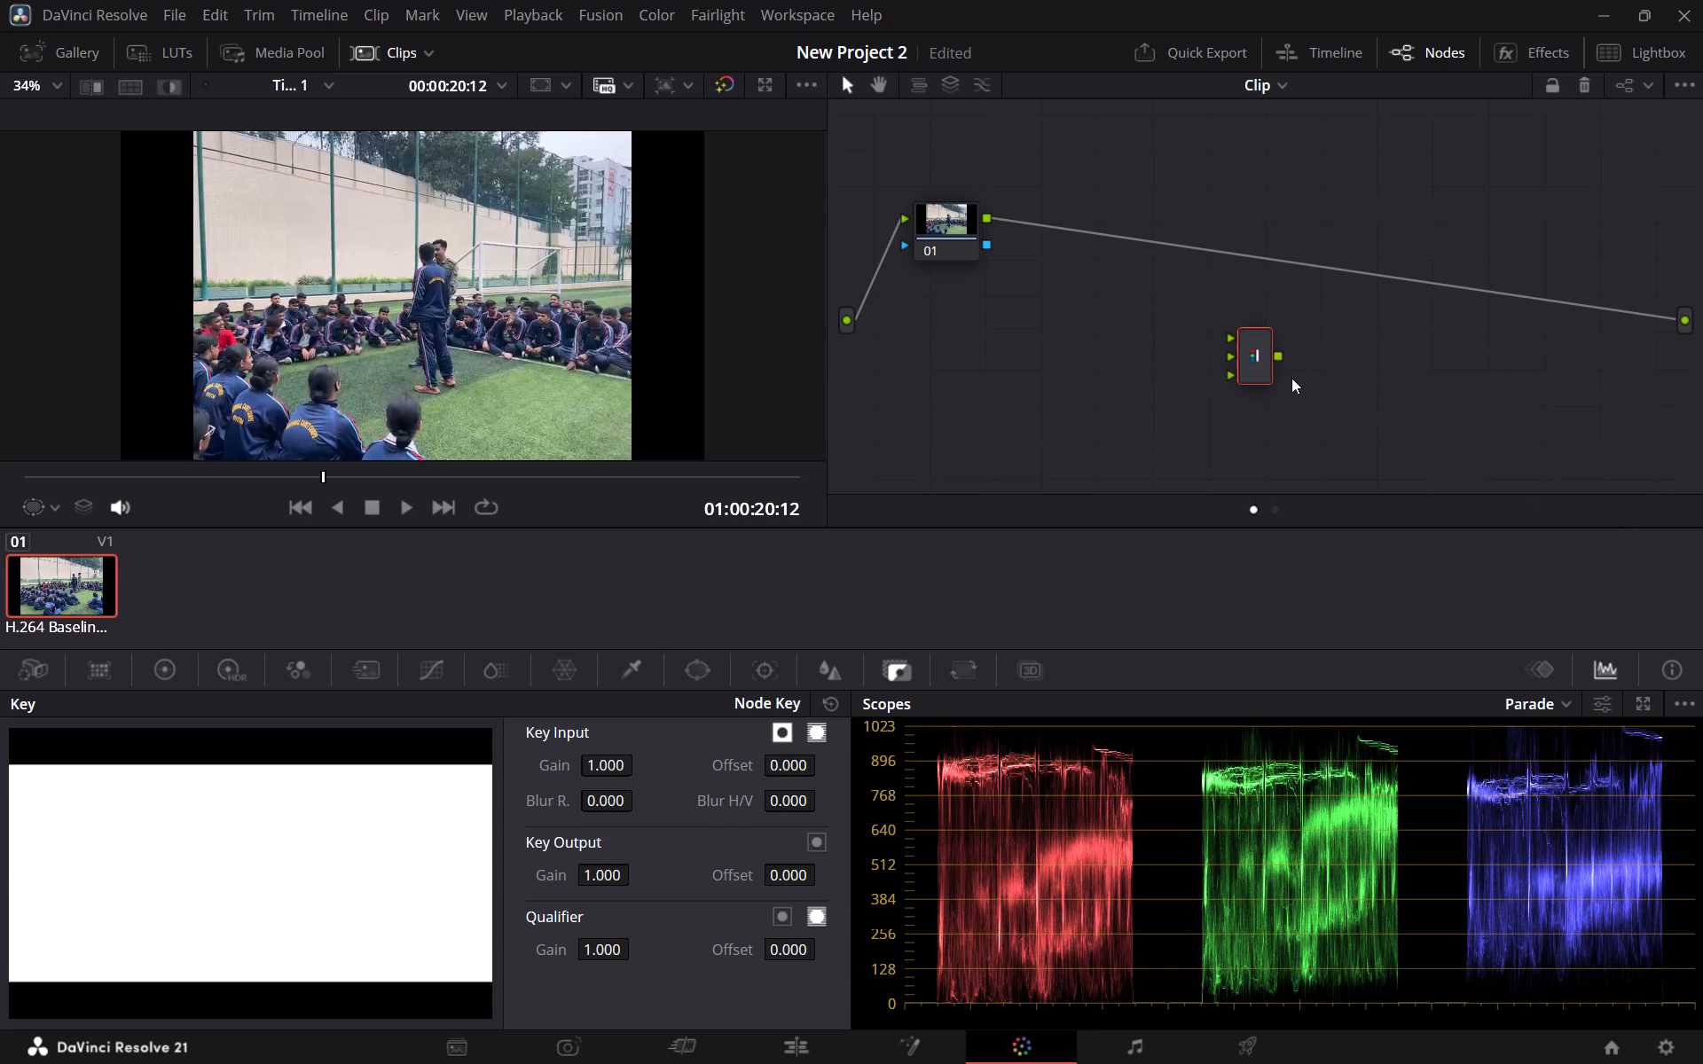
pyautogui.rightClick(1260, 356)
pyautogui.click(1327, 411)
# Add a Corrector node and insert it into the connection between node 01 and the graph's output.
pyautogui.rightClick(1045, 226)
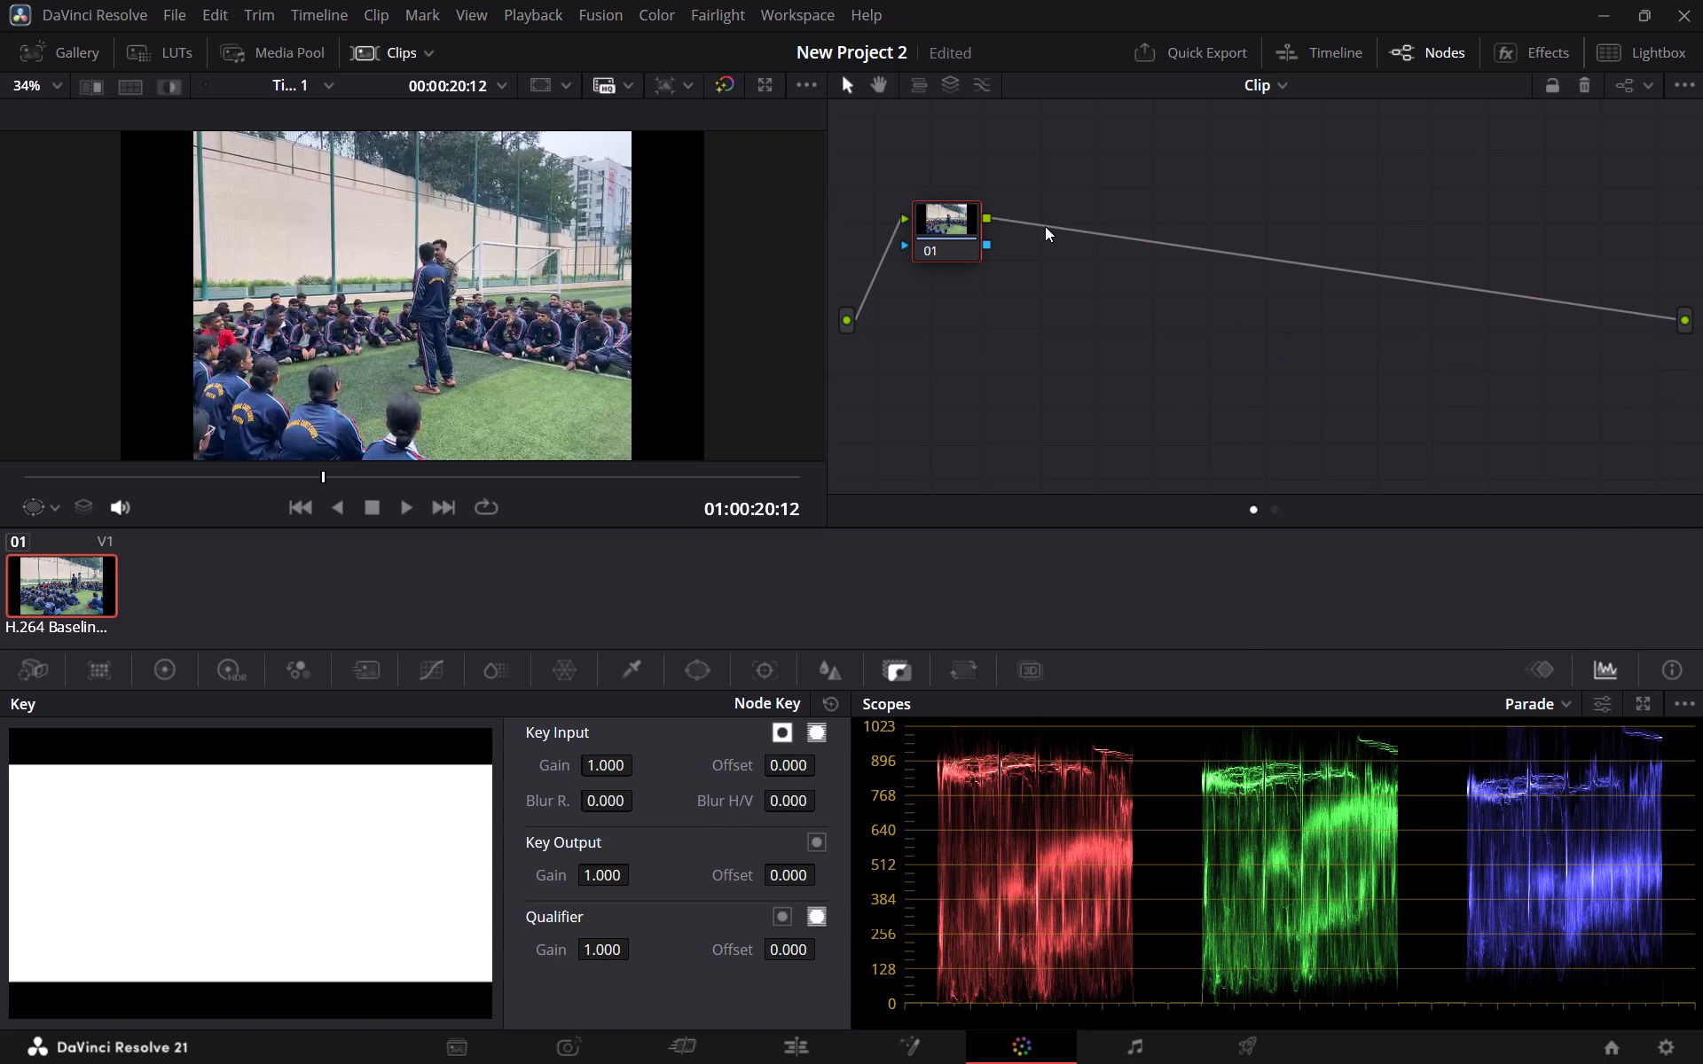
pyautogui.rightClick(1198, 301)
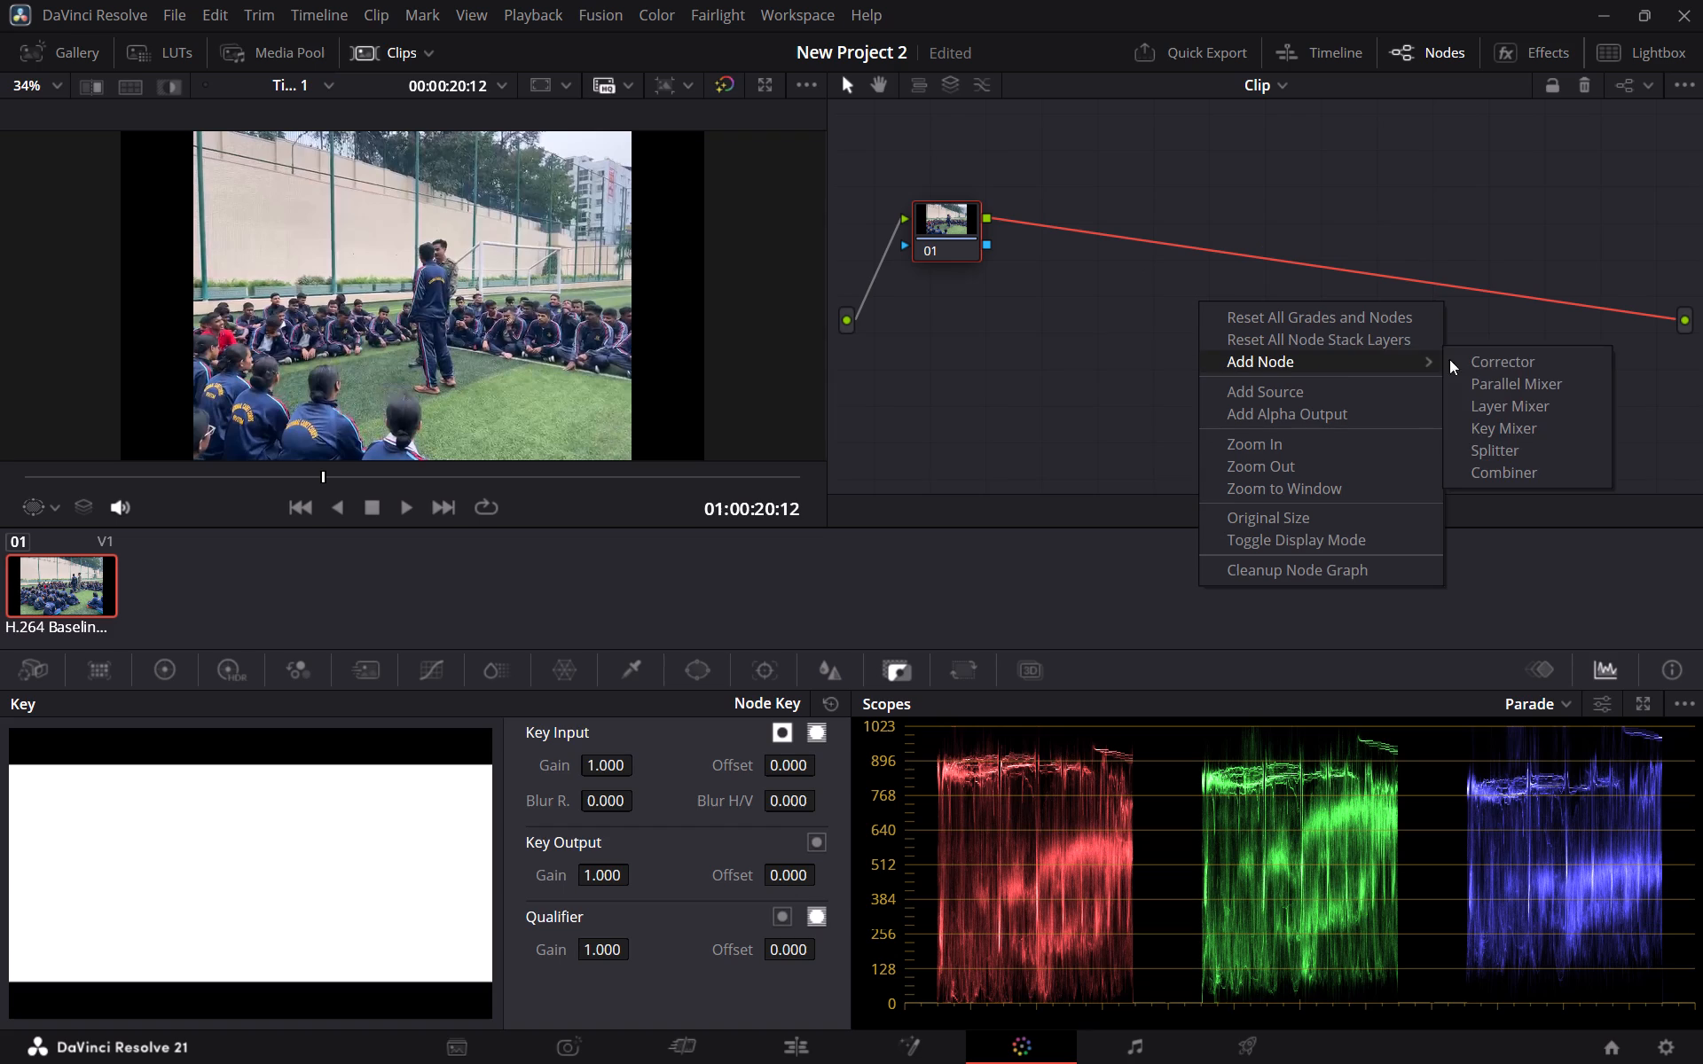
pyautogui.click(1485, 360)
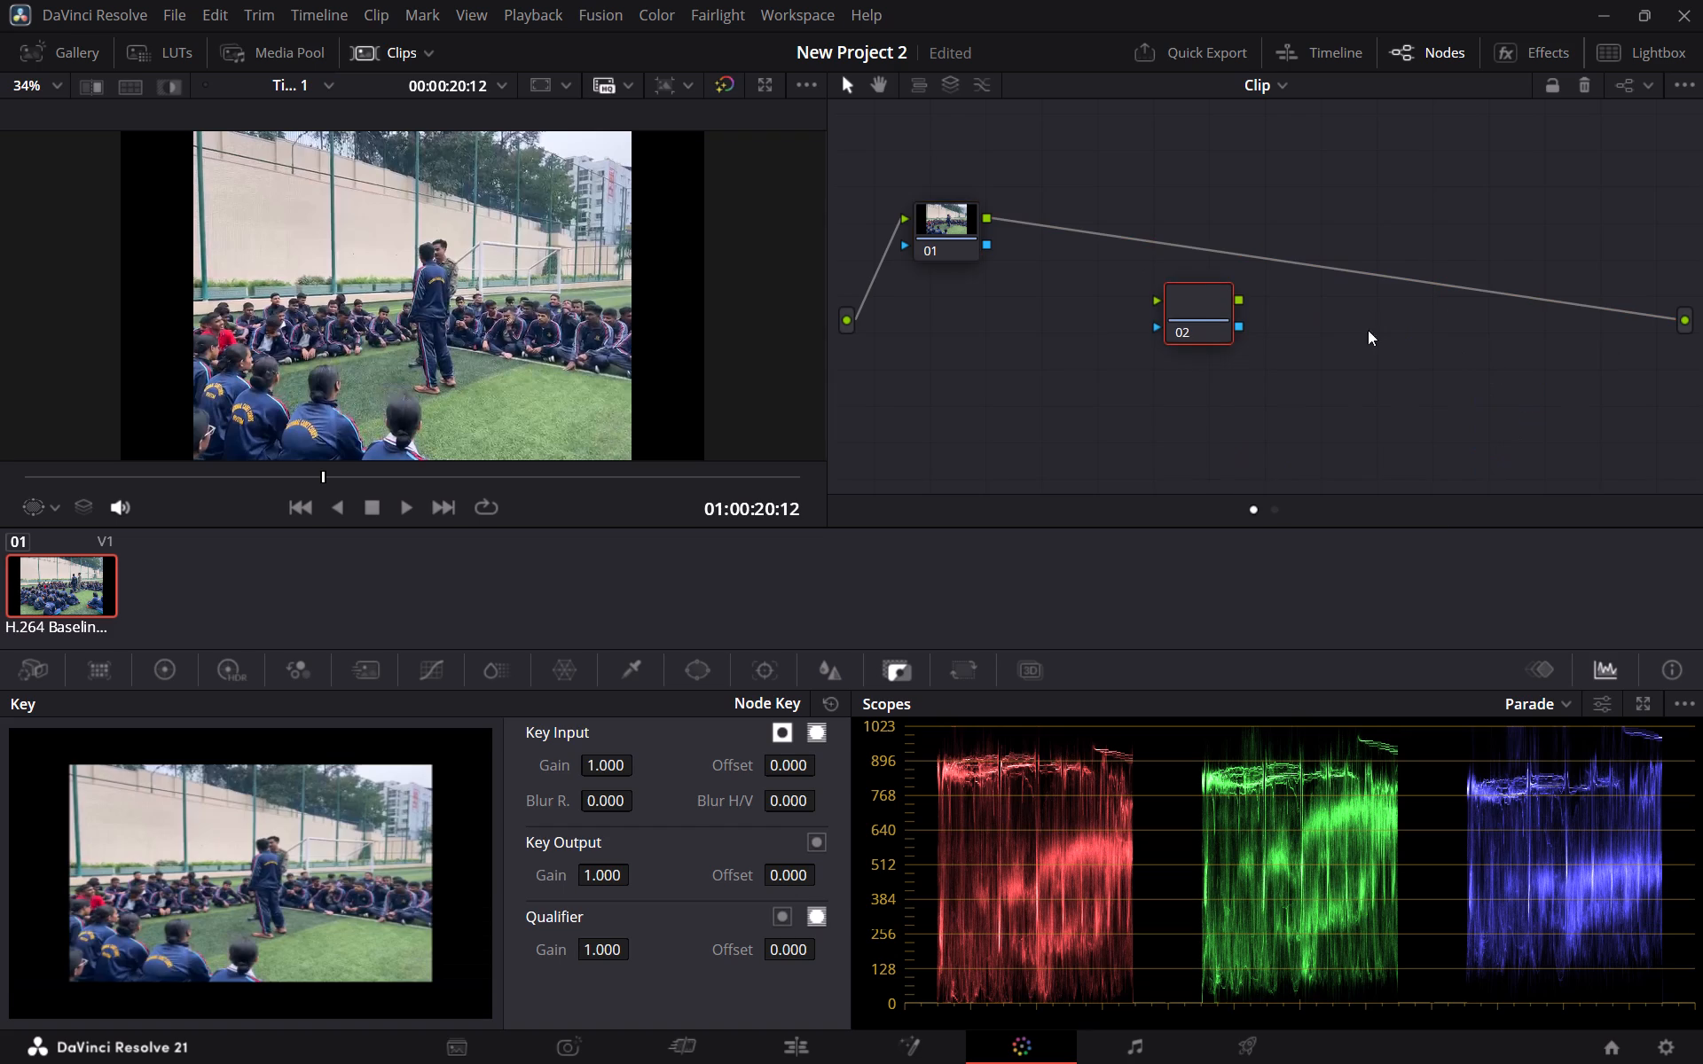
pyautogui.moveTo(1205, 318); pyautogui.dragTo(1095, 235)
# Add four more Corrector nodes, left unconnected, in the free area below the node chain.
pyautogui.rightClick(1235, 286)
pyautogui.click(1376, 355)
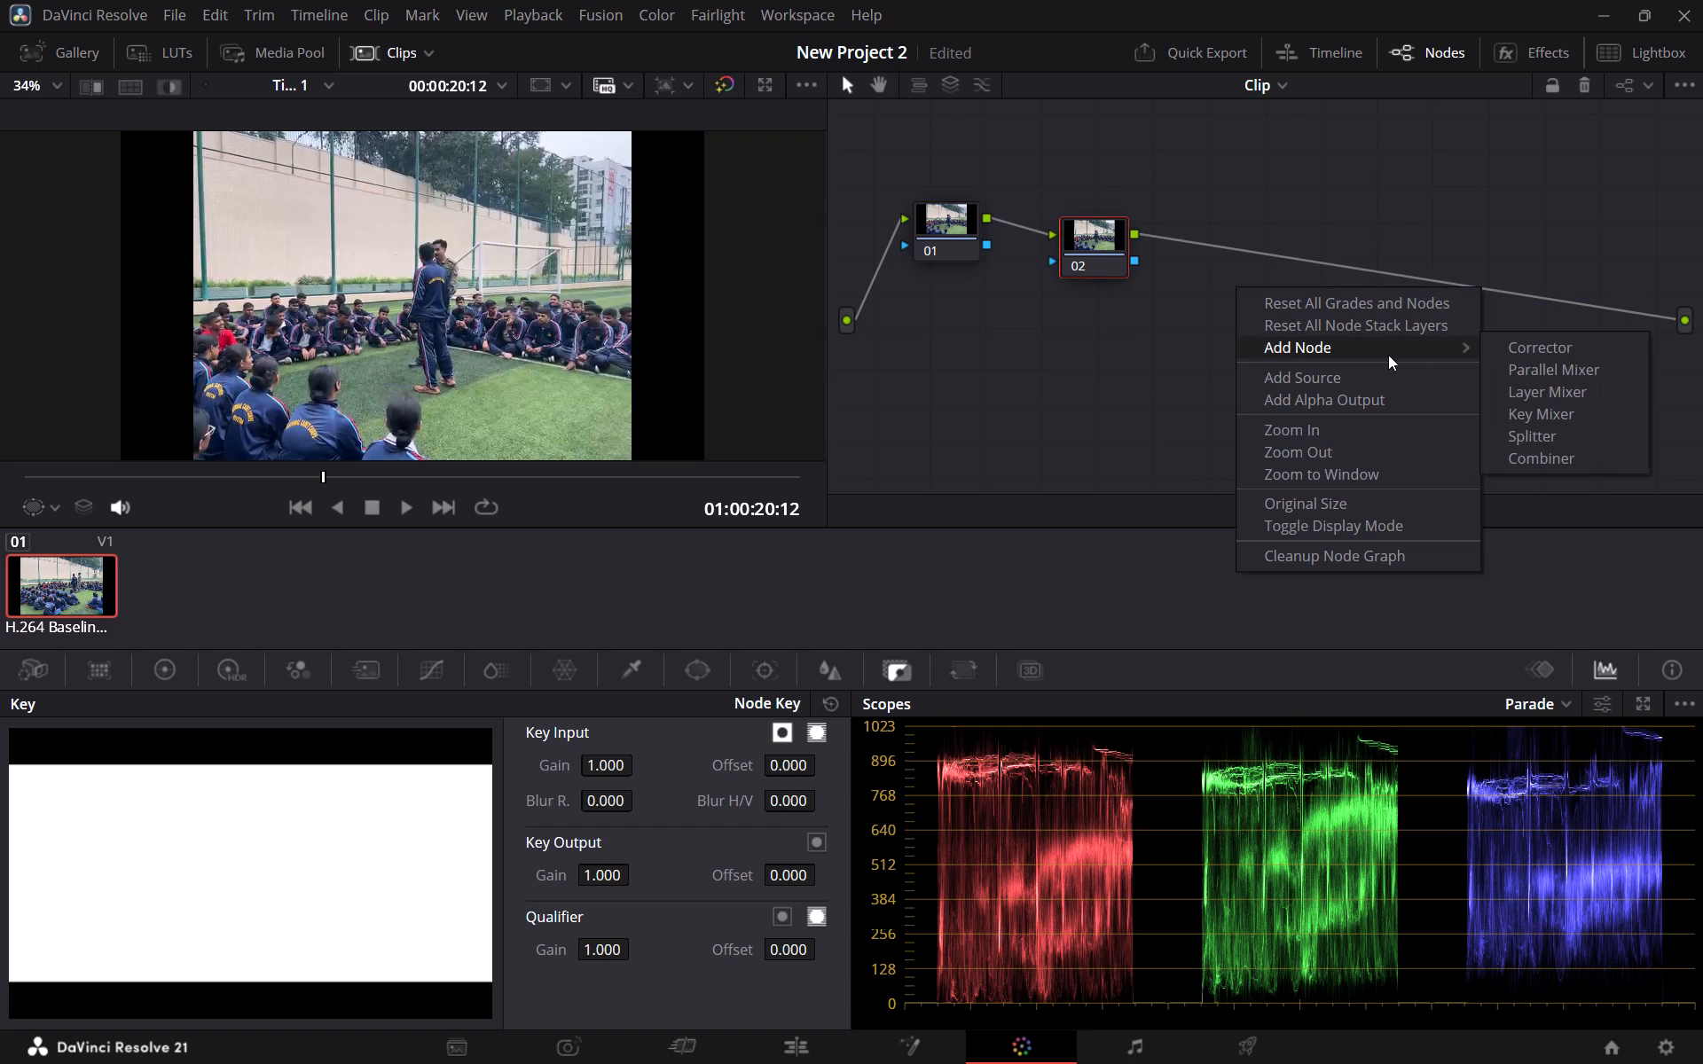
pyautogui.click(1547, 348)
pyautogui.rightClick(1440, 332)
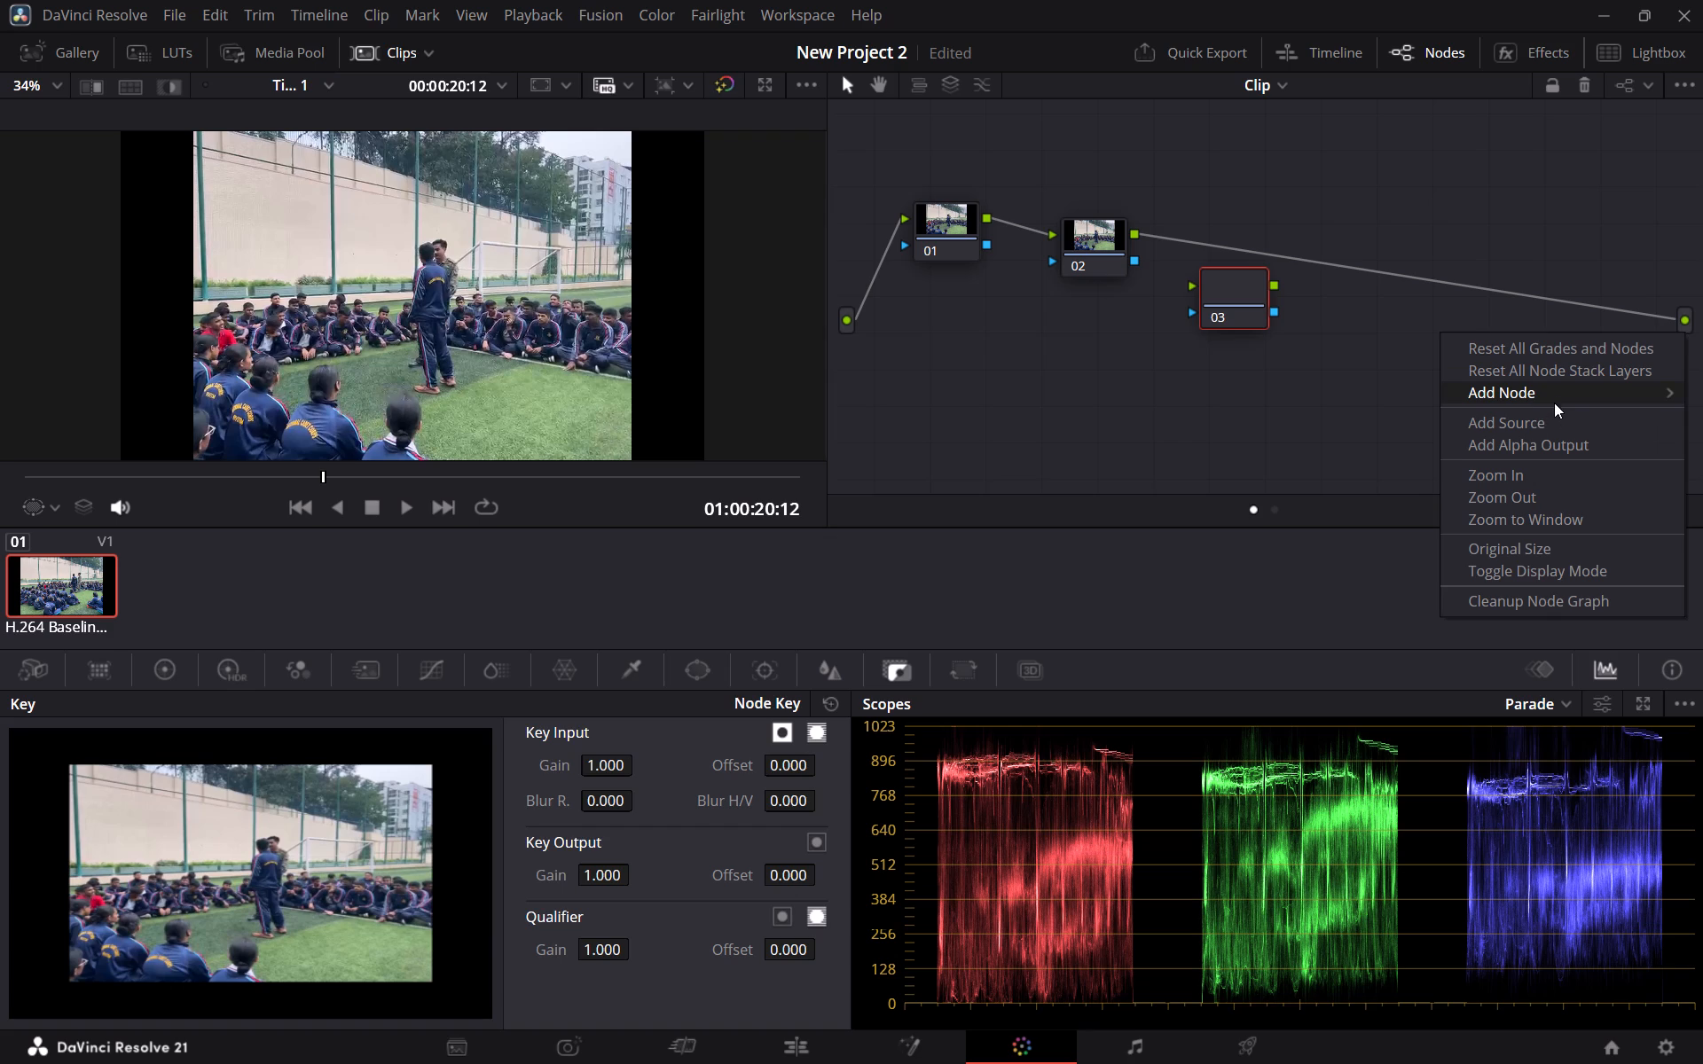
pyautogui.click(1554, 395)
pyautogui.click(1309, 394)
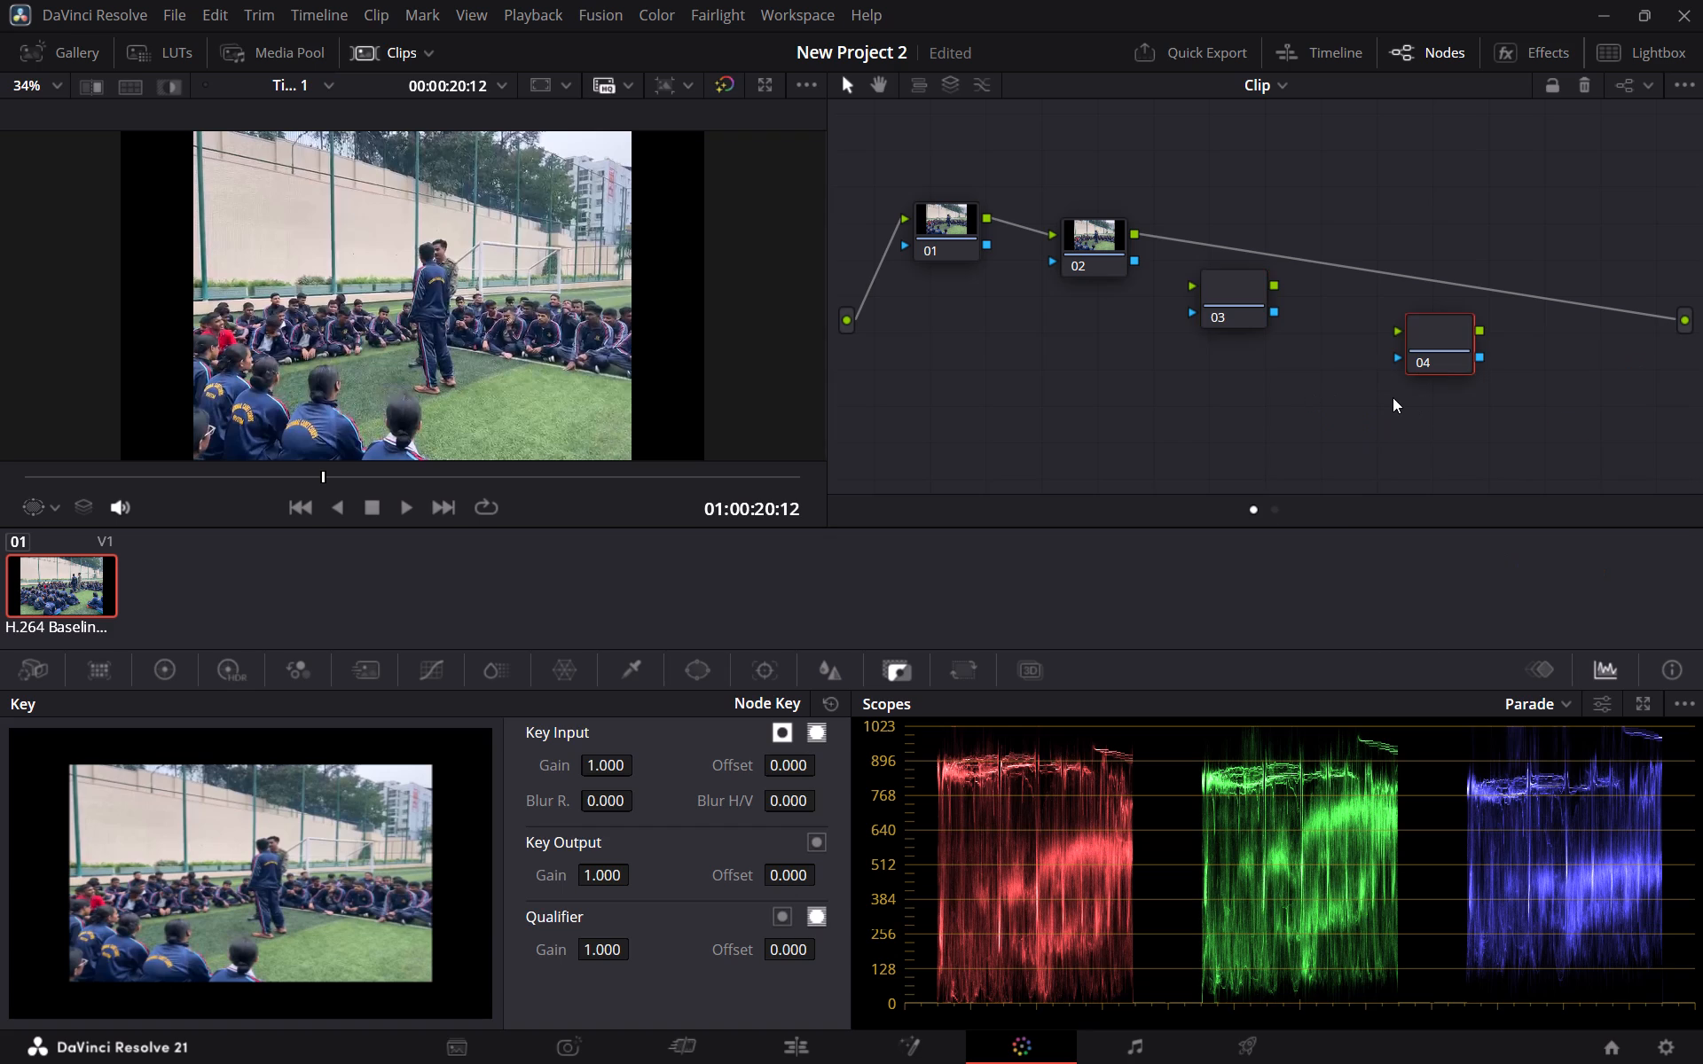
pyautogui.rightClick(1393, 397)
pyautogui.click(1537, 458)
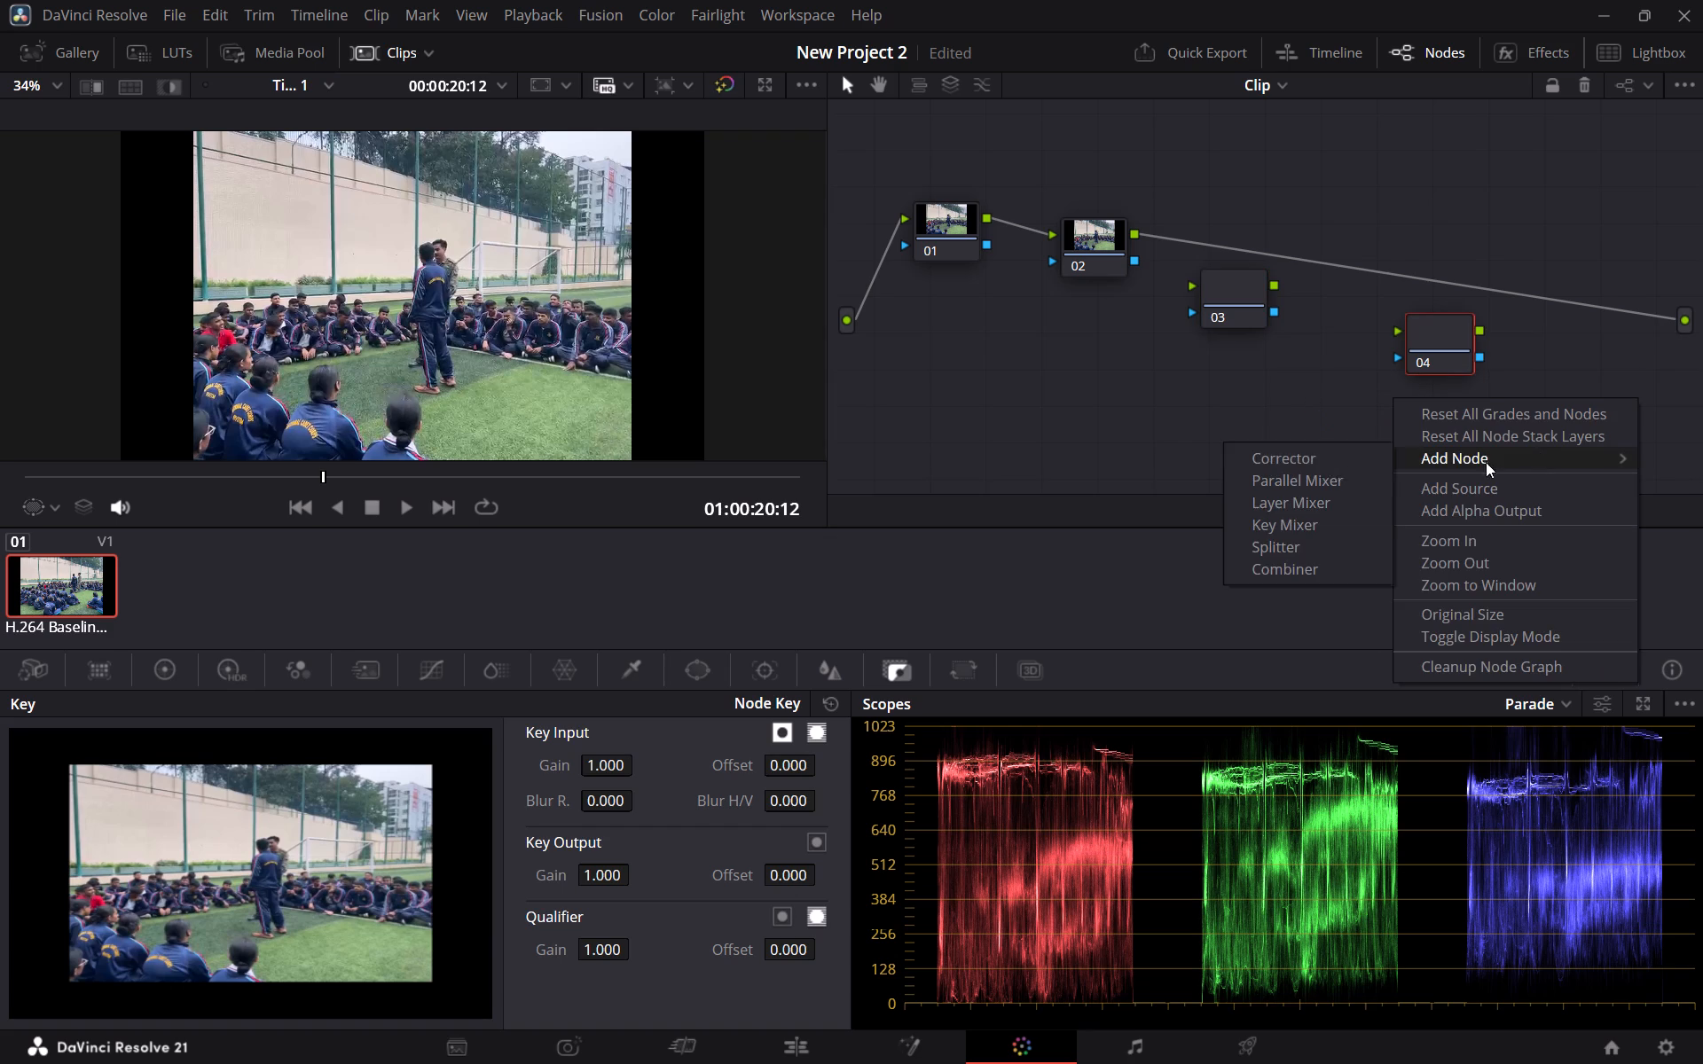
pyautogui.click(1330, 464)
pyautogui.rightClick(1289, 434)
pyautogui.click(1388, 501)
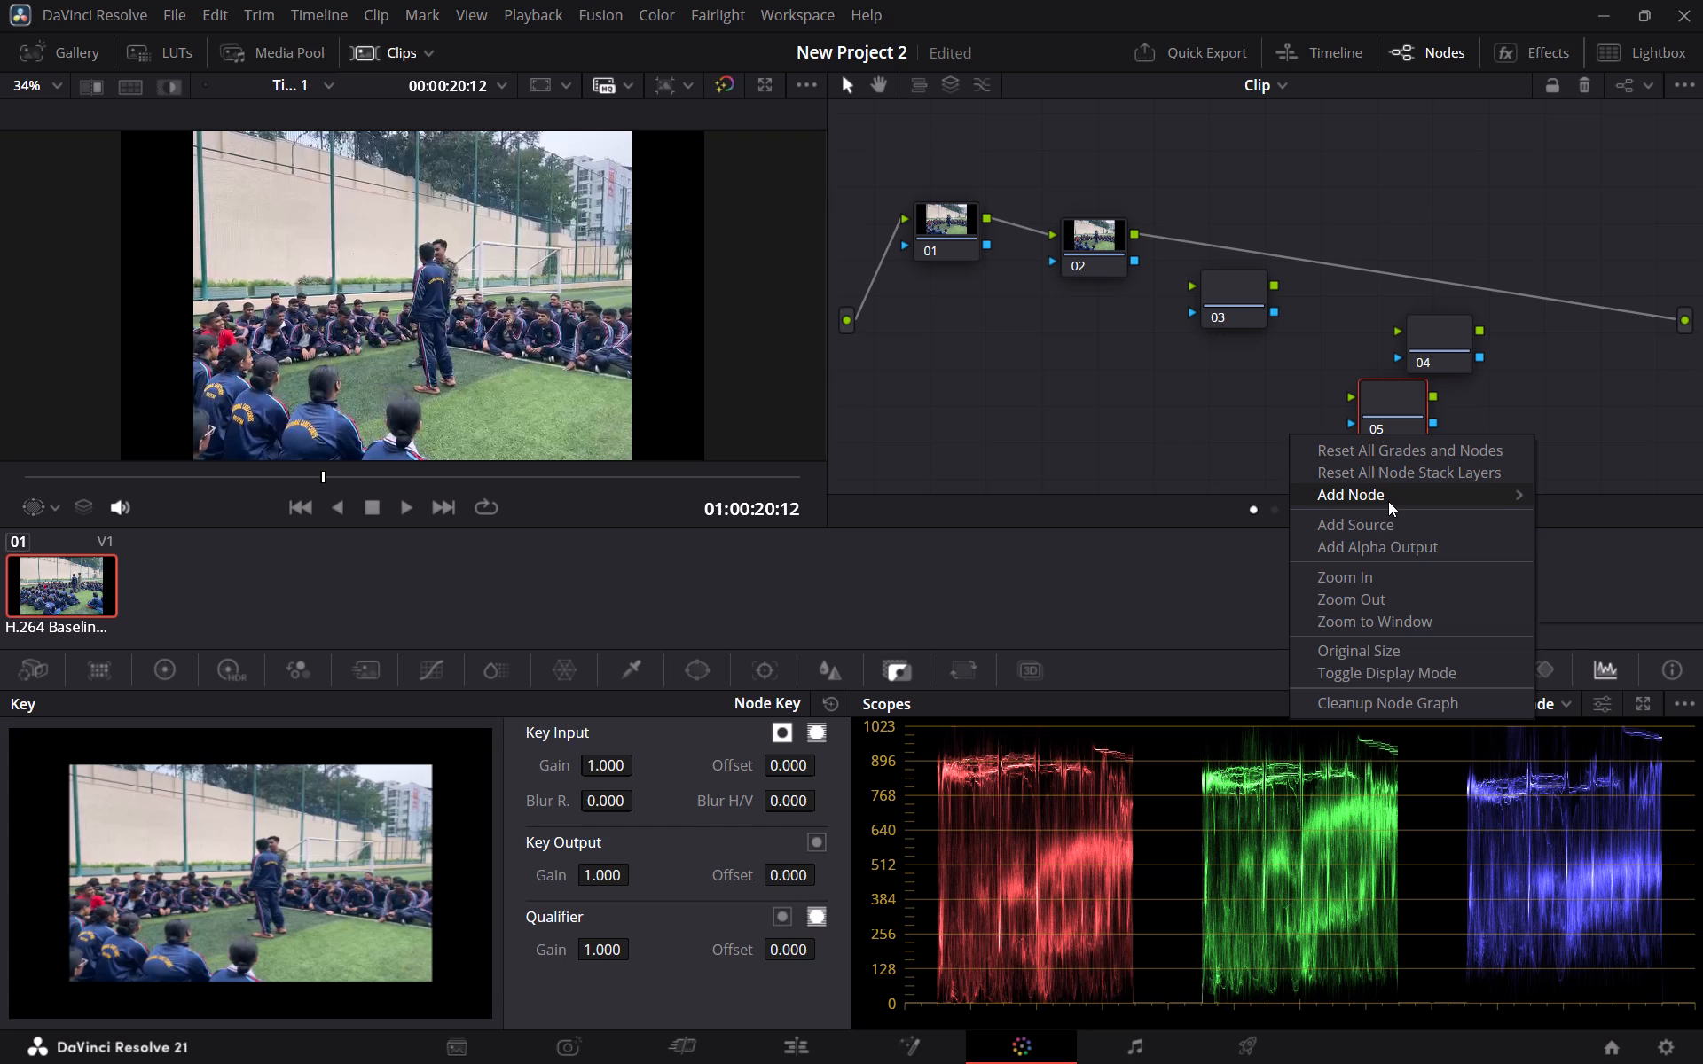
pyautogui.click(1613, 490)
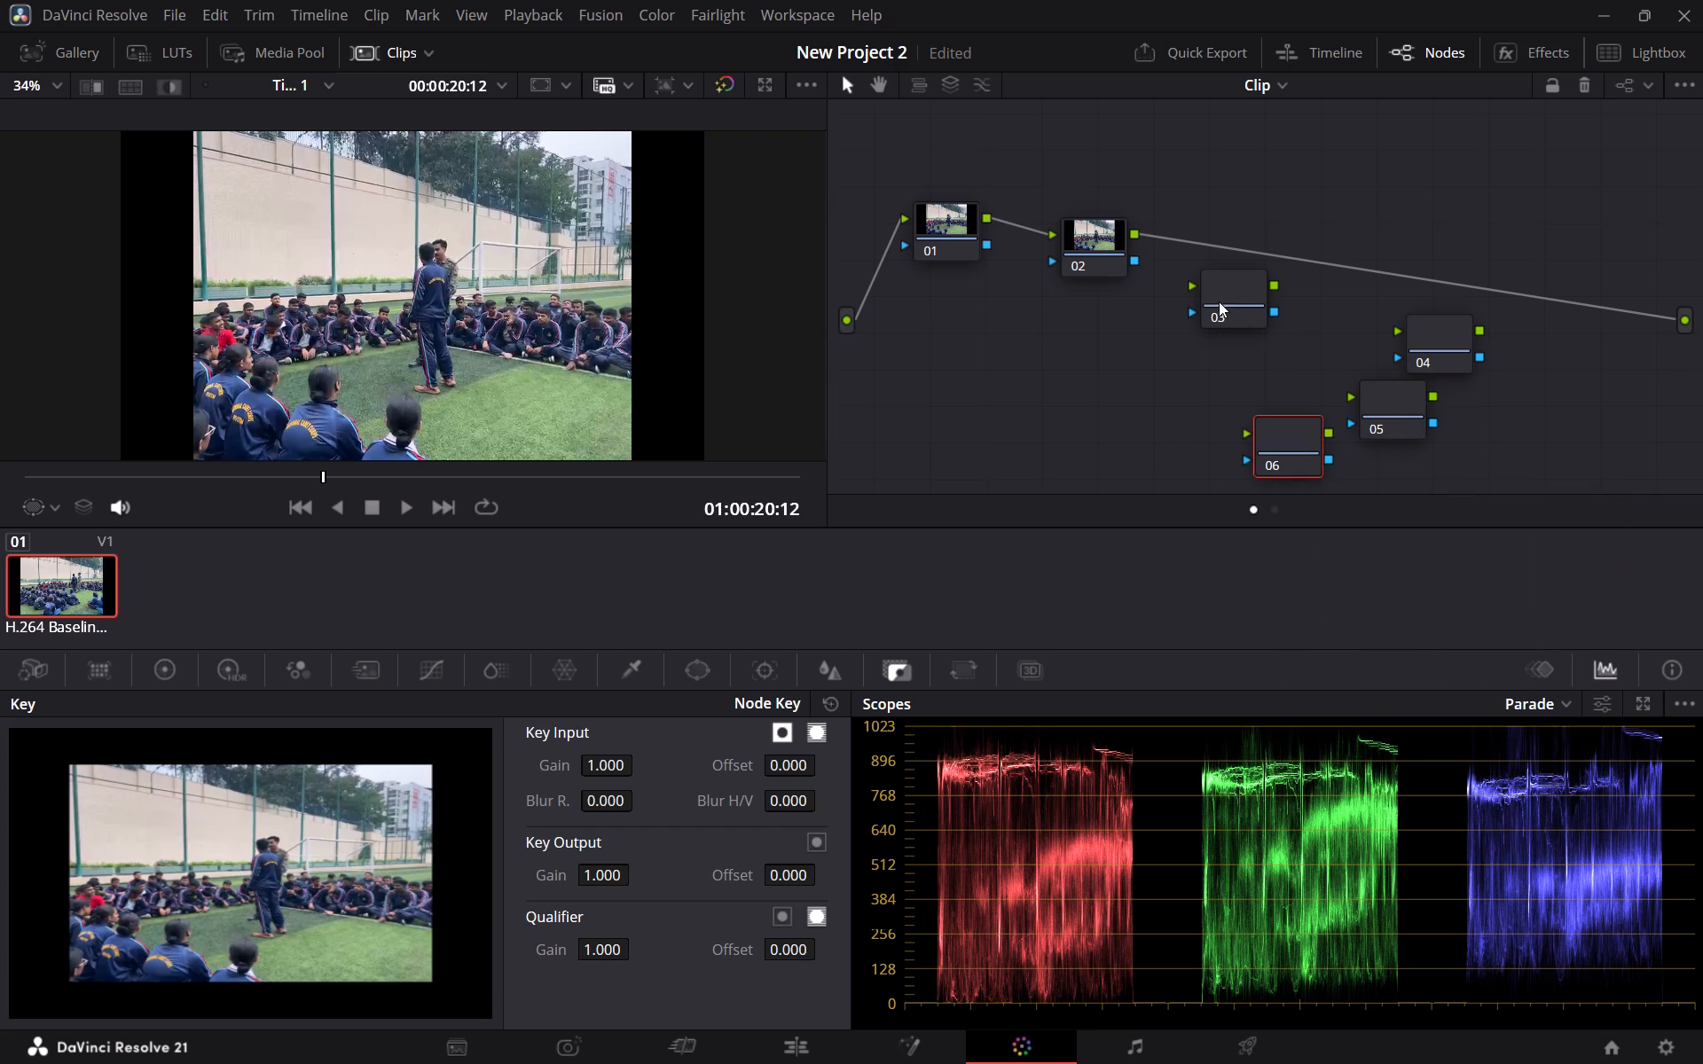
# Insert nodes 03, 04, 05 and 06 in series into the connection between node 02 and the graph's output.
pyautogui.moveTo(1219, 301); pyautogui.dragTo(1200, 244)
pyautogui.moveTo(1459, 333); pyautogui.dragTo(1327, 256)
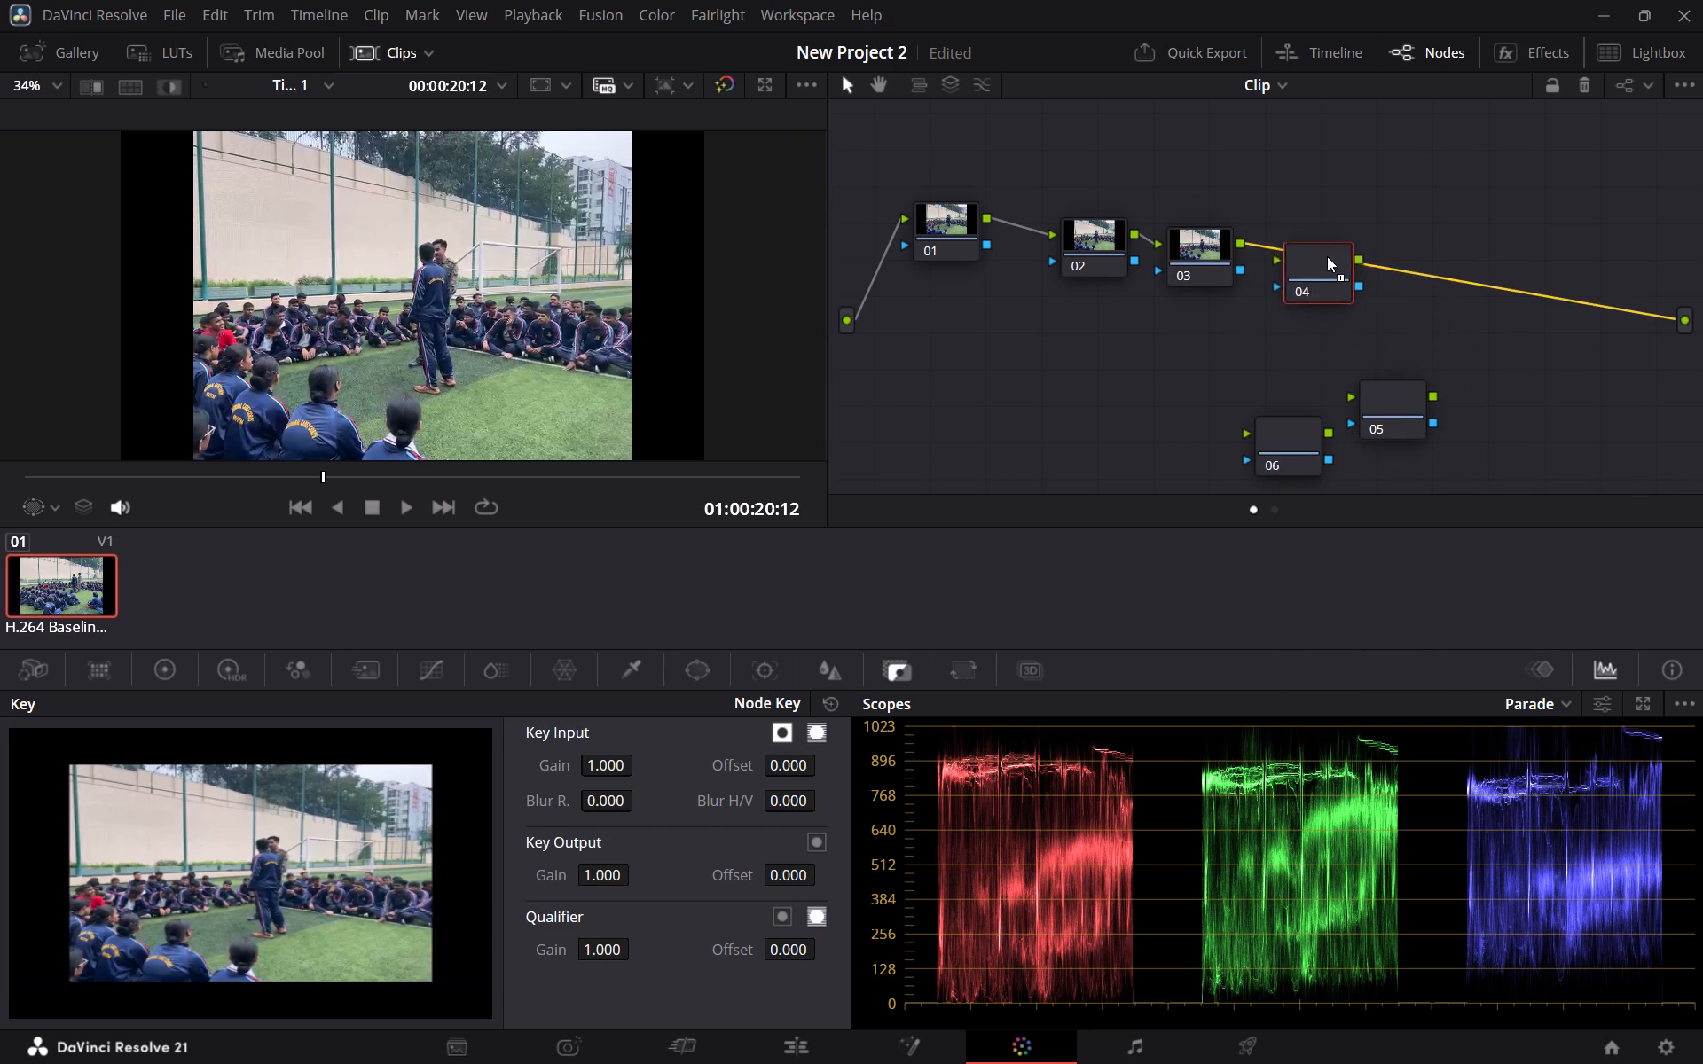
pyautogui.moveTo(1327, 256); pyautogui.dragTo(1375, 263)
pyautogui.moveTo(1404, 402); pyautogui.dragTo(1501, 272)
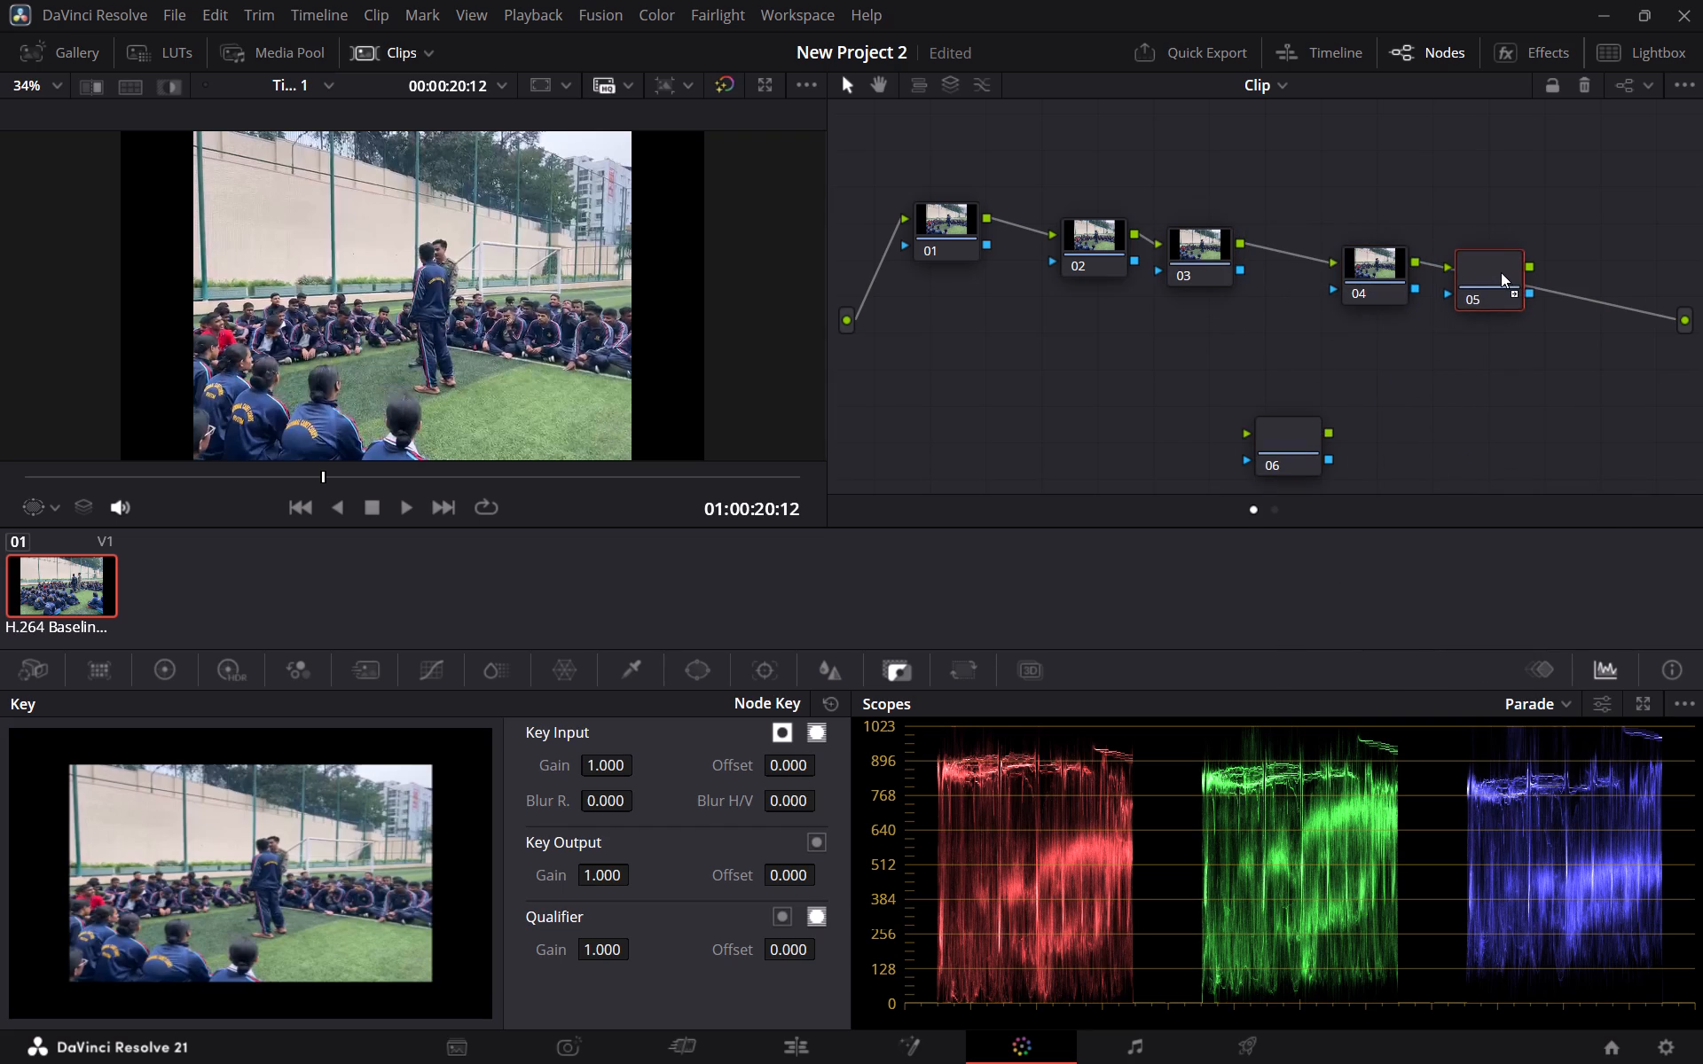
pyautogui.moveTo(1501, 272); pyautogui.dragTo(1506, 280)
pyautogui.moveTo(1277, 434); pyautogui.dragTo(1610, 276)
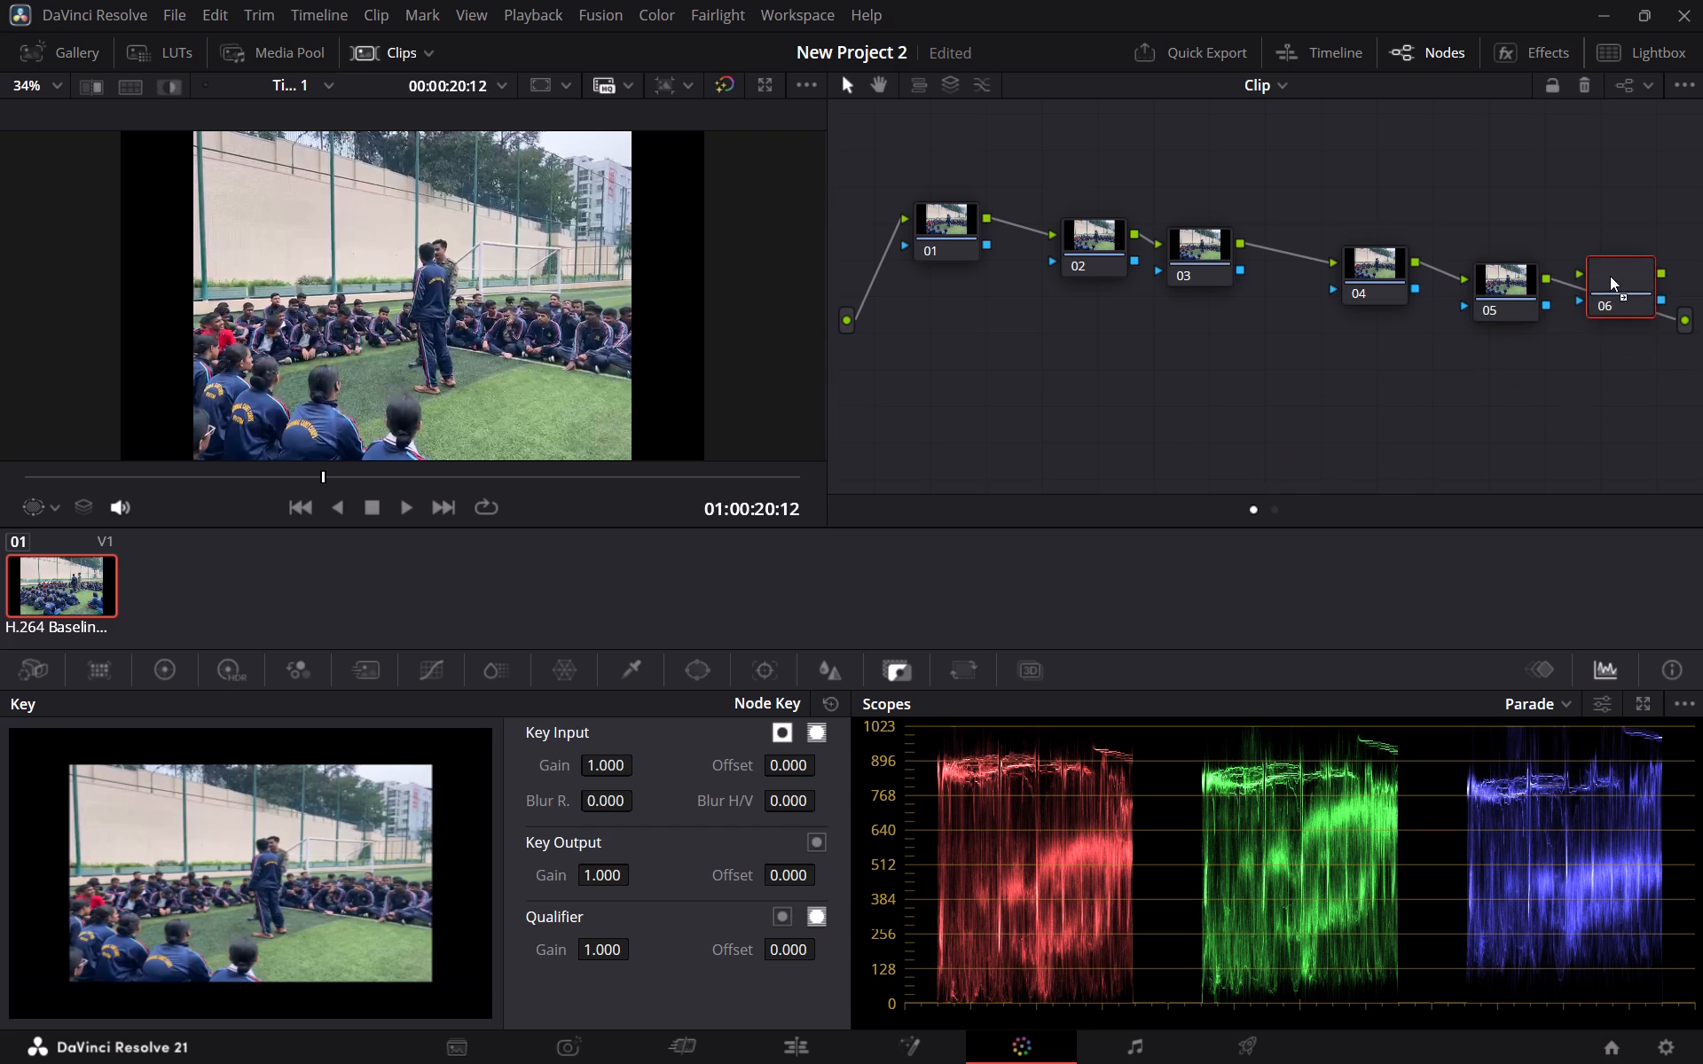
pyautogui.moveTo(1610, 276); pyautogui.dragTo(1610, 294)
# Arrange nodes 02 to 06 in an evenly spaced row level with node 01.
pyautogui.moveTo(1094, 242); pyautogui.dragTo(1051, 214)
pyautogui.moveTo(1065, 226); pyautogui.dragTo(1095, 238)
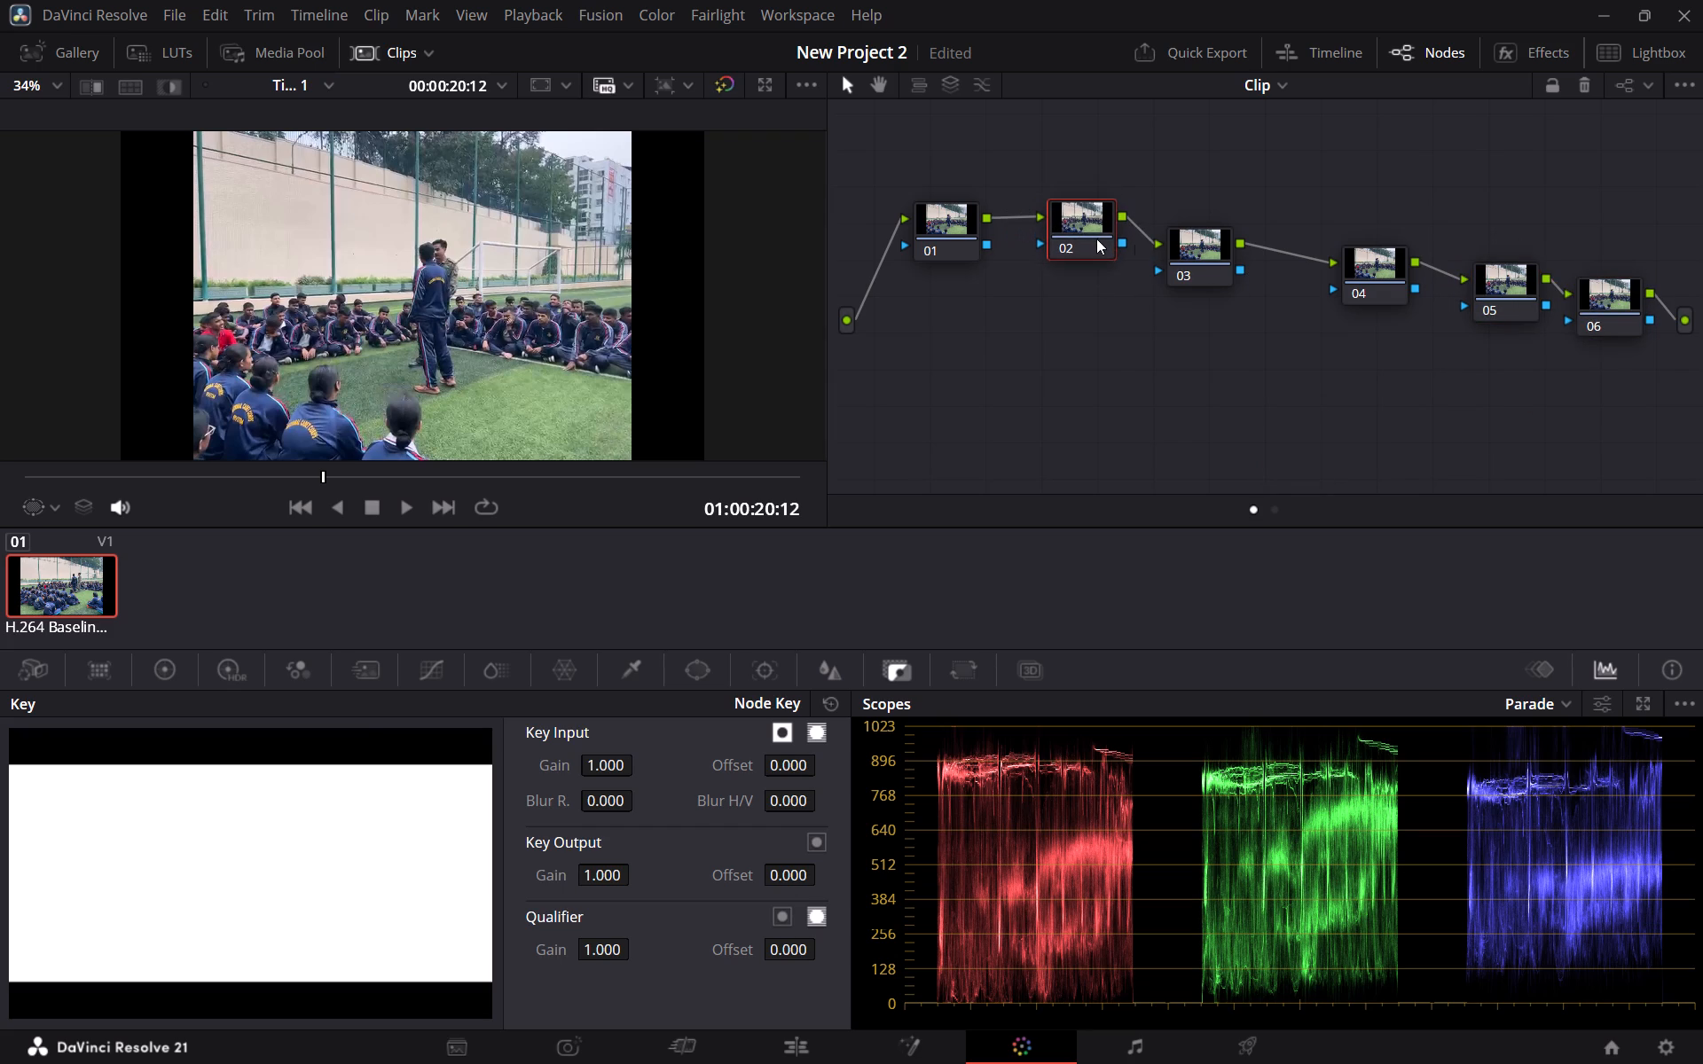
pyautogui.moveTo(1194, 252); pyautogui.dragTo(1202, 223)
pyautogui.moveTo(1367, 254); pyautogui.dragTo(1344, 214)
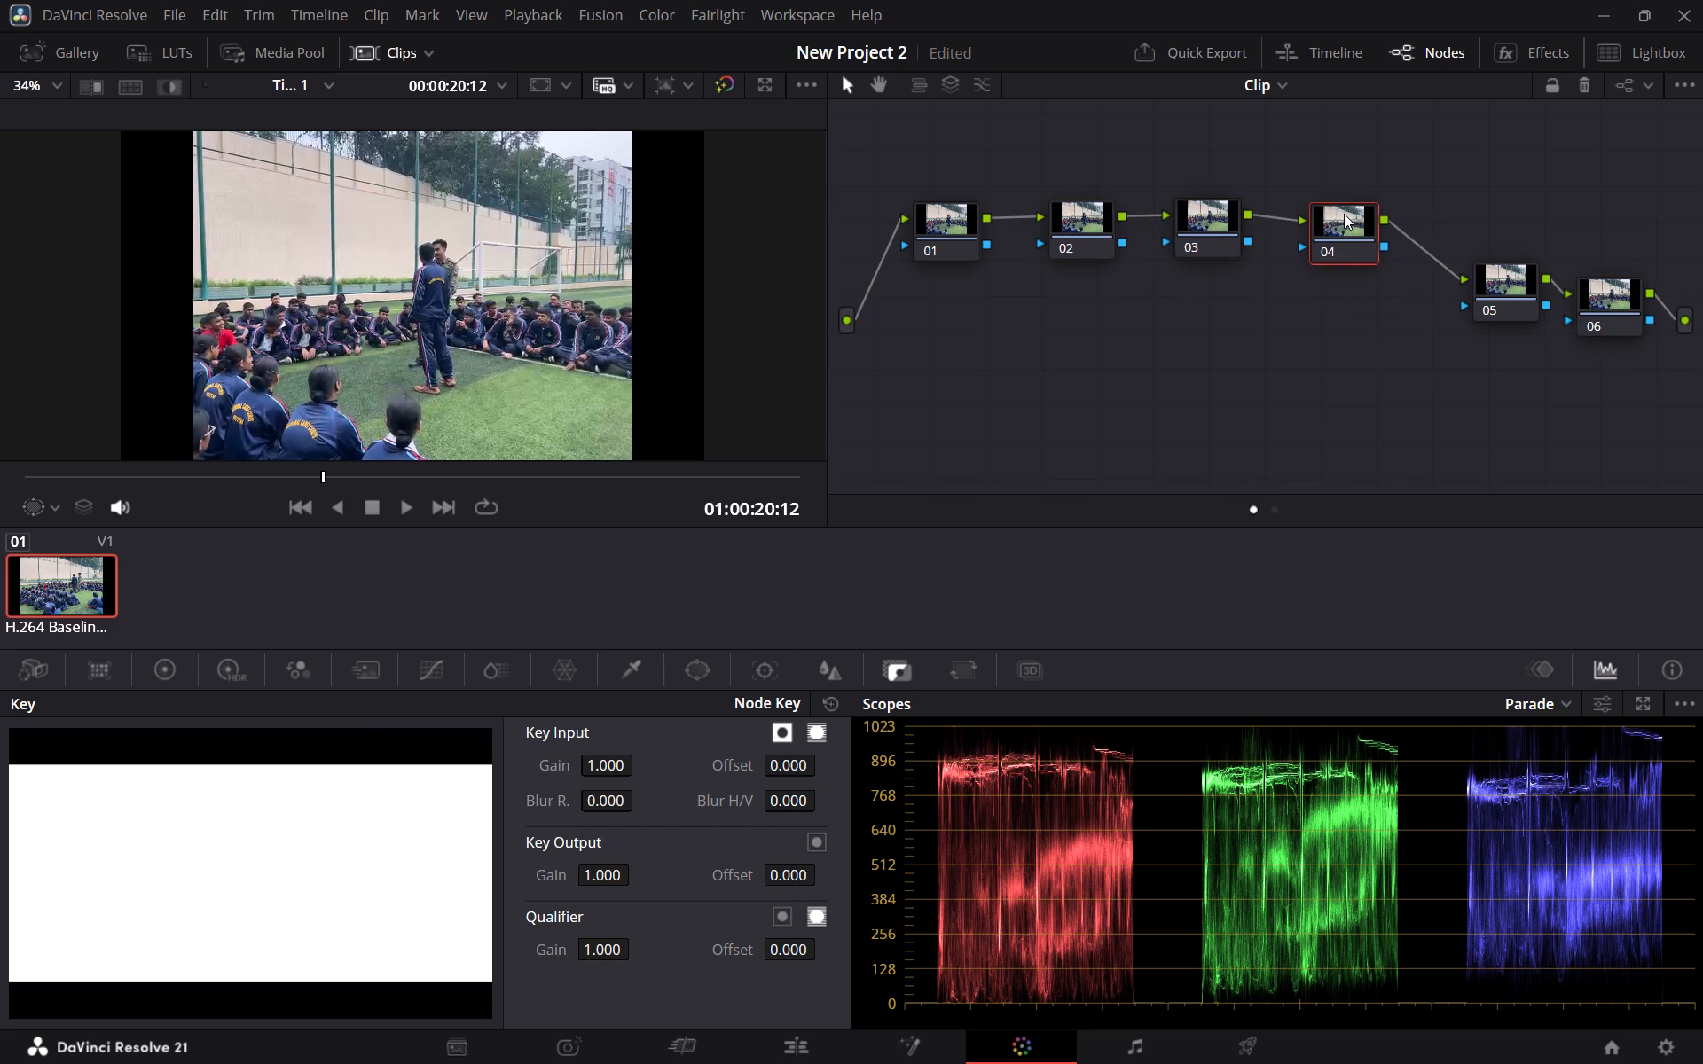
pyautogui.moveTo(1344, 214); pyautogui.dragTo(1330, 202)
pyautogui.moveTo(1497, 275); pyautogui.dragTo(1451, 212)
pyautogui.moveTo(1601, 301); pyautogui.dragTo(1573, 224)
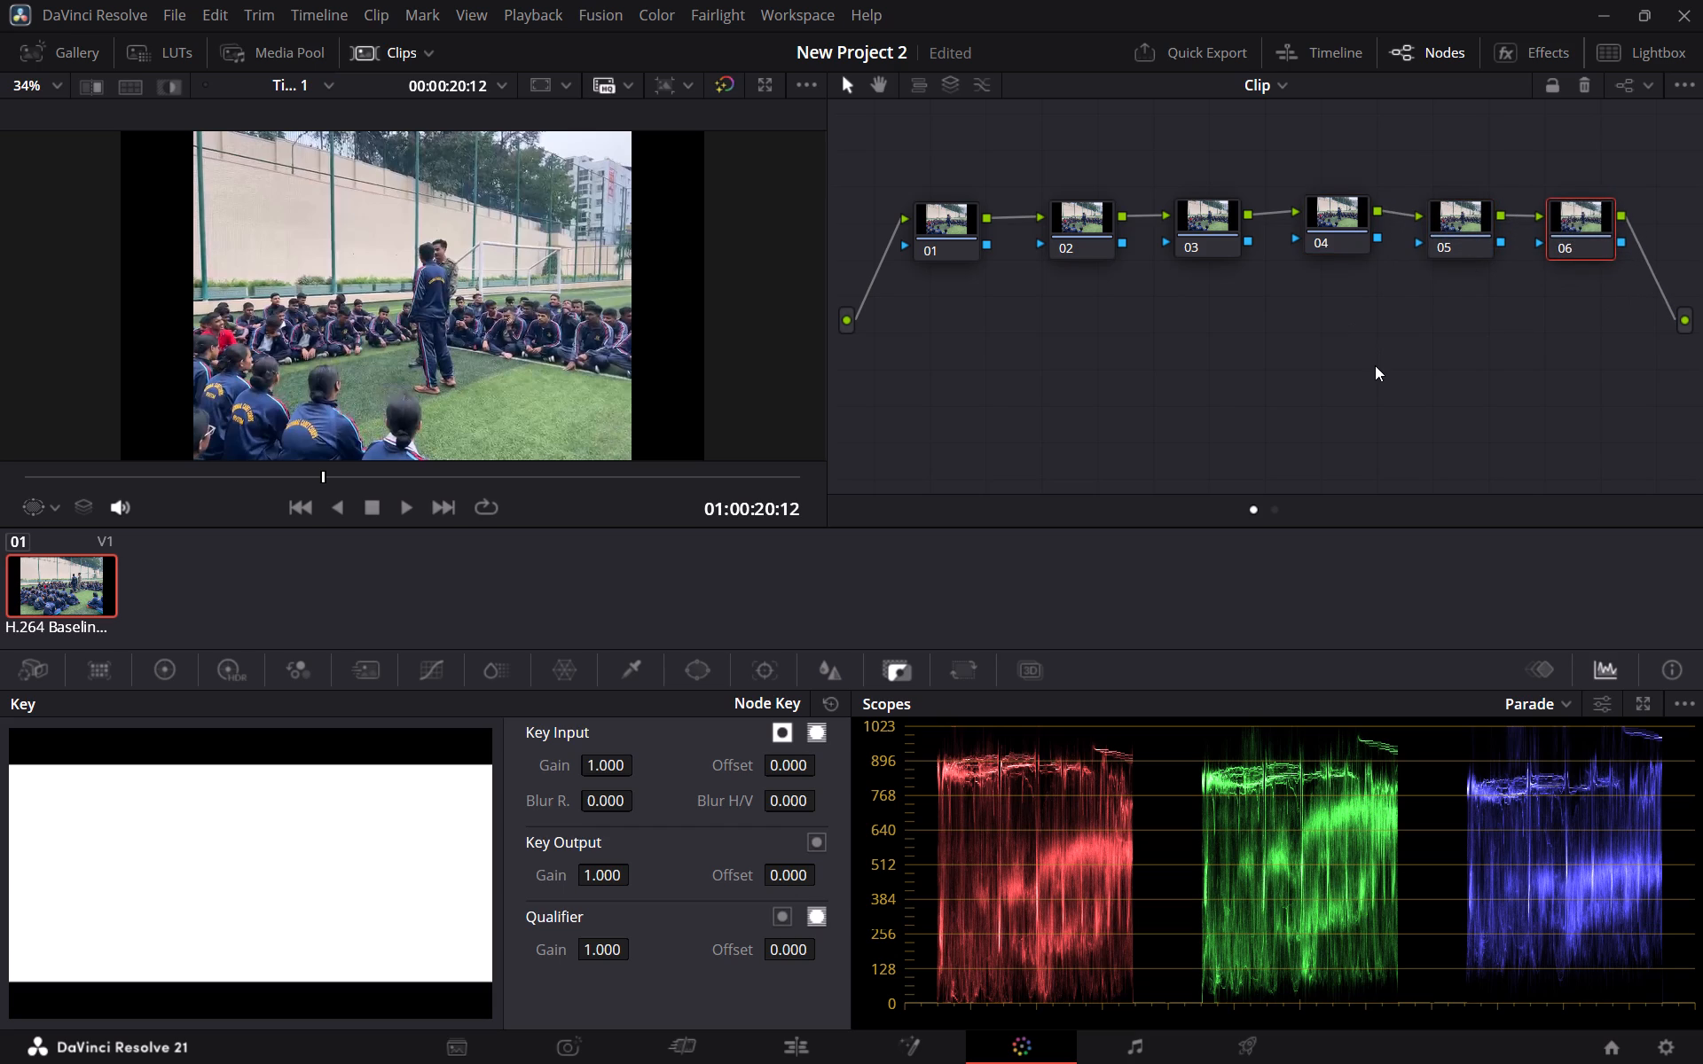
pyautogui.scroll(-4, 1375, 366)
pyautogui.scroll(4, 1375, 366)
# Apply the Sony LUT SLog3SGamut3.CineToSLog2-709 to node 02 and close the LUT browser.
pyautogui.click(145, 42)
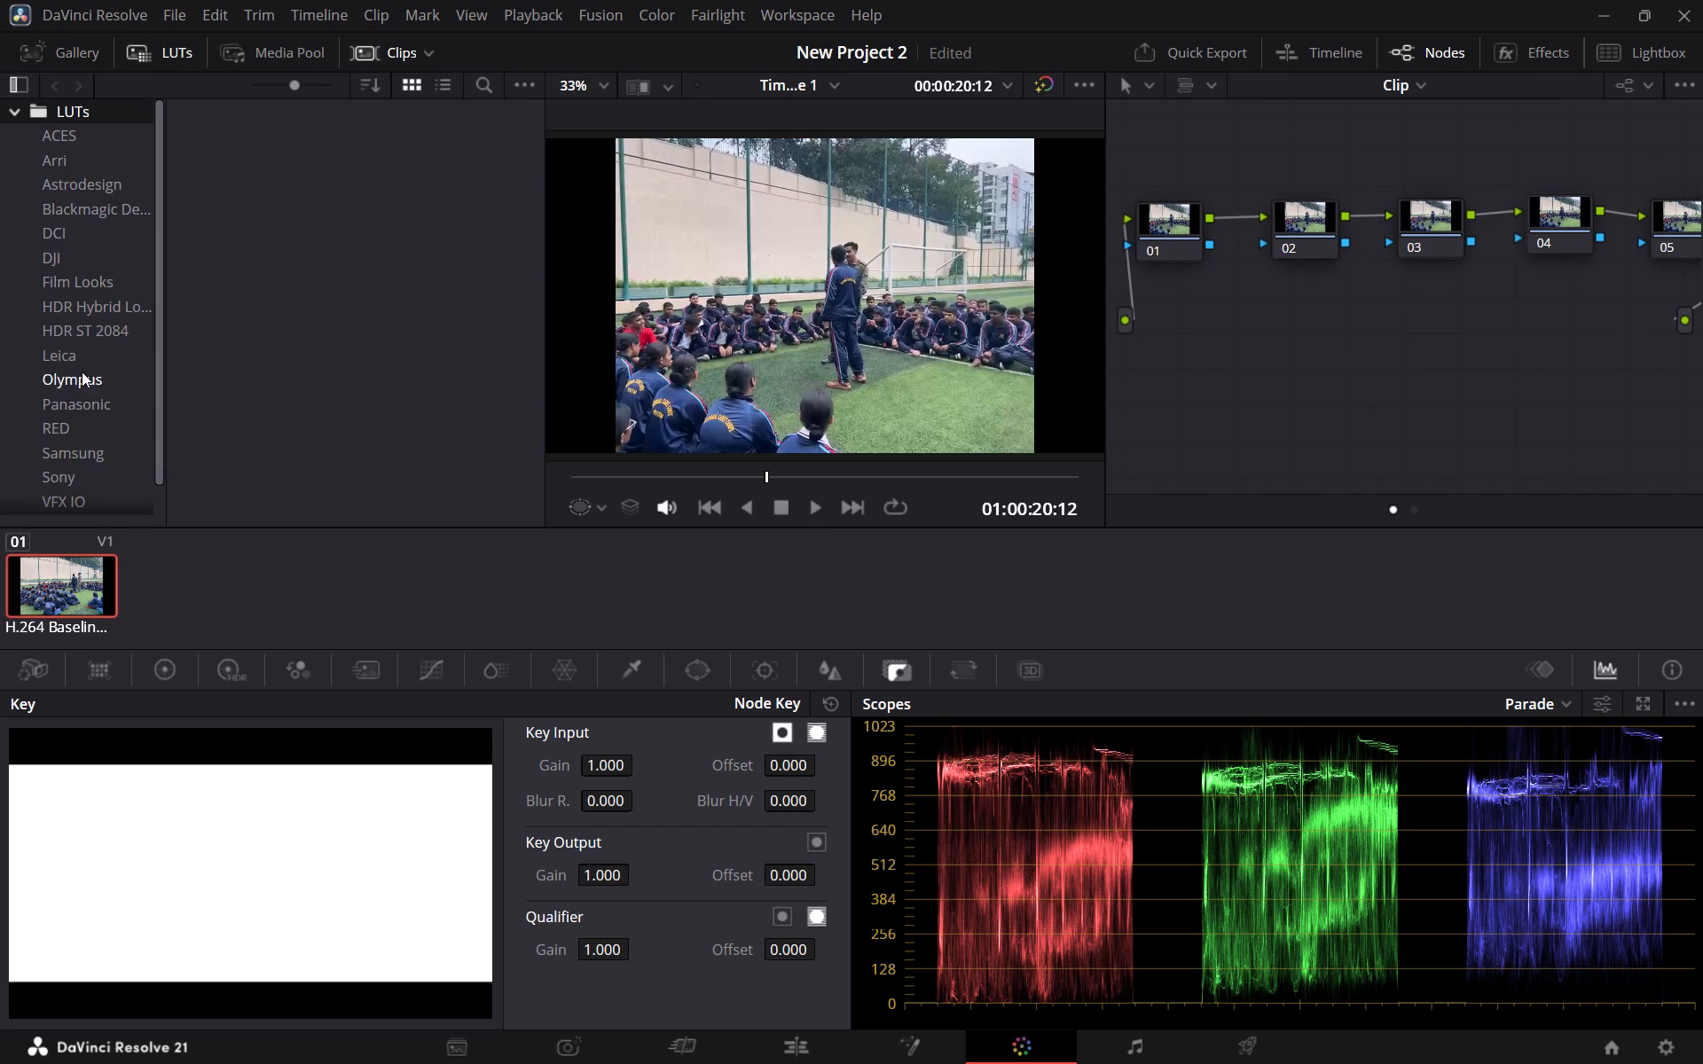
pyautogui.scroll(-1, 107, 458)
pyautogui.click(107, 450)
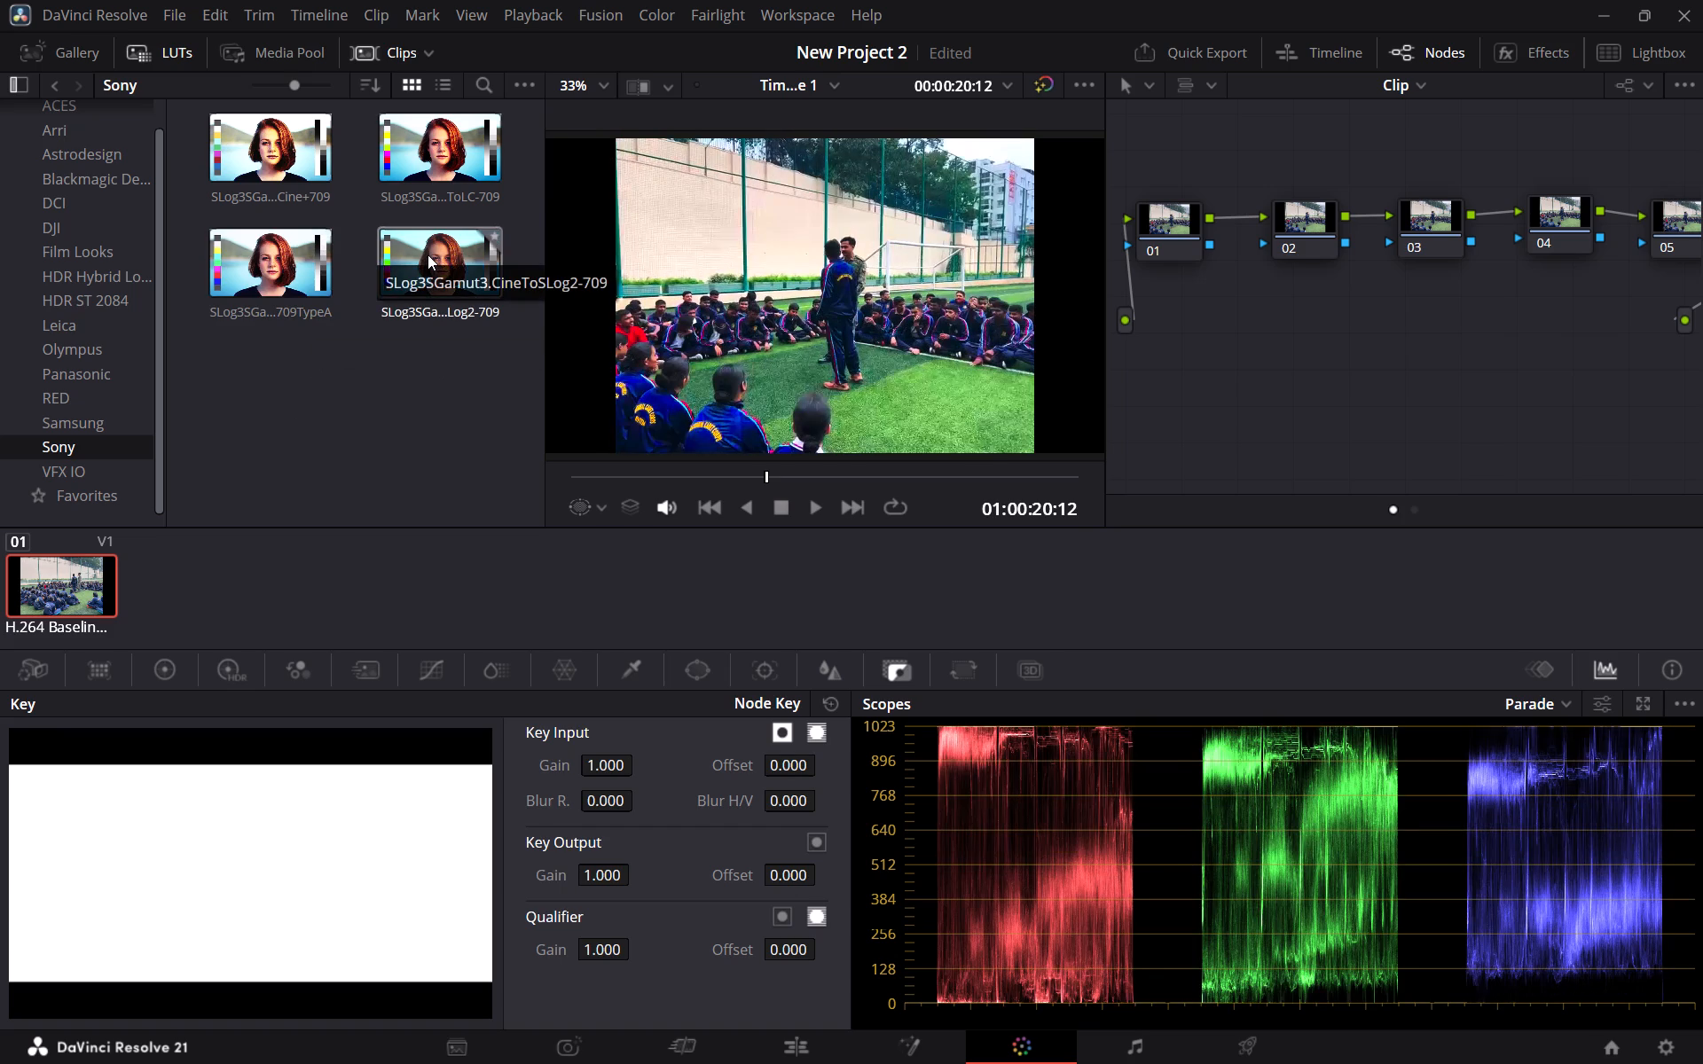
pyautogui.moveTo(428, 254); pyautogui.dragTo(1368, 225)
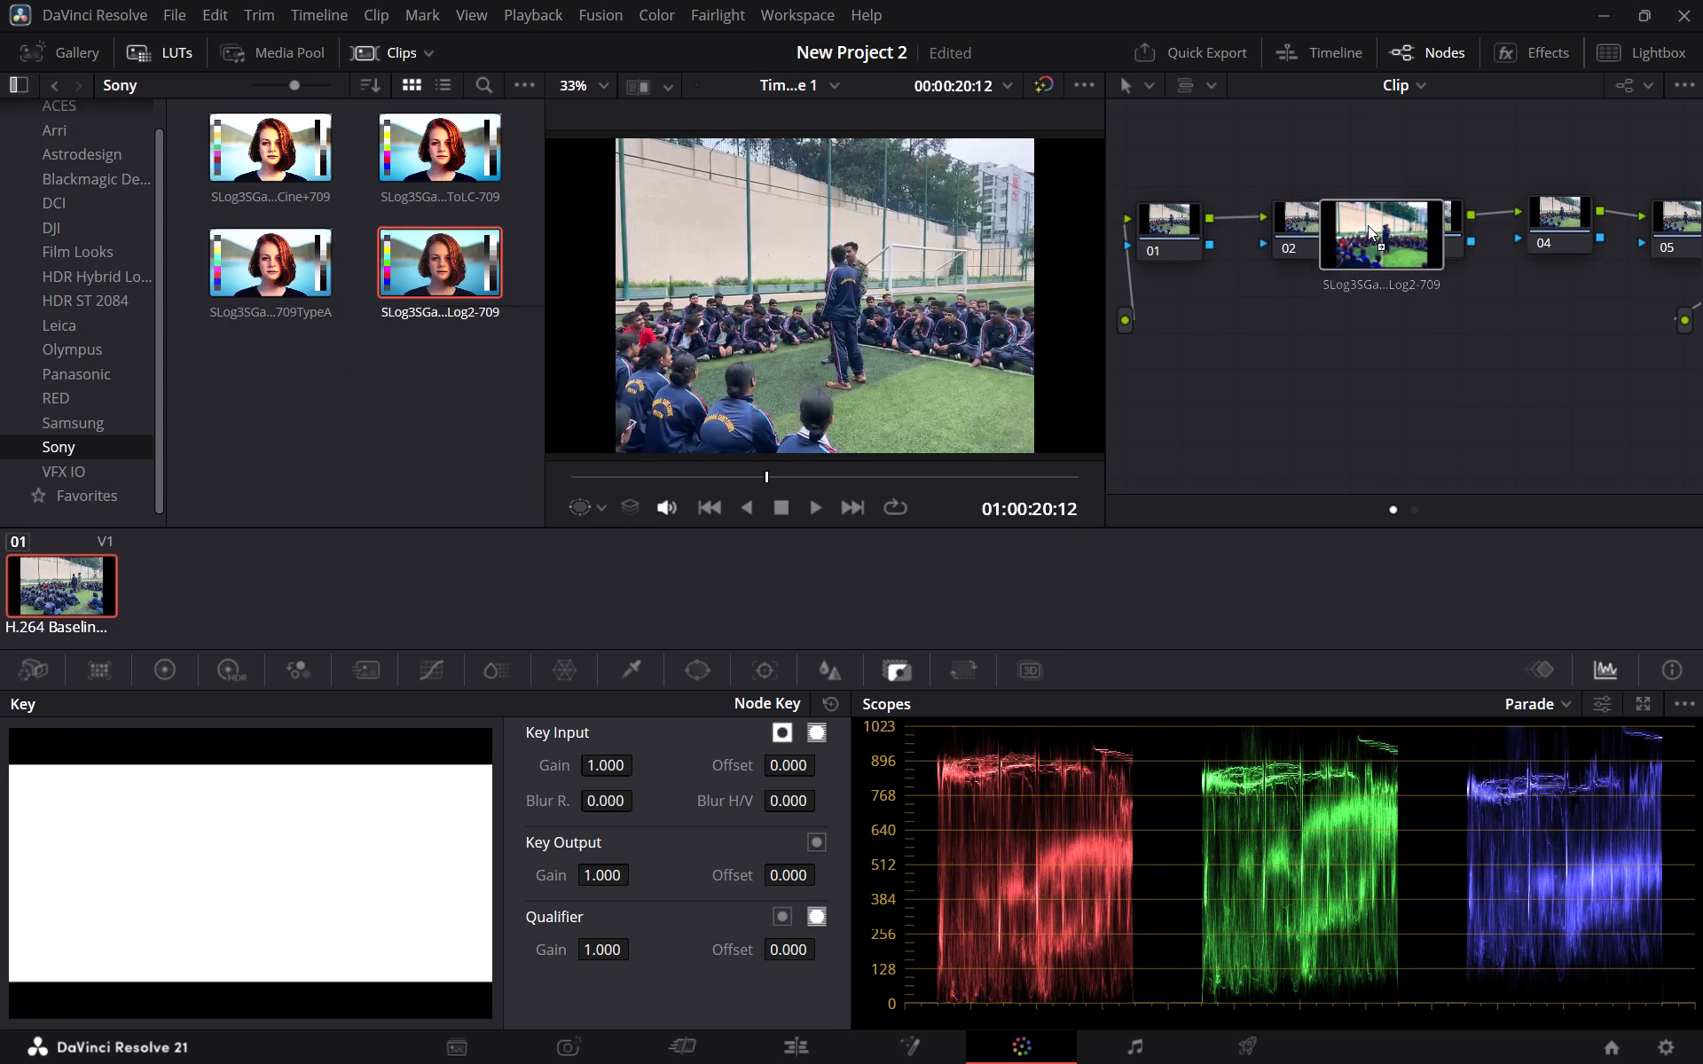
pyautogui.moveTo(1368, 225); pyautogui.dragTo(1304, 215)
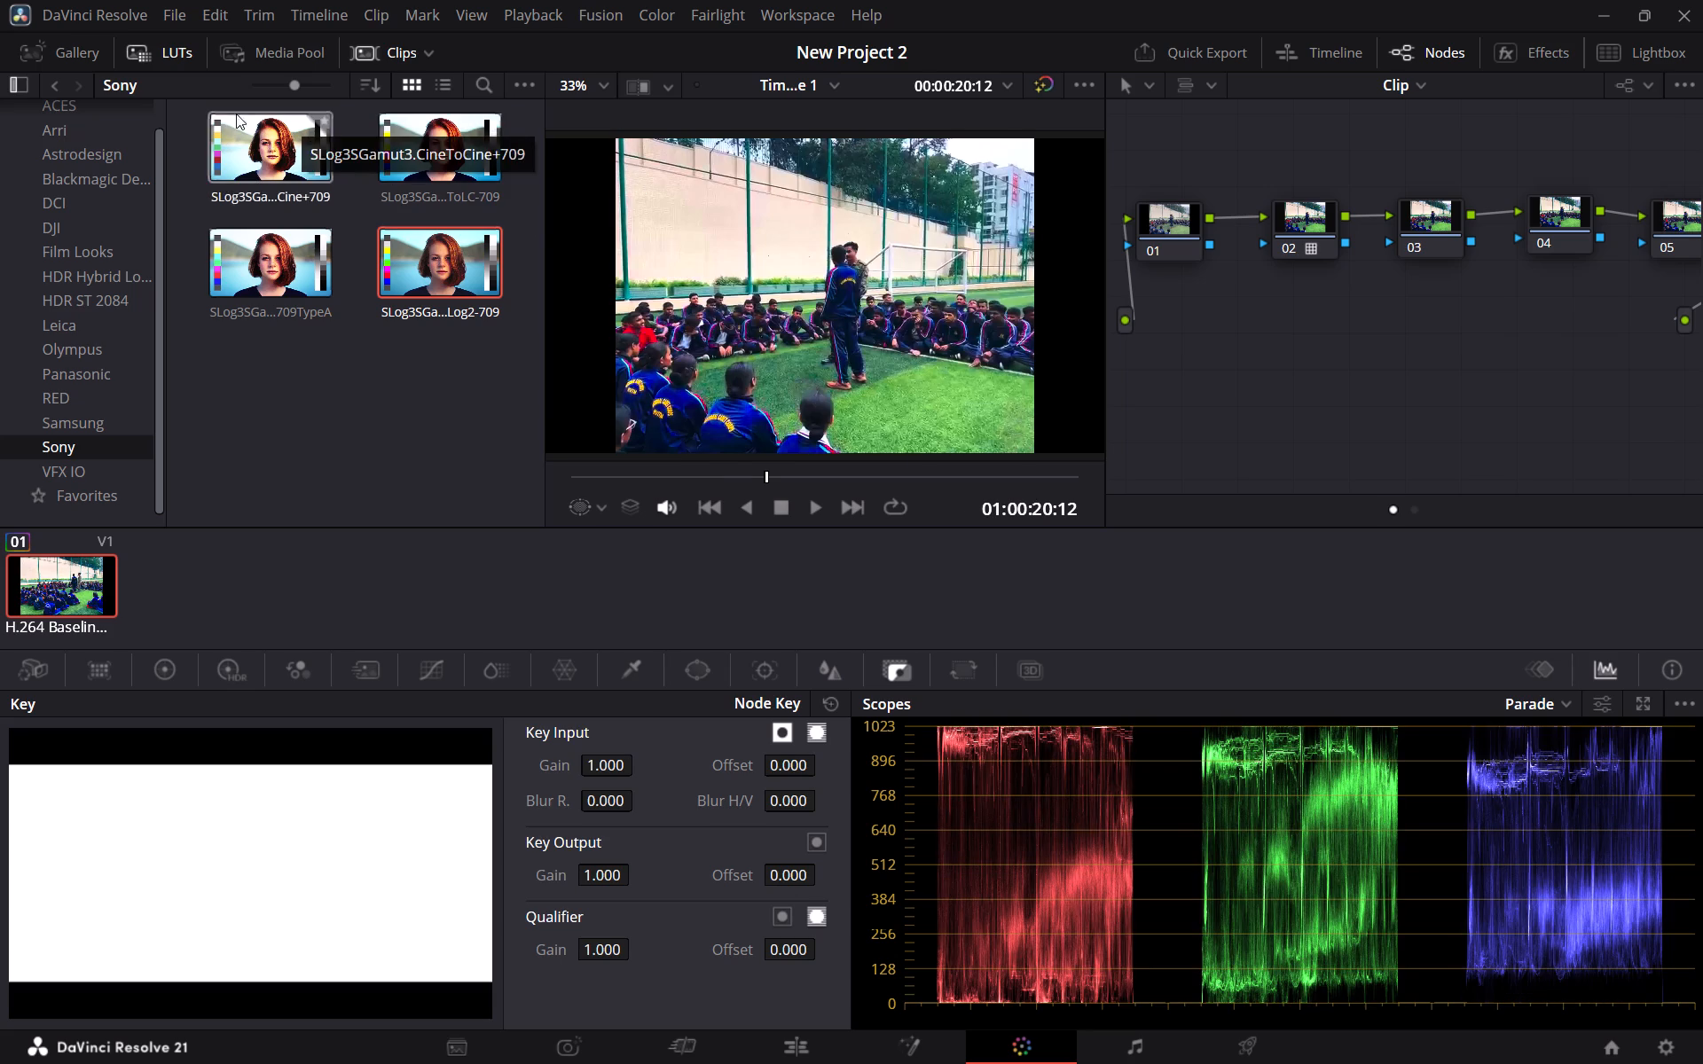
pyautogui.click(170, 47)
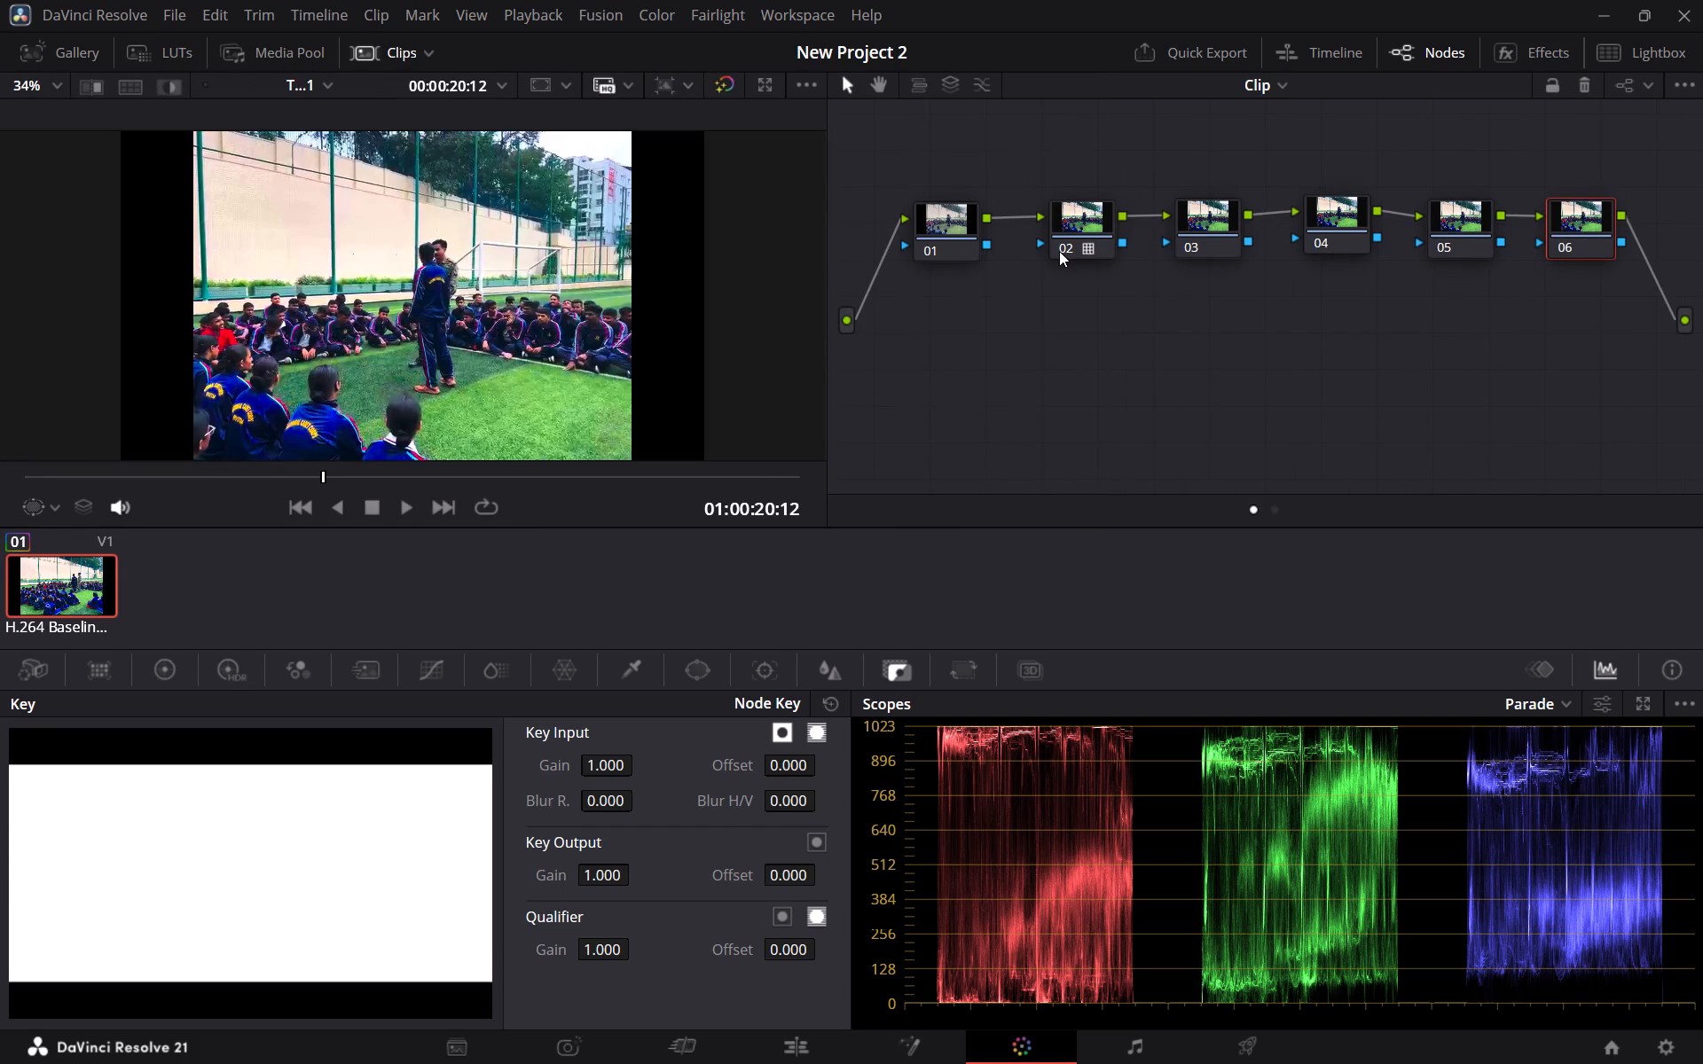
# Label node 02 as LUT.
pyautogui.click(1064, 250)
pyautogui.click(1066, 250)
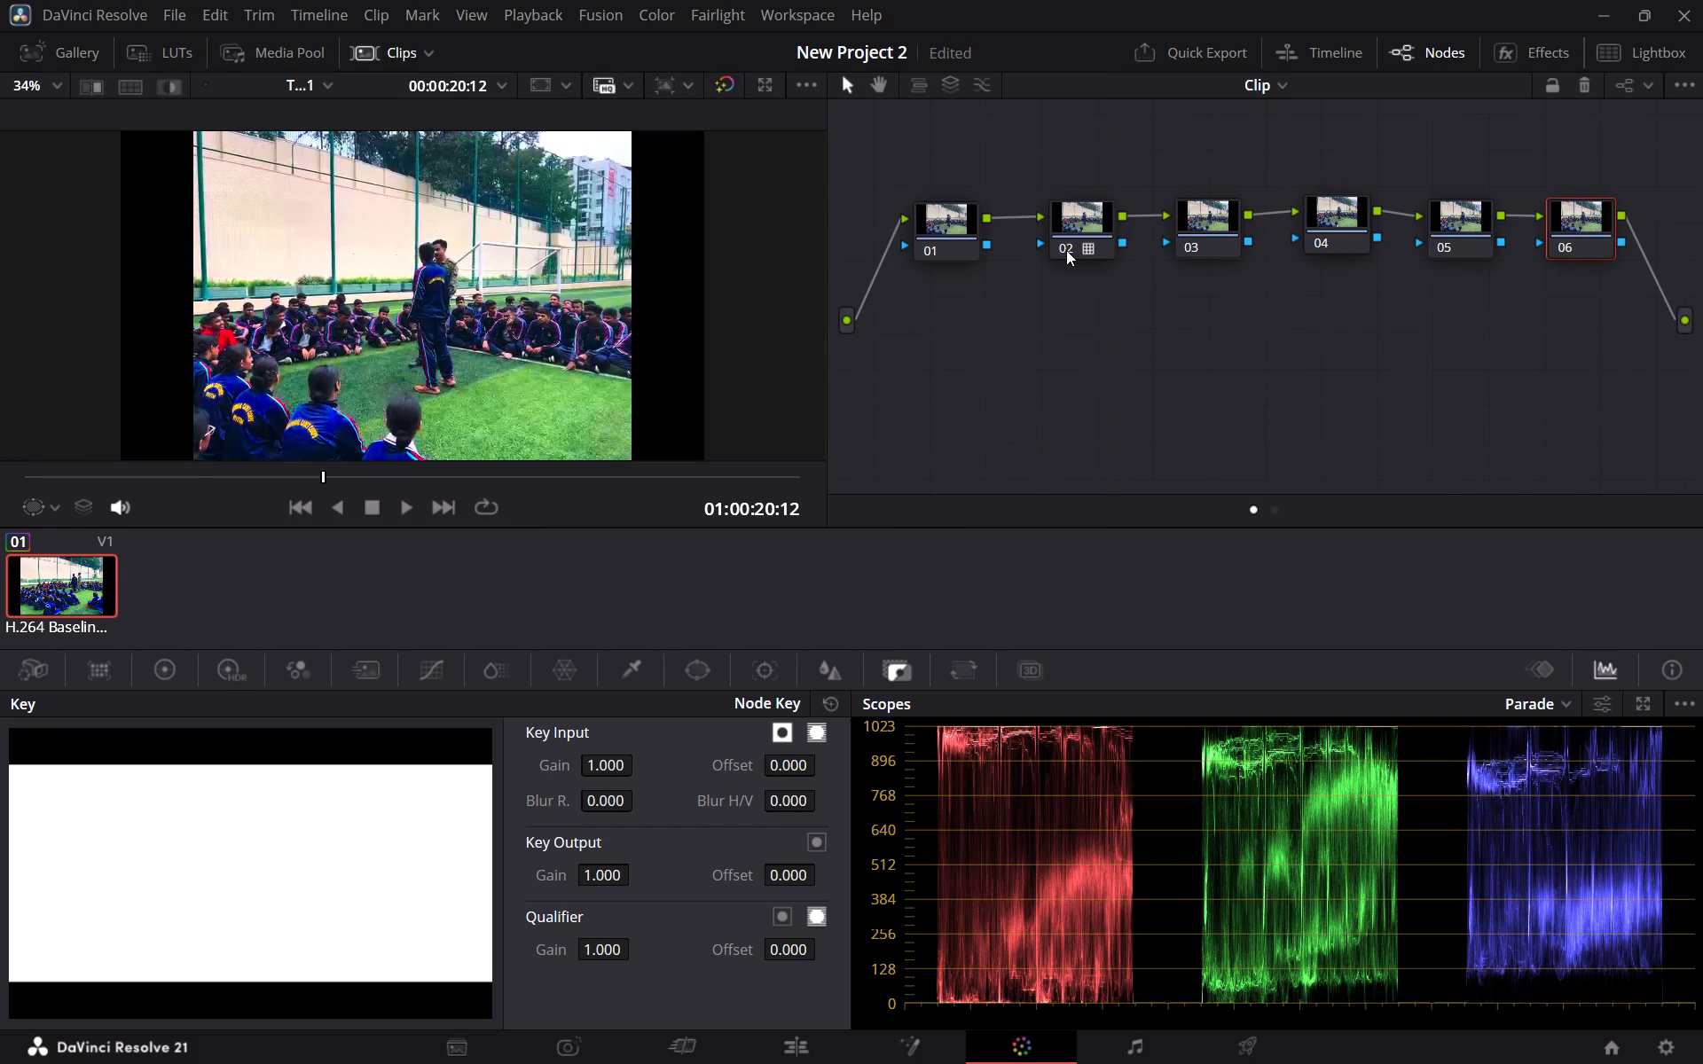
pyautogui.rightClick(1067, 248)
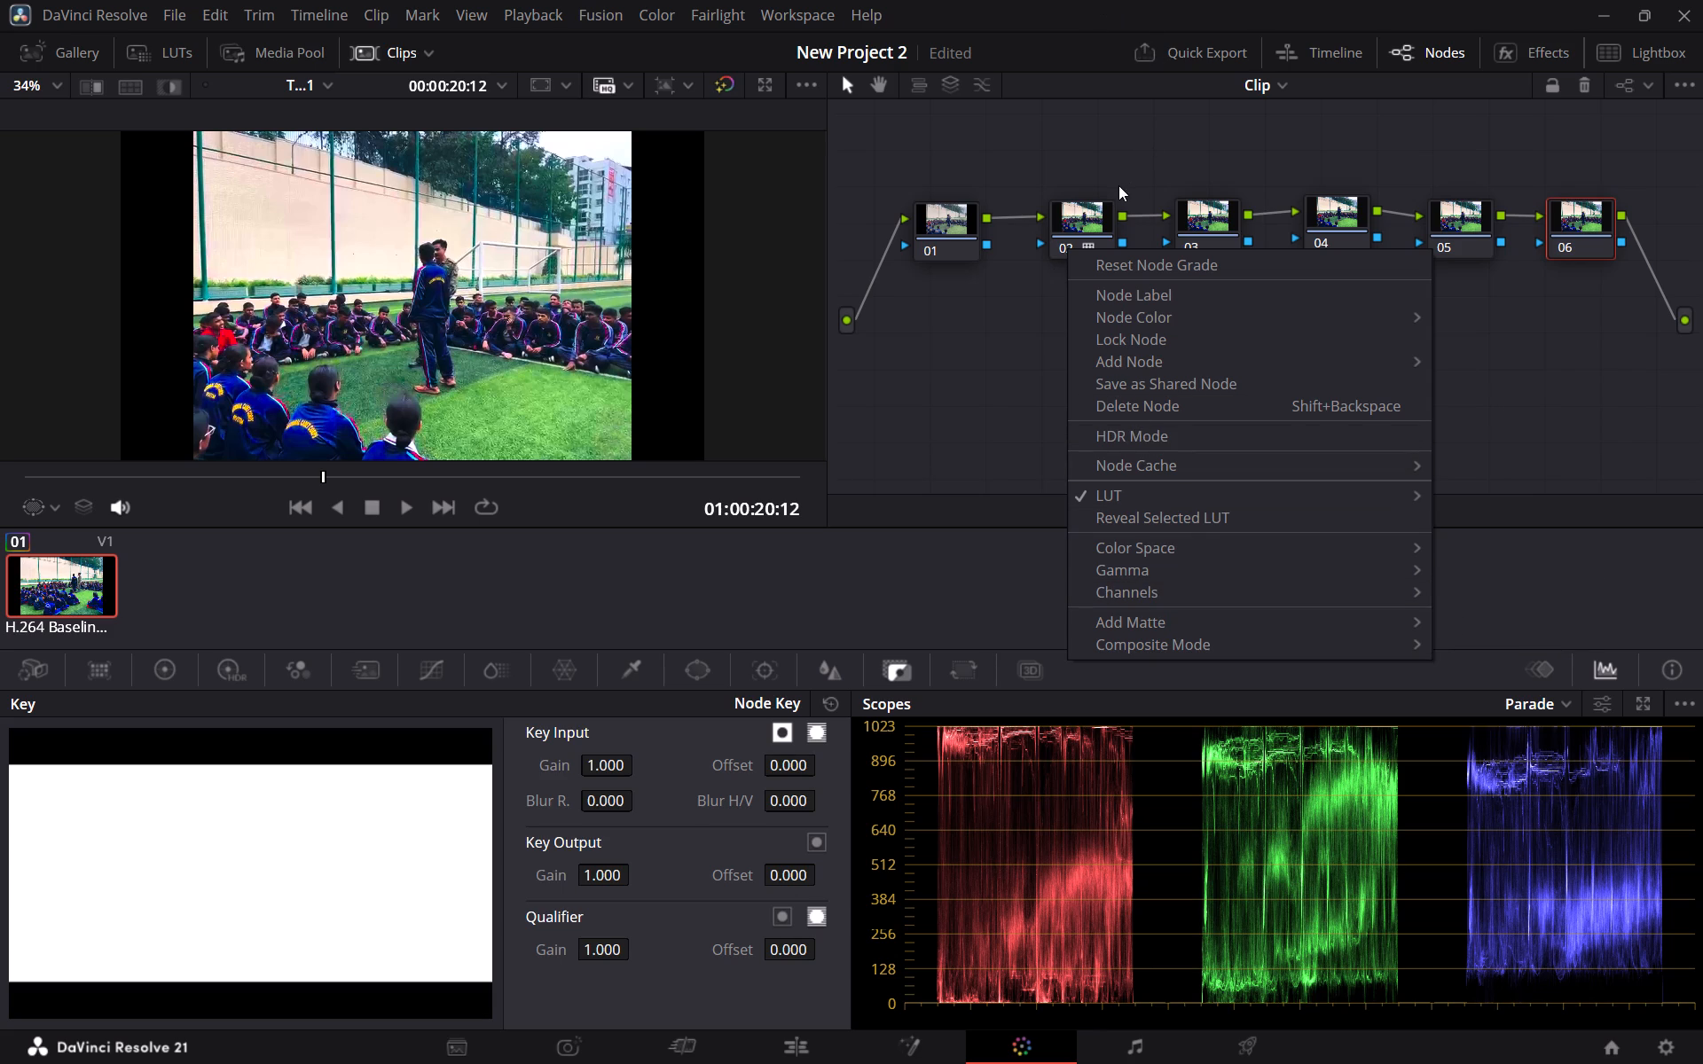
pyautogui.click(1059, 248)
pyautogui.click(1059, 248)
pyautogui.rightClick(1059, 248)
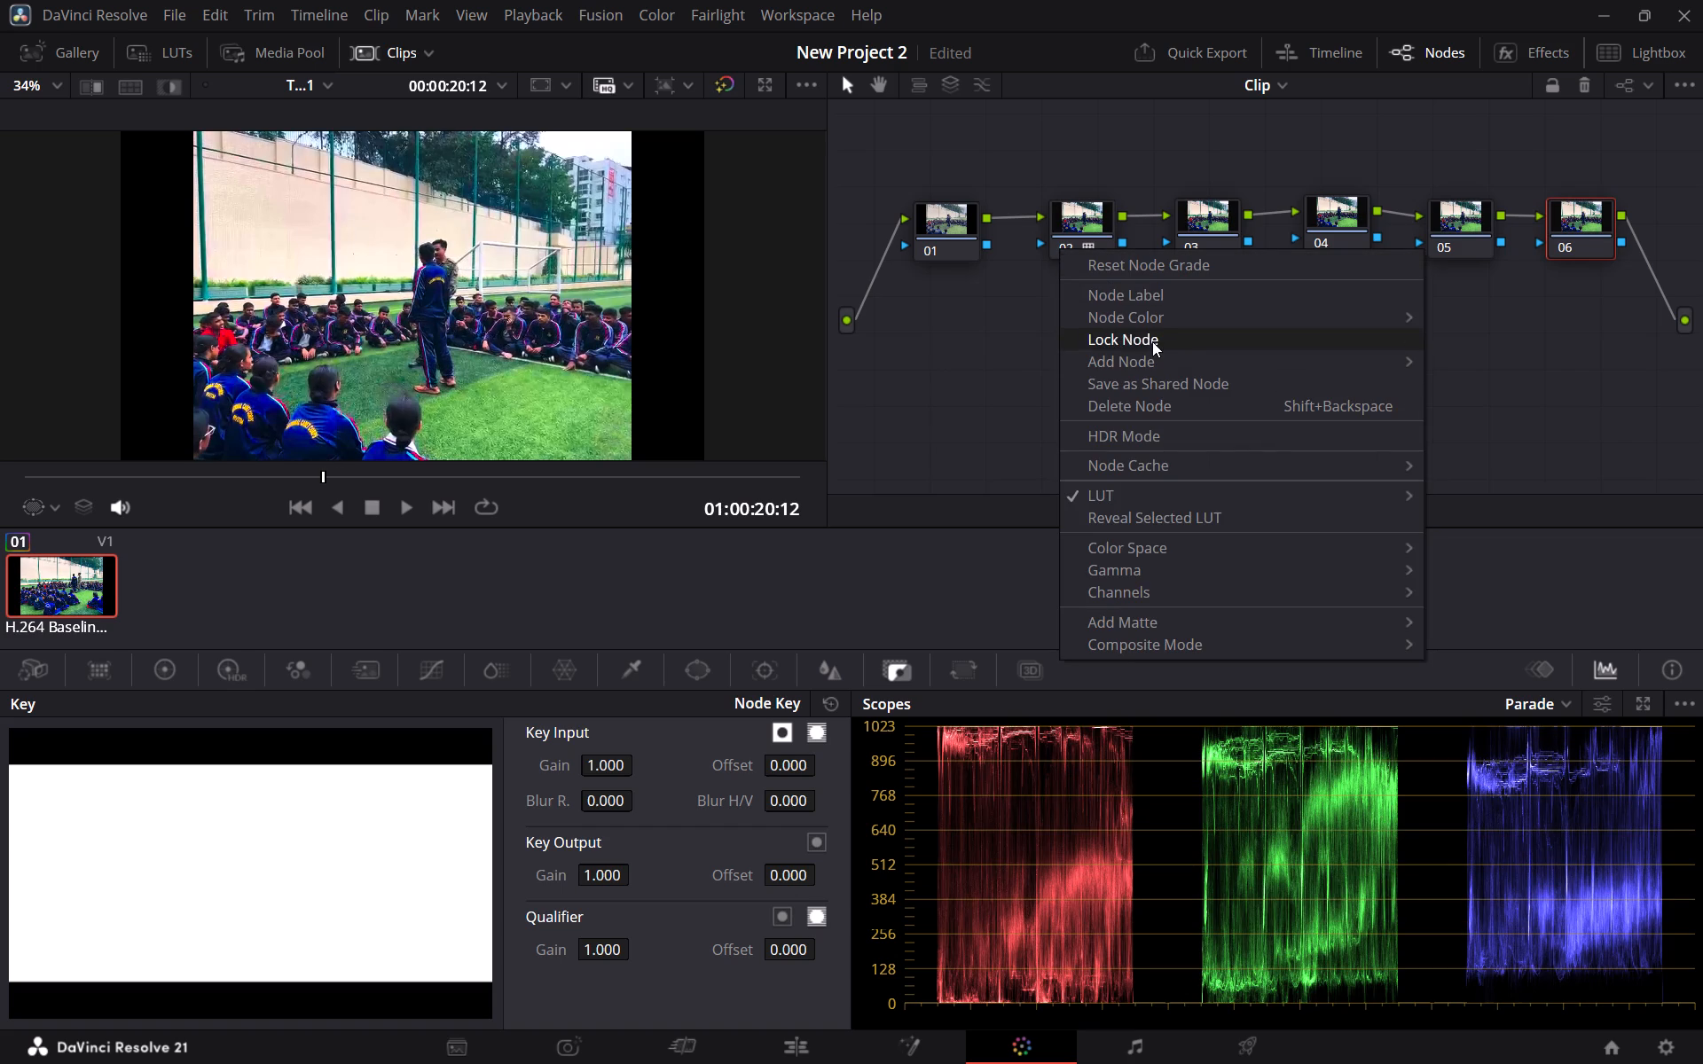
pyautogui.click(1161, 301)
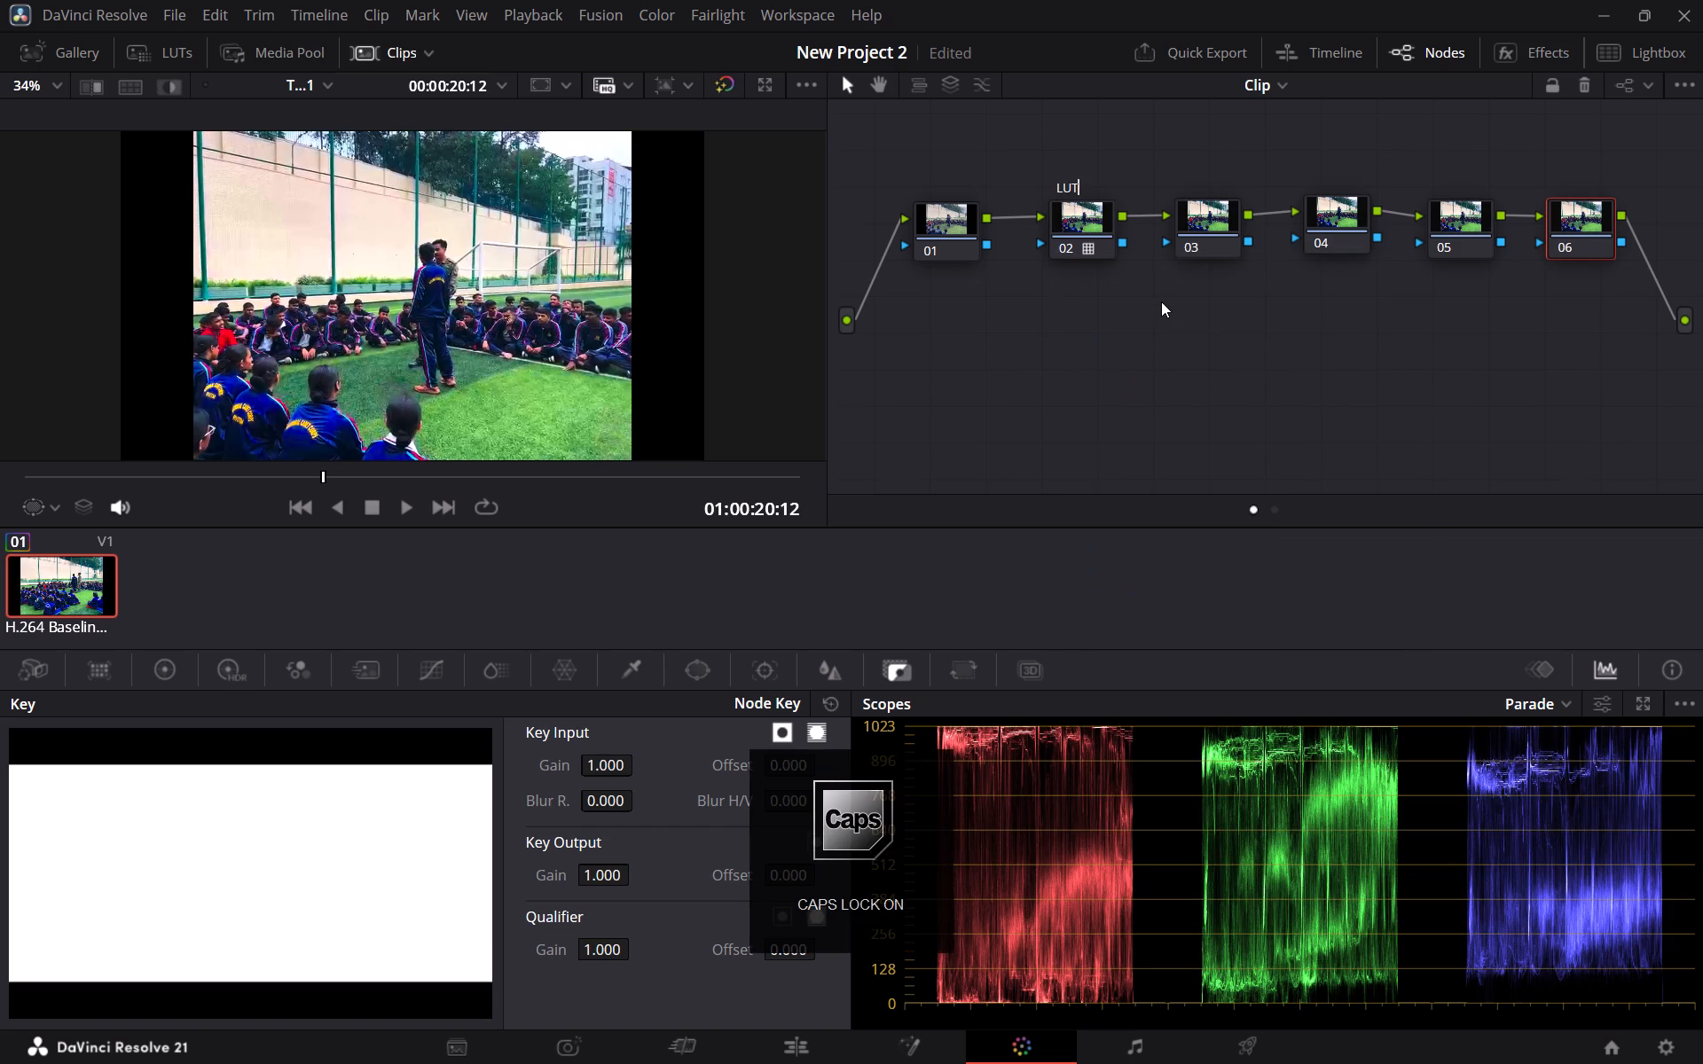
pyautogui.press('Return')
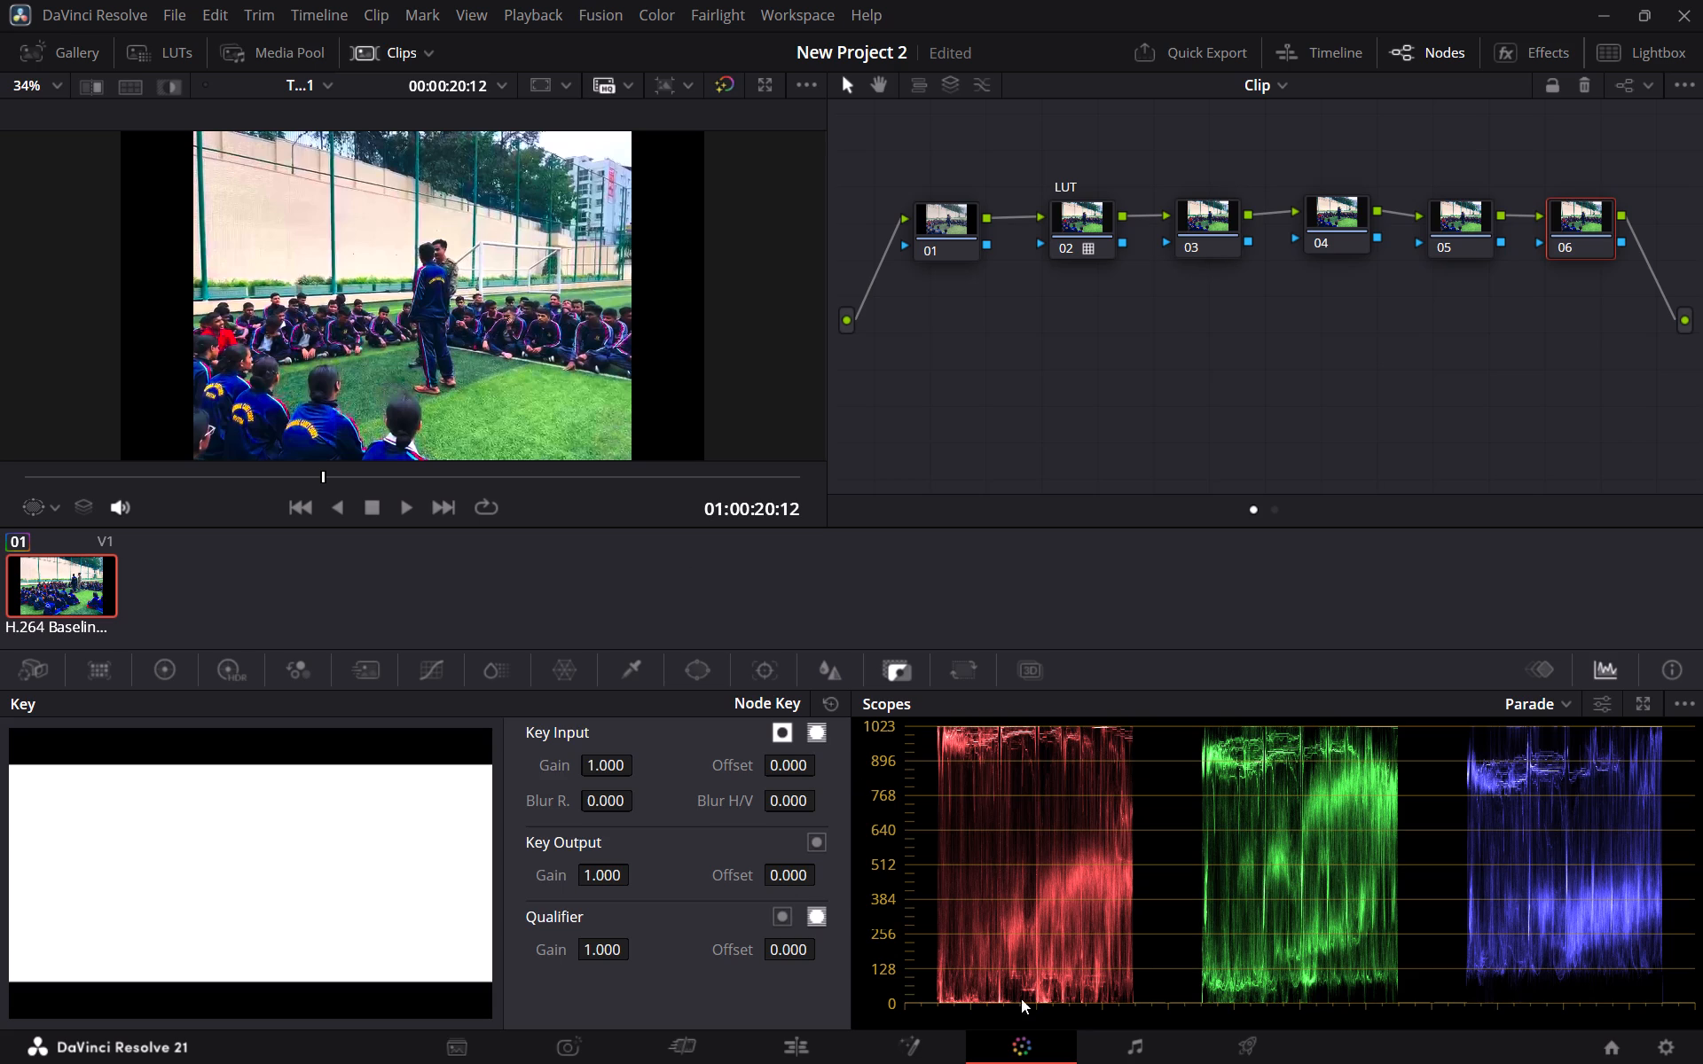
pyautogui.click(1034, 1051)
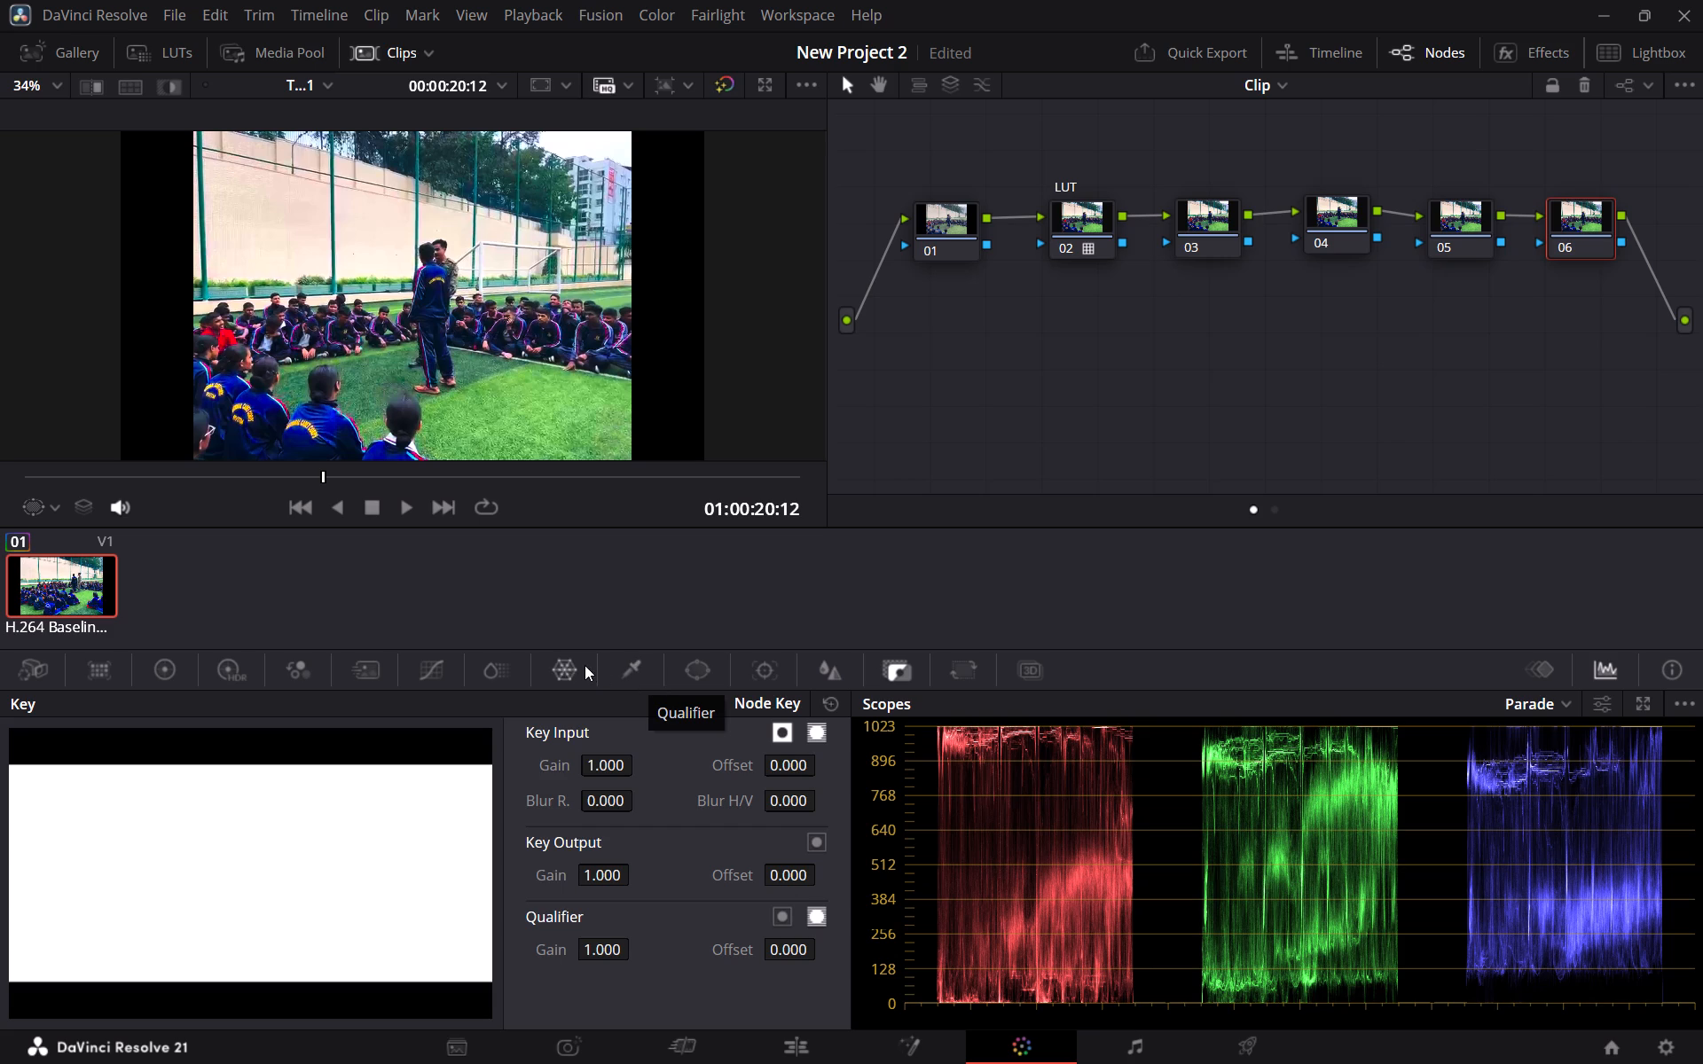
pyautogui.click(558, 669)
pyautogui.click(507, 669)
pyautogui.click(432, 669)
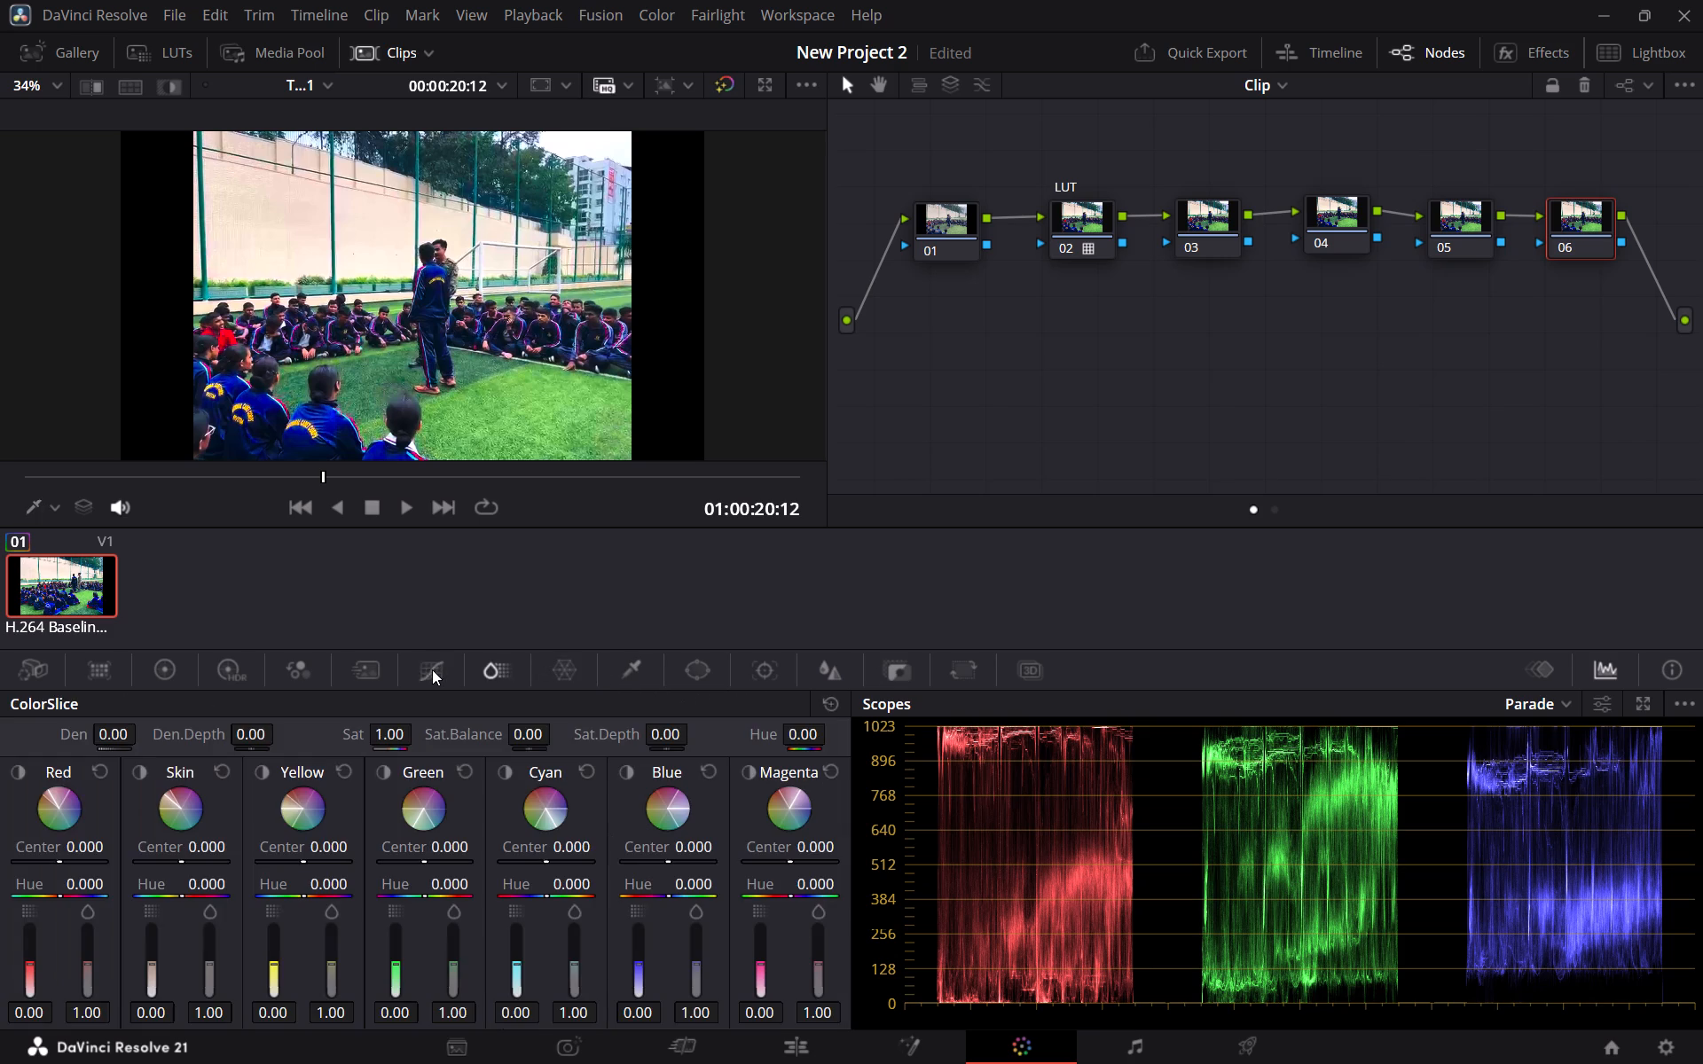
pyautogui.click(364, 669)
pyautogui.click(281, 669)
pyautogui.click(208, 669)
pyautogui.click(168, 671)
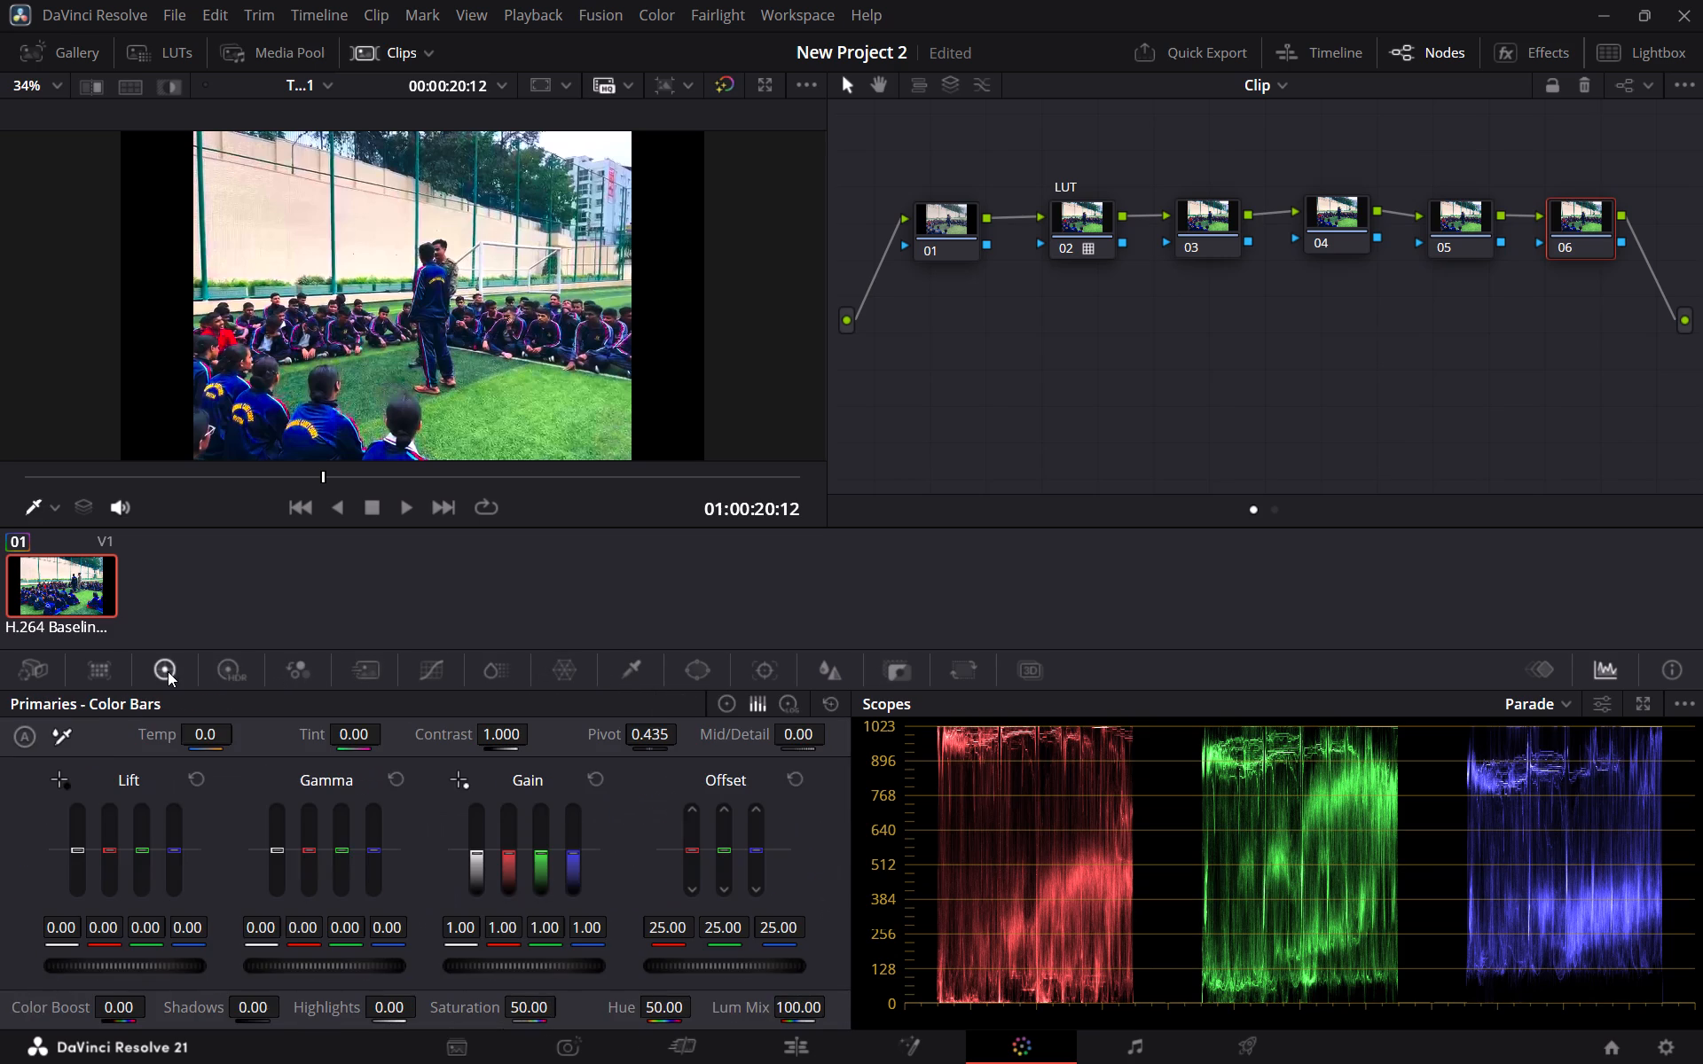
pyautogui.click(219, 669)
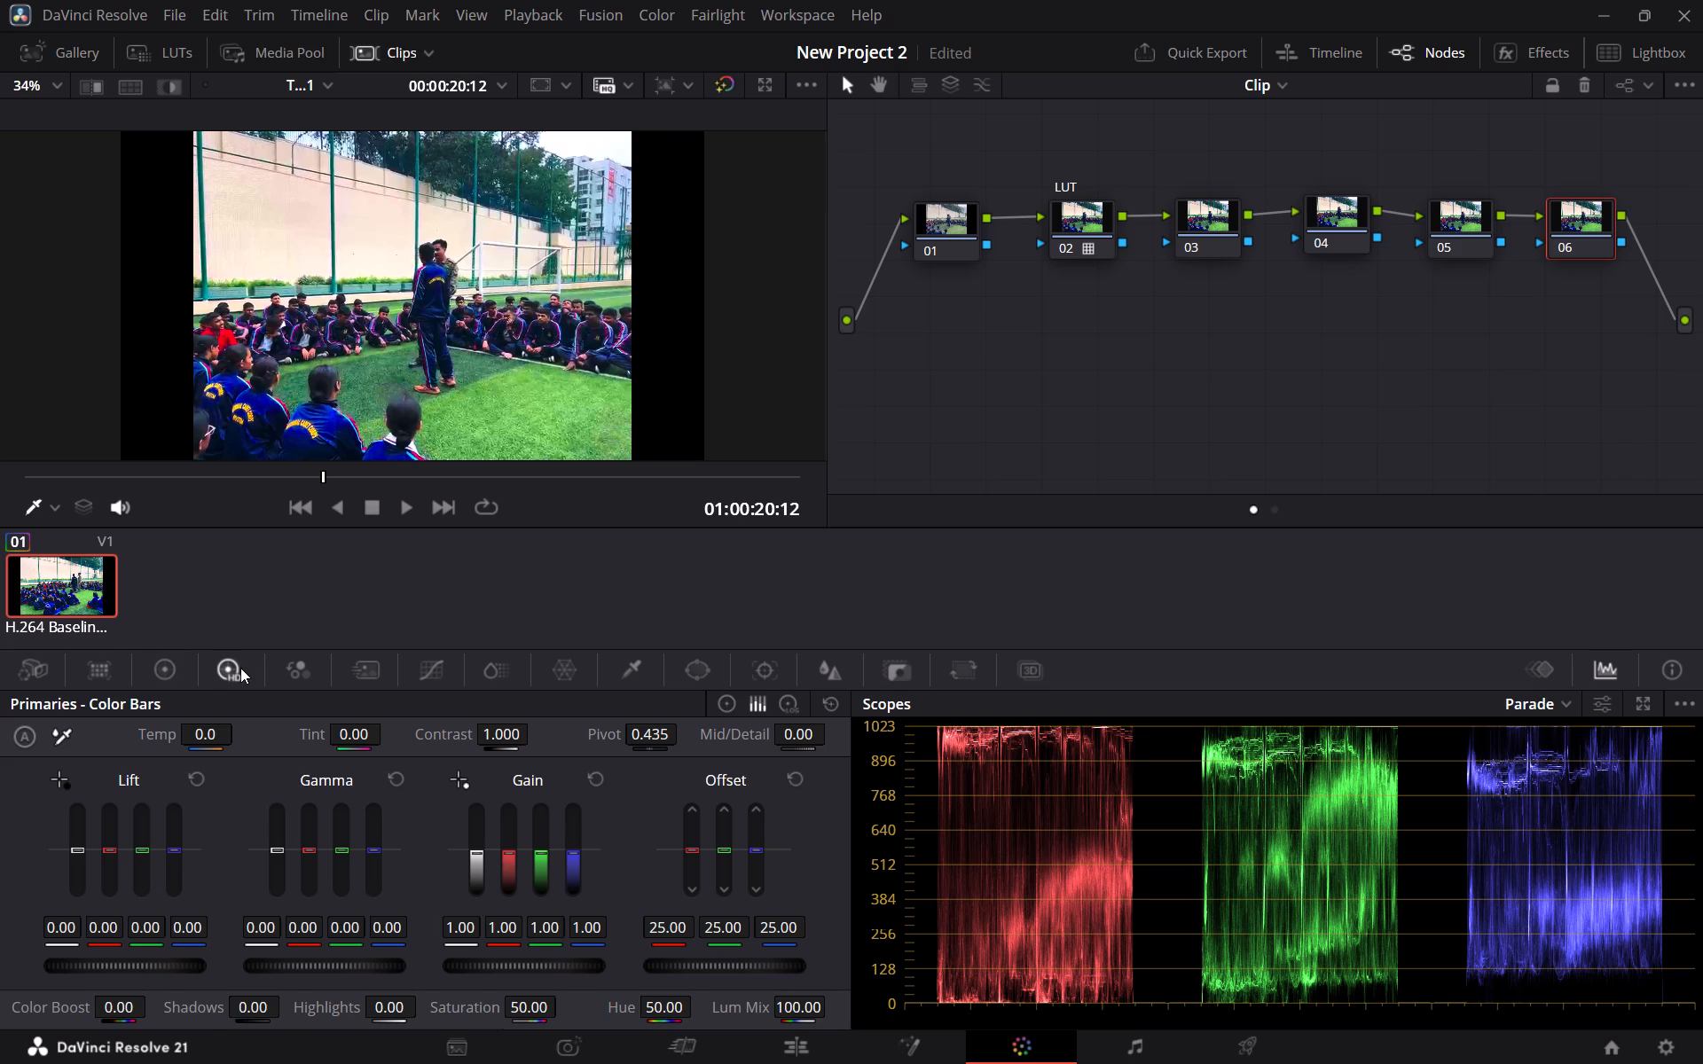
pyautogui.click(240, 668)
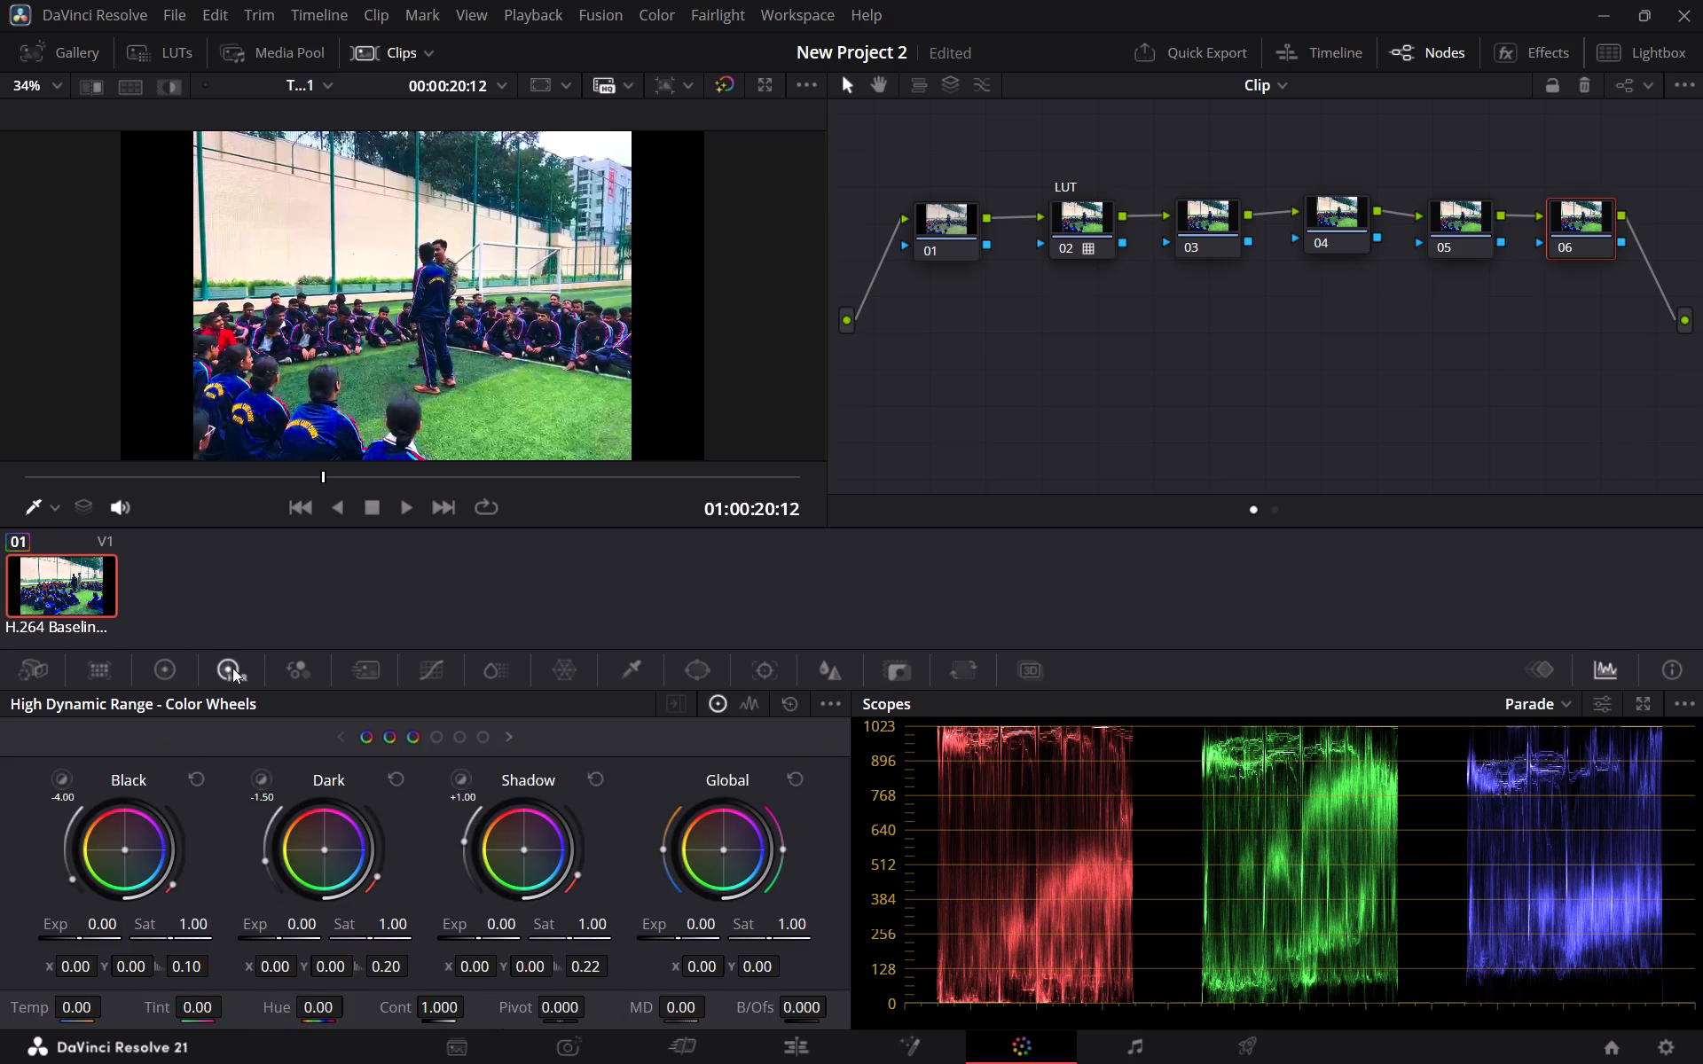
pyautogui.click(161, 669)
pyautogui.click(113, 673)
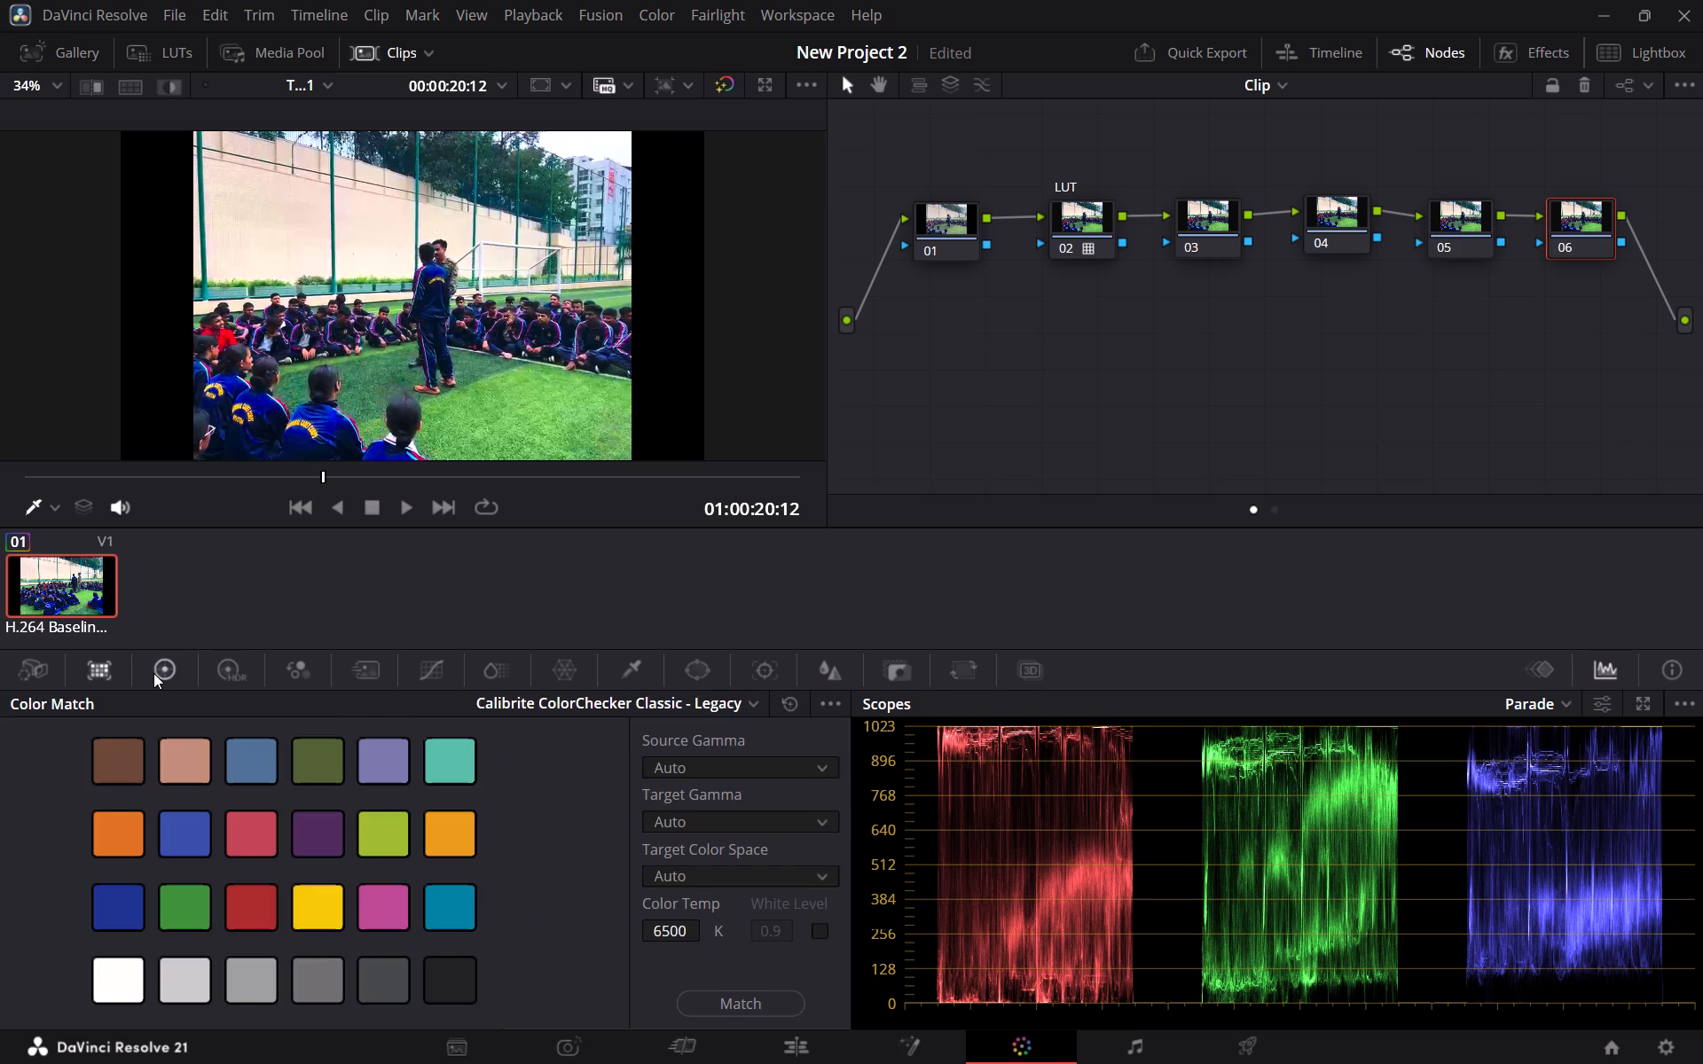
# Show the Primaries grading controls in Color Wheels mode.
pyautogui.click(153, 673)
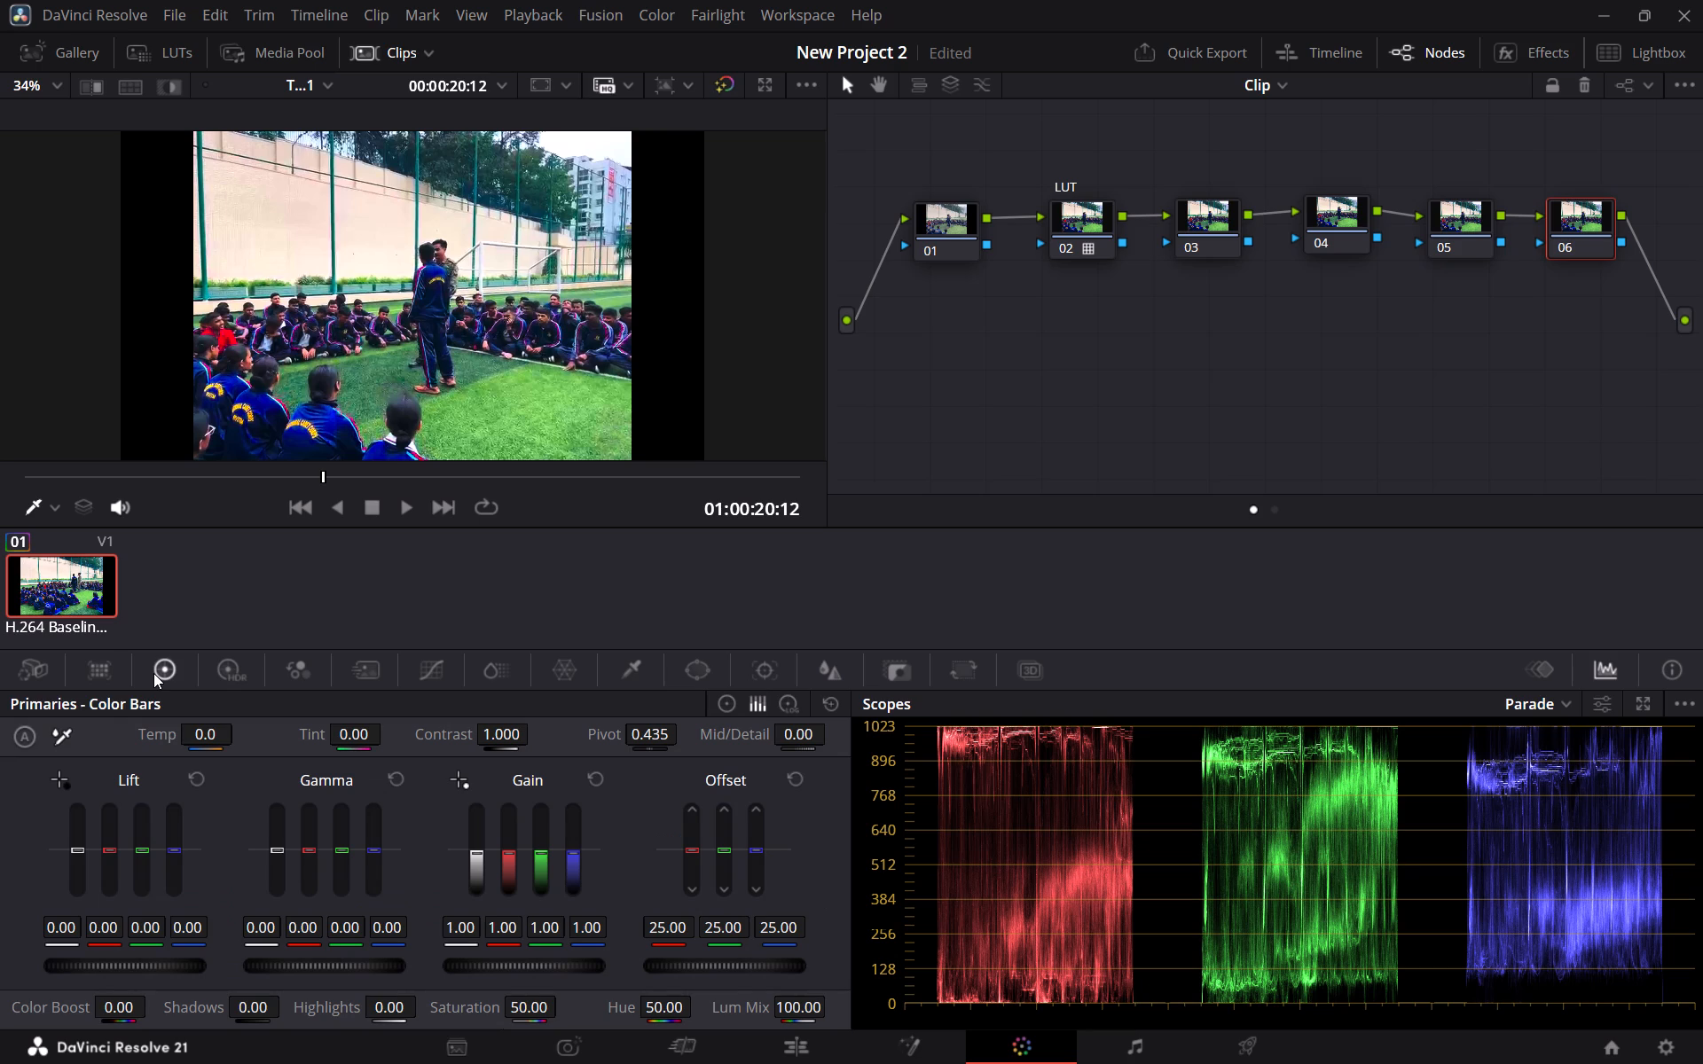
pyautogui.click(730, 700)
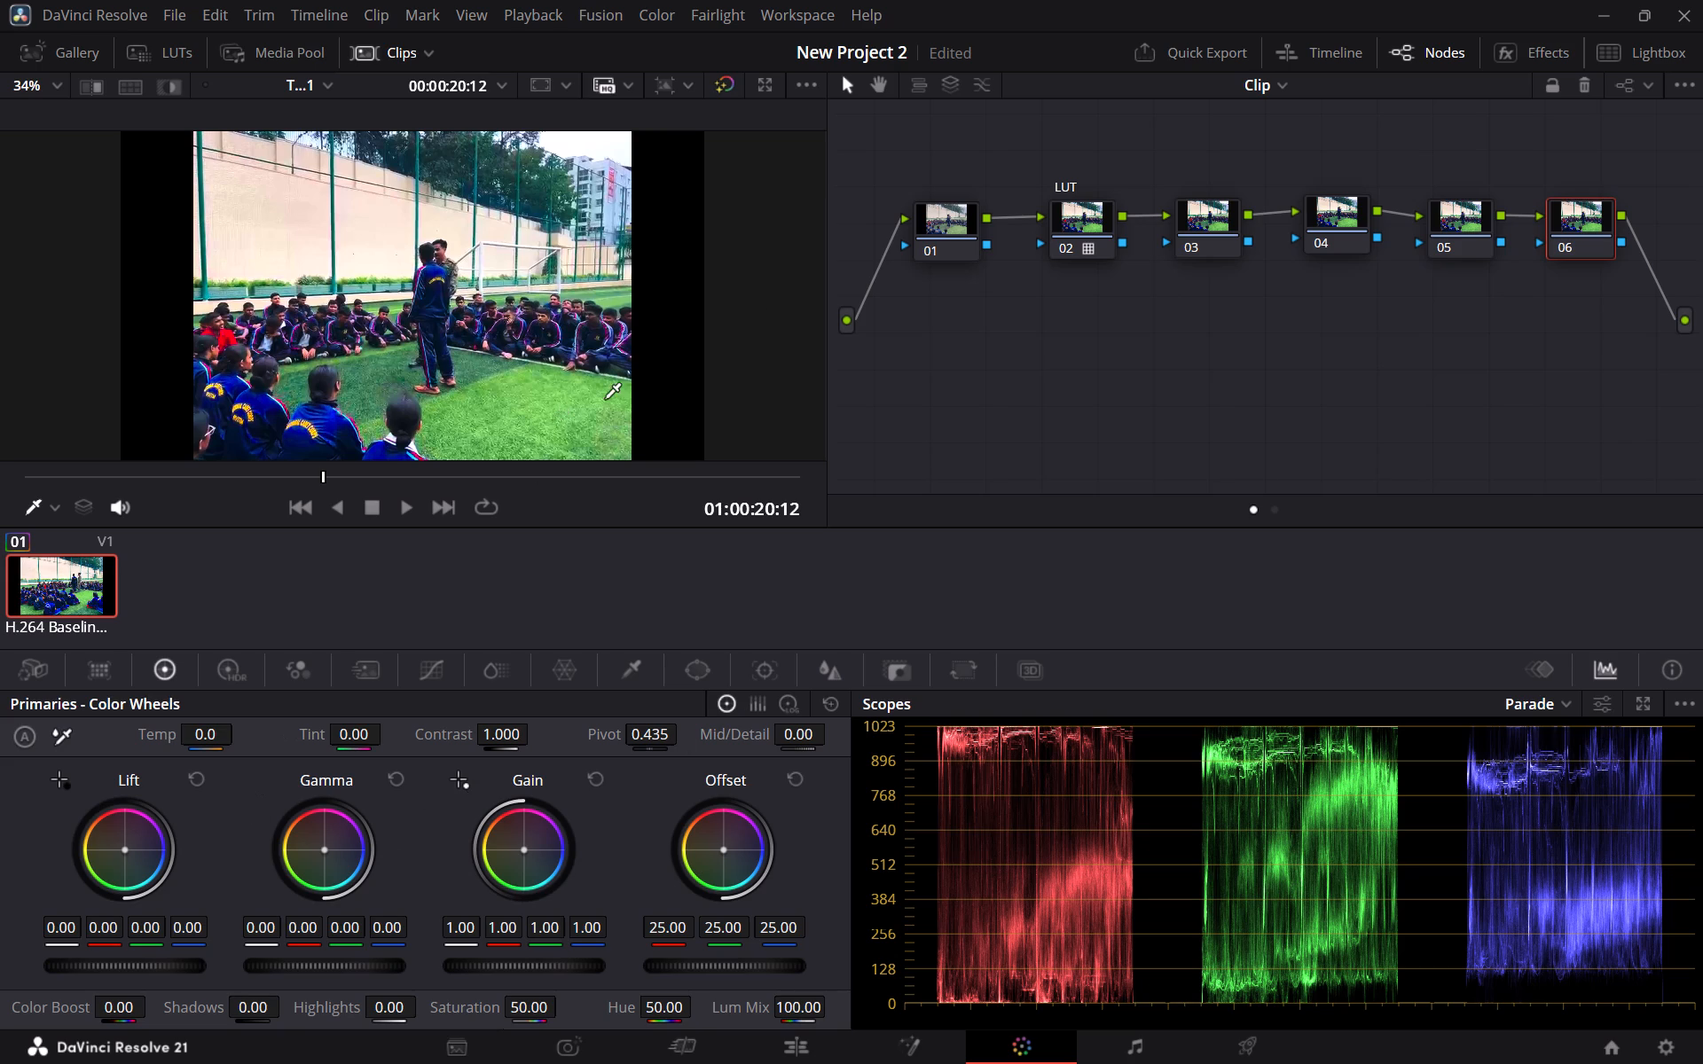
# Select node 01 and set the scopes display to Waveform.
pyautogui.click(922, 221)
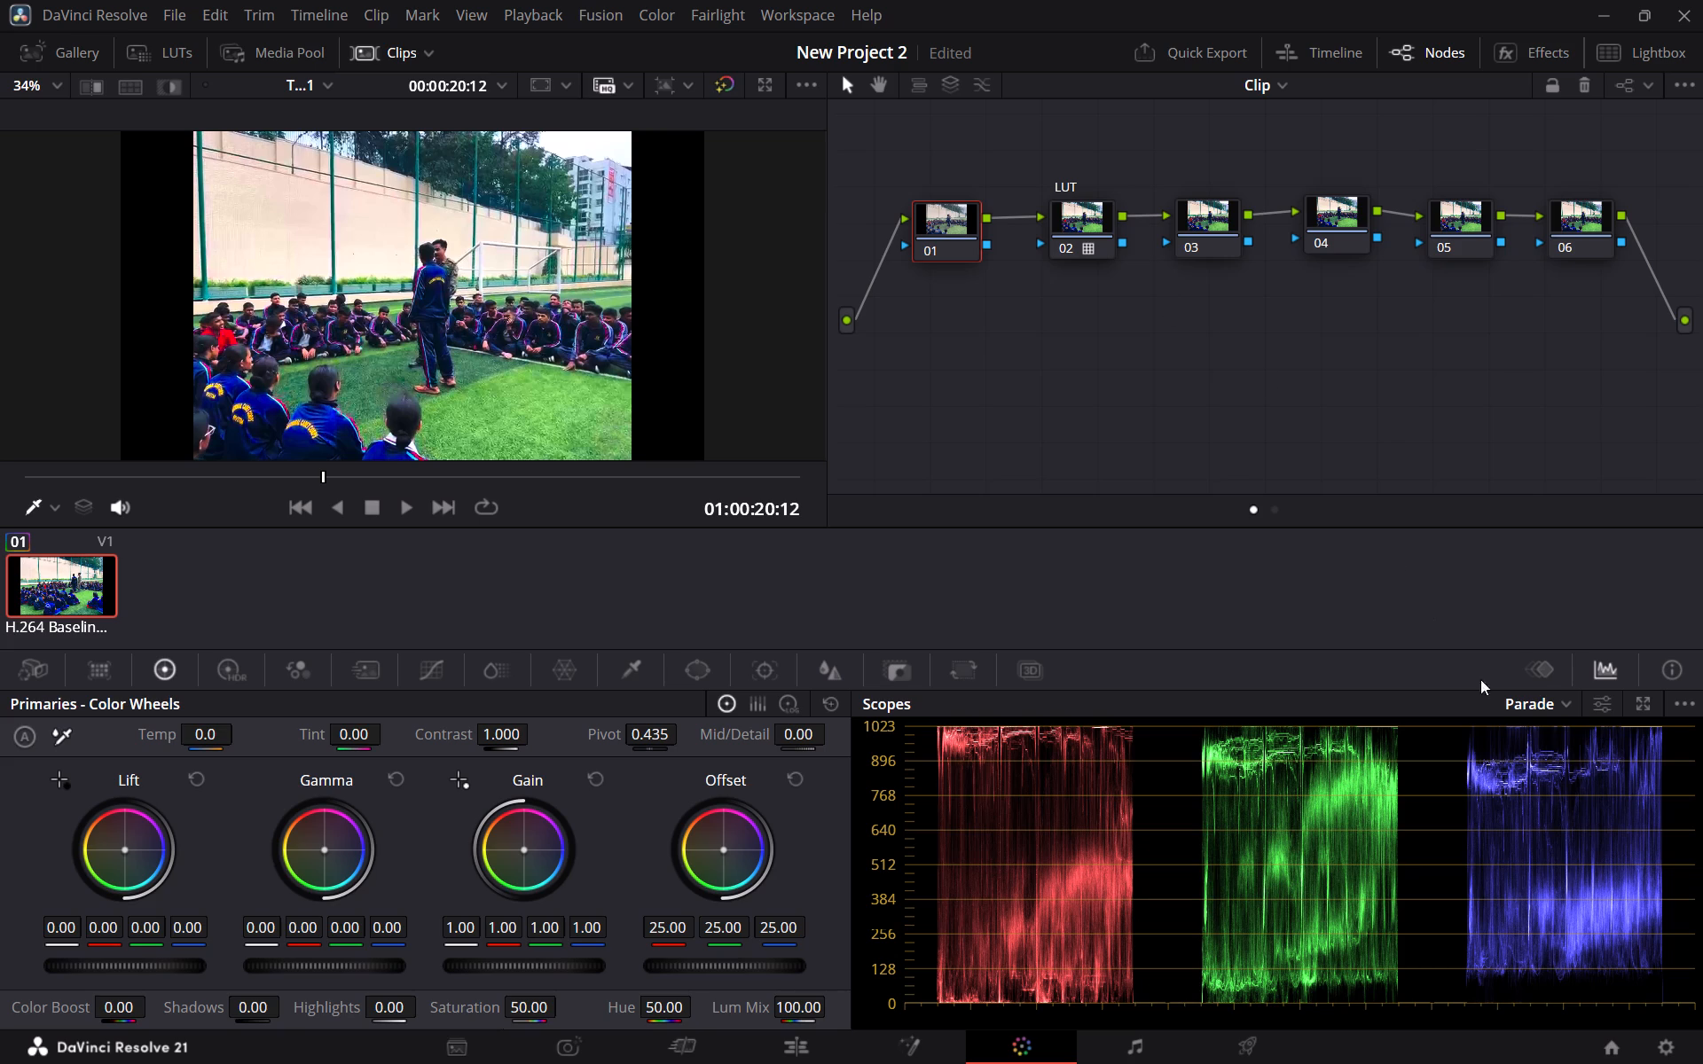
pyautogui.click(1550, 716)
pyautogui.click(1550, 708)
pyautogui.click(1566, 759)
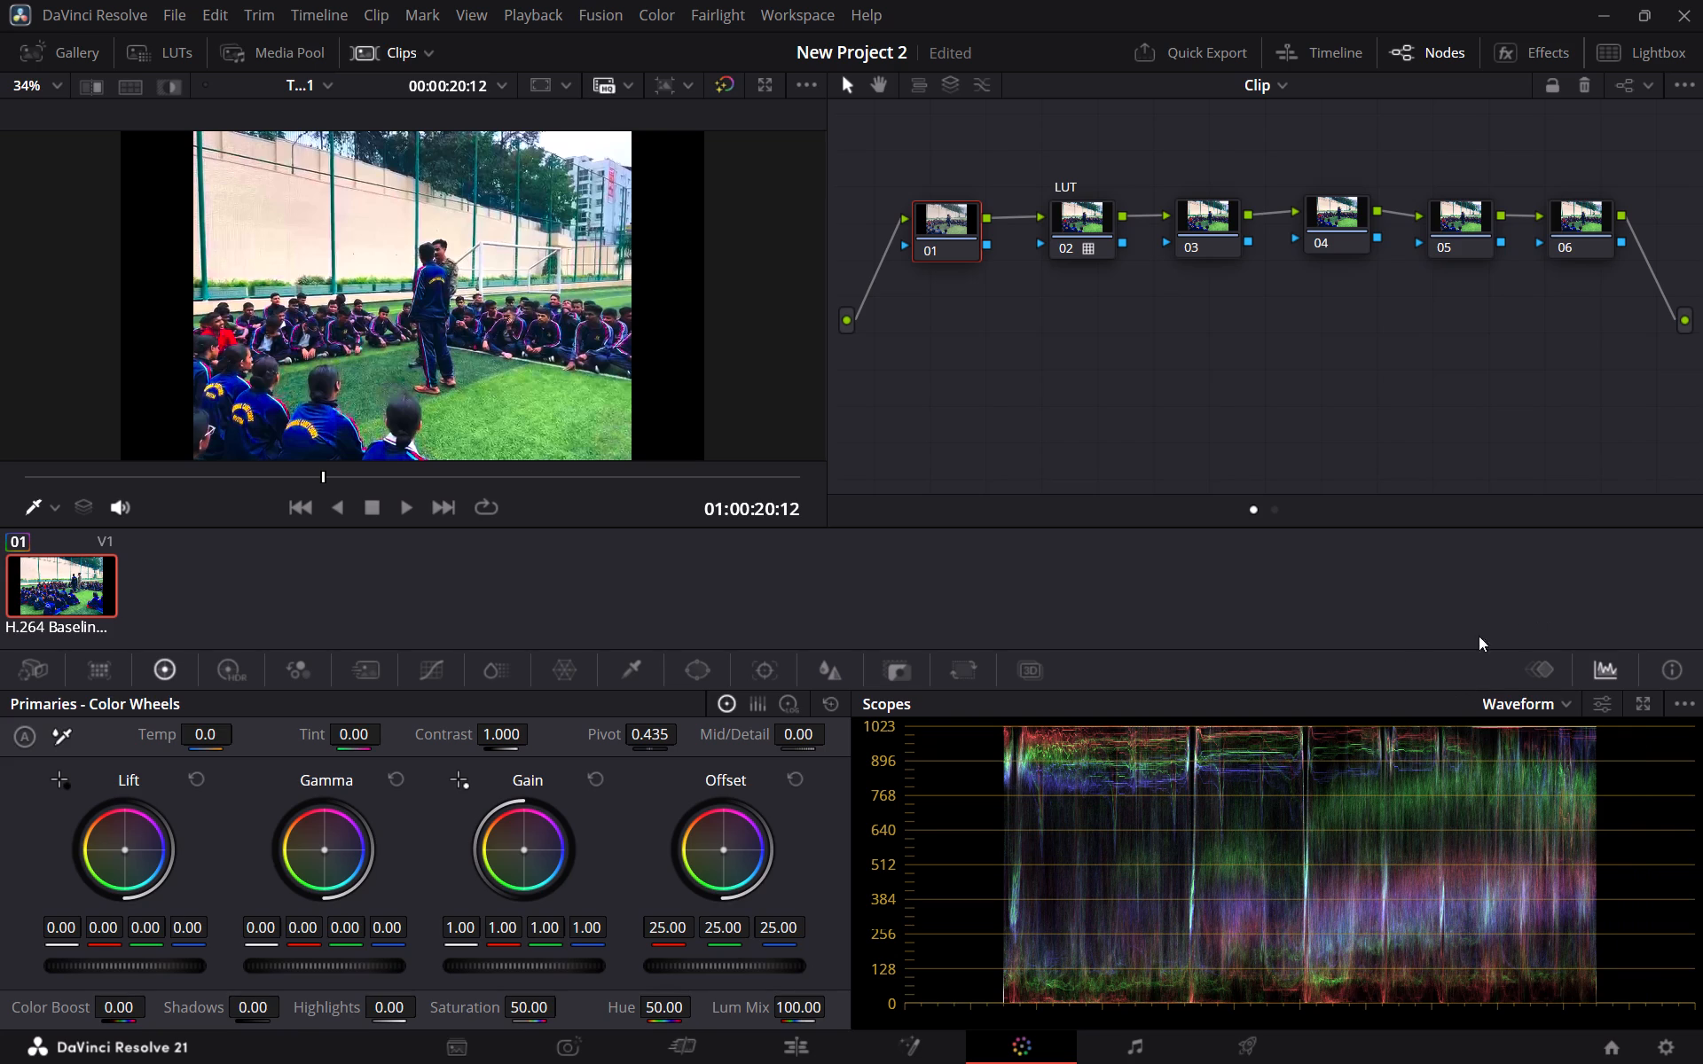
# On node 01, set the master Lift to -0.02 and the master Gain to 0.98 in all channels.
pyautogui.moveTo(137, 966); pyautogui.dragTo(32, 964)
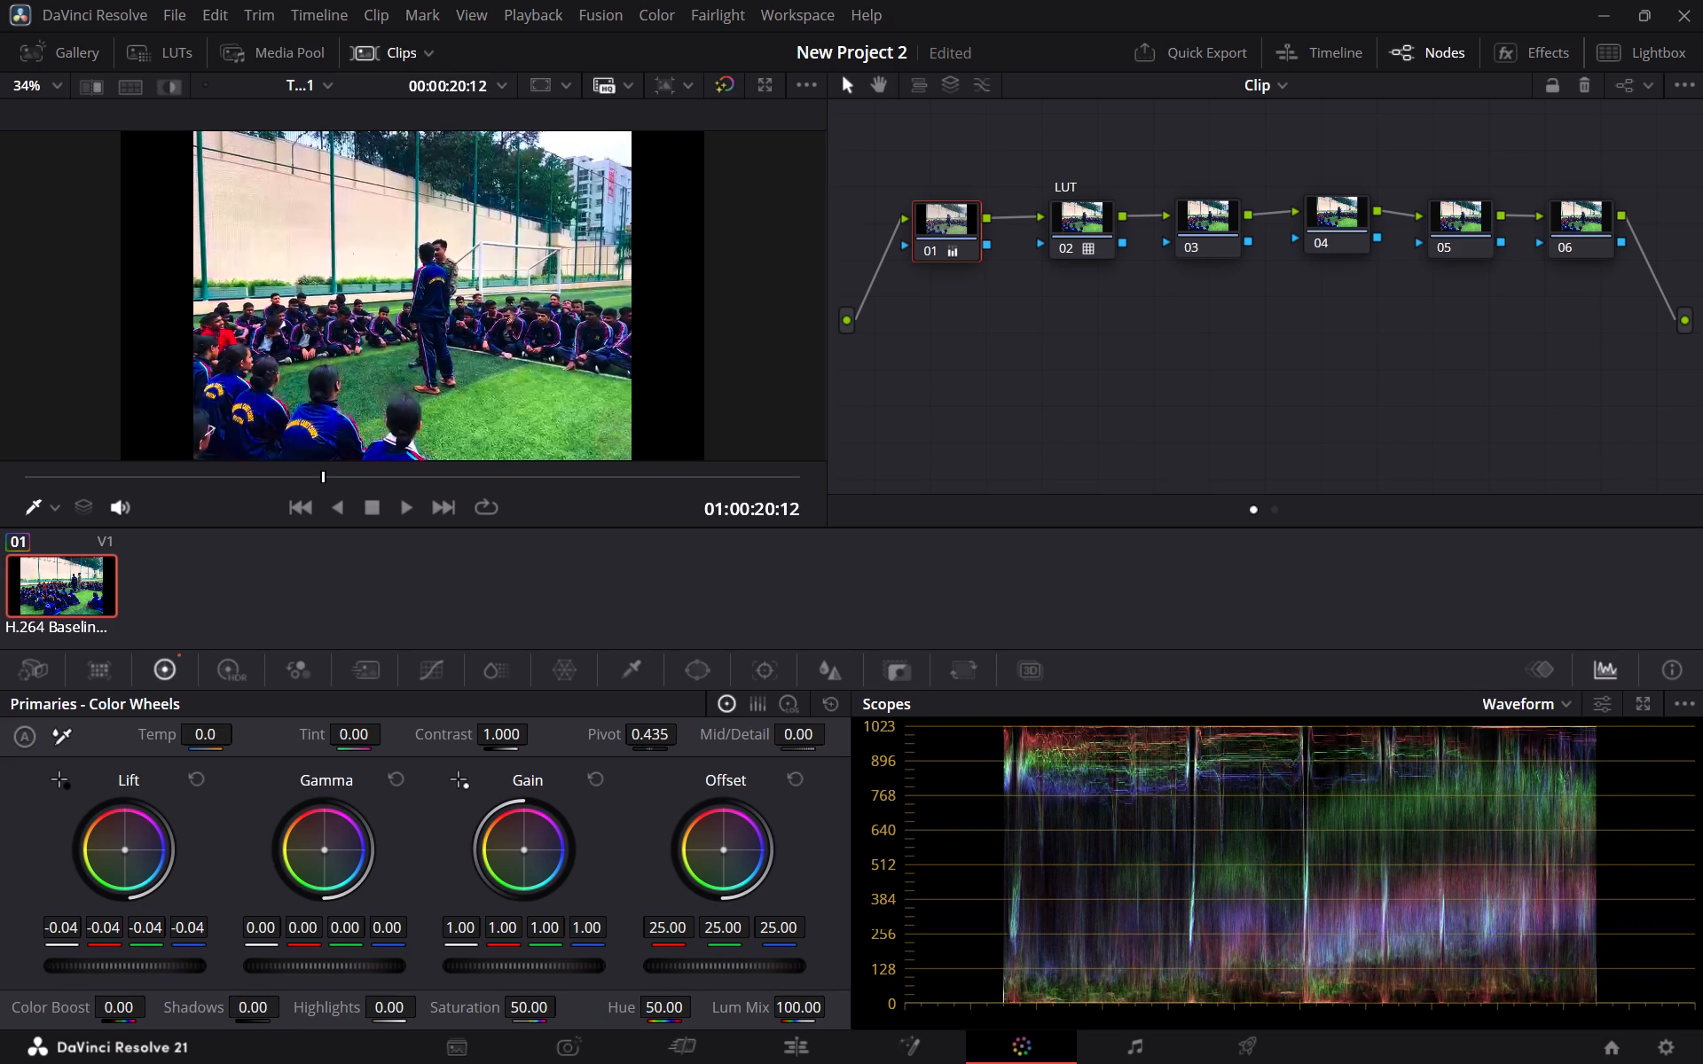
pyautogui.moveTo(32, 964); pyautogui.dragTo(527, 540)
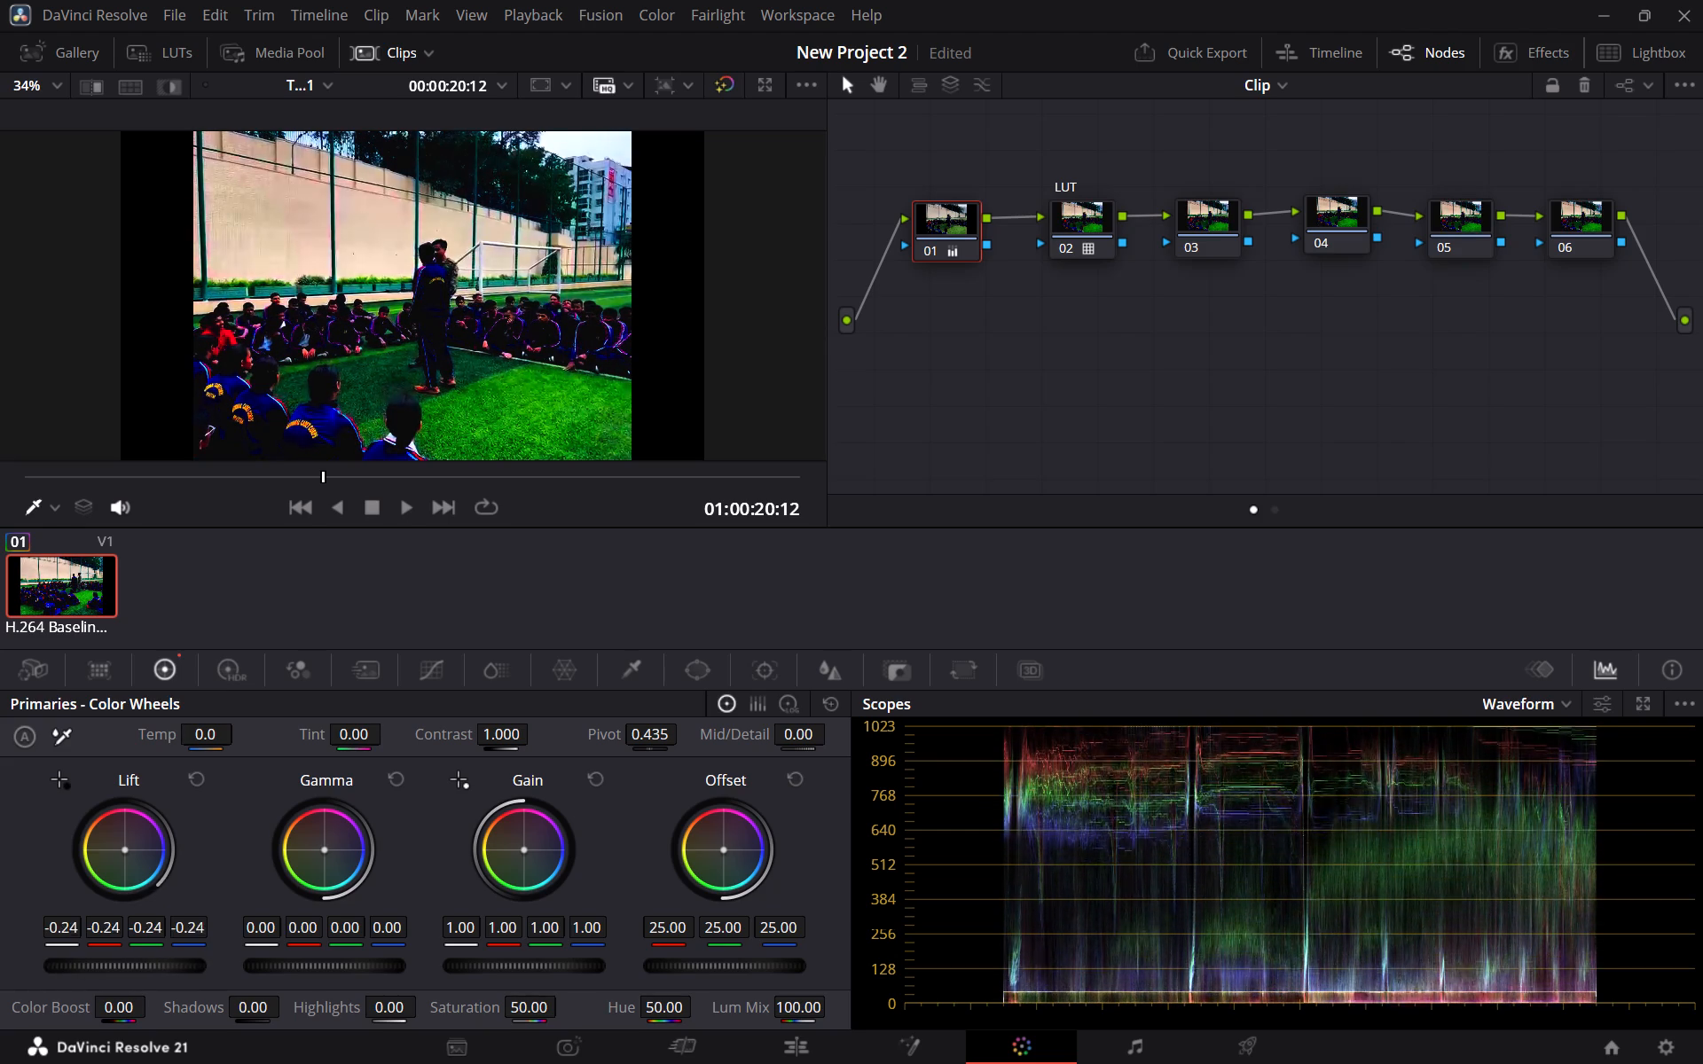
pyautogui.moveTo(527, 540); pyautogui.dragTo(997, 535)
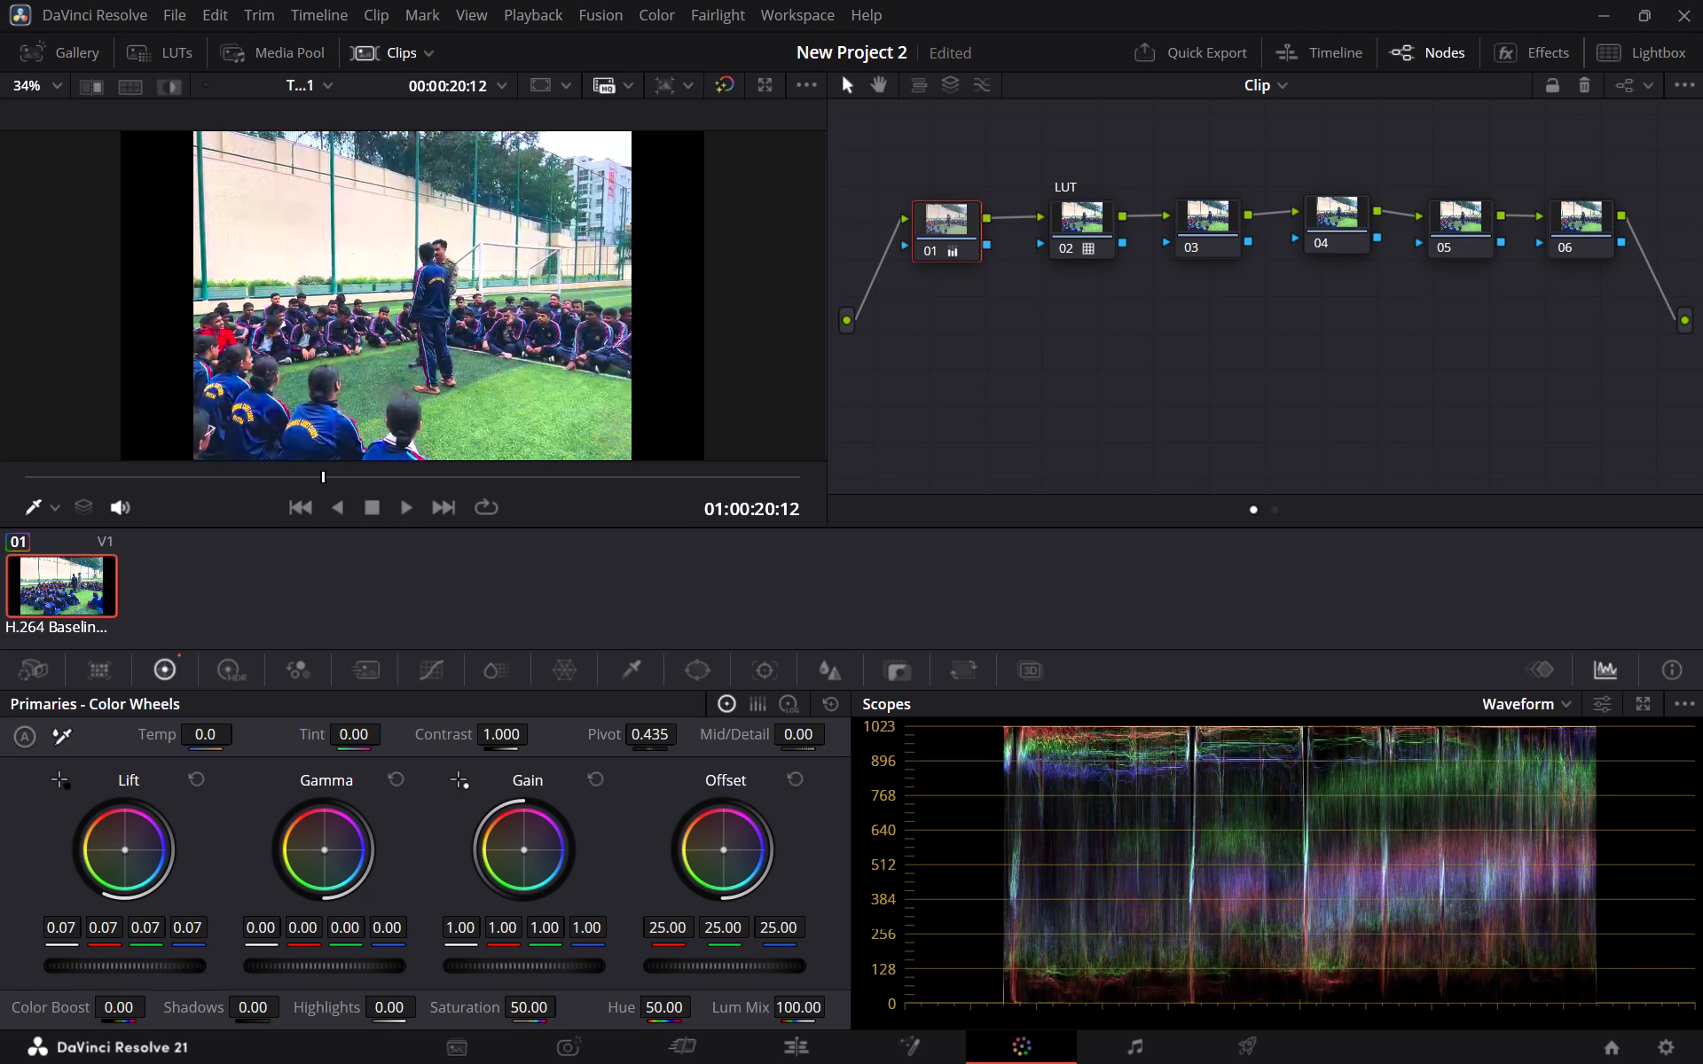
pyautogui.moveTo(997, 535); pyautogui.dragTo(922, 521)
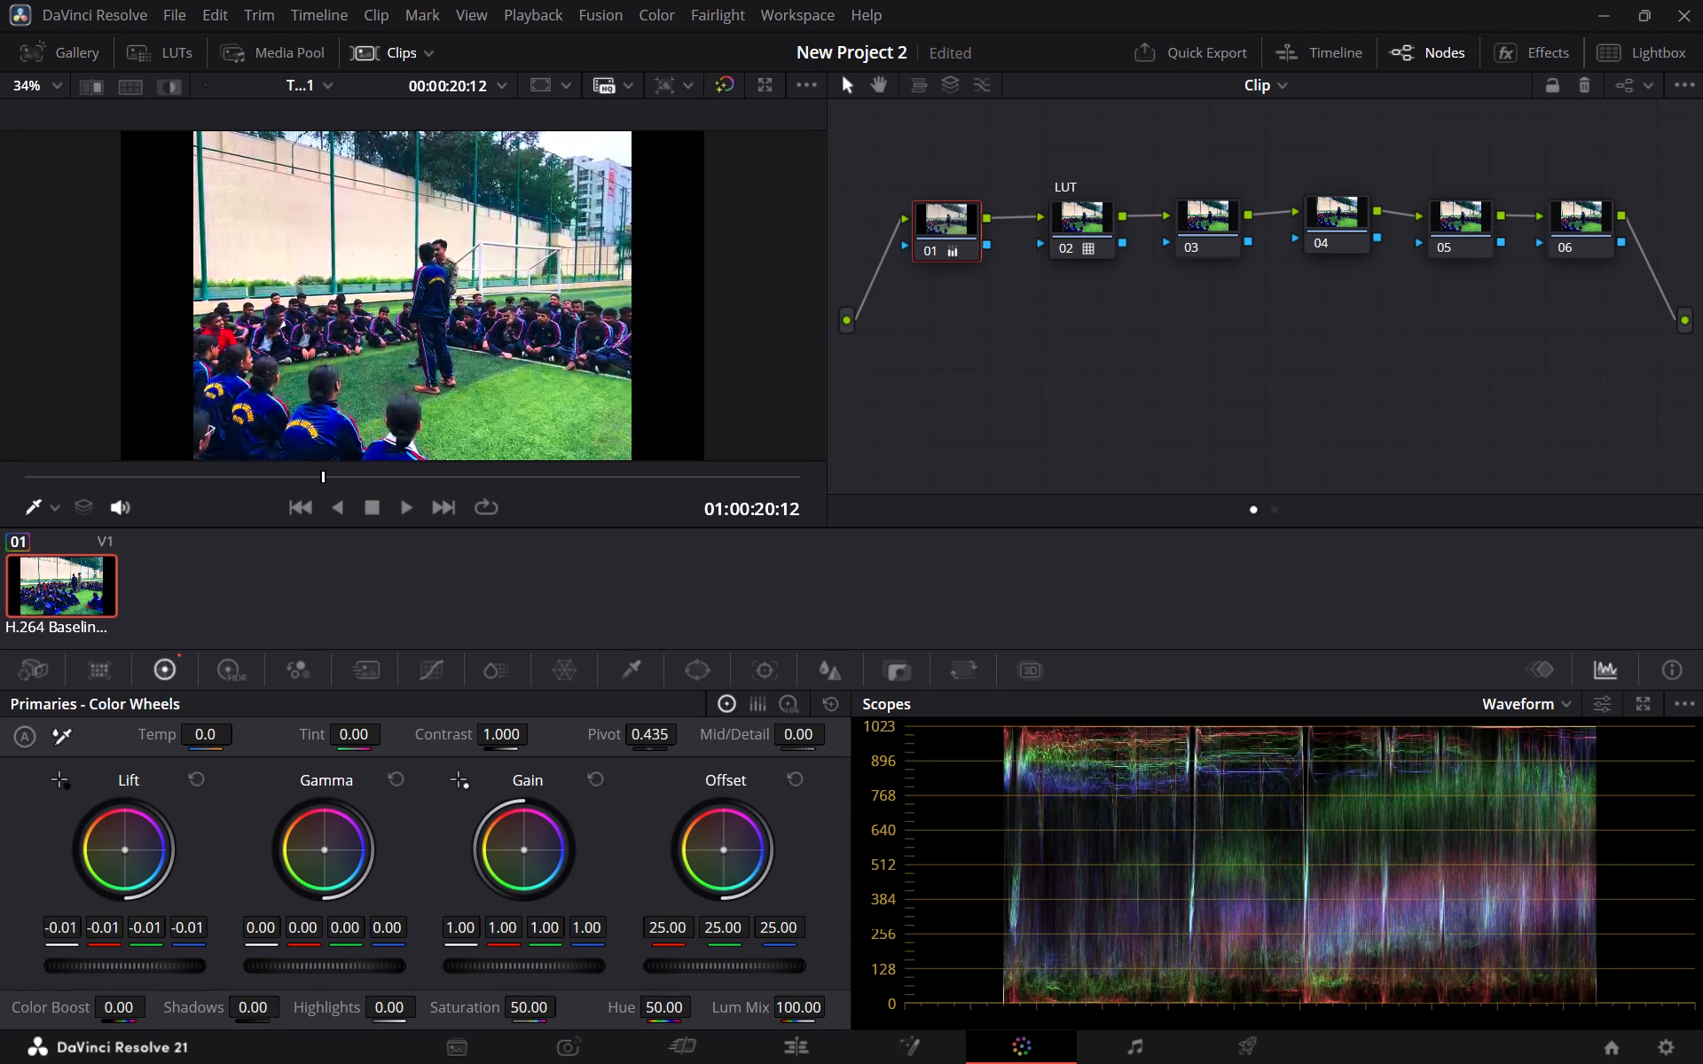
pyautogui.moveTo(922, 521); pyautogui.dragTo(883, 526)
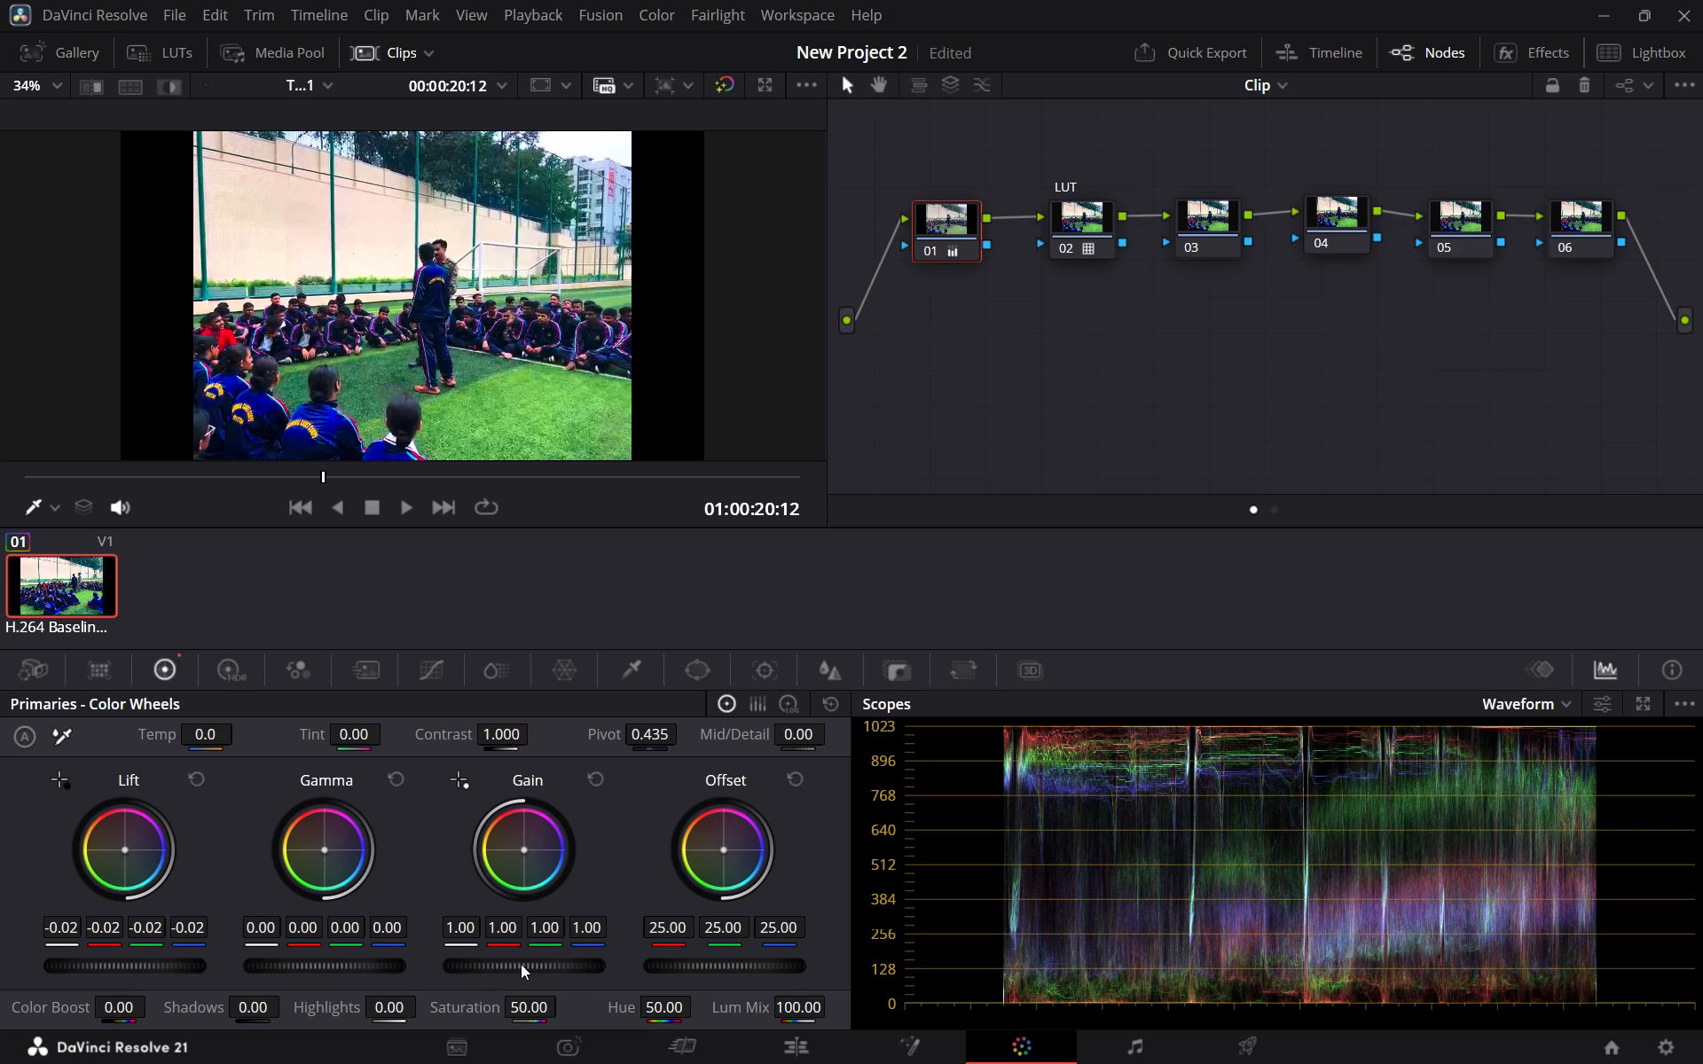
pyautogui.moveTo(522, 964); pyautogui.dragTo(596, 960)
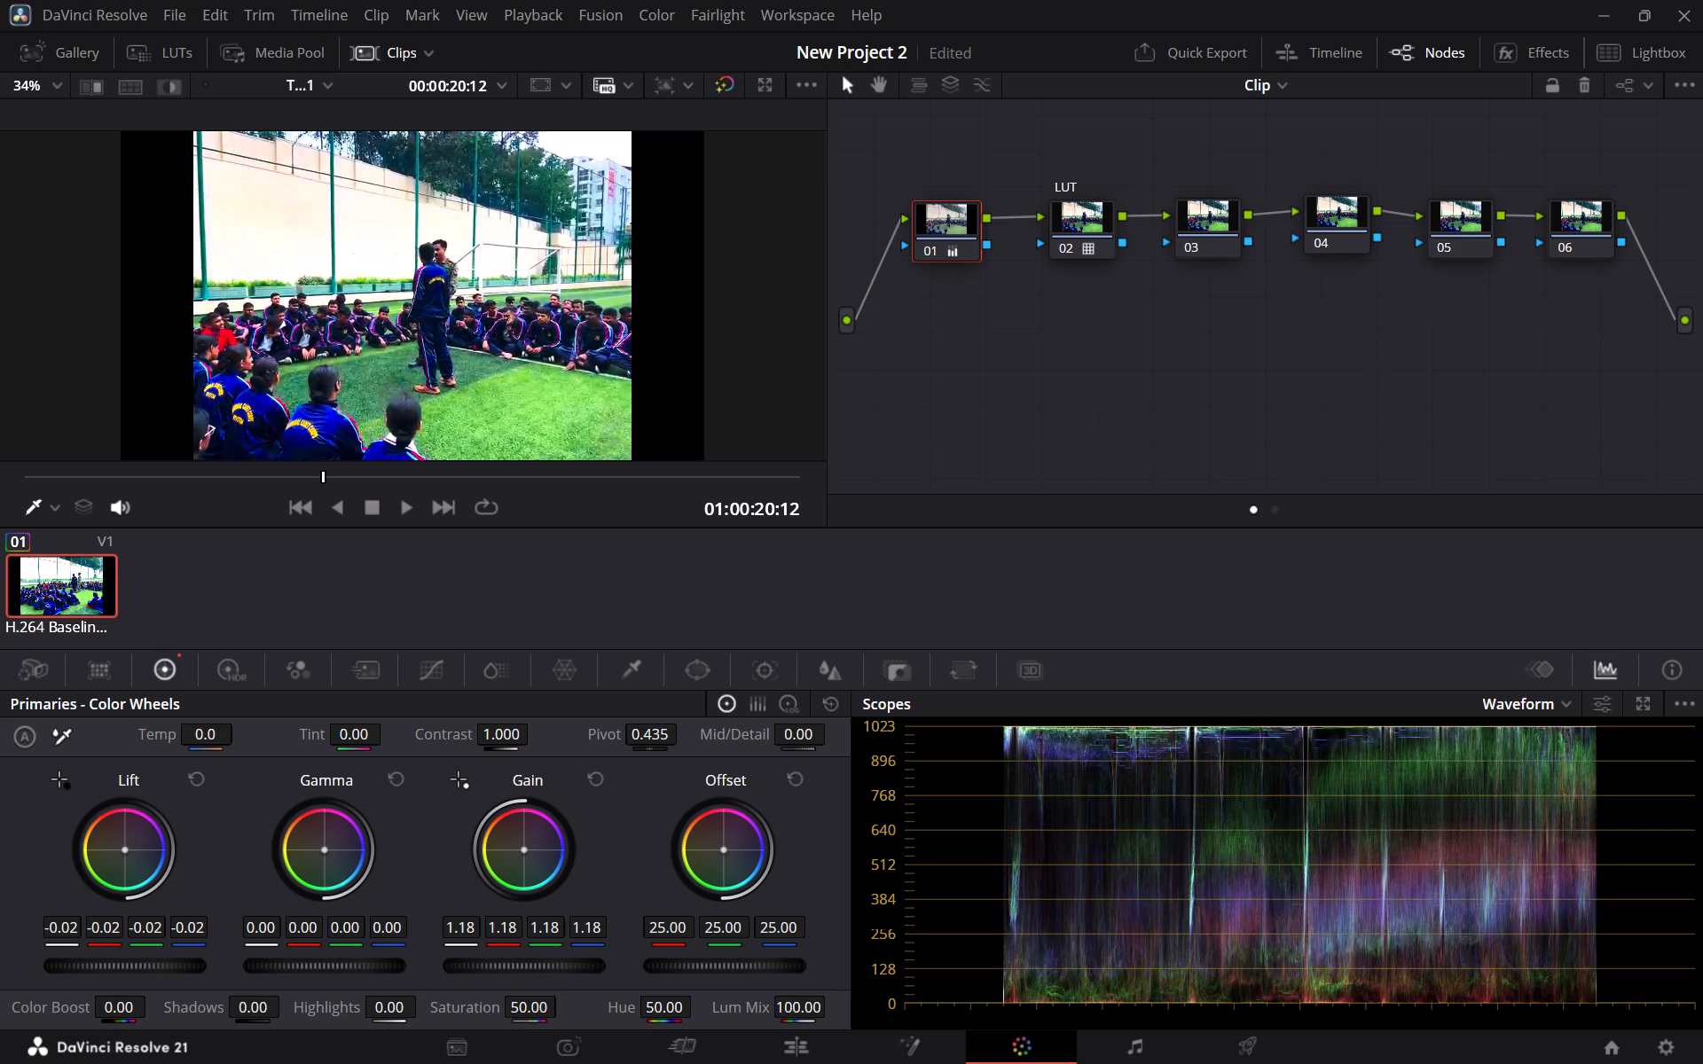
pyautogui.moveTo(596, 960); pyautogui.dragTo(428, 945)
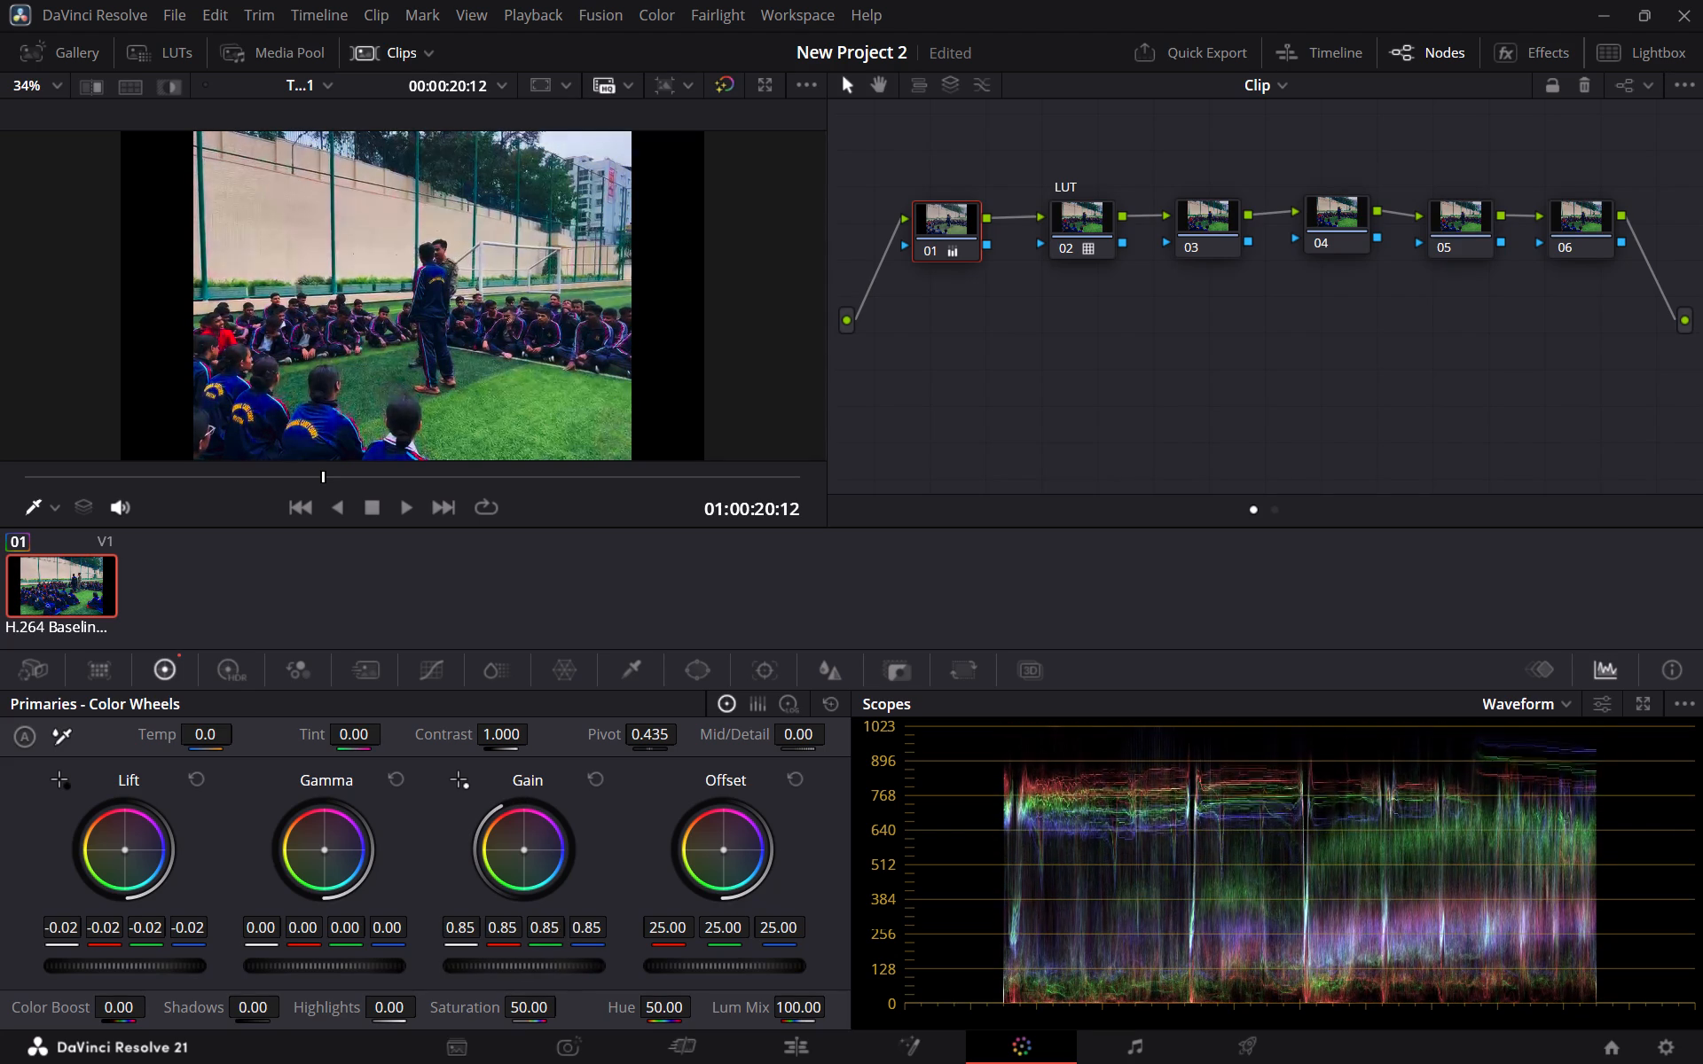
pyautogui.moveTo(428, 945); pyautogui.dragTo(628, 906)
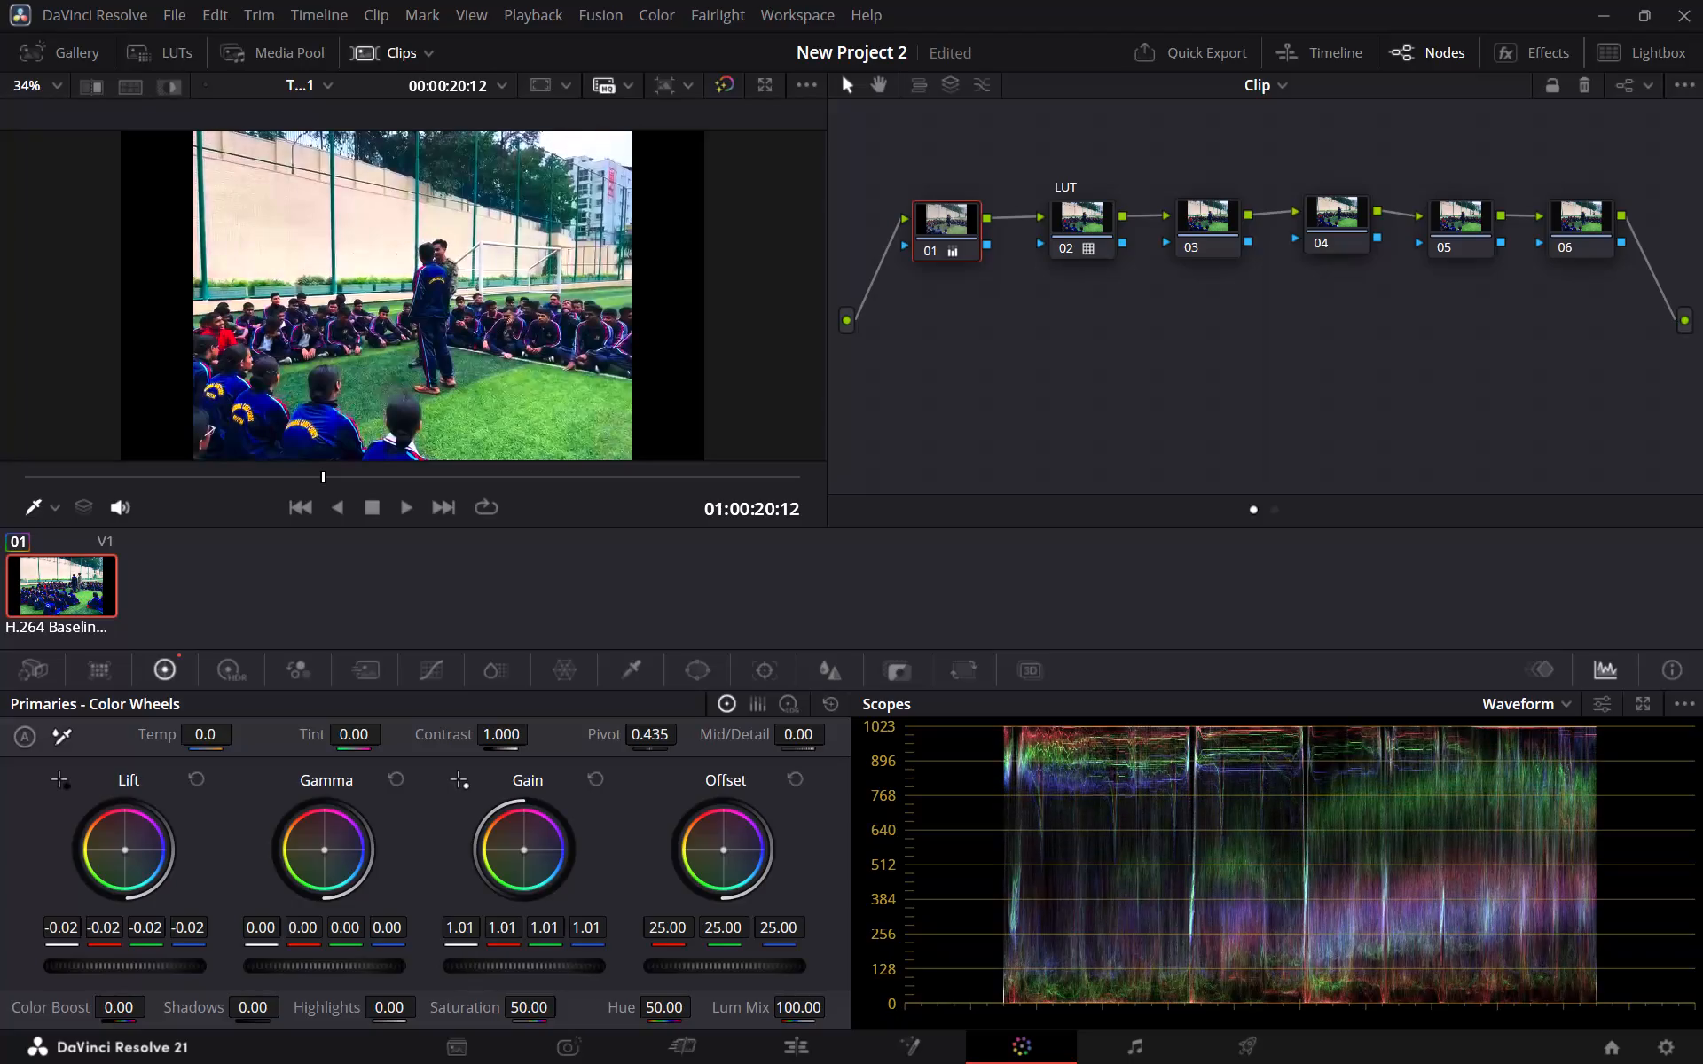
pyautogui.moveTo(628, 906); pyautogui.dragTo(588, 912)
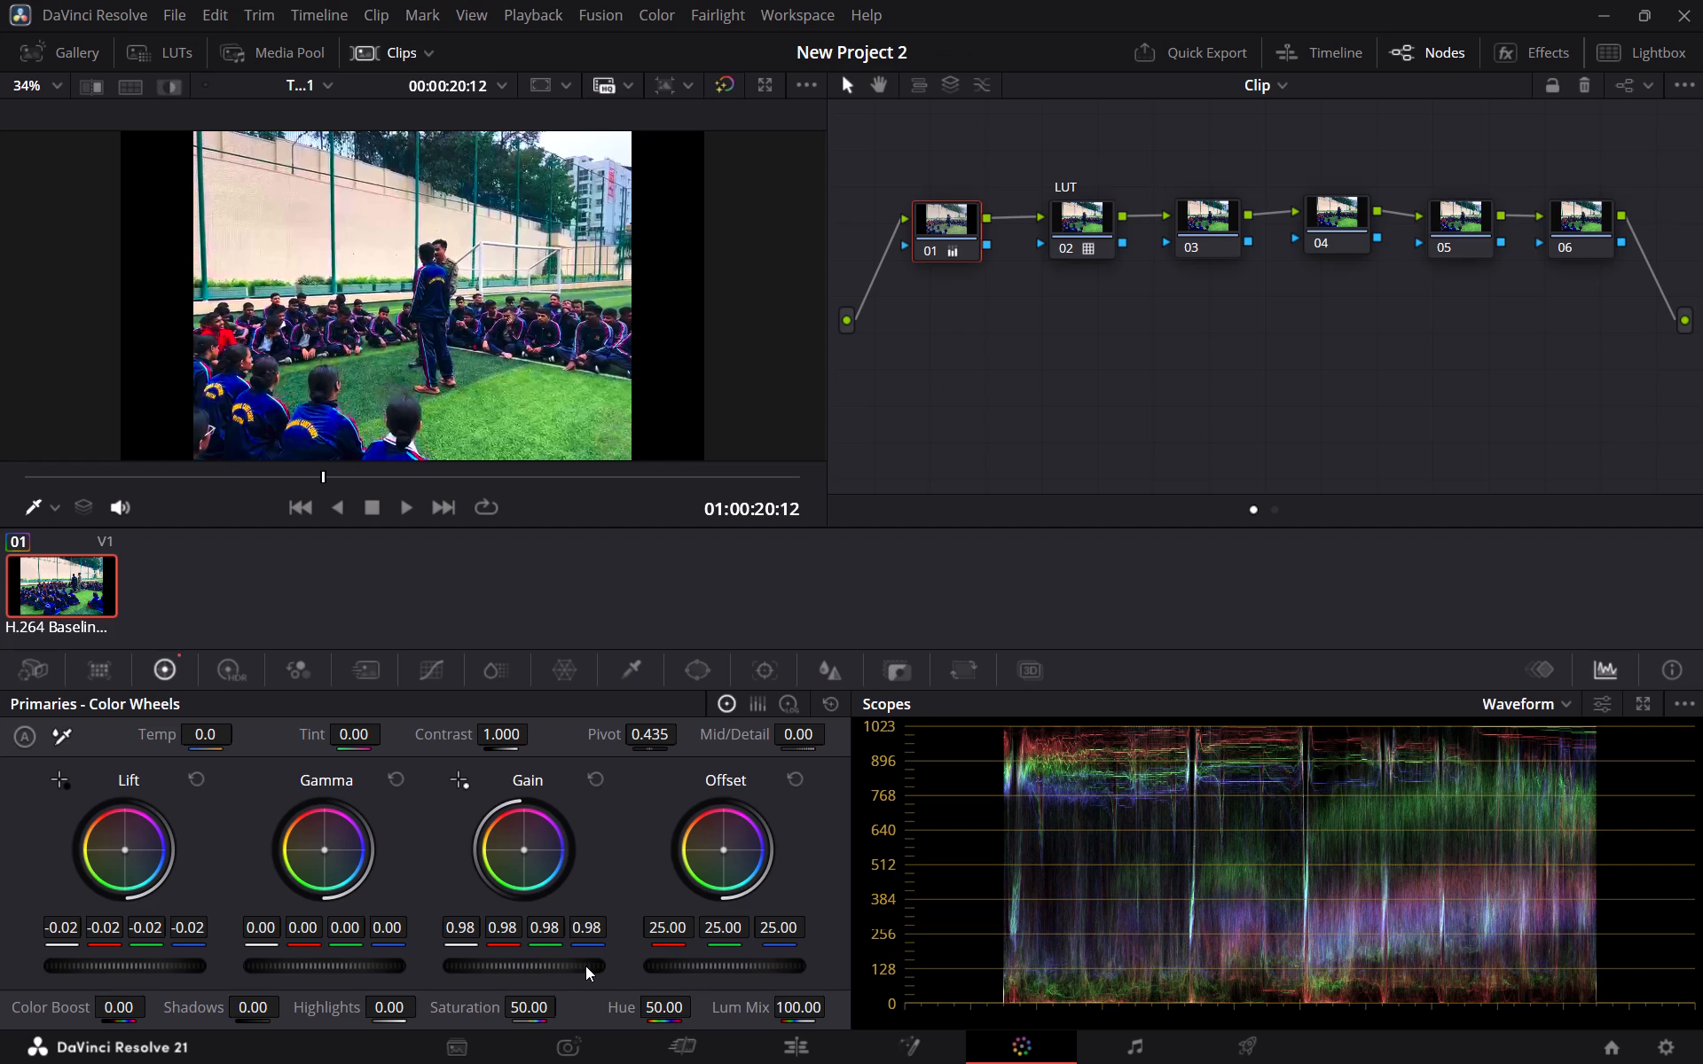
# Disable node 02, which holds the LUT, to bypass its effect on the image.
pyautogui.click(1079, 221)
pyautogui.click(1079, 221)
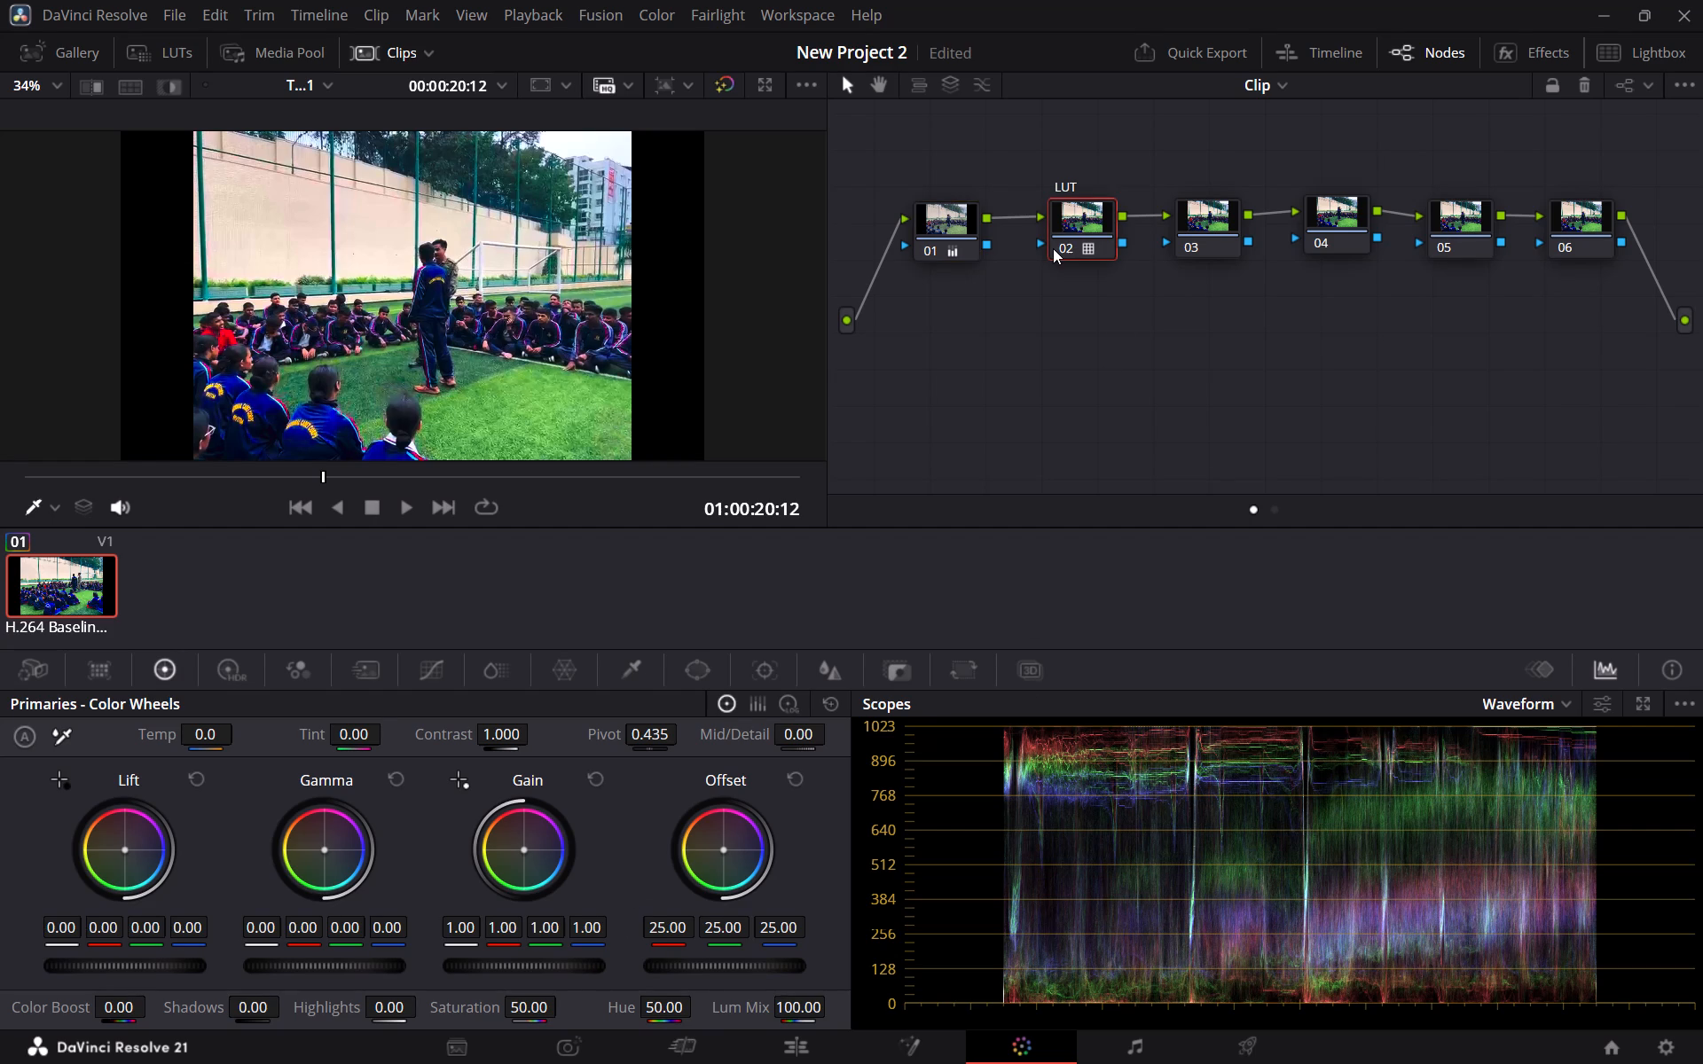
pyautogui.click(1053, 248)
pyautogui.click(1066, 251)
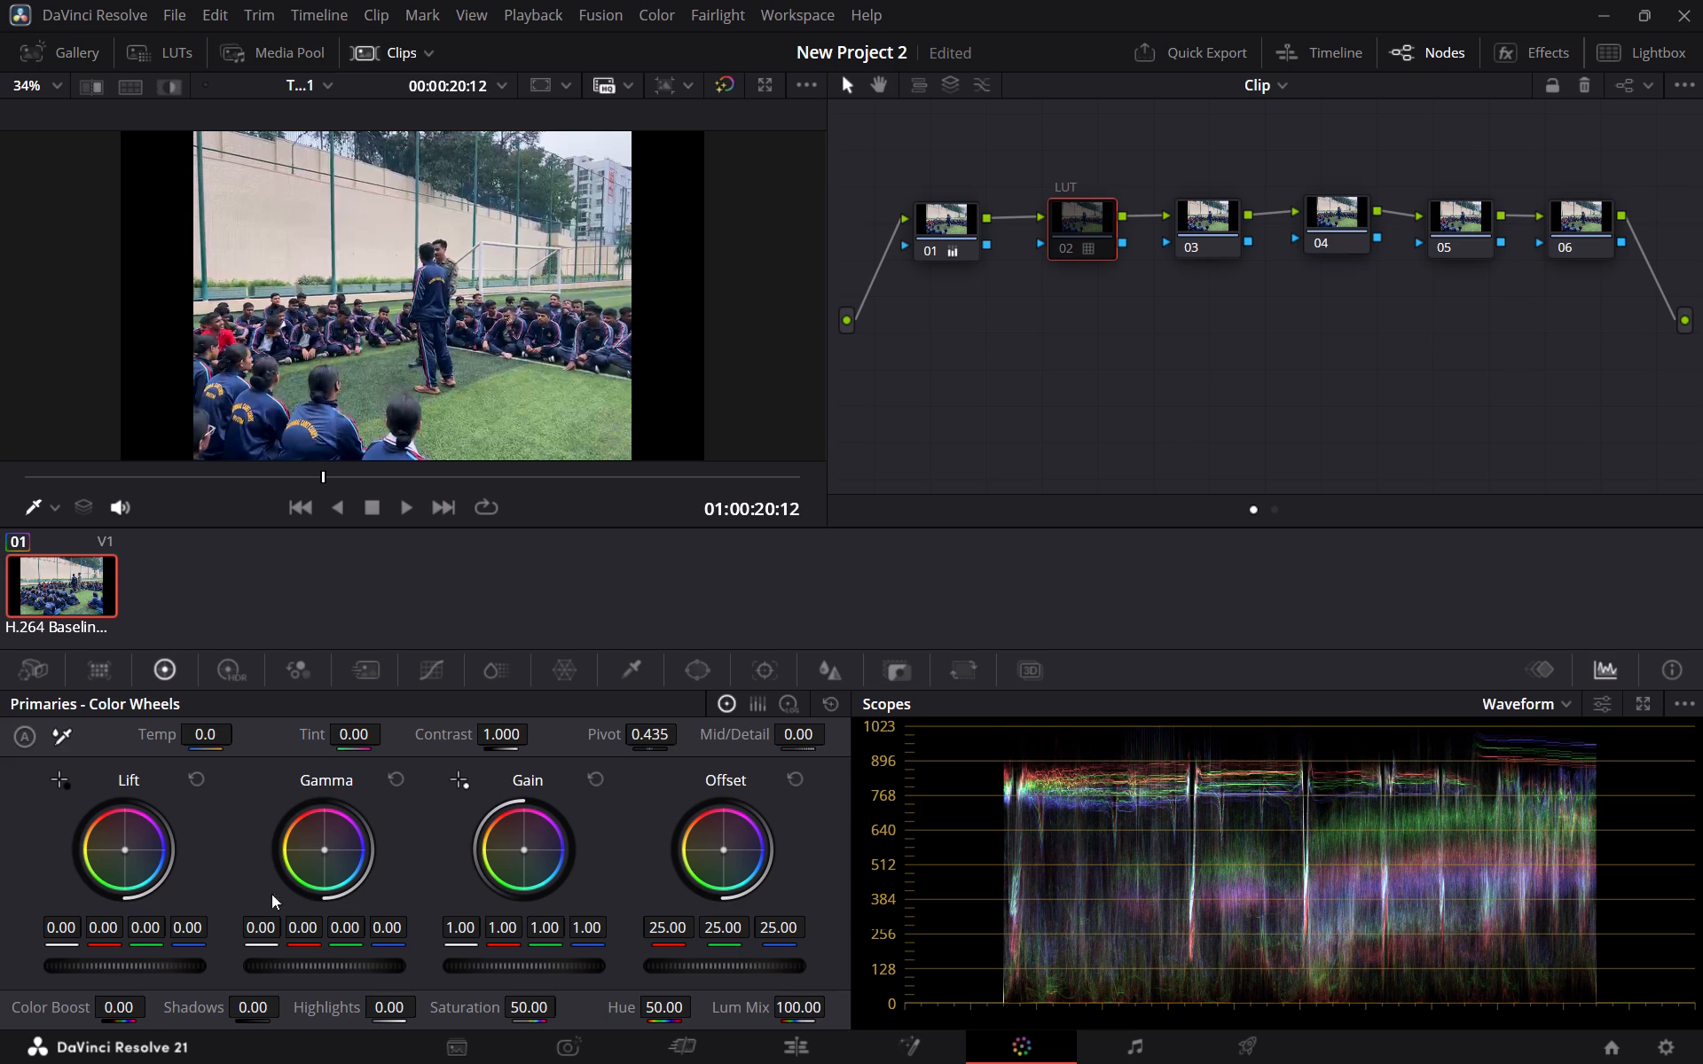
# Set the master Lift of node 01 to -0.05 in all channels.
pyautogui.click(943, 212)
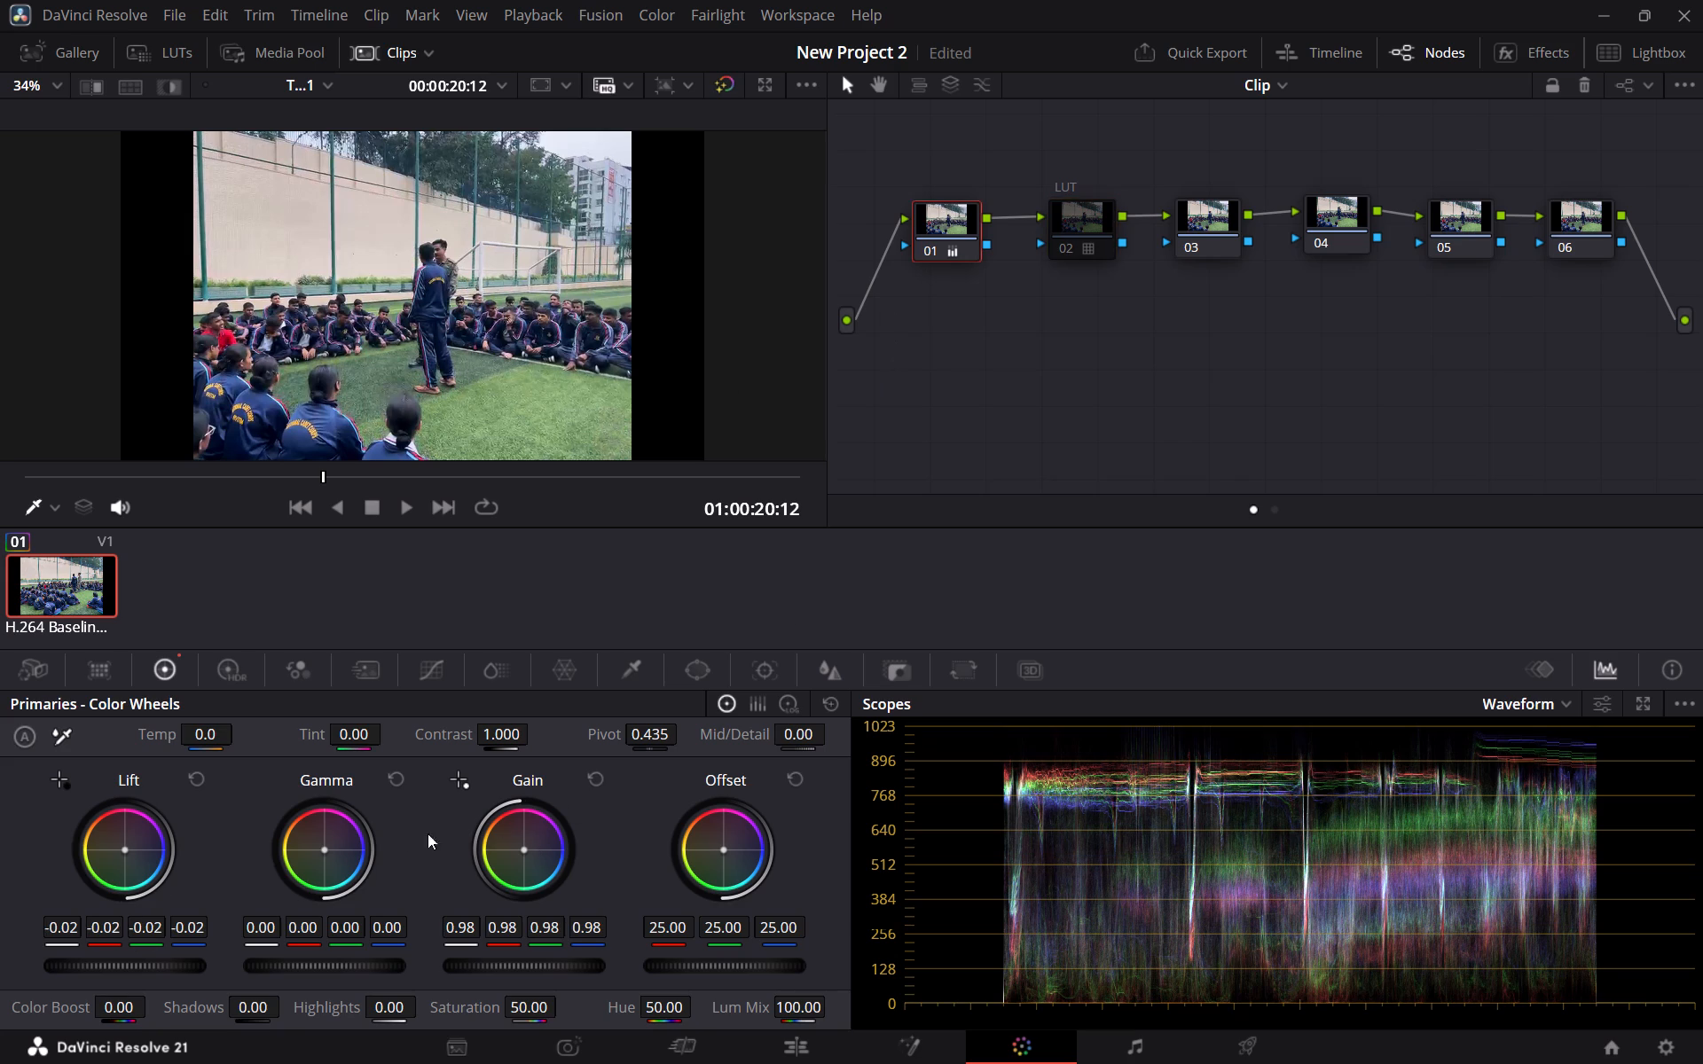
pyautogui.moveTo(136, 962); pyautogui.dragTo(838, 531)
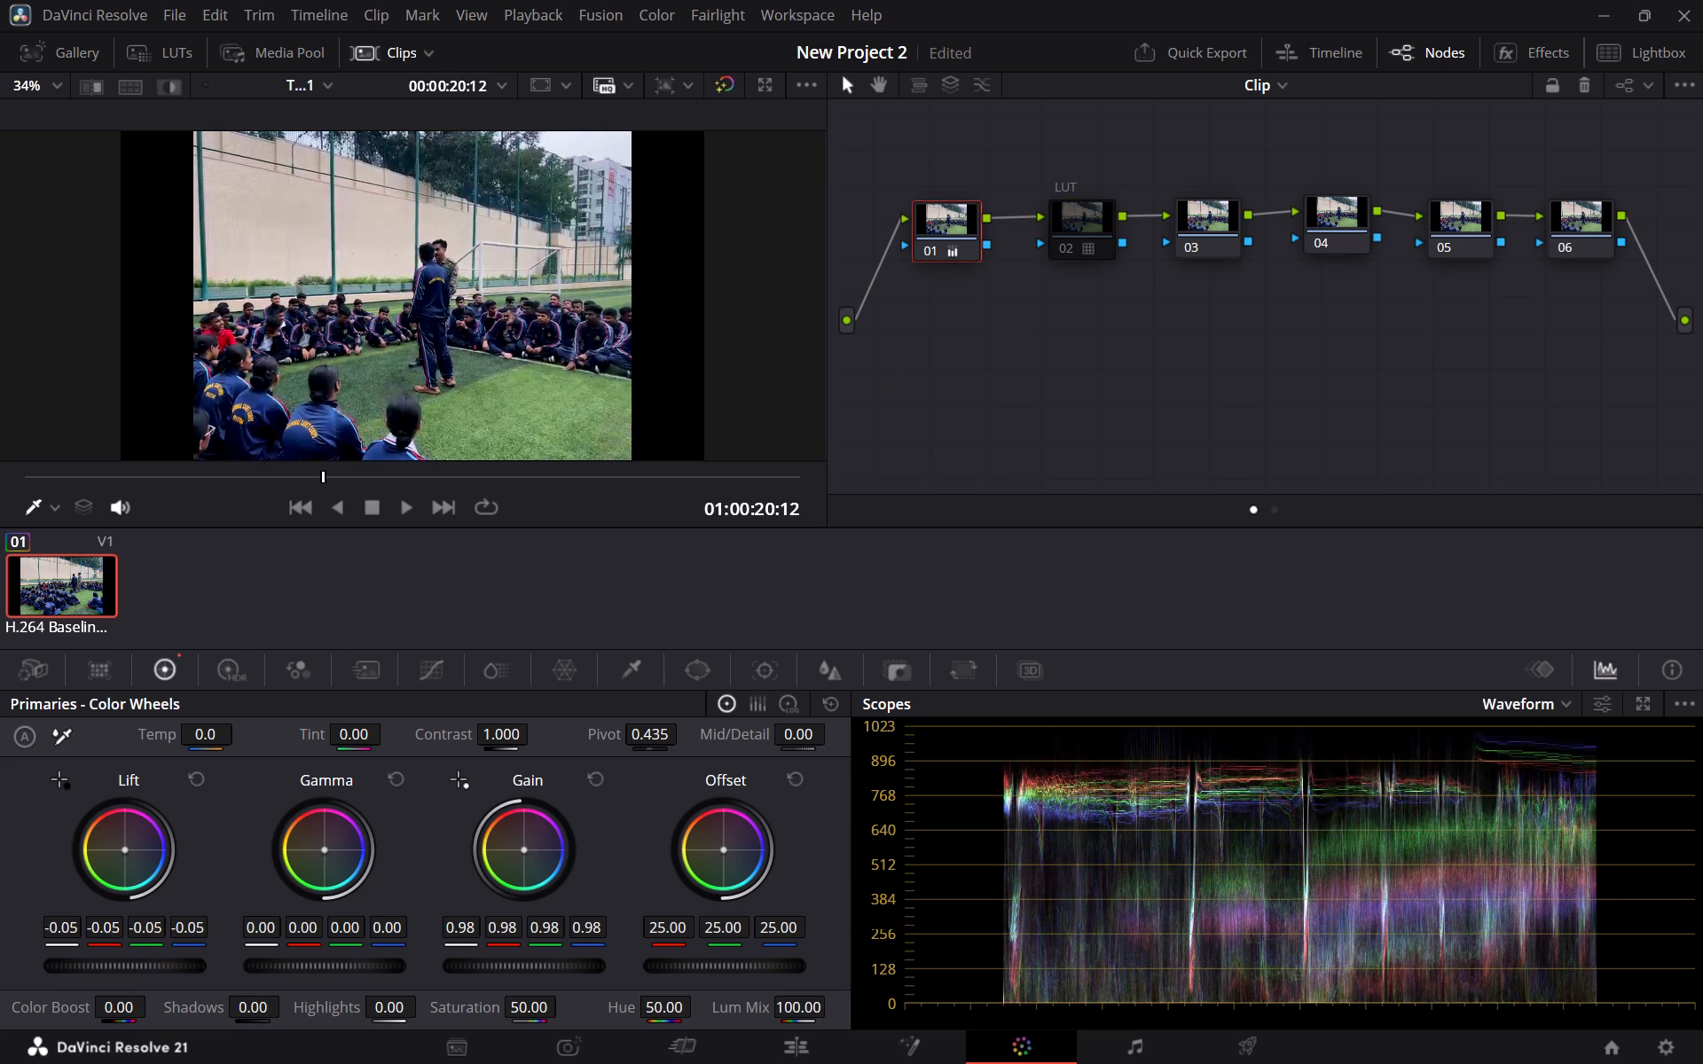
pyautogui.moveTo(838, 531); pyautogui.dragTo(908, 524)
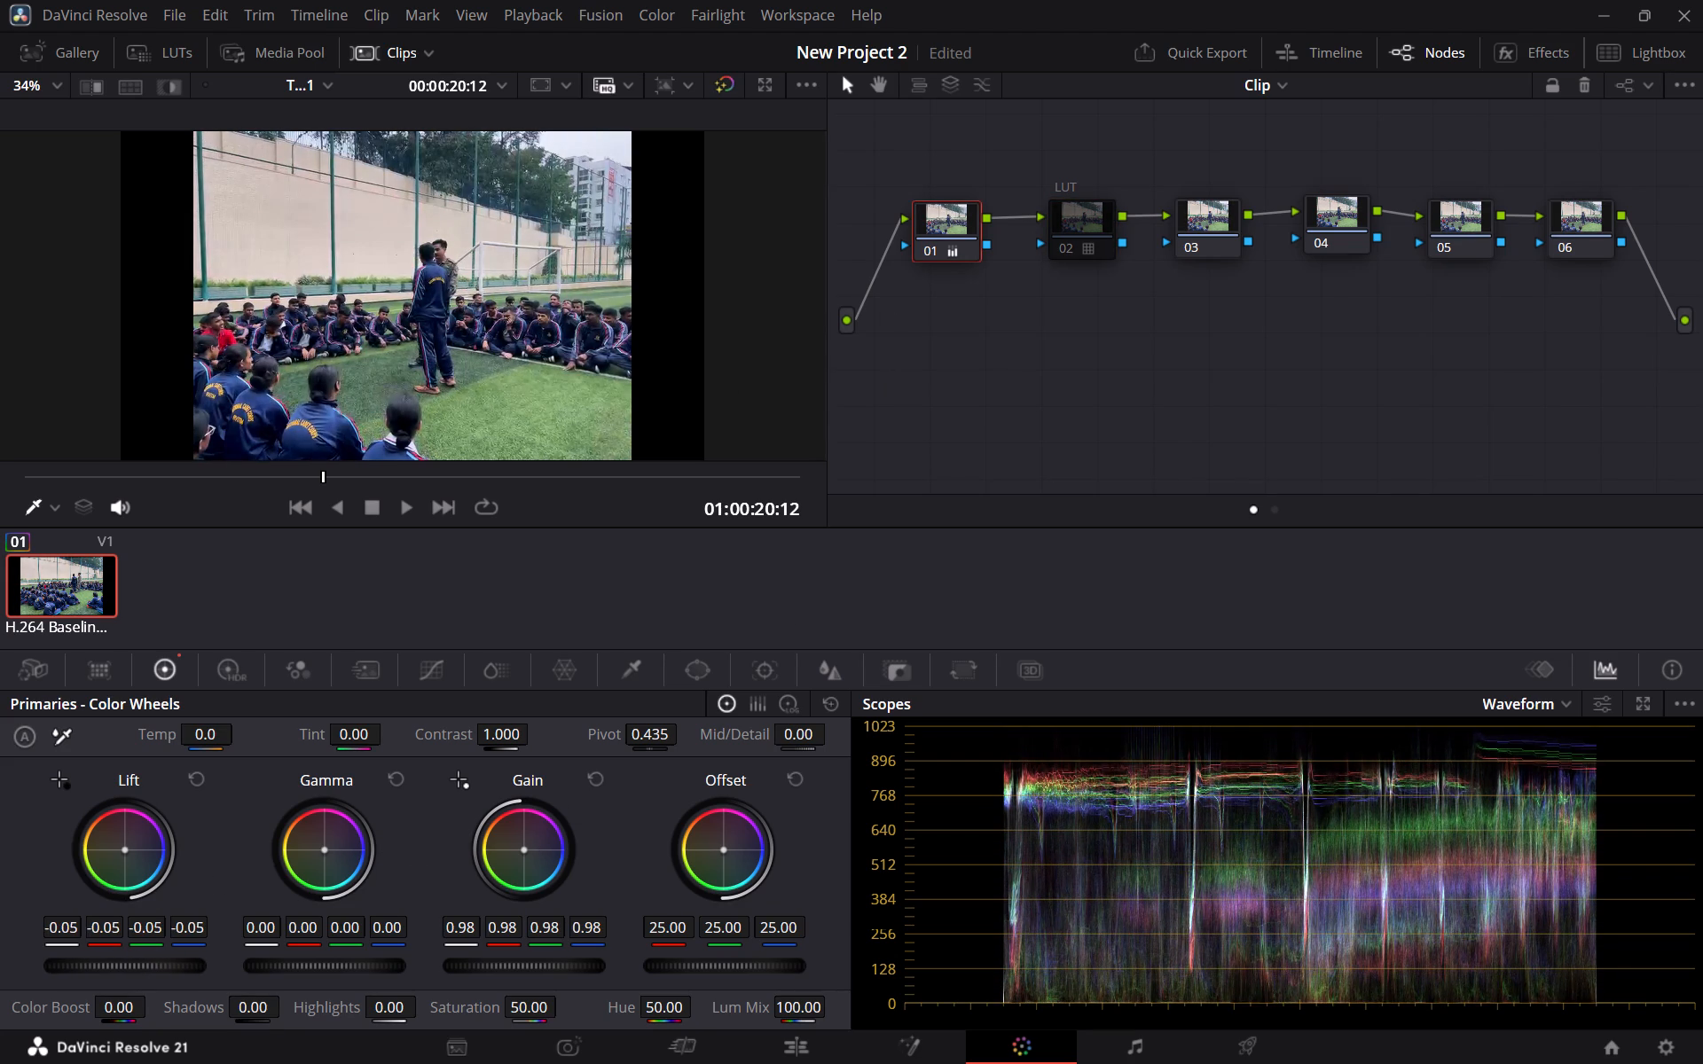
pyautogui.moveTo(908, 524); pyautogui.dragTo(889, 524)
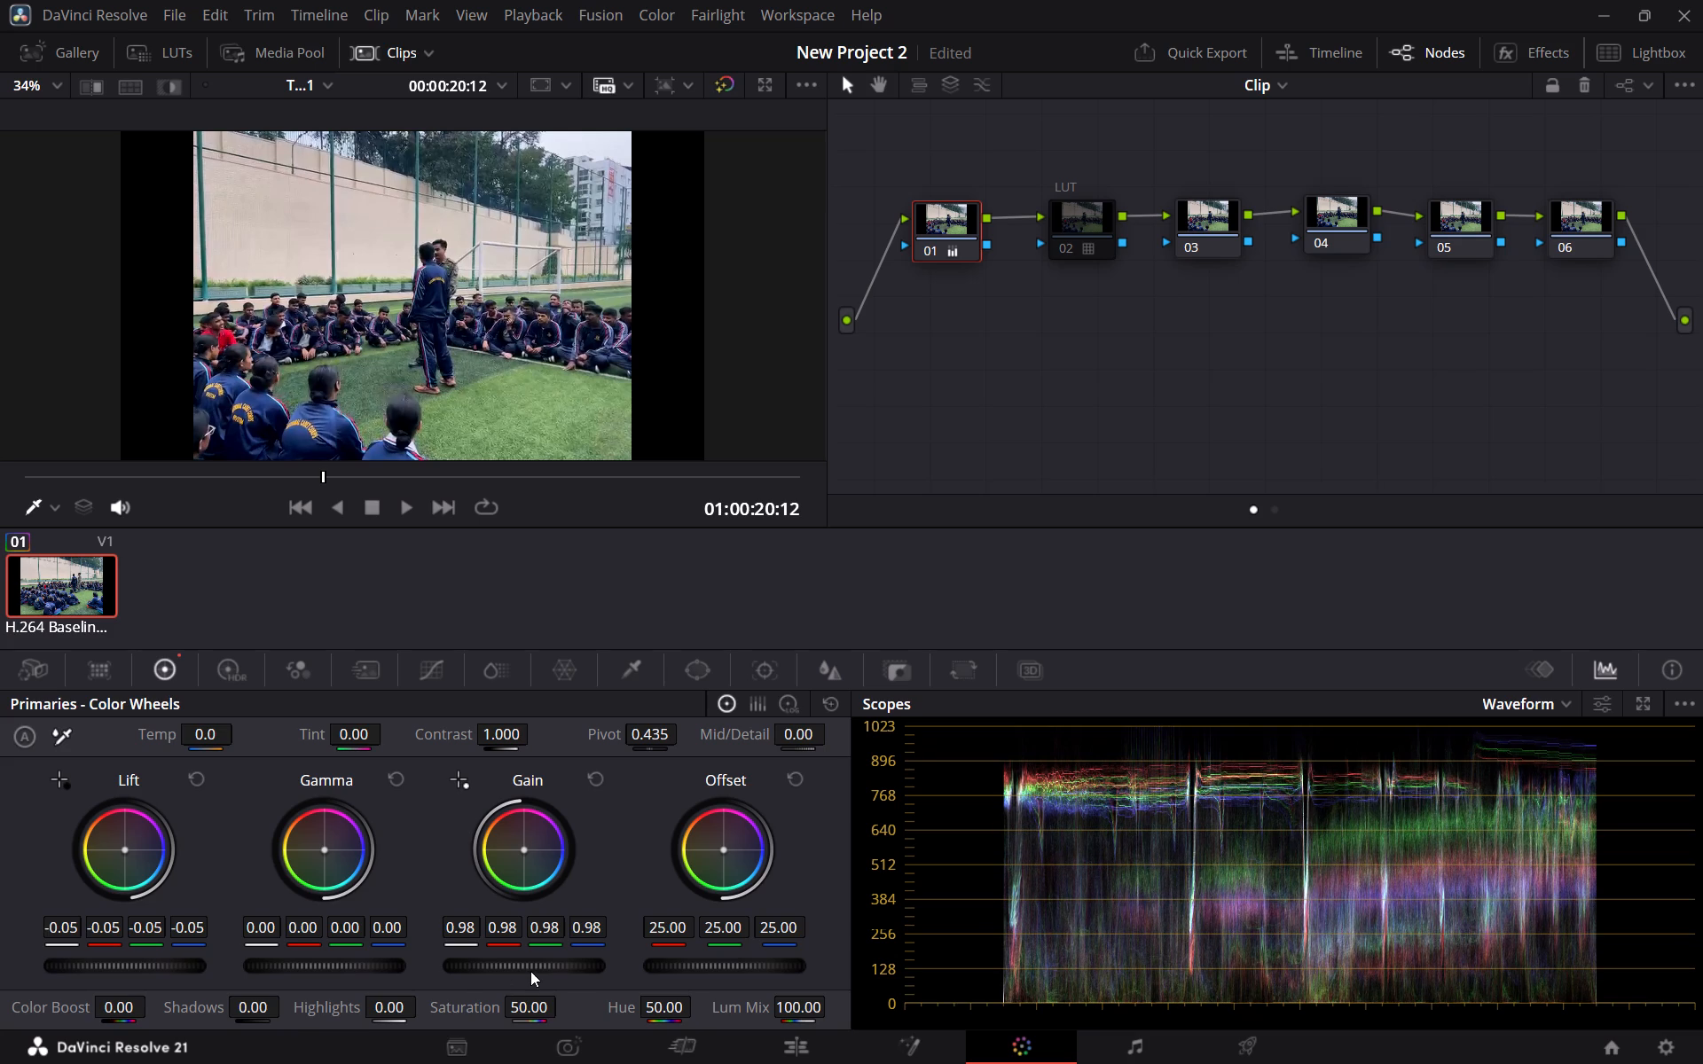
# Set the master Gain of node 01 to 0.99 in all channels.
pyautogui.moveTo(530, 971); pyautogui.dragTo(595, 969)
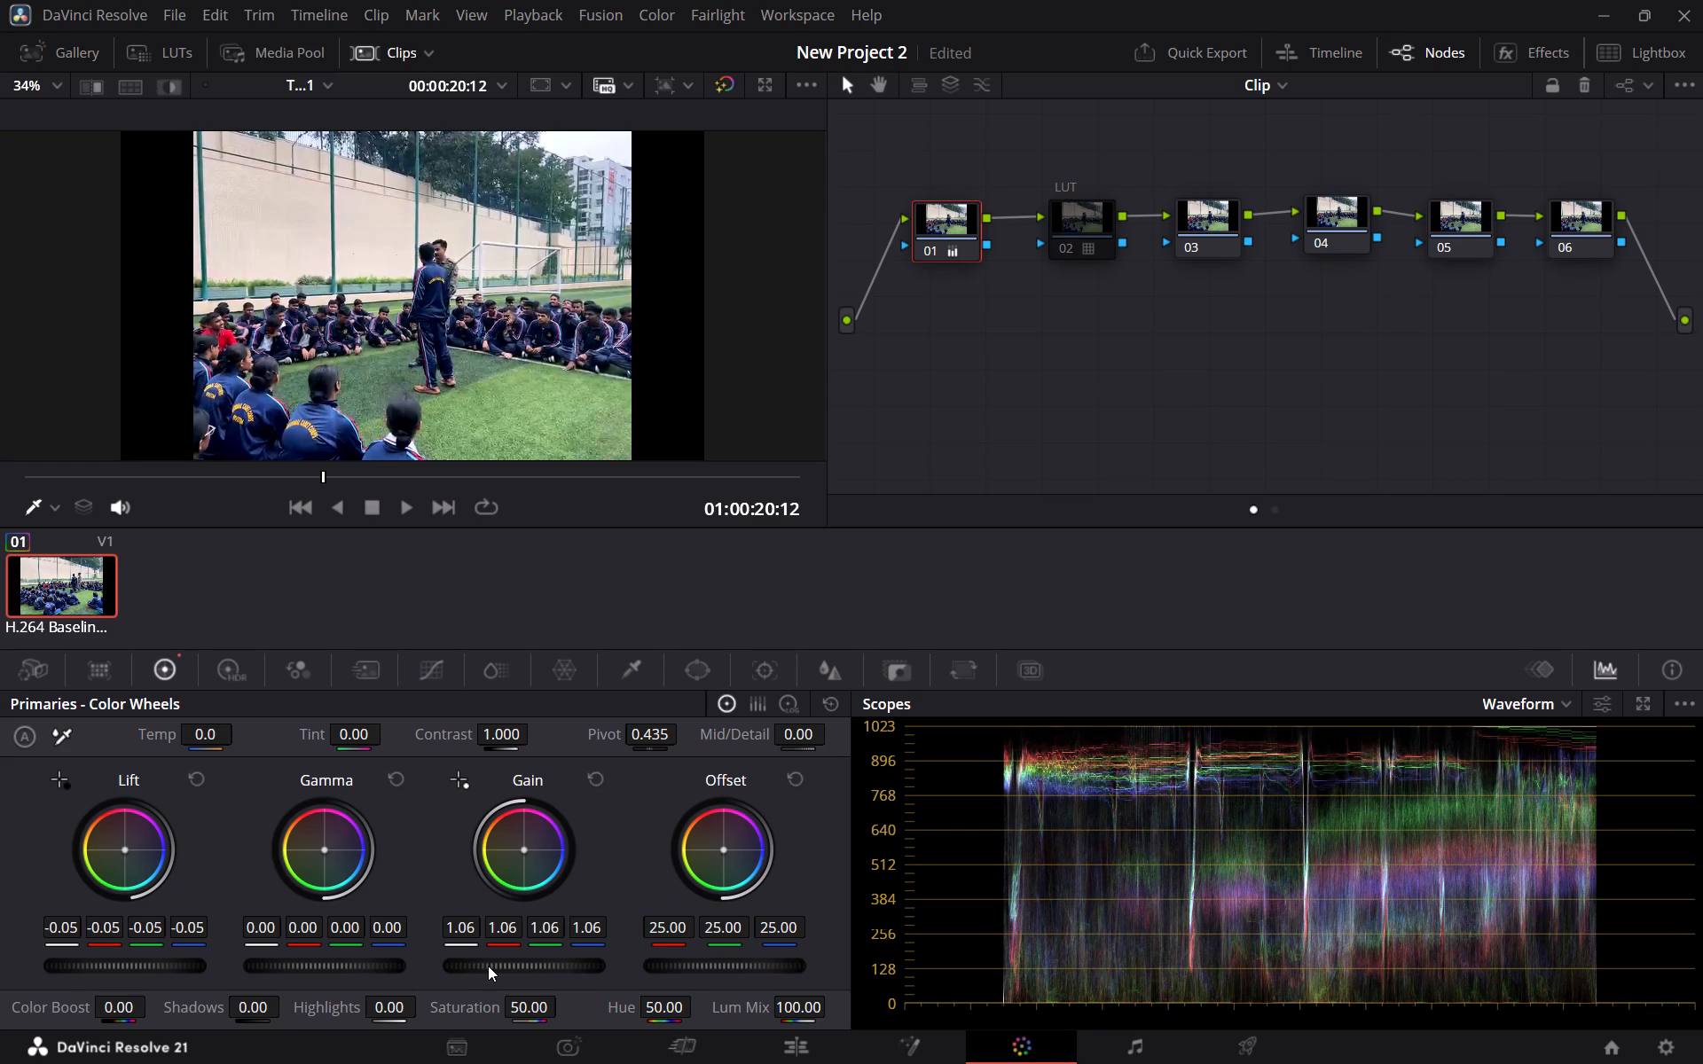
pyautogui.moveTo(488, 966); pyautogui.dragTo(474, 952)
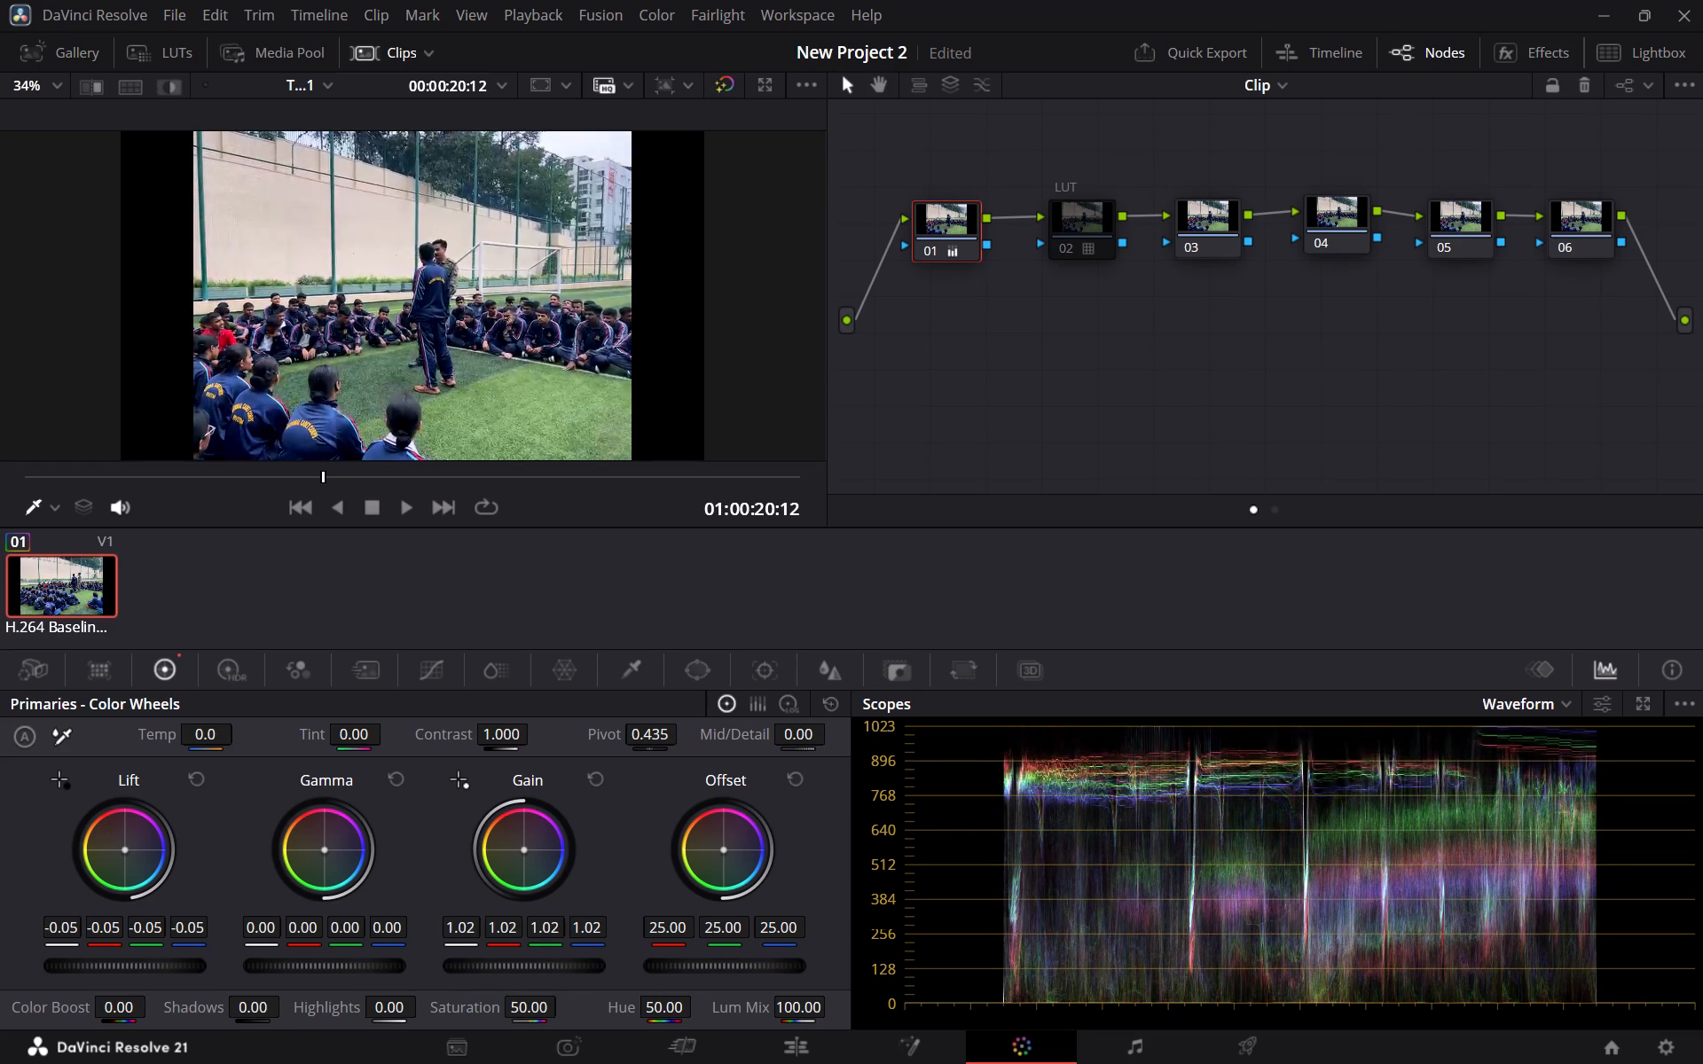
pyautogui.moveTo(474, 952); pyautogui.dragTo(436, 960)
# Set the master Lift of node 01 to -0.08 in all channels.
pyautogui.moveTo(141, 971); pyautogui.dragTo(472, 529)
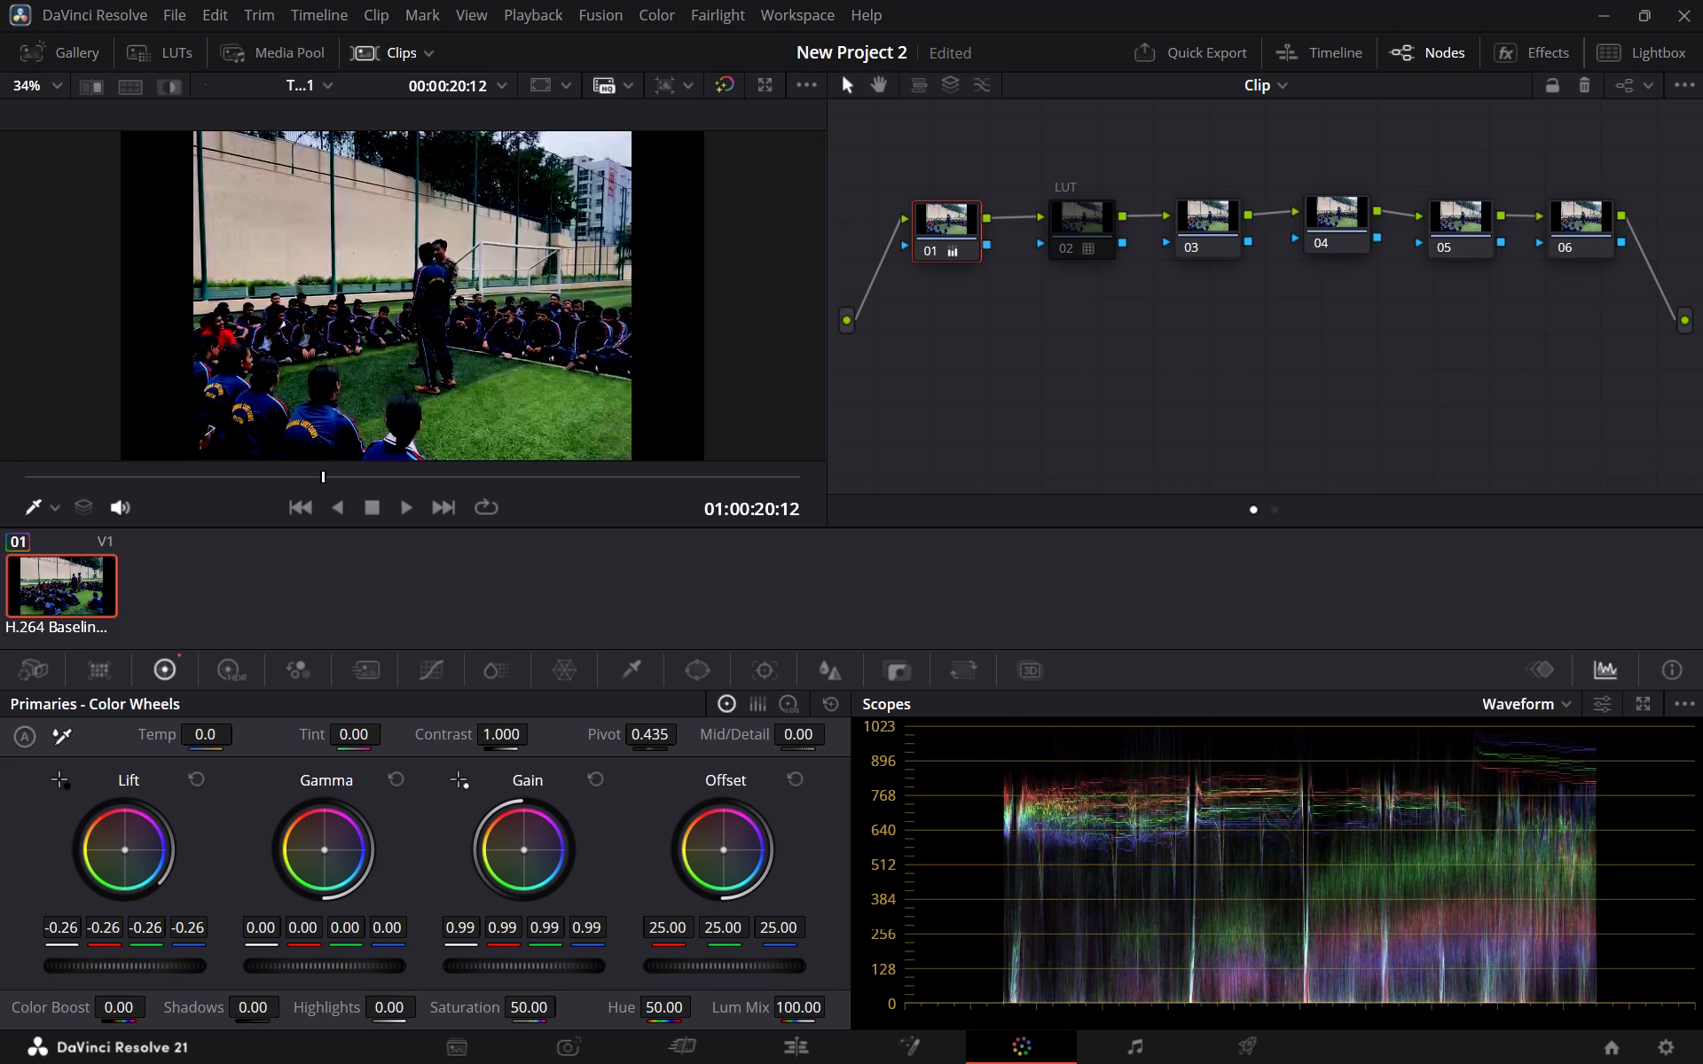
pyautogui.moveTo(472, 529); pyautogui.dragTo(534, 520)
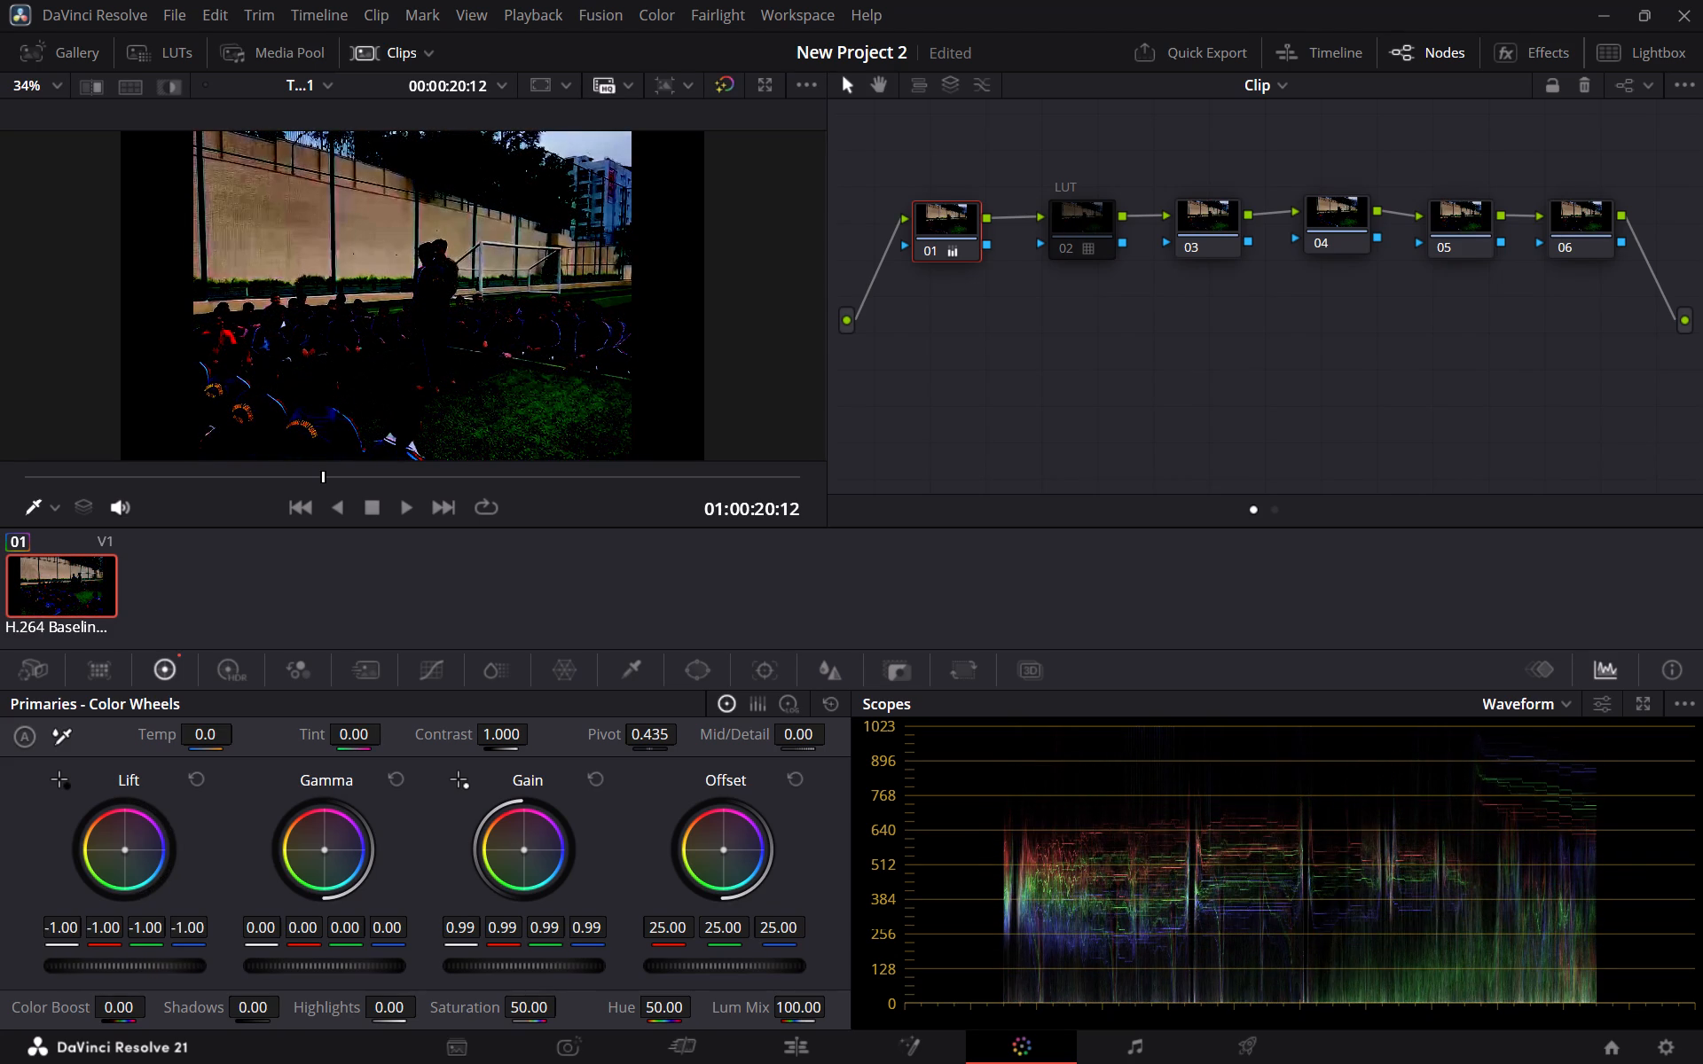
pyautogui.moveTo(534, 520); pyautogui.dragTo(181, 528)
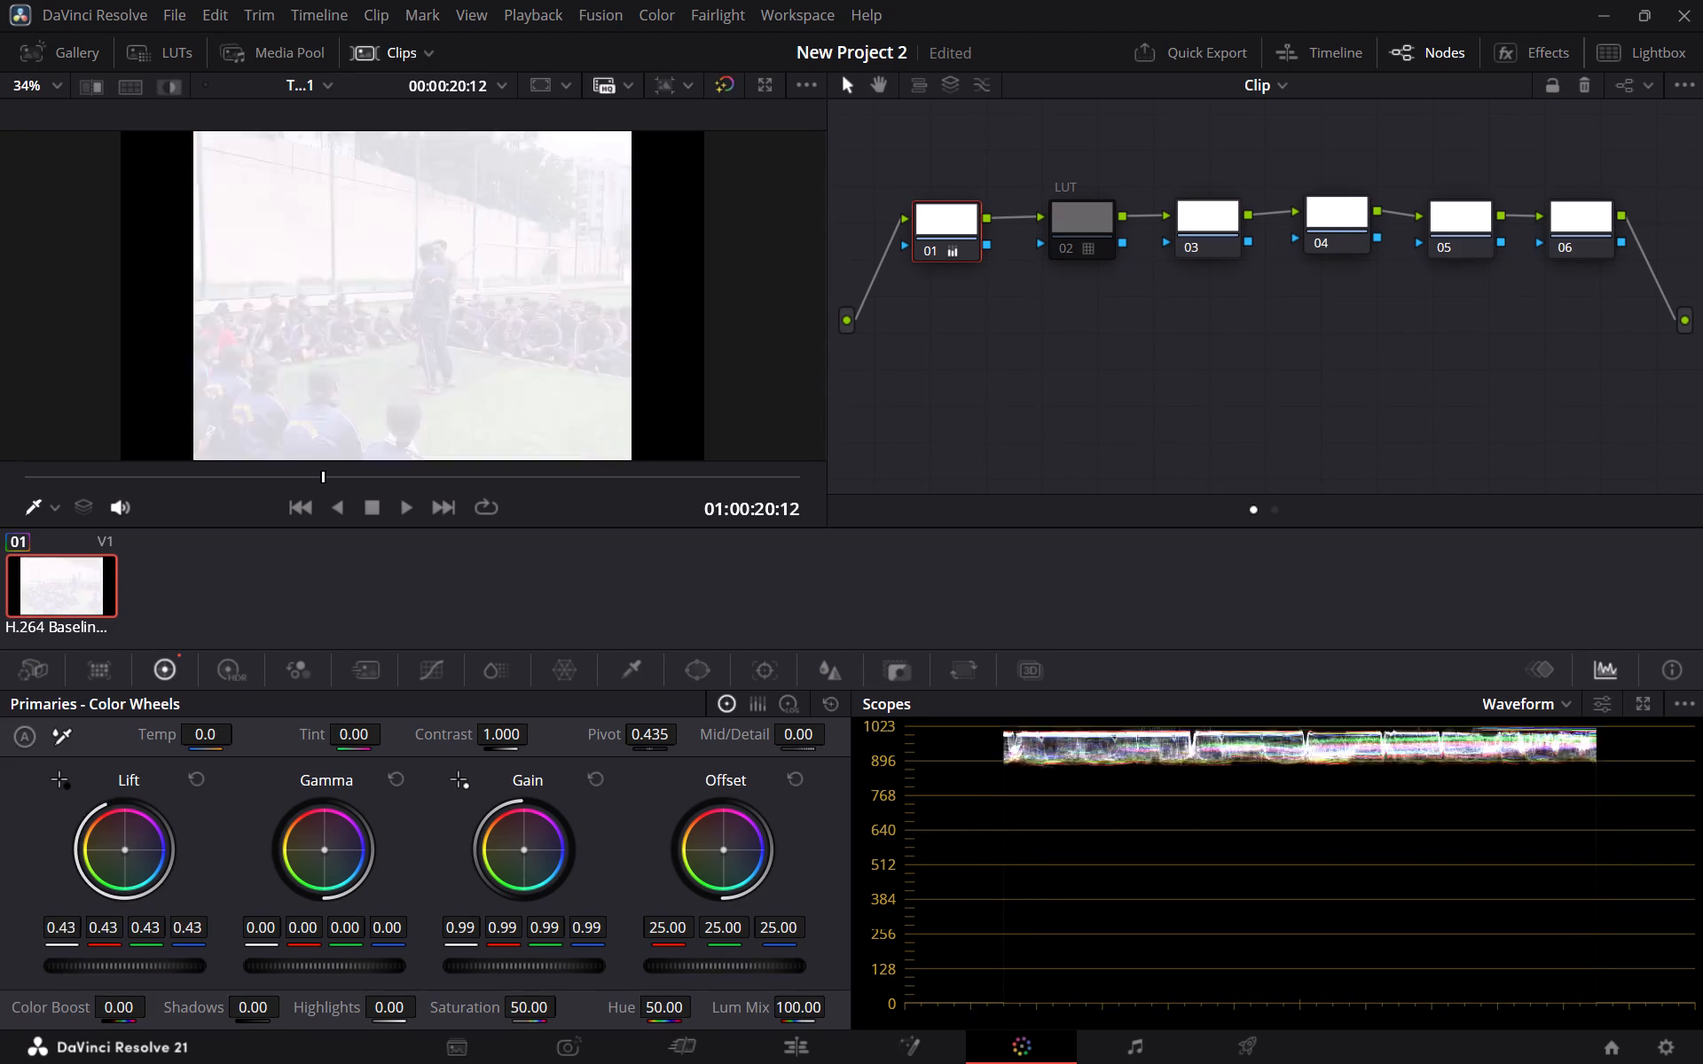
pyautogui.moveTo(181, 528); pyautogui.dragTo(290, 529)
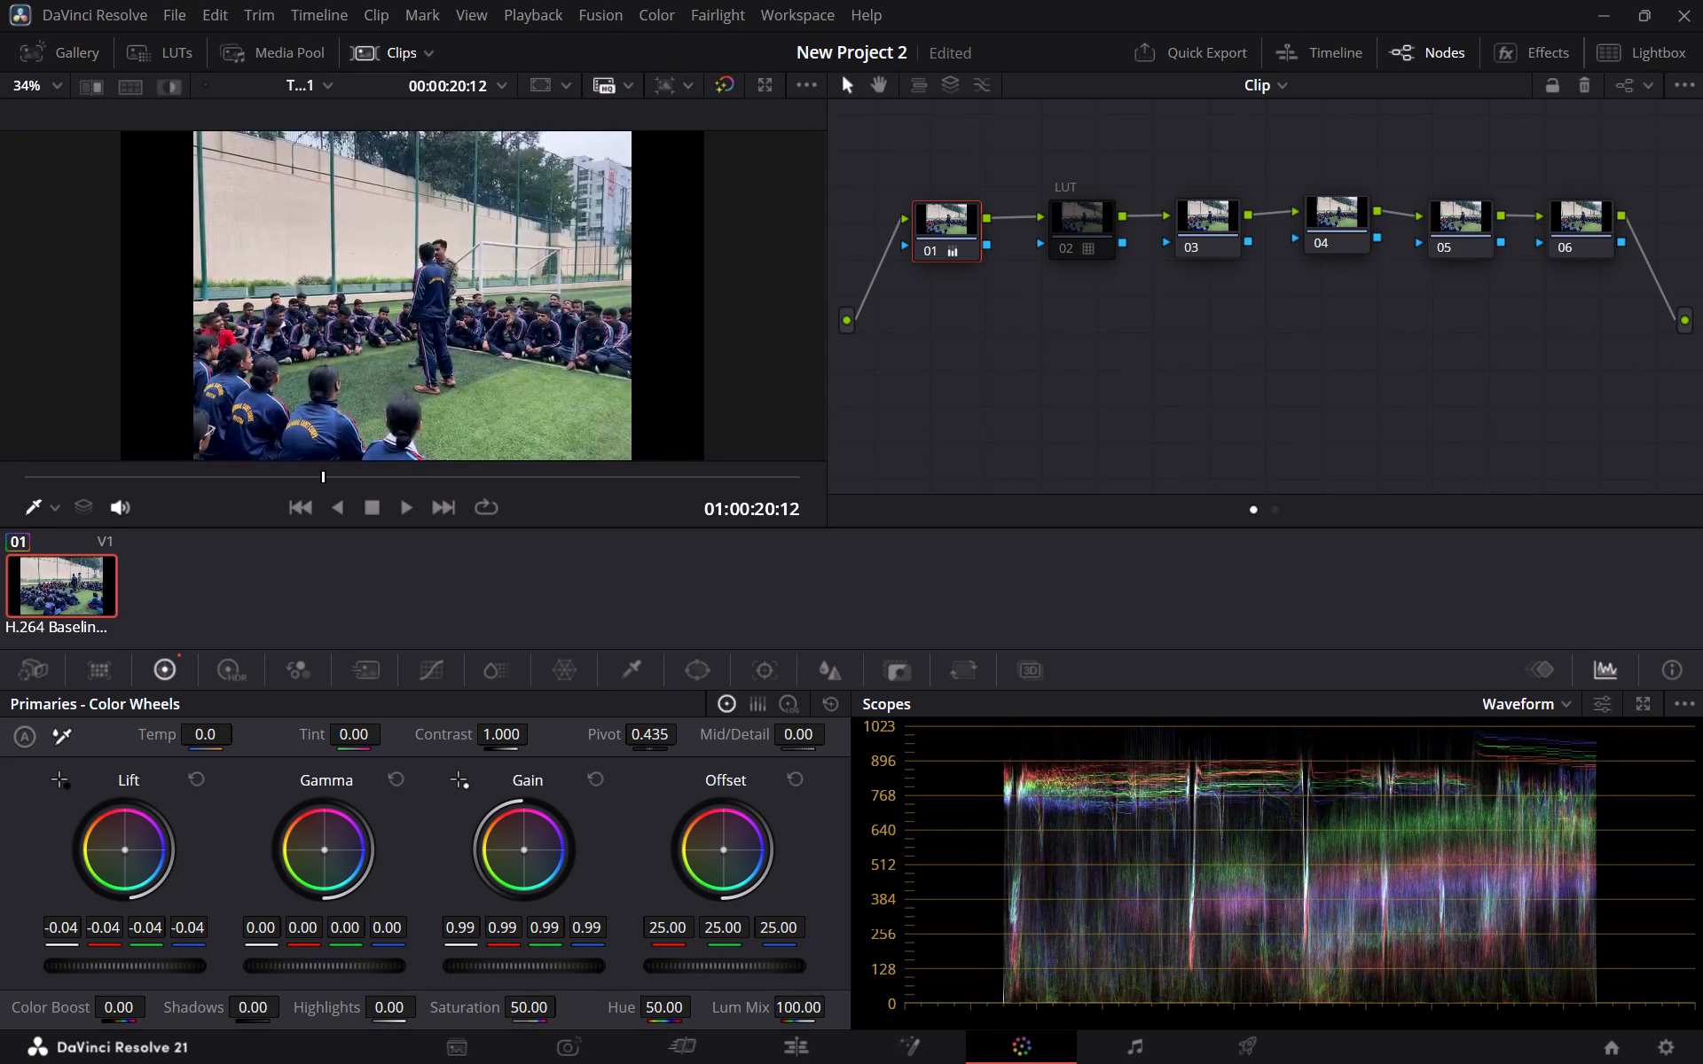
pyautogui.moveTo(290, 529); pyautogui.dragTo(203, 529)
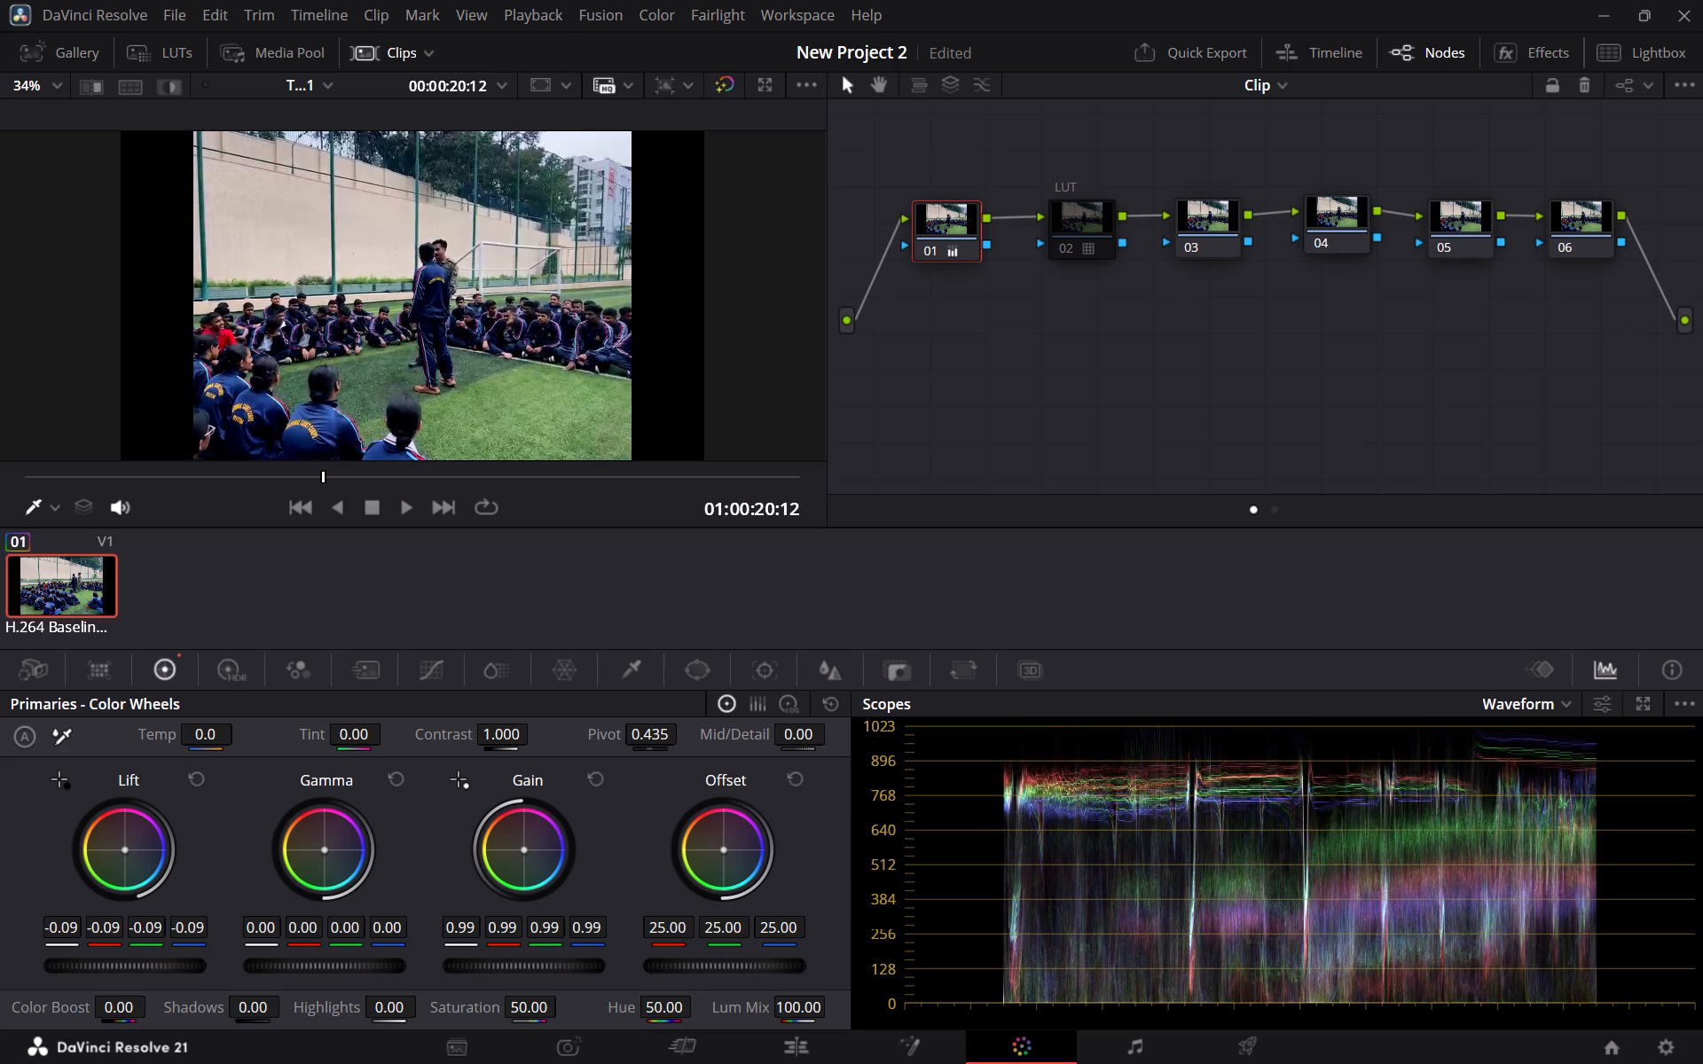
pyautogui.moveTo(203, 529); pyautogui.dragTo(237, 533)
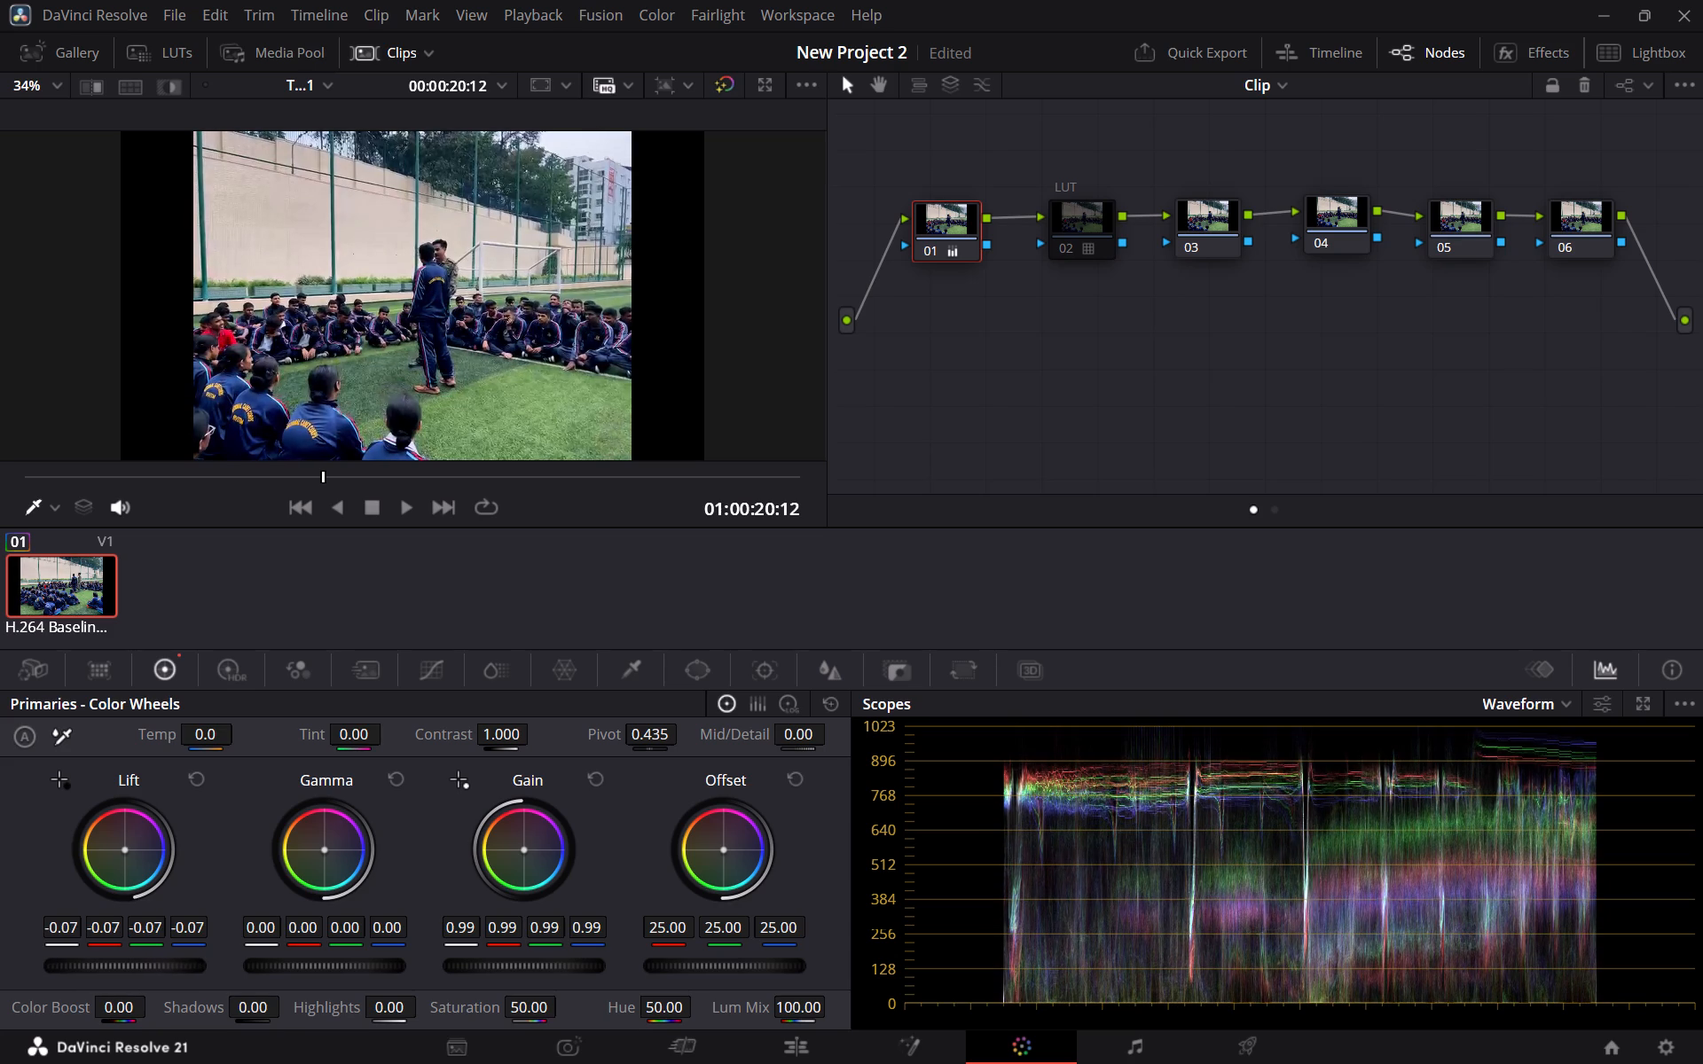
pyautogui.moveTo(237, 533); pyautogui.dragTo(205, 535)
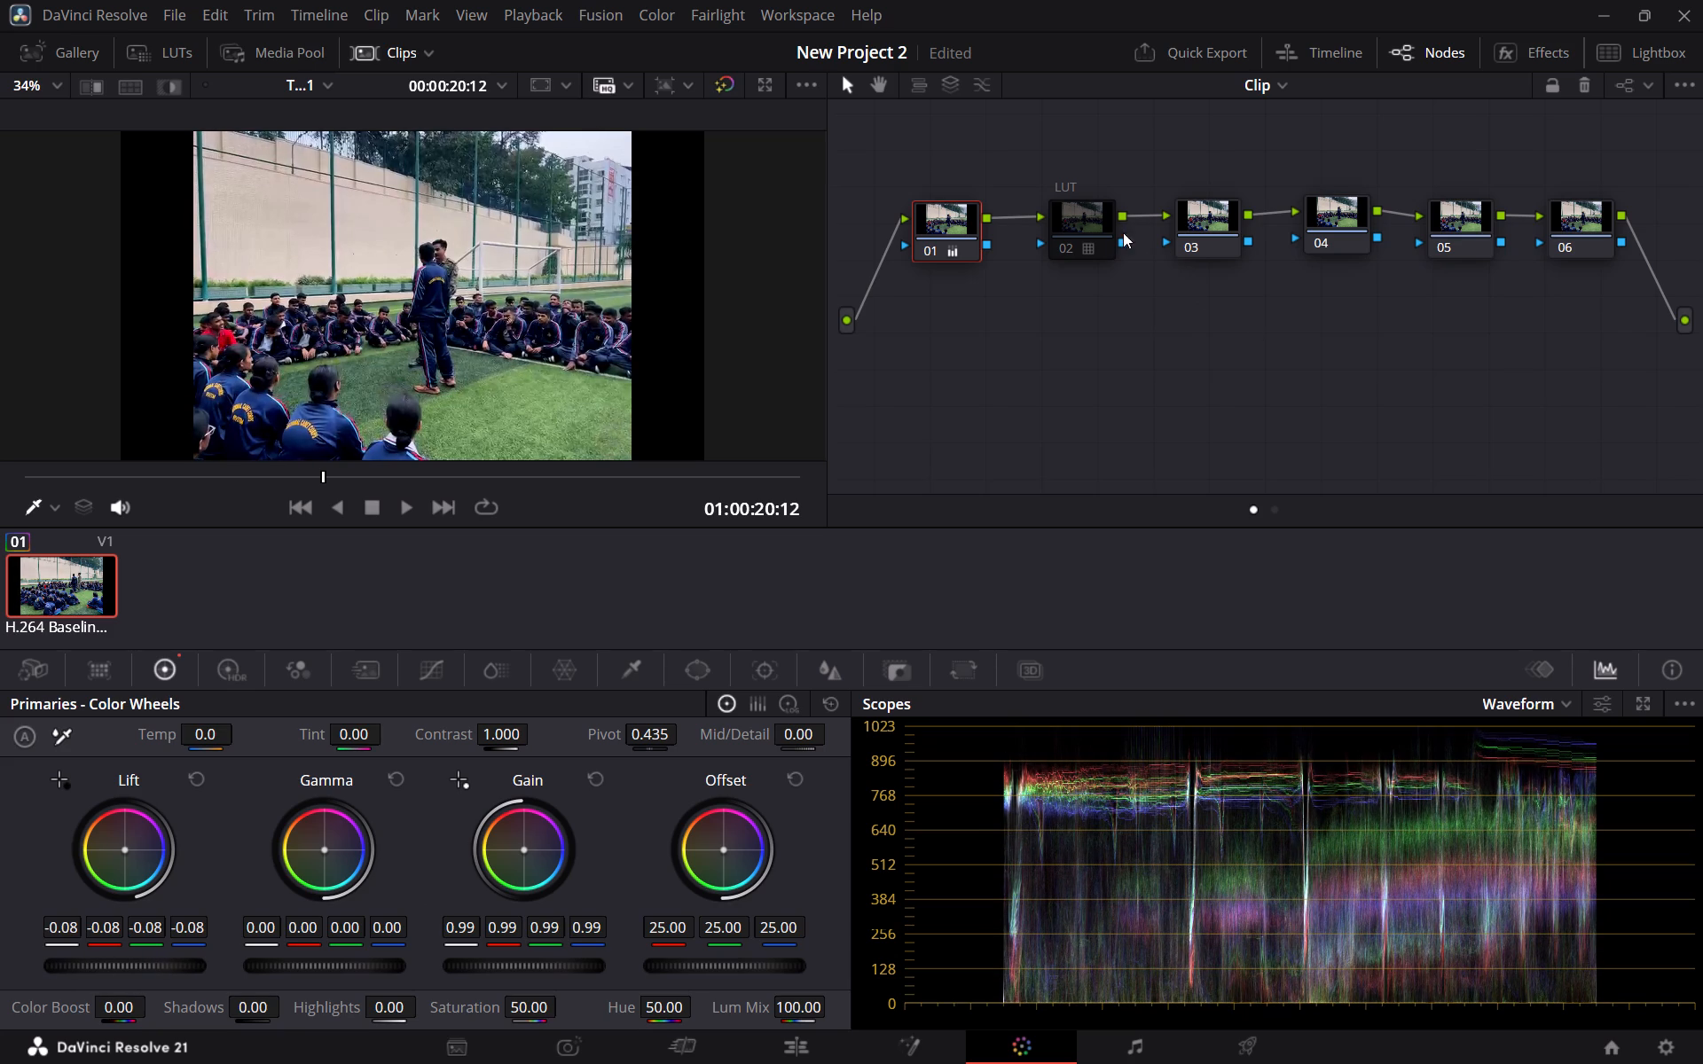
# Re-enable node 02 so that its LUT is applied to the image.
pyautogui.click(1072, 250)
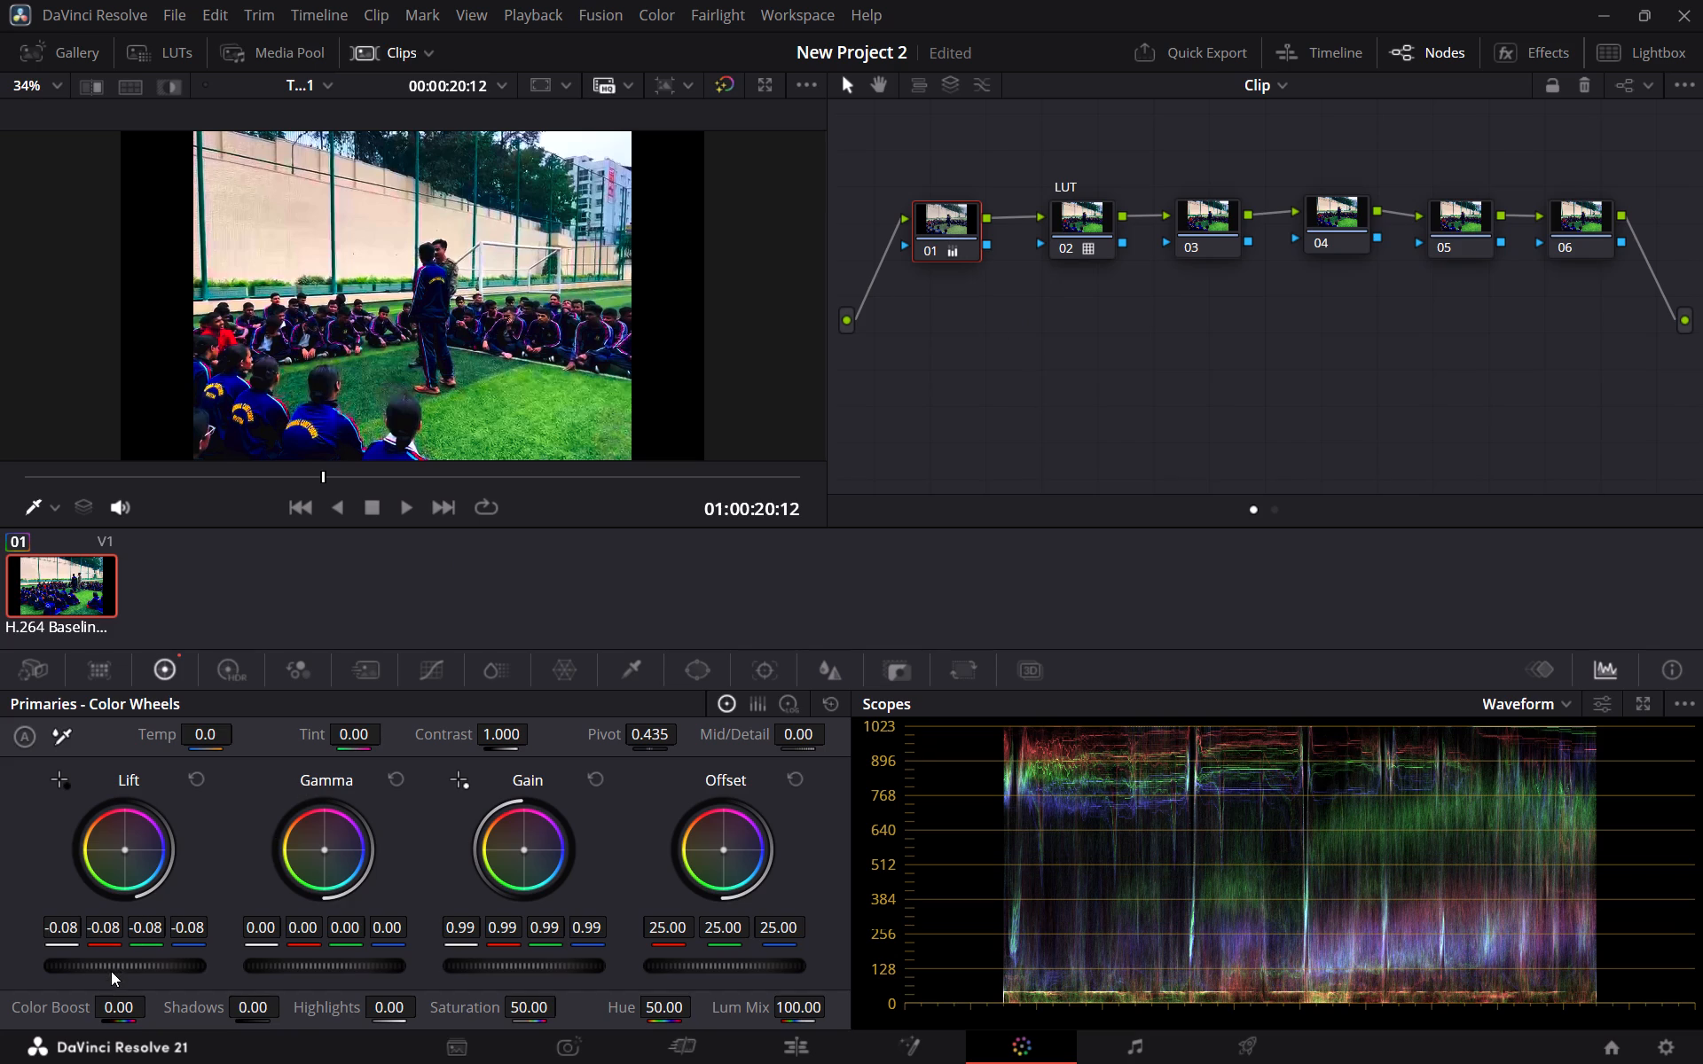
# With the LUT active, set node 01's master Lift to -0.03 and master Gain to 0.91 in all channels.
pyautogui.moveTo(111, 971); pyautogui.dragTo(1069, 531)
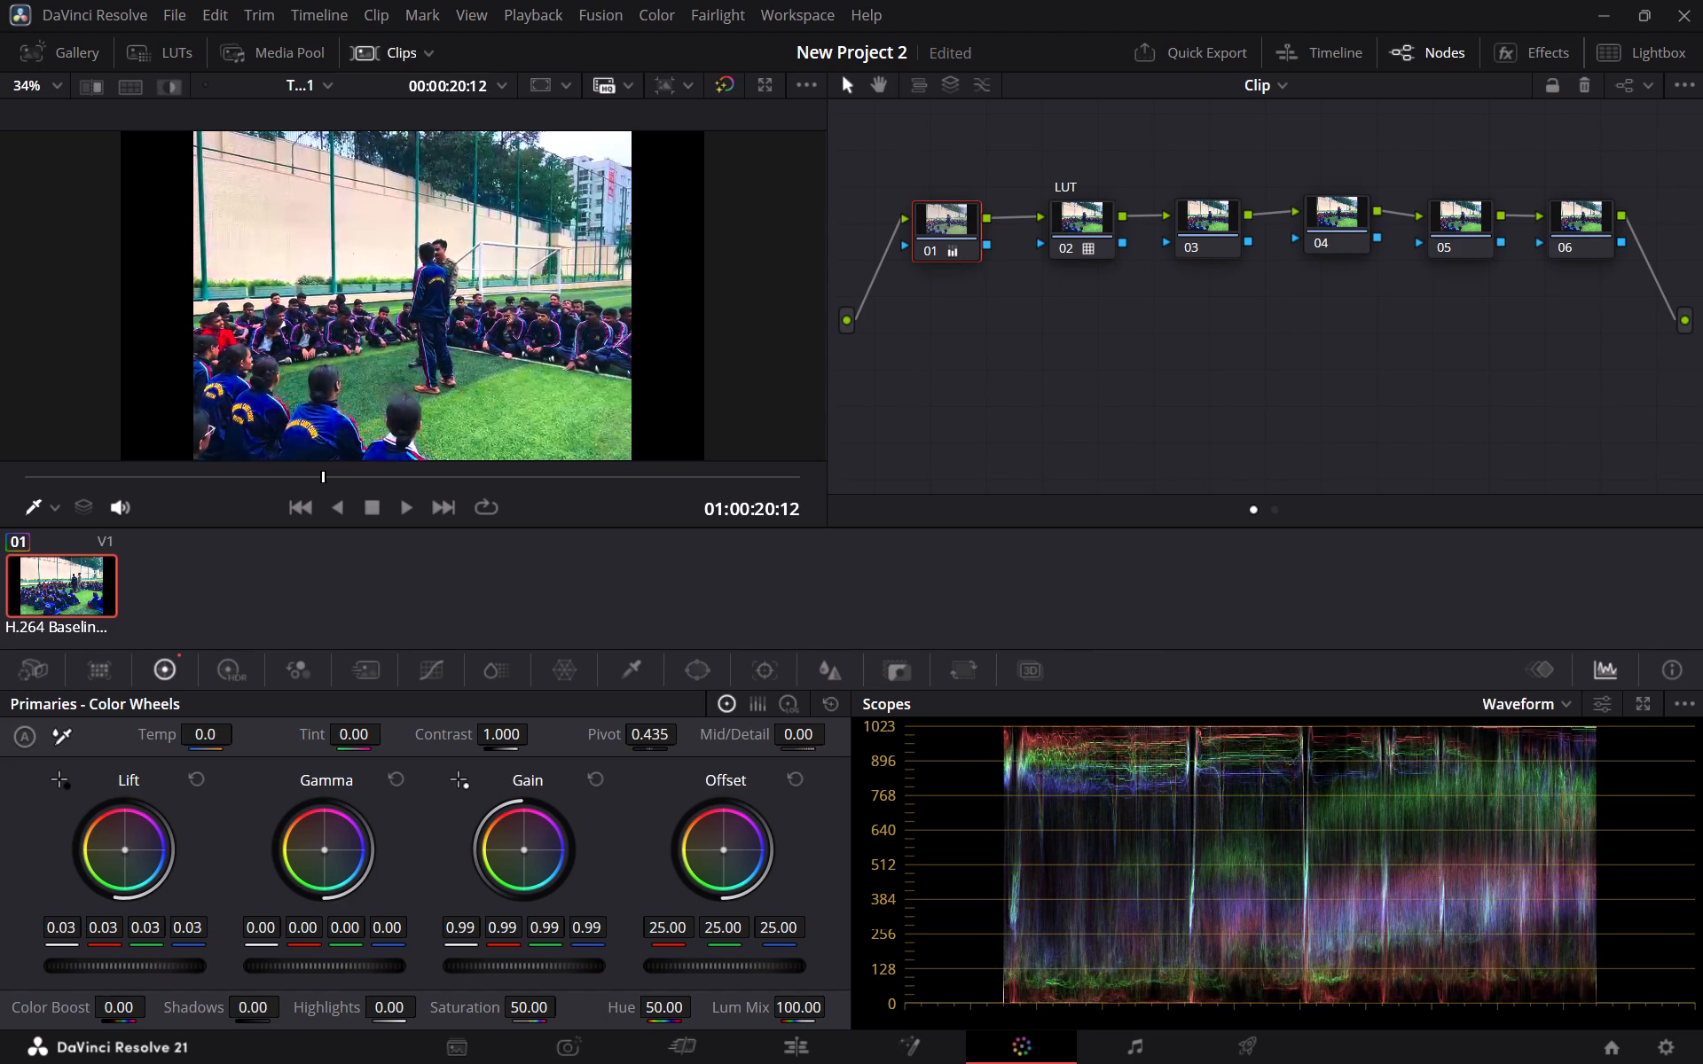
pyautogui.moveTo(1069, 531); pyautogui.dragTo(1008, 533)
pyautogui.moveTo(532, 968); pyautogui.dragTo(580, 968)
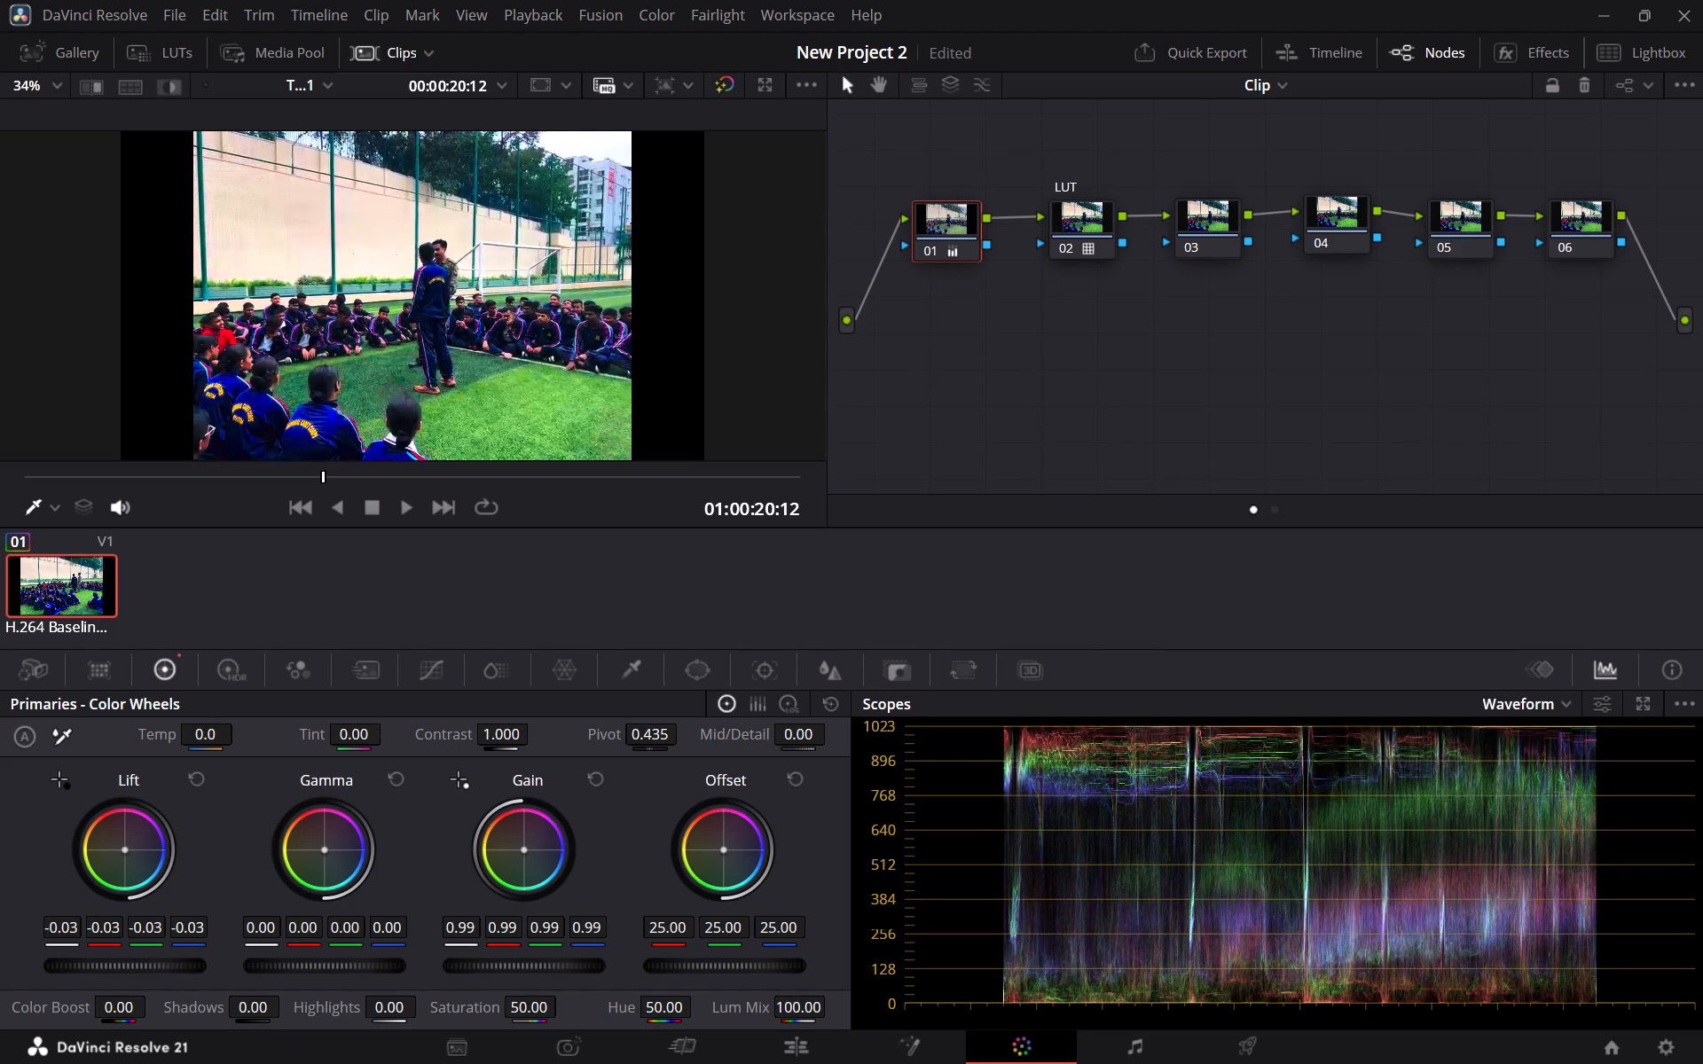
pyautogui.moveTo(580, 968); pyautogui.dragTo(473, 971)
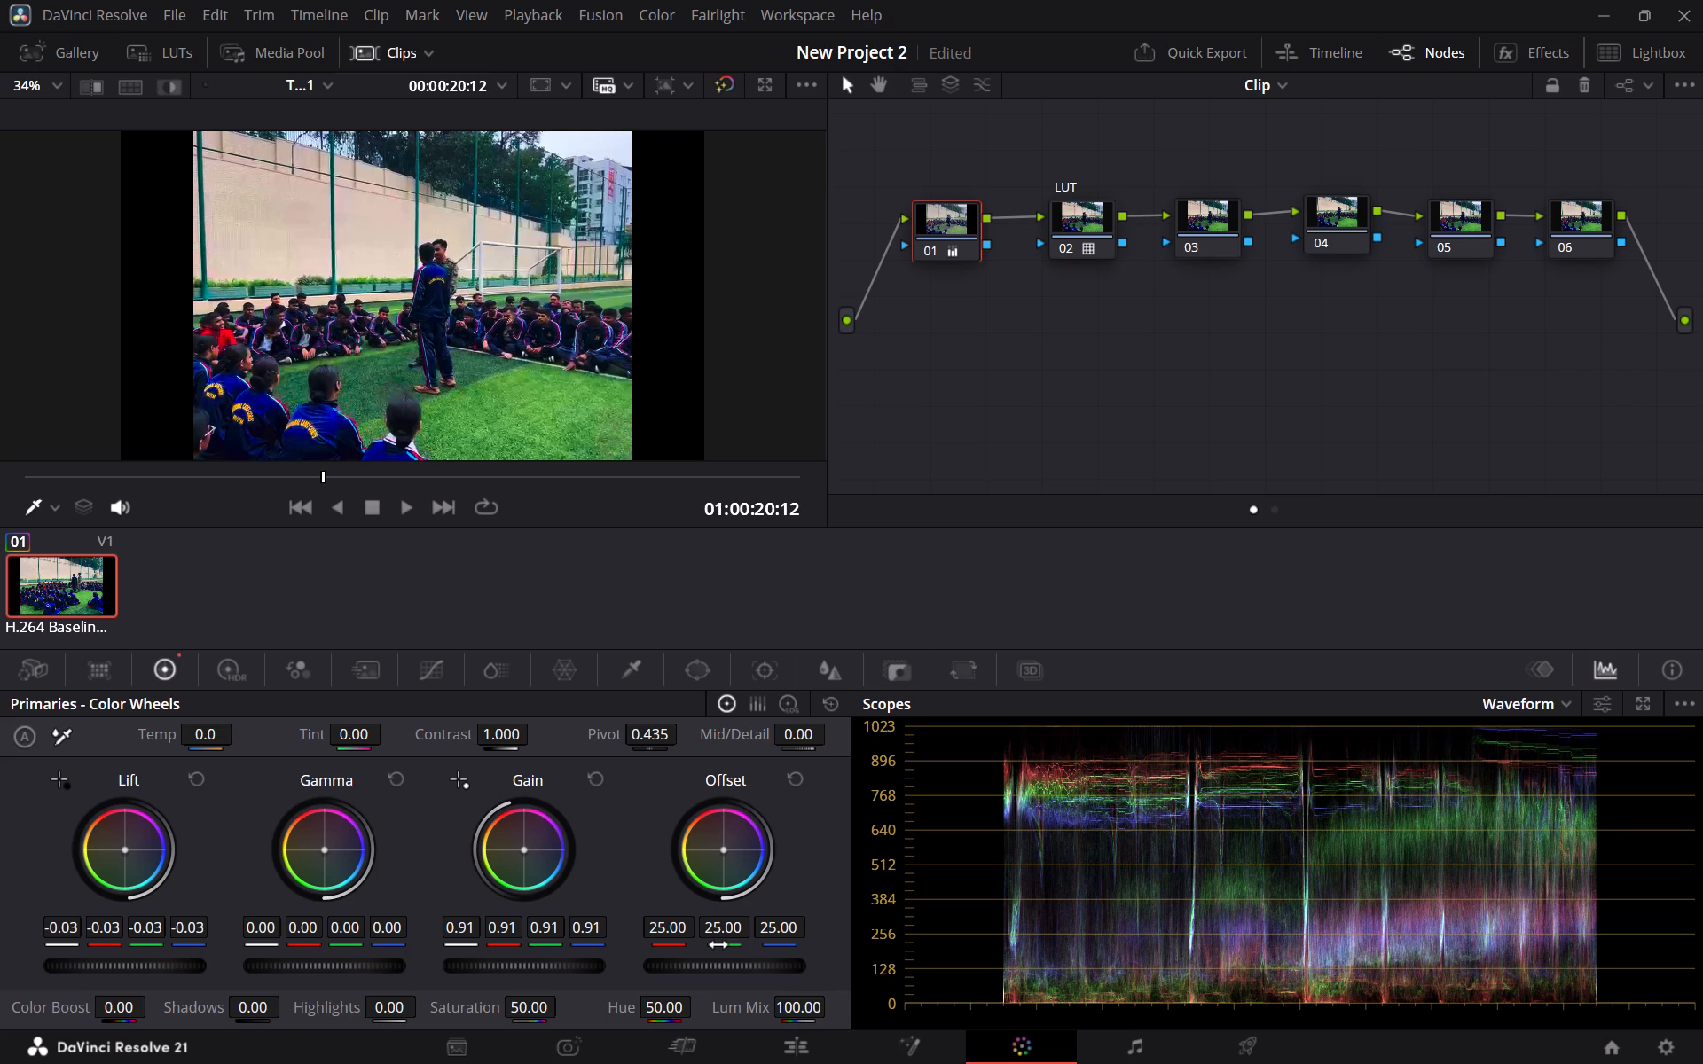
# With node 02 selected, browse the LUT library folders, including Blackmagic Design, DJI, Film Looks, Samsung and VFX IO, to preview alternative LUTs on the clip.
pyautogui.scroll(1, 836, 443)
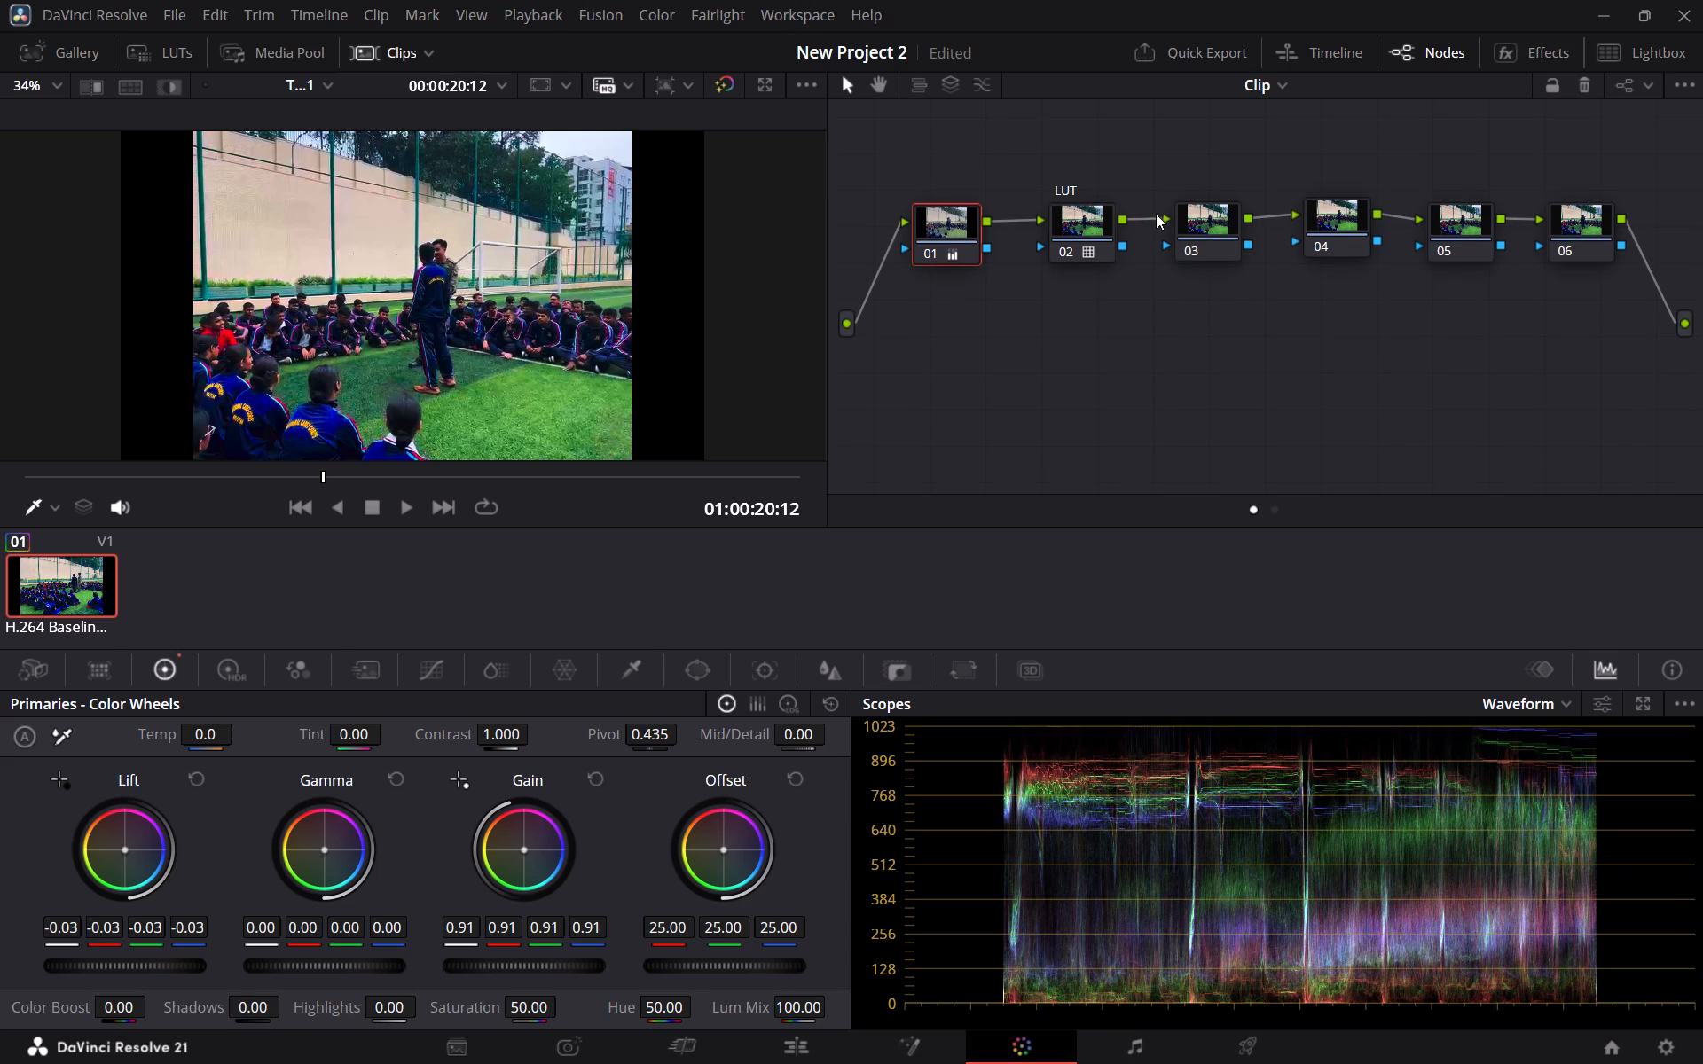
pyautogui.click(1220, 227)
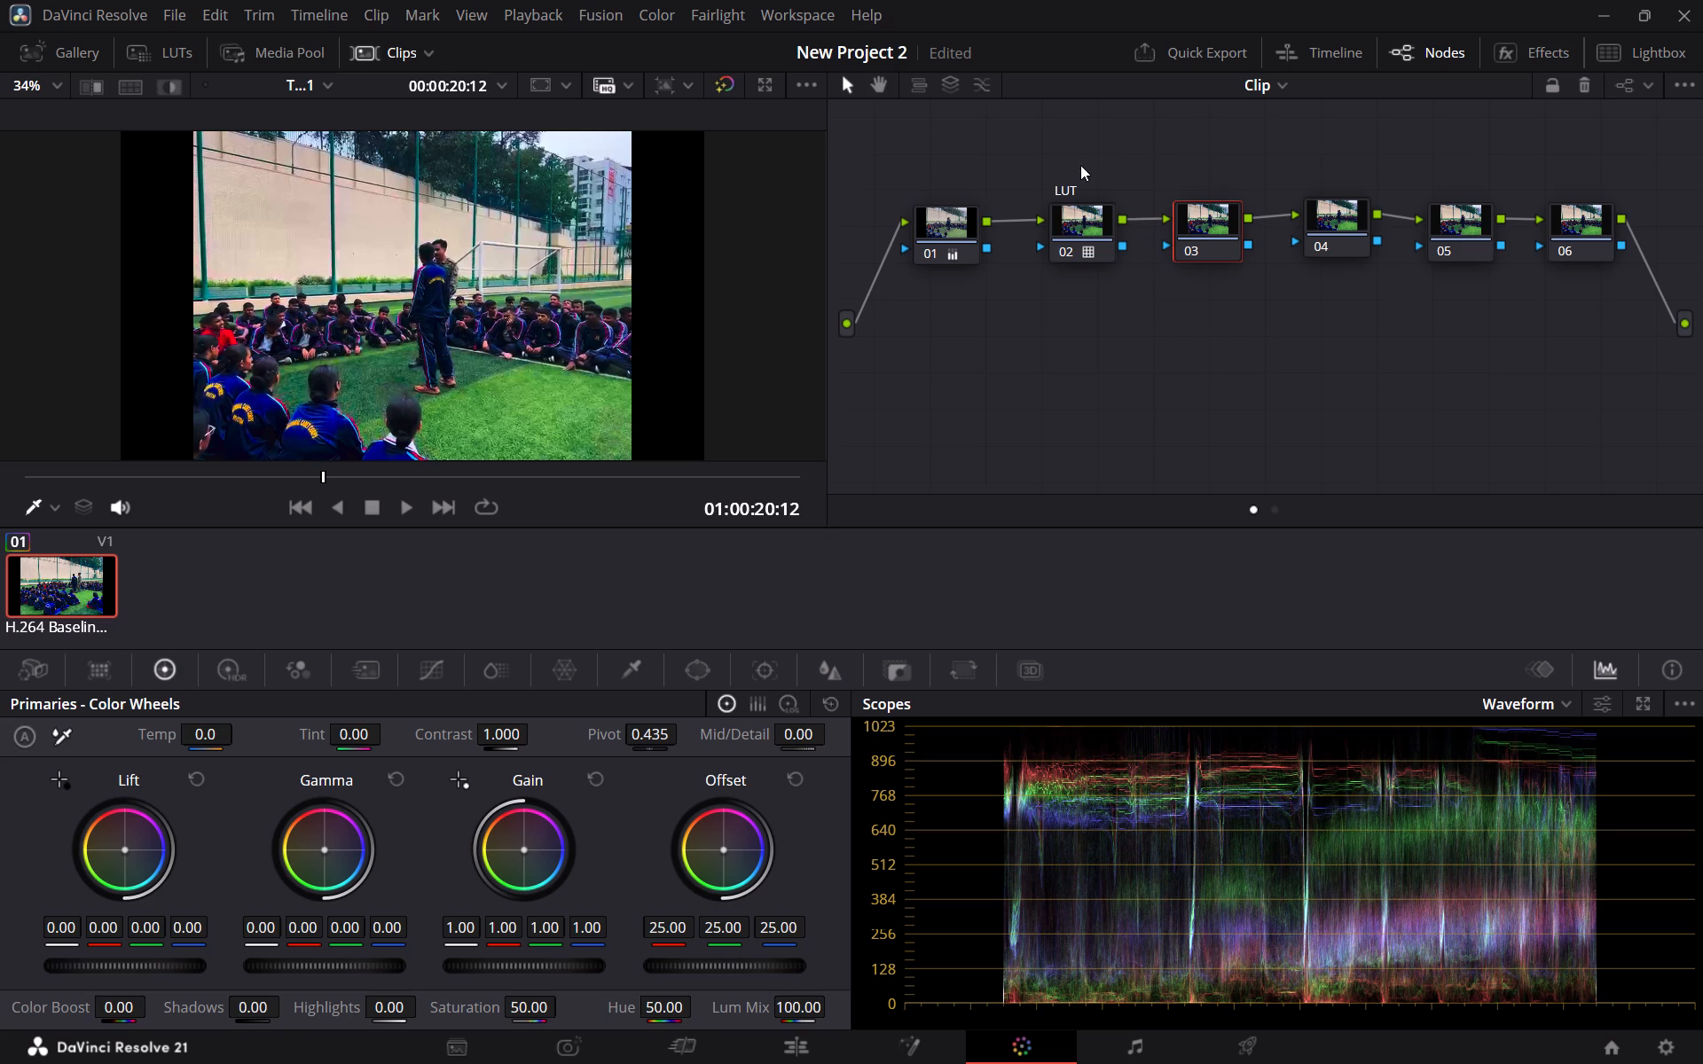
pyautogui.click(1076, 209)
pyautogui.click(178, 50)
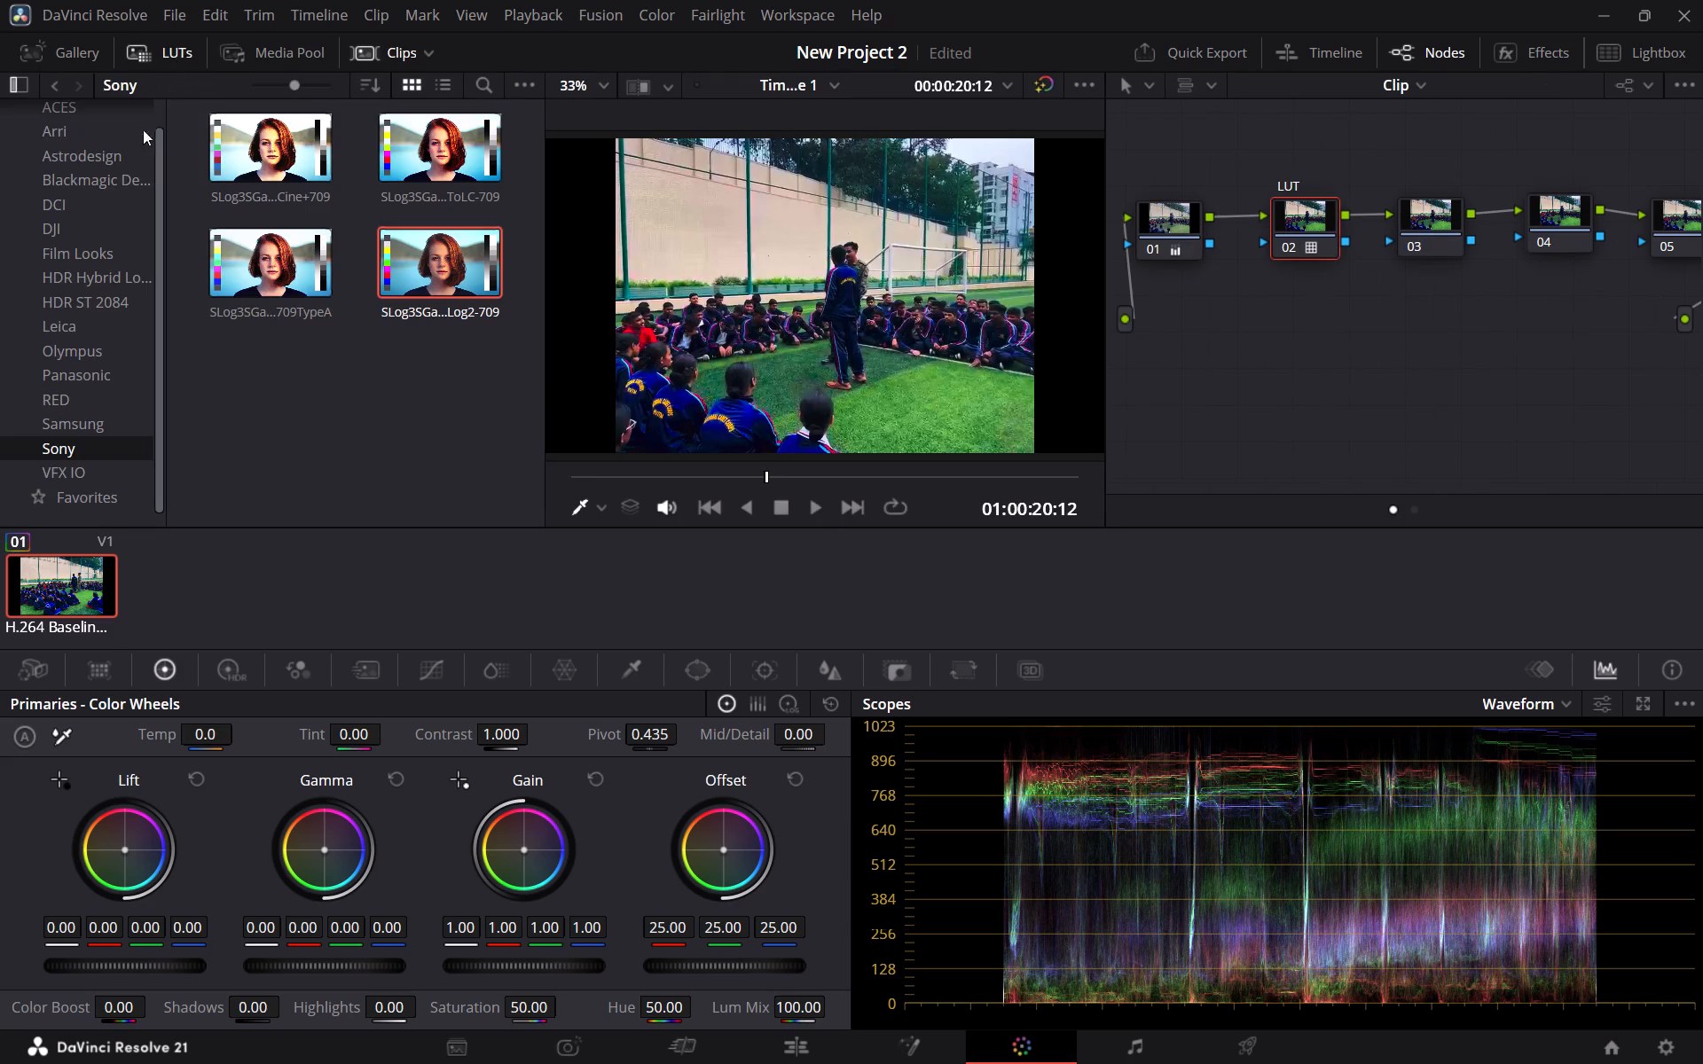
pyautogui.scroll(7, 92, 334)
pyautogui.click(85, 138)
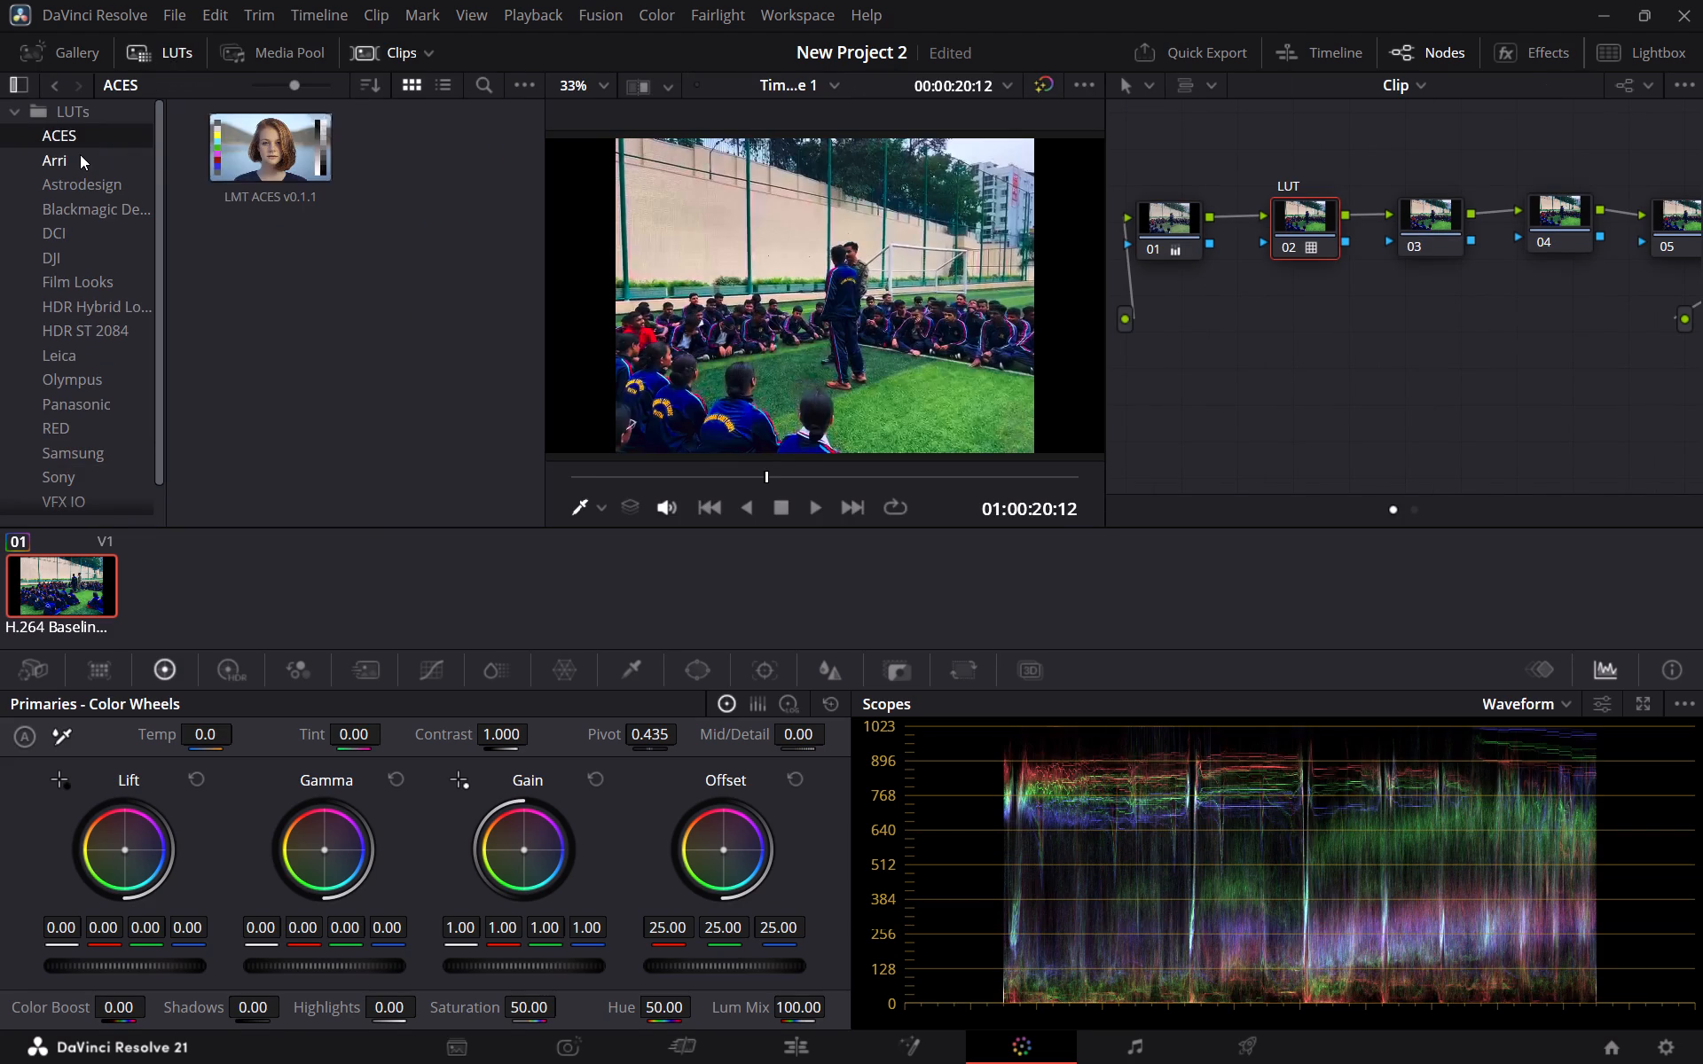
pyautogui.click(80, 154)
pyautogui.click(89, 190)
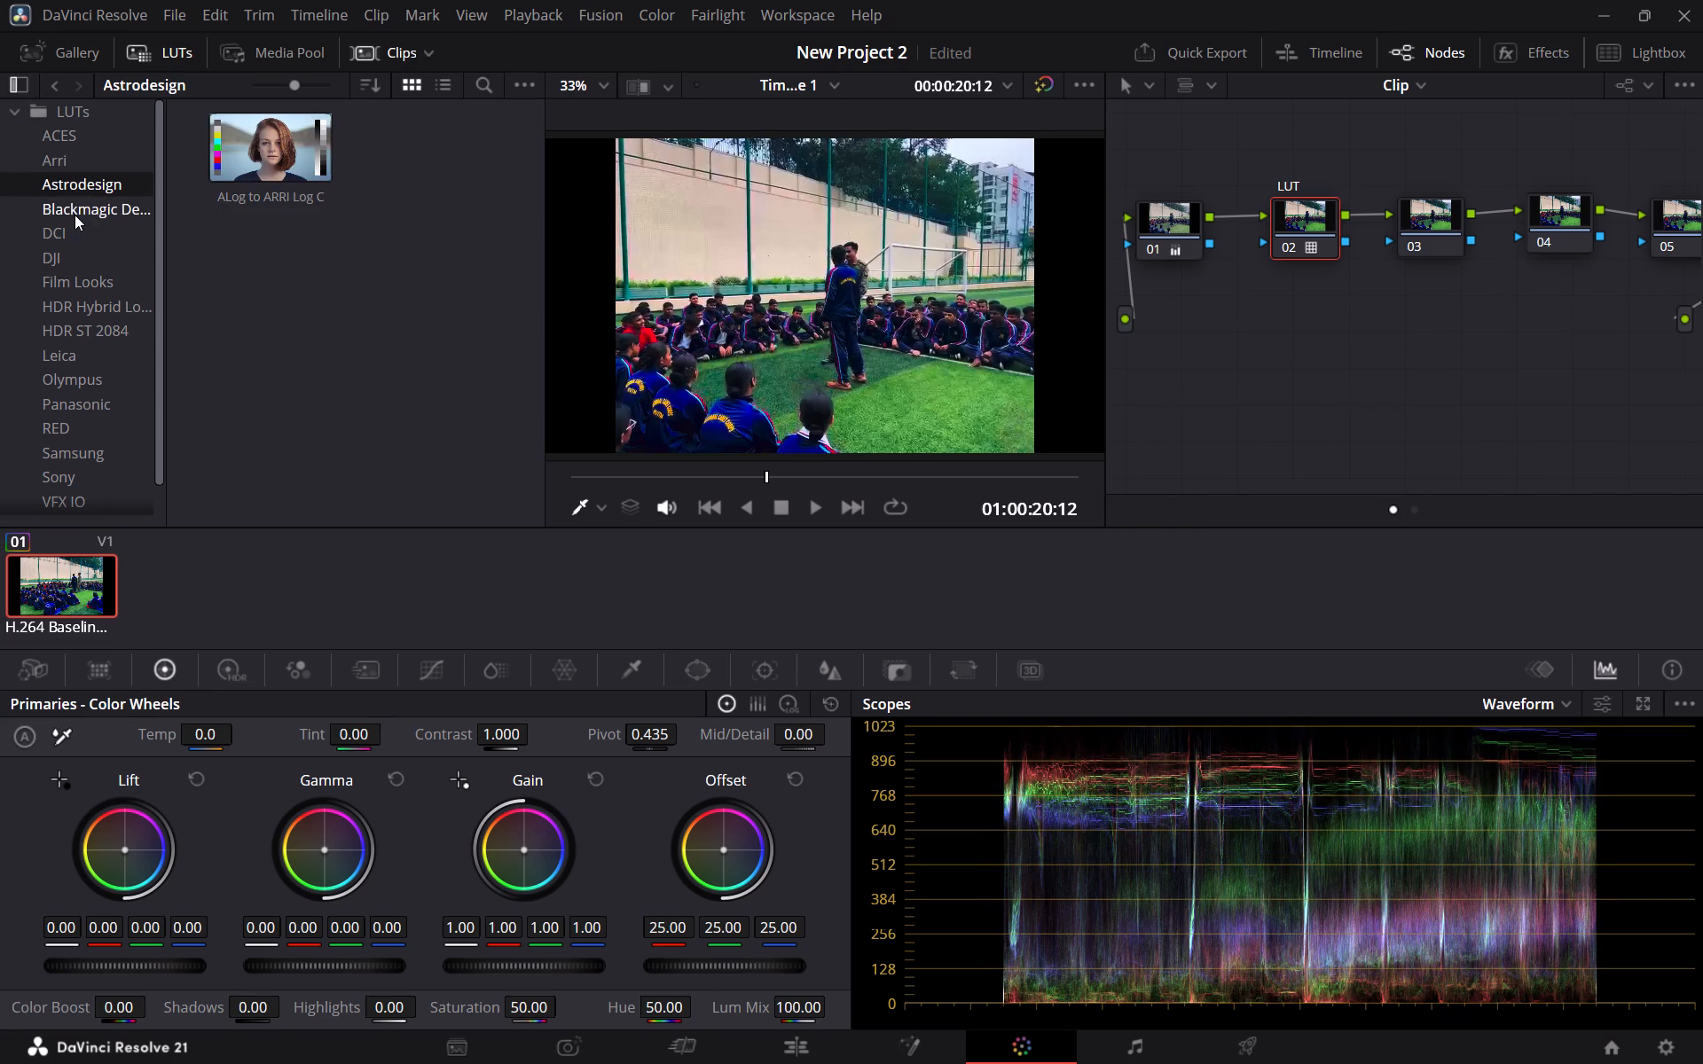
pyautogui.click(75, 215)
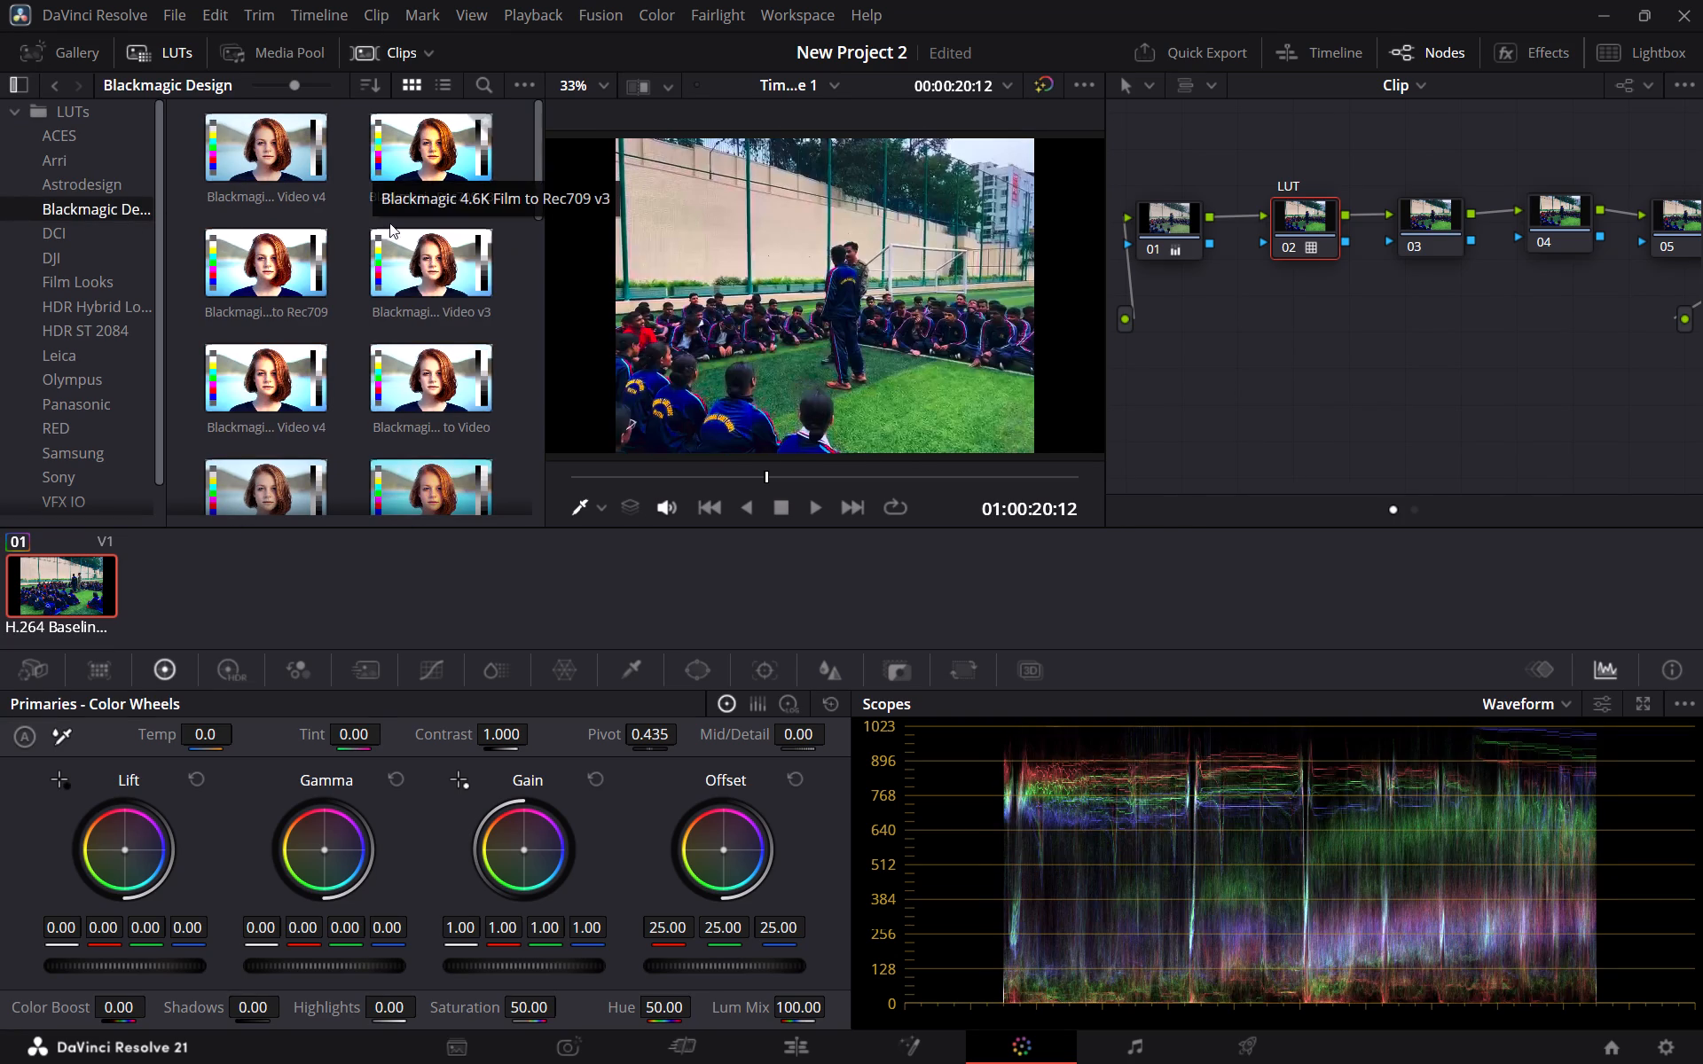
pyautogui.scroll(-12, 370, 431)
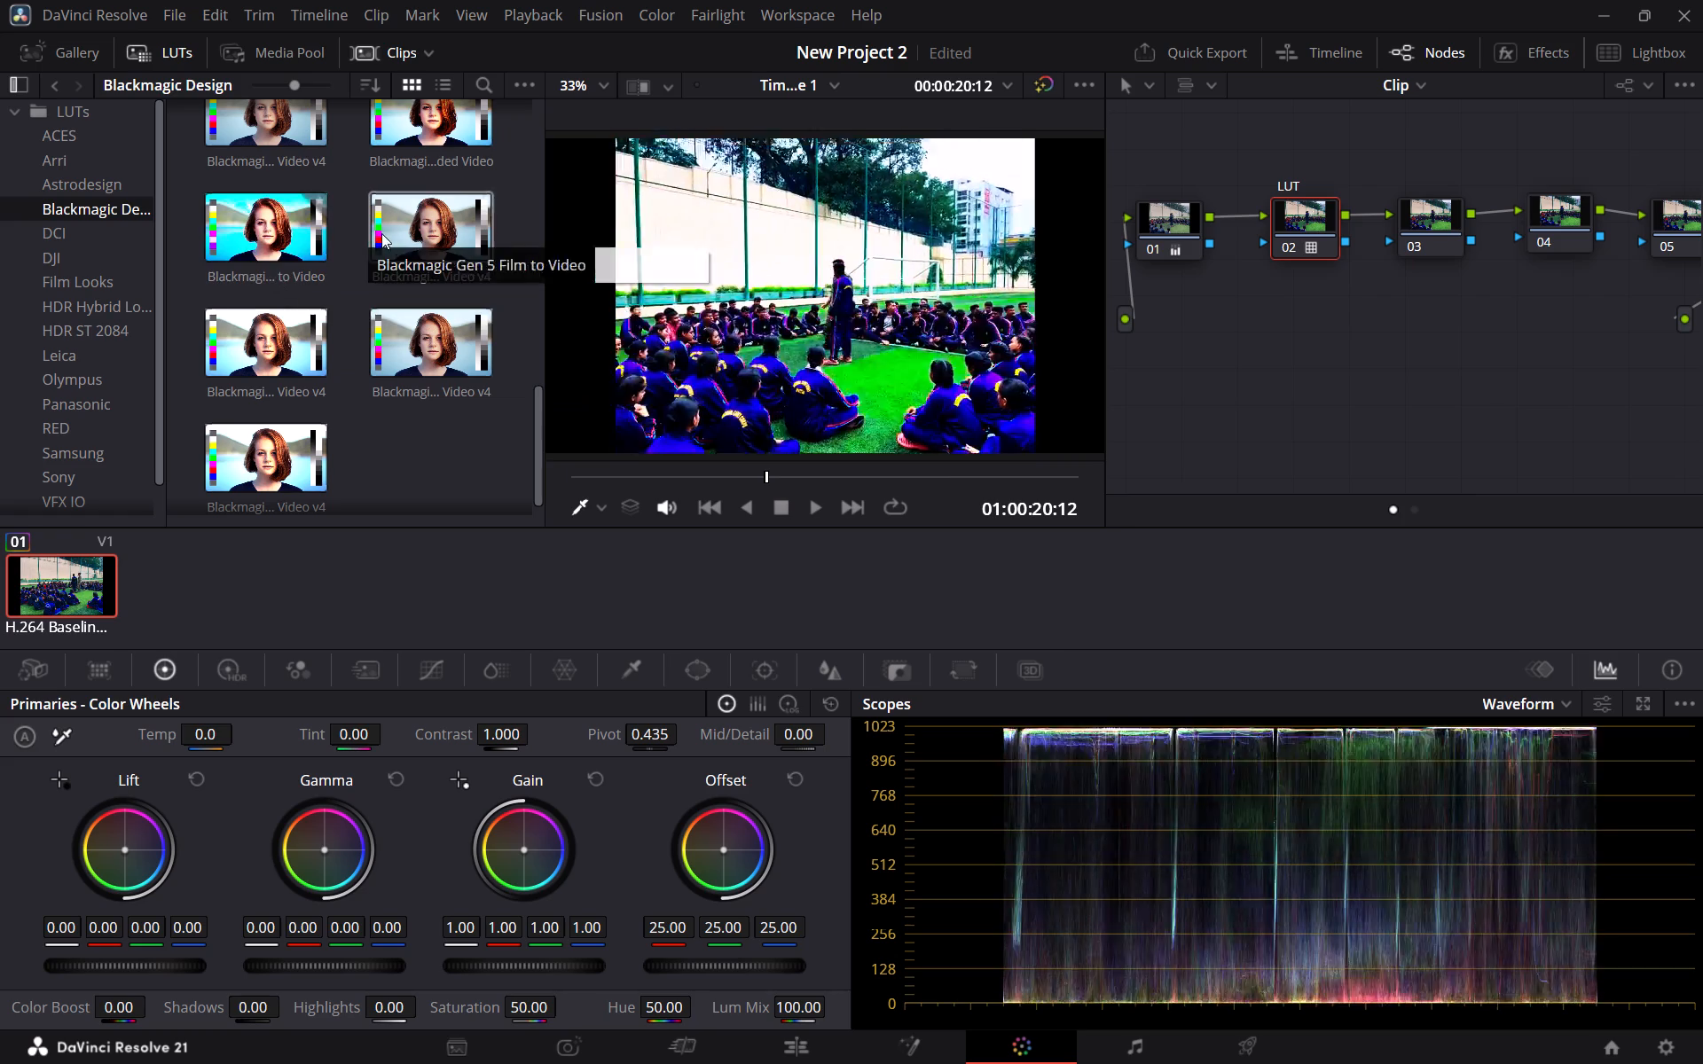
pyautogui.scroll(3, 395, 233)
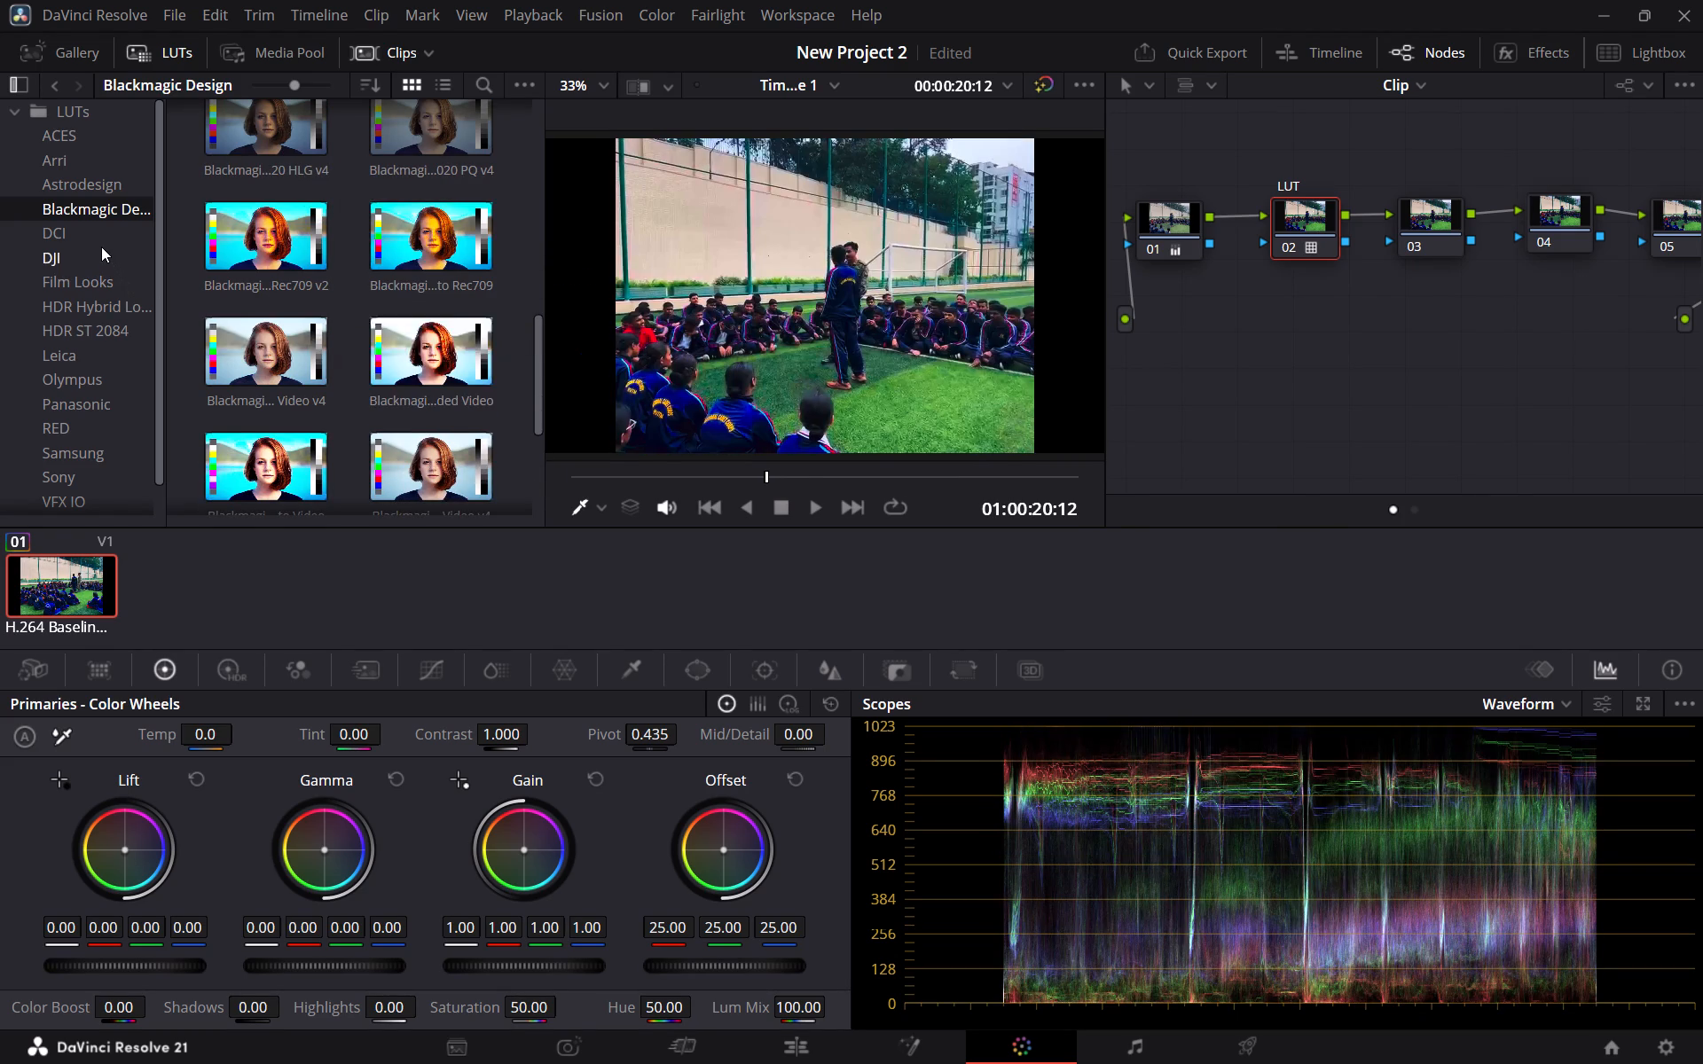
pyautogui.click(101, 246)
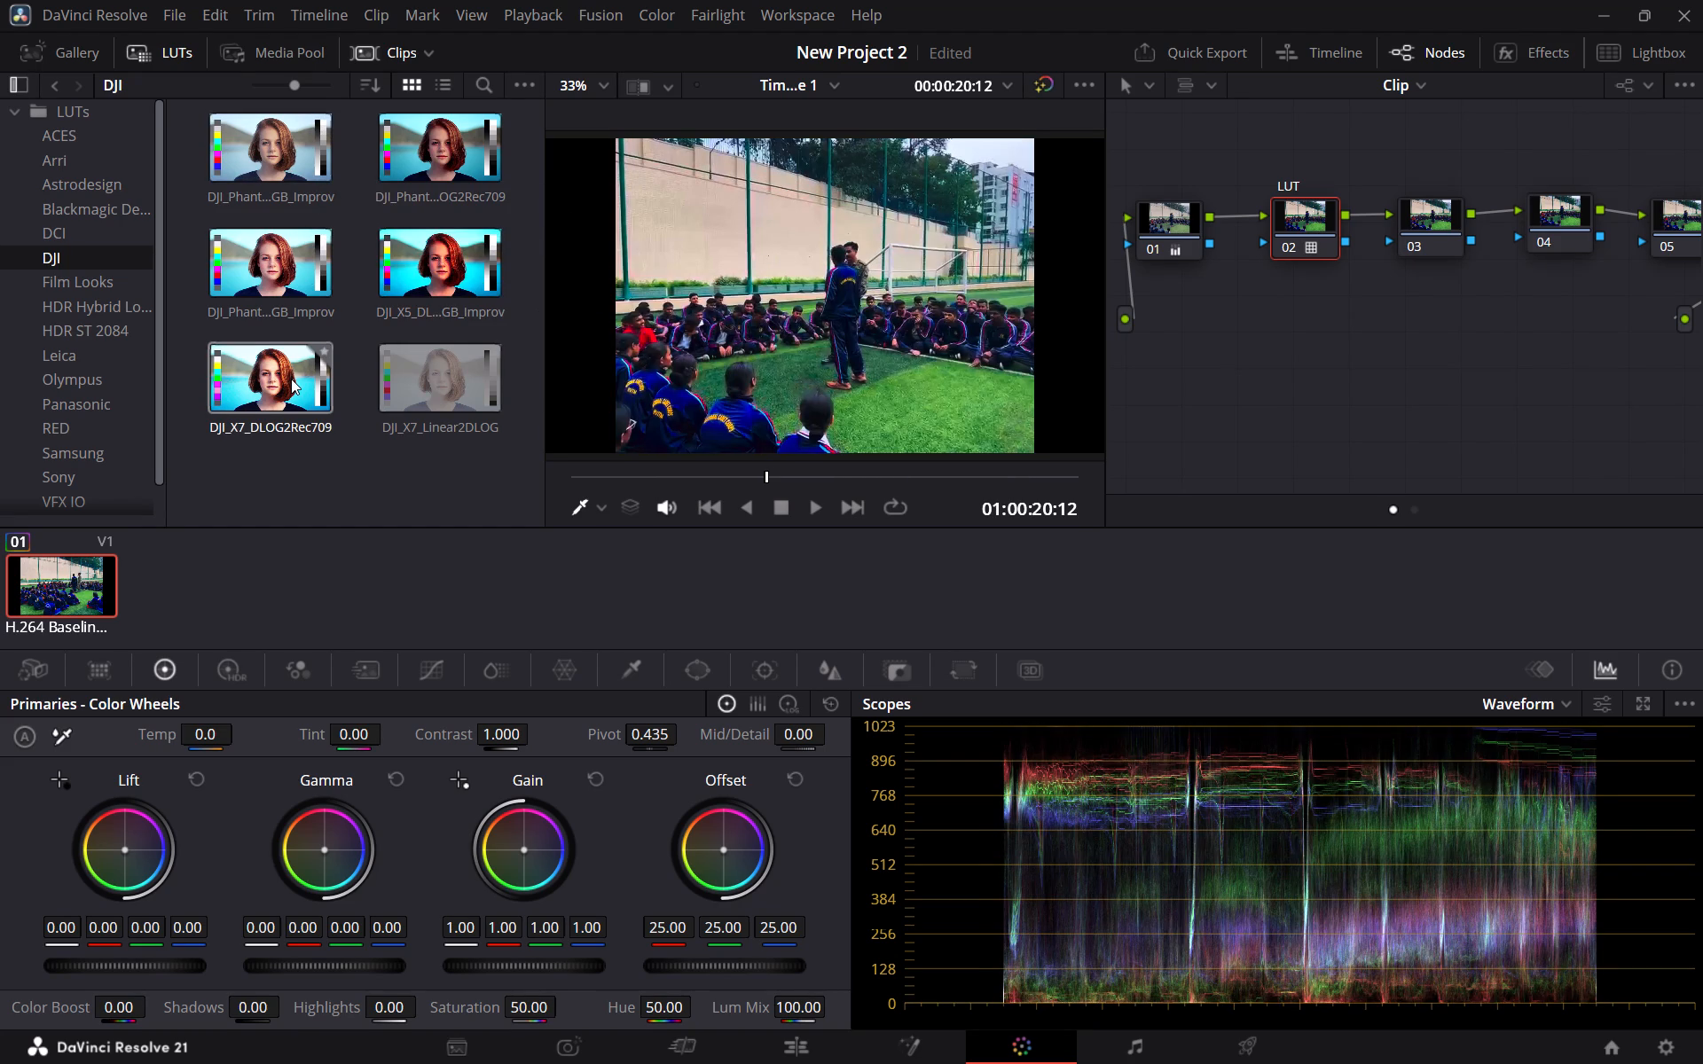
pyautogui.click(104, 288)
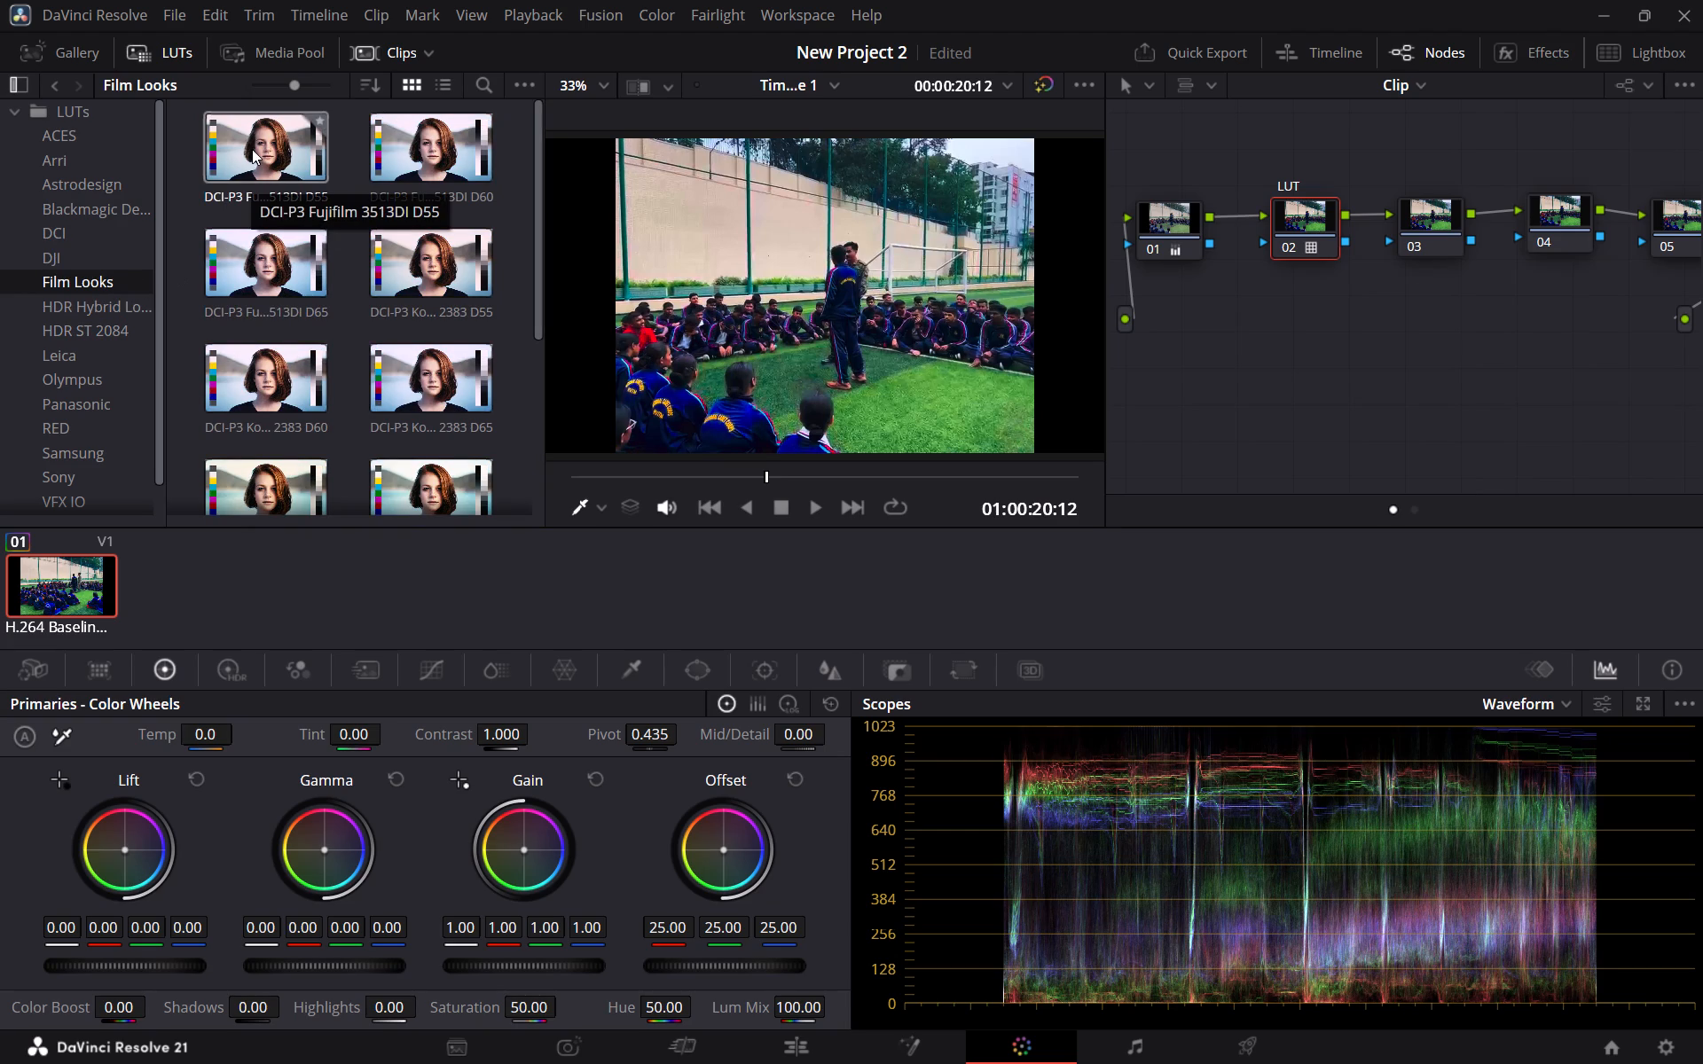
pyautogui.scroll(-2, 416, 379)
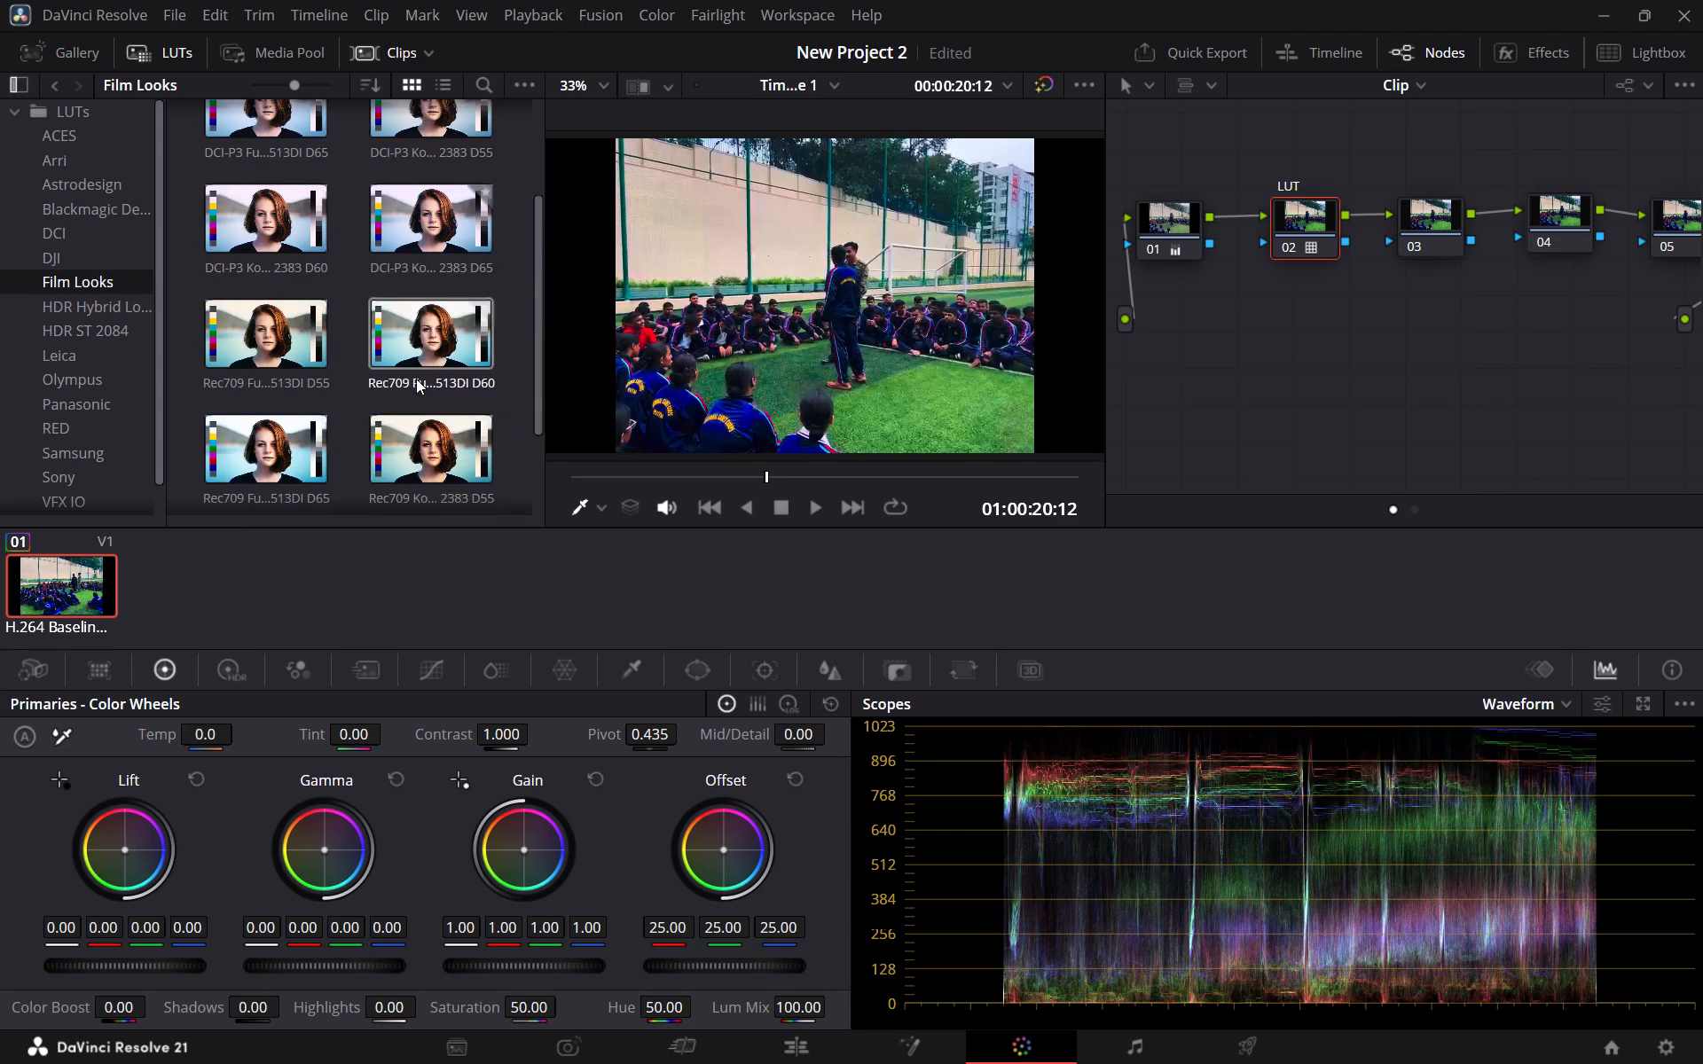
pyautogui.scroll(-4, 416, 379)
pyautogui.scroll(-1, 87, 330)
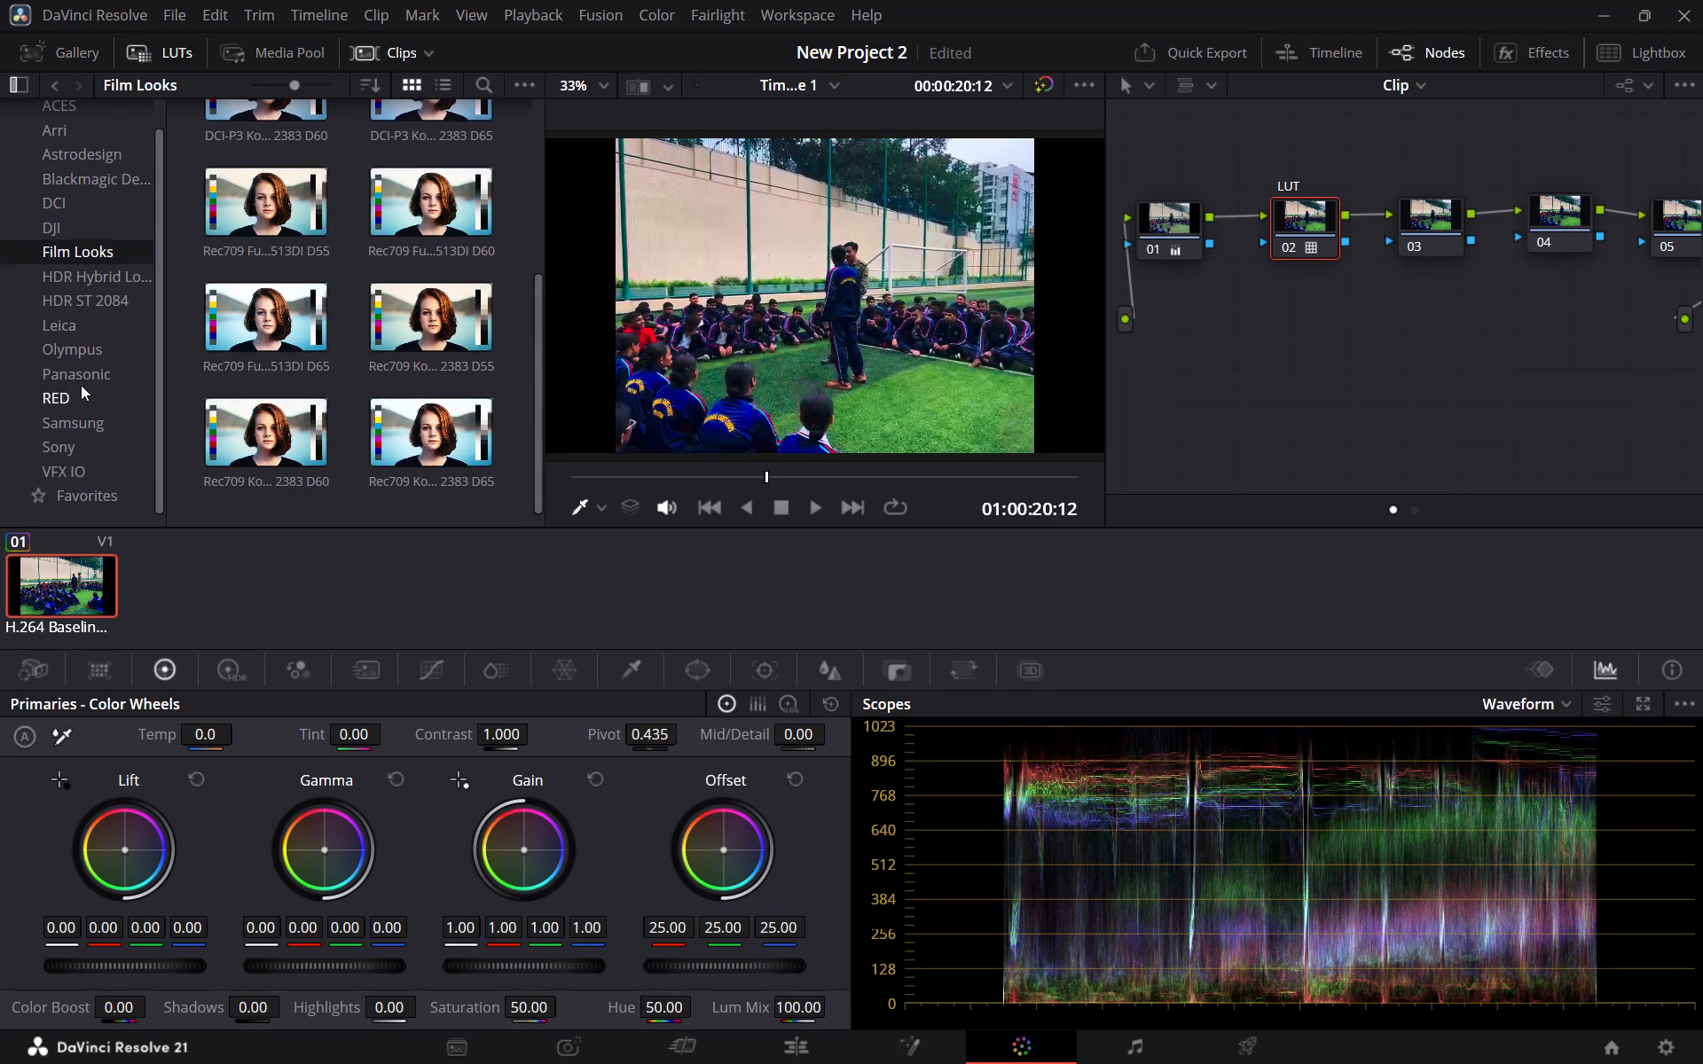
pyautogui.click(84, 372)
pyautogui.click(92, 426)
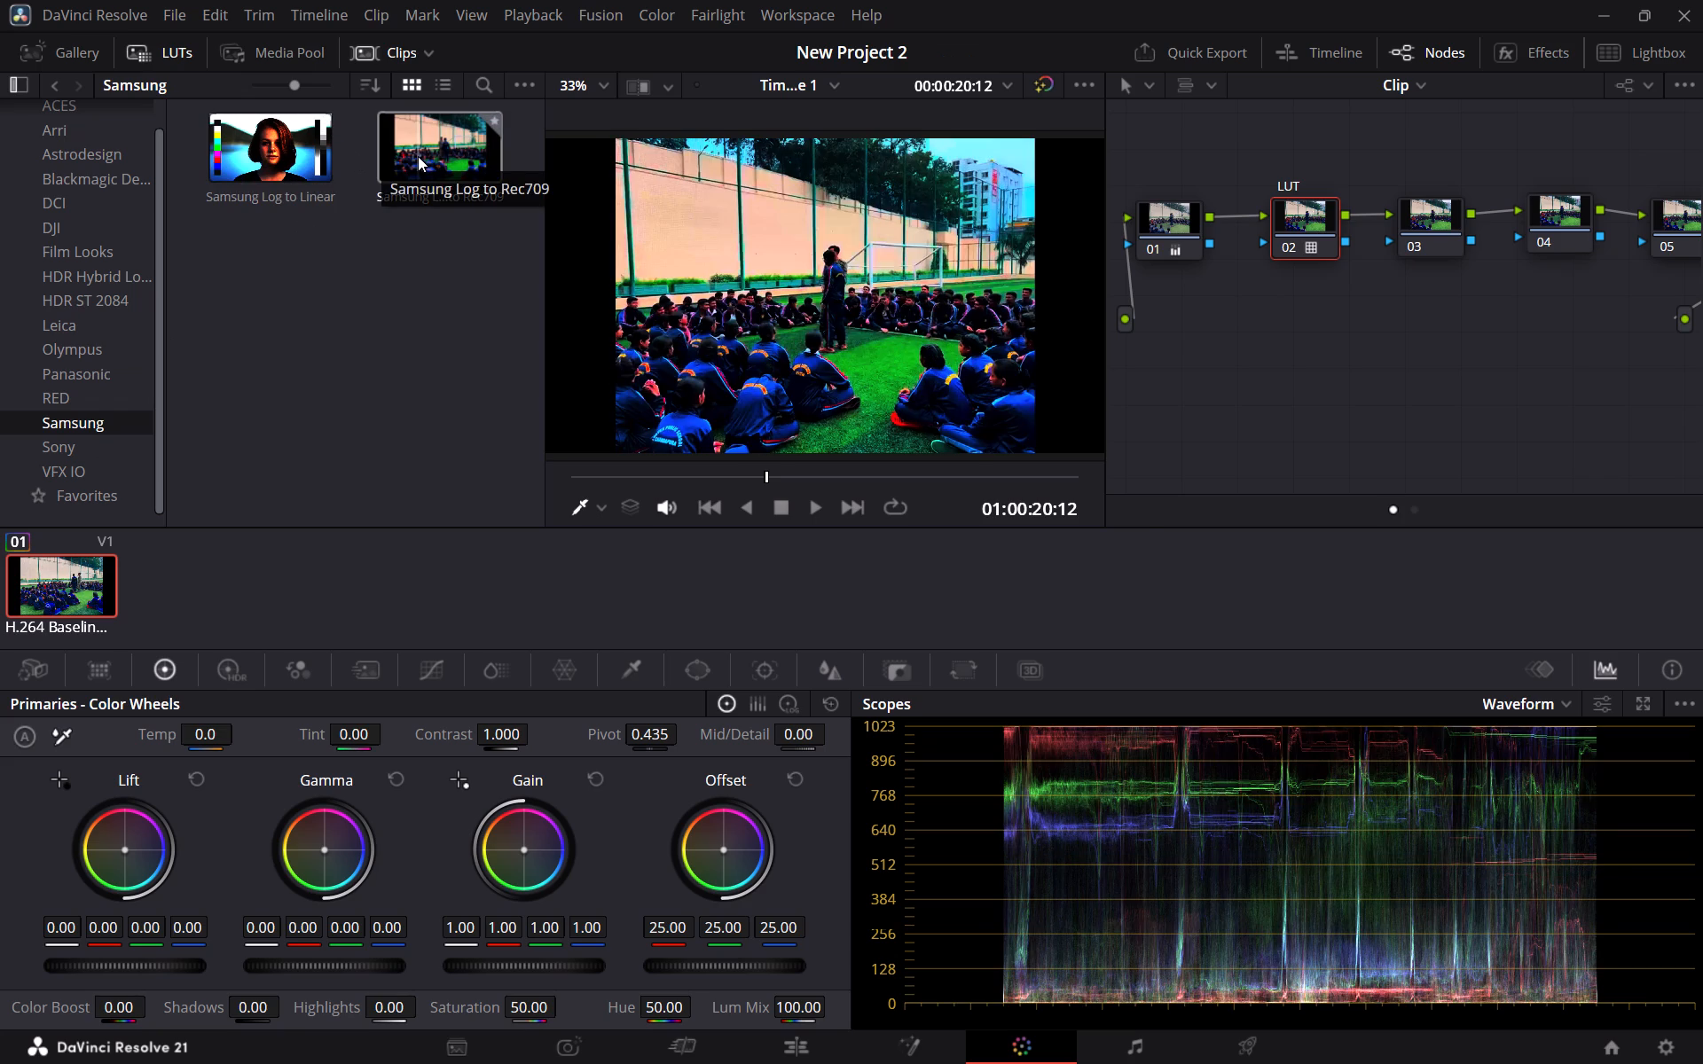
pyautogui.click(74, 466)
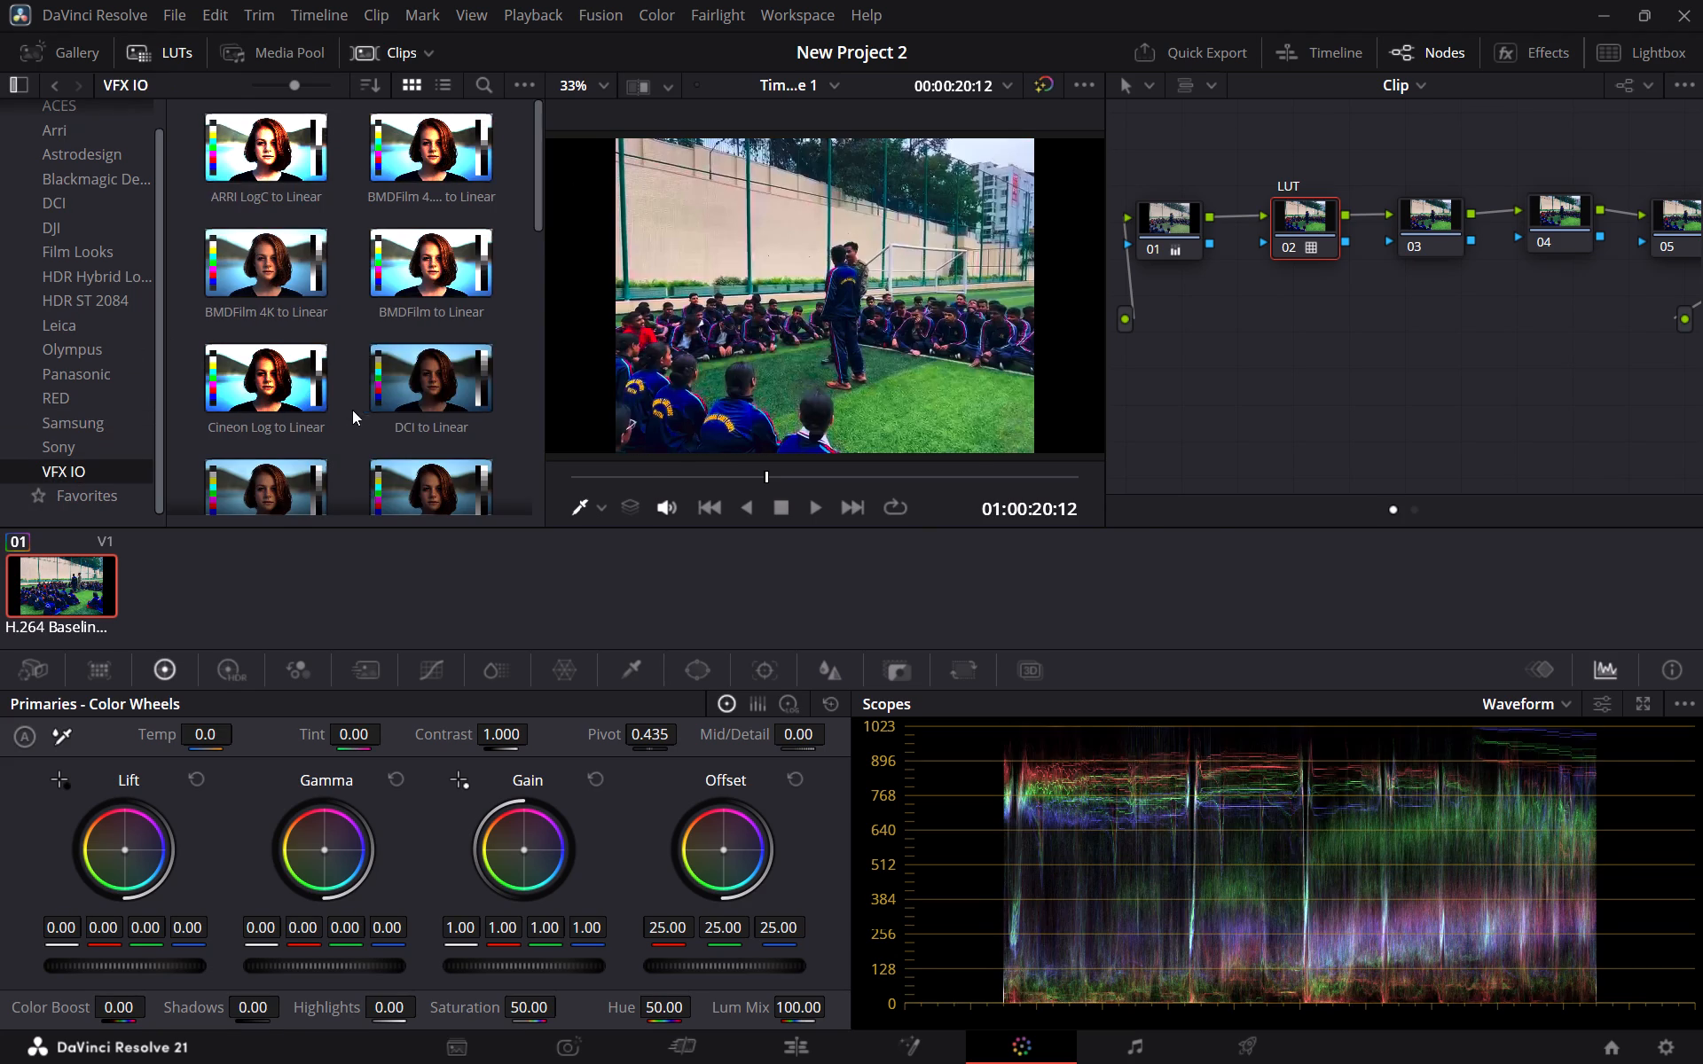
pyautogui.scroll(-3, 319, 415)
# Apply the Sony LUT SLog3SGamut3.CineToLC-709TypeA to node 02, replacing its current LUT.
pyautogui.click(74, 440)
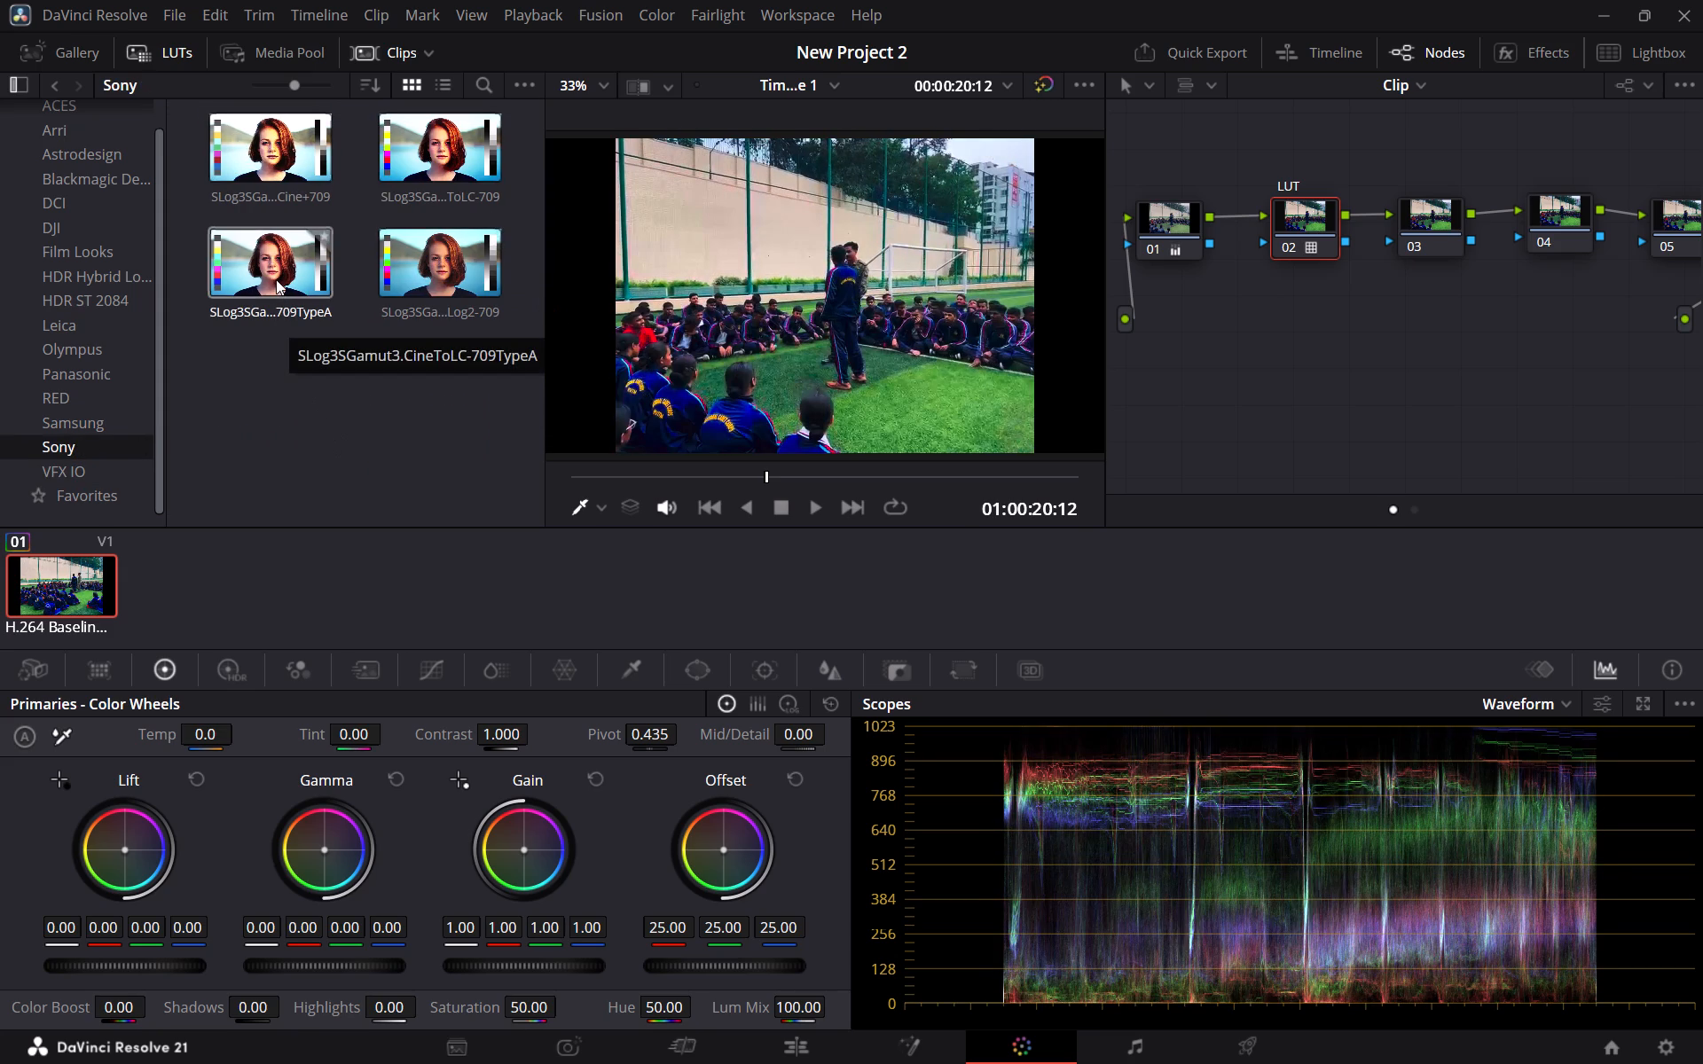
pyautogui.moveTo(276, 277); pyautogui.dragTo(1318, 219)
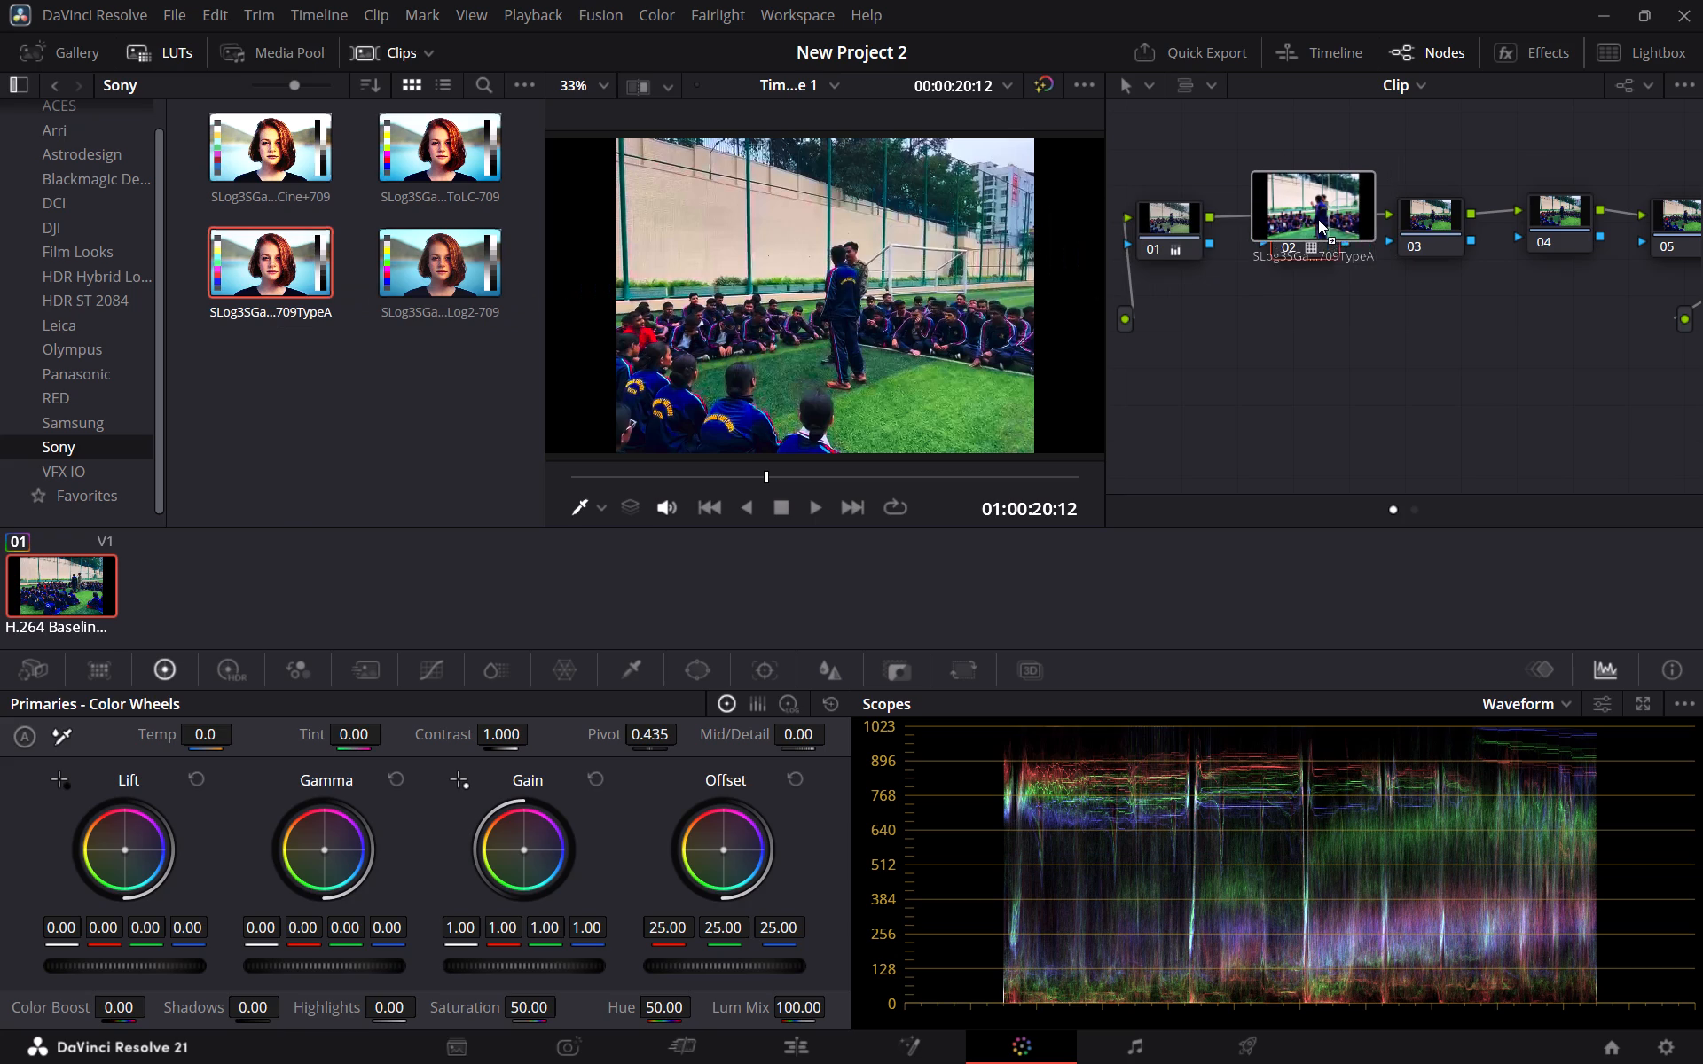
pyautogui.moveTo(1318, 219); pyautogui.dragTo(1305, 222)
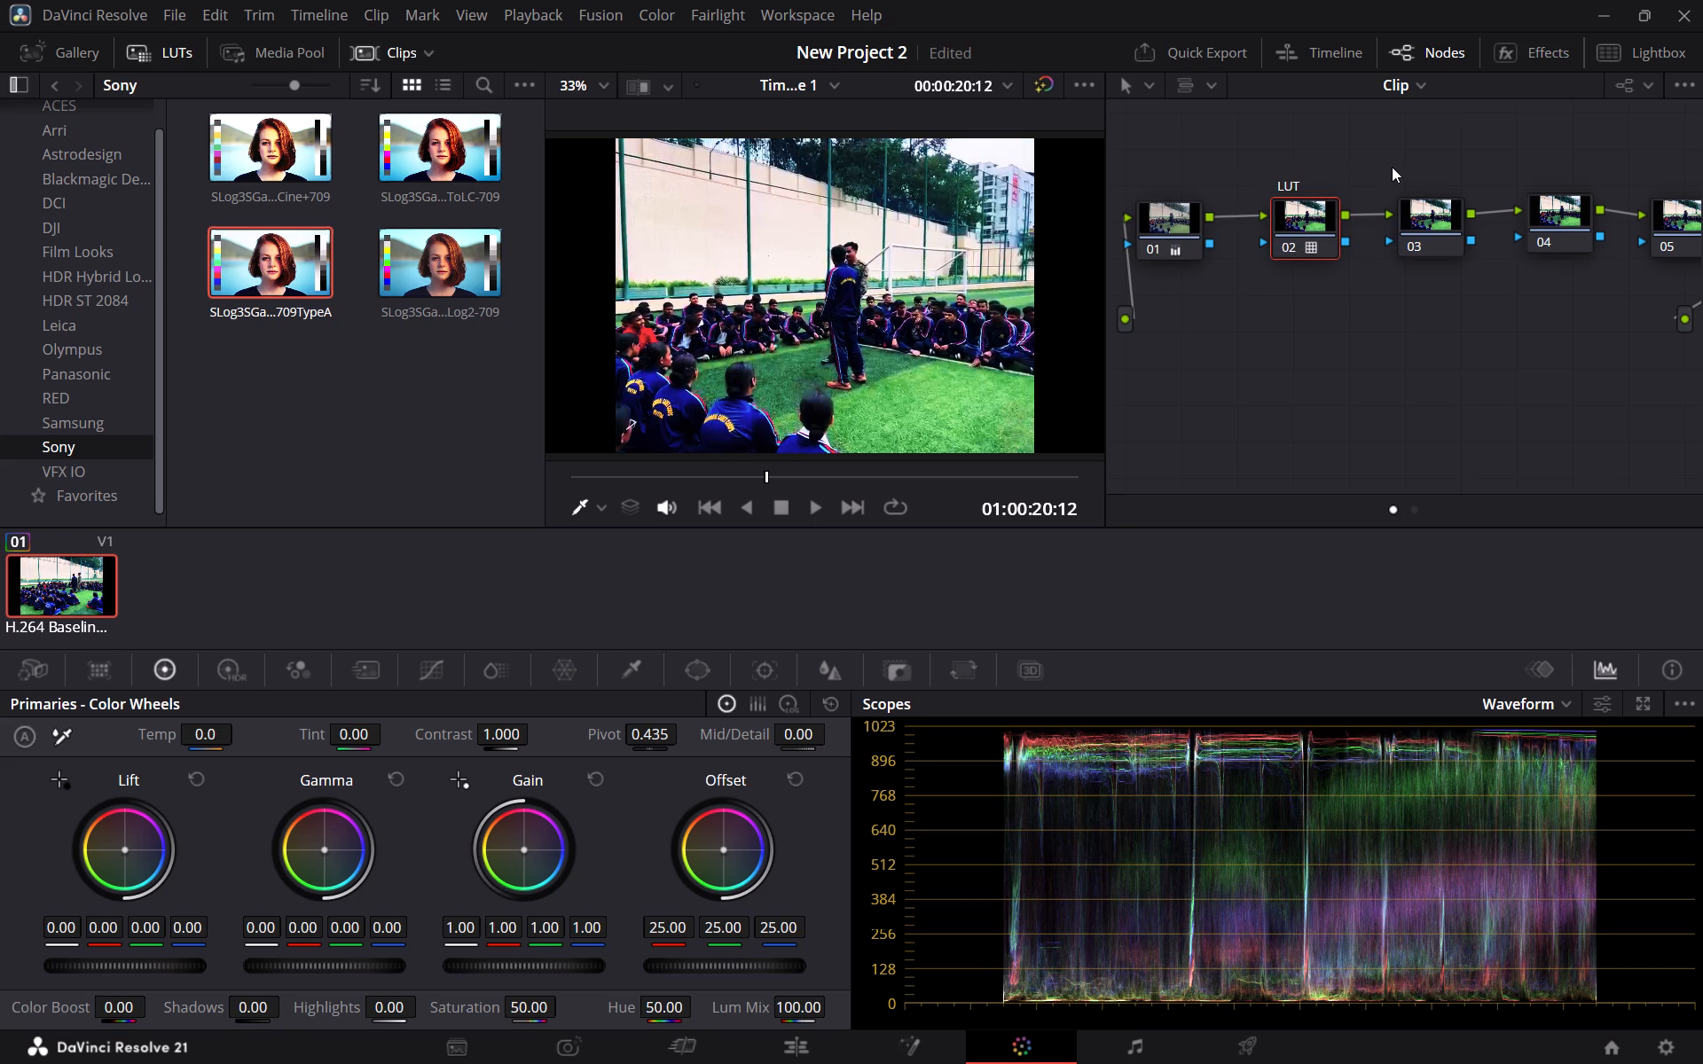
# Check which LUT is assigned to node 02 and reveal the selected LUT in the library.
pyautogui.rightClick(1312, 215)
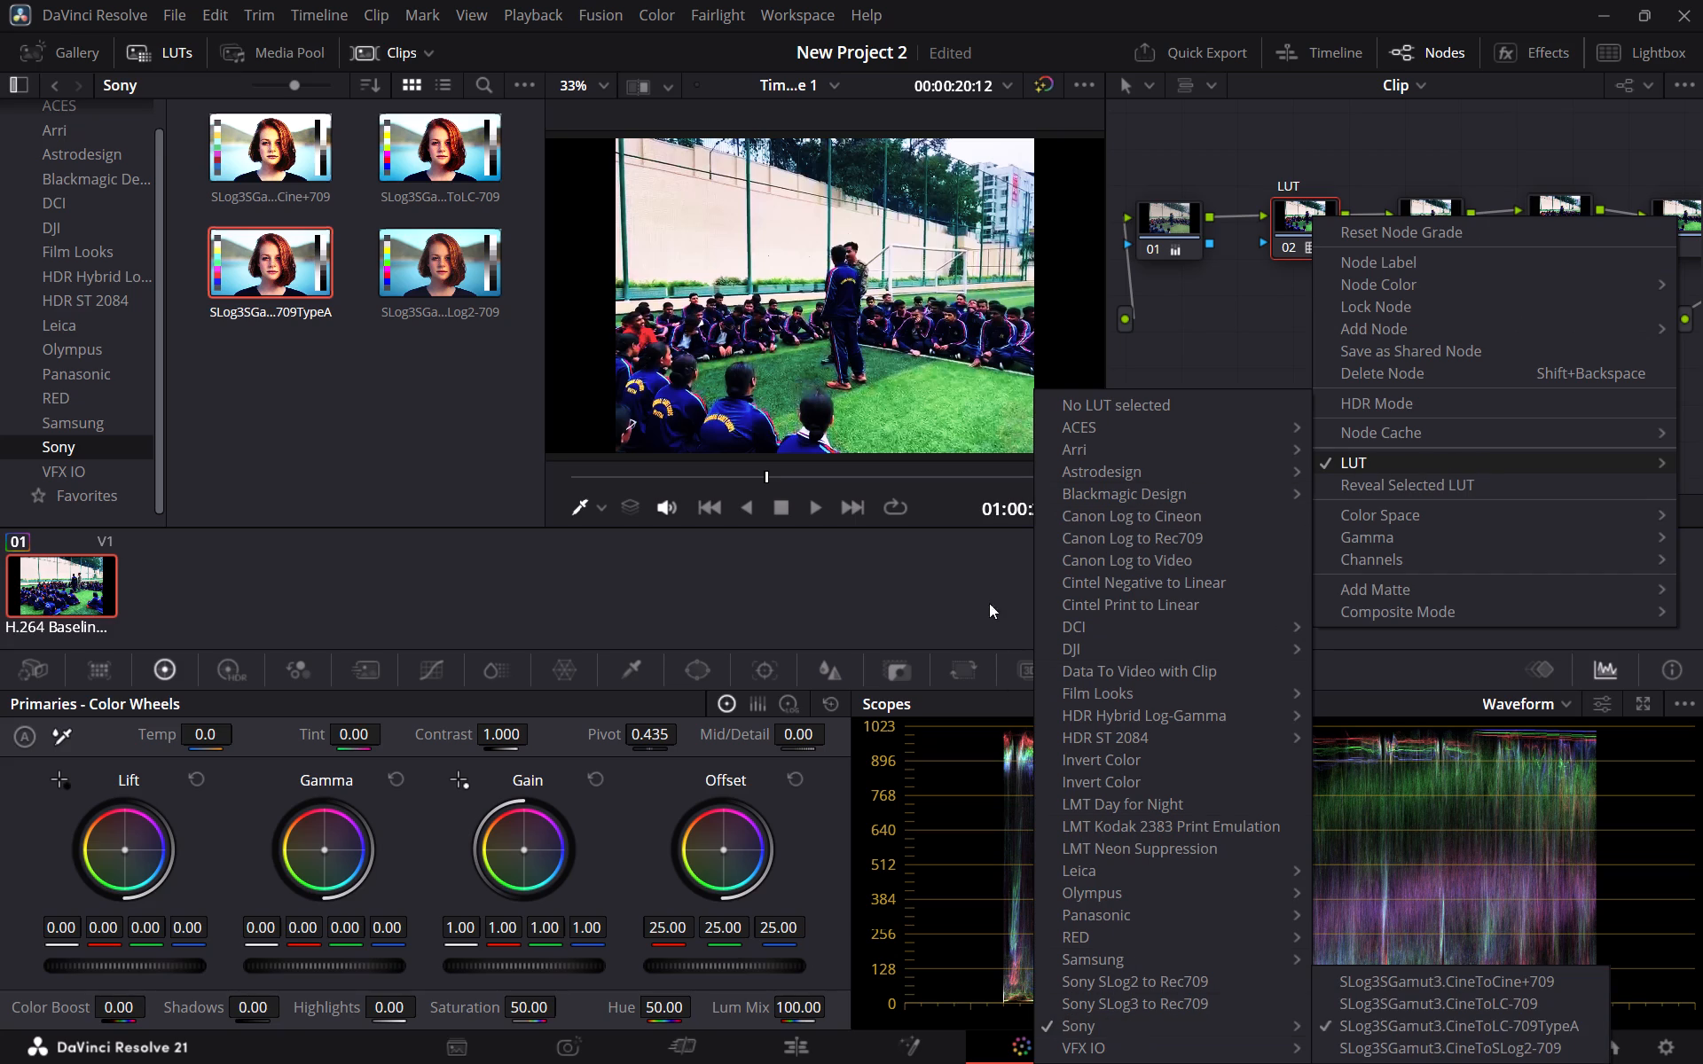
pyautogui.click(978, 577)
pyautogui.rightClick(1286, 217)
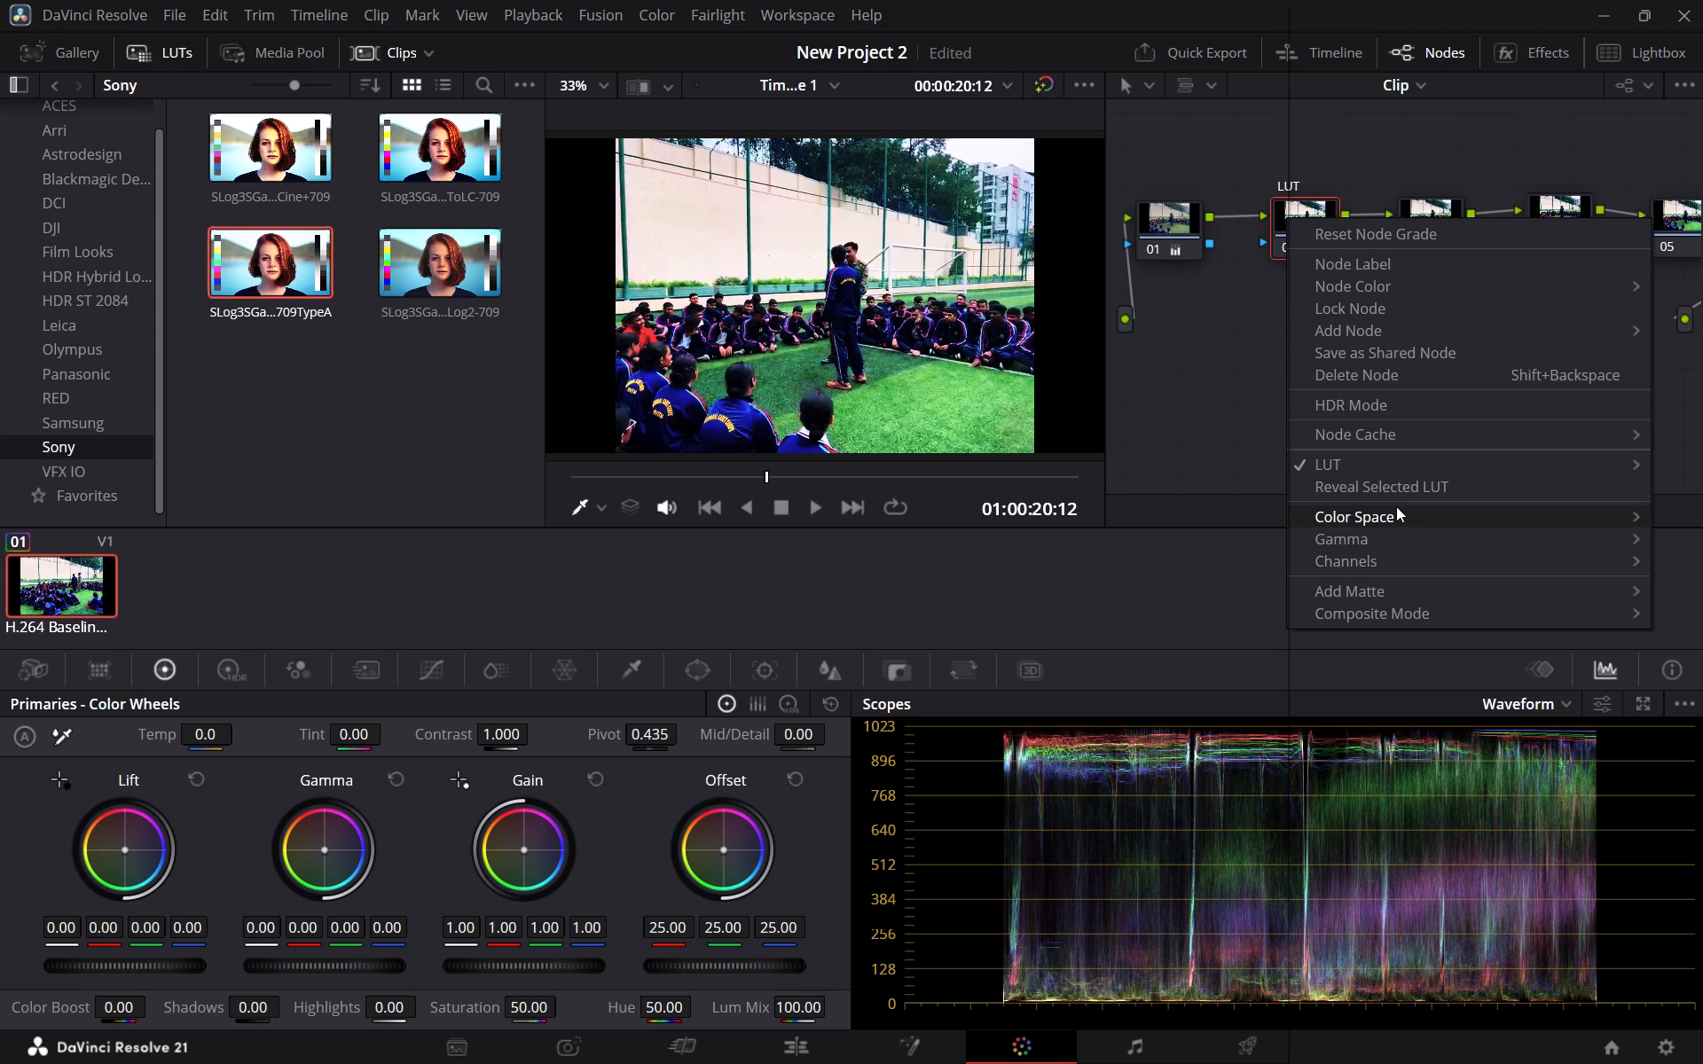
pyautogui.click(1402, 485)
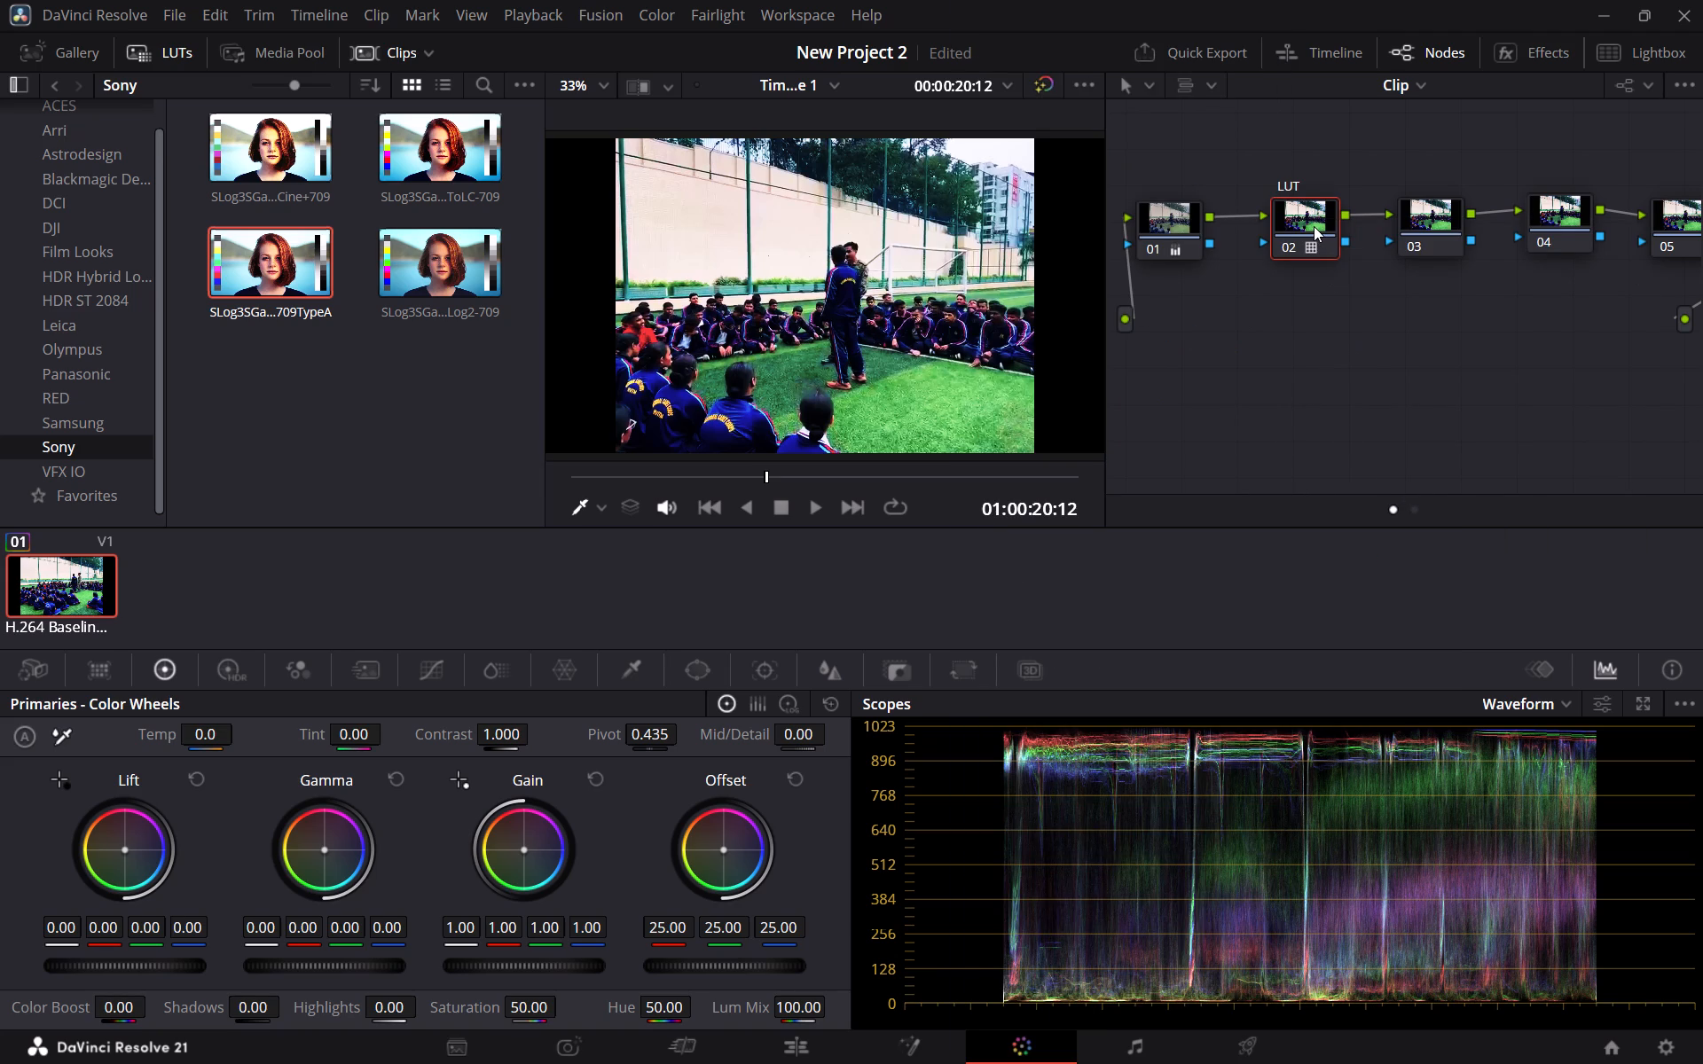
pyautogui.rightClick(1314, 226)
pyautogui.click(1393, 497)
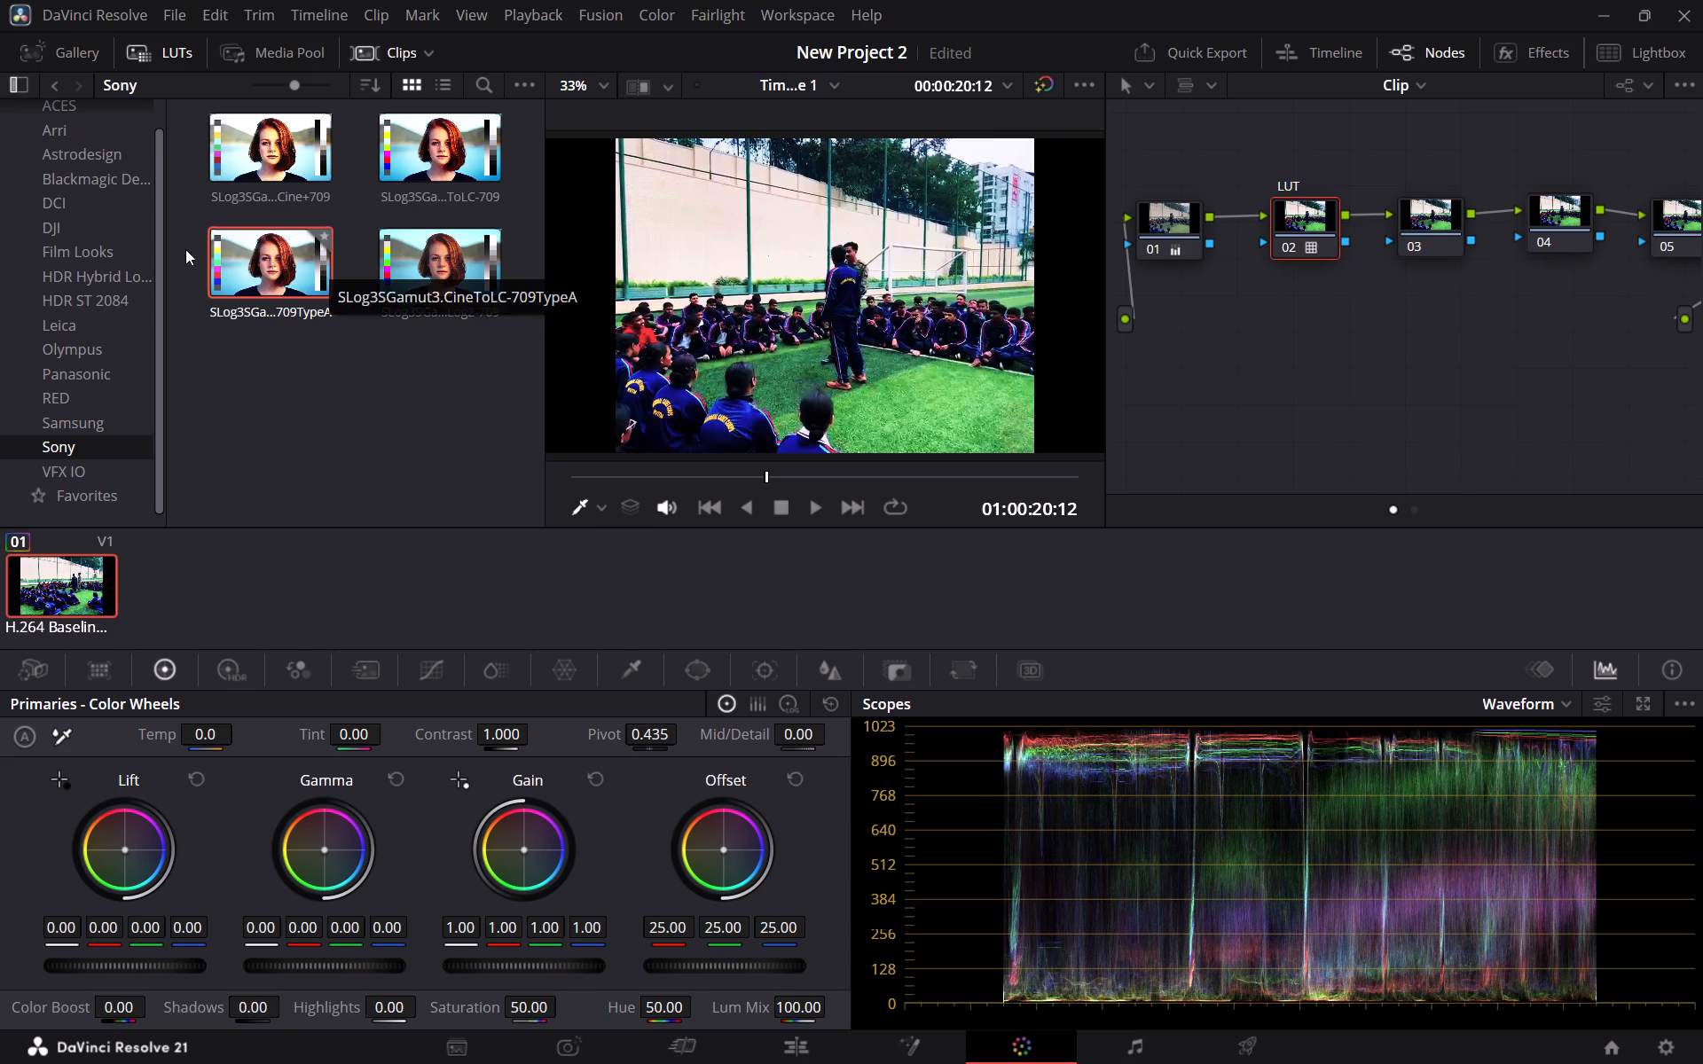
# Open the Film Looks LUT folder, and reveal the LUT assigned to node 02 in the library.
pyautogui.click(133, 251)
pyautogui.rightClick(1301, 223)
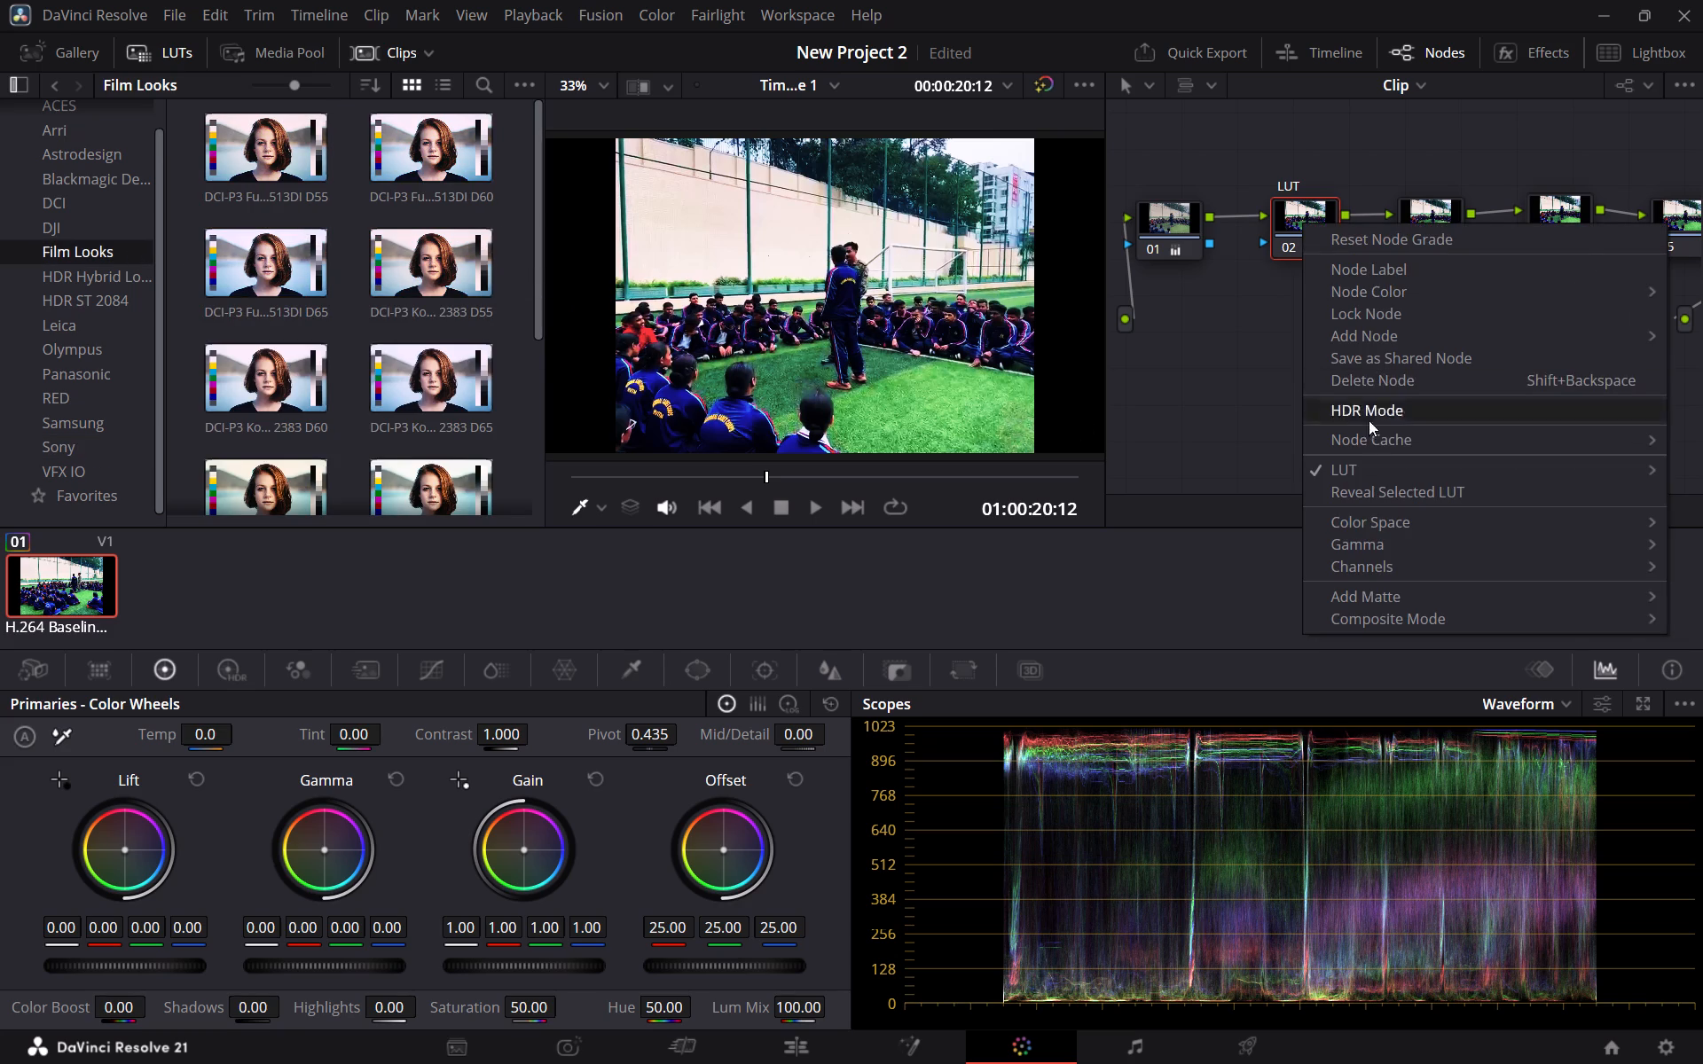
pyautogui.click(1396, 489)
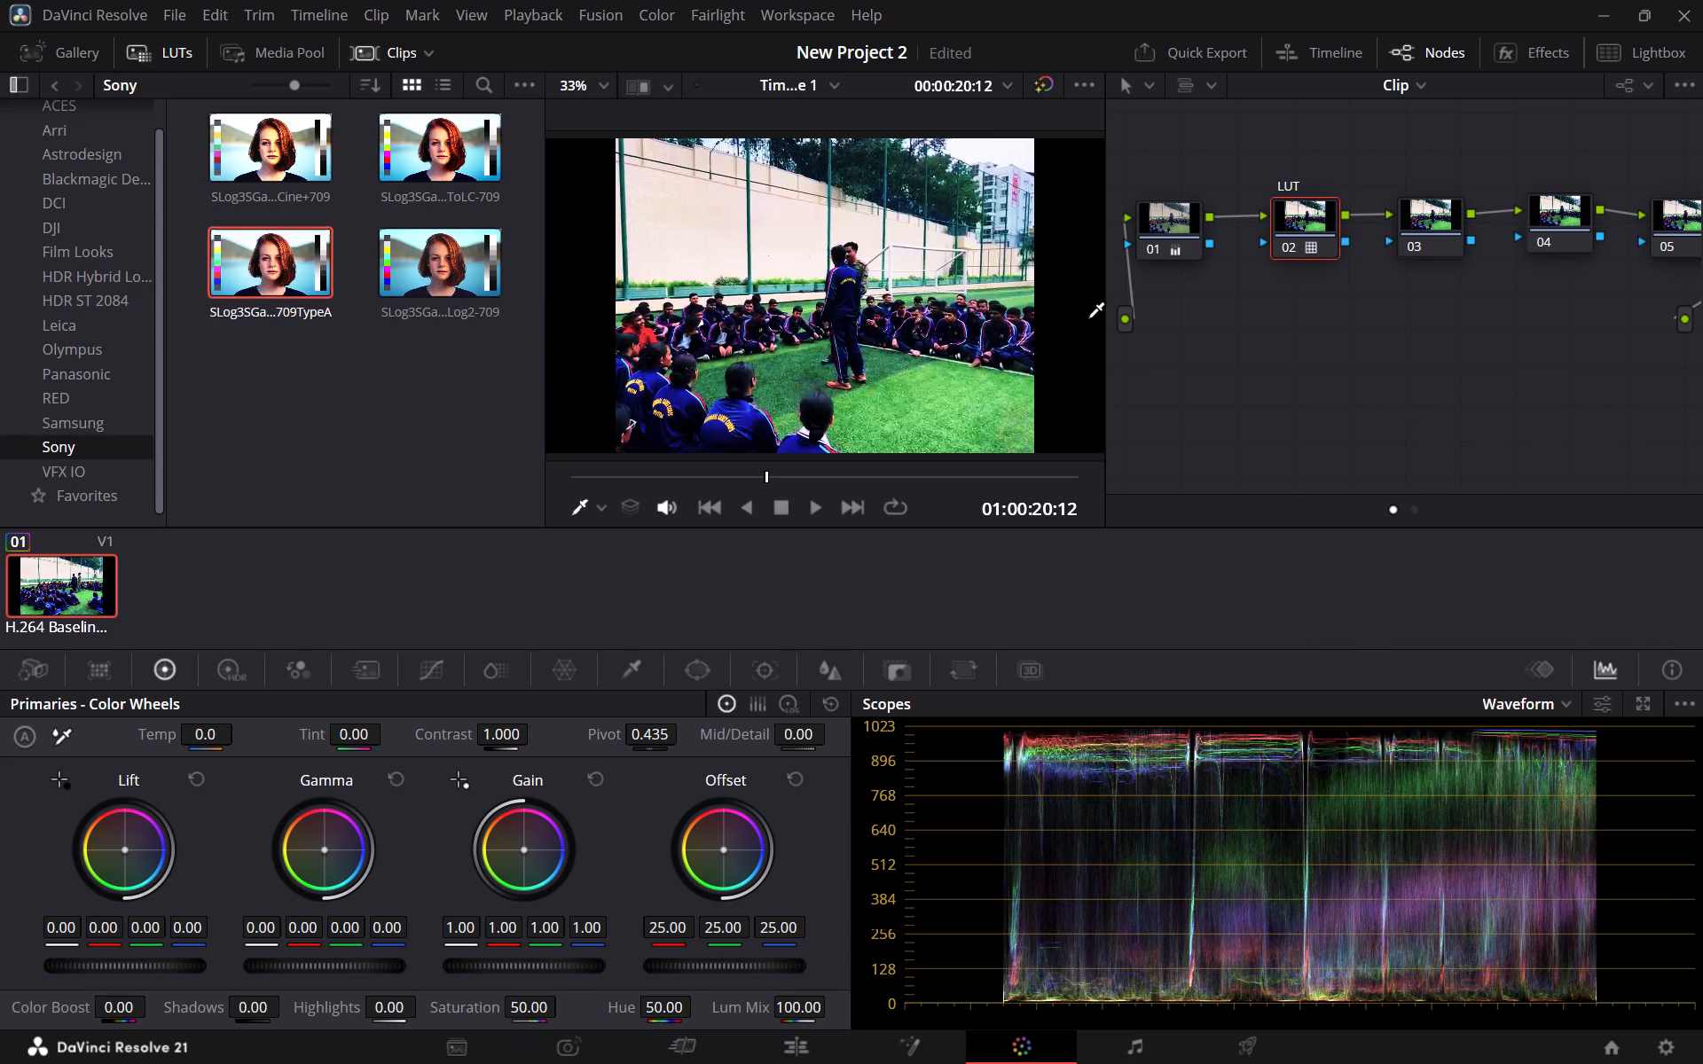
# On node 01, set the master Lift to -0.01 and the master Gain to 0.80 in all channels.
pyautogui.click(1171, 206)
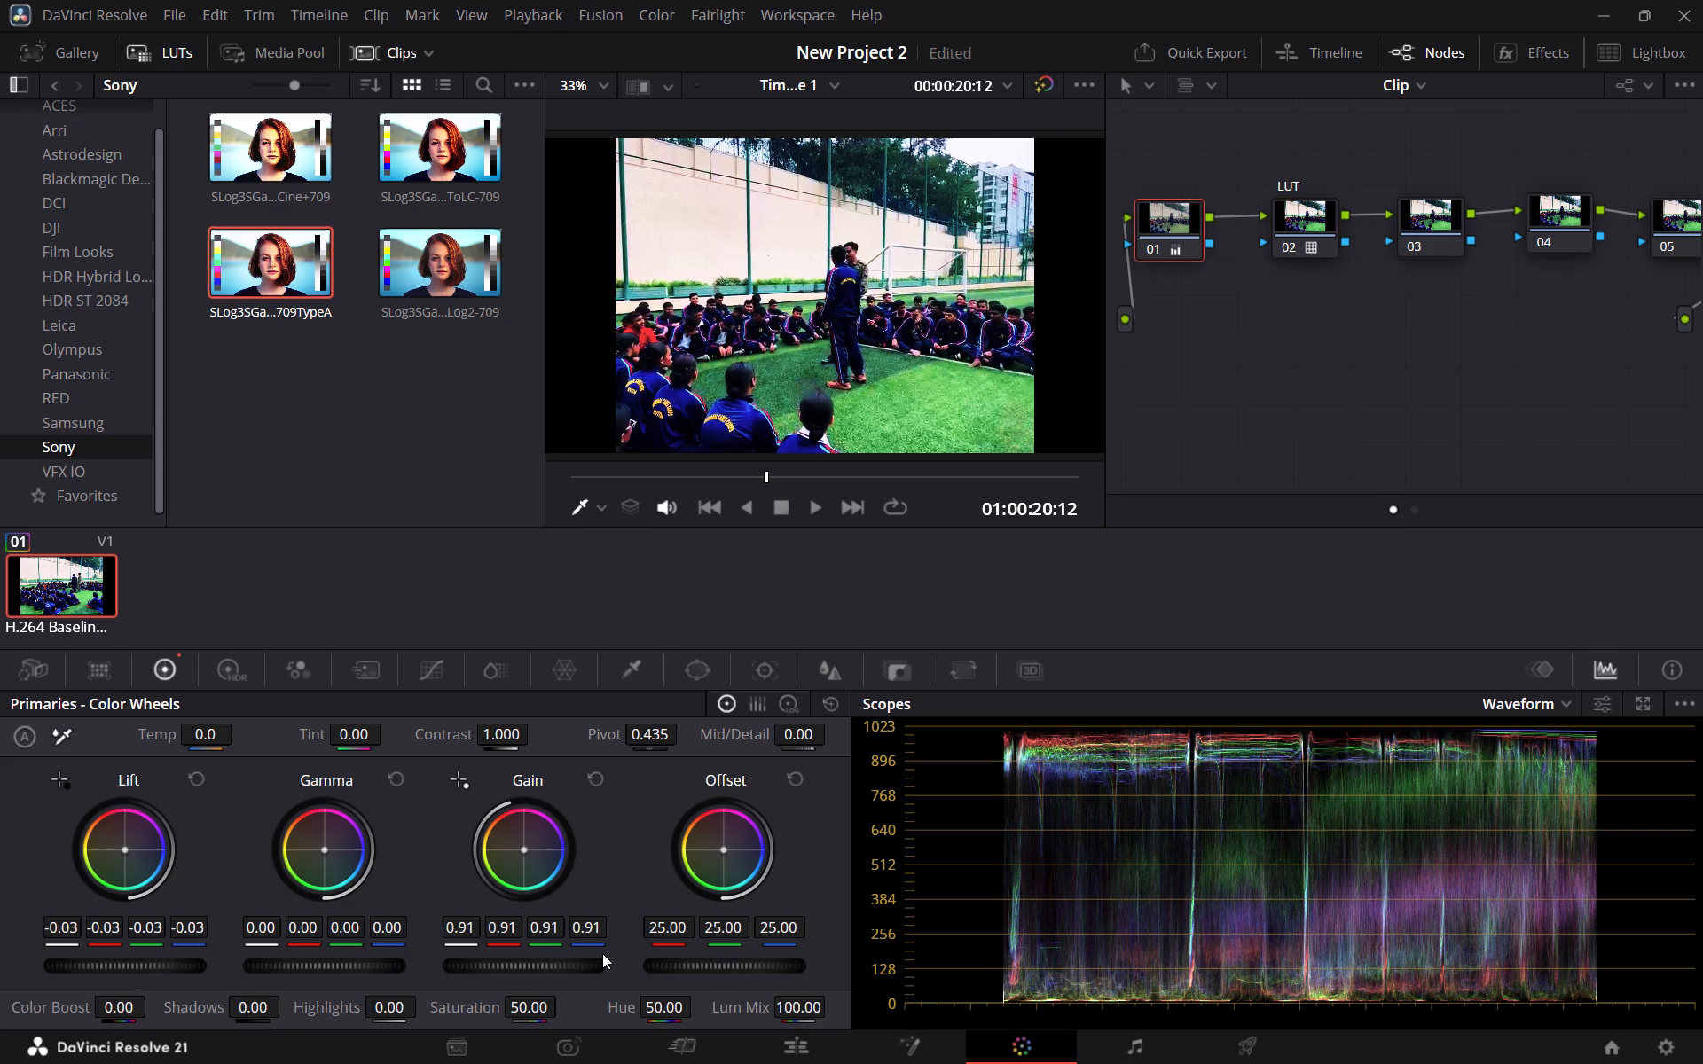
pyautogui.click(164, 672)
pyautogui.doubleClick(1158, 230)
pyautogui.moveTo(123, 966); pyautogui.dragTo(224, 955)
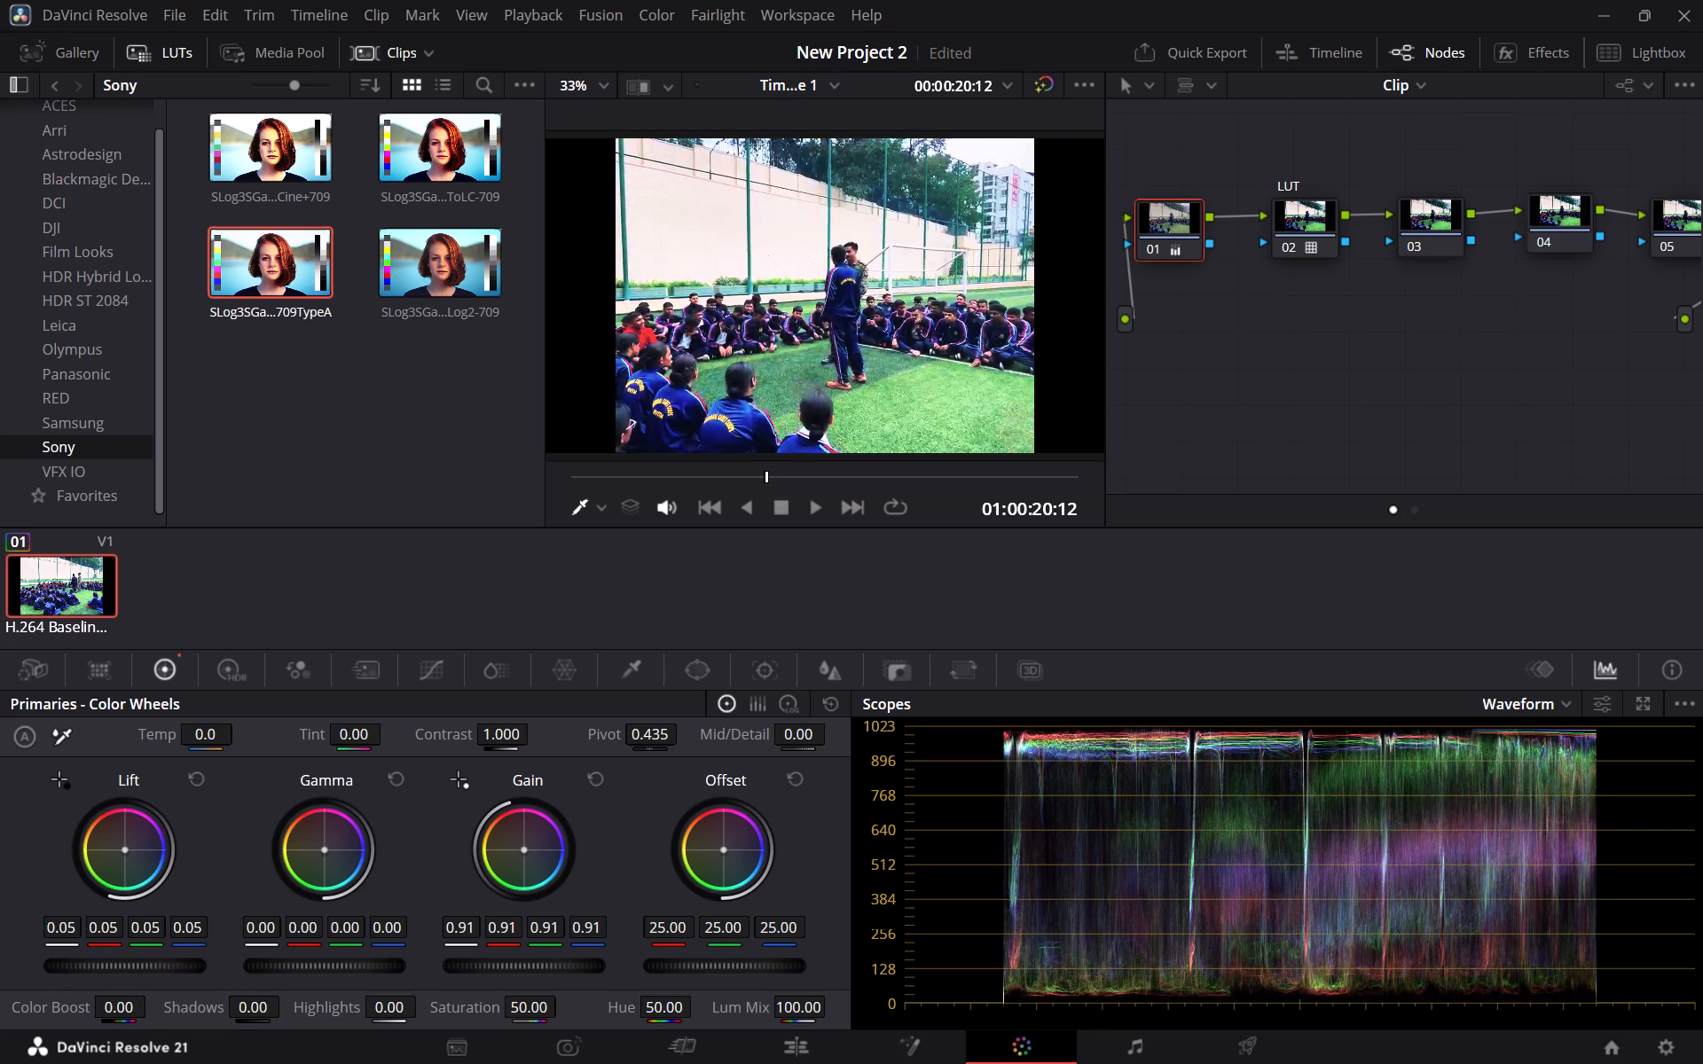
pyautogui.moveTo(224, 955); pyautogui.dragTo(178, 958)
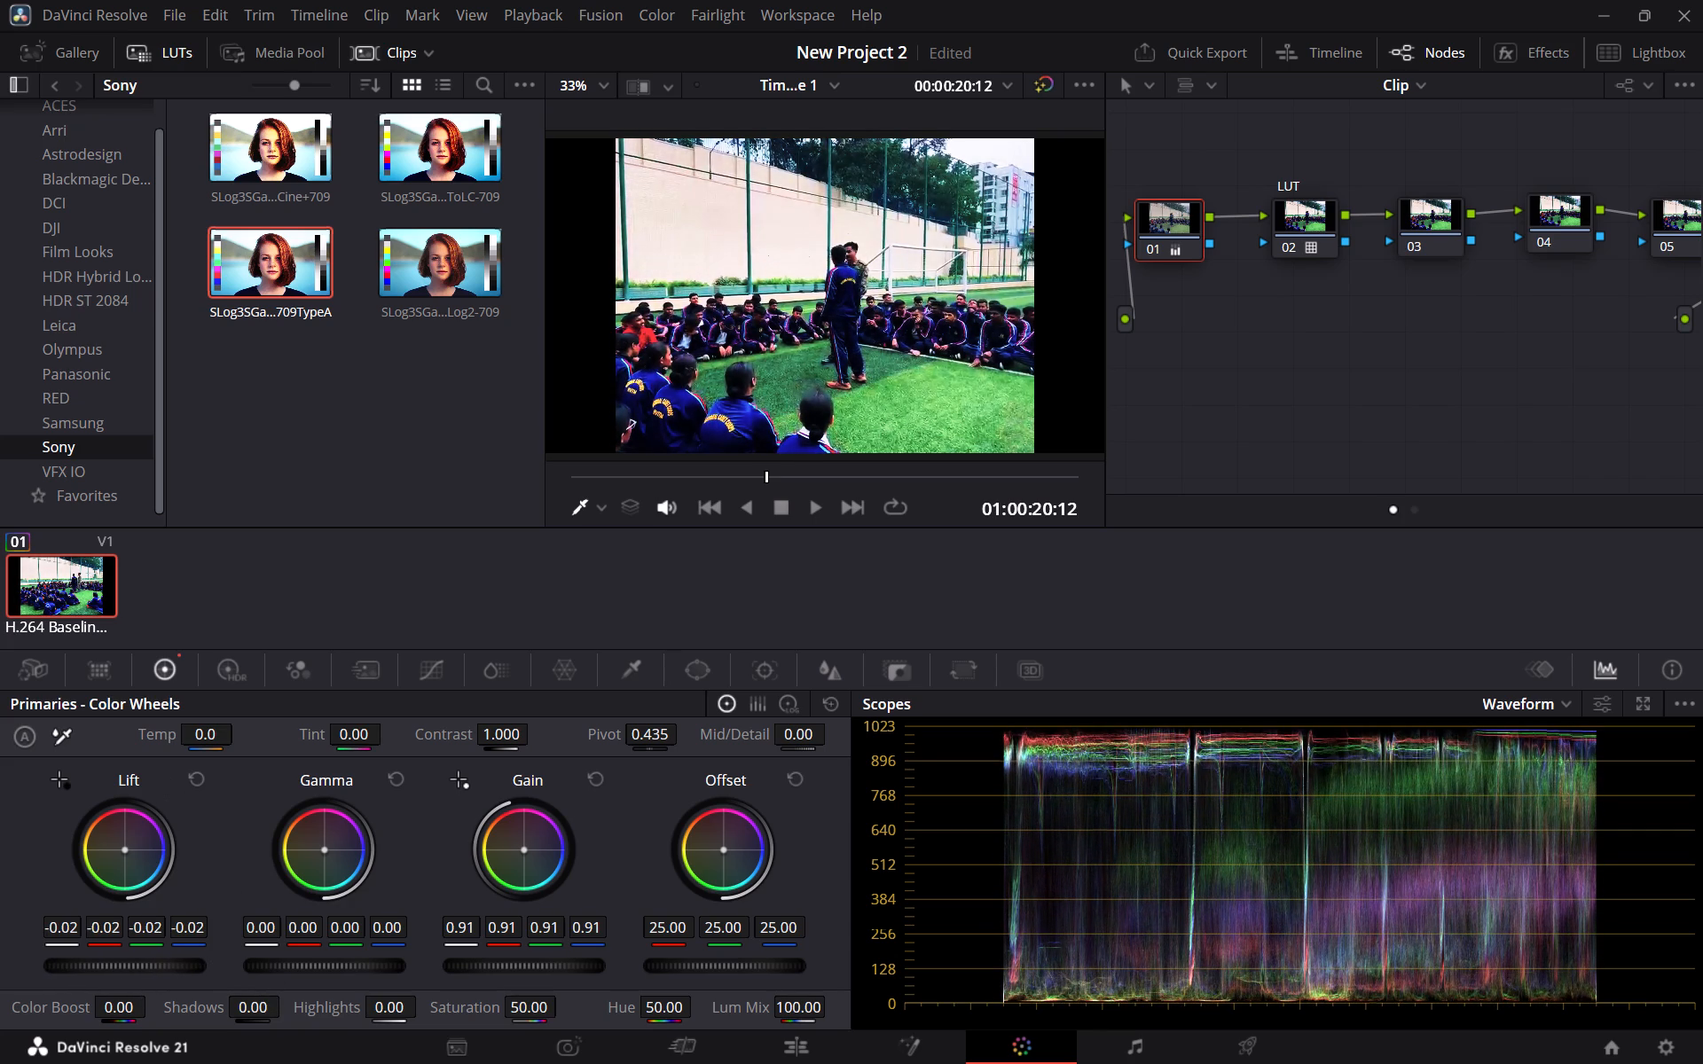
pyautogui.moveTo(178, 958); pyautogui.dragTo(187, 956)
pyautogui.moveTo(518, 966); pyautogui.dragTo(418, 966)
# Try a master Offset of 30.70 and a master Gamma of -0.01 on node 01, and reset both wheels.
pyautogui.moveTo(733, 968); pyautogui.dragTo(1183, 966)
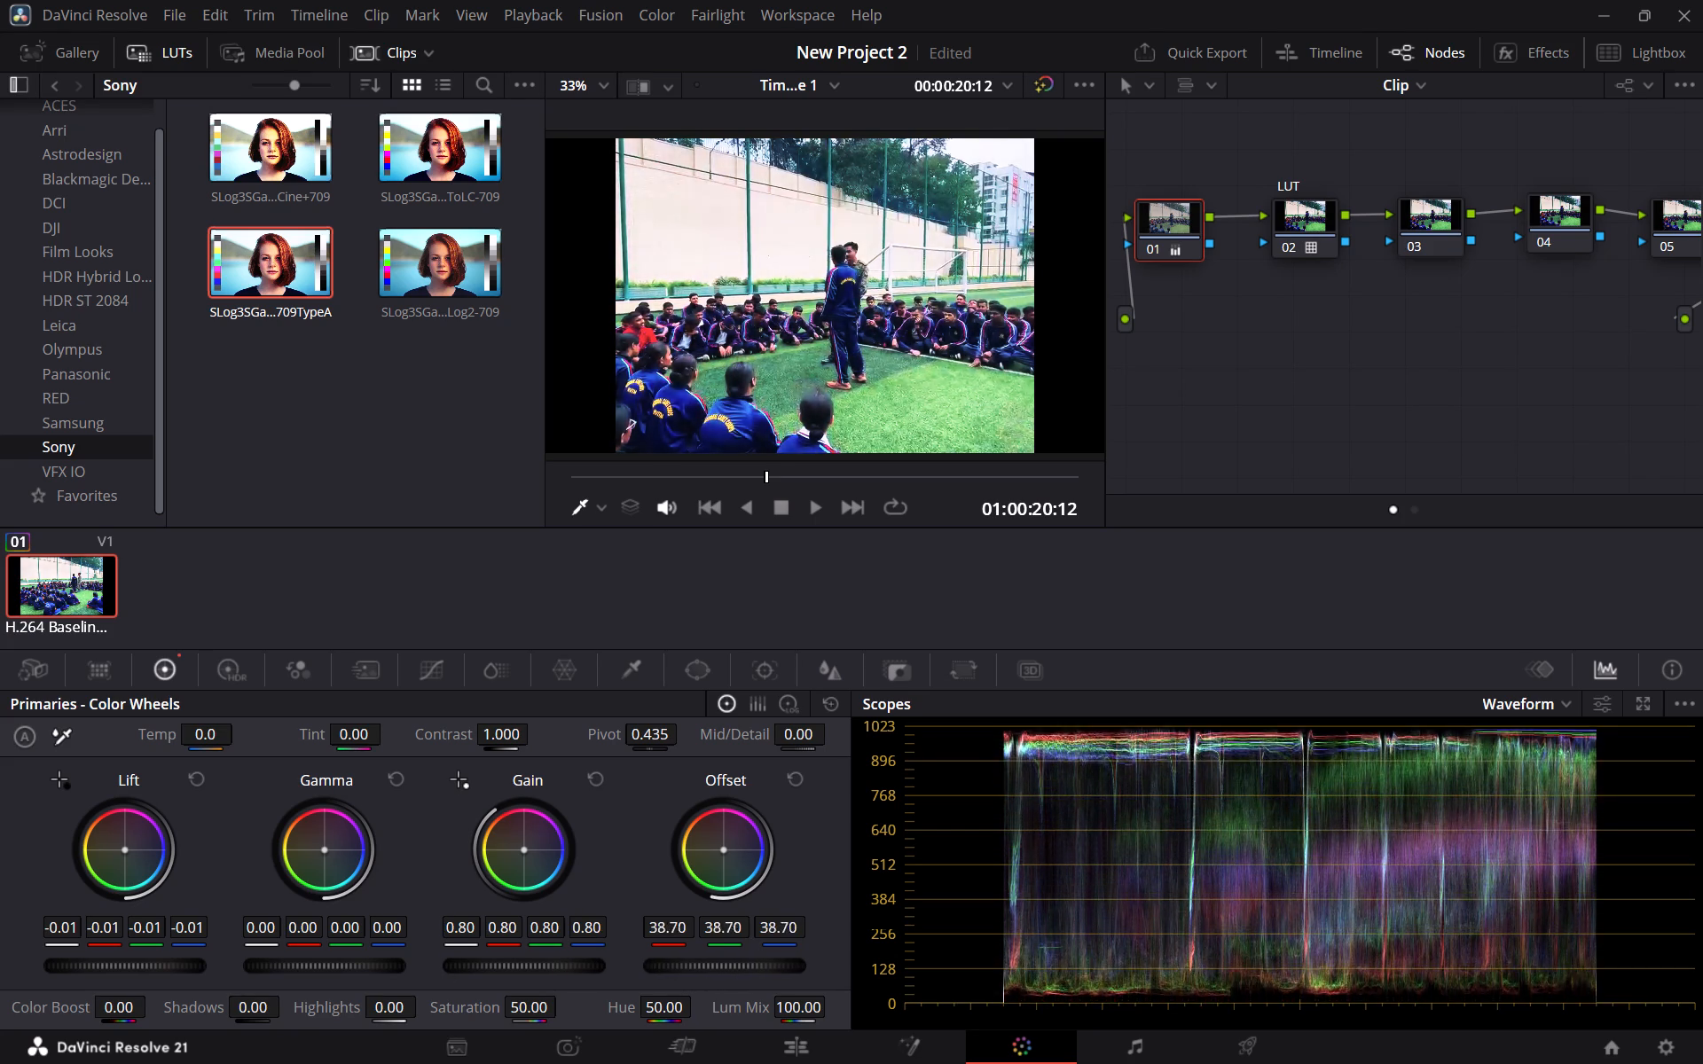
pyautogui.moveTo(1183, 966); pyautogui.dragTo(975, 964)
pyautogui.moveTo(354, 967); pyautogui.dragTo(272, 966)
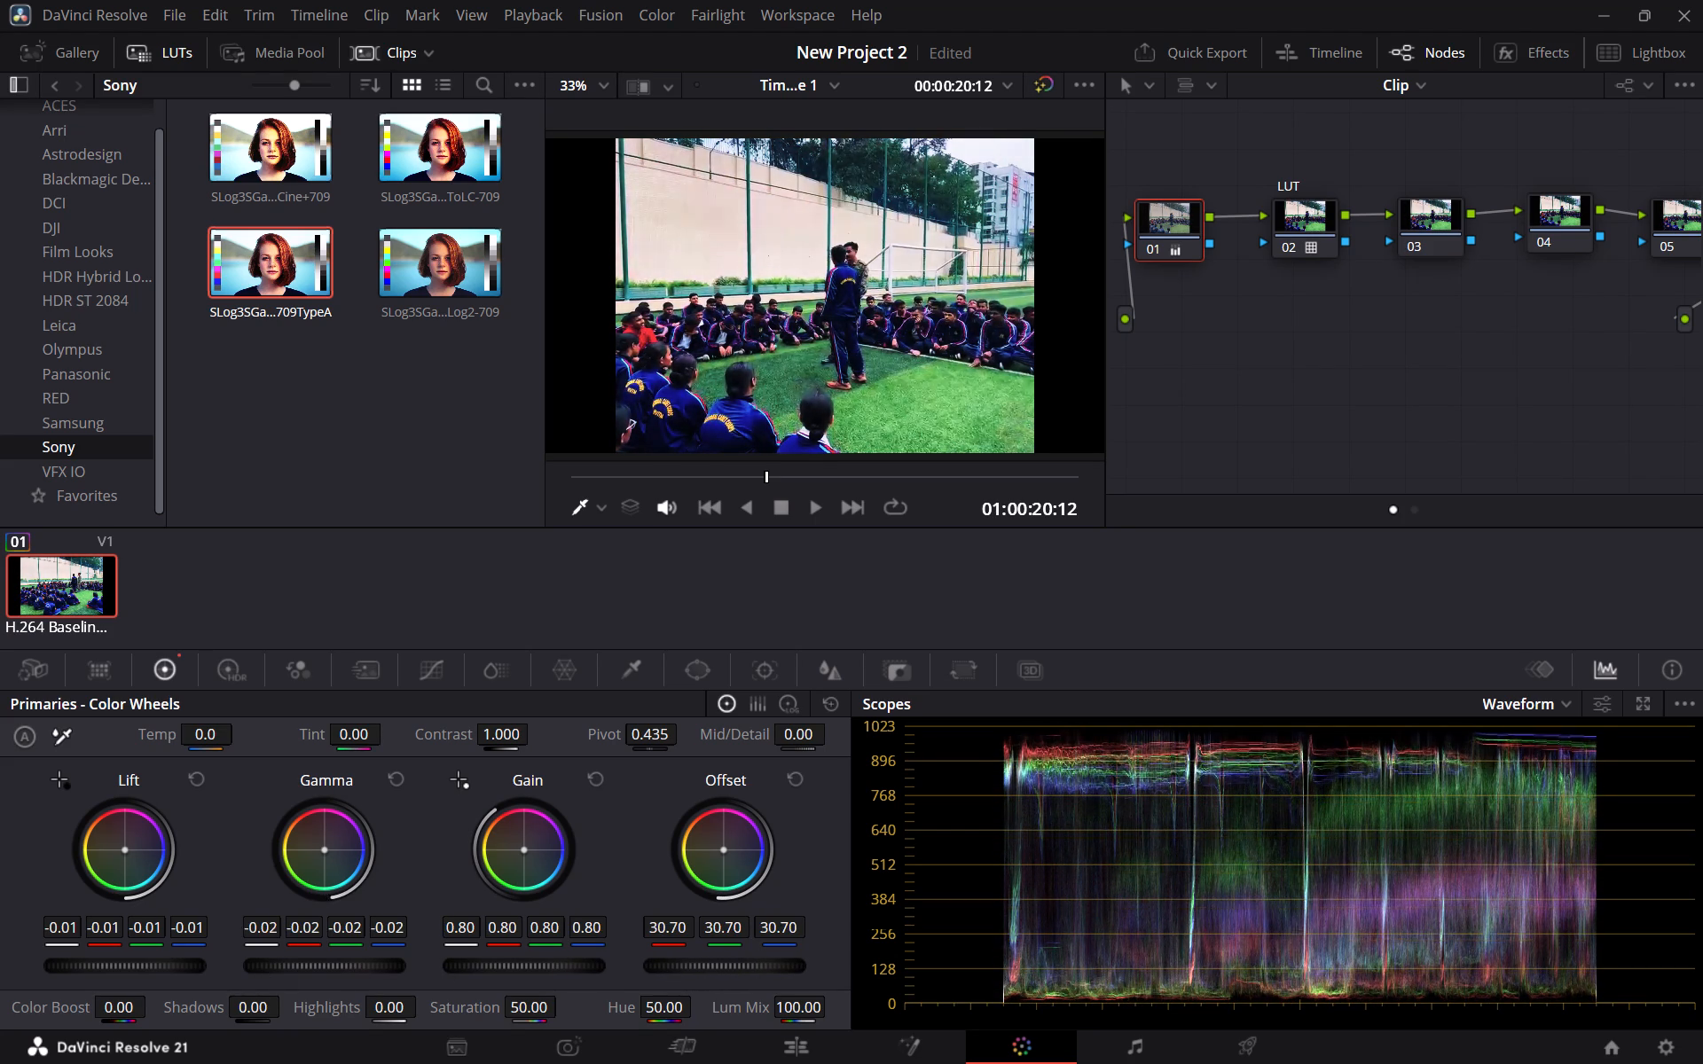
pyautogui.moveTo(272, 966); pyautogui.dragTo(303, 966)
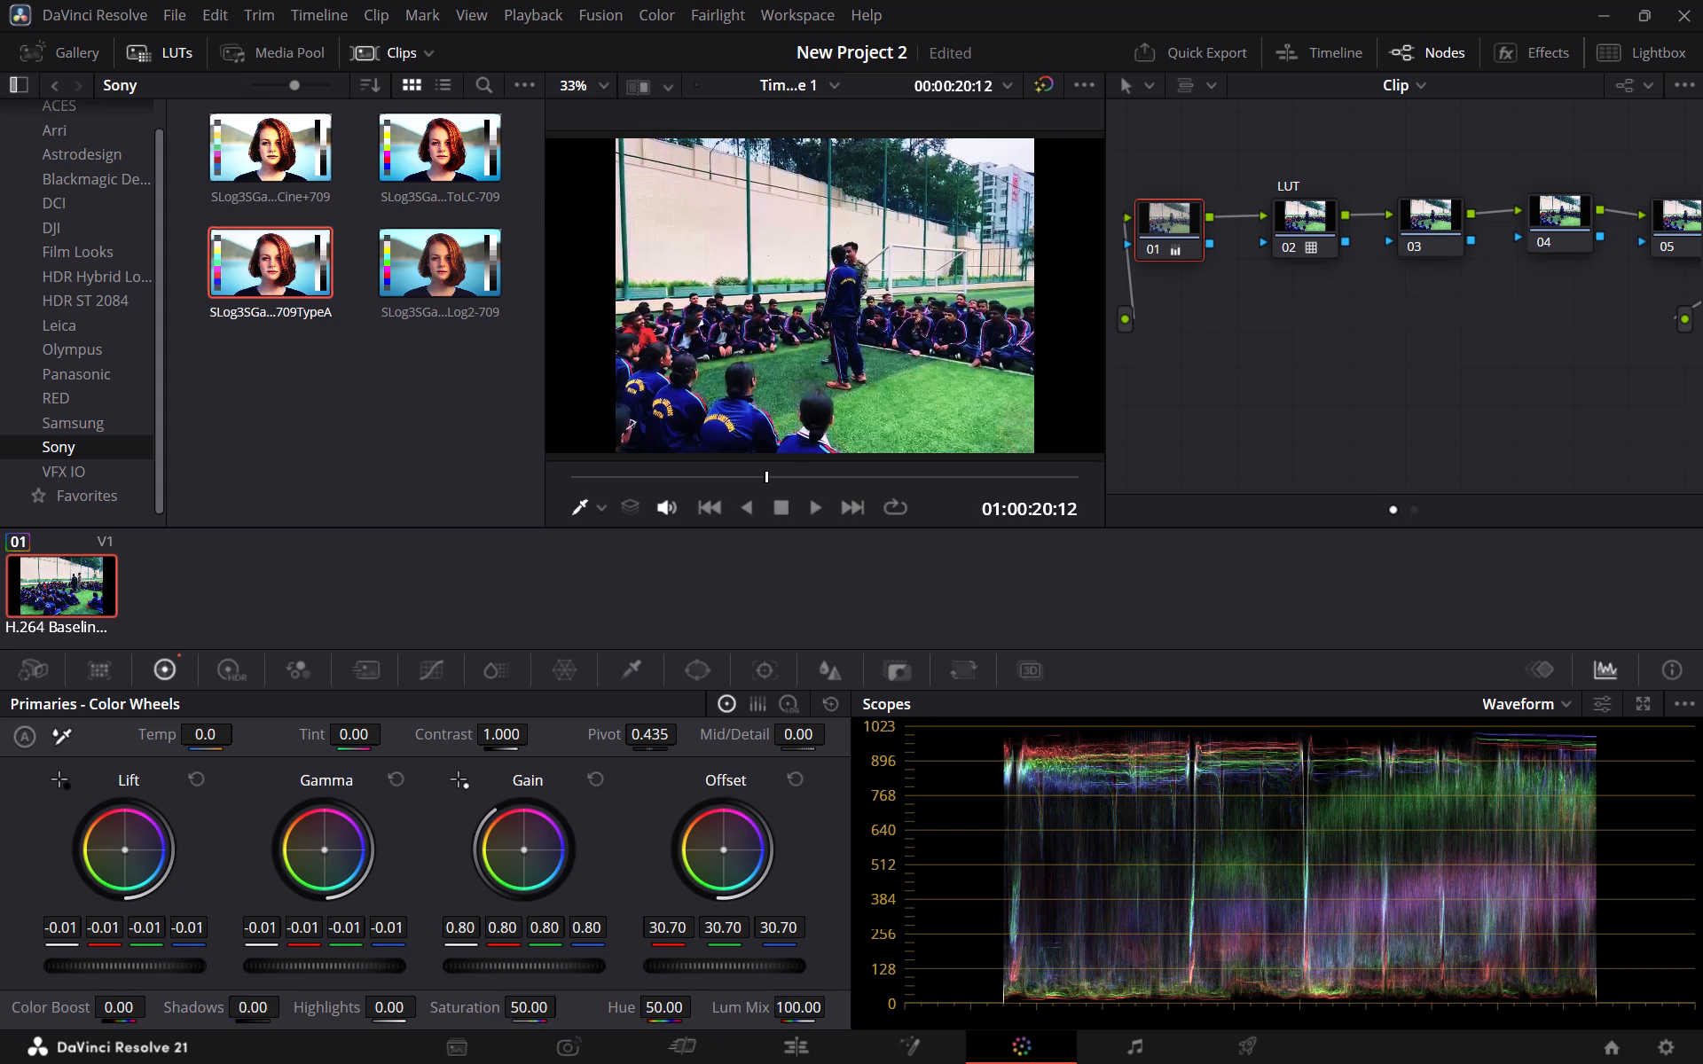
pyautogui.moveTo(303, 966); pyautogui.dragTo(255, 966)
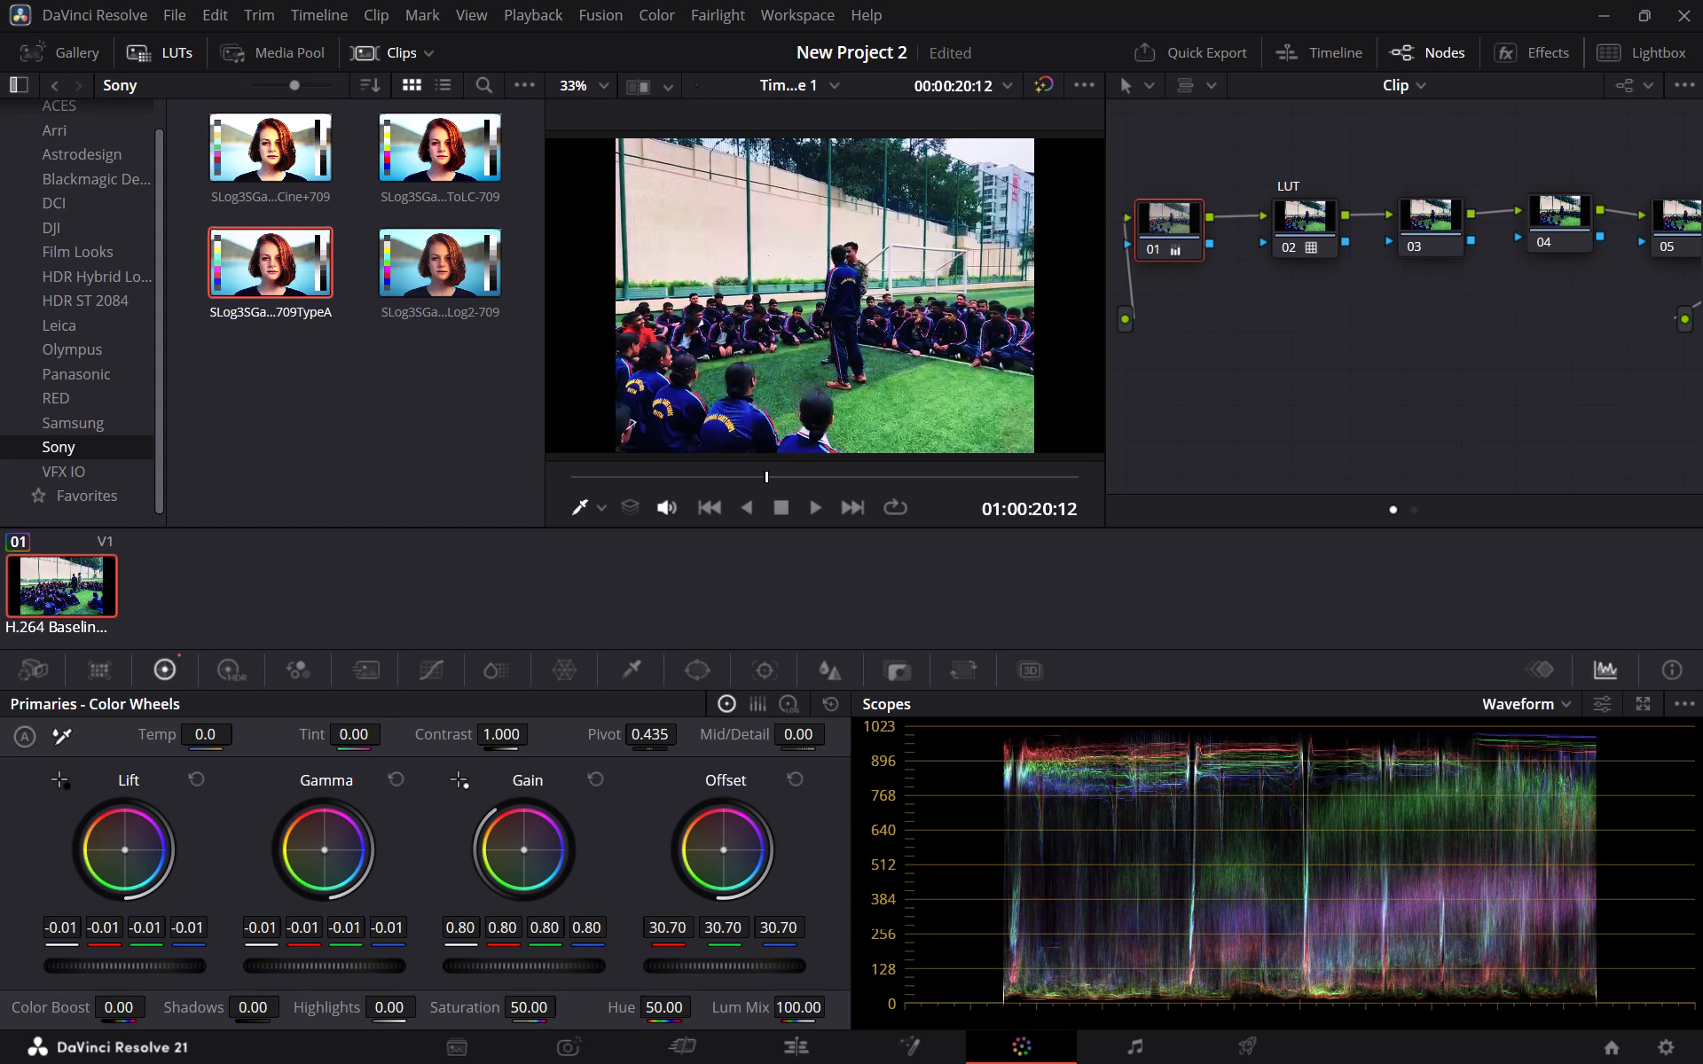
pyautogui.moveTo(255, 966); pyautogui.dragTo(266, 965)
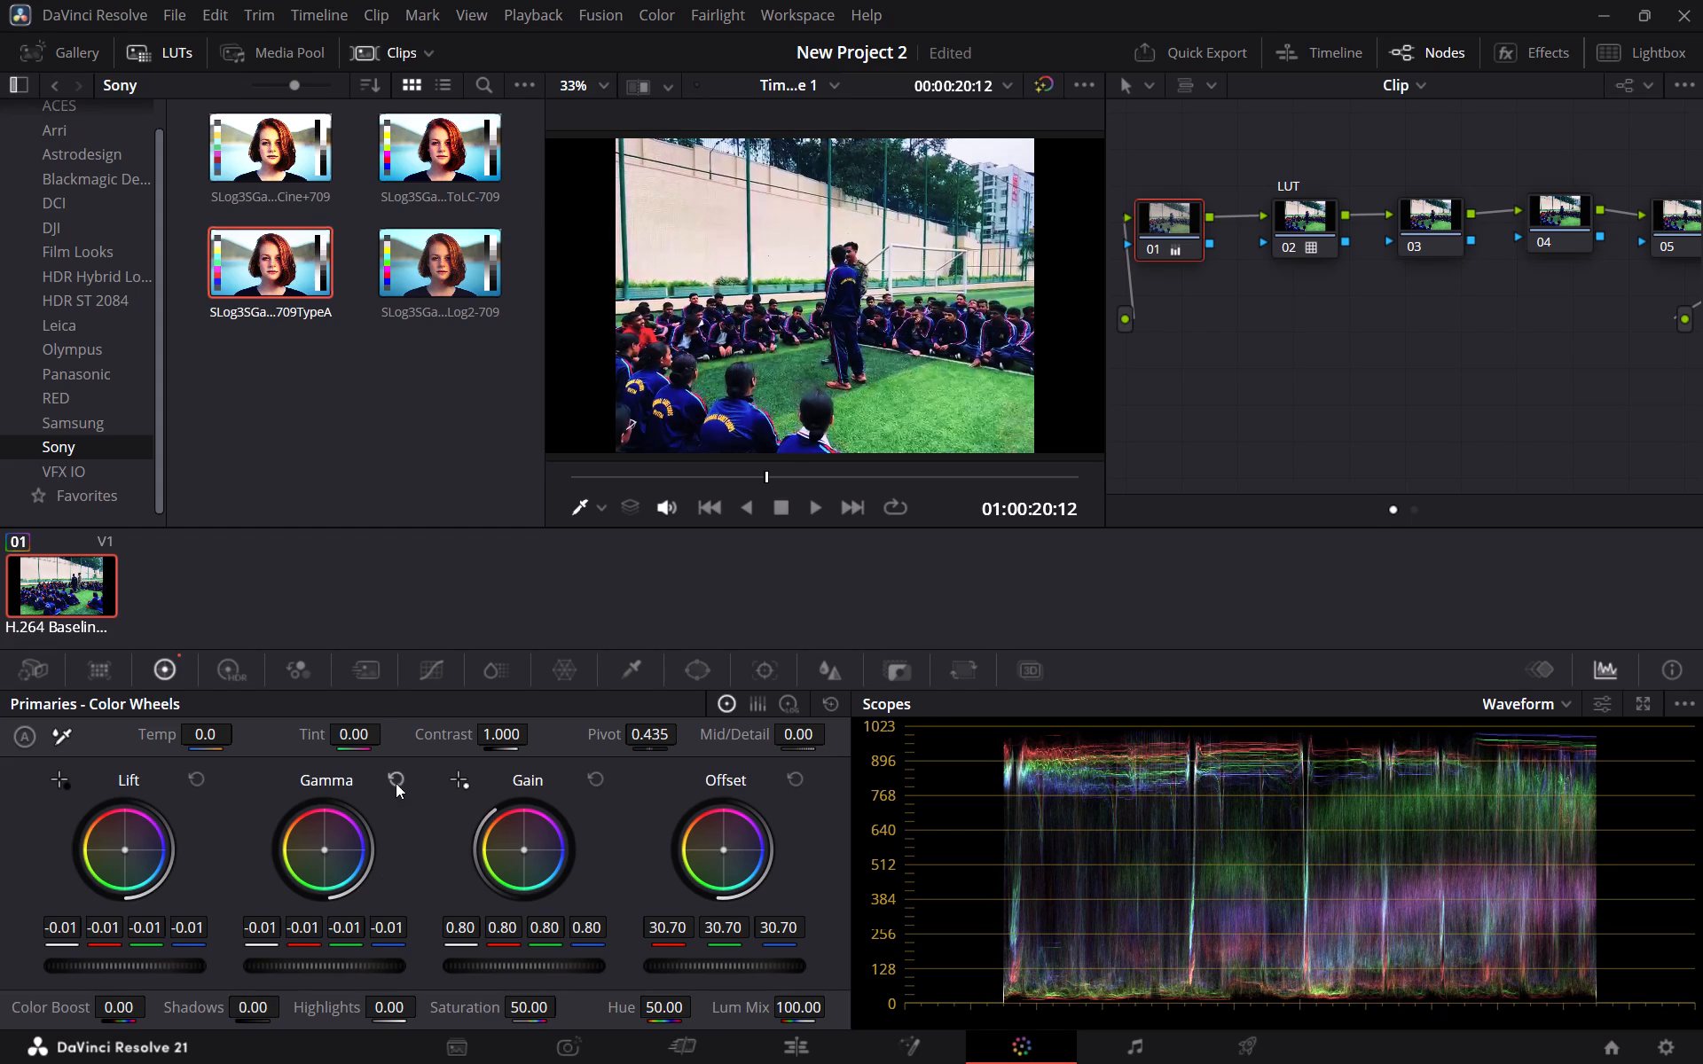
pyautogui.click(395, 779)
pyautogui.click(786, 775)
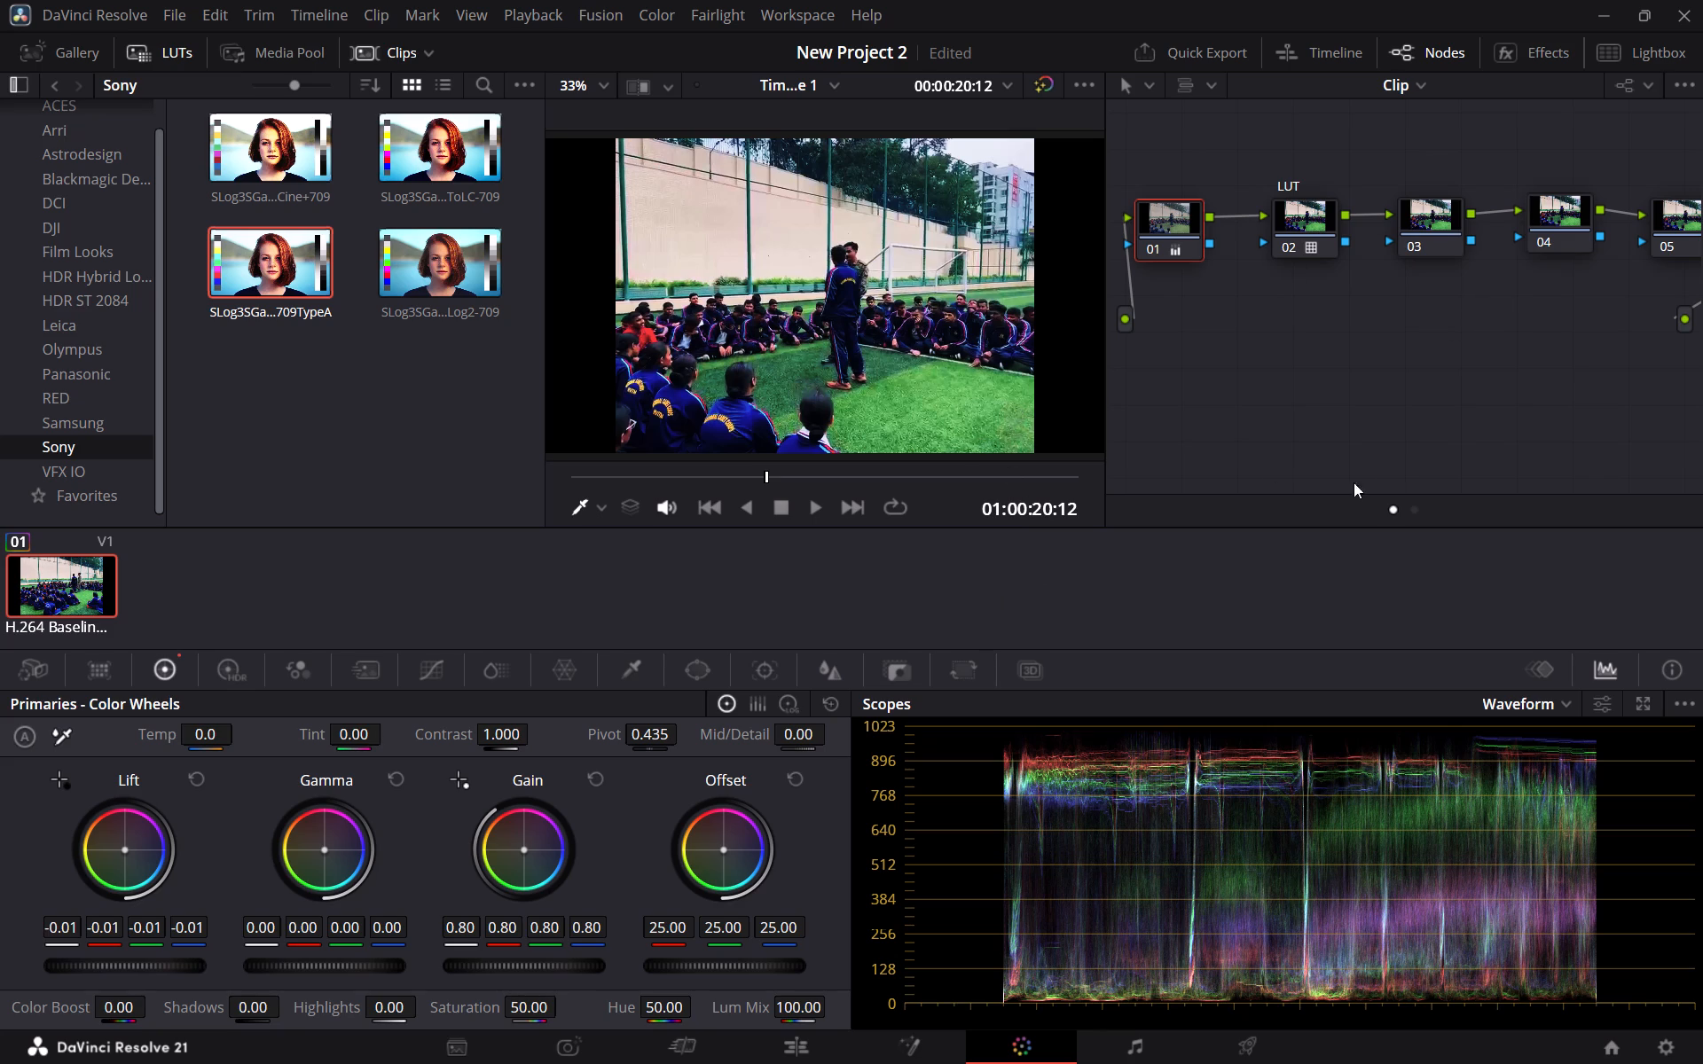
# Widen the node graph area slightly and look over the whole serial chain from node 01 to node 06.
pyautogui.moveTo(1104, 410); pyautogui.dragTo(823, 411)
pyautogui.scroll(-5, 1446, 309)
pyautogui.scroll(5, 1446, 309)
pyautogui.moveTo(1458, 316); pyautogui.dragTo(1370, 333)
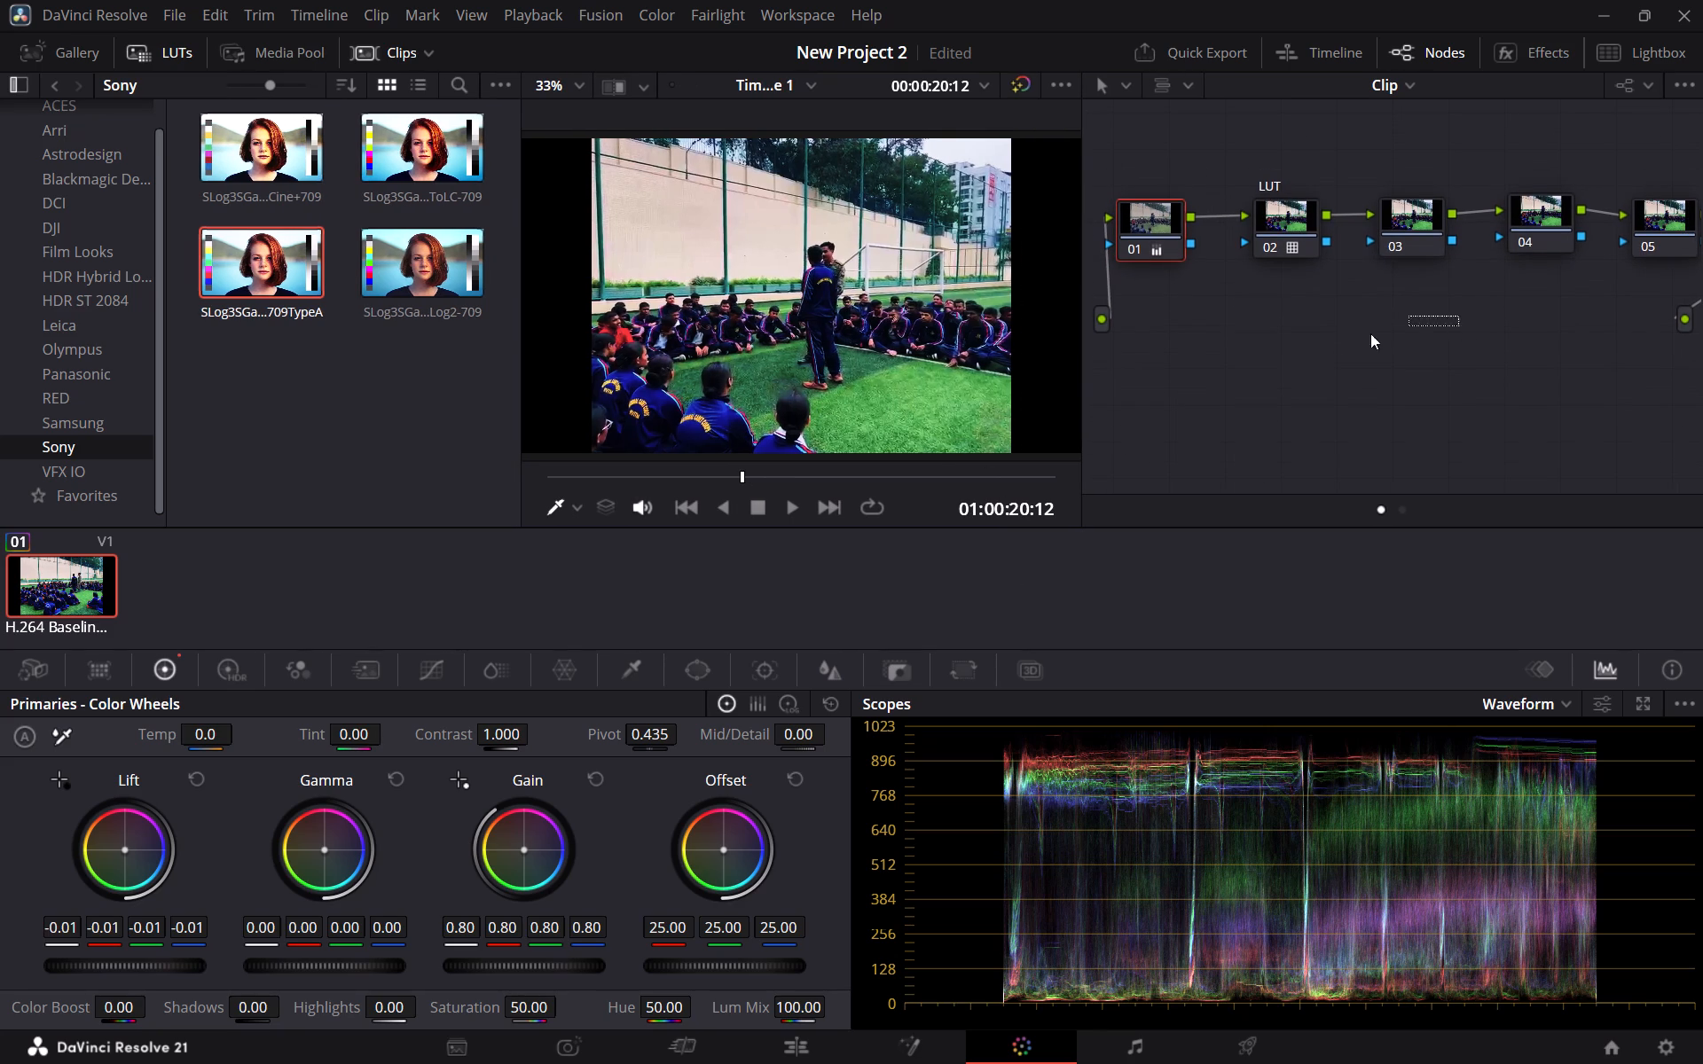
pyautogui.moveTo(1370, 333); pyautogui.dragTo(1378, 379)
pyautogui.moveTo(1449, 289); pyautogui.dragTo(1079, 454, button='middle')
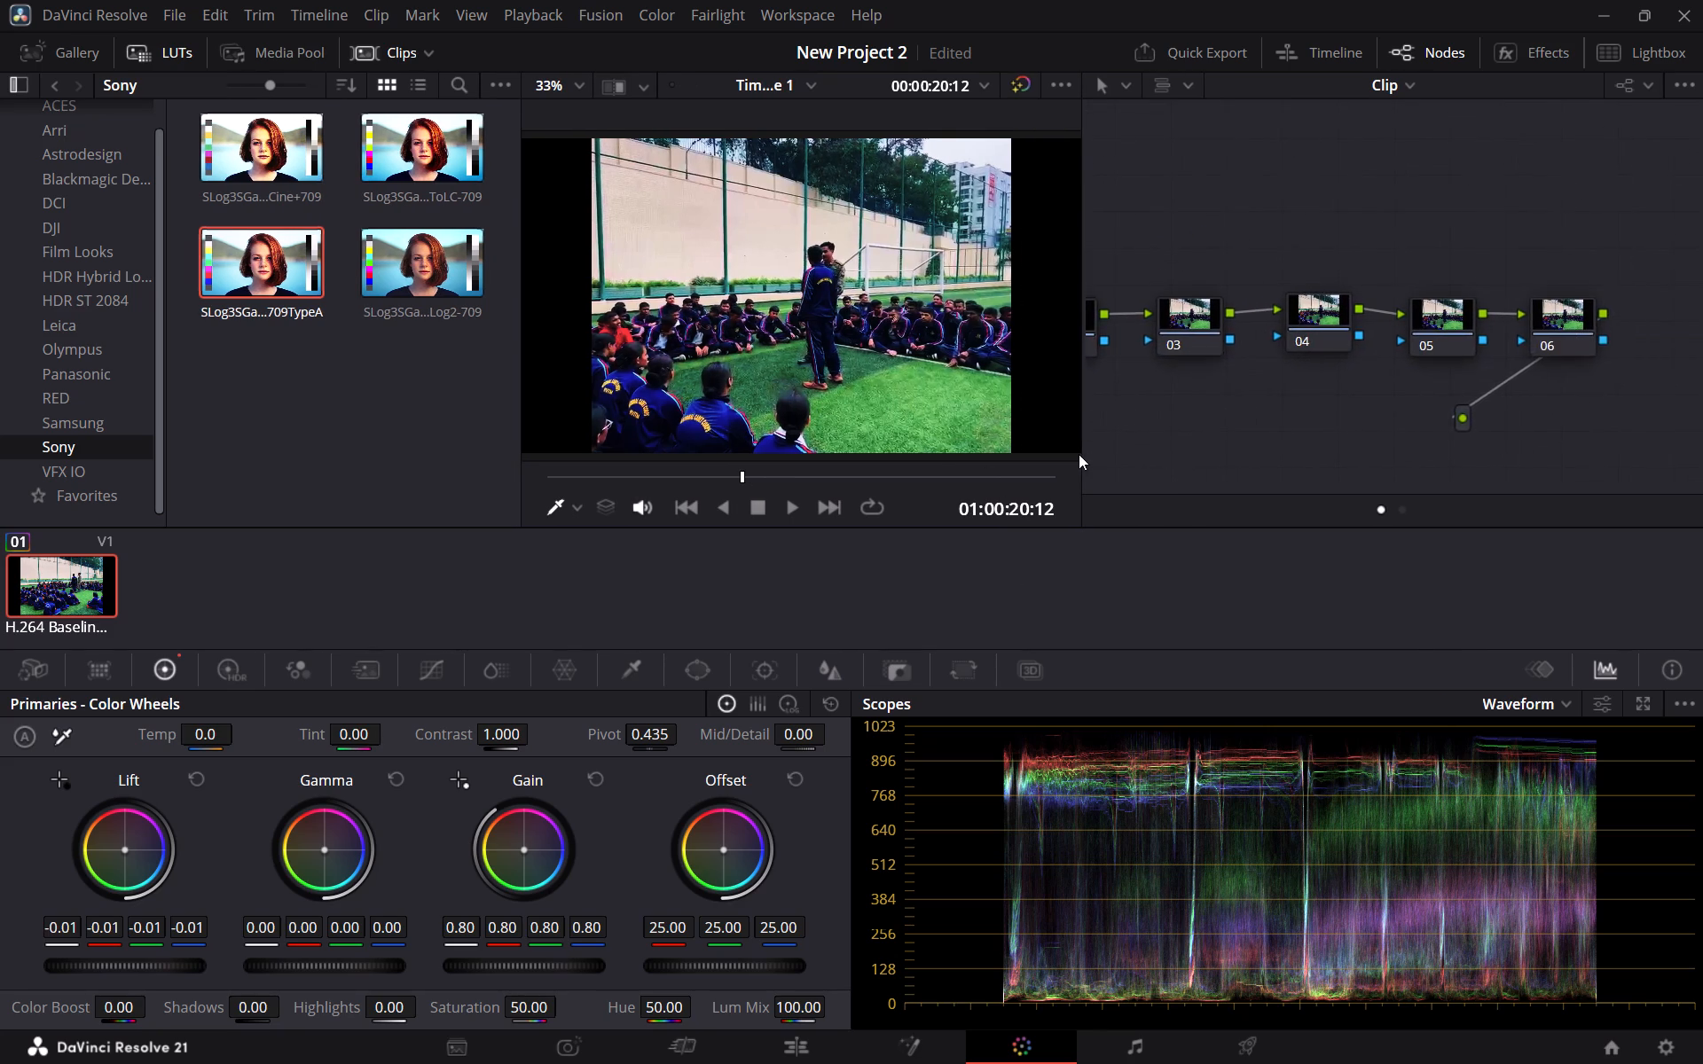
pyautogui.moveTo(1079, 454); pyautogui.dragTo(1431, 266, button='middle')
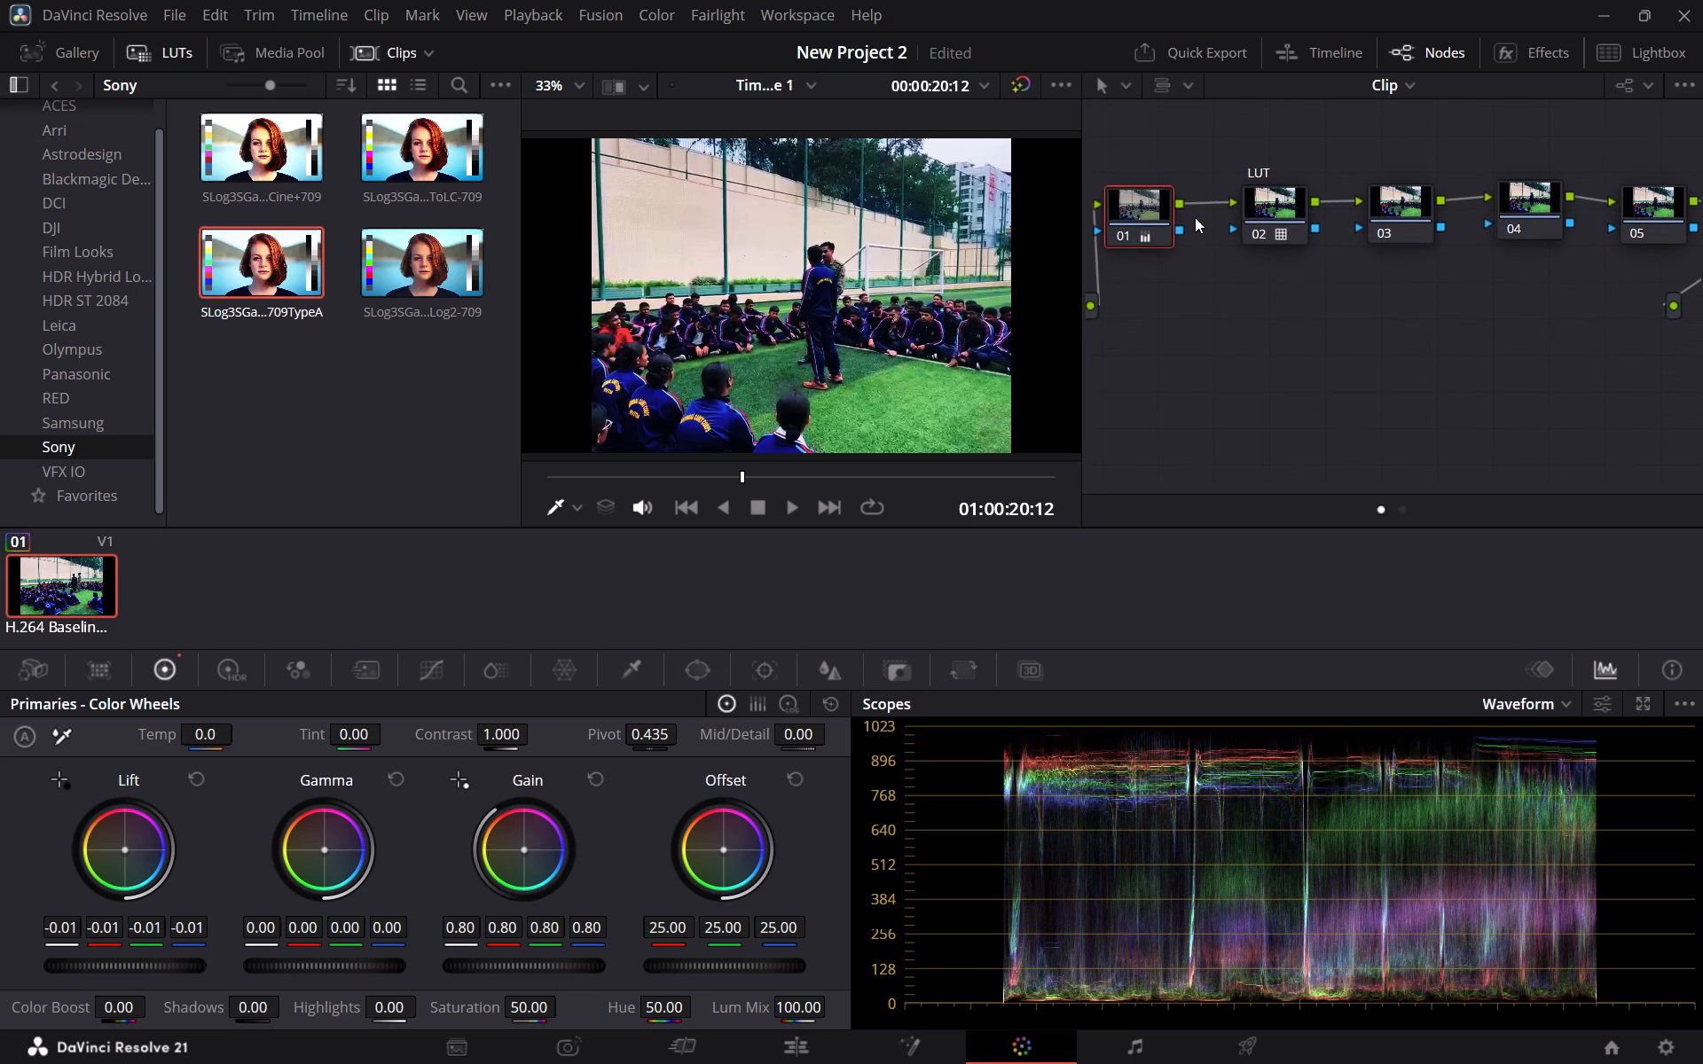
# Rearrange the node chain in a zigzag, with nodes 01, 03 and 05 in an upper row and 02, 04 and 06 below.
pyautogui.moveTo(1147, 207); pyautogui.dragTo(1148, 149)
pyautogui.moveTo(1281, 210); pyautogui.dragTo(1259, 430)
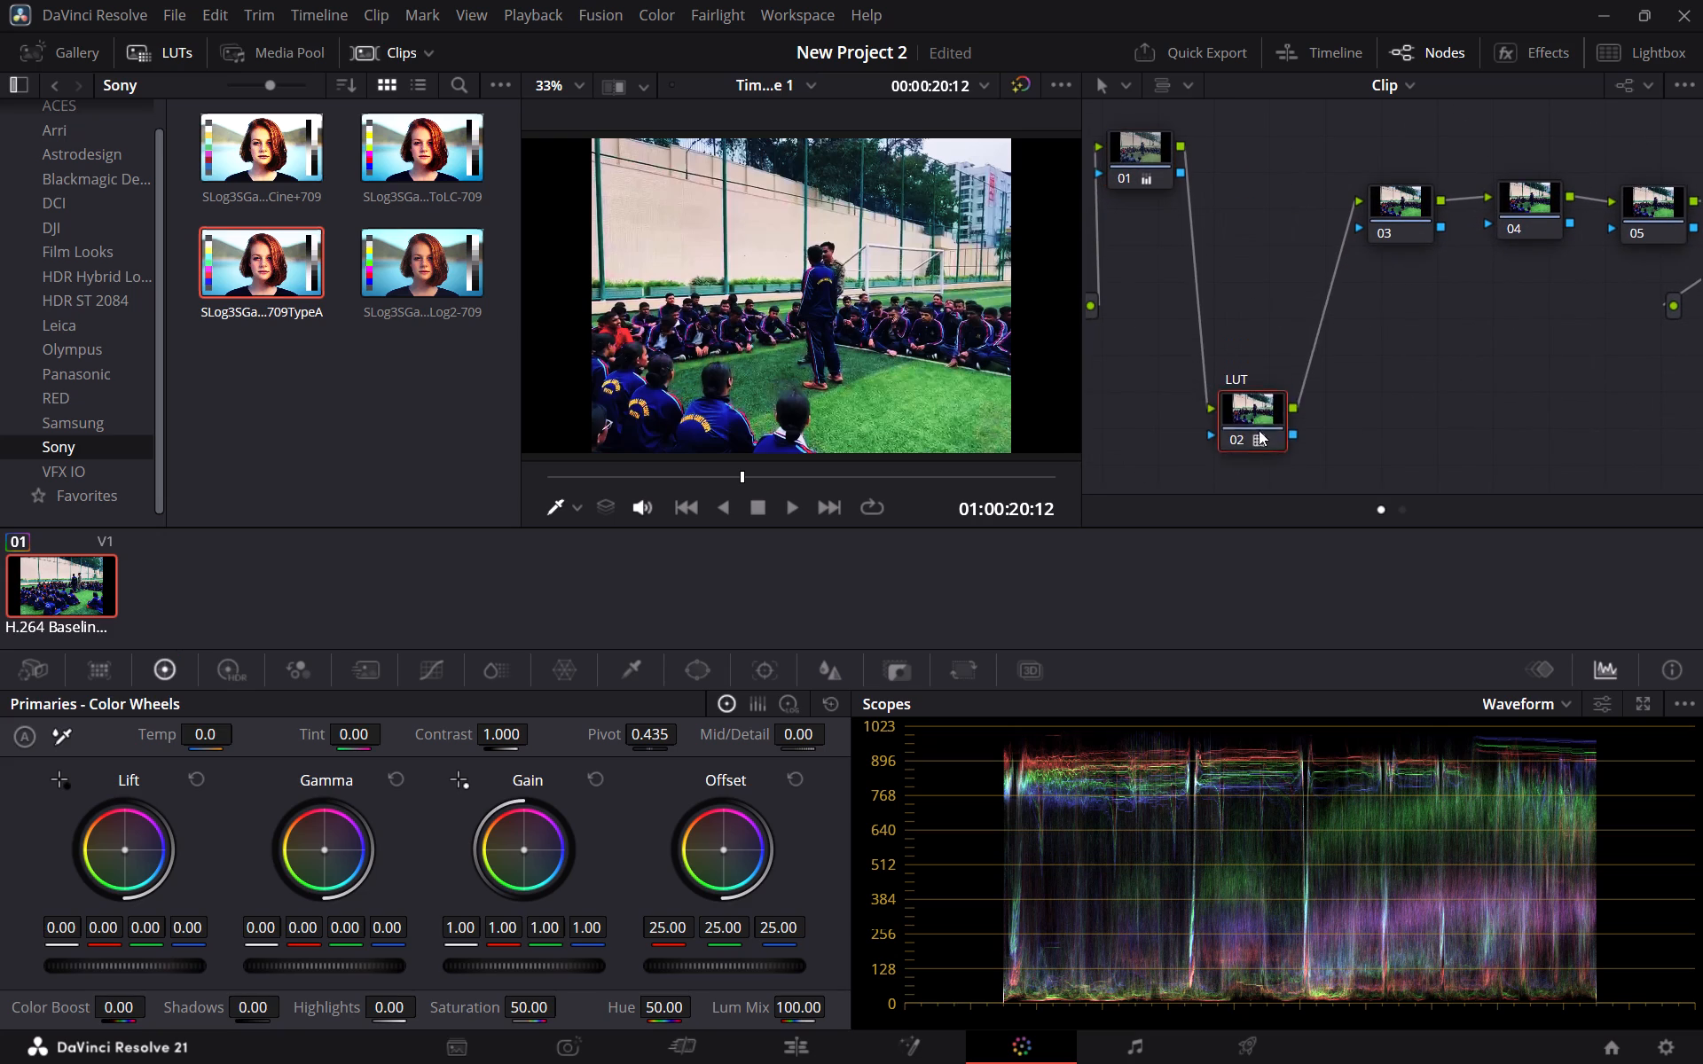
pyautogui.moveTo(1259, 430); pyautogui.dragTo(1267, 435)
pyautogui.moveTo(1404, 220); pyautogui.dragTo(1343, 157)
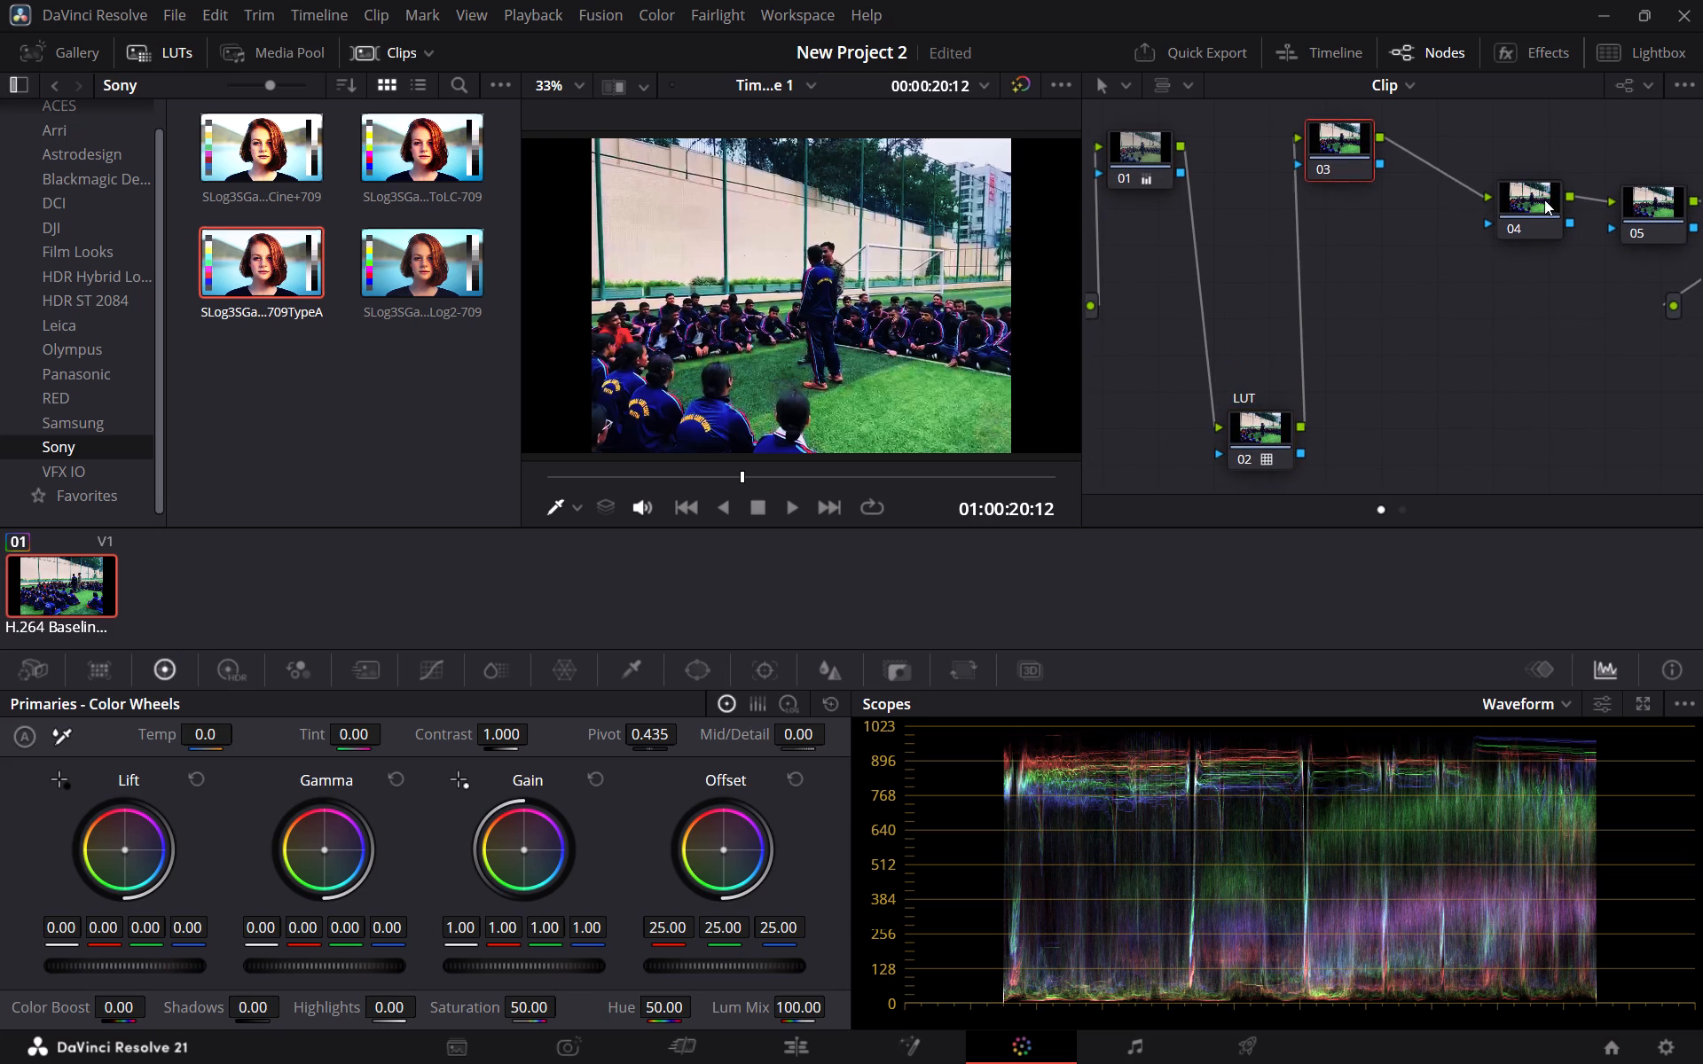
pyautogui.moveTo(1549, 201); pyautogui.dragTo(1443, 434)
pyautogui.moveTo(1654, 204); pyautogui.dragTo(1603, 184)
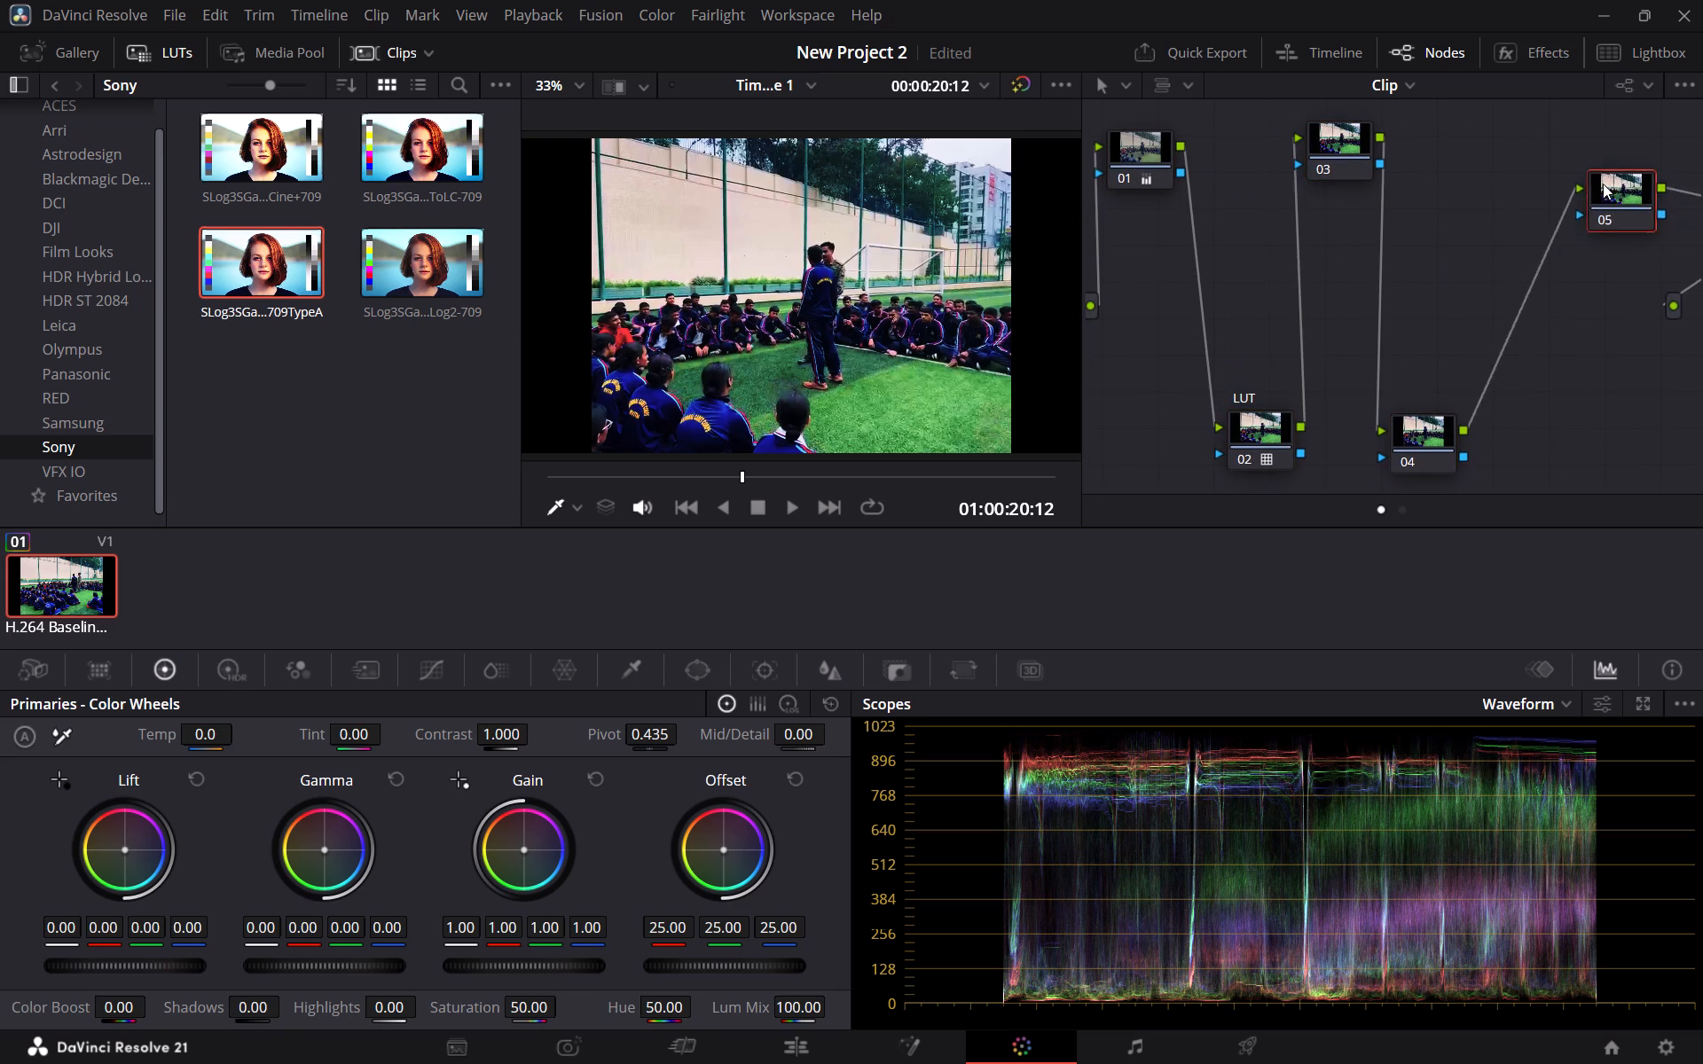
pyautogui.moveTo(1603, 184); pyautogui.dragTo(1503, 144)
pyautogui.moveTo(1573, 267); pyautogui.dragTo(1409, 261, button='middle')
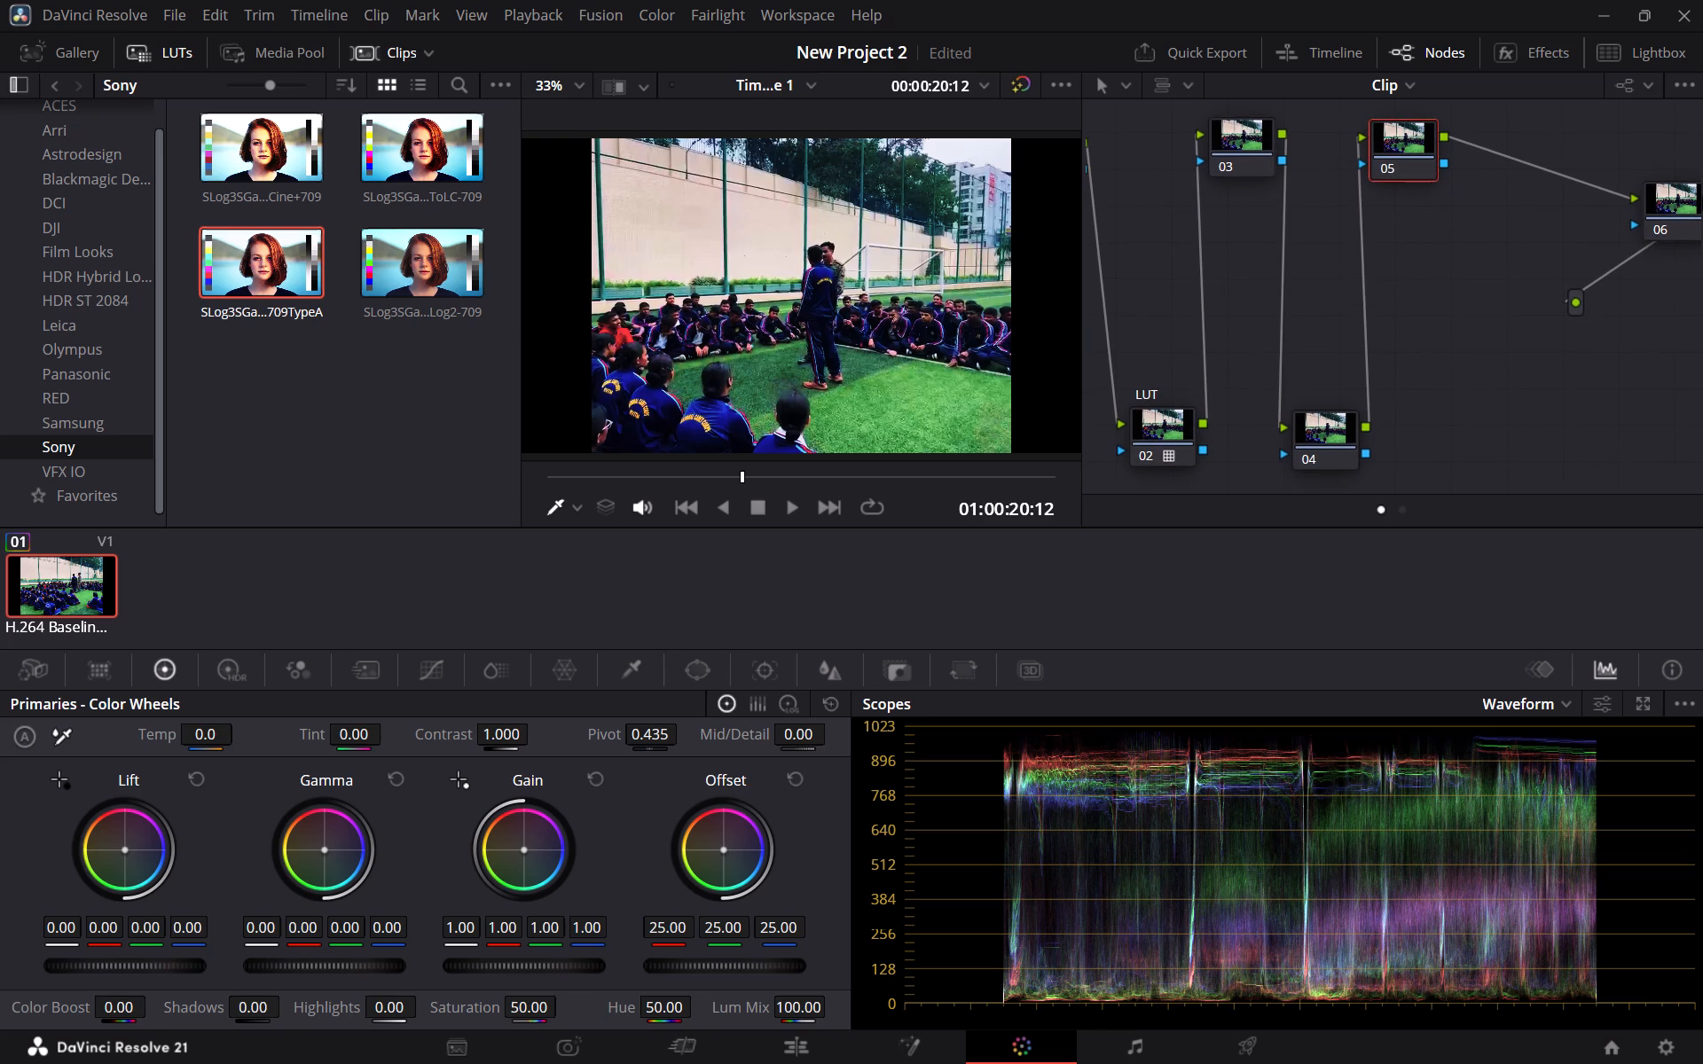
pyautogui.moveTo(1660, 207); pyautogui.dragTo(1472, 426)
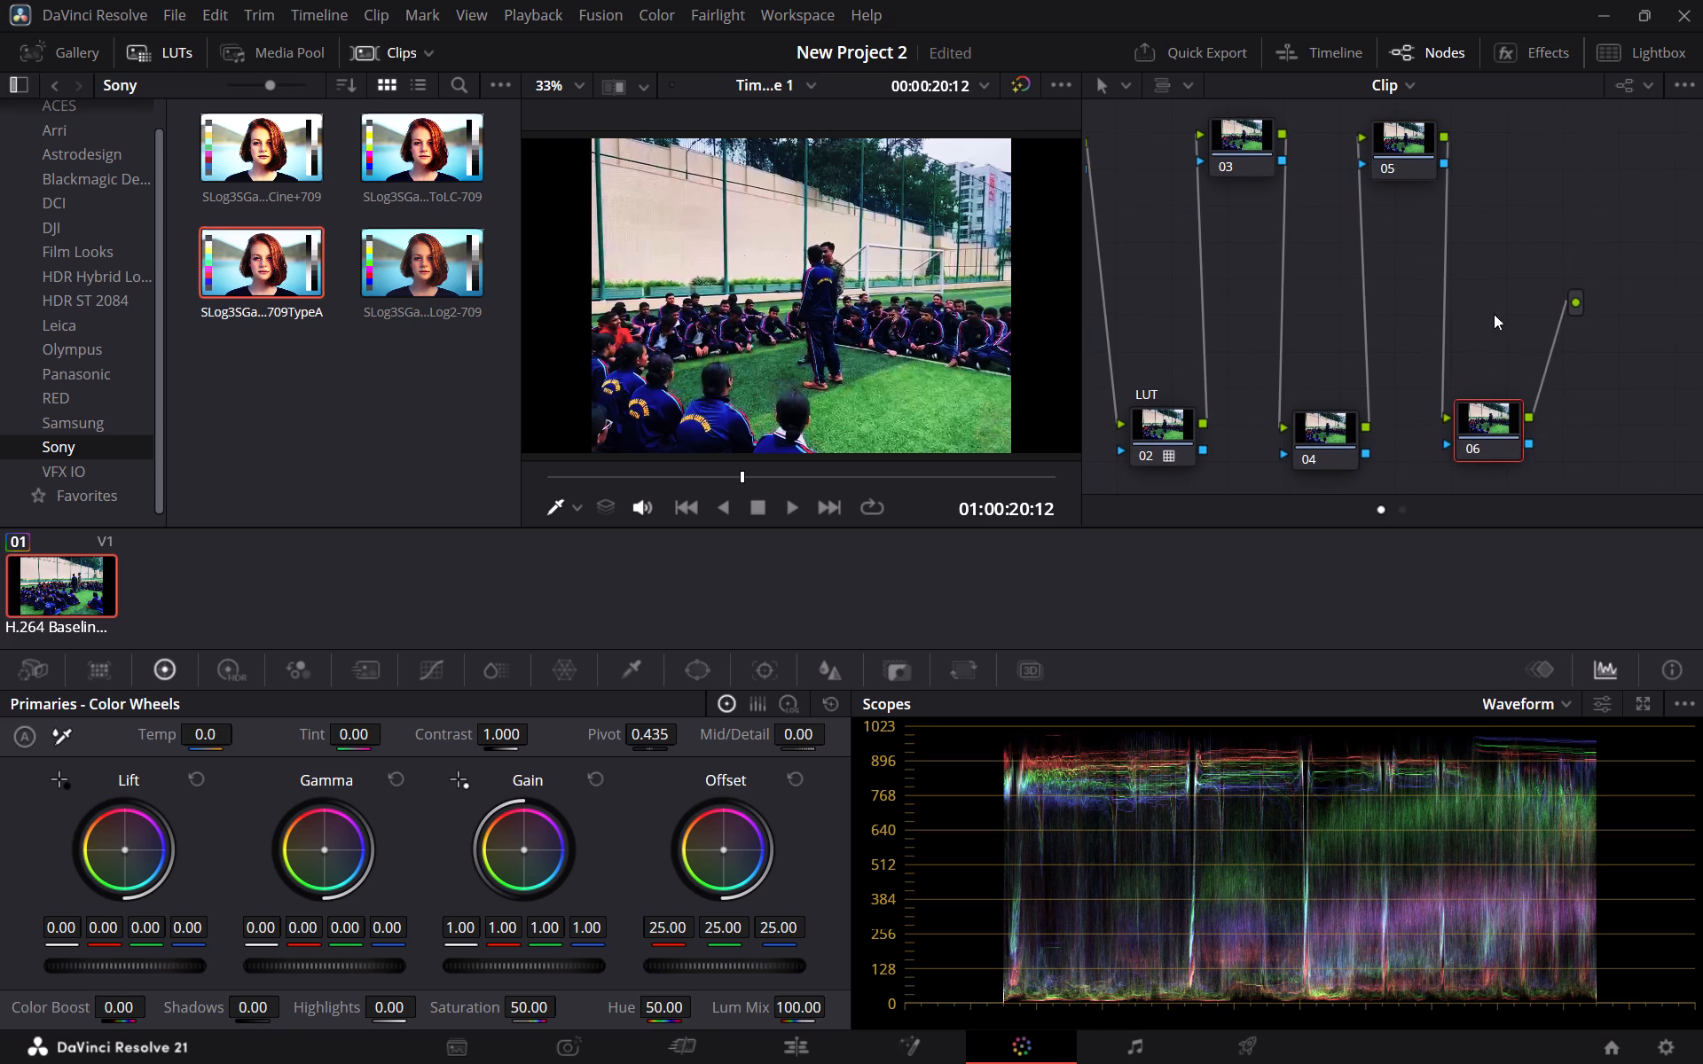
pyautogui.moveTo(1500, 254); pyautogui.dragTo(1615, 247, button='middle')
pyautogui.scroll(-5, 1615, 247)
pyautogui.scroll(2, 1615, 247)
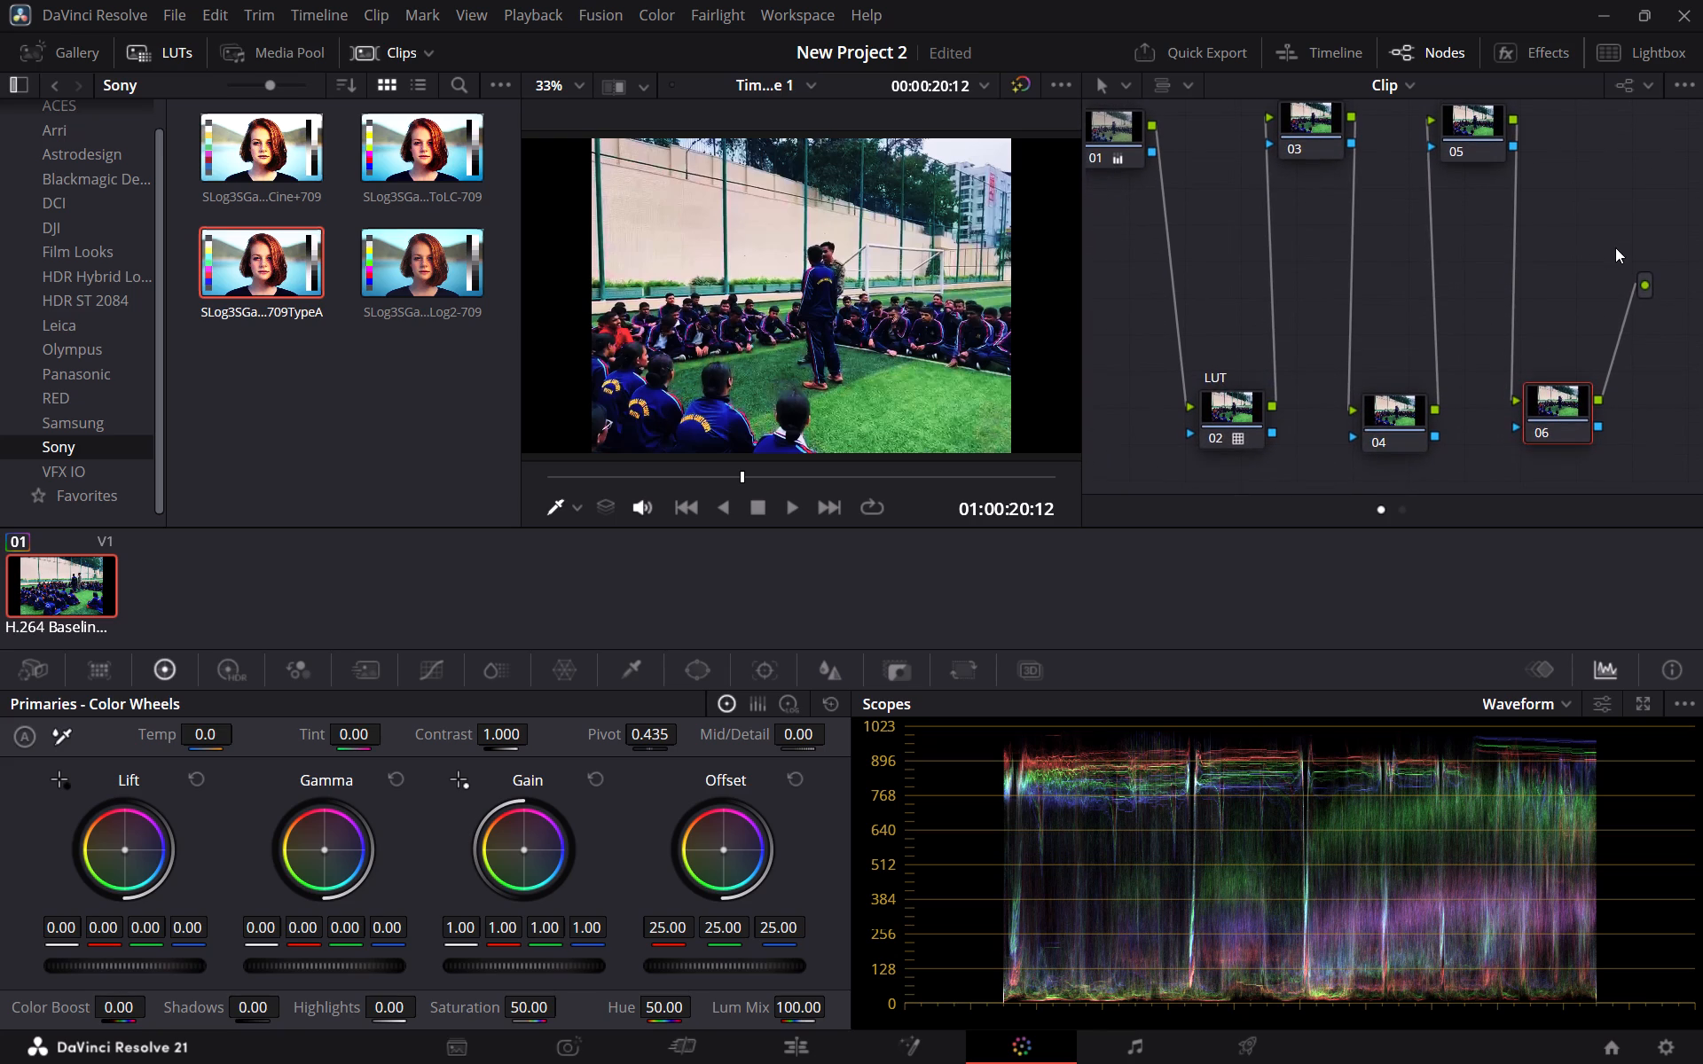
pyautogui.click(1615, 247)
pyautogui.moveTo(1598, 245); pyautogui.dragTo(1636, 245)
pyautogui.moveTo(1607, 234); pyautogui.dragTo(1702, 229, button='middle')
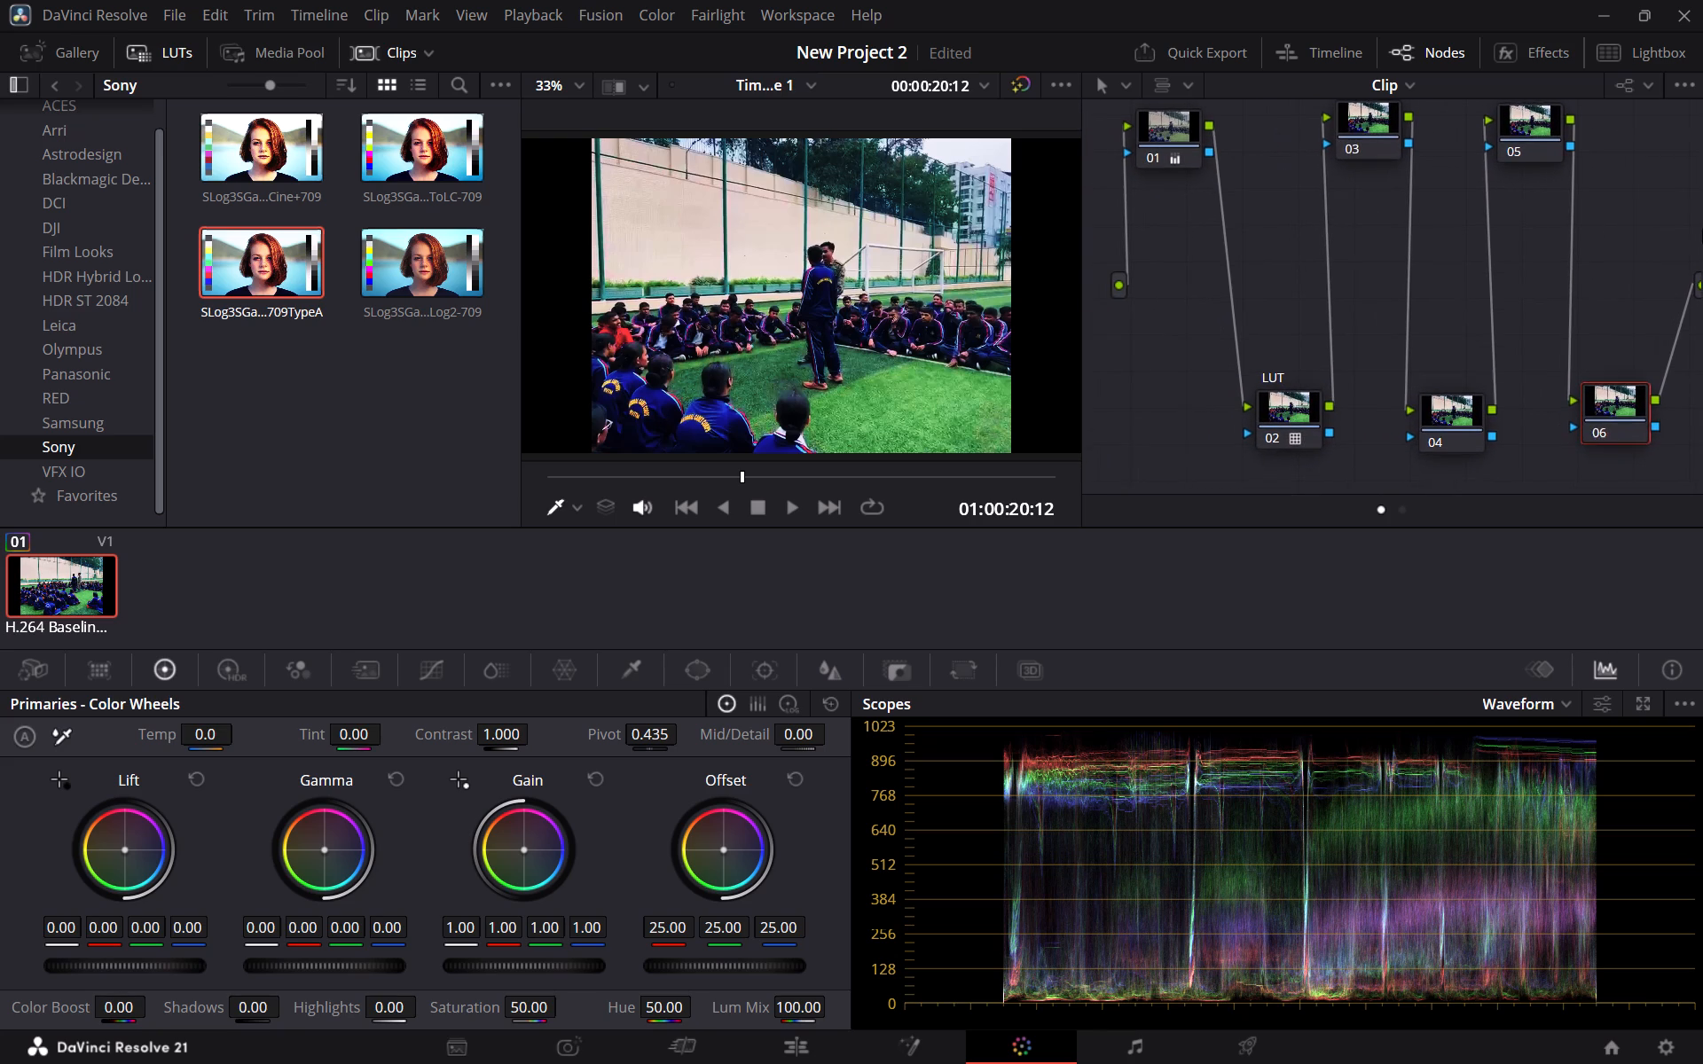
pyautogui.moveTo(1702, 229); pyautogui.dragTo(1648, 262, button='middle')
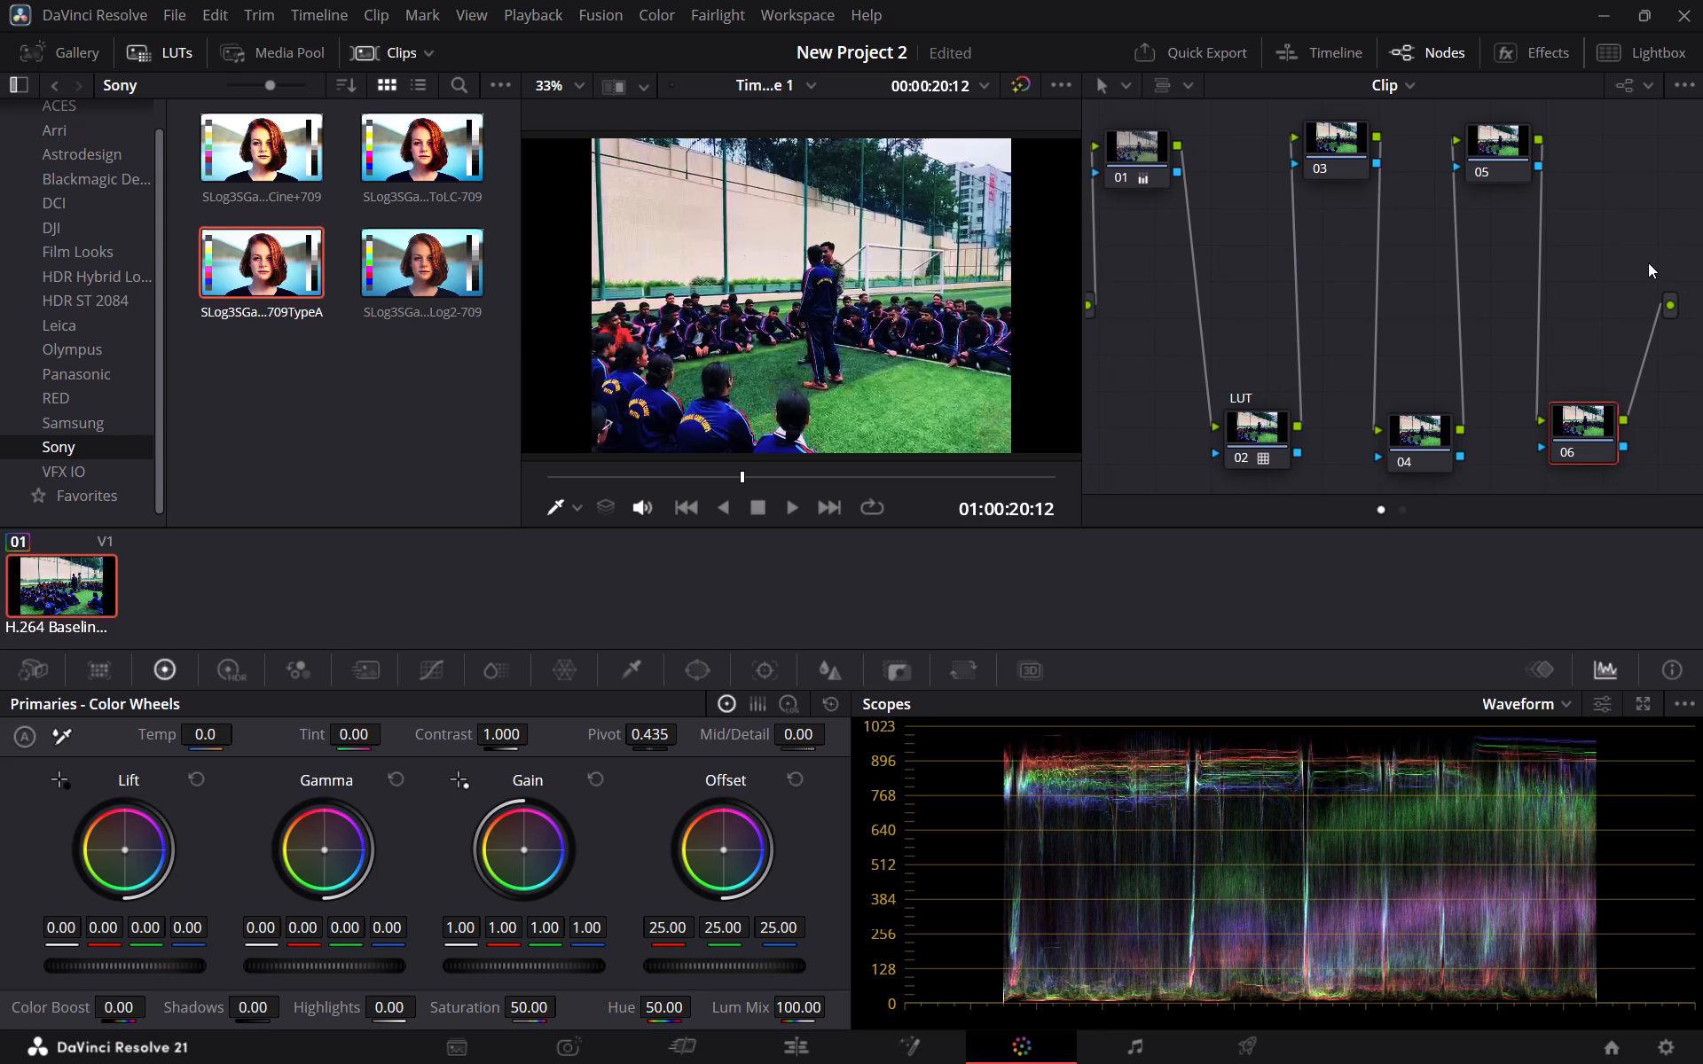
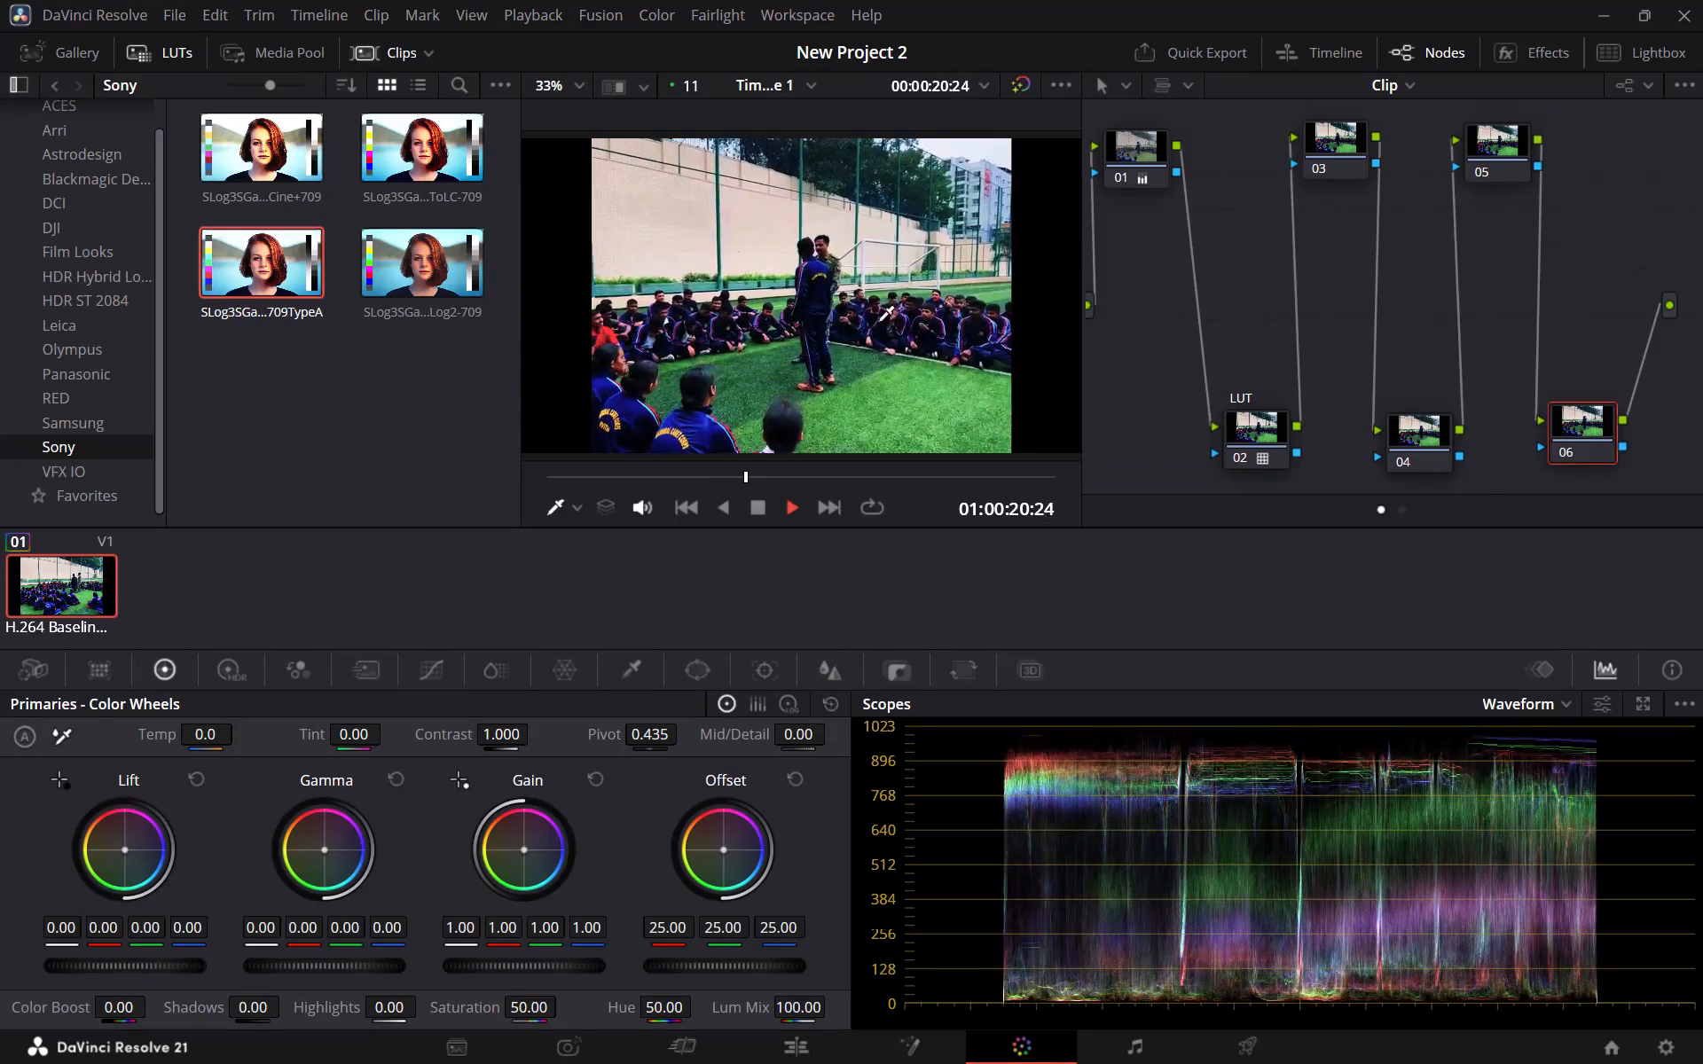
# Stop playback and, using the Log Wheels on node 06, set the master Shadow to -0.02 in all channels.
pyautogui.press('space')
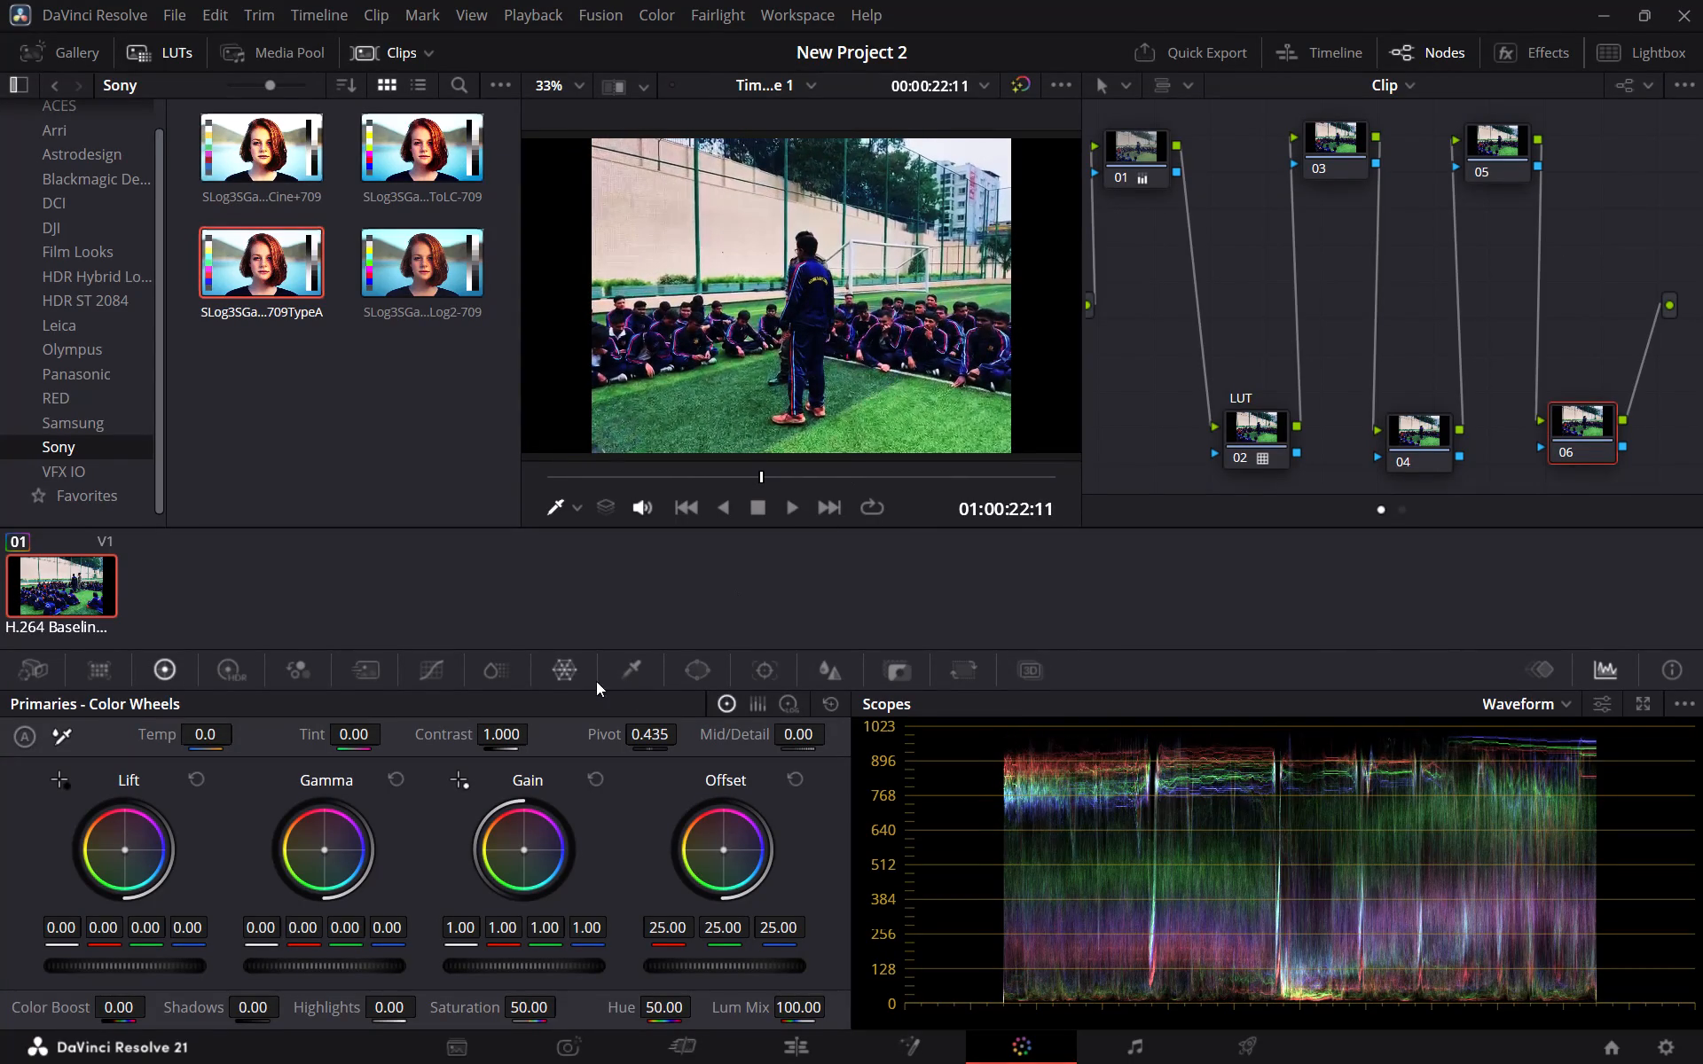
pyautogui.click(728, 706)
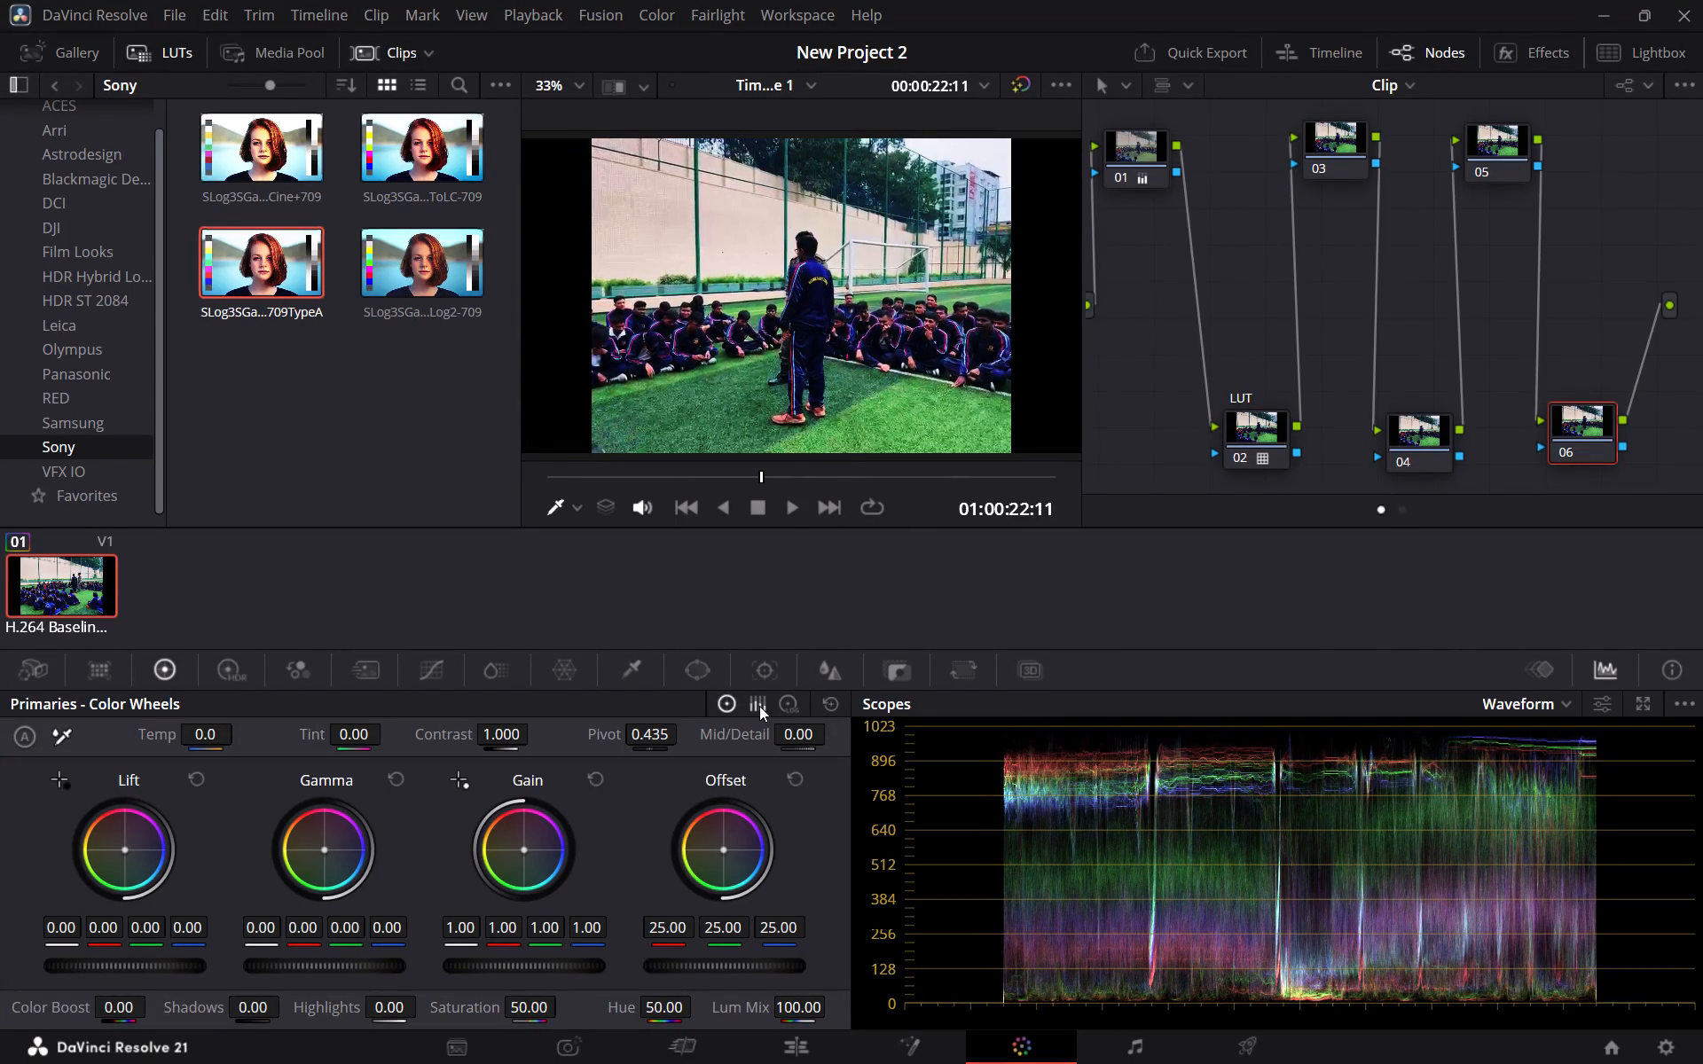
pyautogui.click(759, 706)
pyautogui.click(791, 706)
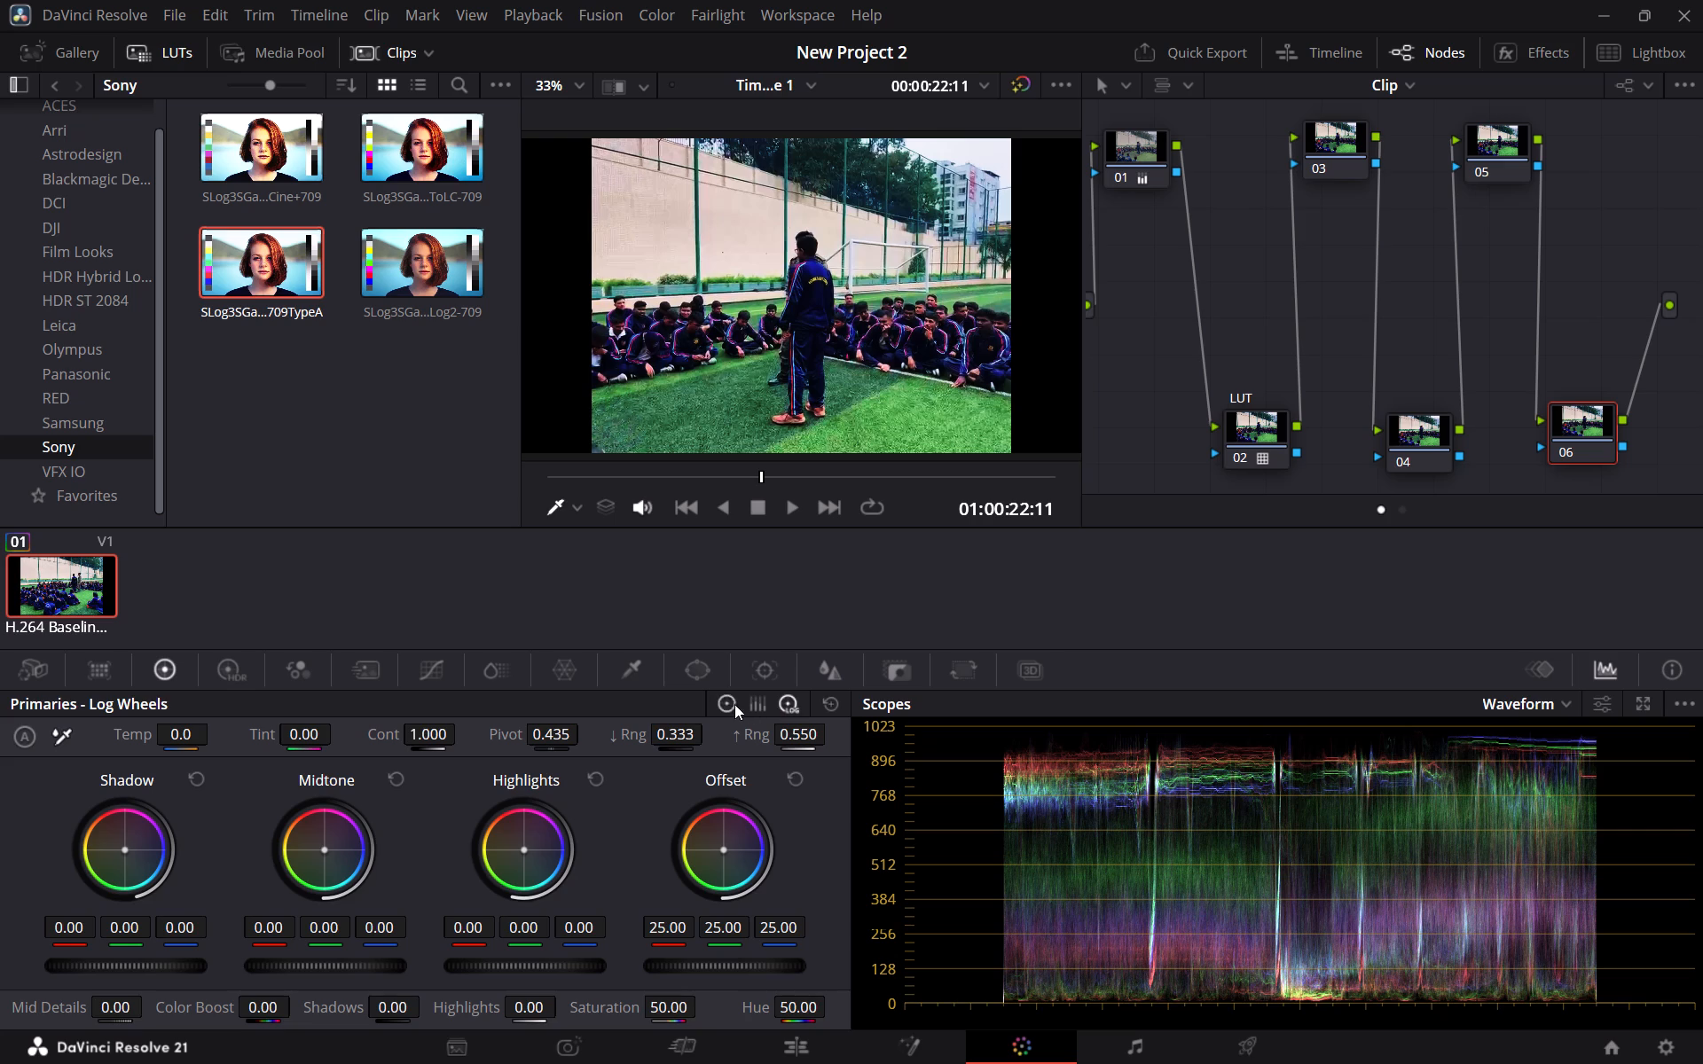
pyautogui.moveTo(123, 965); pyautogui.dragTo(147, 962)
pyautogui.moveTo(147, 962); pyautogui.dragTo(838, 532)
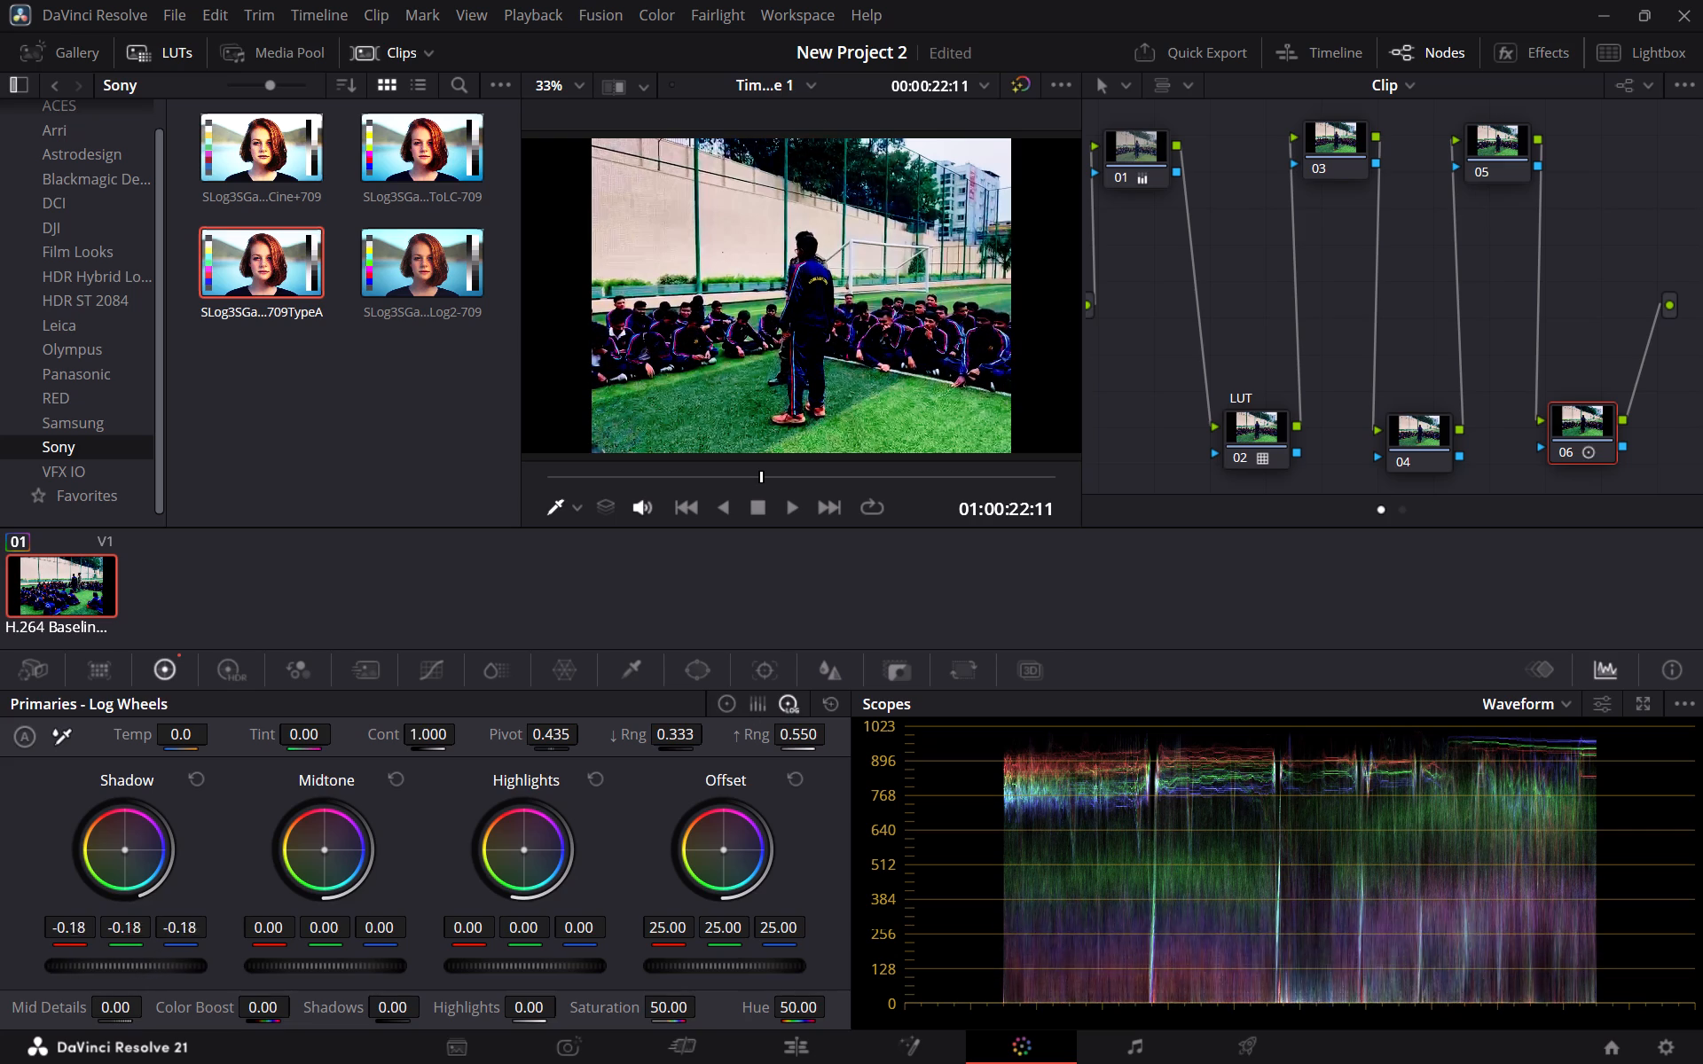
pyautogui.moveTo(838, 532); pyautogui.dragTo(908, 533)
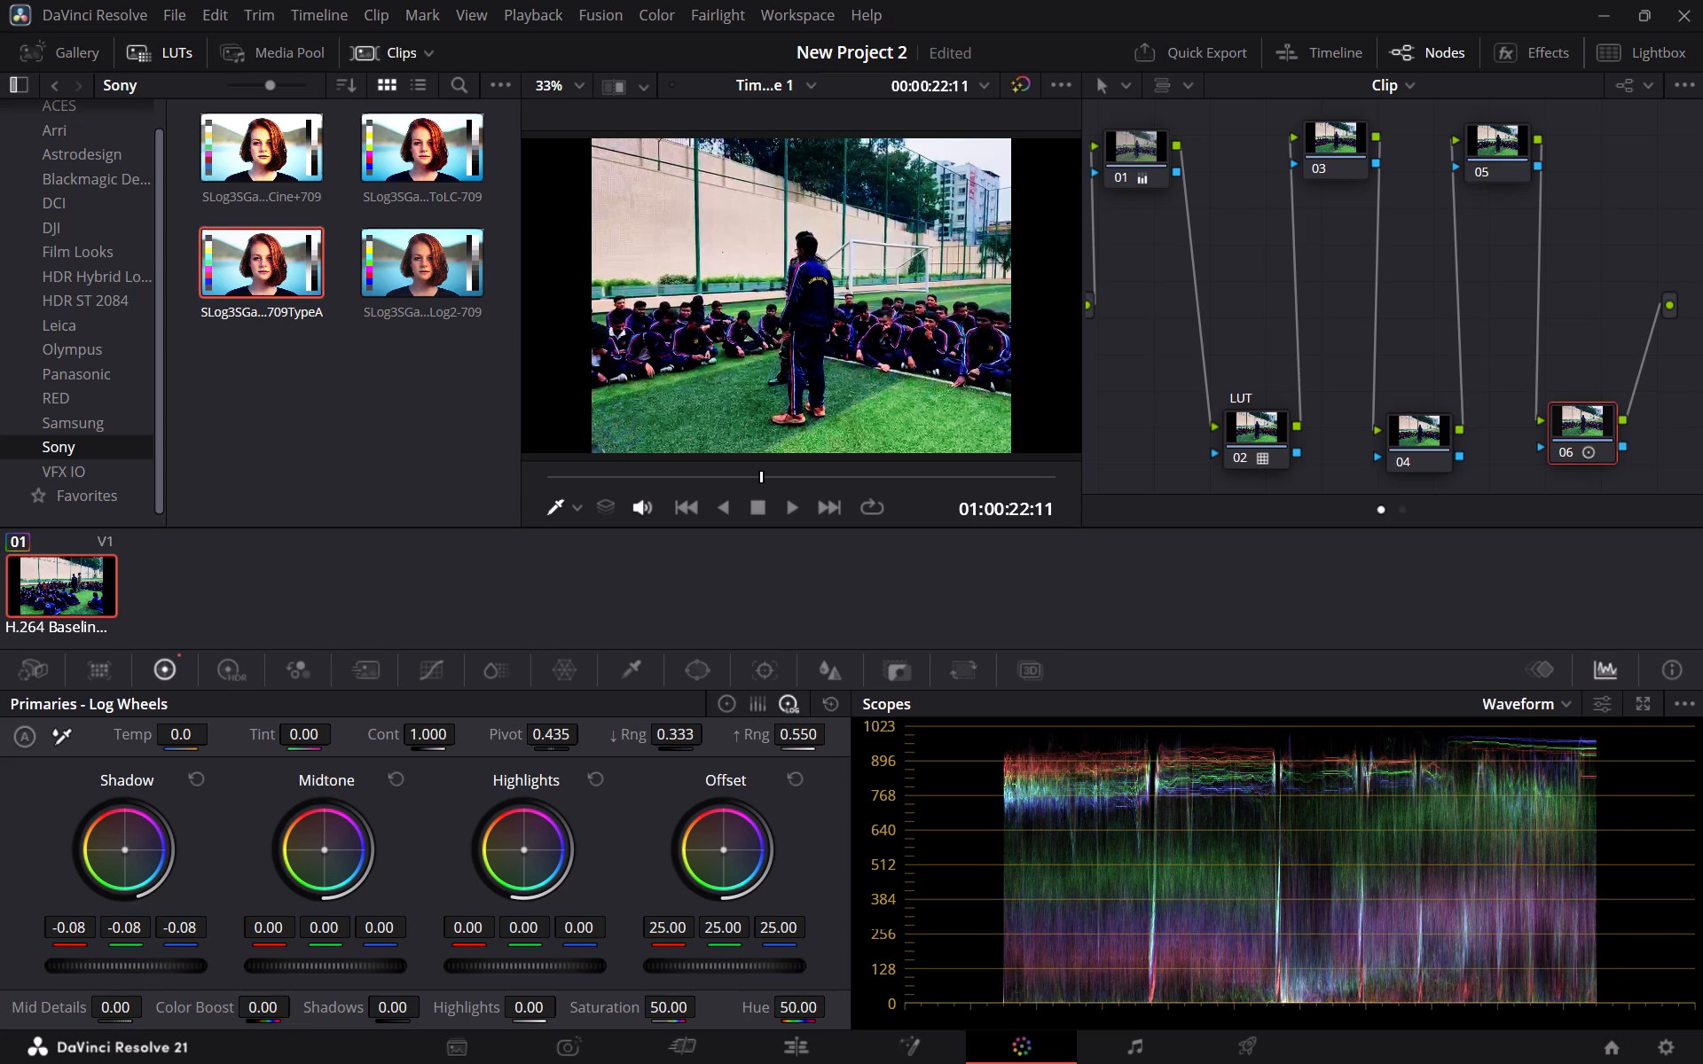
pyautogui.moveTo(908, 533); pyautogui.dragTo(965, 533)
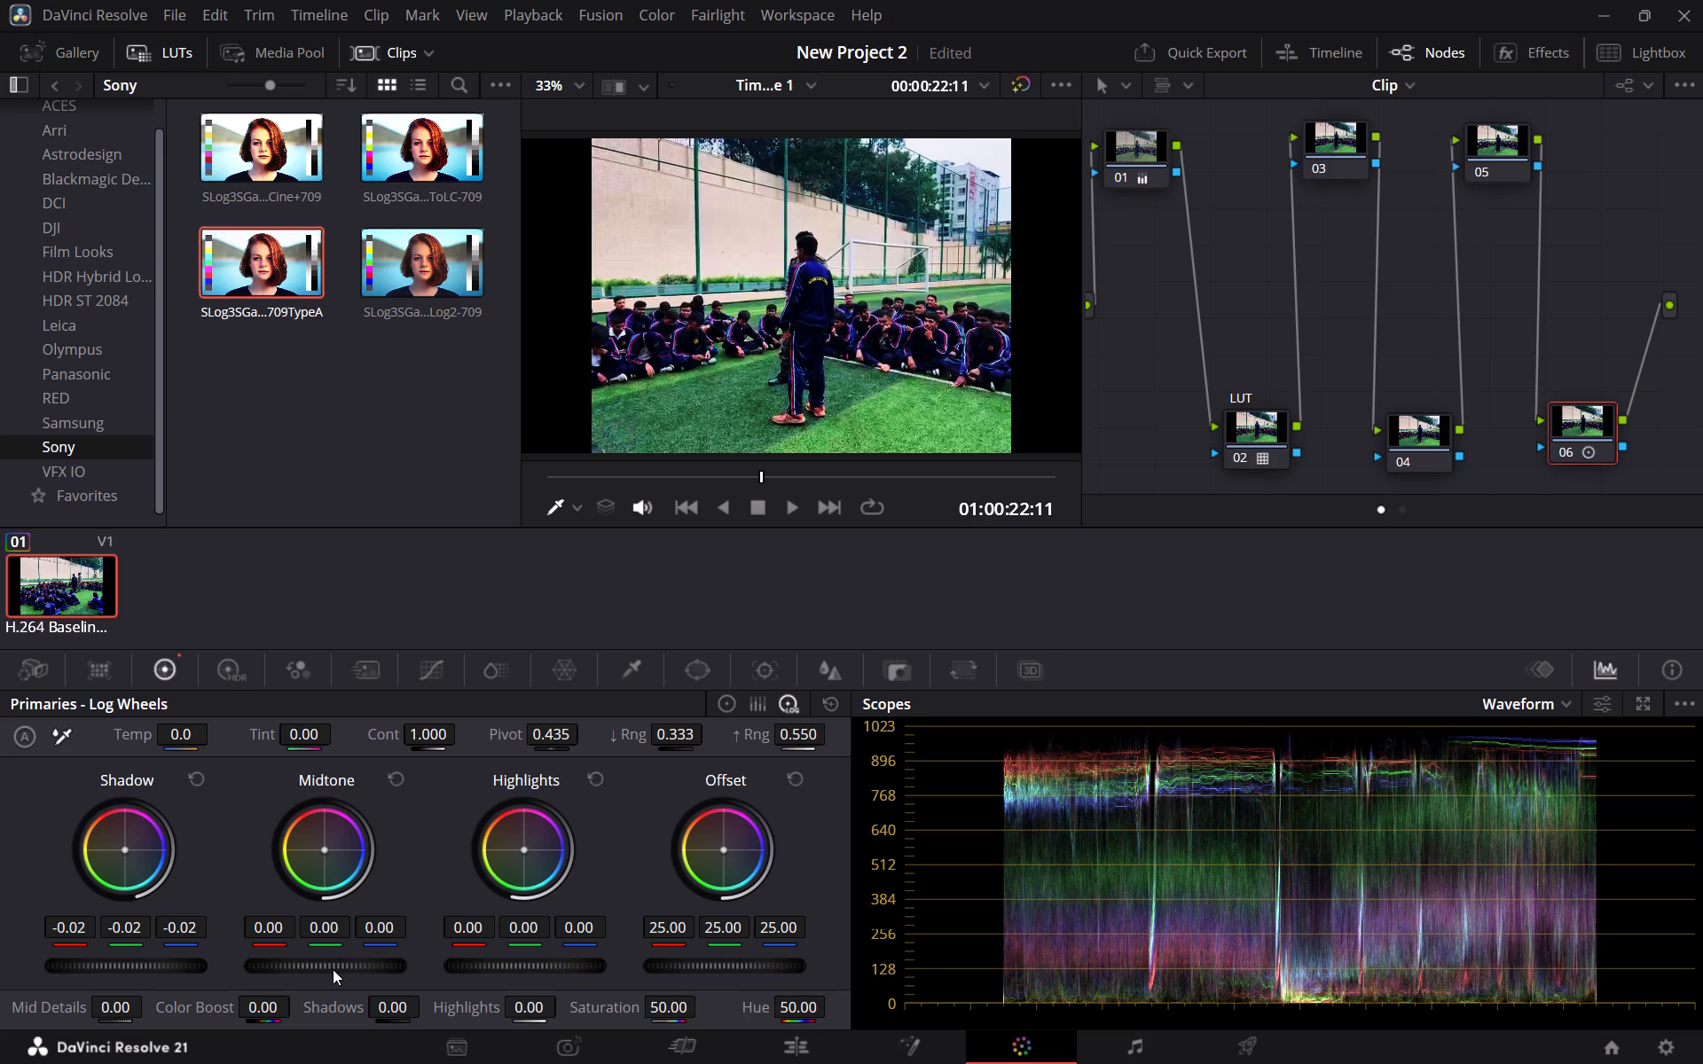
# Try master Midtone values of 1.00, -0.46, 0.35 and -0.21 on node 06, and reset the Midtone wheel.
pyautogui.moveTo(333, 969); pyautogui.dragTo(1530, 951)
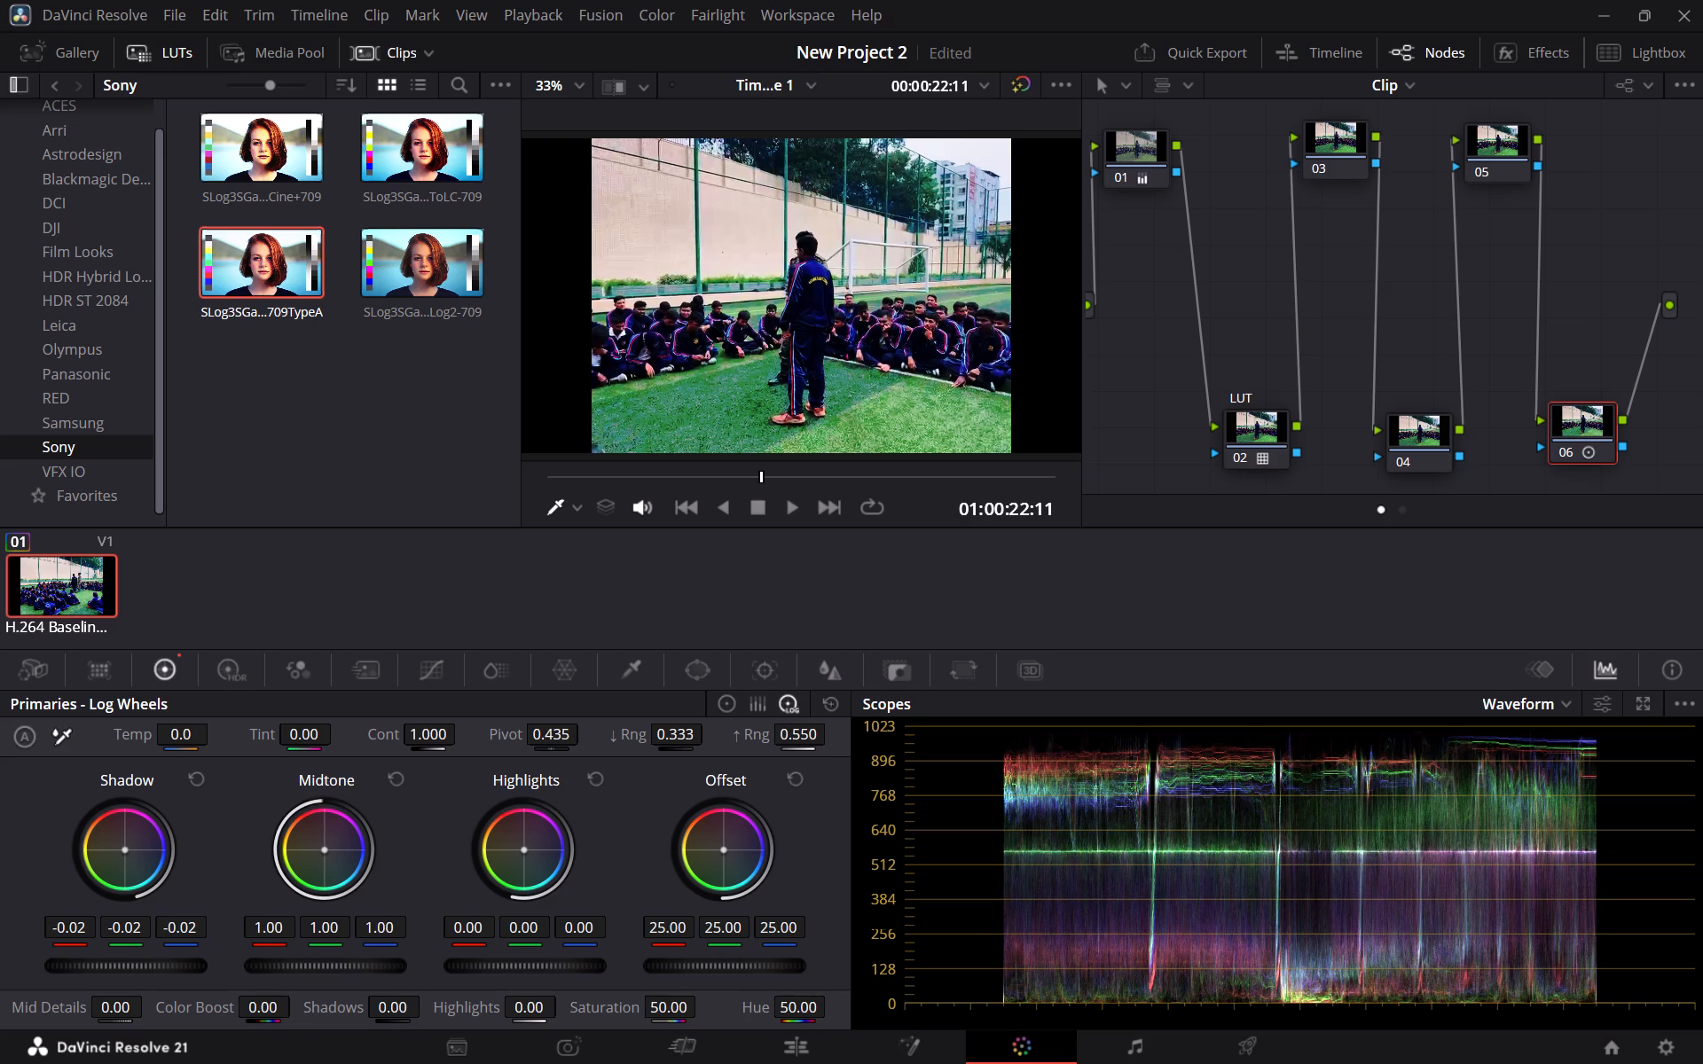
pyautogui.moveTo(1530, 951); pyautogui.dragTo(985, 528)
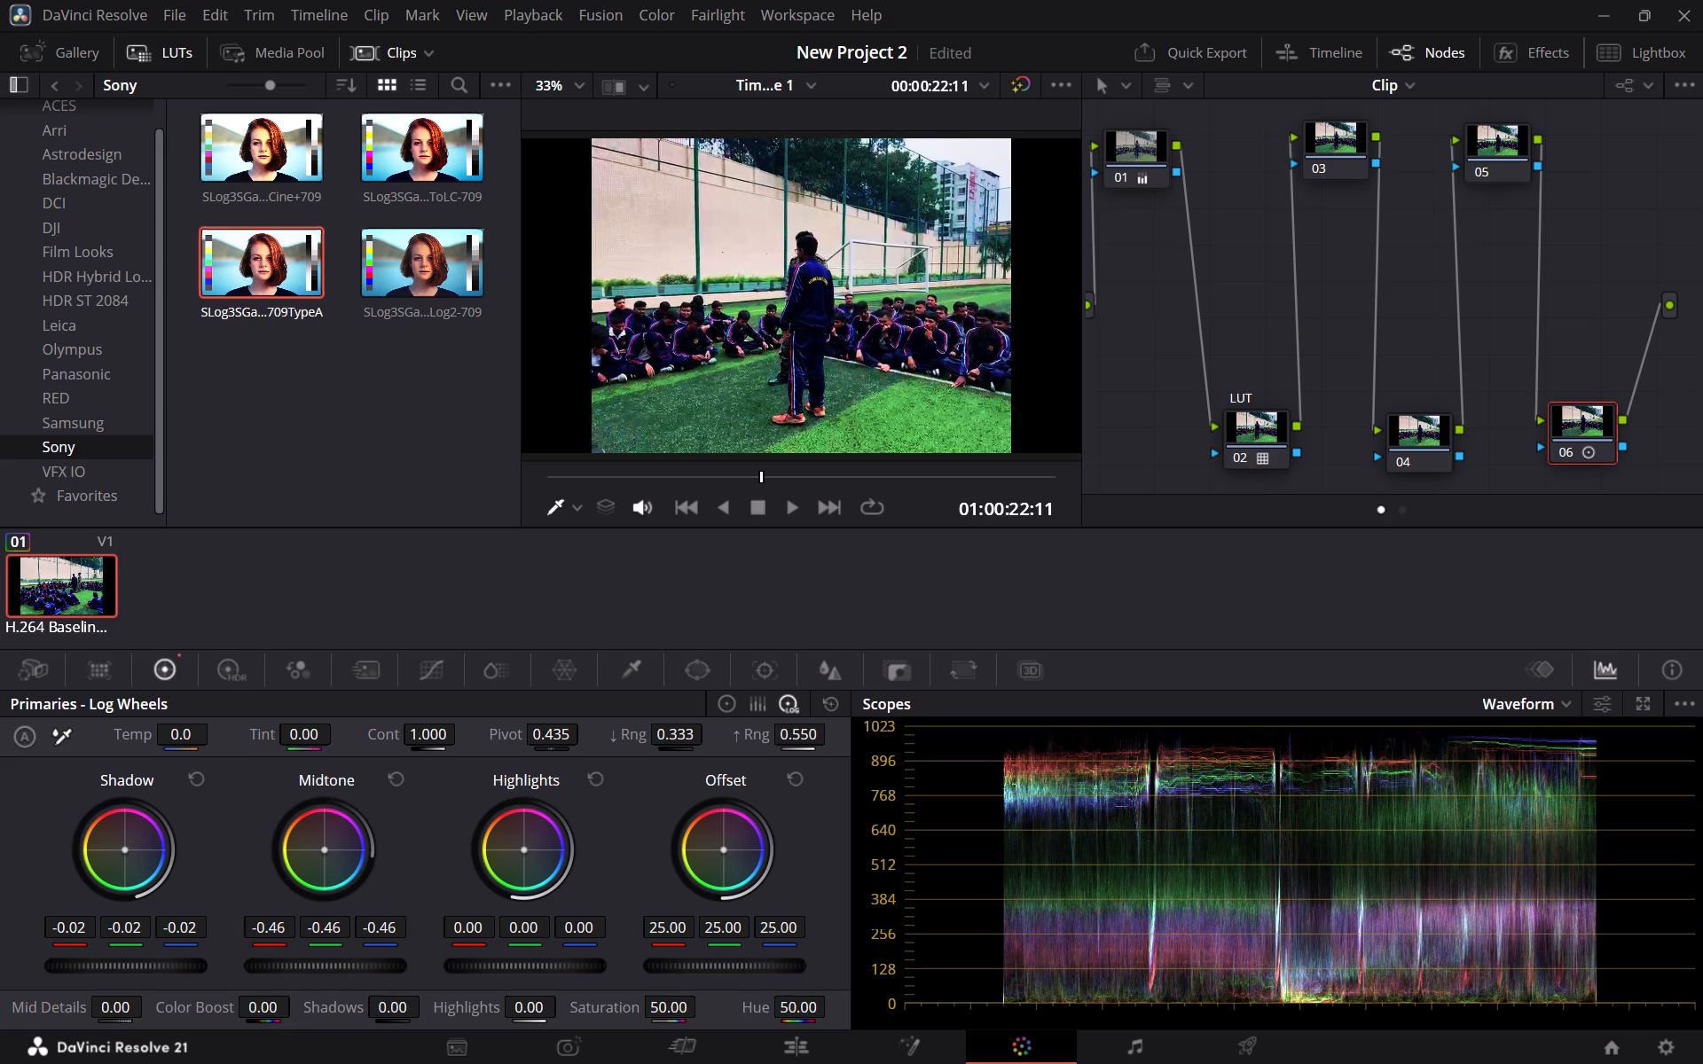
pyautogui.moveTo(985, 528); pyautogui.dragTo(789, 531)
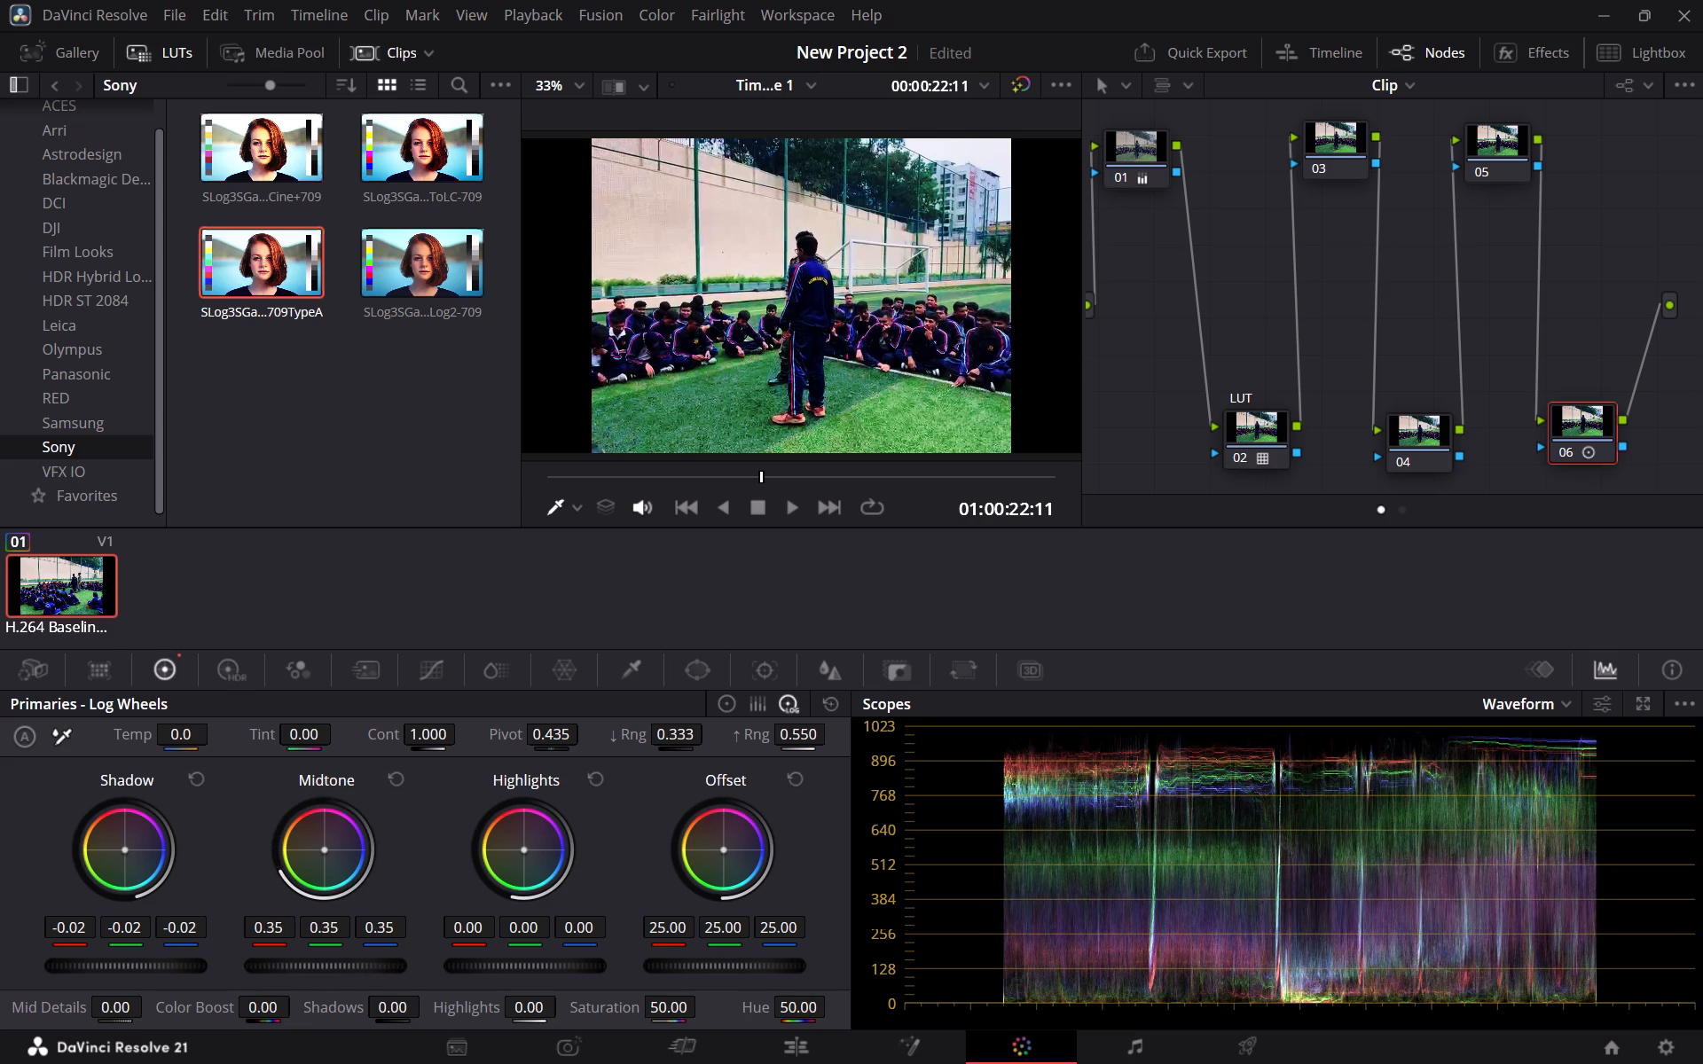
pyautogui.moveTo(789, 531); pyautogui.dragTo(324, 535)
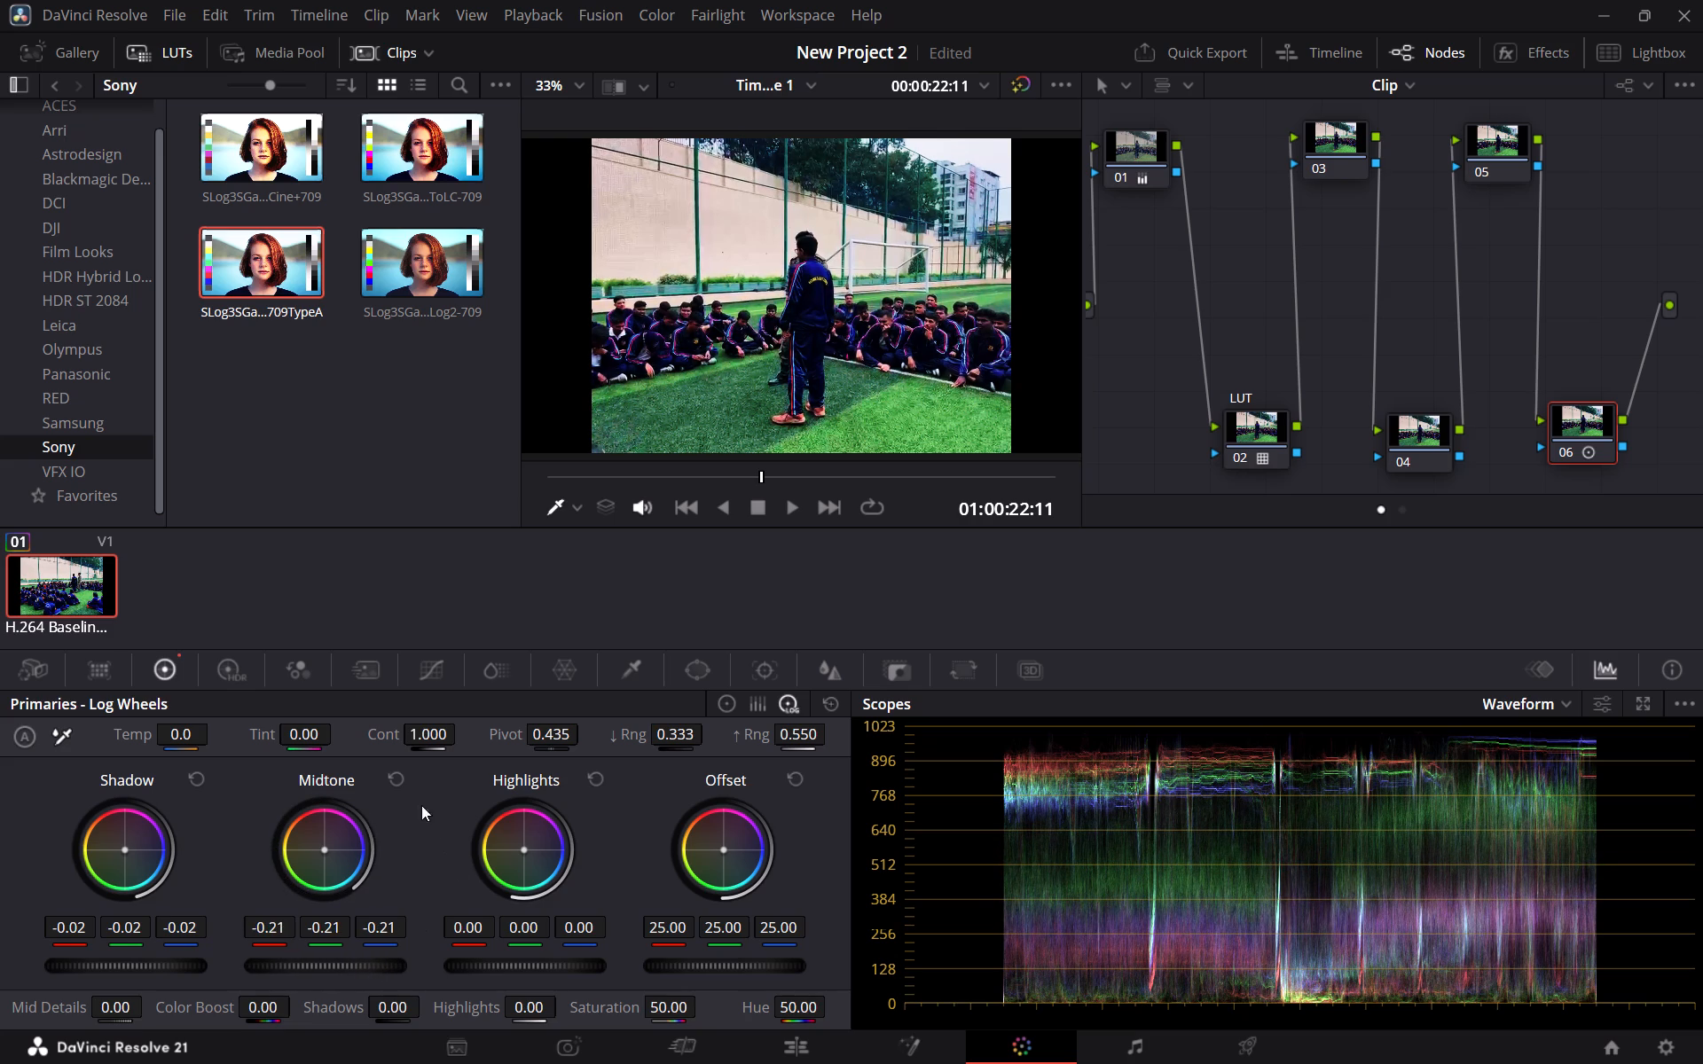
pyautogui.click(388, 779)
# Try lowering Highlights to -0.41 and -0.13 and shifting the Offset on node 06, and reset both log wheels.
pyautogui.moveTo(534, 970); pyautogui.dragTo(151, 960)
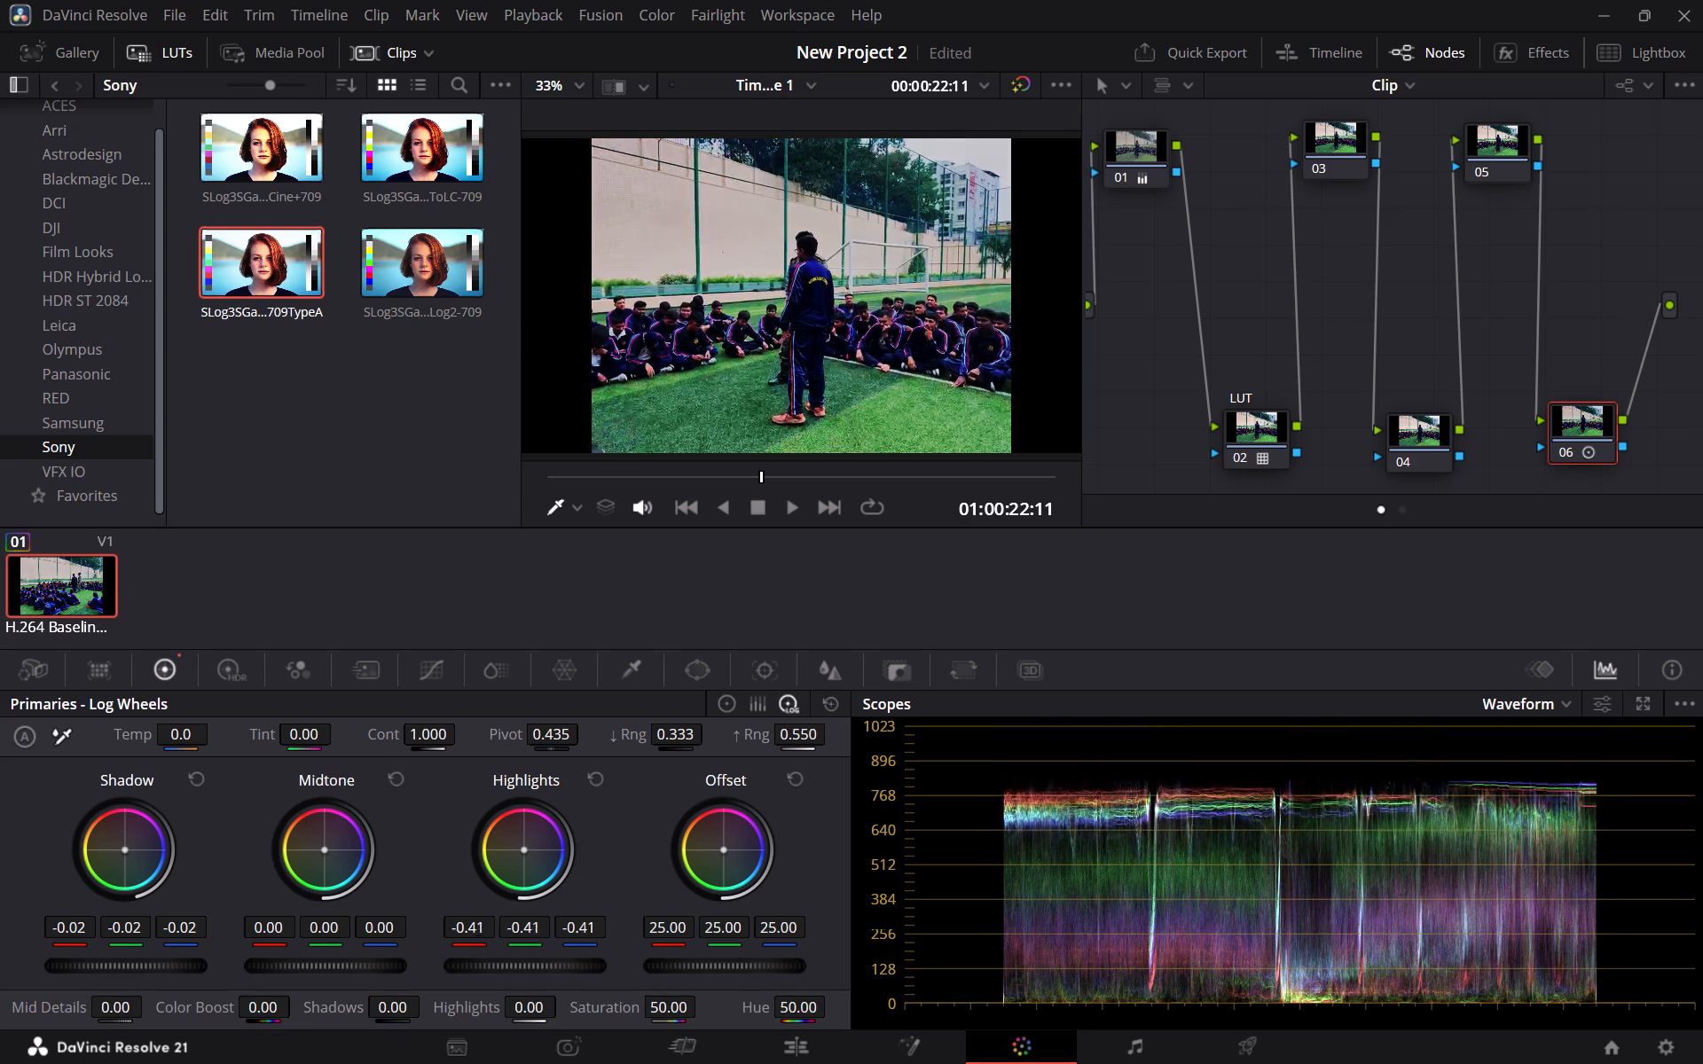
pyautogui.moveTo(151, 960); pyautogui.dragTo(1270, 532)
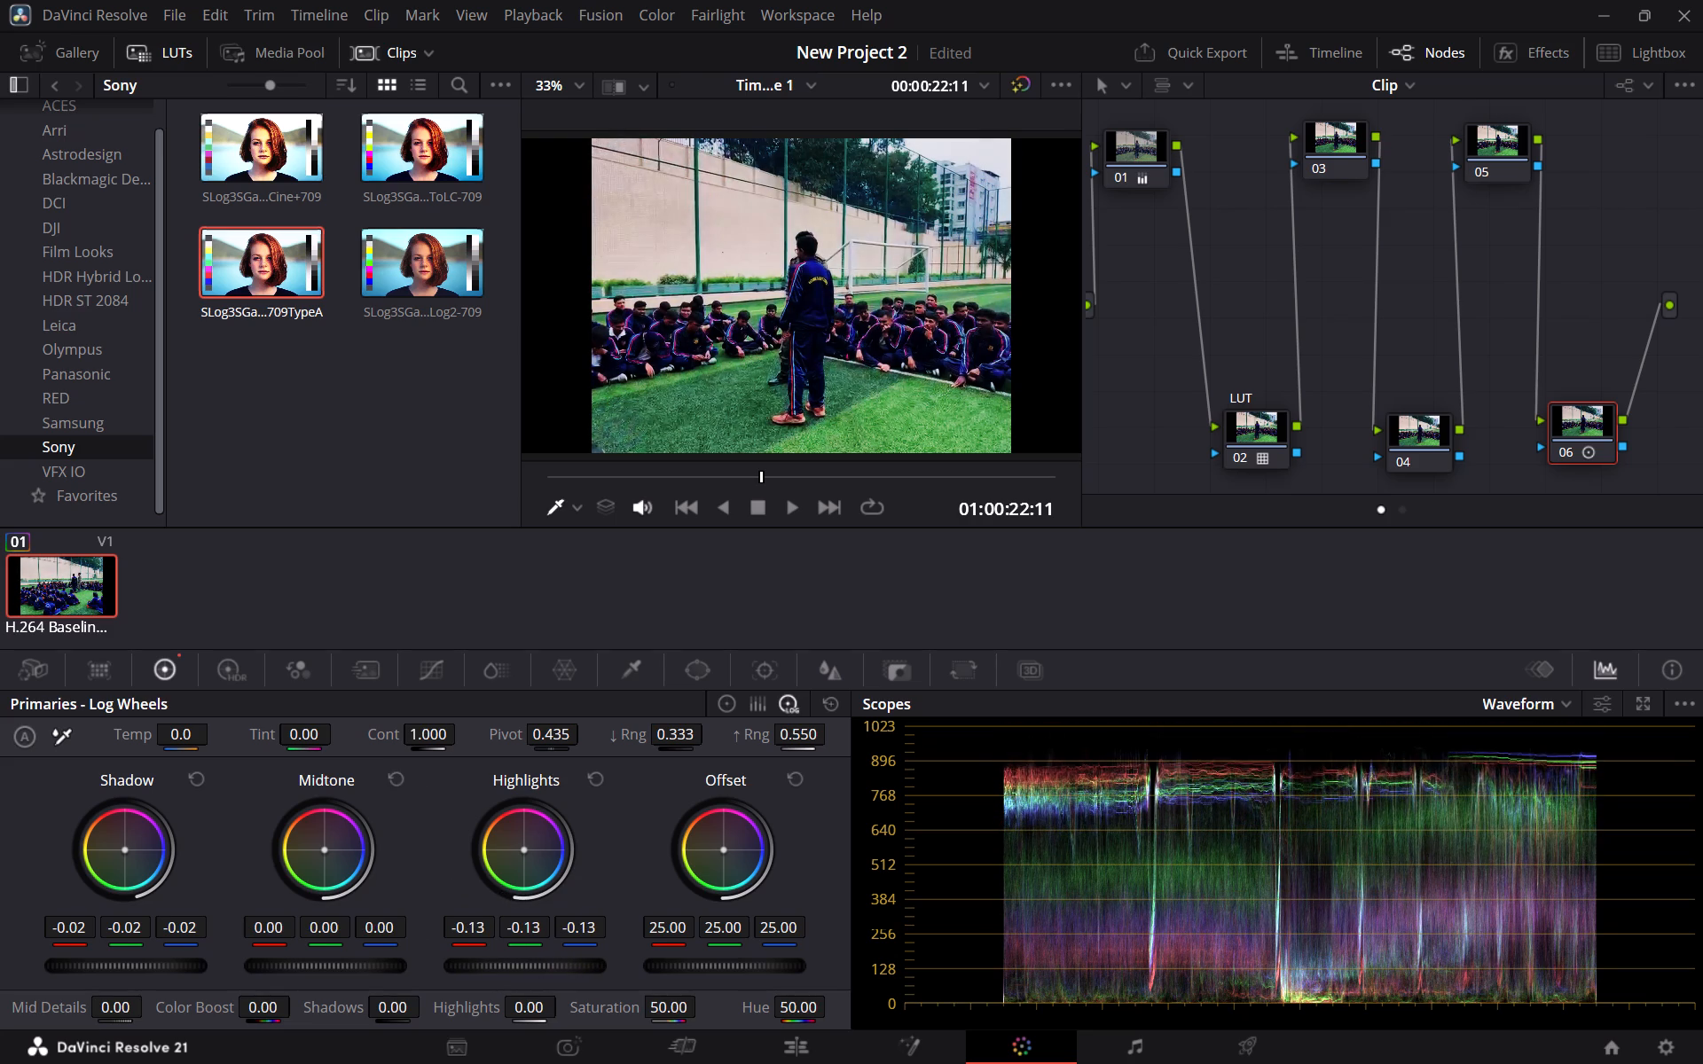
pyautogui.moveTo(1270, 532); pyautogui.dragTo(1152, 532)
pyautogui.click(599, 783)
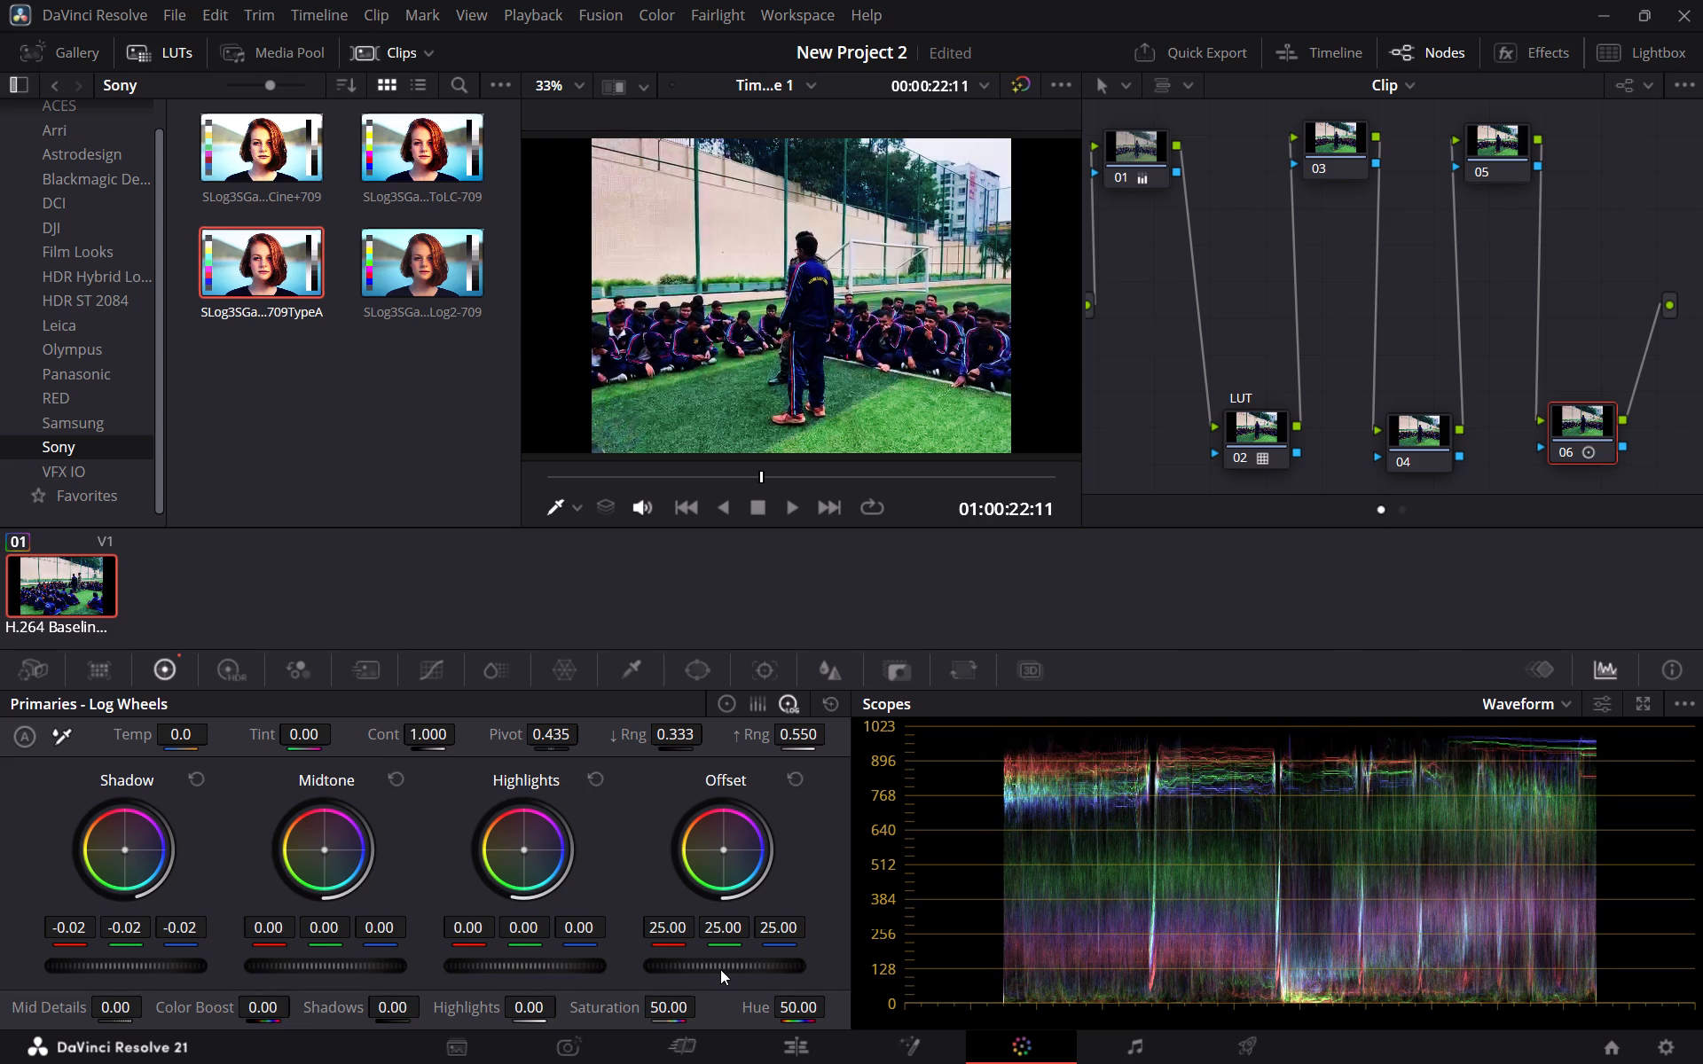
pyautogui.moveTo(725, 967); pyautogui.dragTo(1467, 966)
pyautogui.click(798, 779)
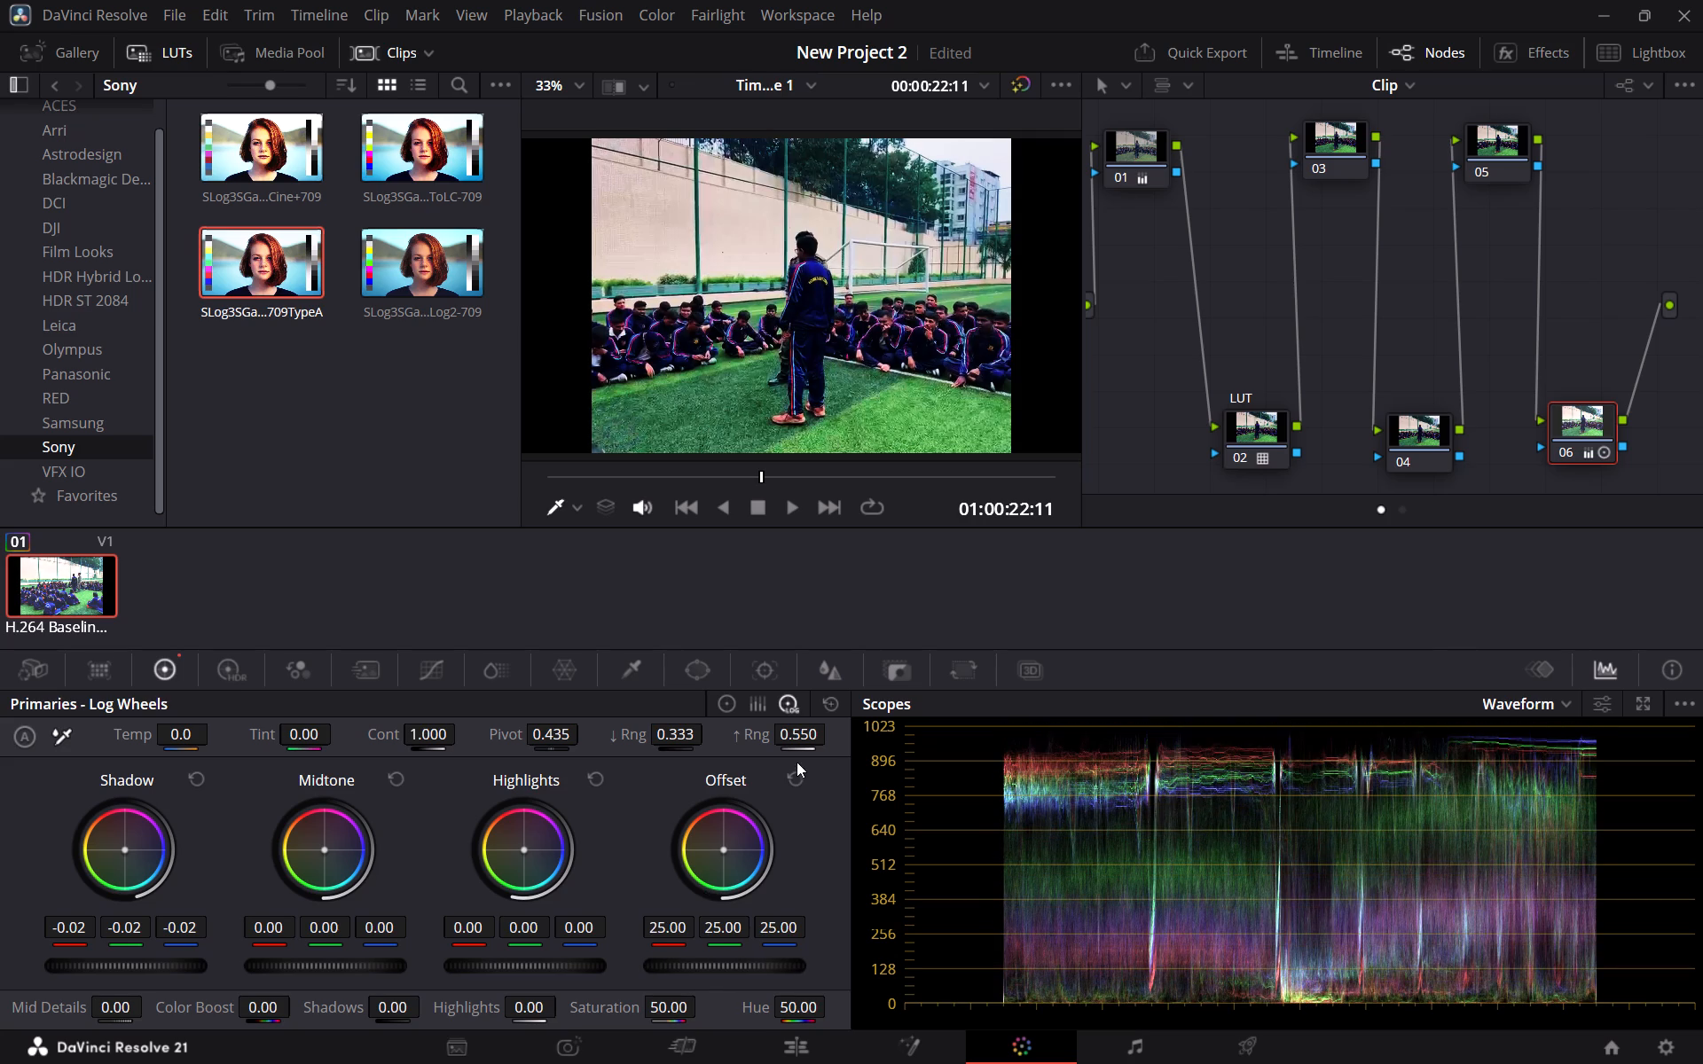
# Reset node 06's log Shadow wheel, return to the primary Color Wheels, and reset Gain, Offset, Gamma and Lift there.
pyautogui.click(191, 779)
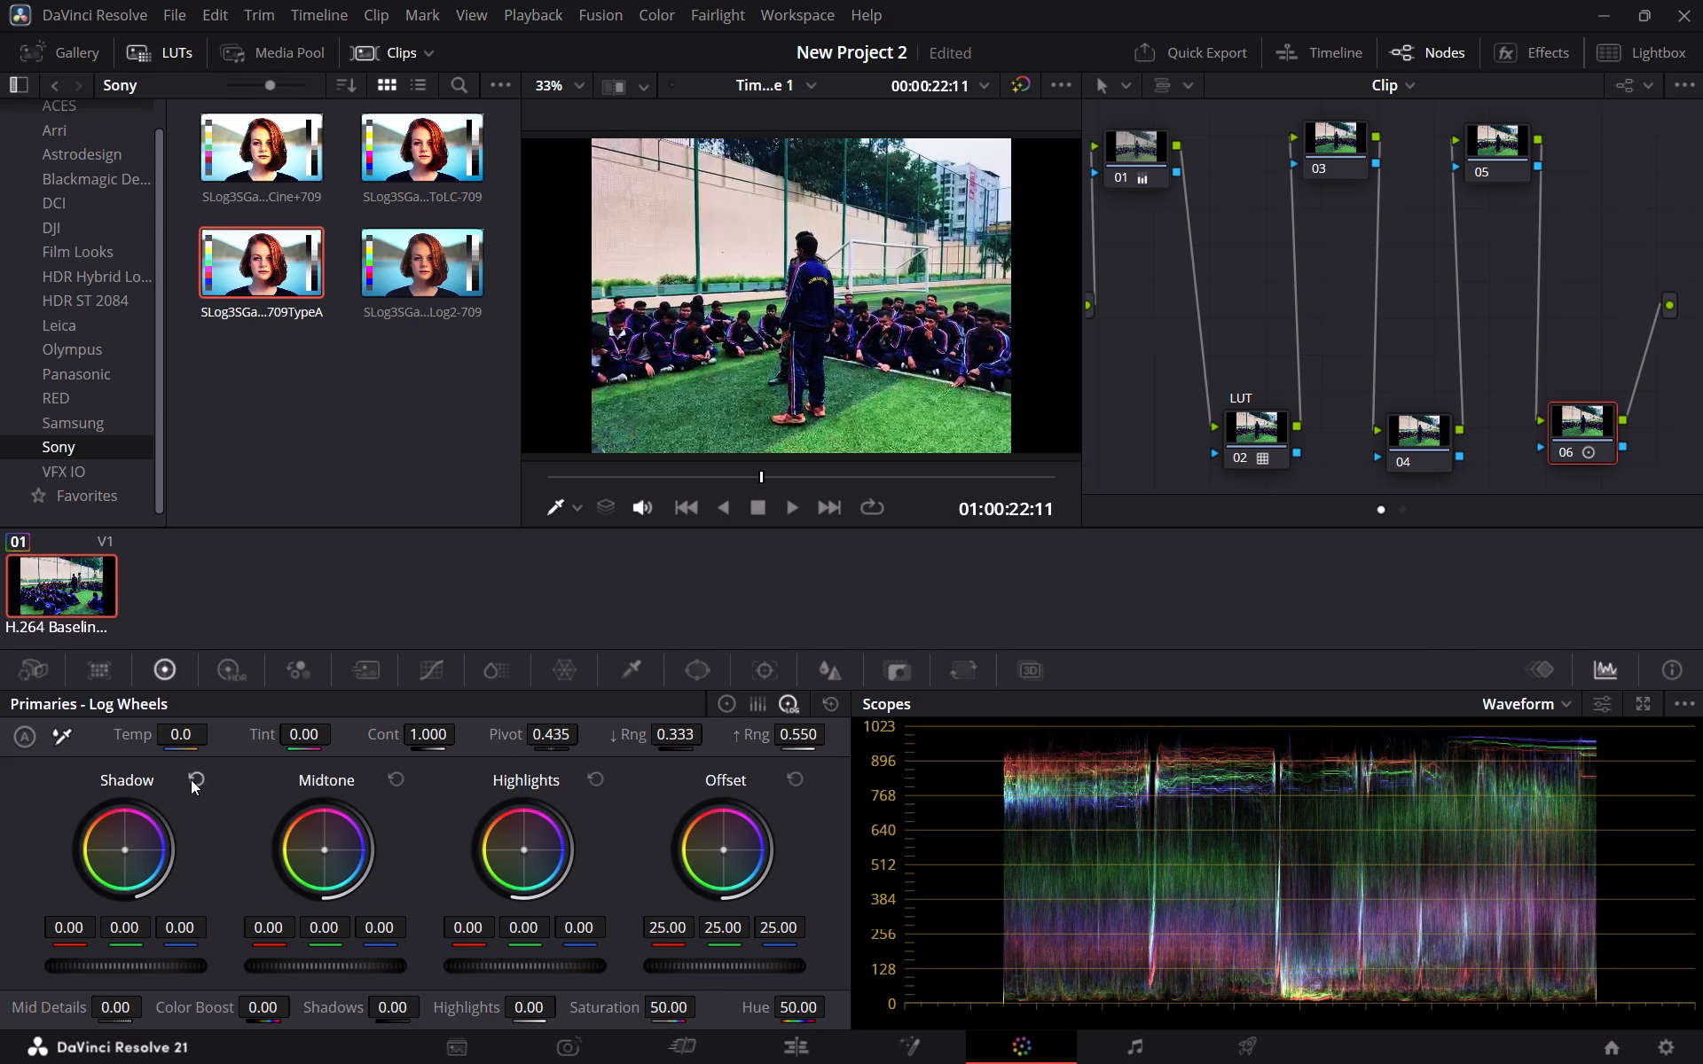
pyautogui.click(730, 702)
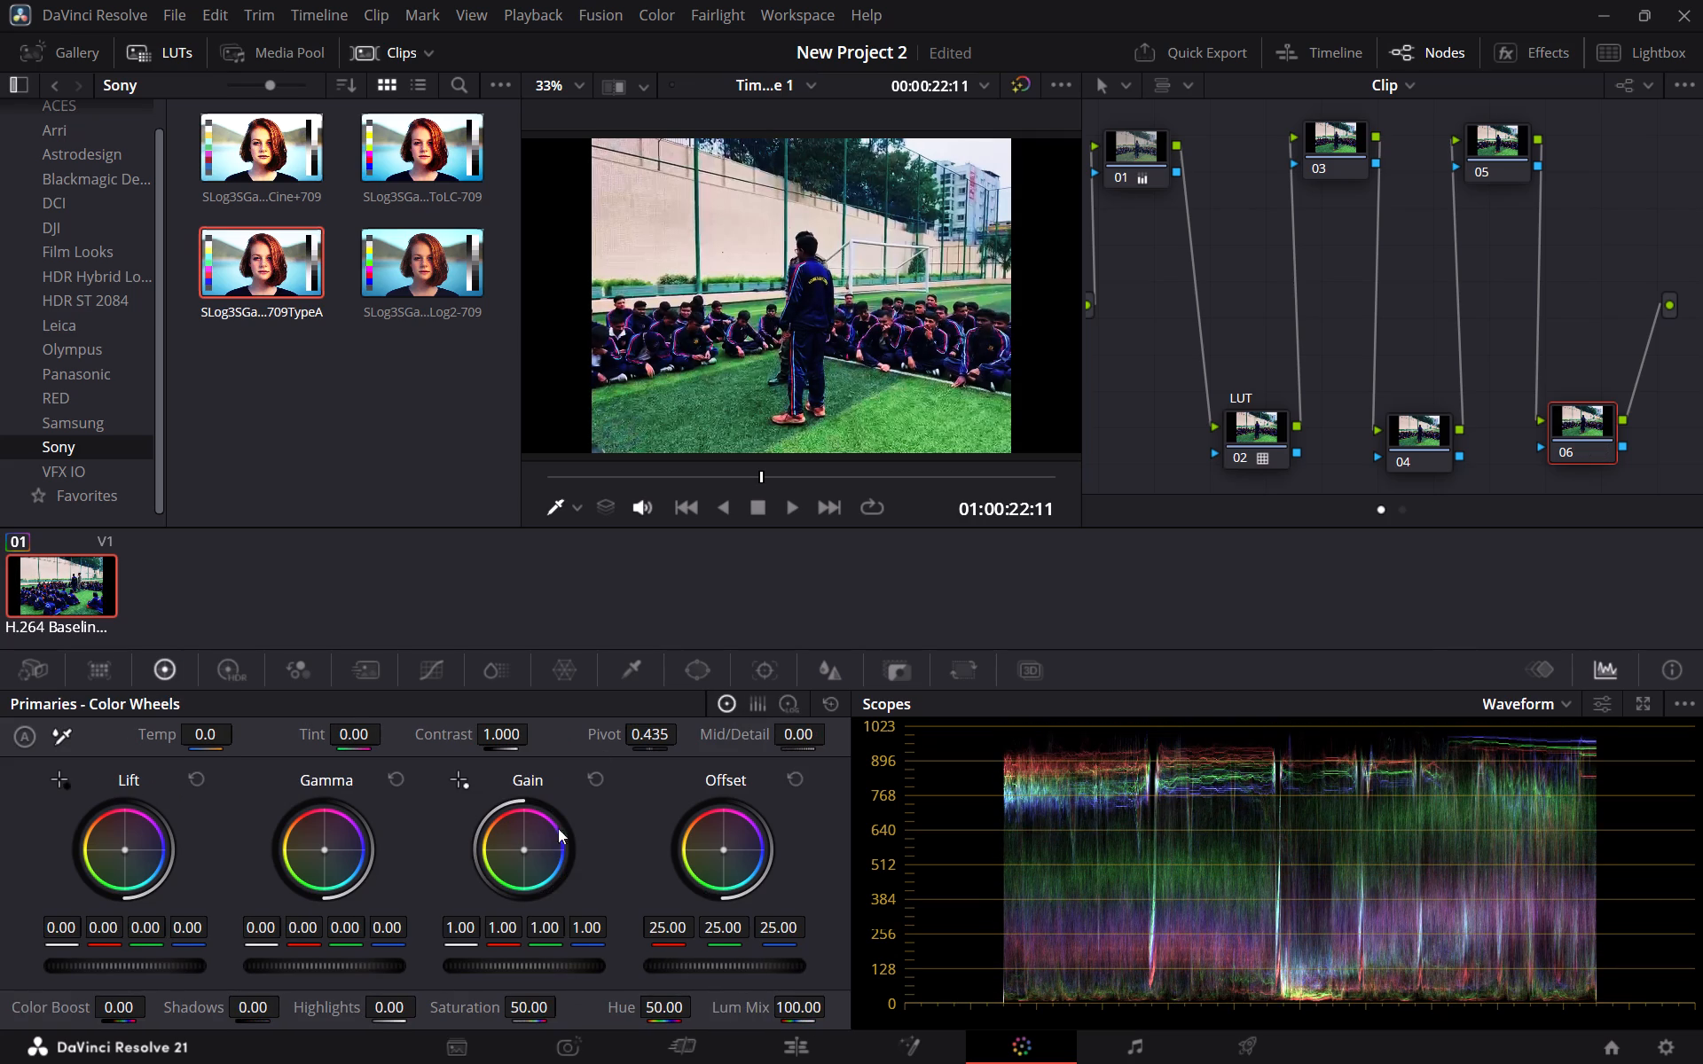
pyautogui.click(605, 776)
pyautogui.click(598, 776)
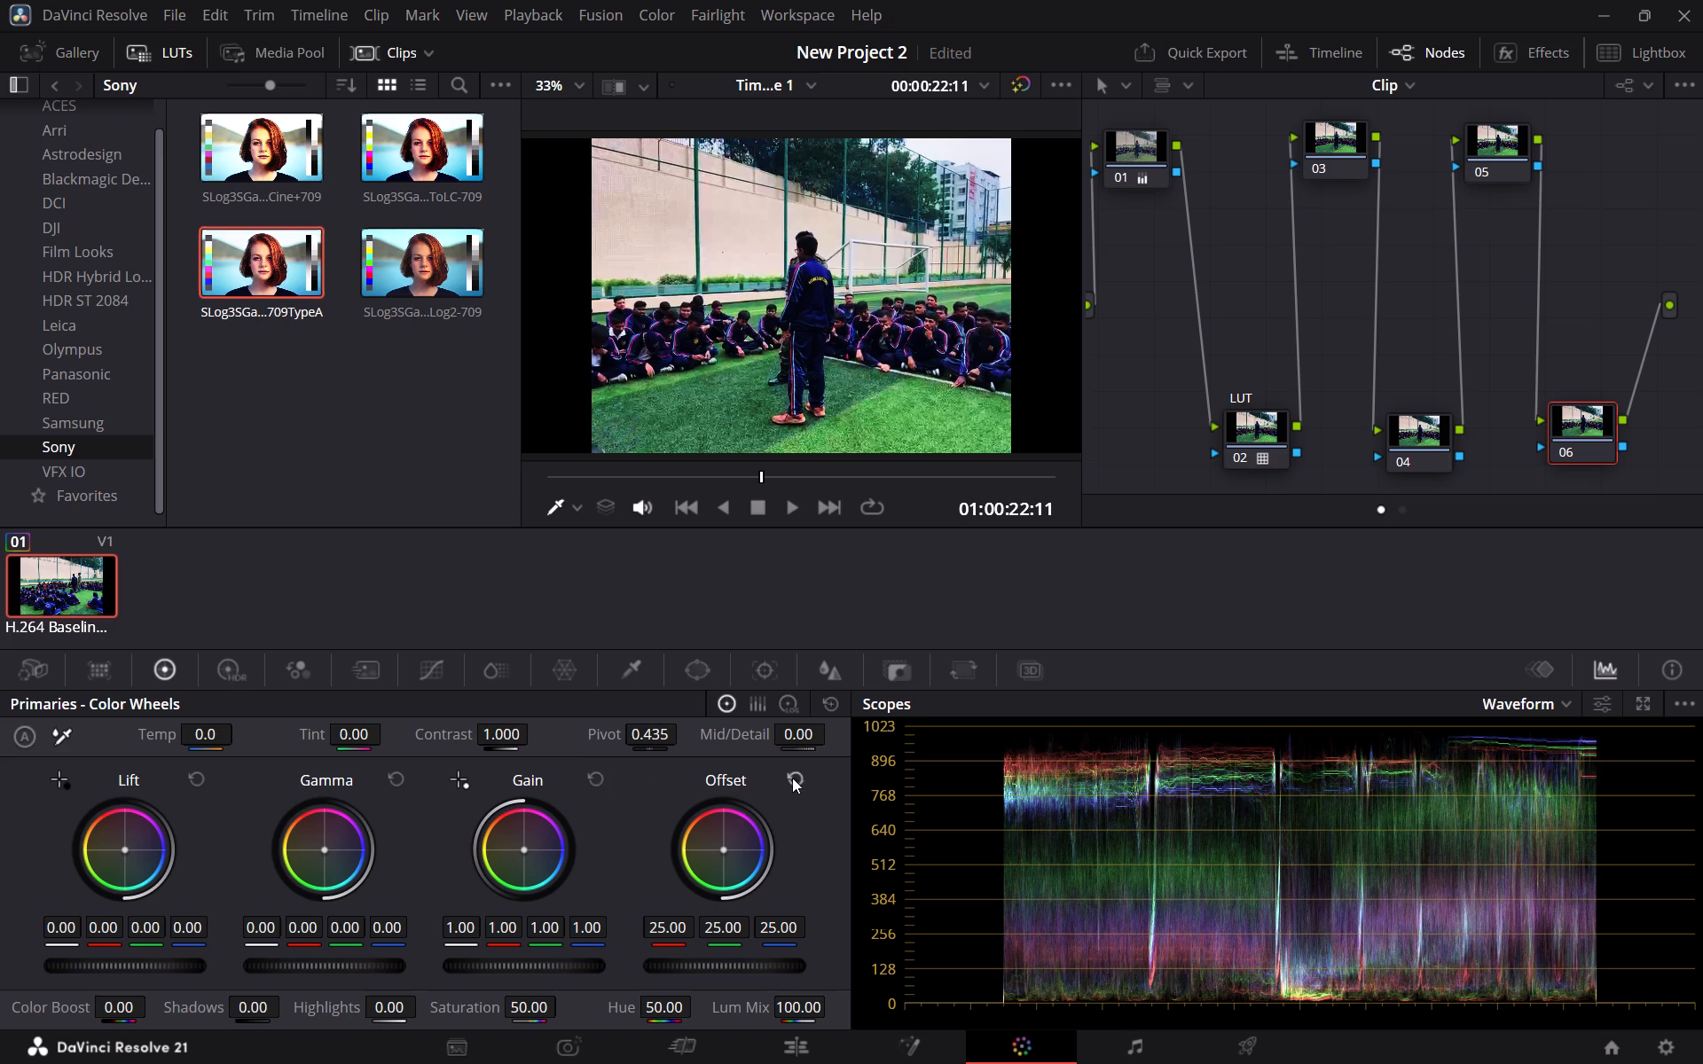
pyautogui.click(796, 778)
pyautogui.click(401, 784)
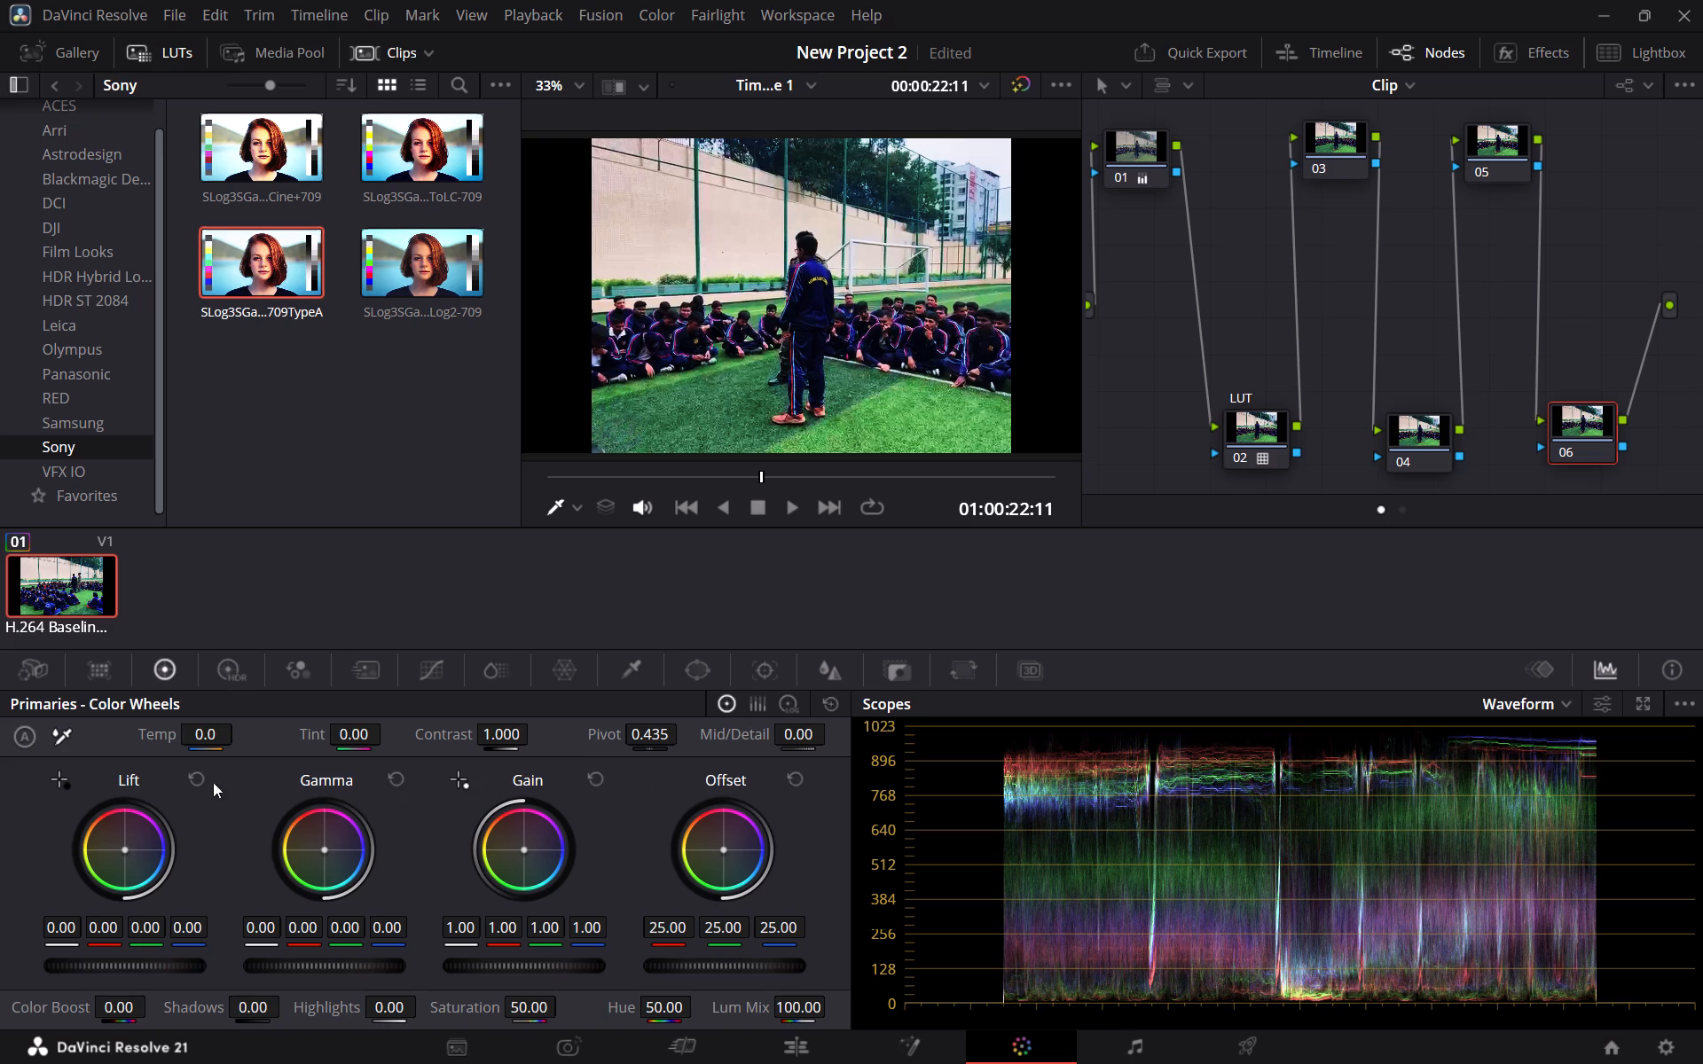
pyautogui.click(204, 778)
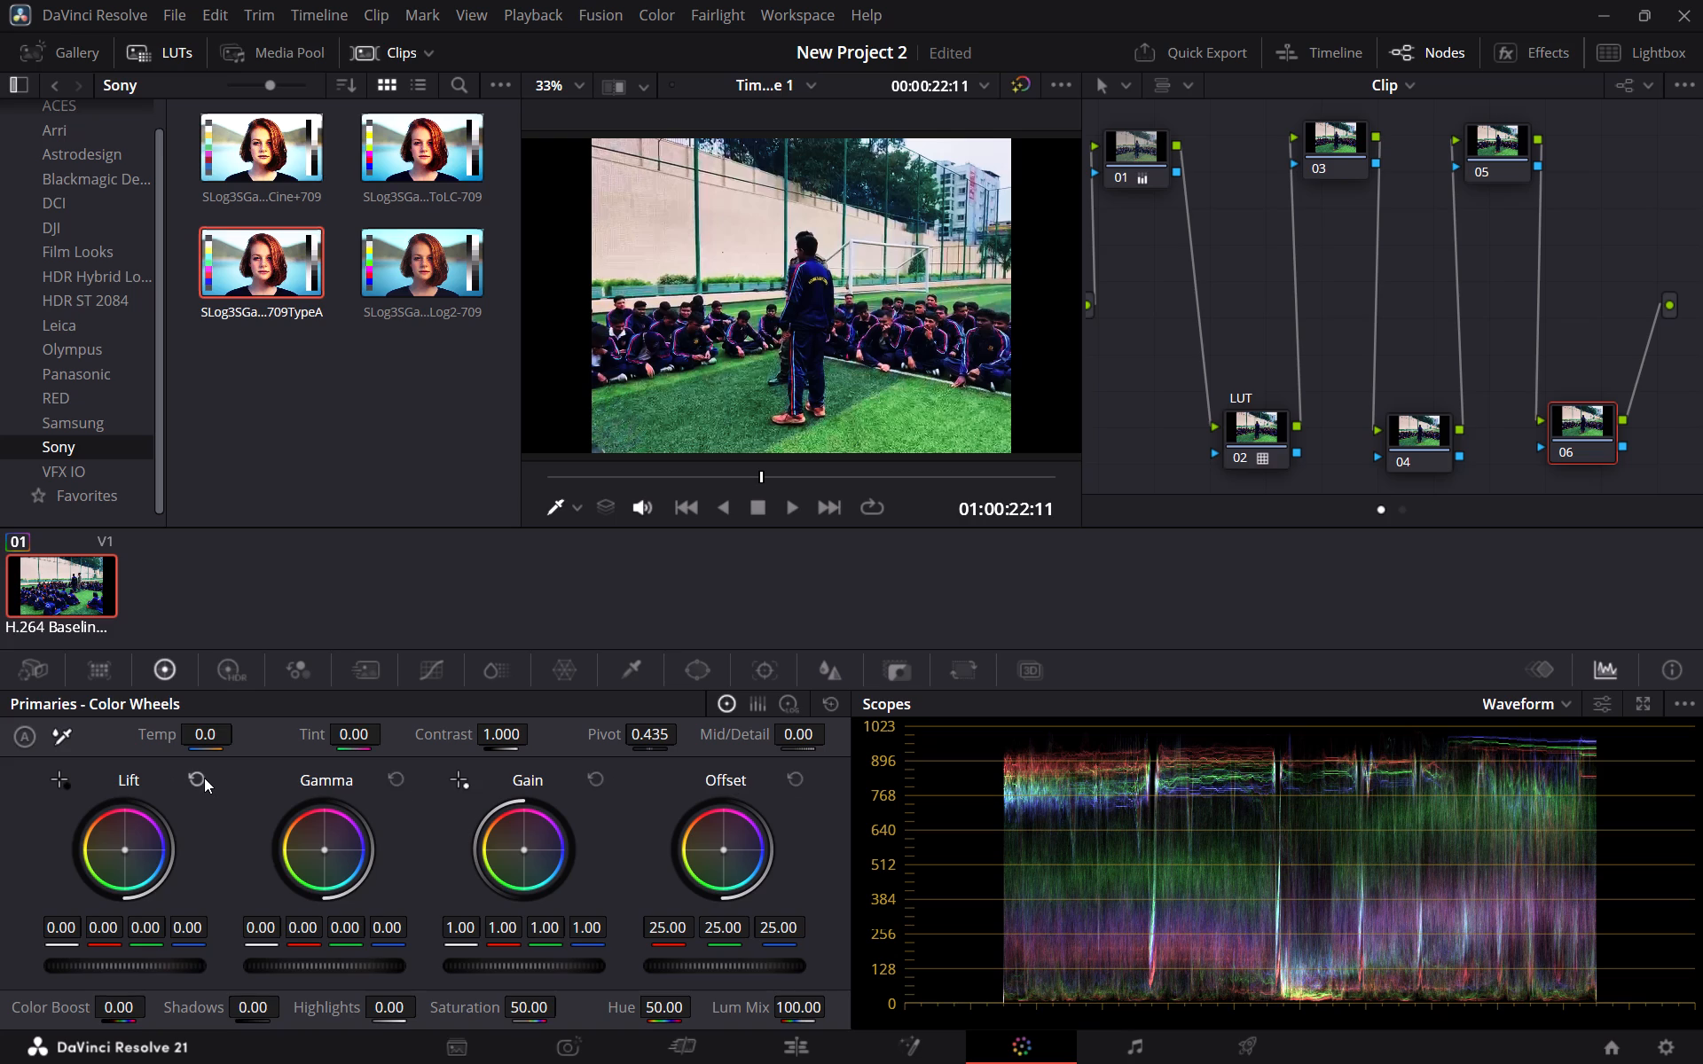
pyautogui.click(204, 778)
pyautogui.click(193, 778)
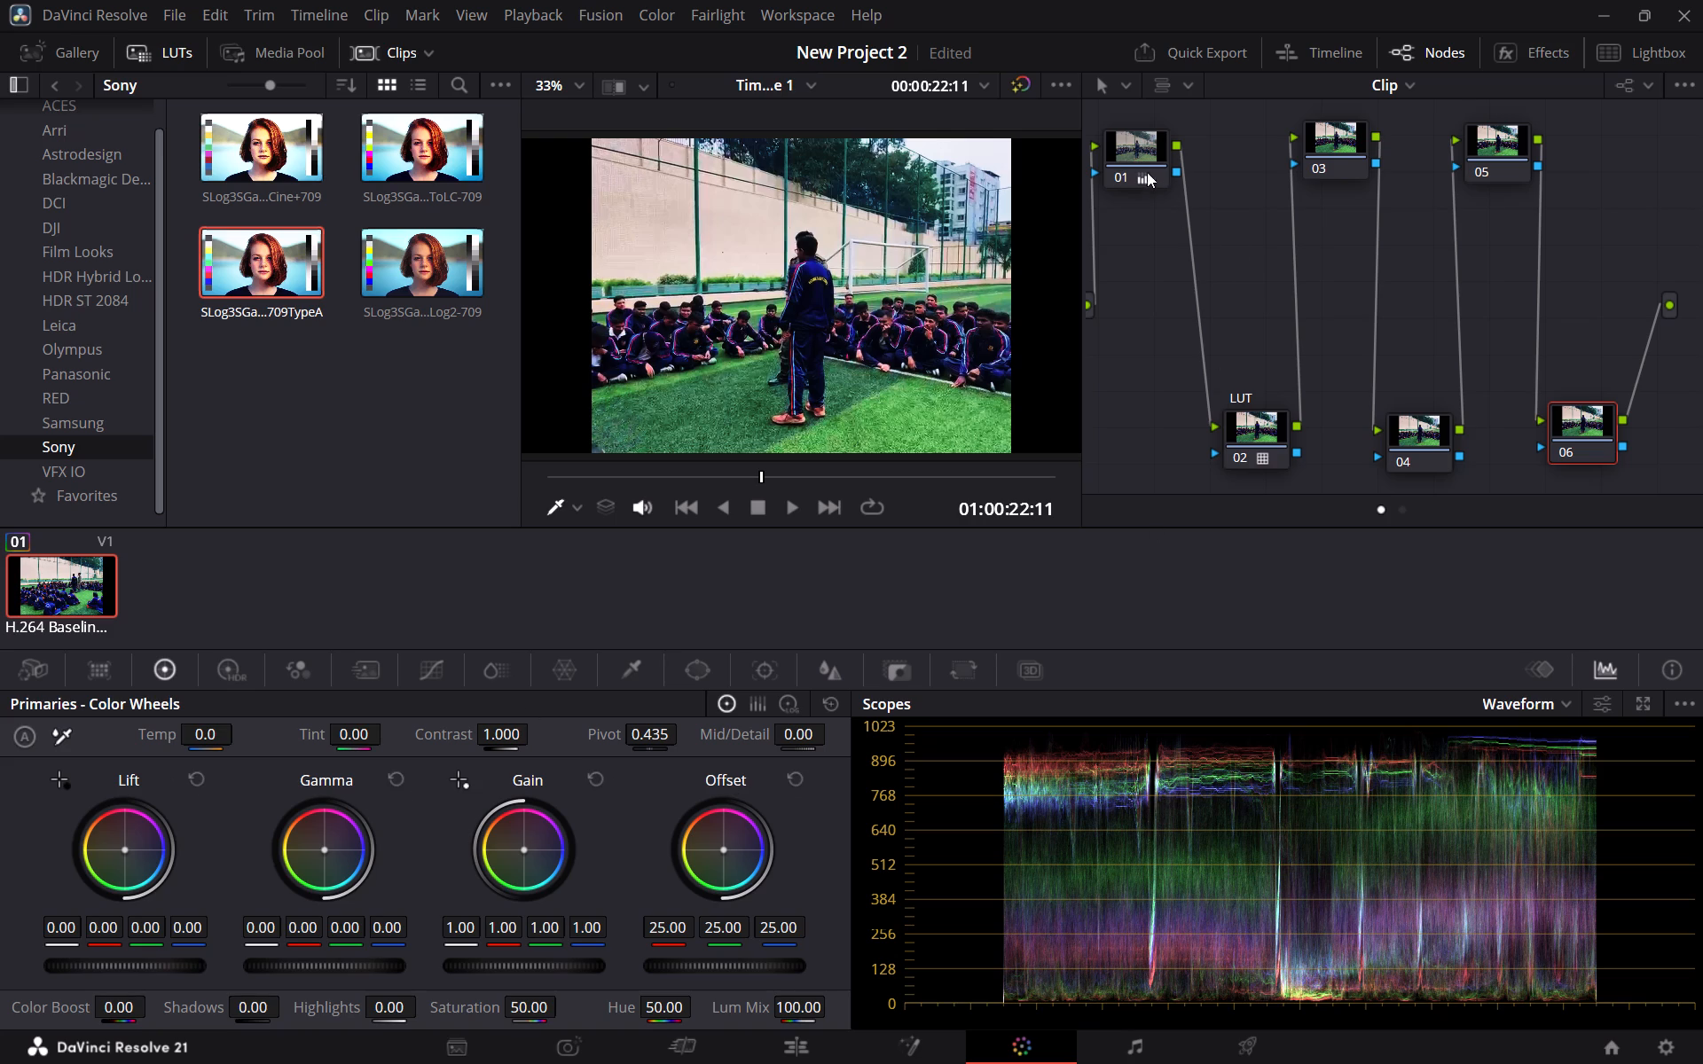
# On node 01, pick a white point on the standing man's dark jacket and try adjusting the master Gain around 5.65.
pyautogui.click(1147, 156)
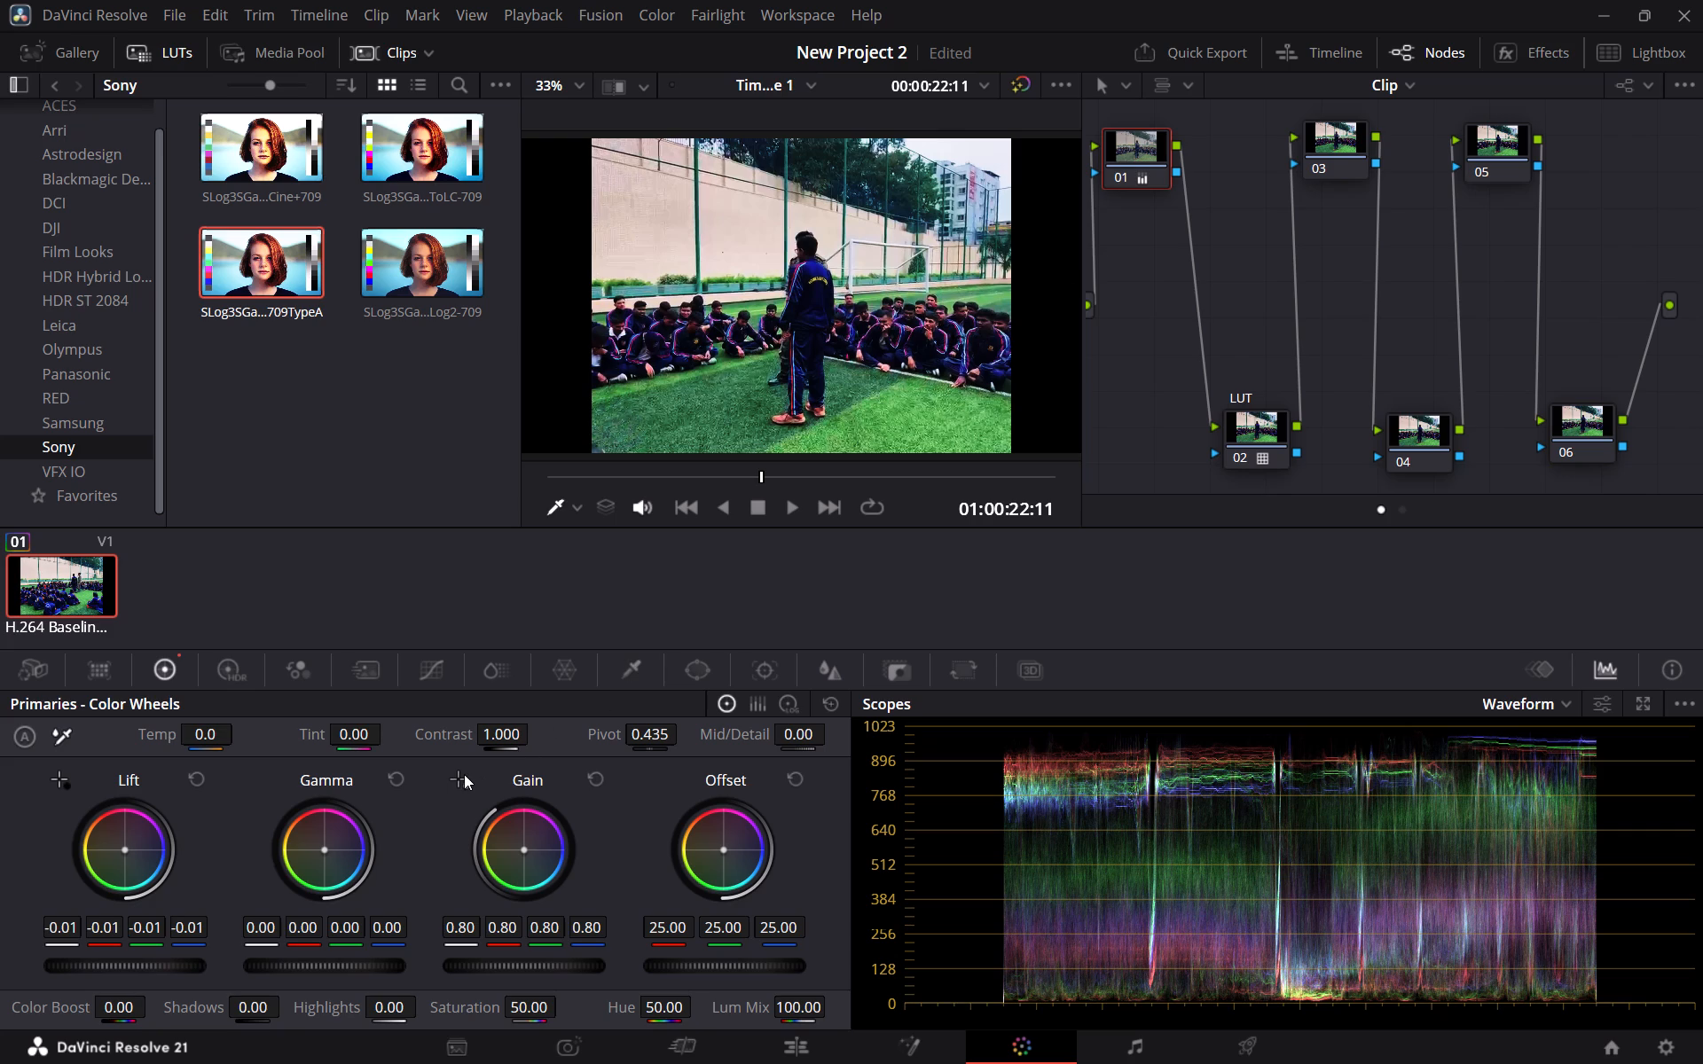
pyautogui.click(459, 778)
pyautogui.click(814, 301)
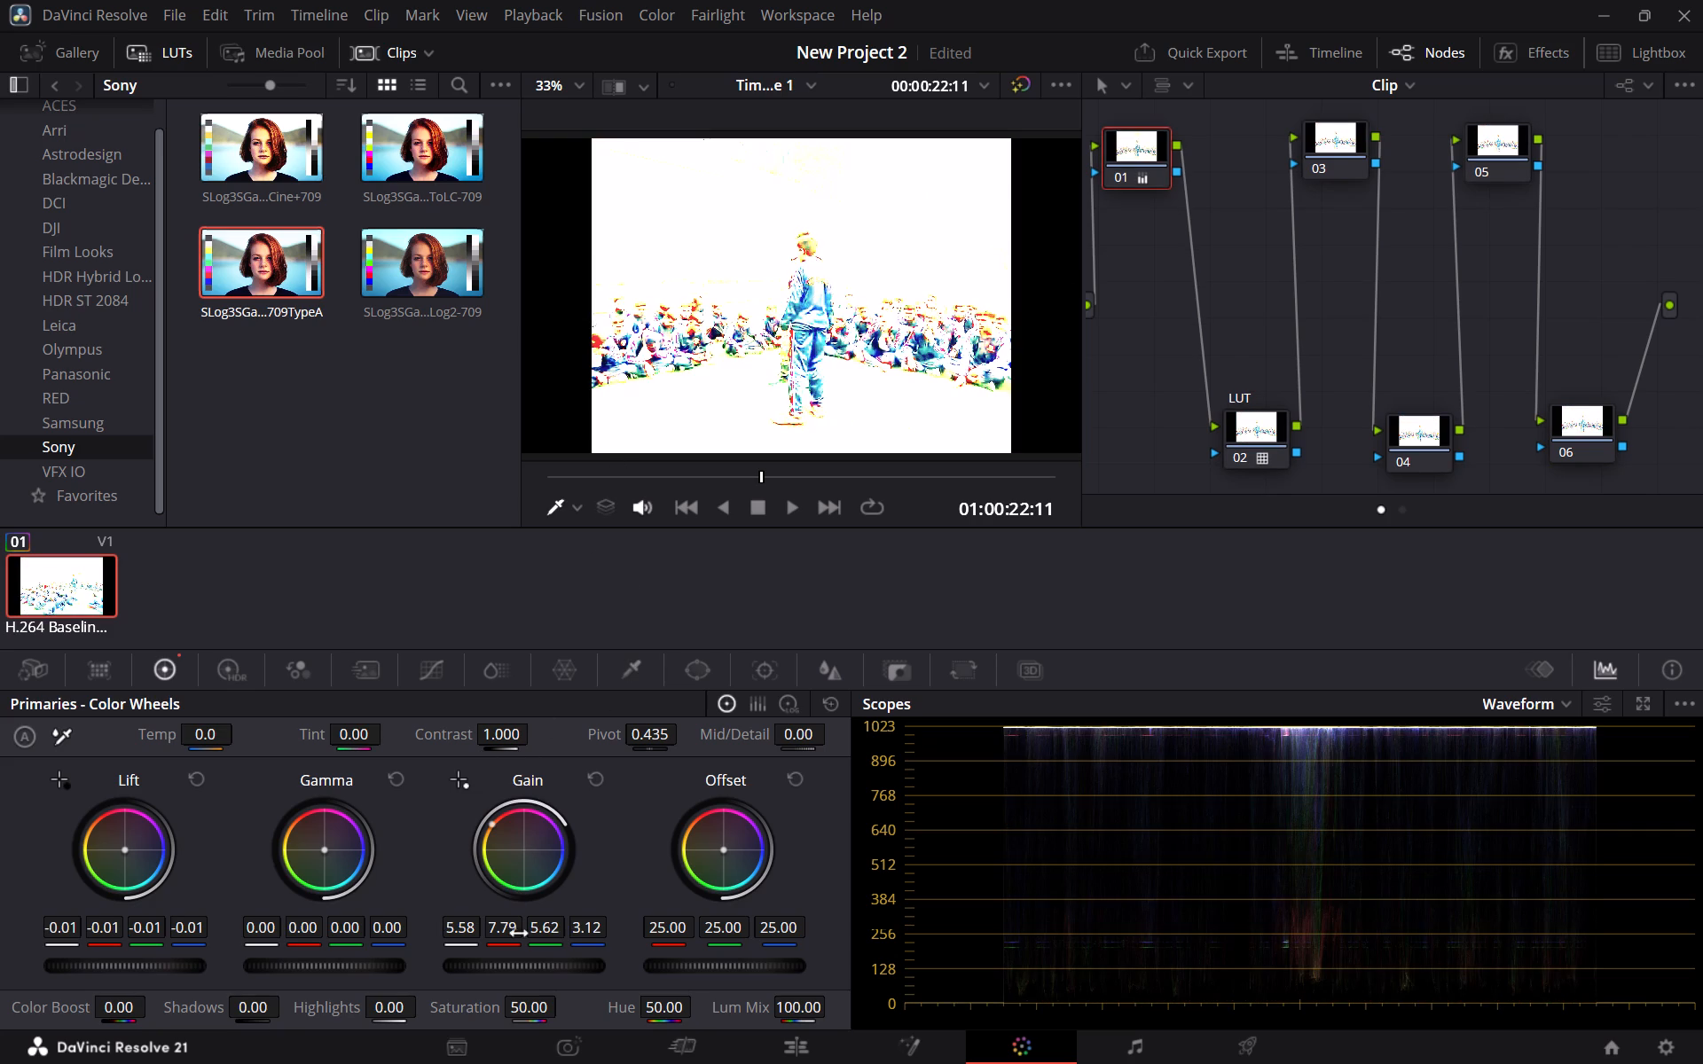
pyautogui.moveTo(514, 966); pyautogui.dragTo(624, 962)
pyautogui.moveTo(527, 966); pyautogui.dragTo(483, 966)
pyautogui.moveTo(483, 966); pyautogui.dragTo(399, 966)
# Reset the Gain, Offset, Gamma and Lift color wheels on node 01.
pyautogui.click(600, 775)
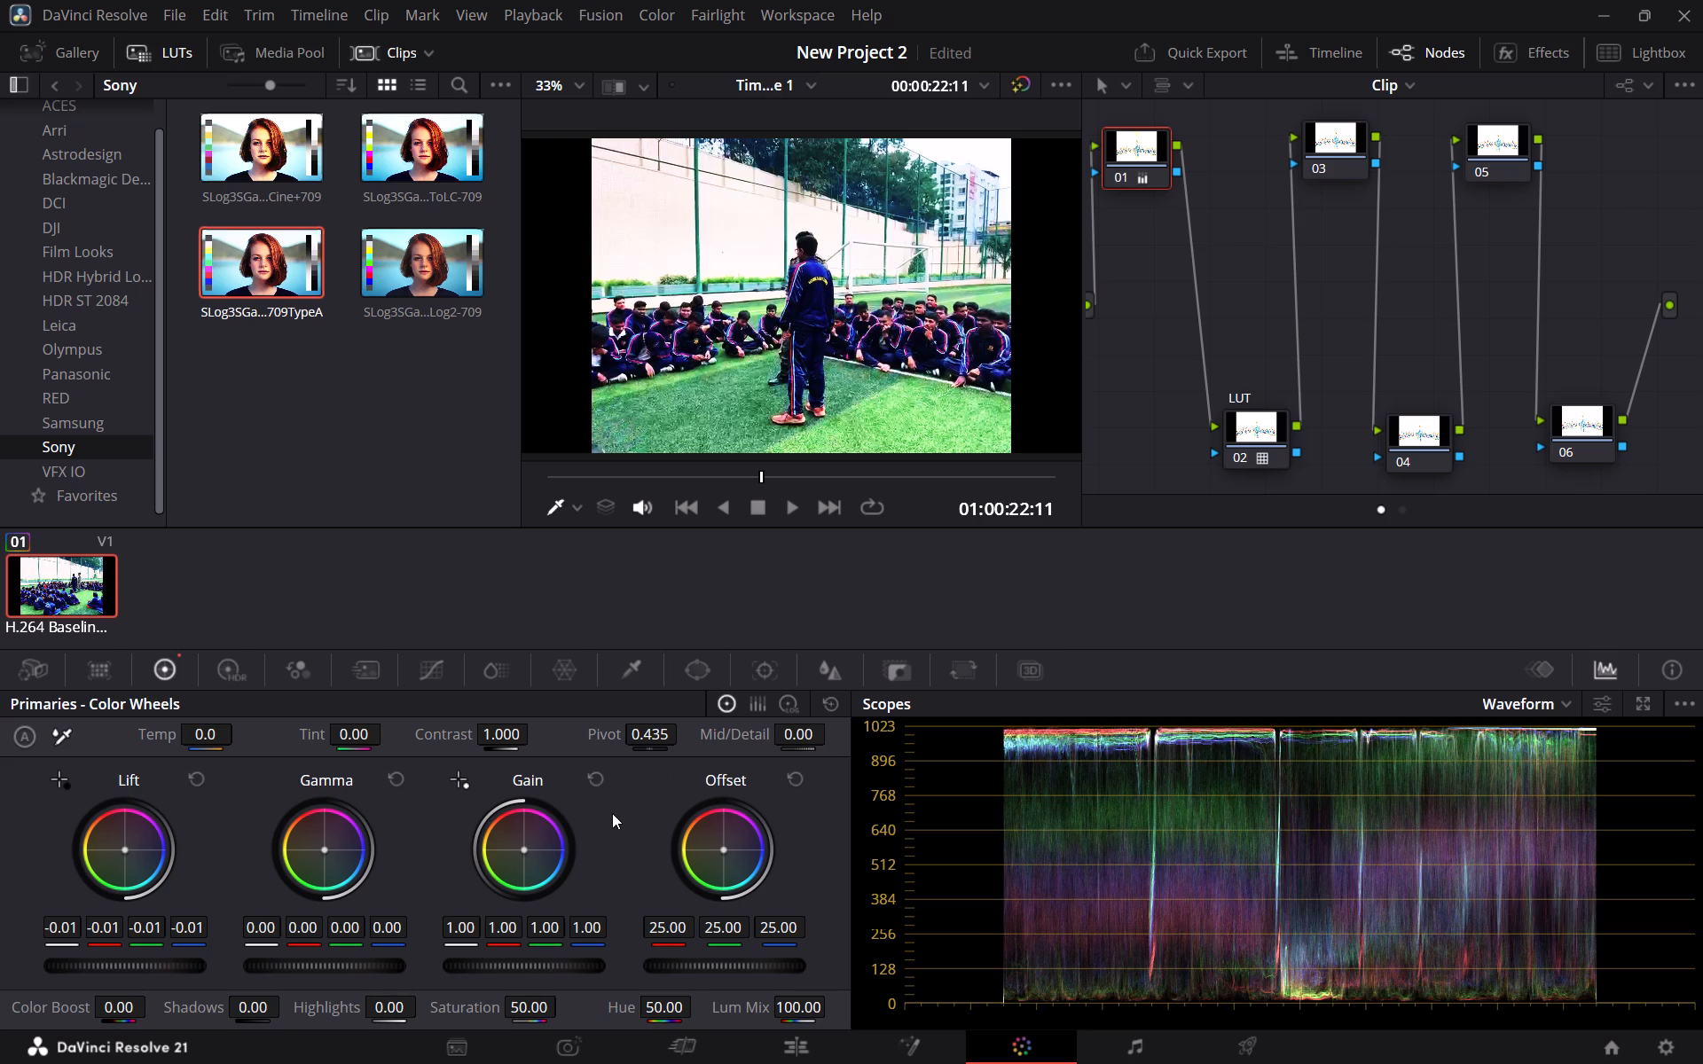
pyautogui.click(632, 801)
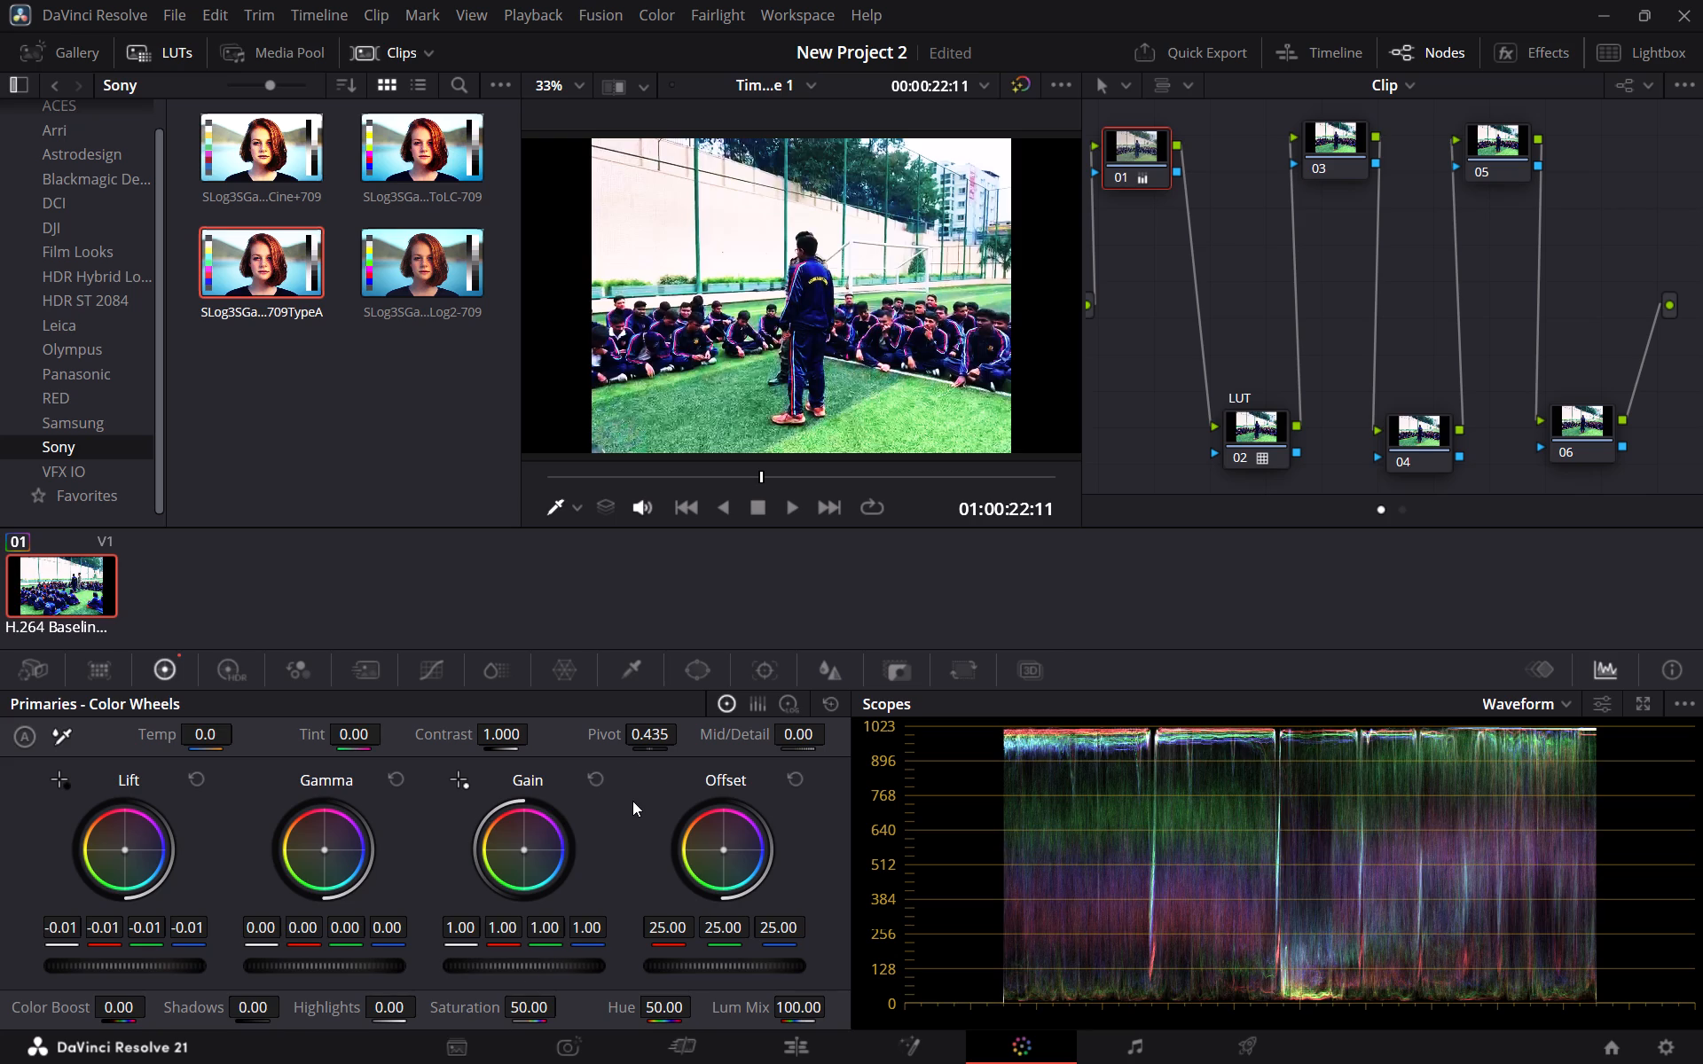
pyautogui.click(601, 778)
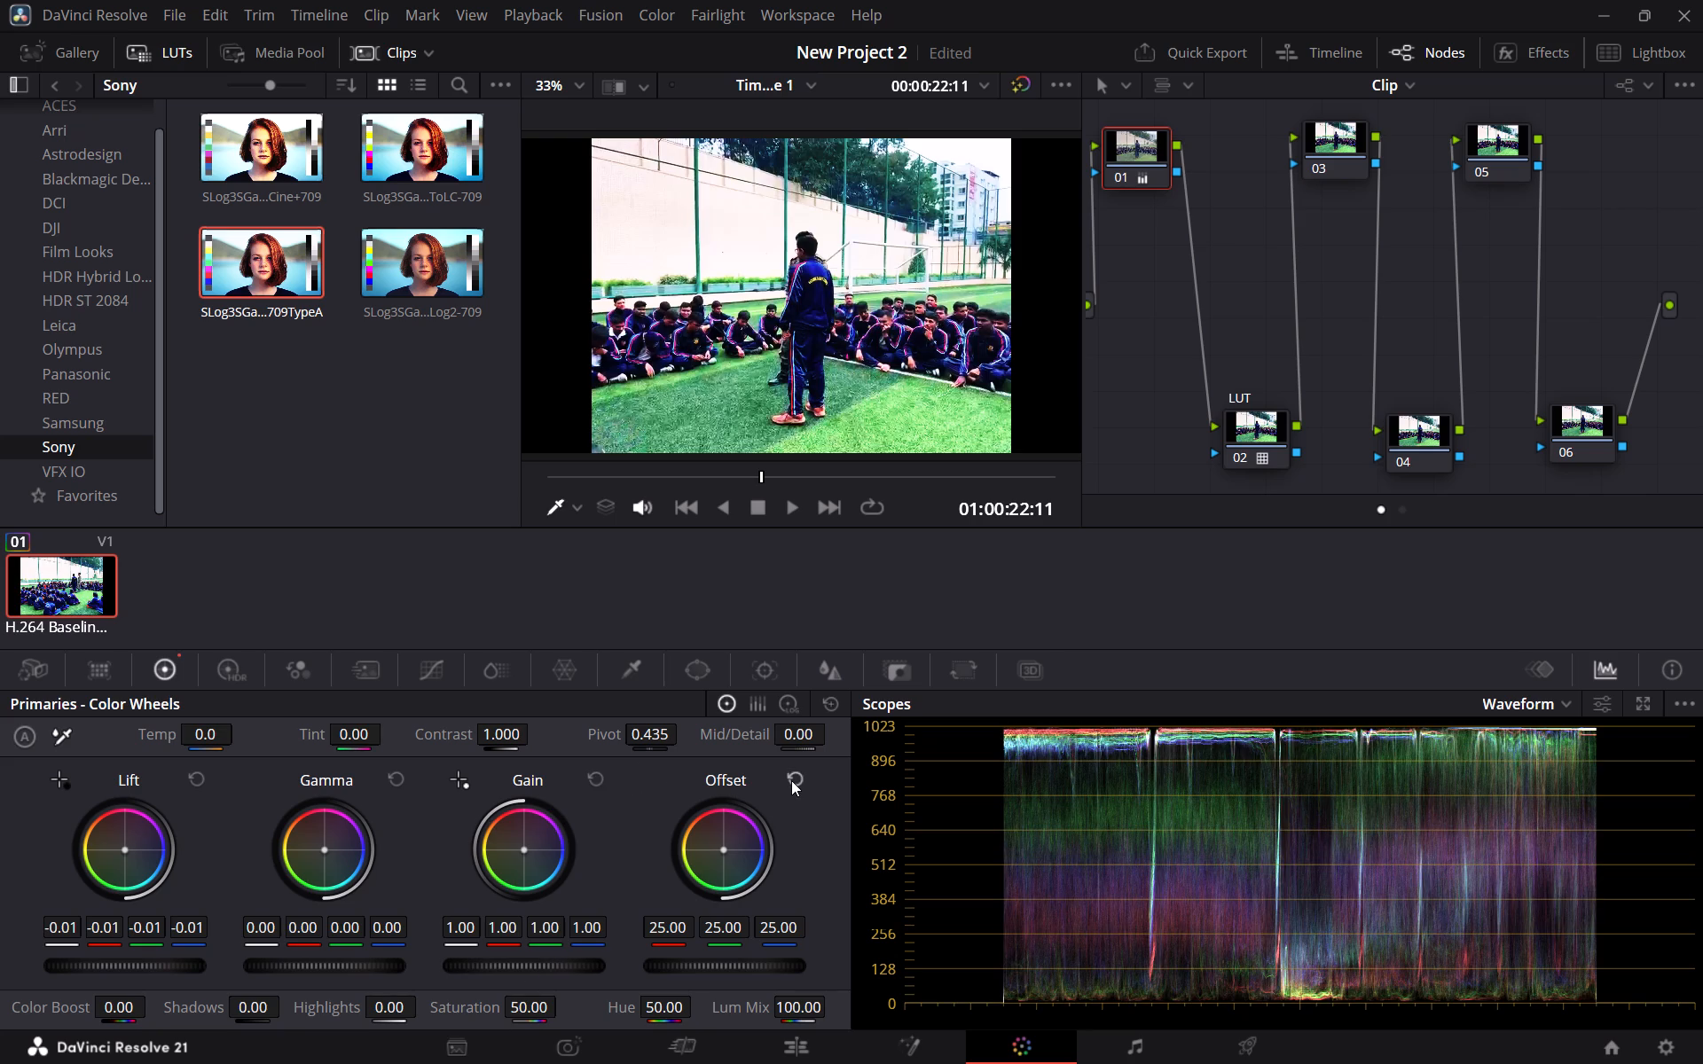
pyautogui.click(791, 780)
pyautogui.click(592, 780)
pyautogui.click(391, 778)
pyautogui.click(196, 773)
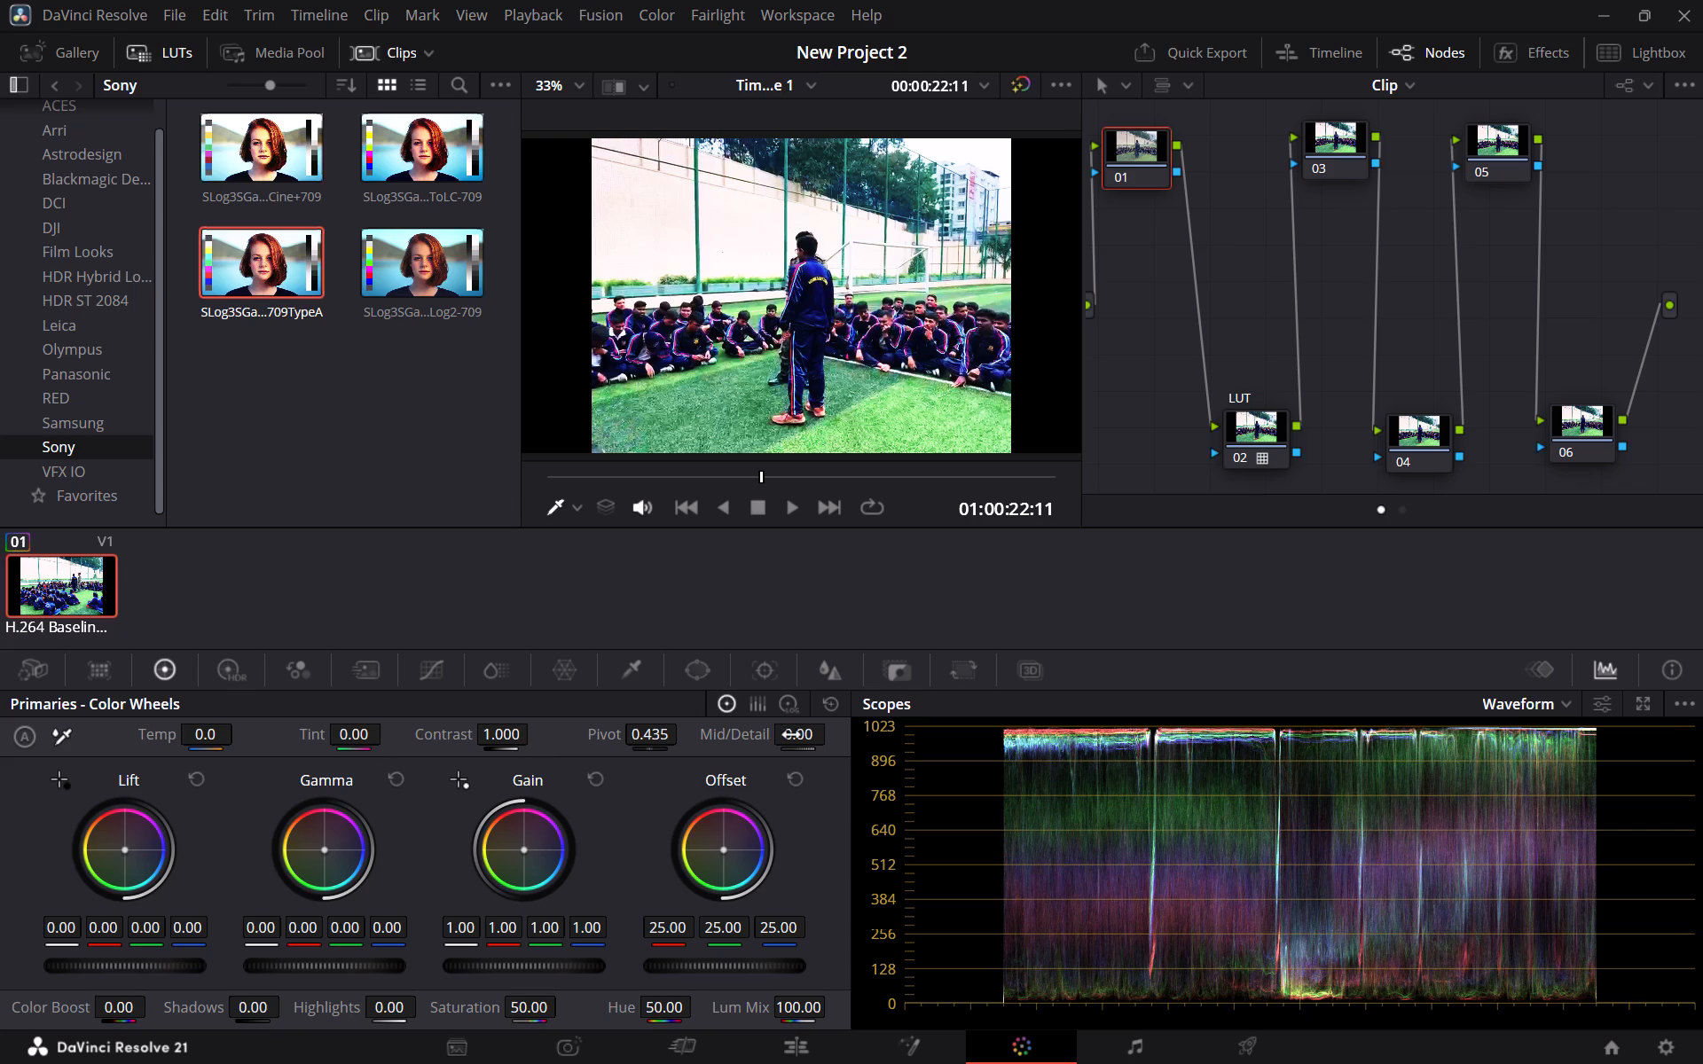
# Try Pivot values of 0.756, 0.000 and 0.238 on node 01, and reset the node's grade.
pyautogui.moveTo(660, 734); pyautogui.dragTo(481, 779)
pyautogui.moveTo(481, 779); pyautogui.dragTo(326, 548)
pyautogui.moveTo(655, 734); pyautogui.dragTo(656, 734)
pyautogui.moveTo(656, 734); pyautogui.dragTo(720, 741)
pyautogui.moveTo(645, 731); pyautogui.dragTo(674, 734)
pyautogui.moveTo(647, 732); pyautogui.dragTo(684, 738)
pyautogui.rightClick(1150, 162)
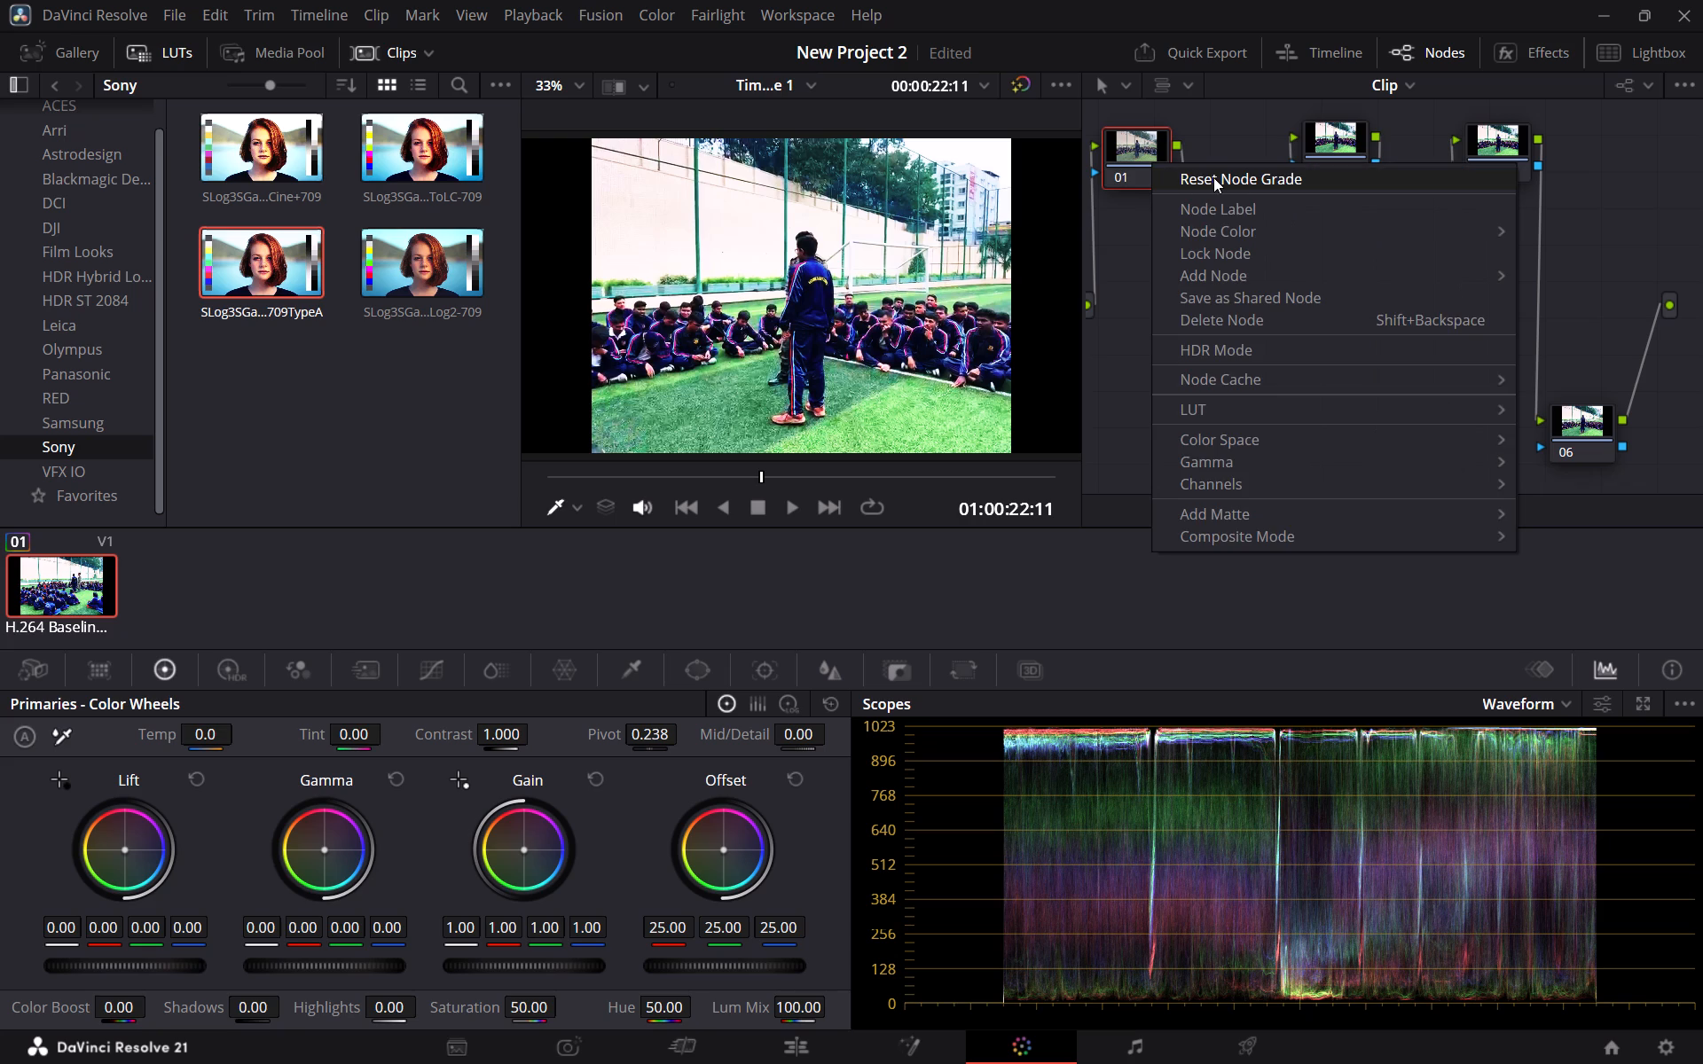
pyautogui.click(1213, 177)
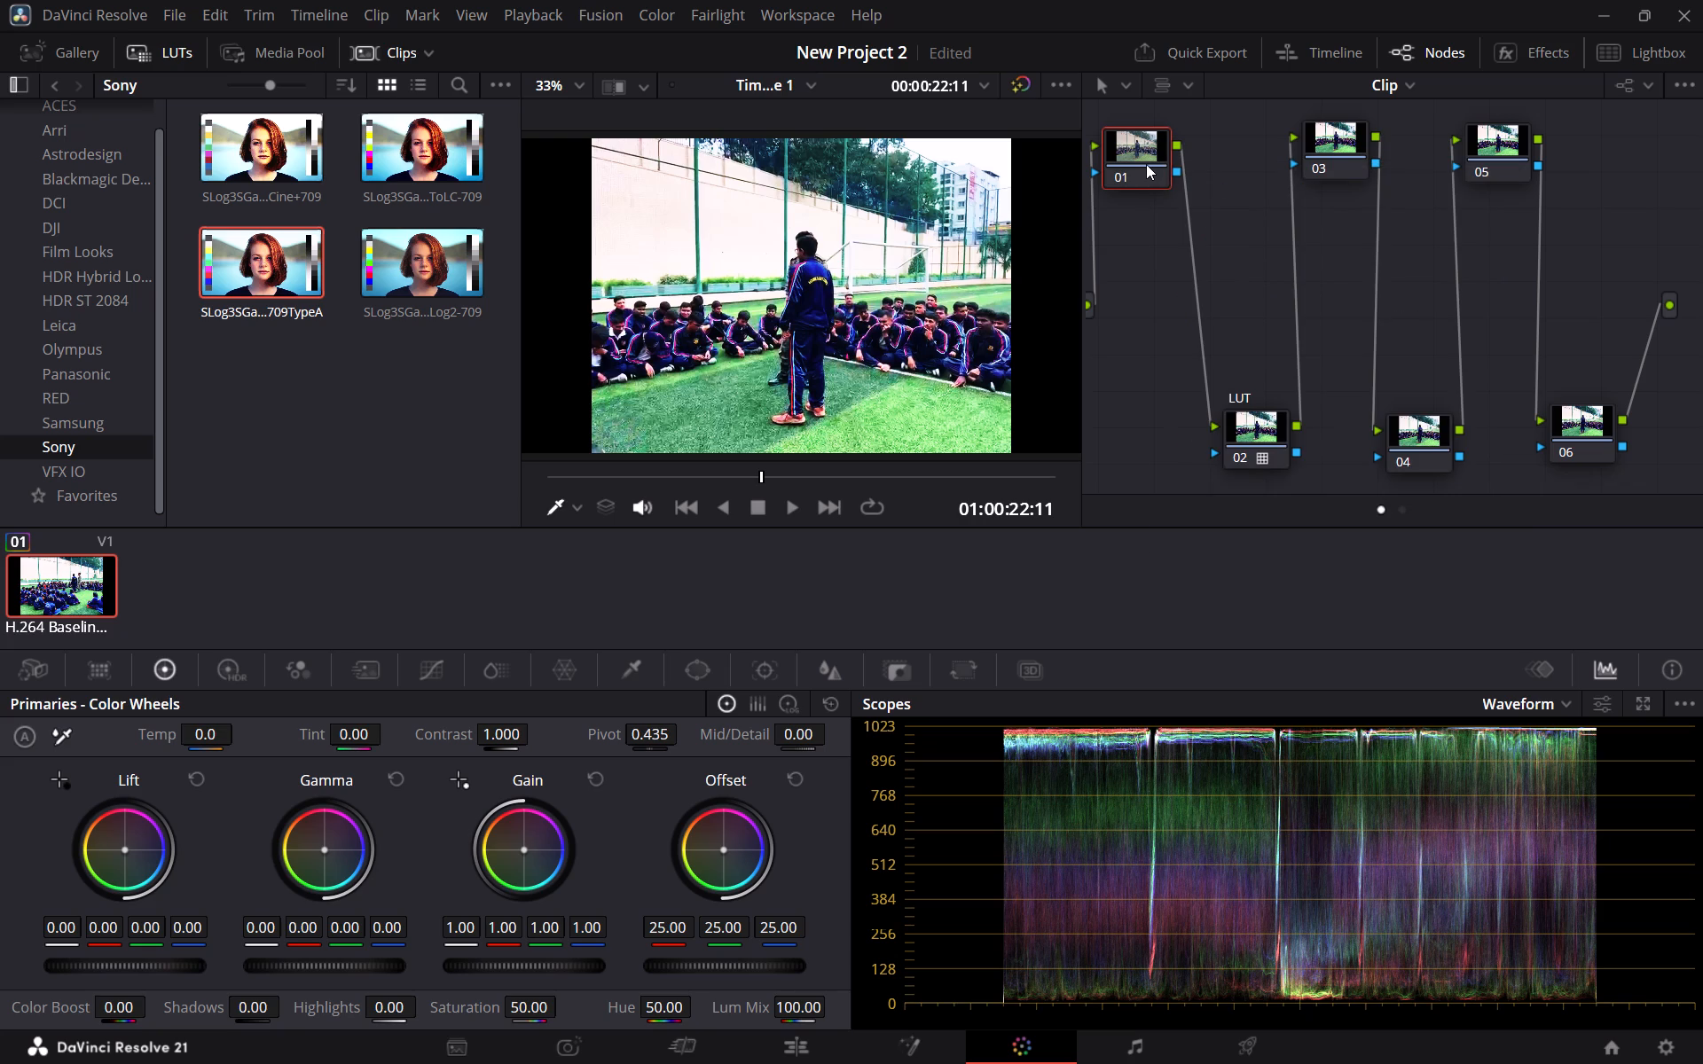
# Reset the node grades of nodes 01, 02, 03 and 04, clearing the LUT from node 02.
pyautogui.rightClick(1146, 164)
pyautogui.click(1191, 179)
pyautogui.rightClick(1260, 433)
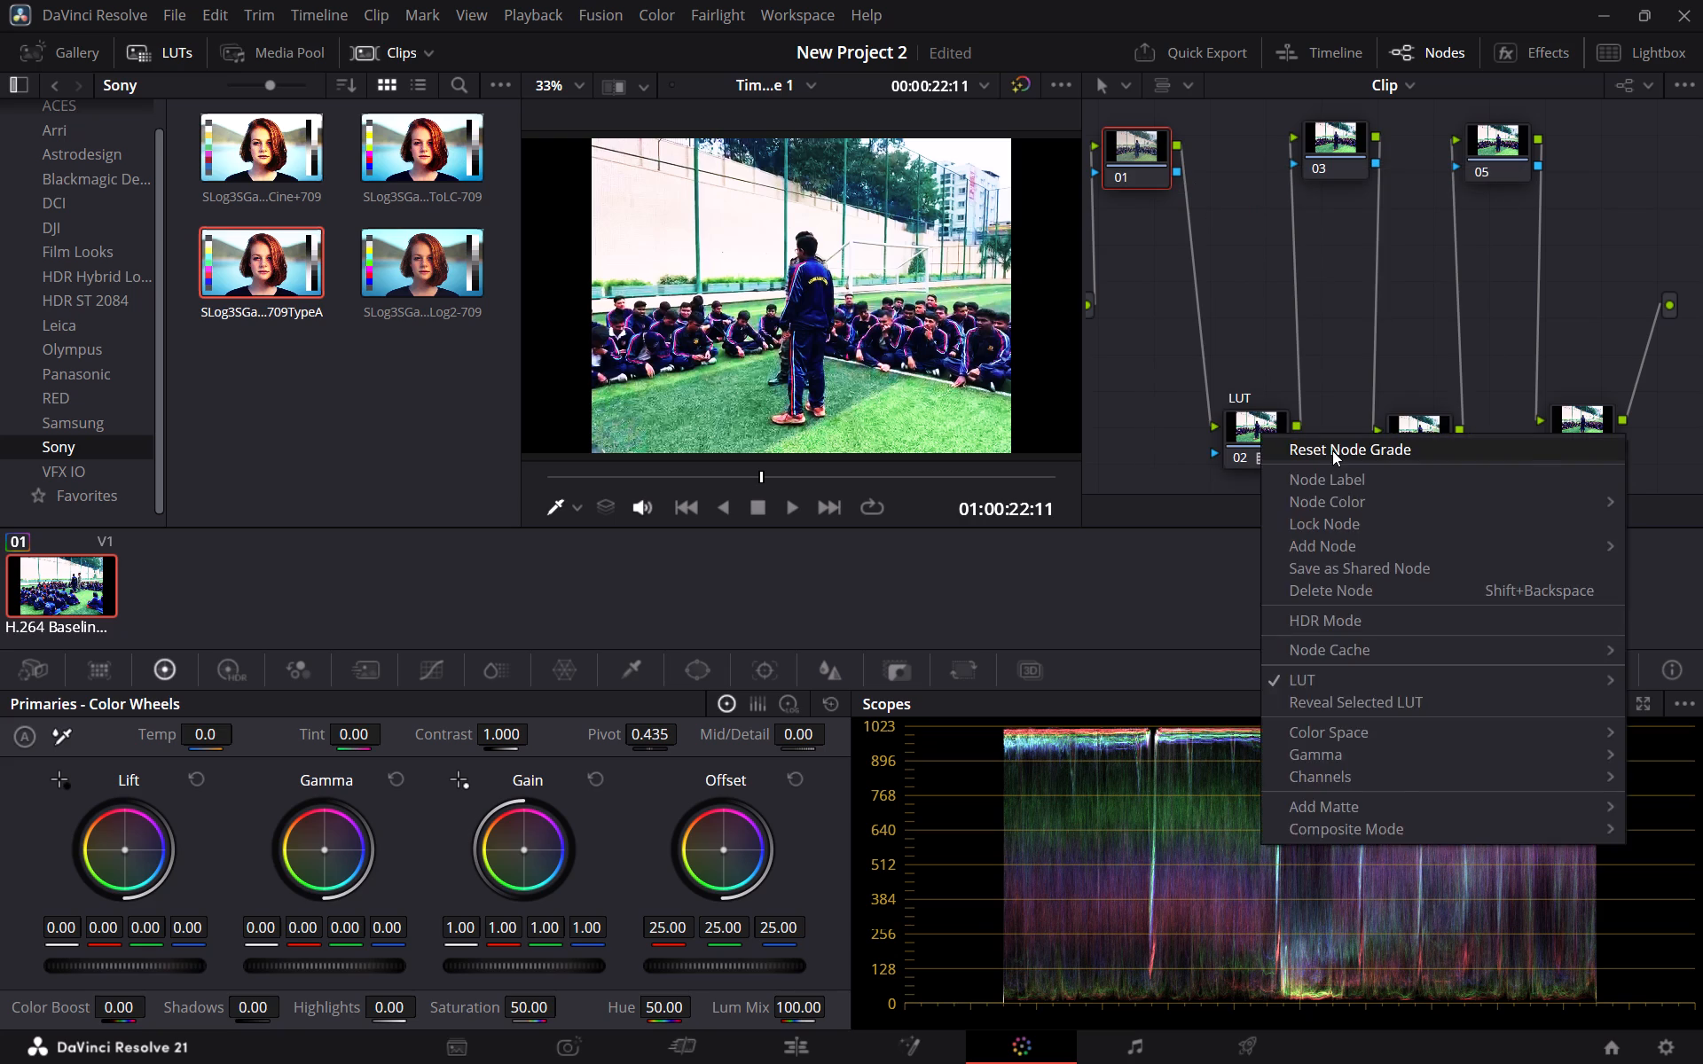
pyautogui.click(1332, 450)
pyautogui.rightClick(1343, 149)
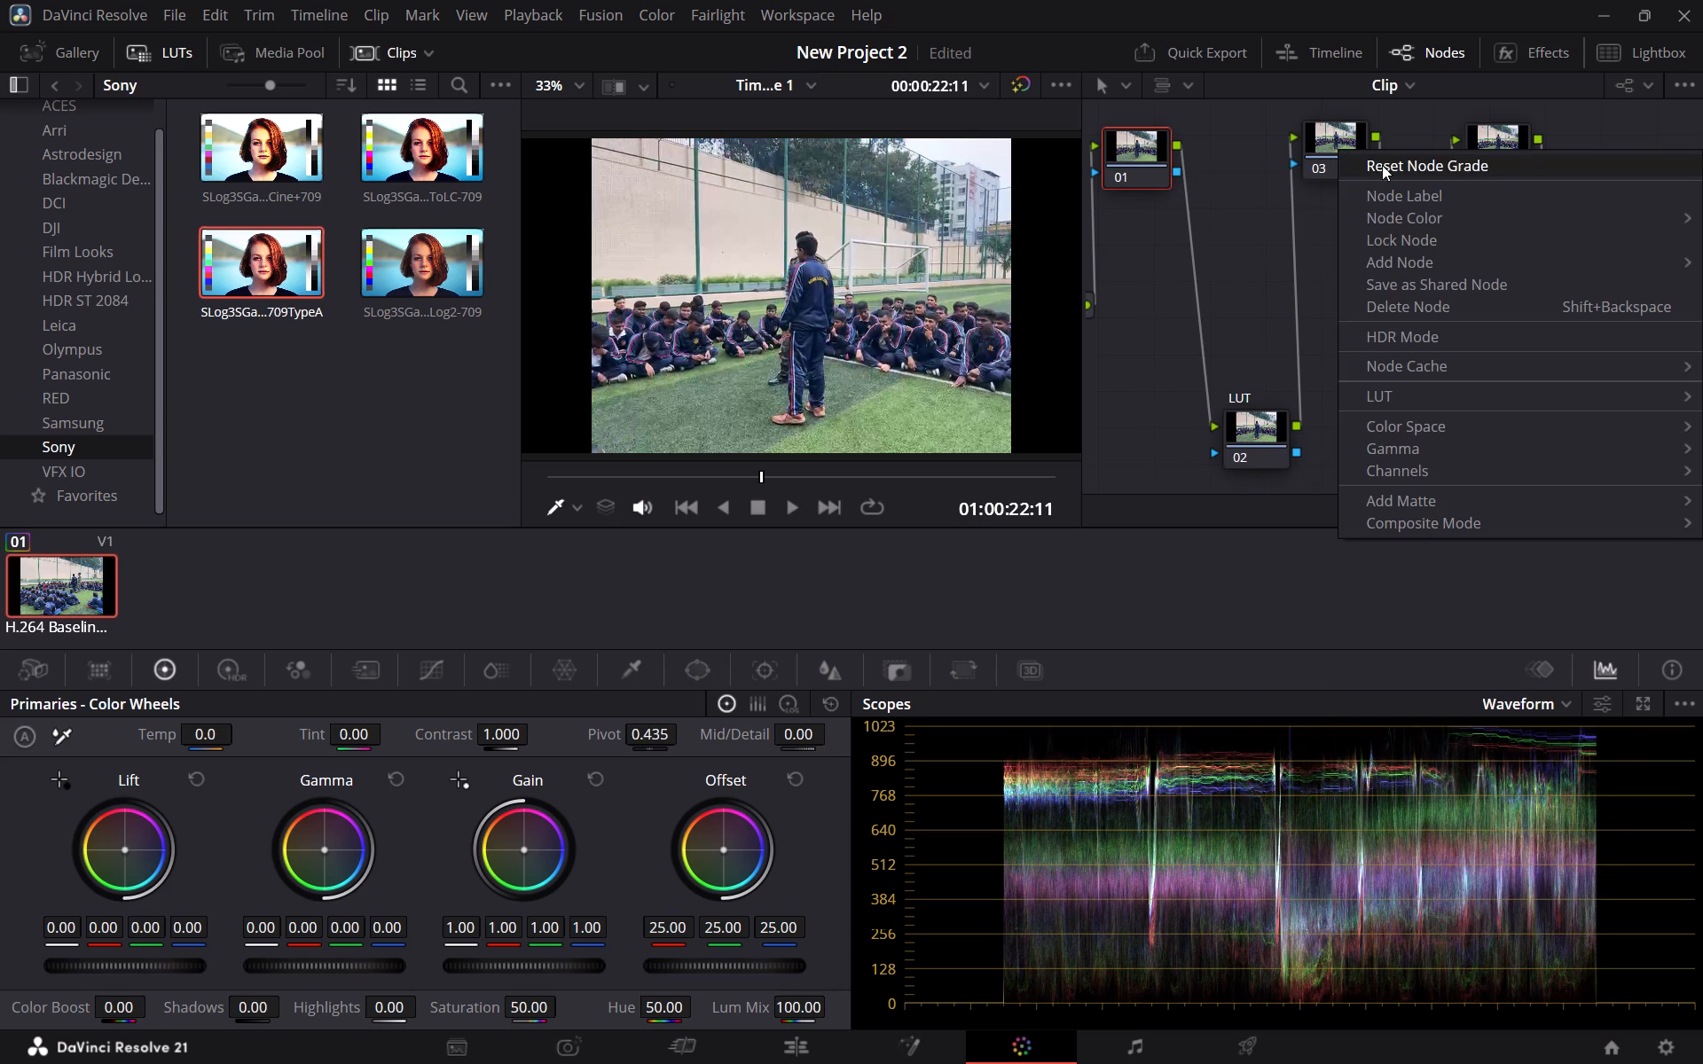
pyautogui.click(1382, 165)
pyautogui.rightClick(1423, 432)
pyautogui.click(1474, 444)
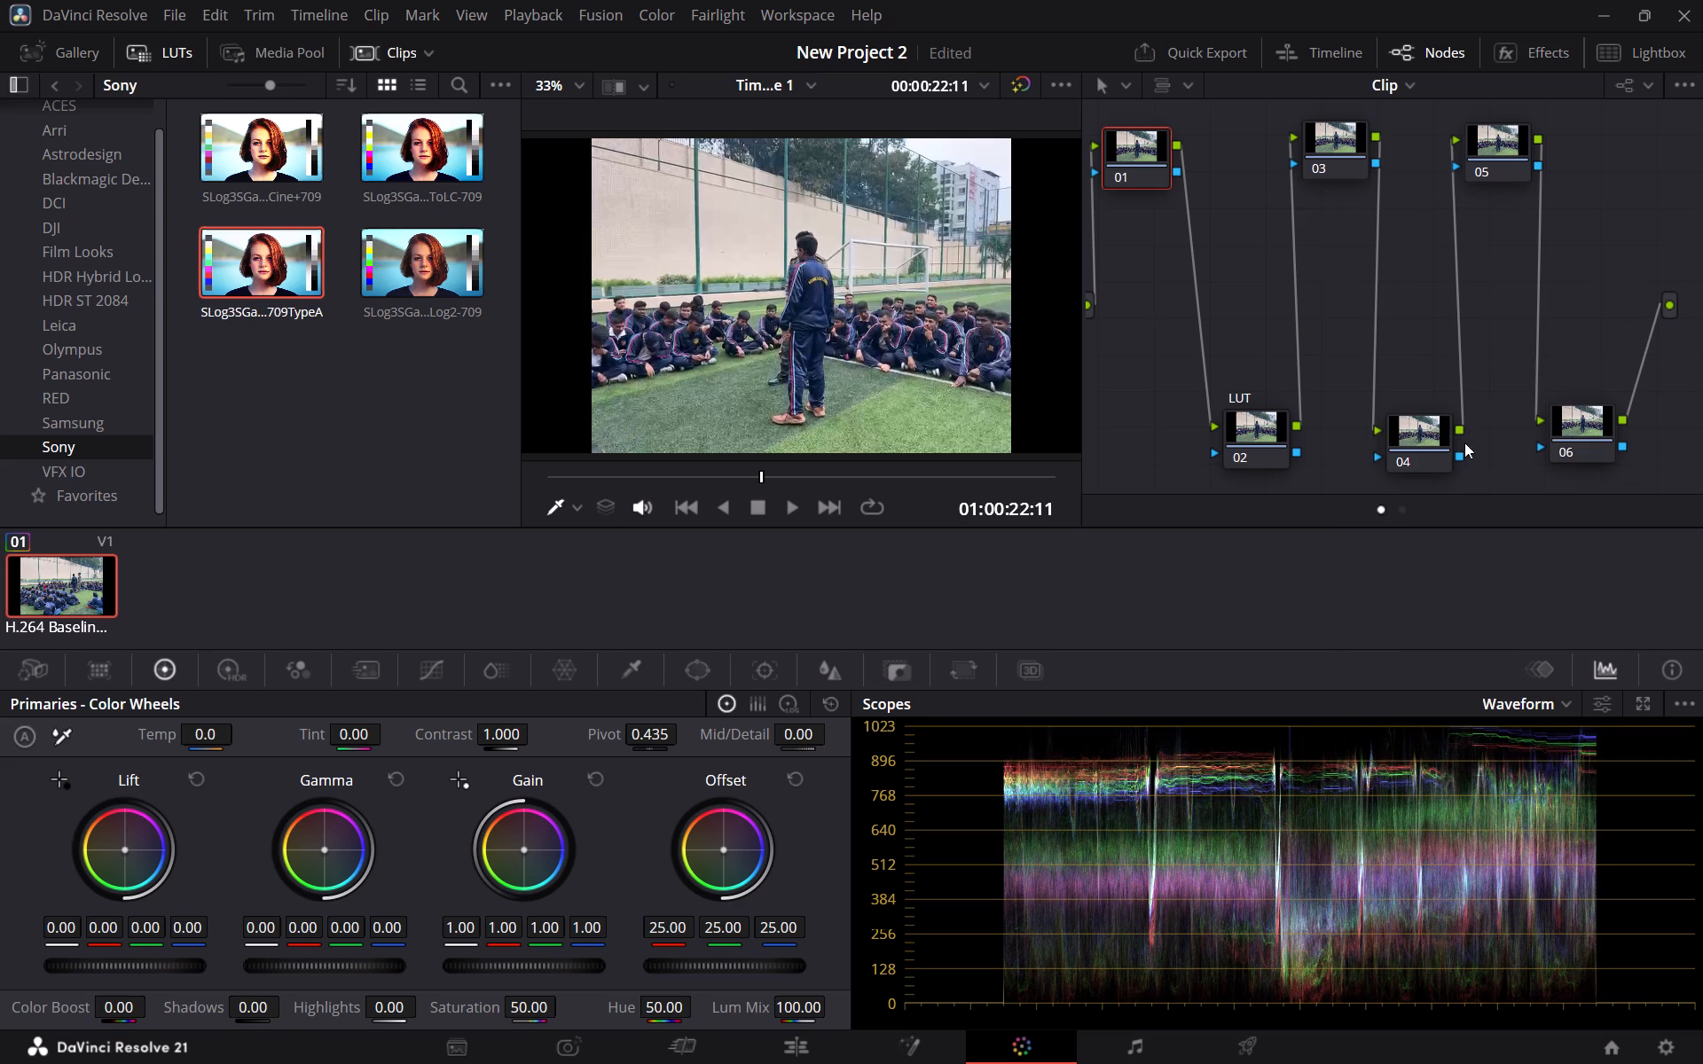
# With node 02 selected, examine the LUT collections from Leica through HDR, Film Looks, DJI, DCI and Blackmagic Design to Astrodesign.
pyautogui.click(1268, 429)
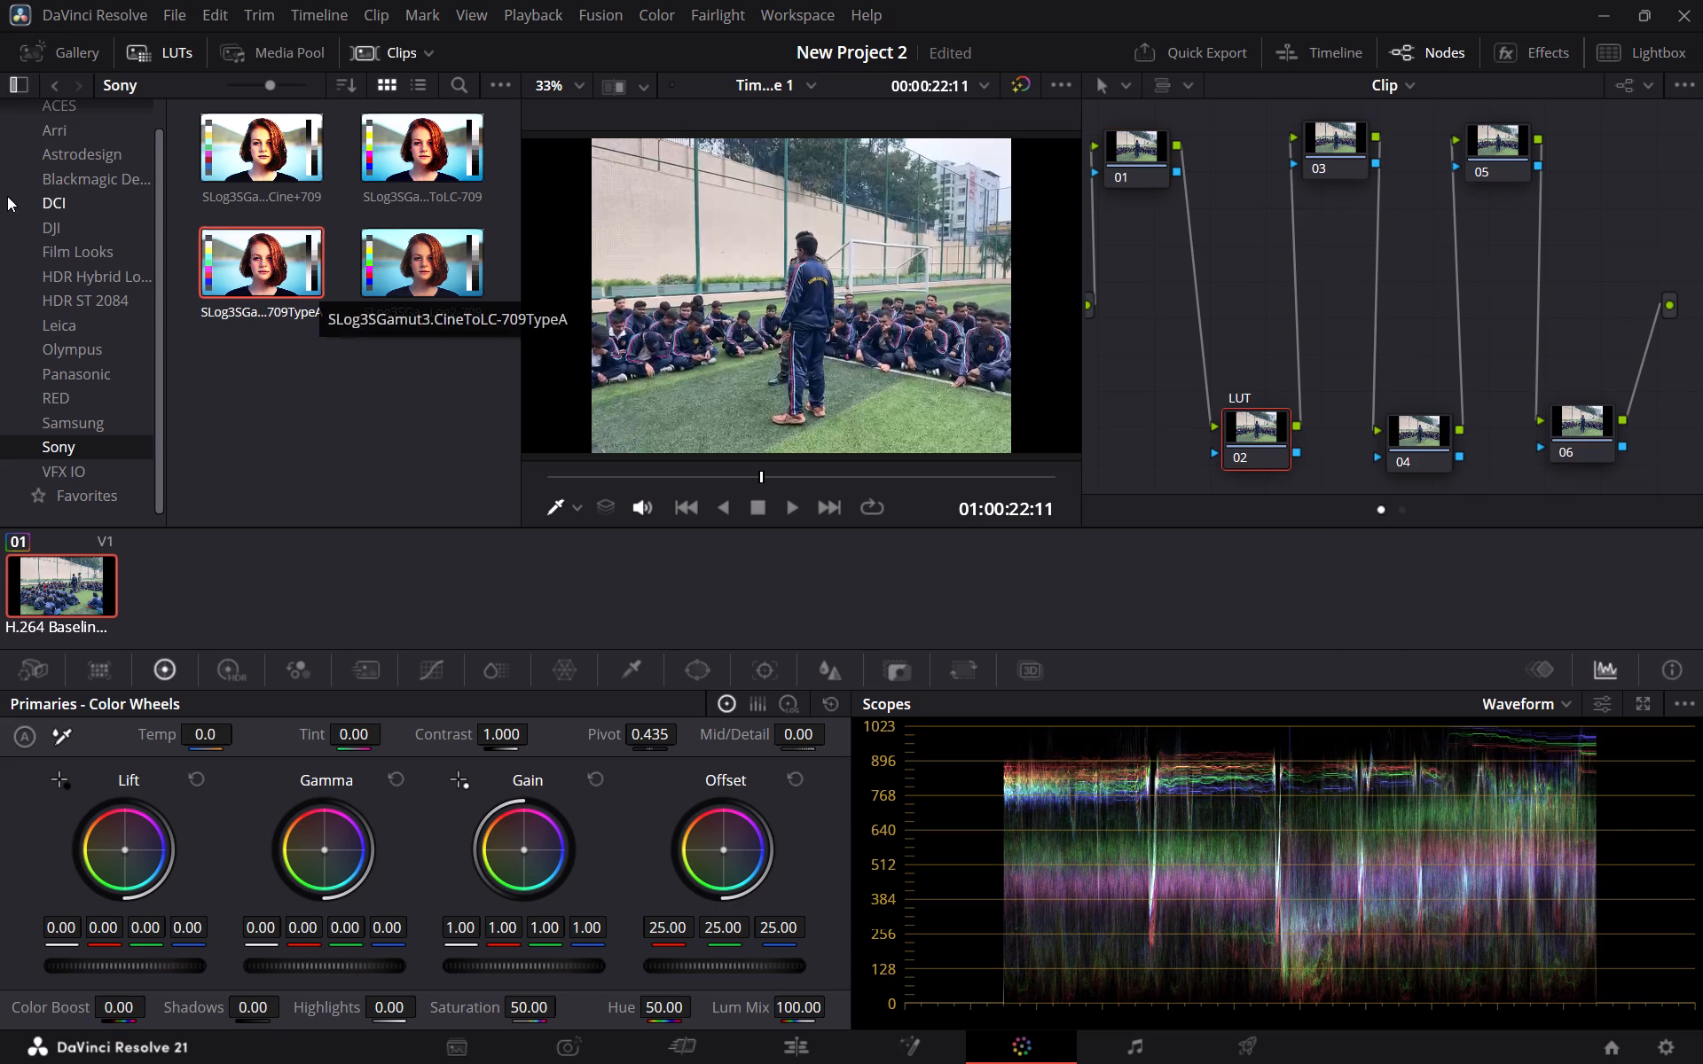
pyautogui.click(76, 335)
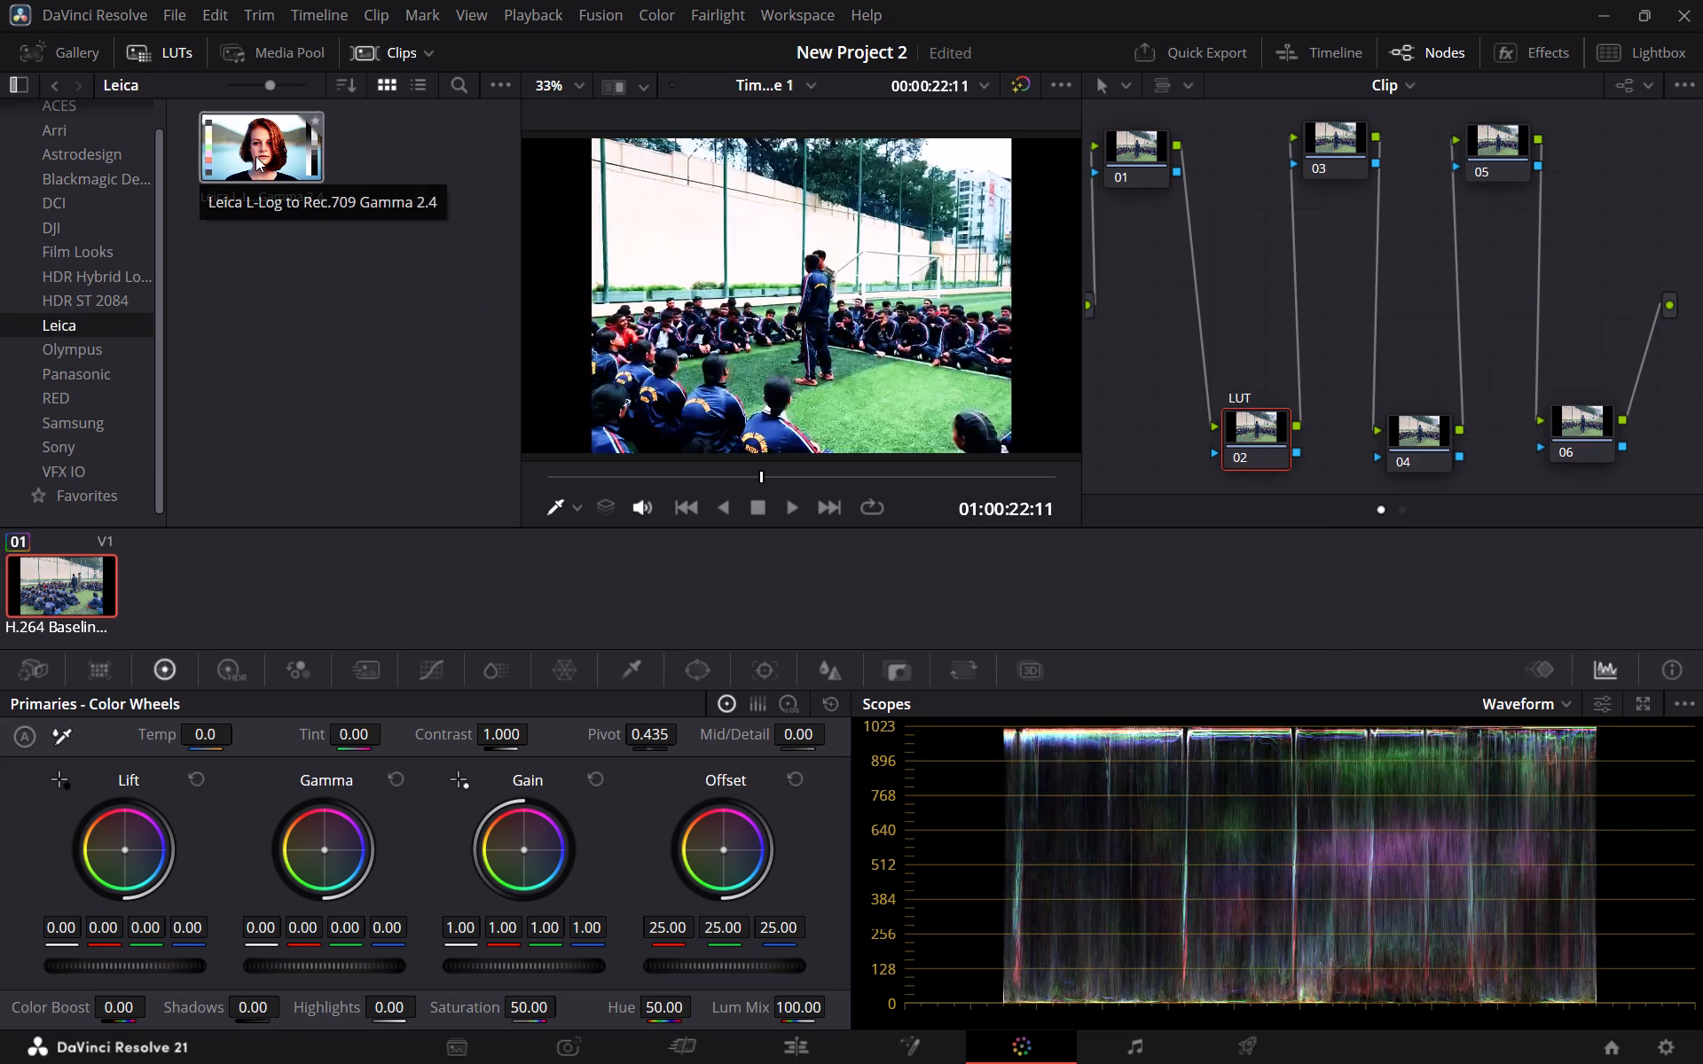
pyautogui.click(103, 298)
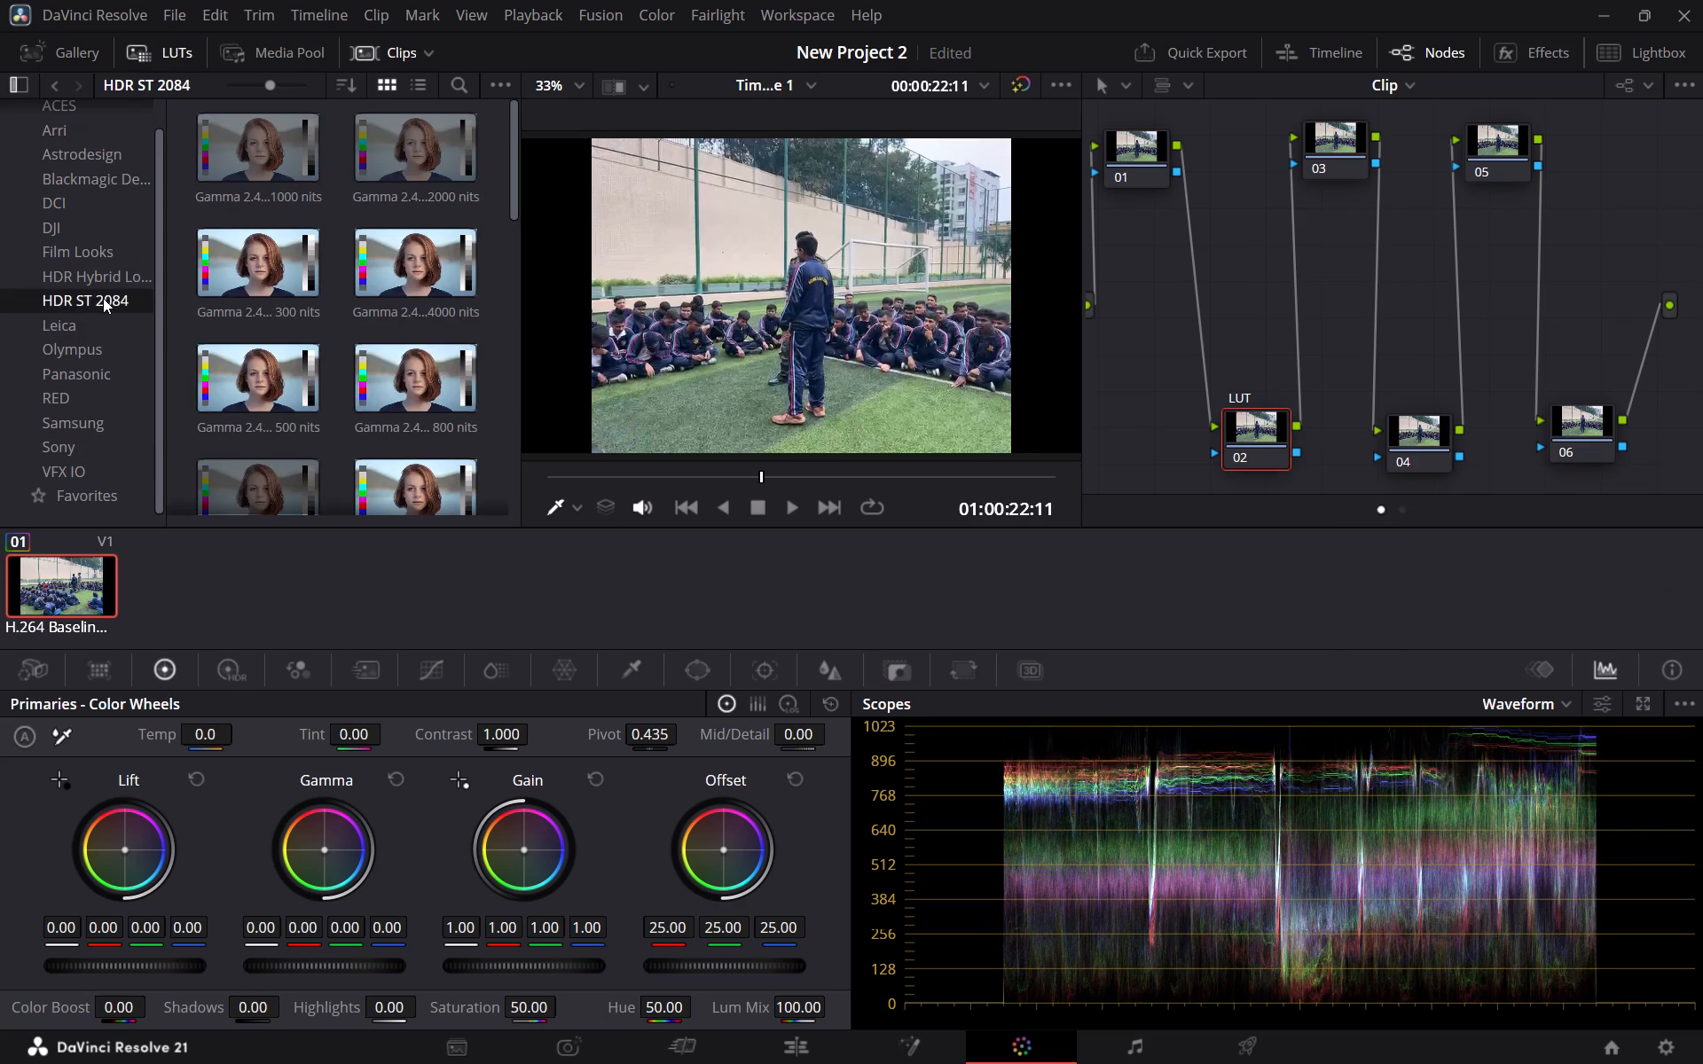
pyautogui.click(99, 281)
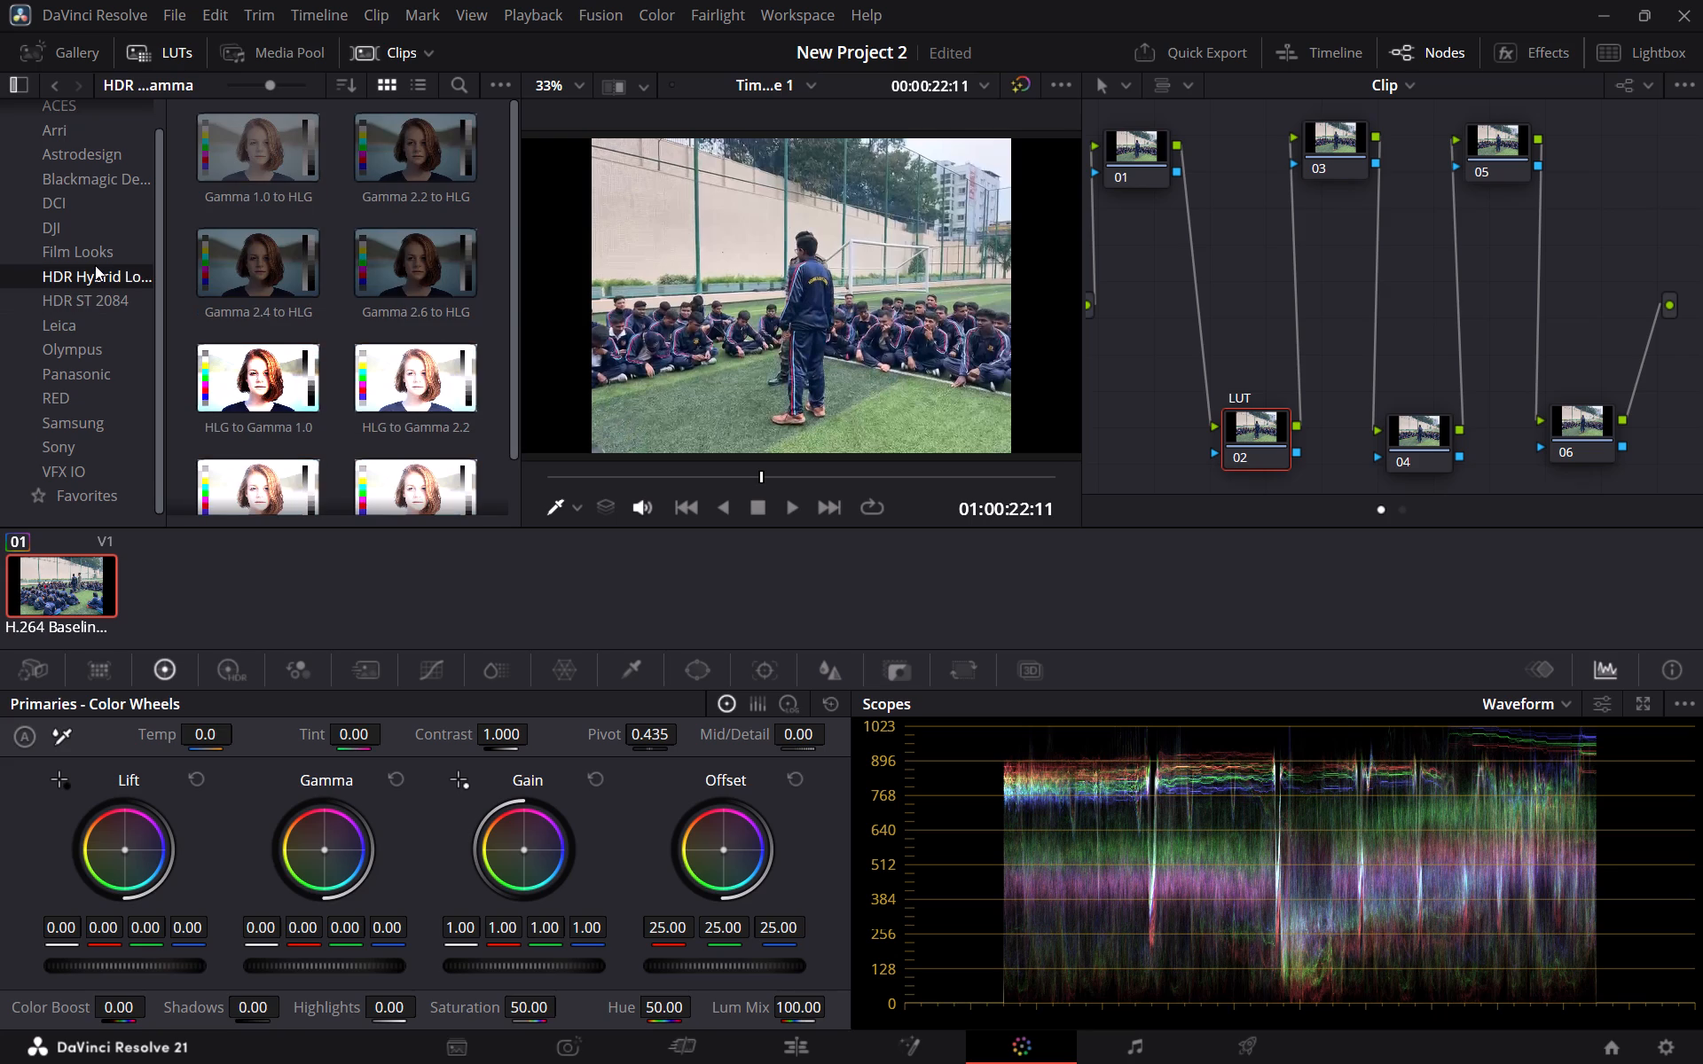
pyautogui.click(95, 265)
pyautogui.click(97, 257)
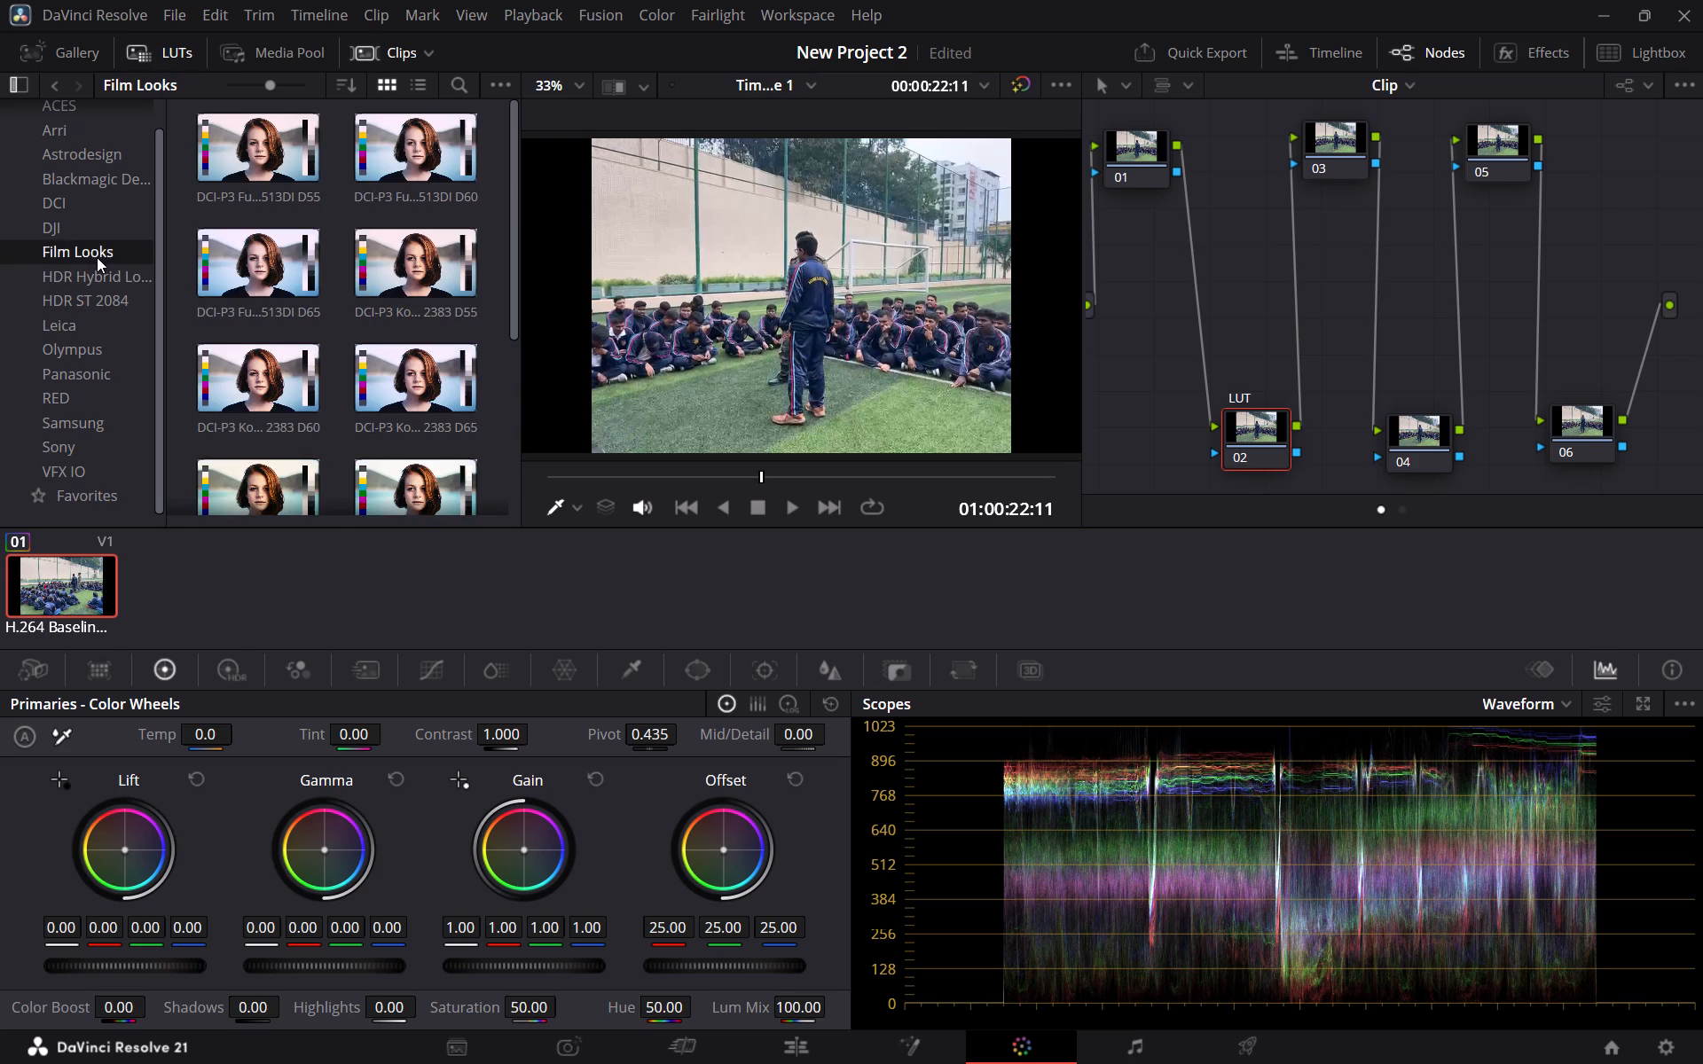
pyautogui.click(98, 203)
pyautogui.click(106, 231)
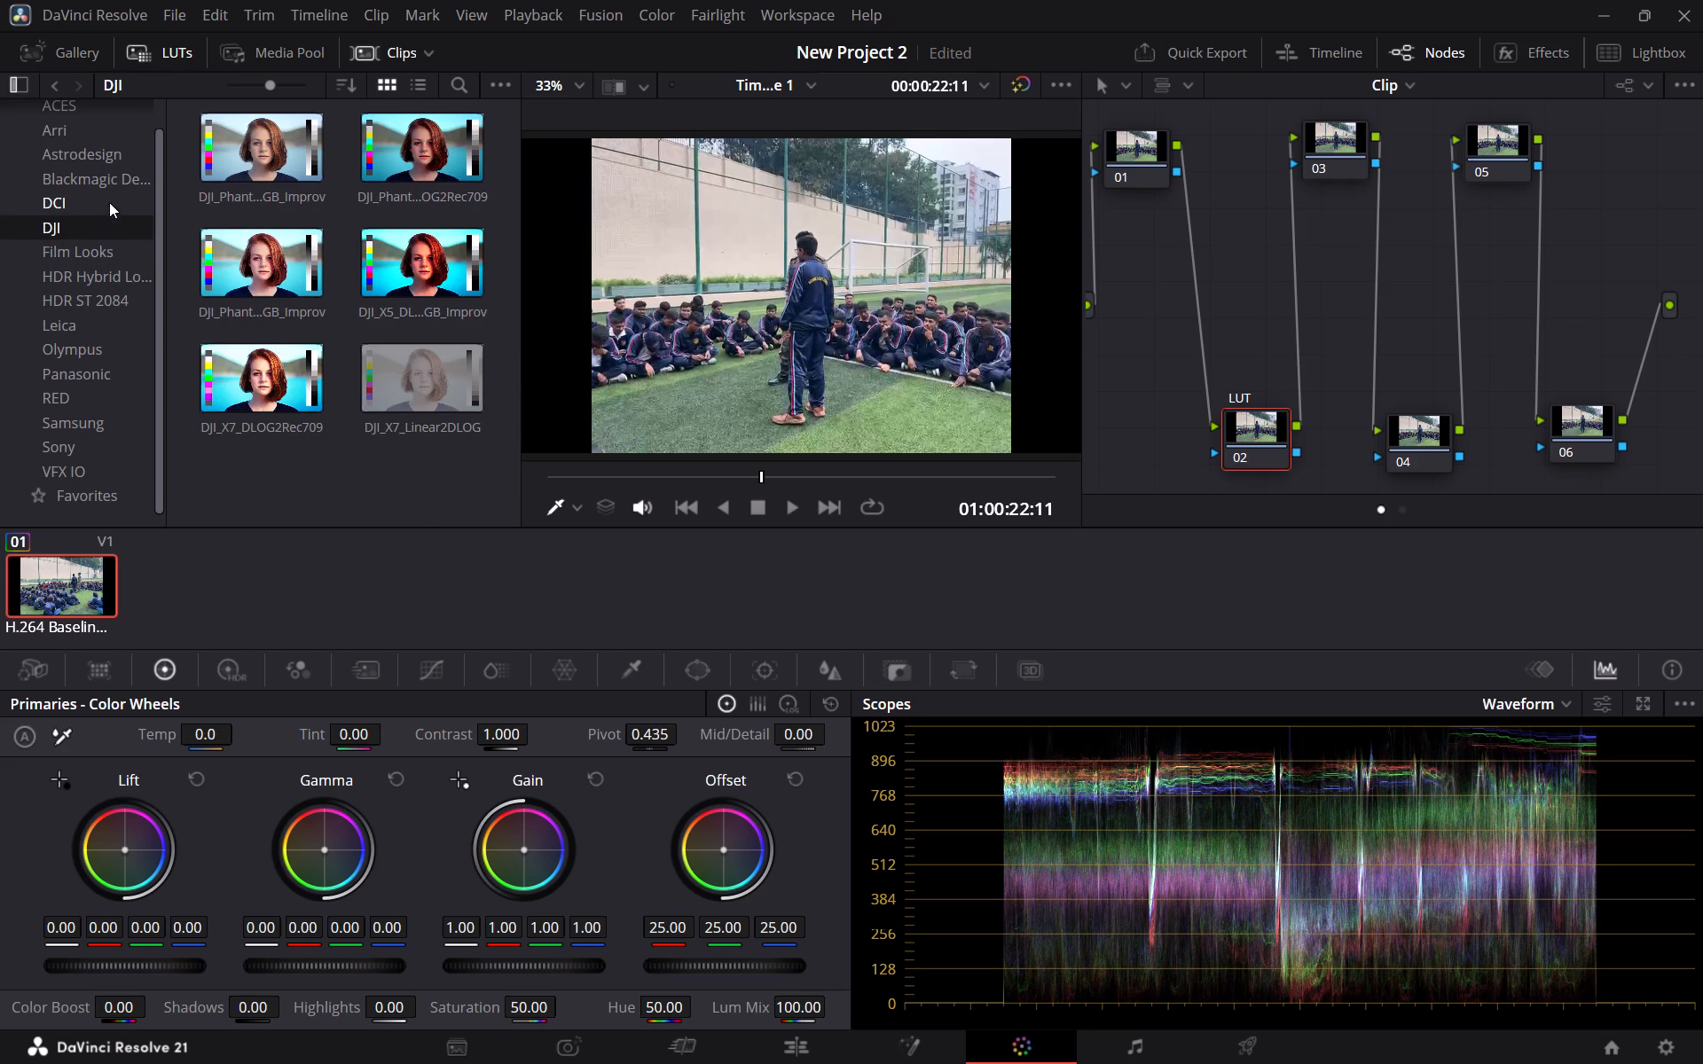
pyautogui.click(106, 192)
pyautogui.click(106, 180)
pyautogui.click(105, 156)
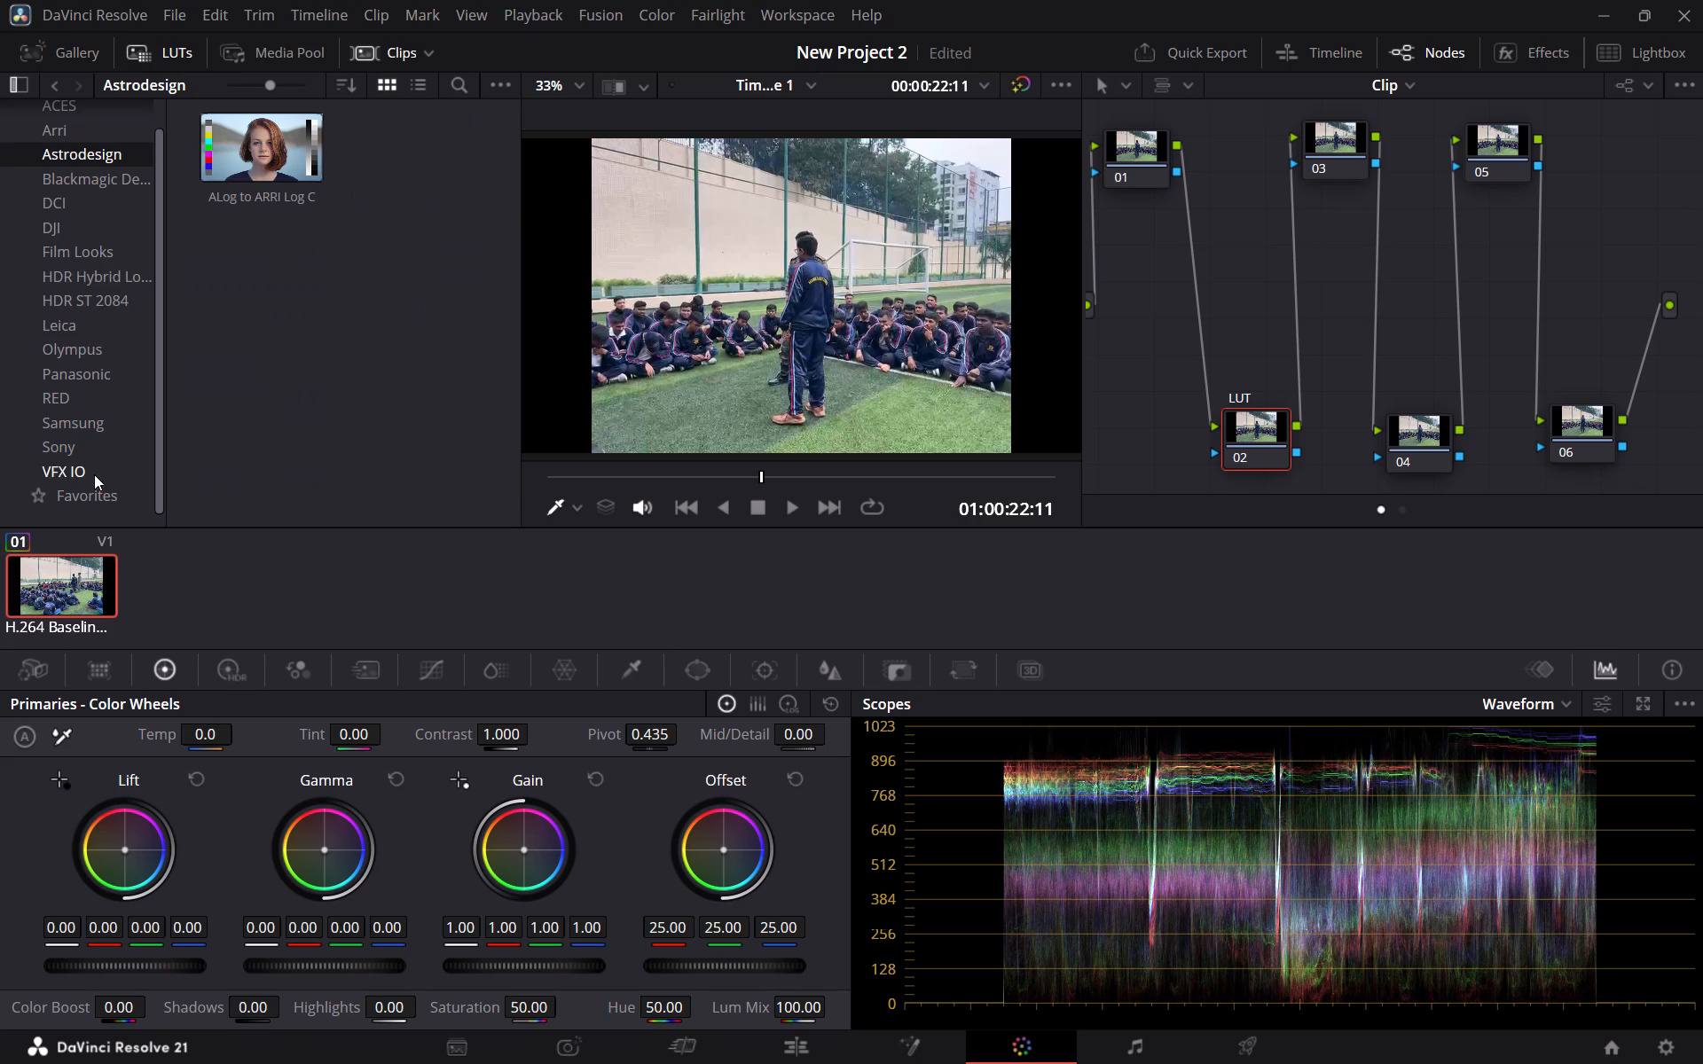
# Apply the Sony LUT SLog3SGamut3.CineToSLog2-709 to node 02.
pyautogui.click(97, 449)
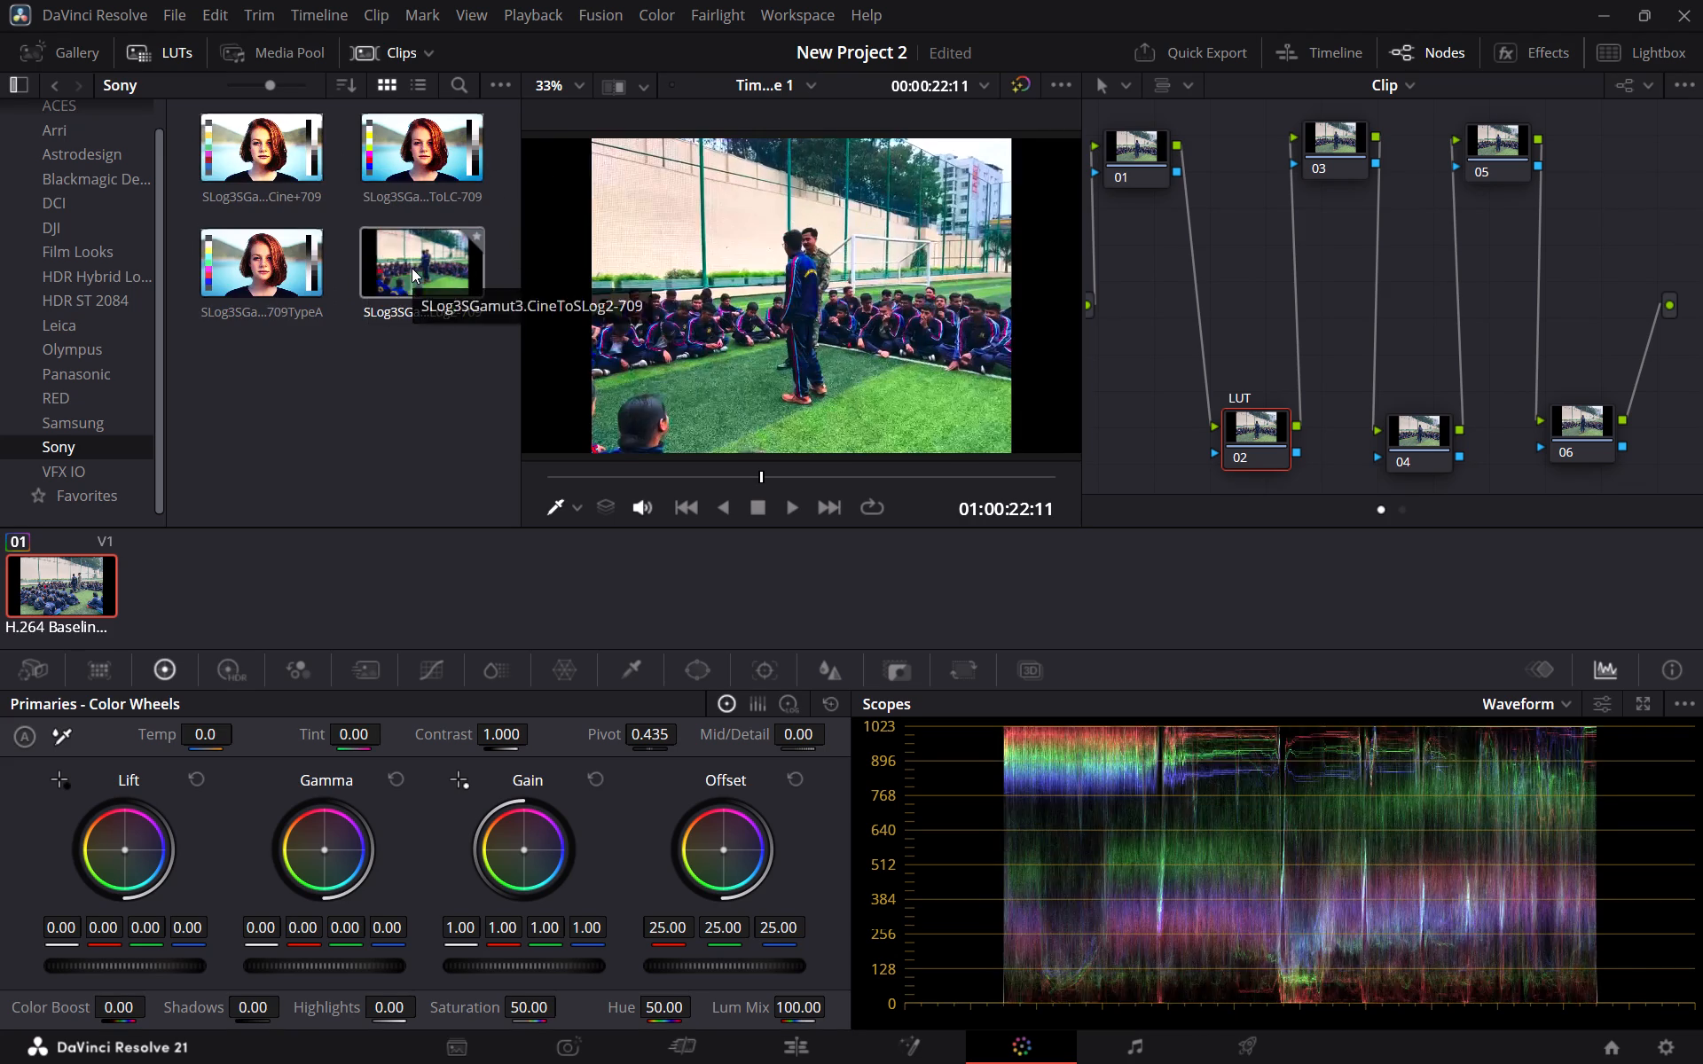
pyautogui.moveTo(412, 268); pyautogui.dragTo(1249, 442)
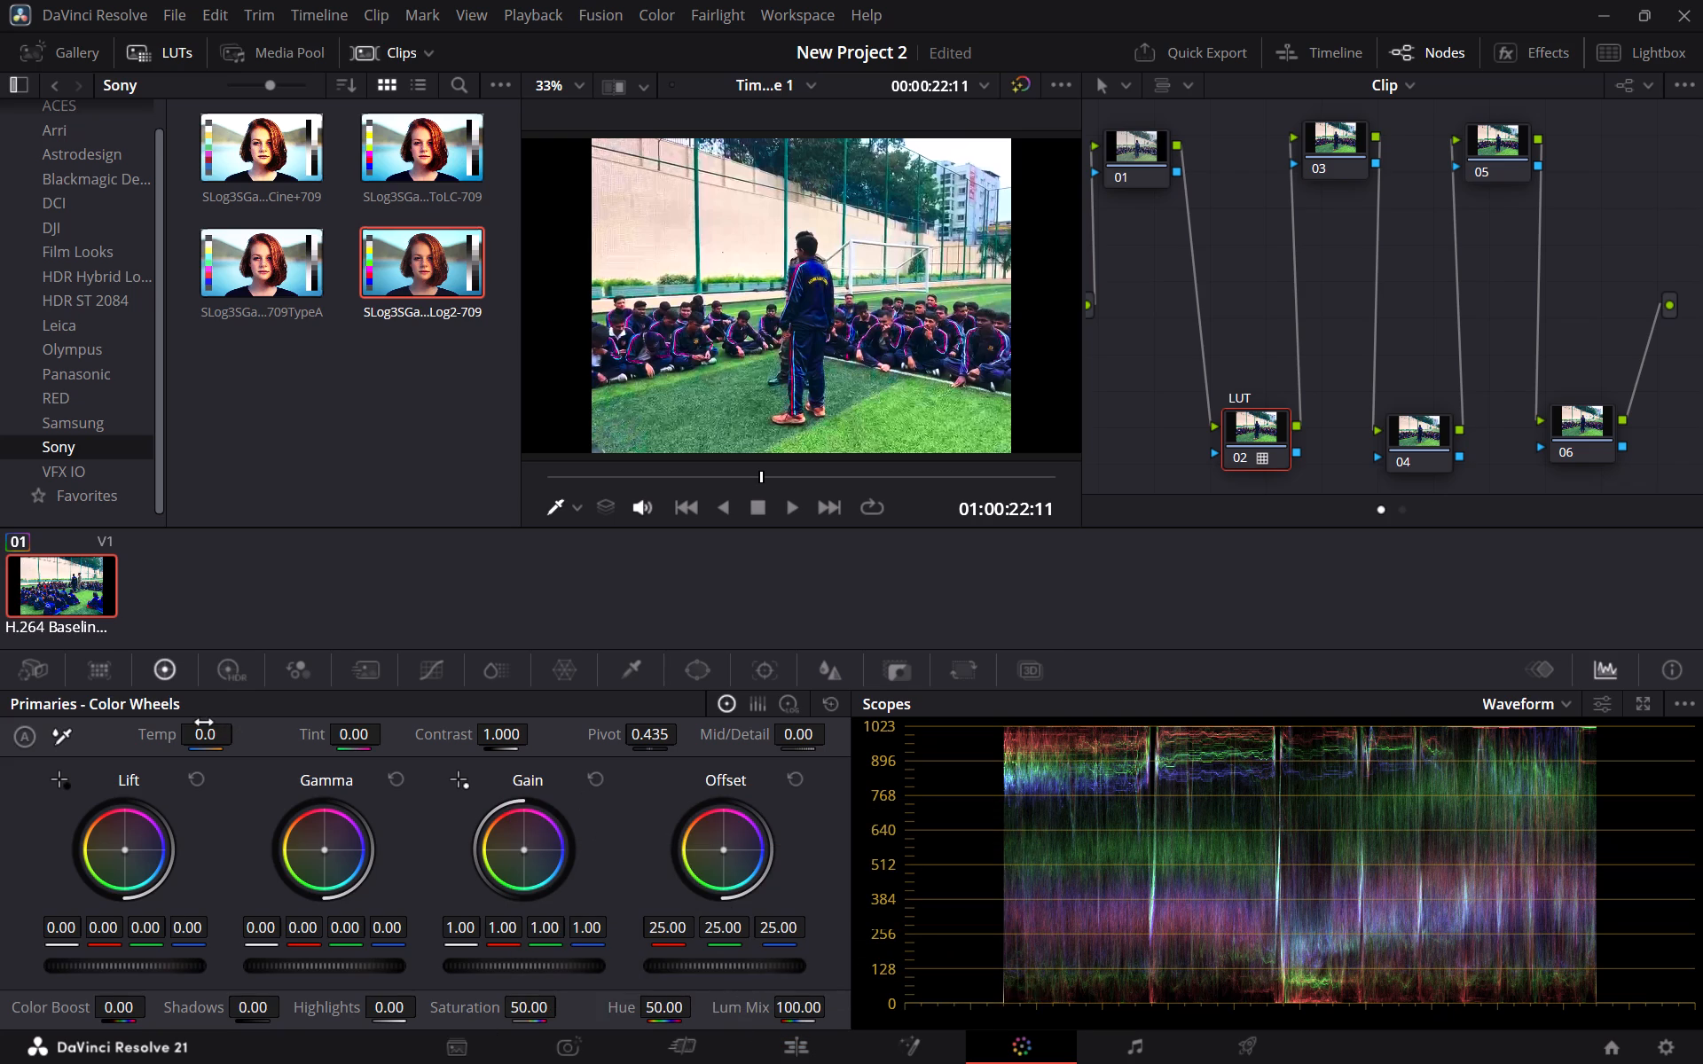
# Select node 01 and lower its master Gain to about 0.87.
pyautogui.click(1146, 165)
pyautogui.click(1123, 145)
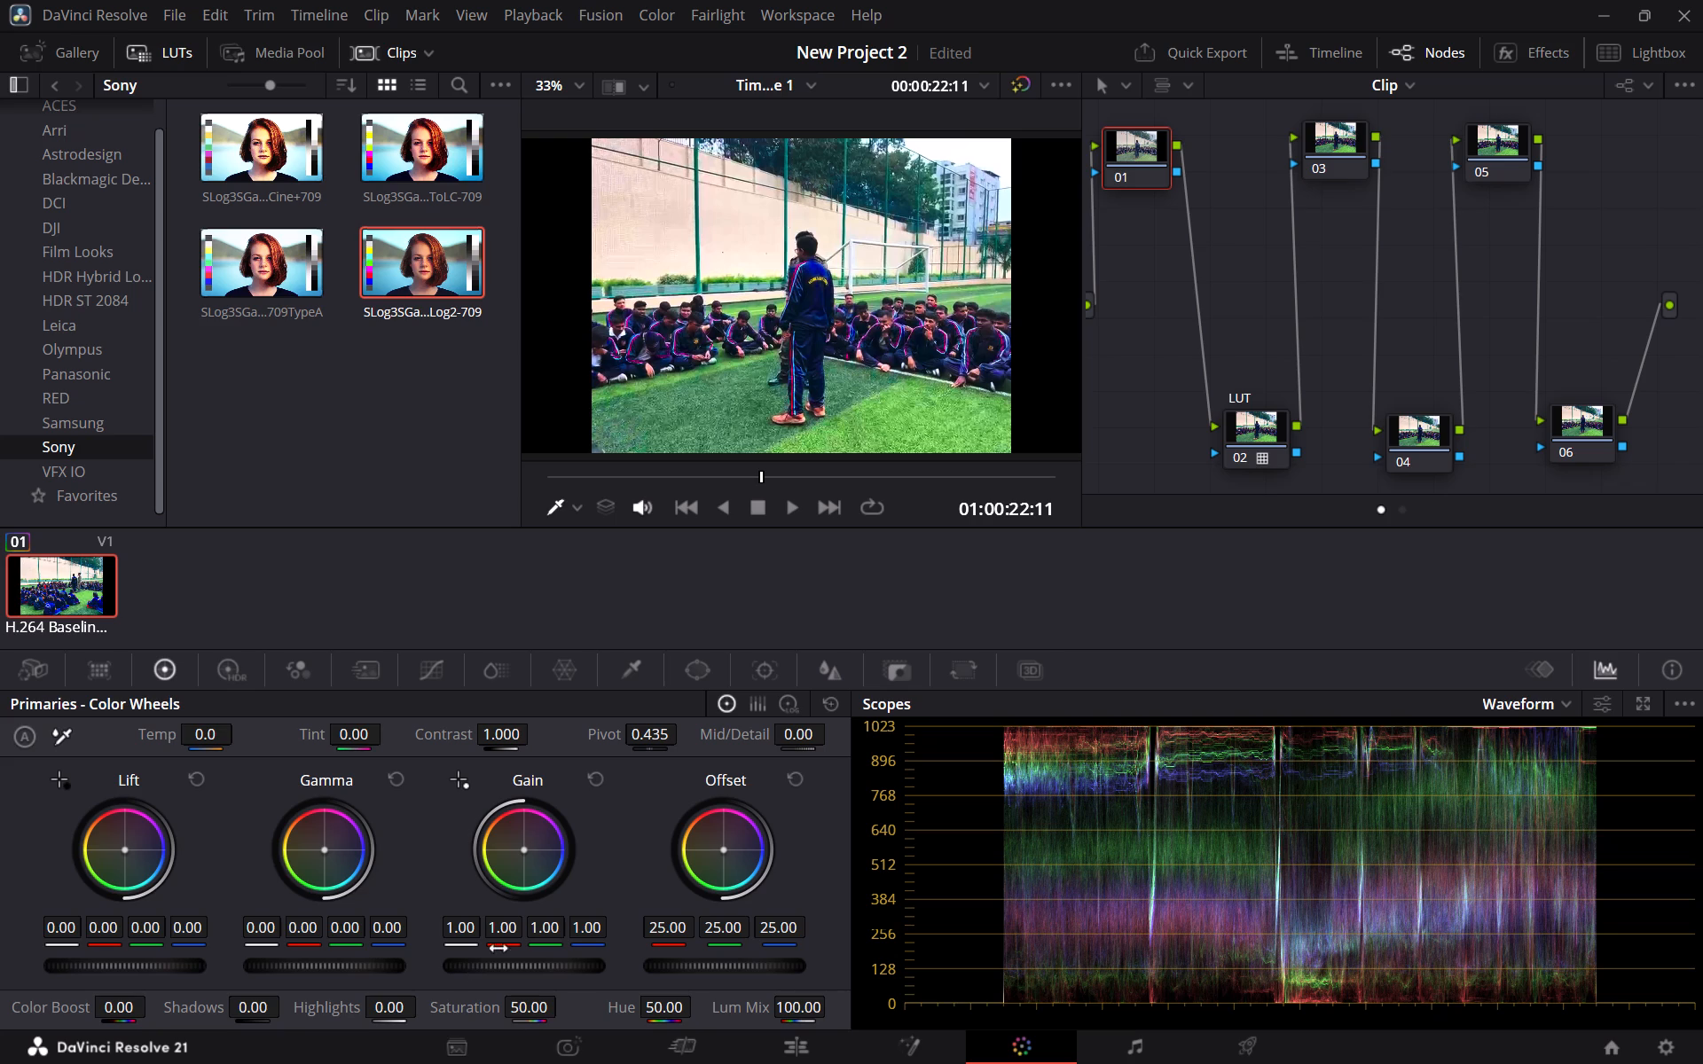
pyautogui.moveTo(522, 965); pyautogui.dragTo(502, 965)
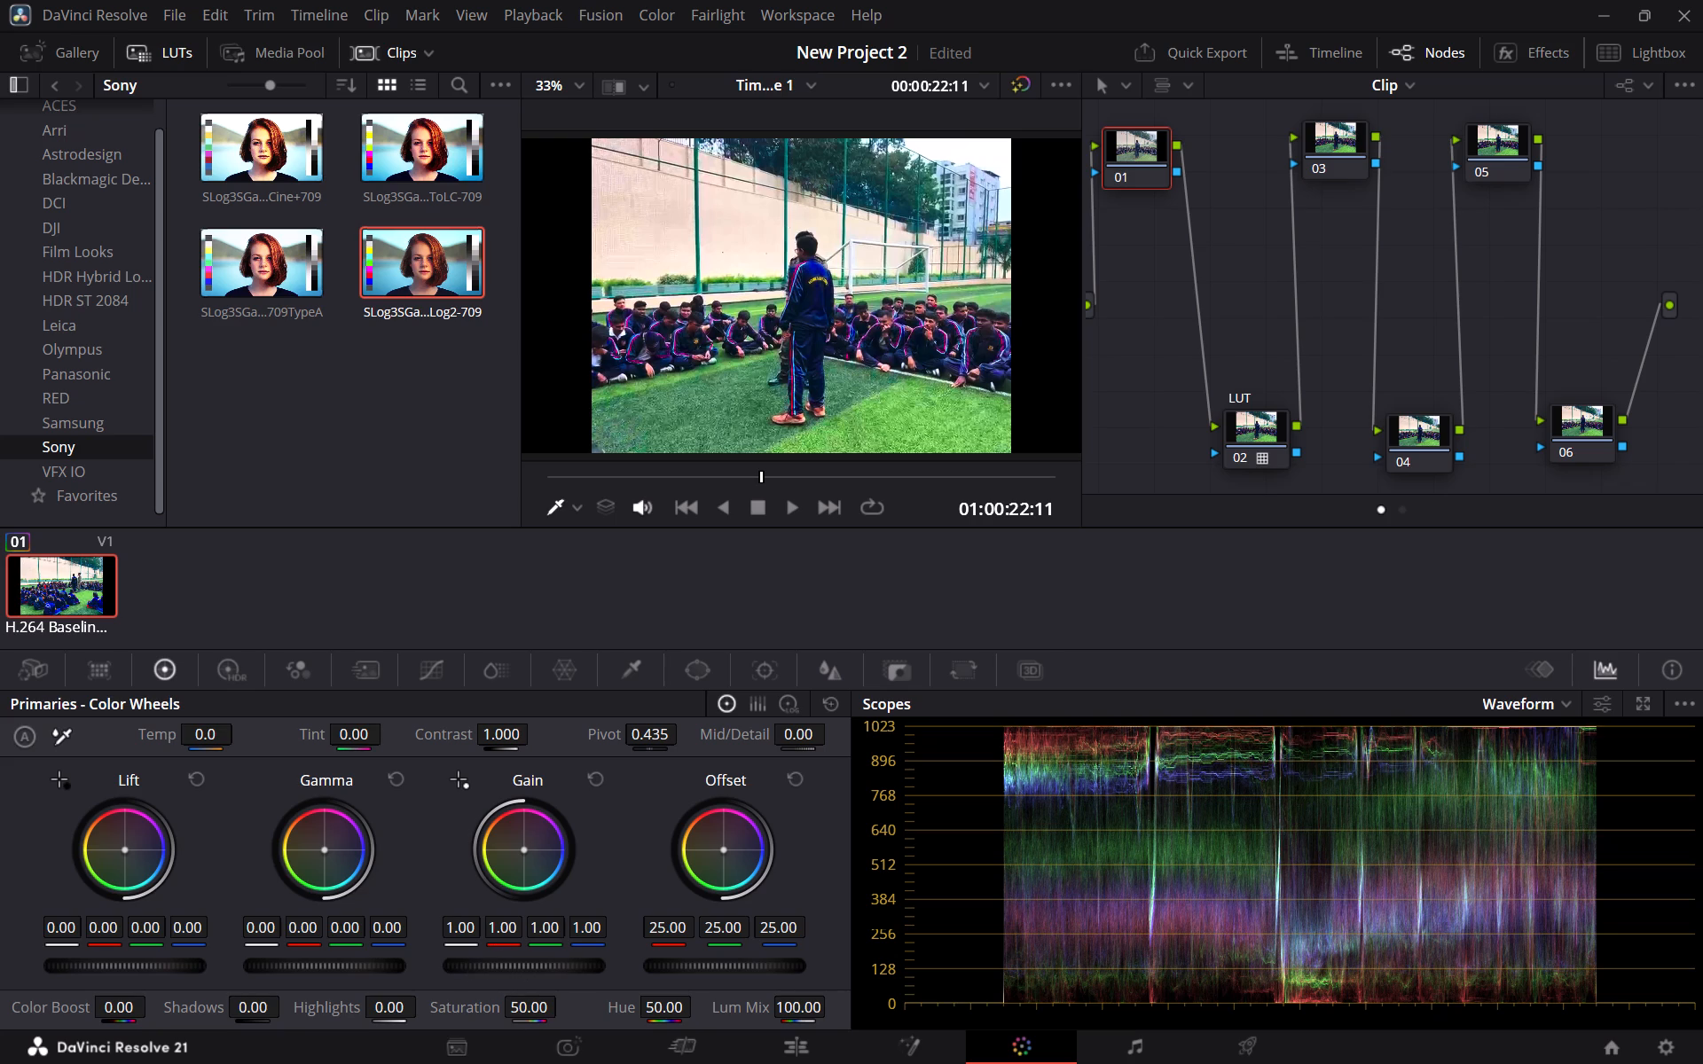
pyautogui.moveTo(502, 965); pyautogui.dragTo(365, 961)
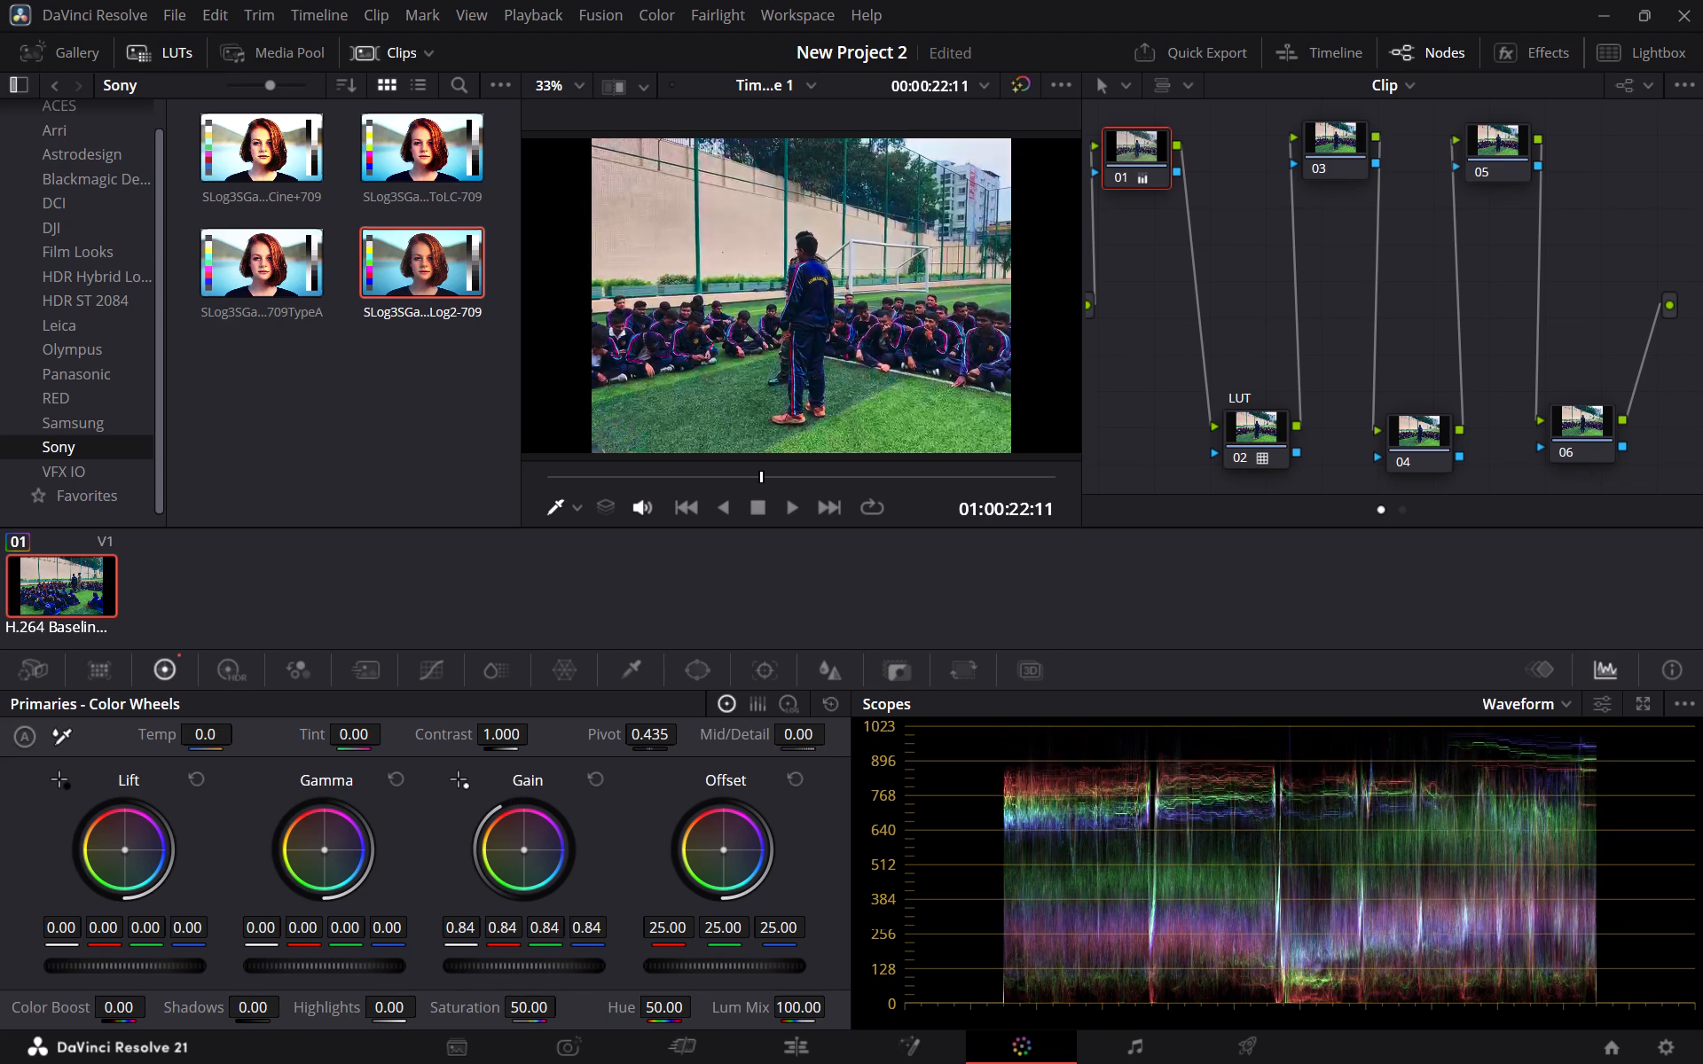
pyautogui.moveTo(365, 961); pyautogui.dragTo(371, 944)
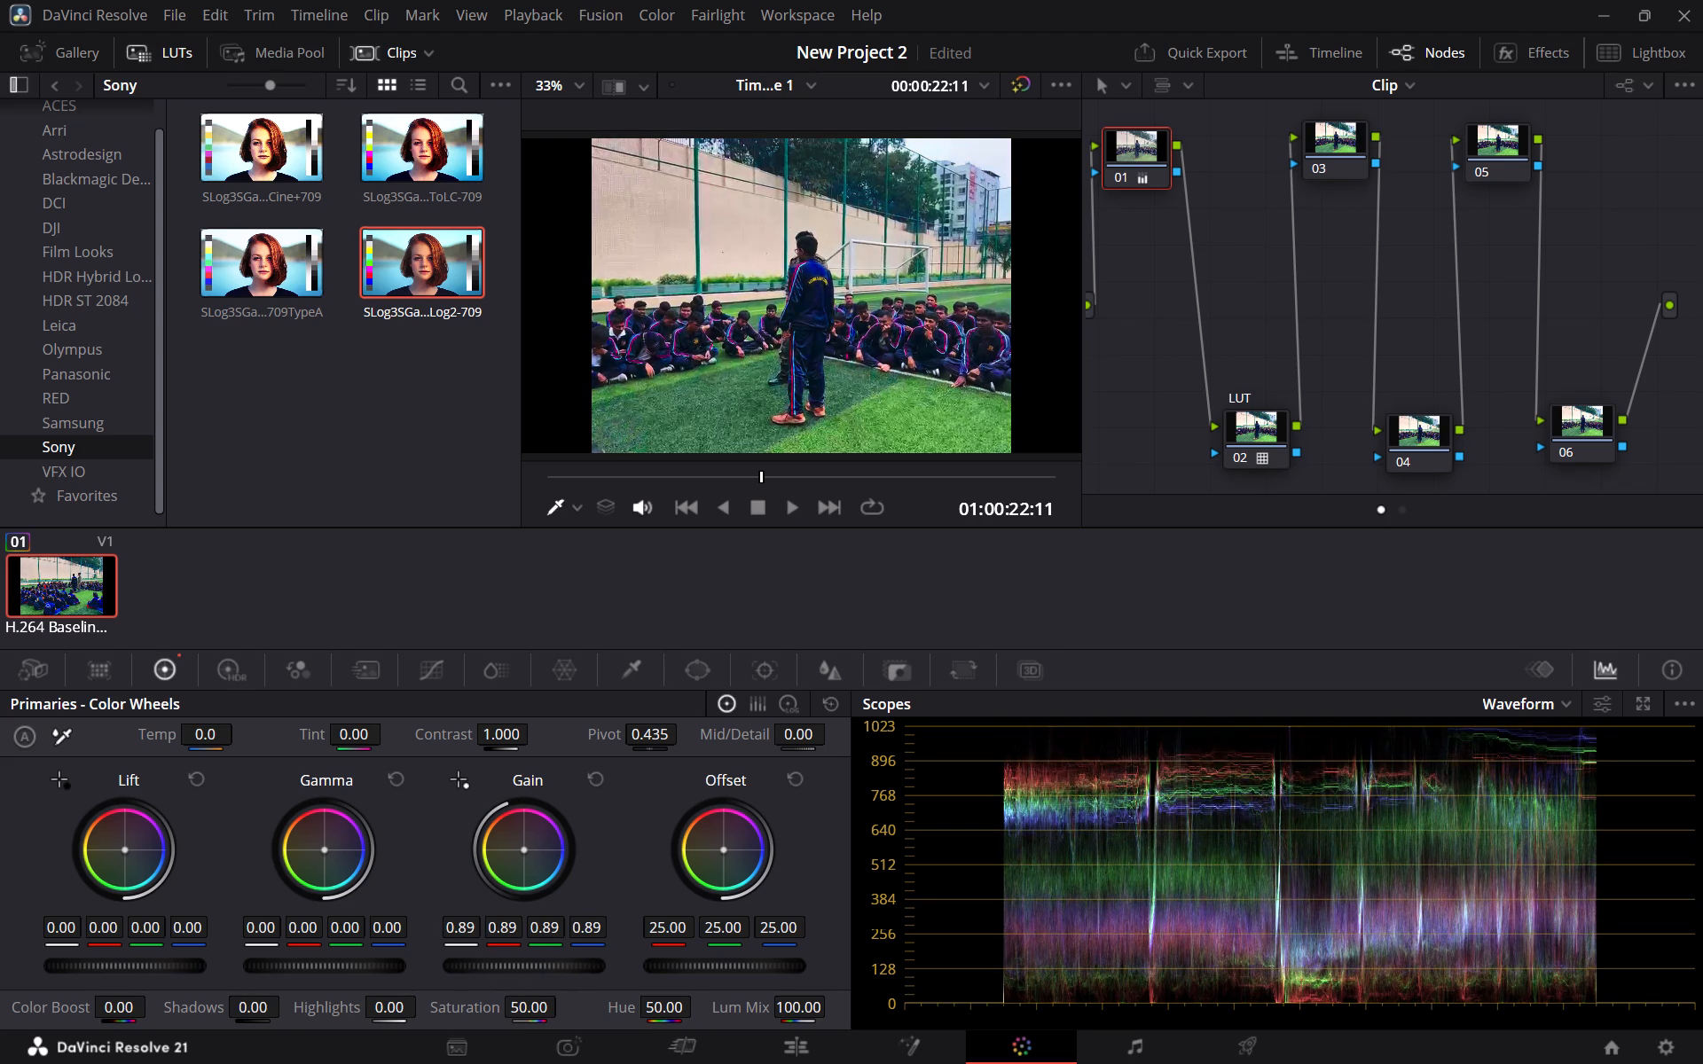
pyautogui.moveTo(371, 944); pyautogui.dragTo(357, 938)
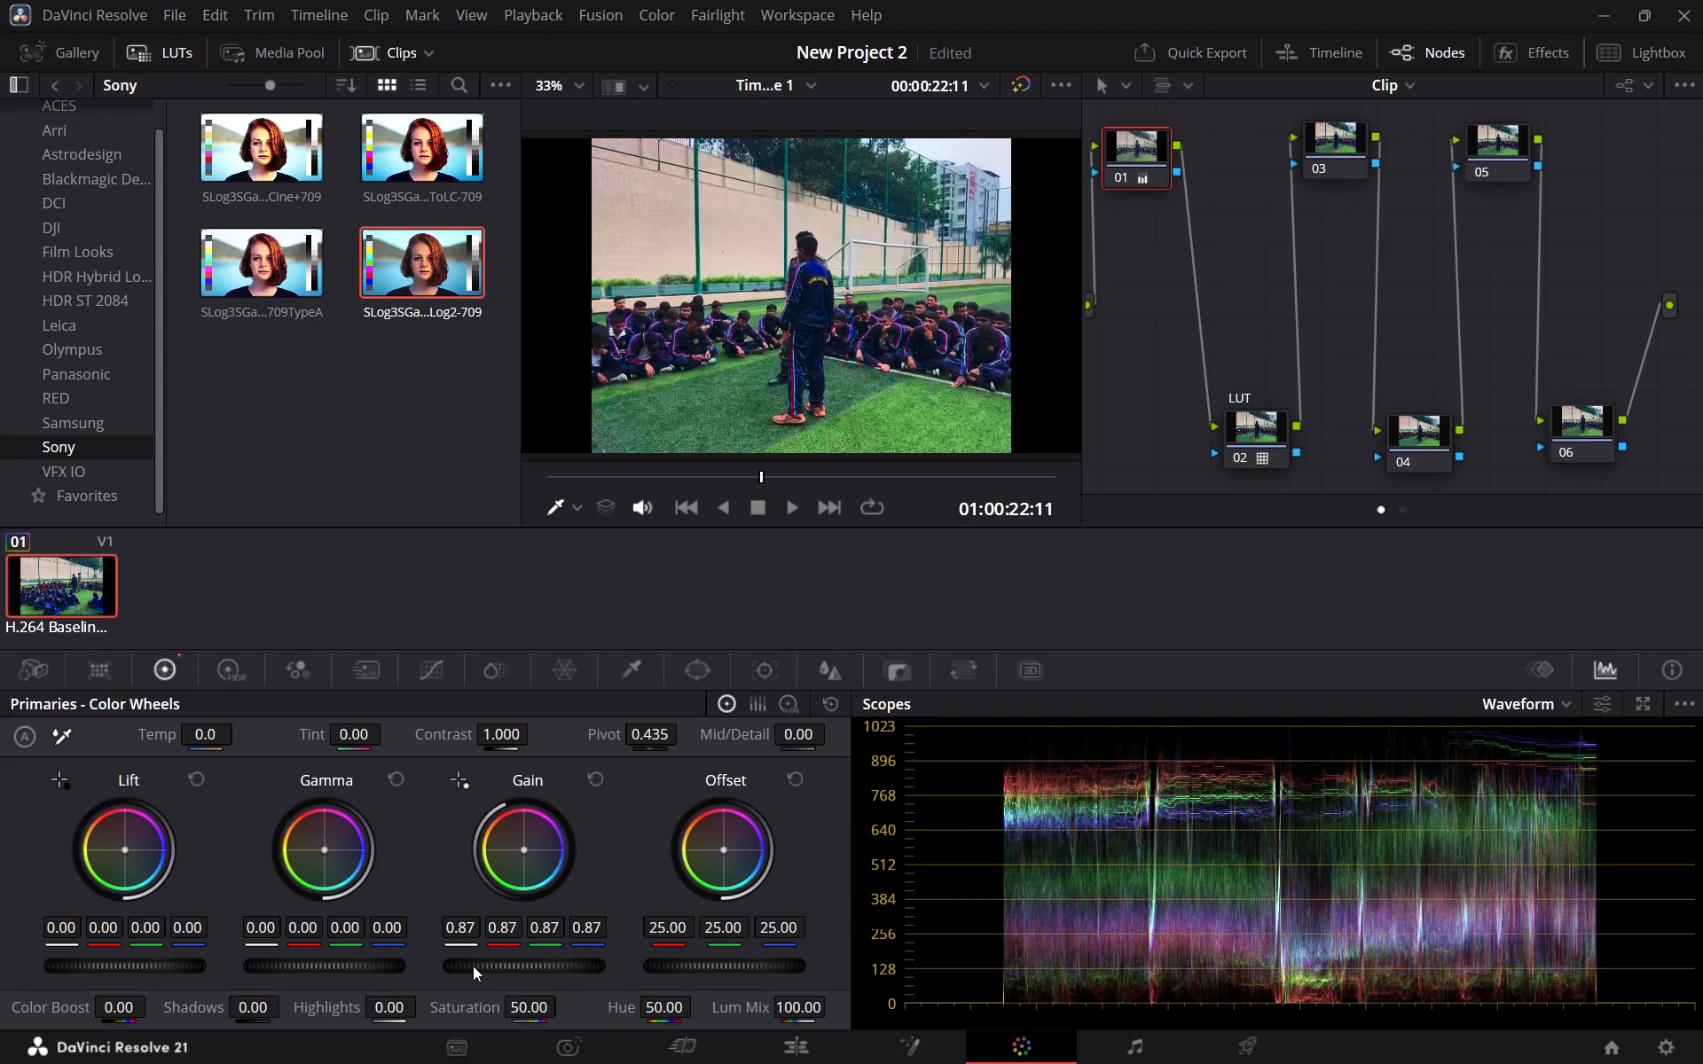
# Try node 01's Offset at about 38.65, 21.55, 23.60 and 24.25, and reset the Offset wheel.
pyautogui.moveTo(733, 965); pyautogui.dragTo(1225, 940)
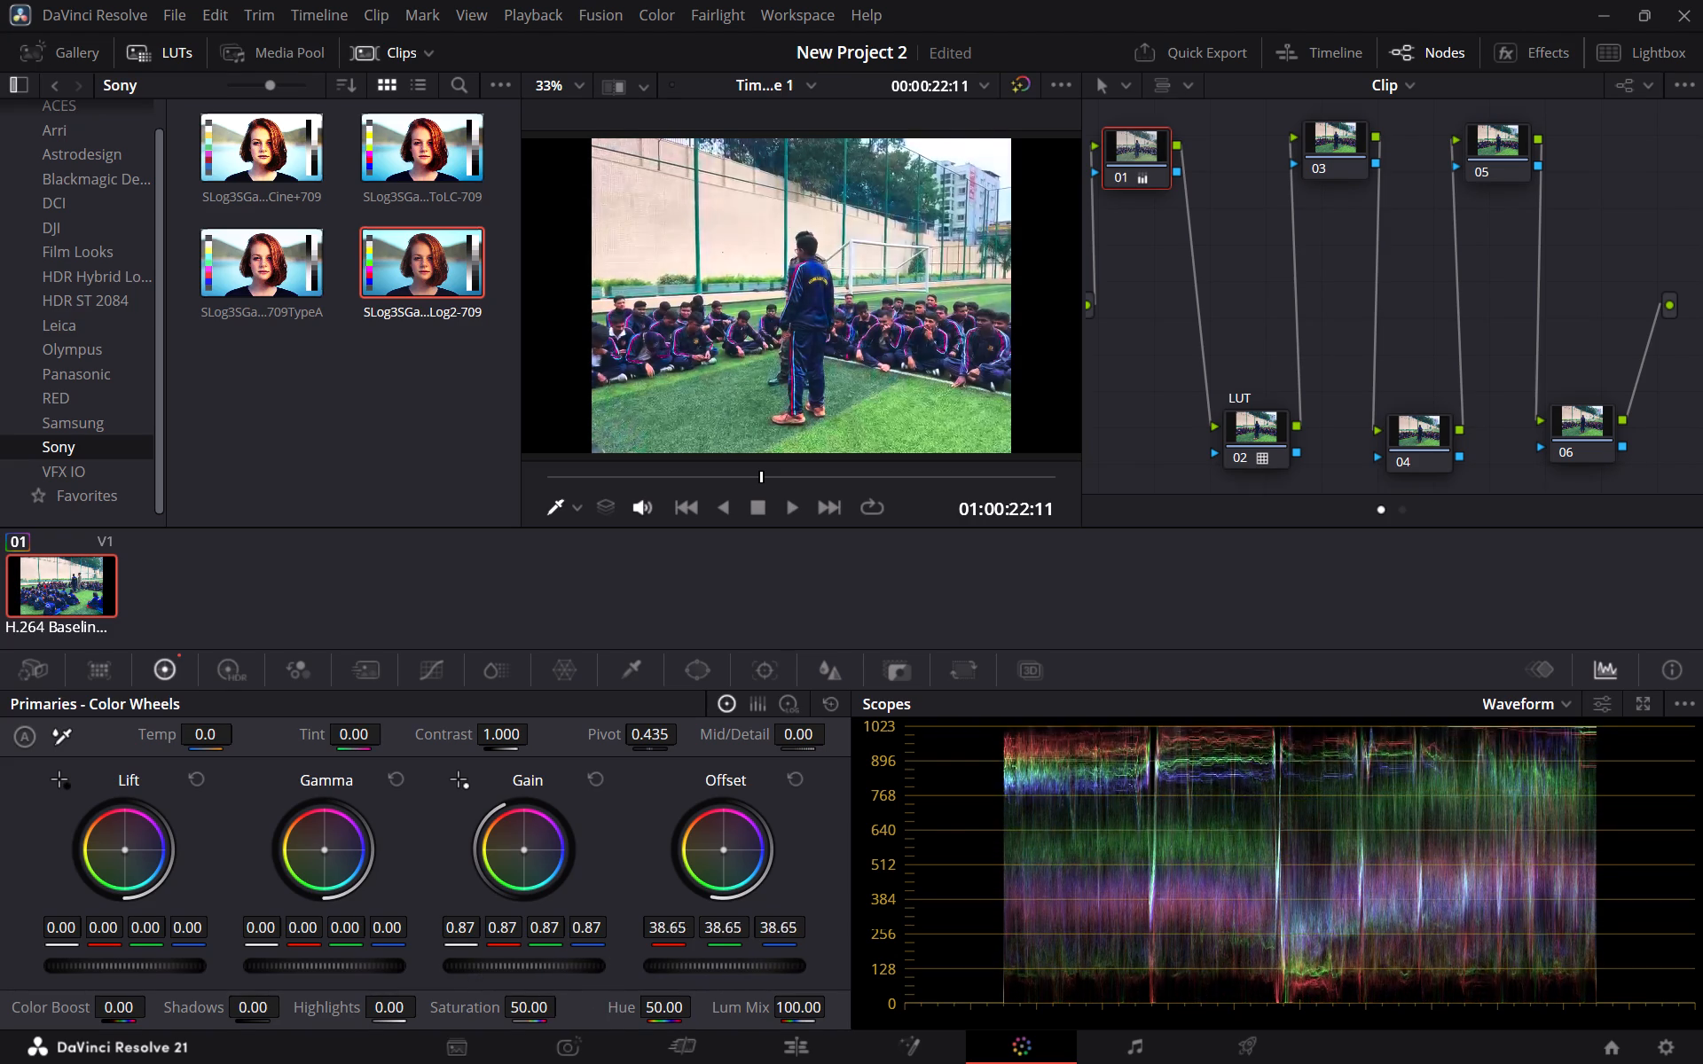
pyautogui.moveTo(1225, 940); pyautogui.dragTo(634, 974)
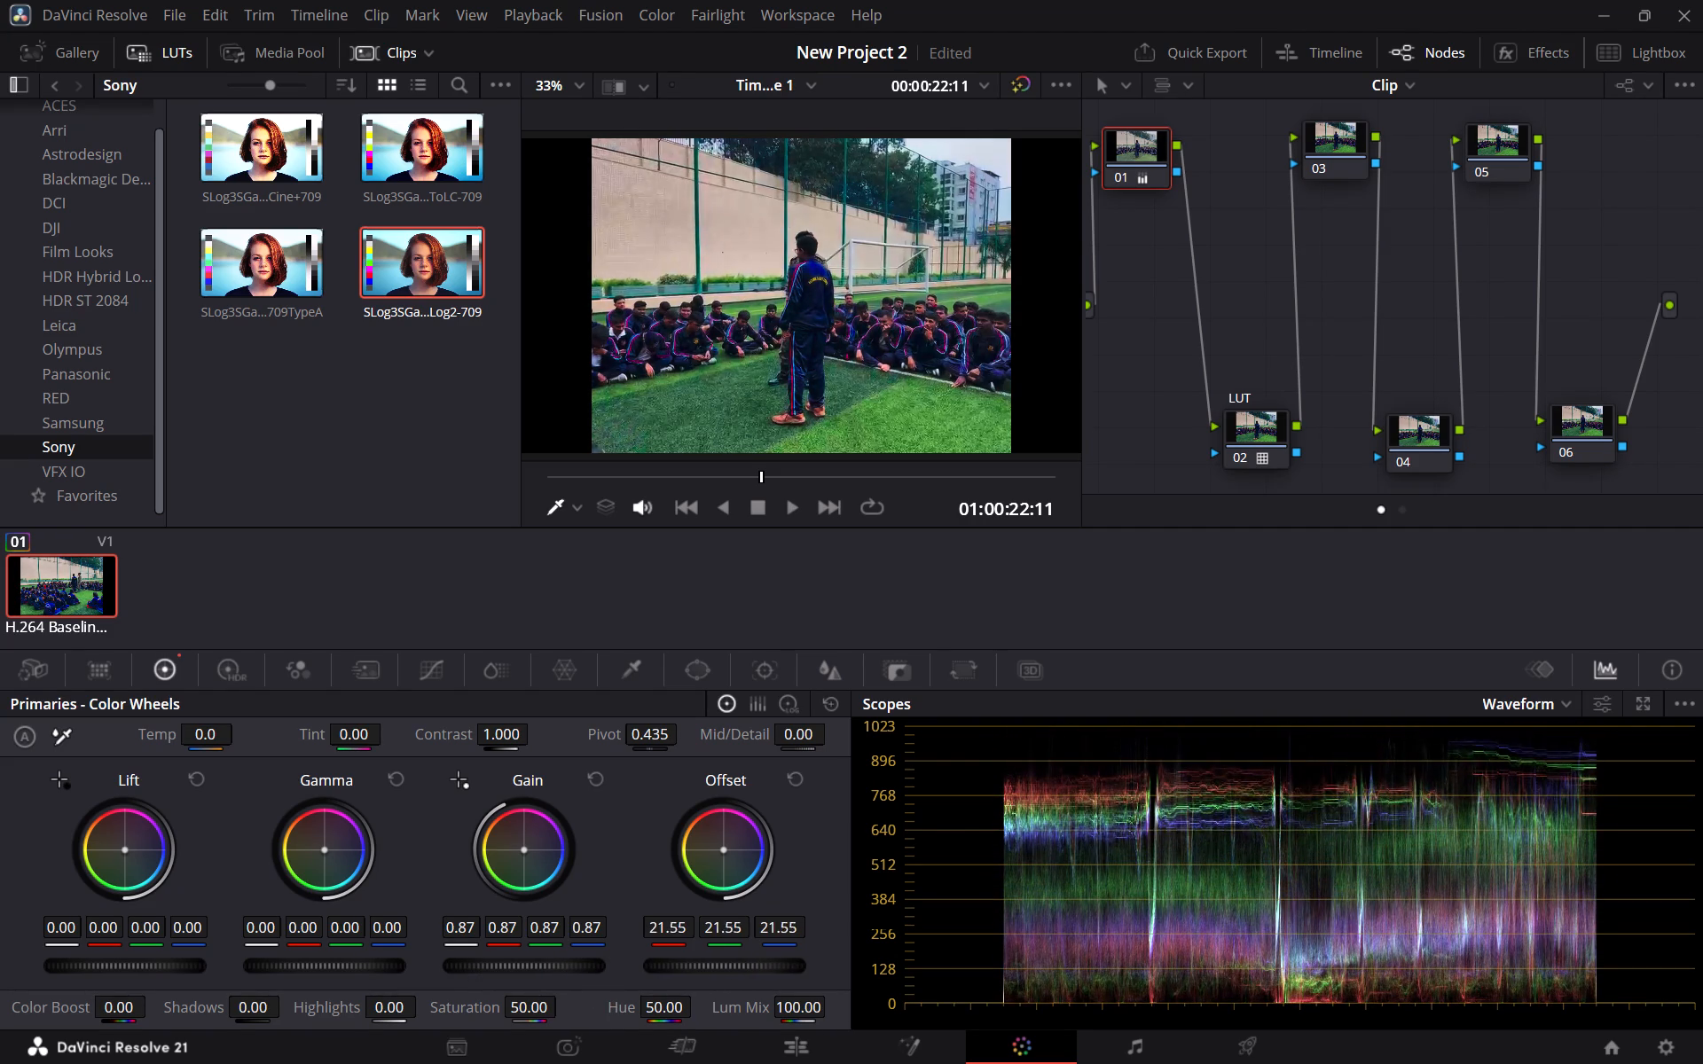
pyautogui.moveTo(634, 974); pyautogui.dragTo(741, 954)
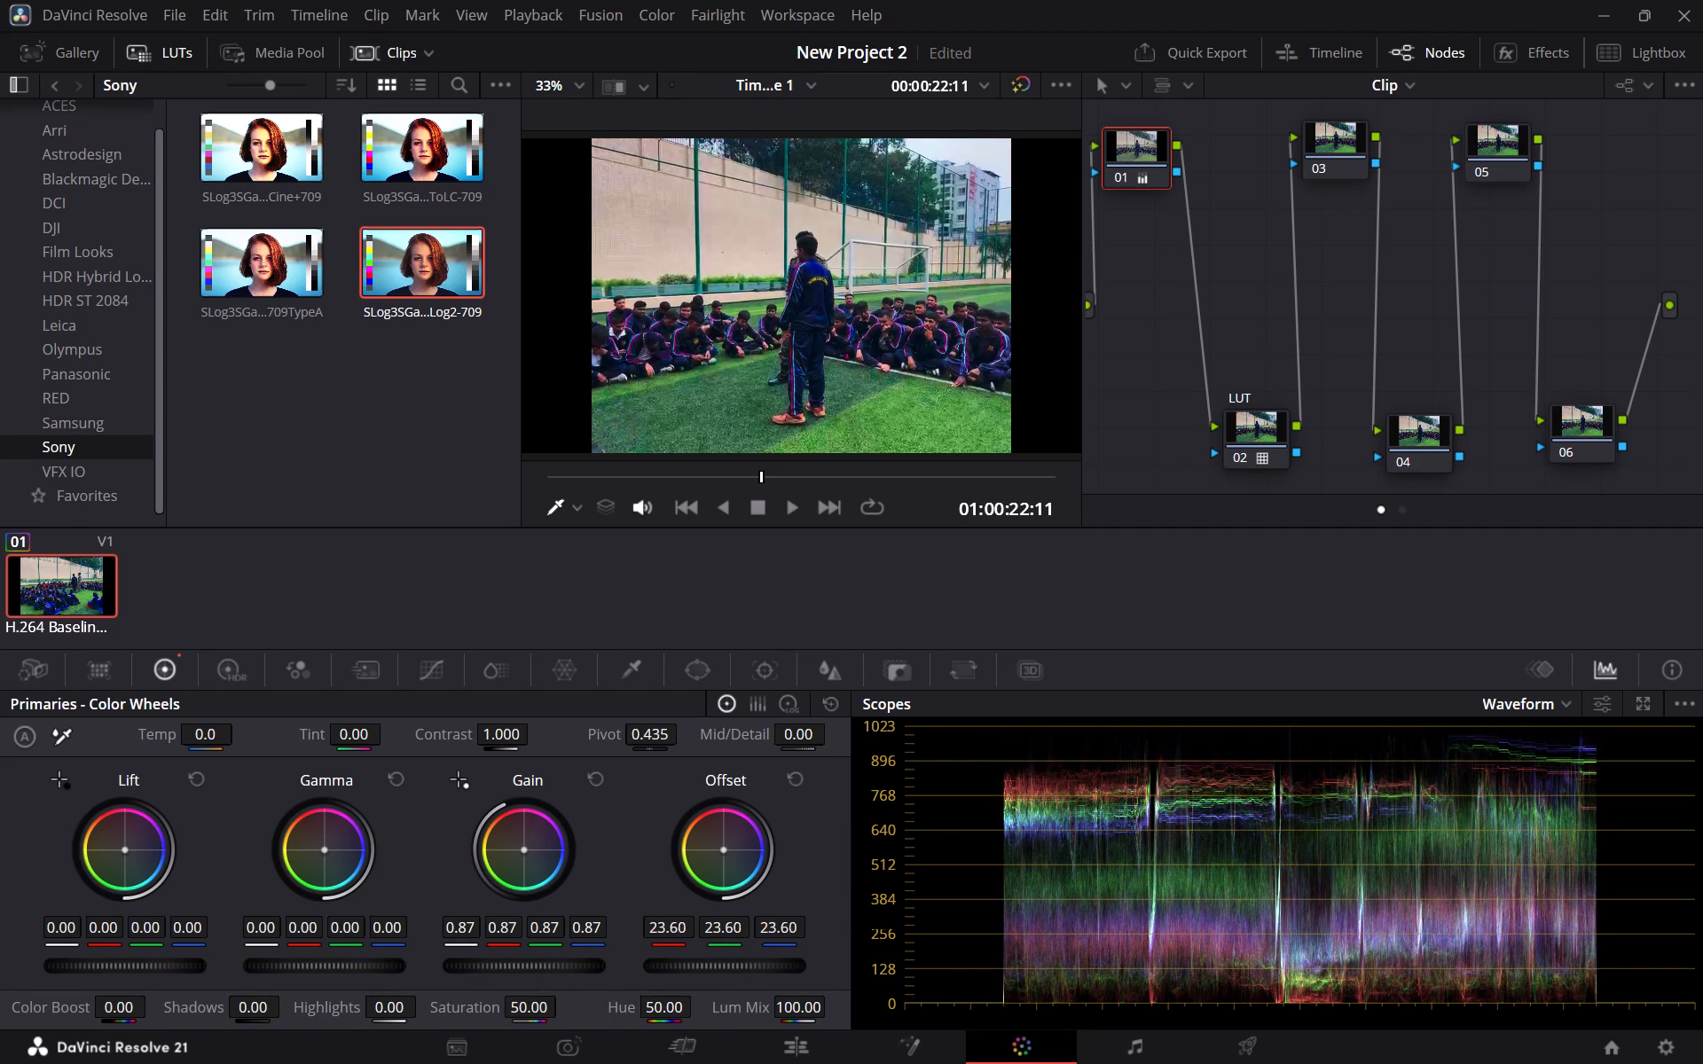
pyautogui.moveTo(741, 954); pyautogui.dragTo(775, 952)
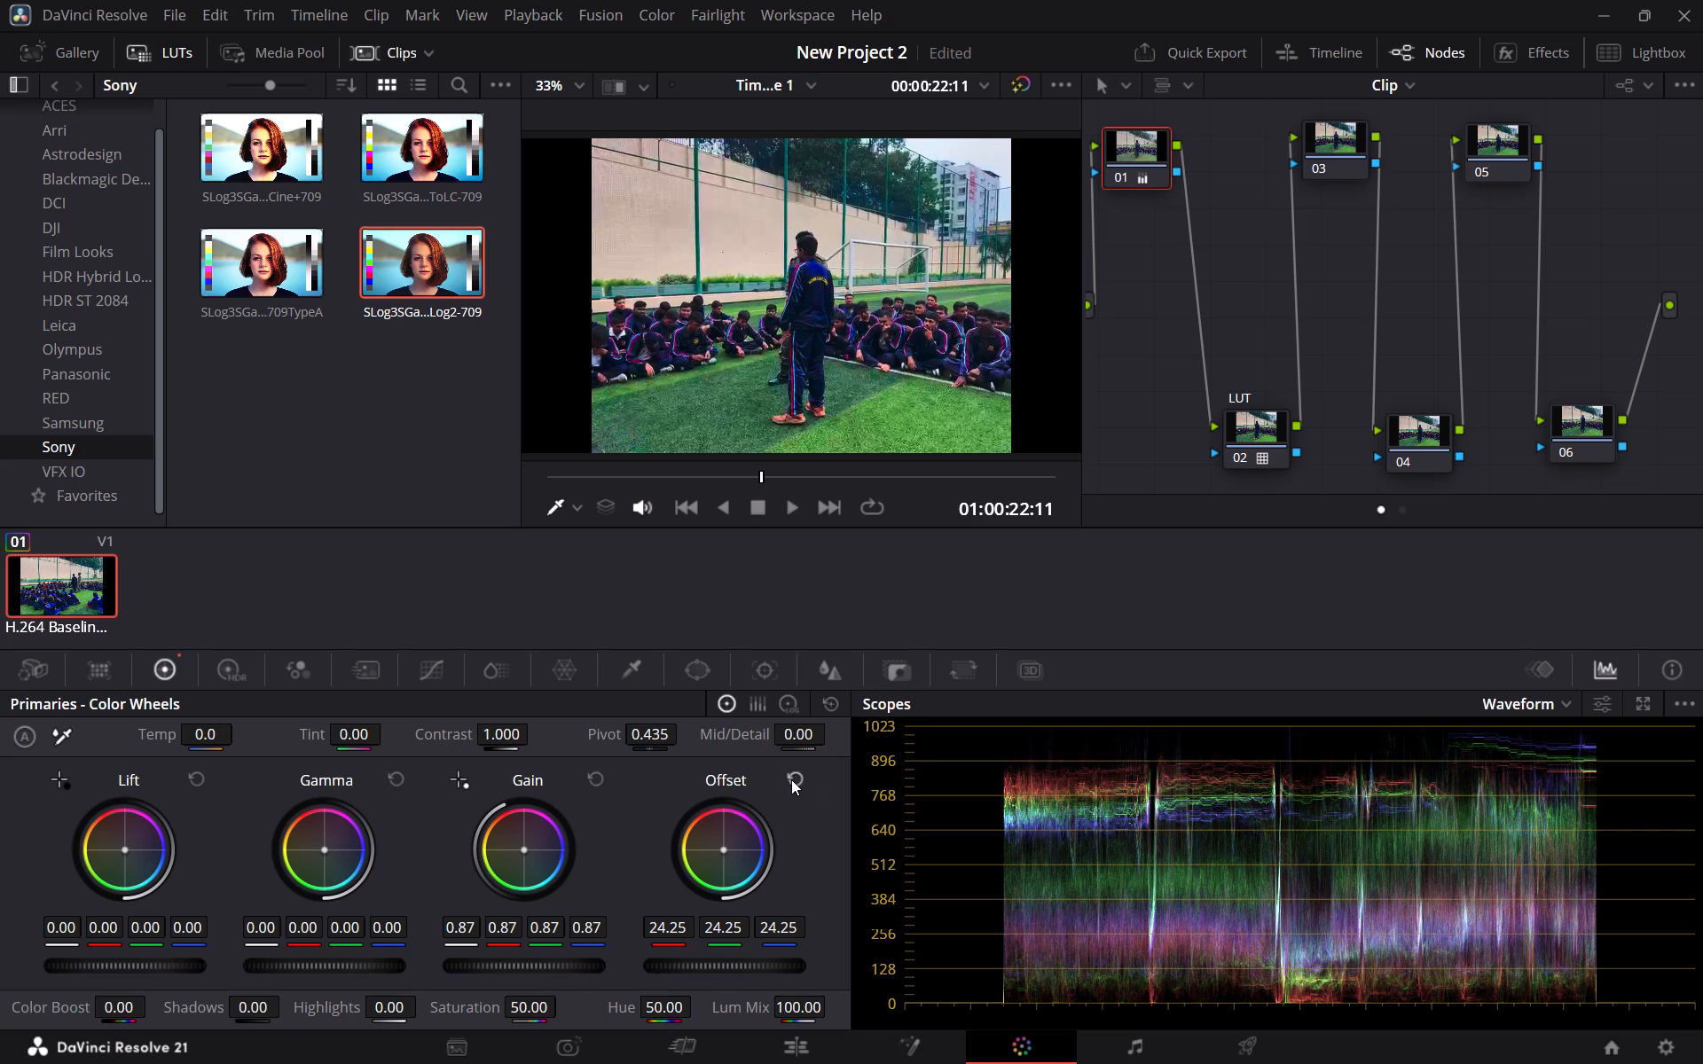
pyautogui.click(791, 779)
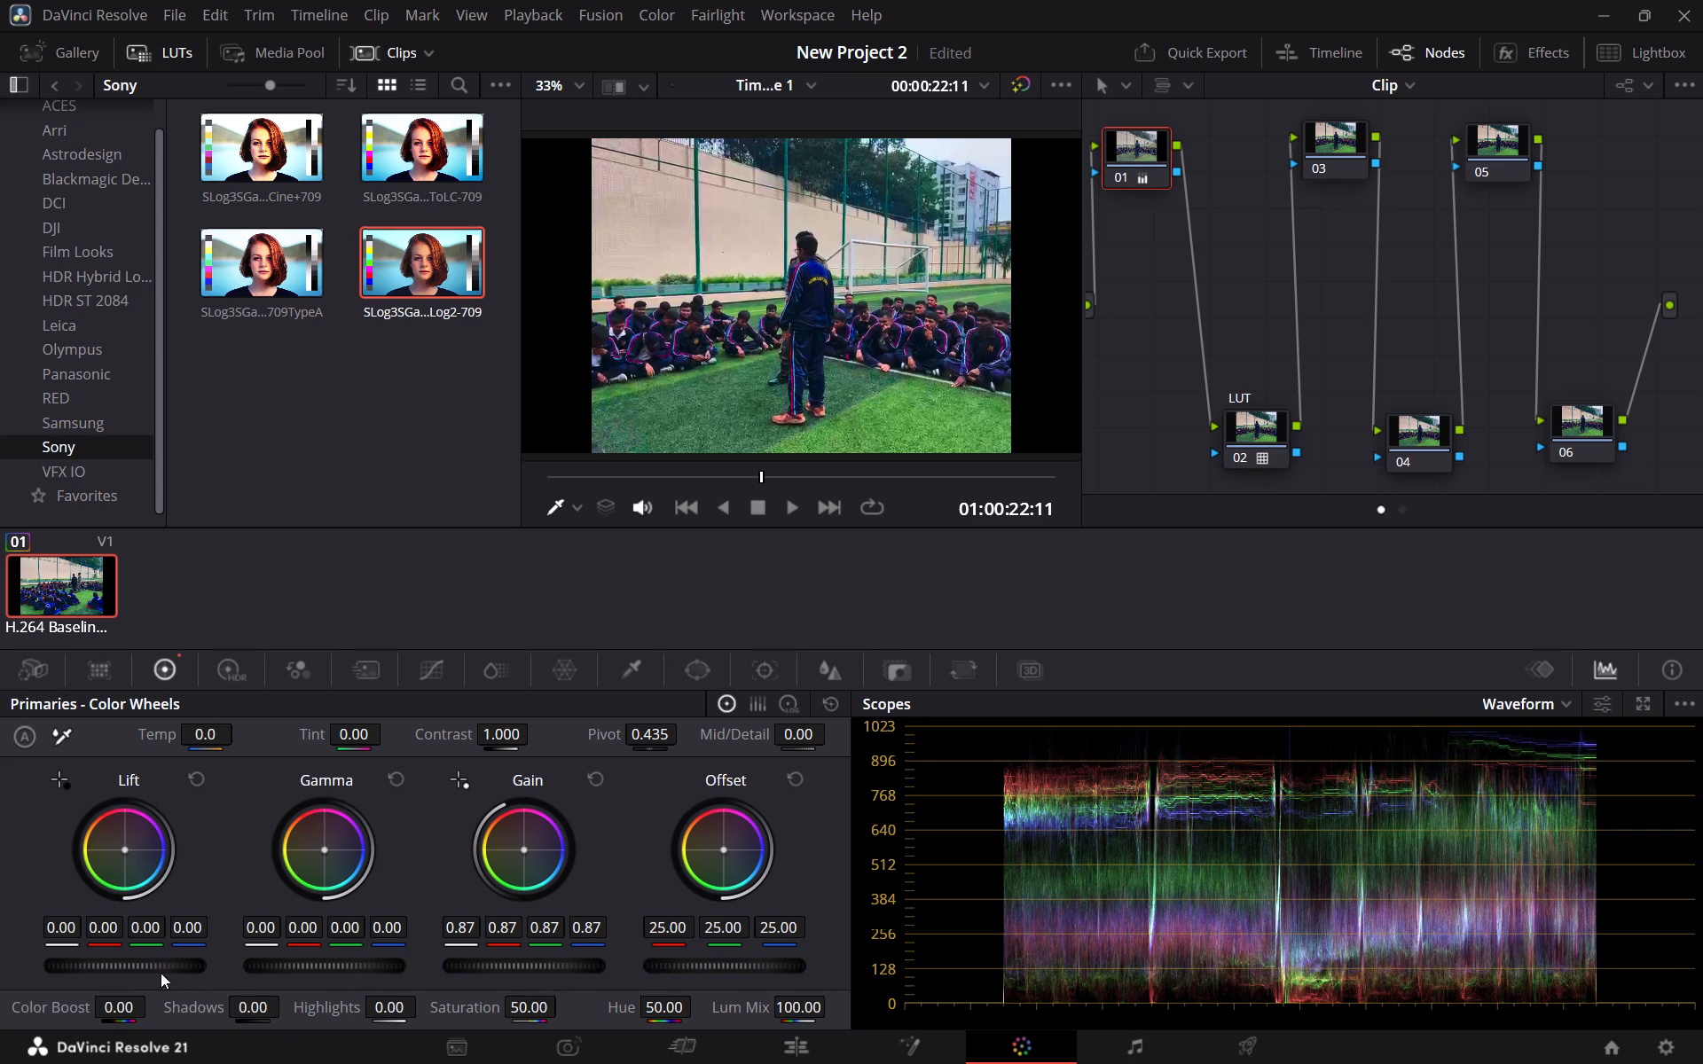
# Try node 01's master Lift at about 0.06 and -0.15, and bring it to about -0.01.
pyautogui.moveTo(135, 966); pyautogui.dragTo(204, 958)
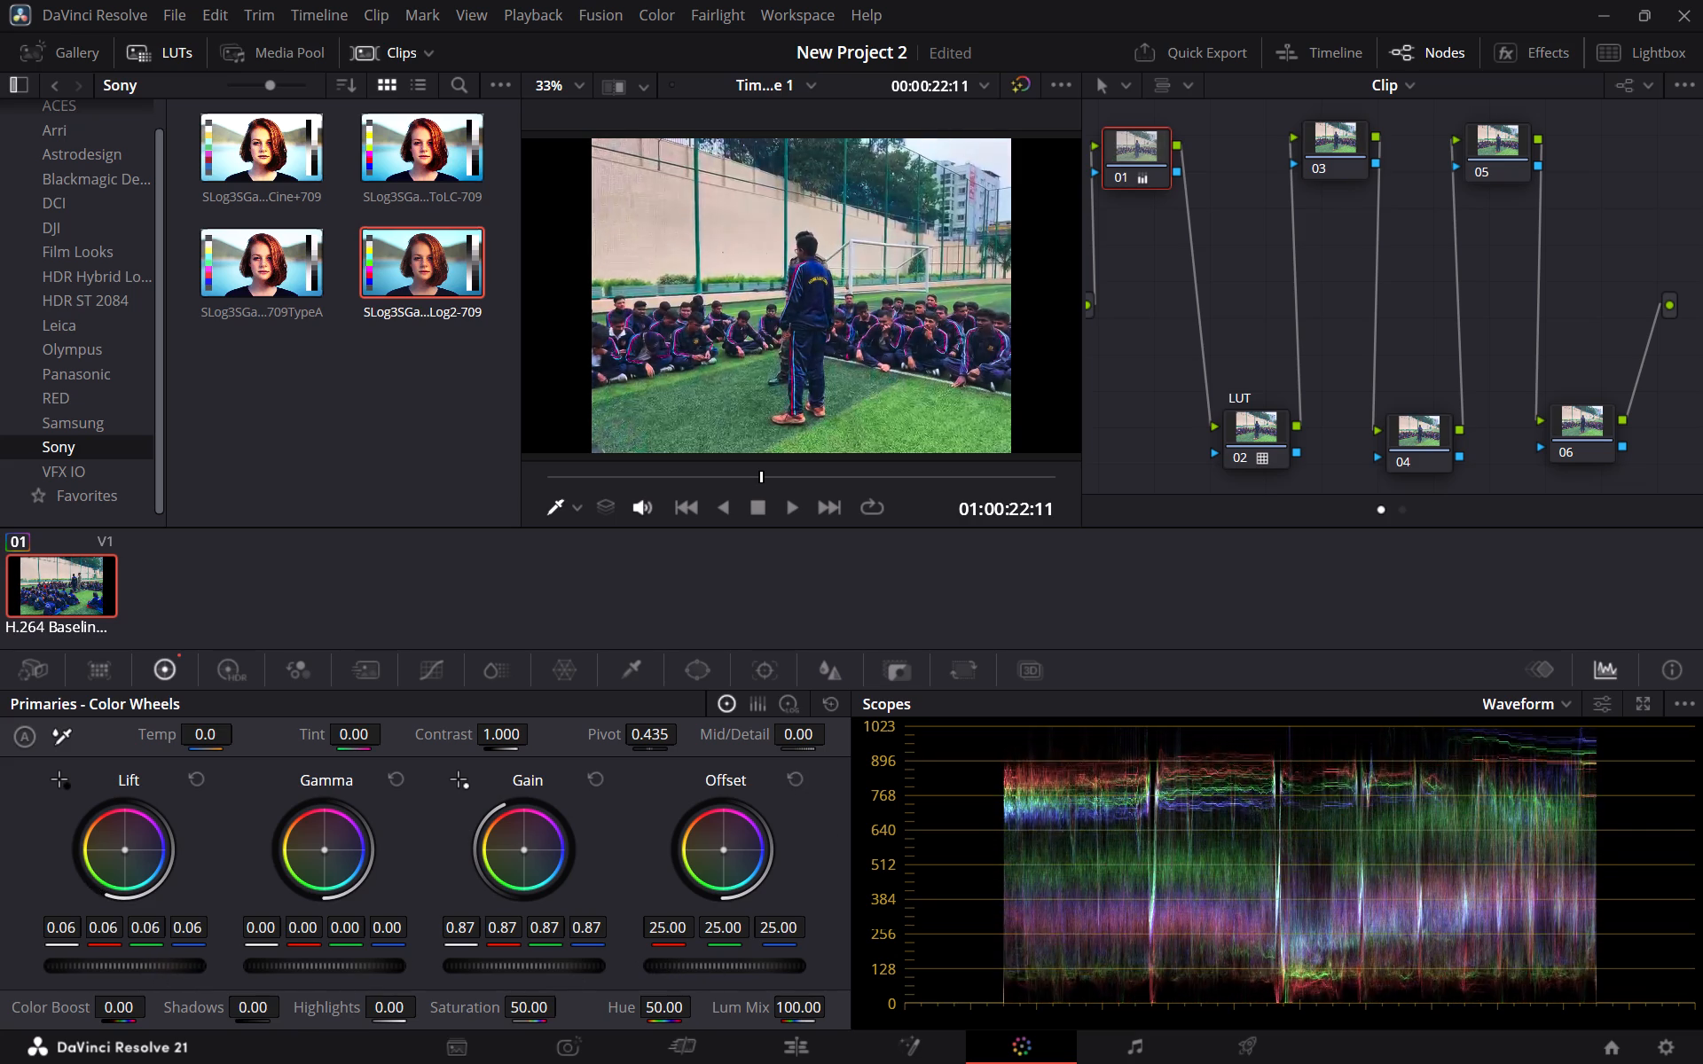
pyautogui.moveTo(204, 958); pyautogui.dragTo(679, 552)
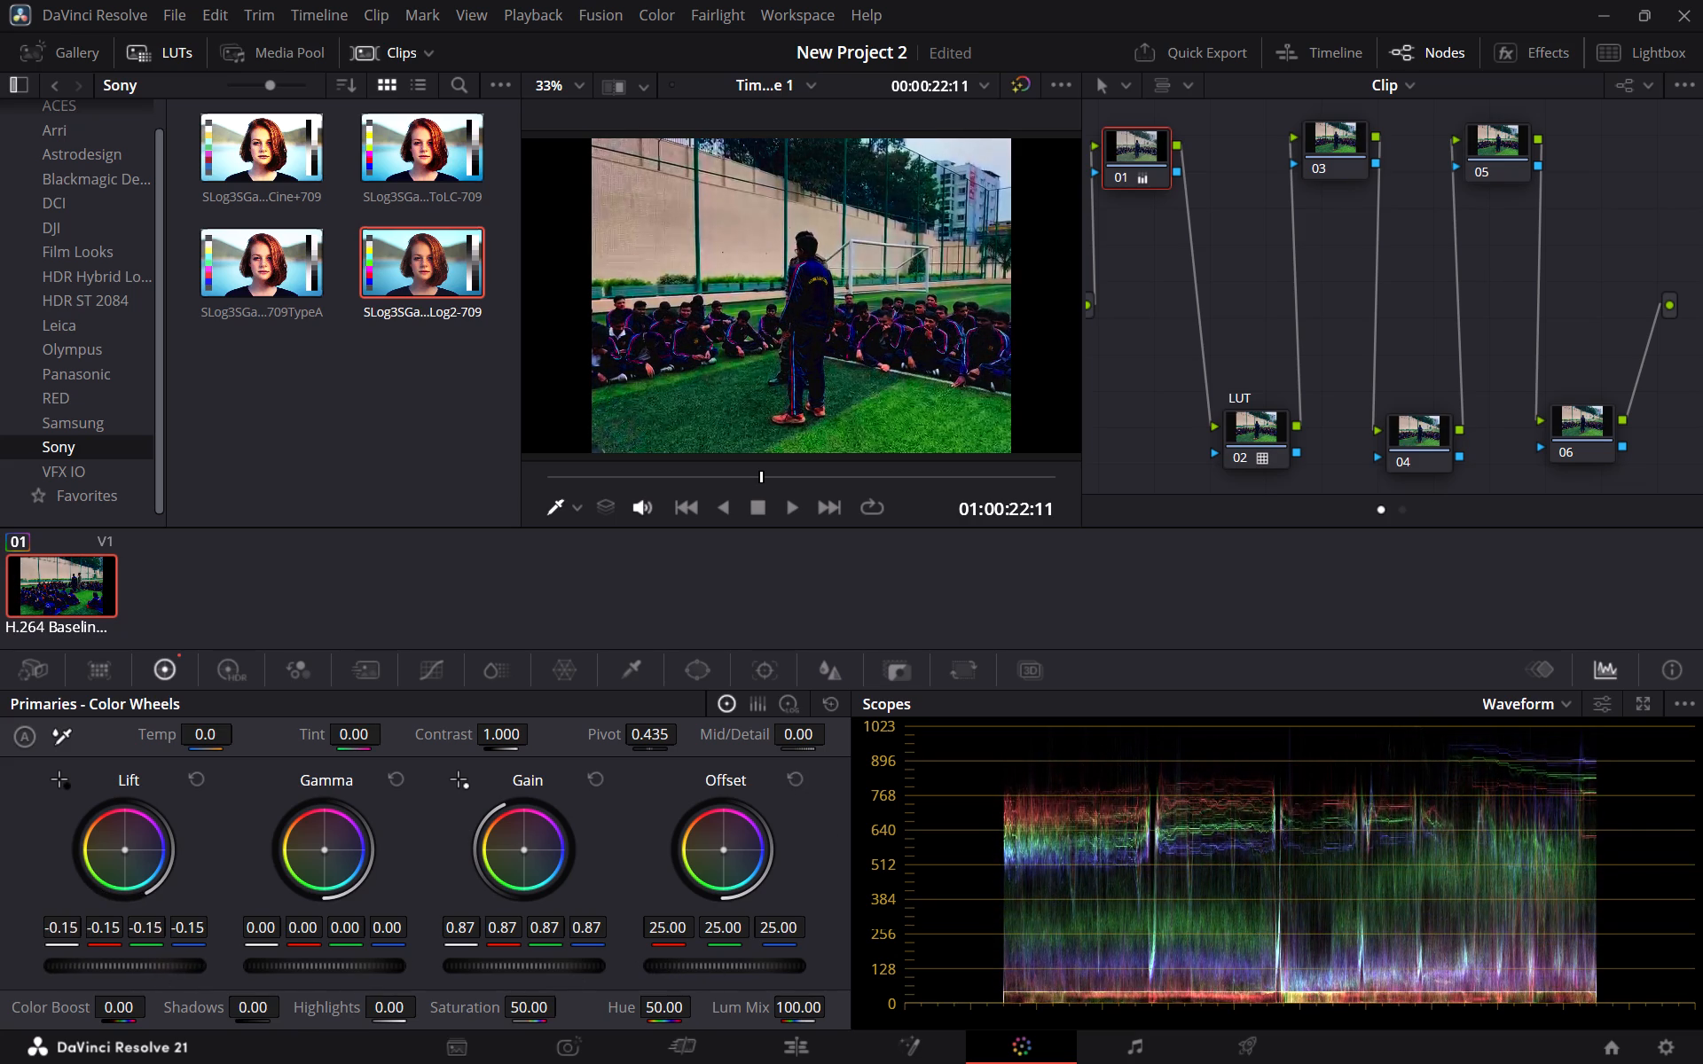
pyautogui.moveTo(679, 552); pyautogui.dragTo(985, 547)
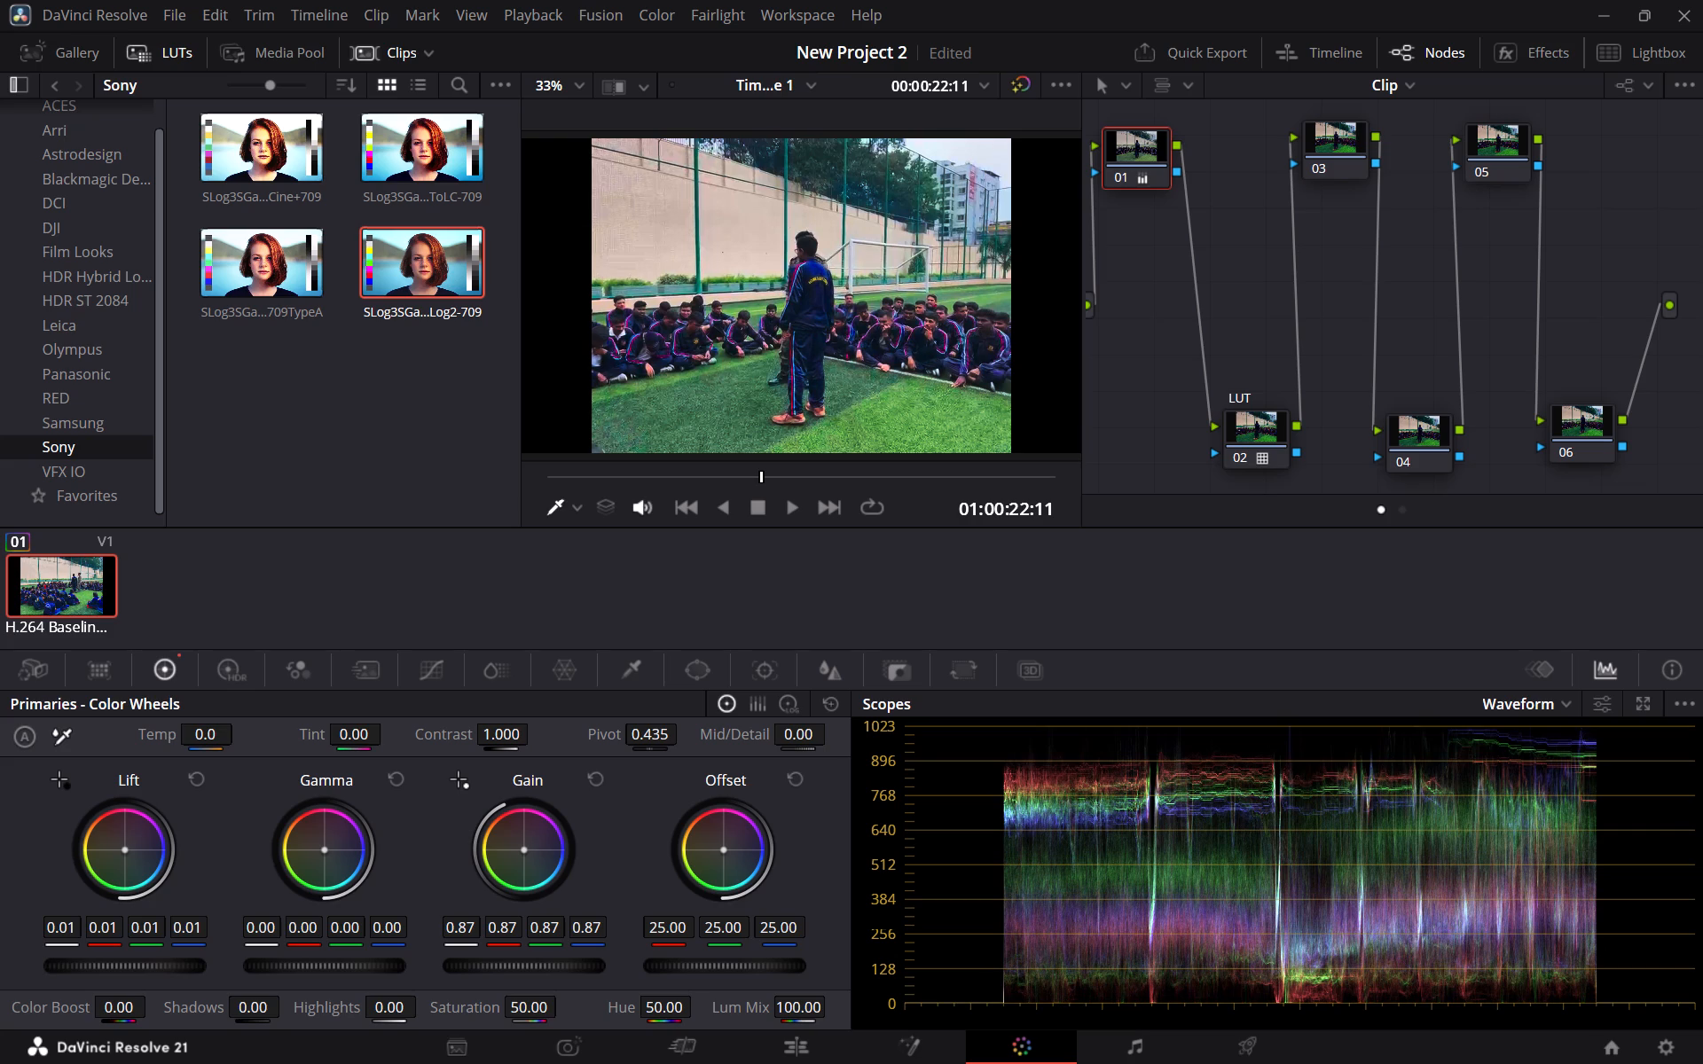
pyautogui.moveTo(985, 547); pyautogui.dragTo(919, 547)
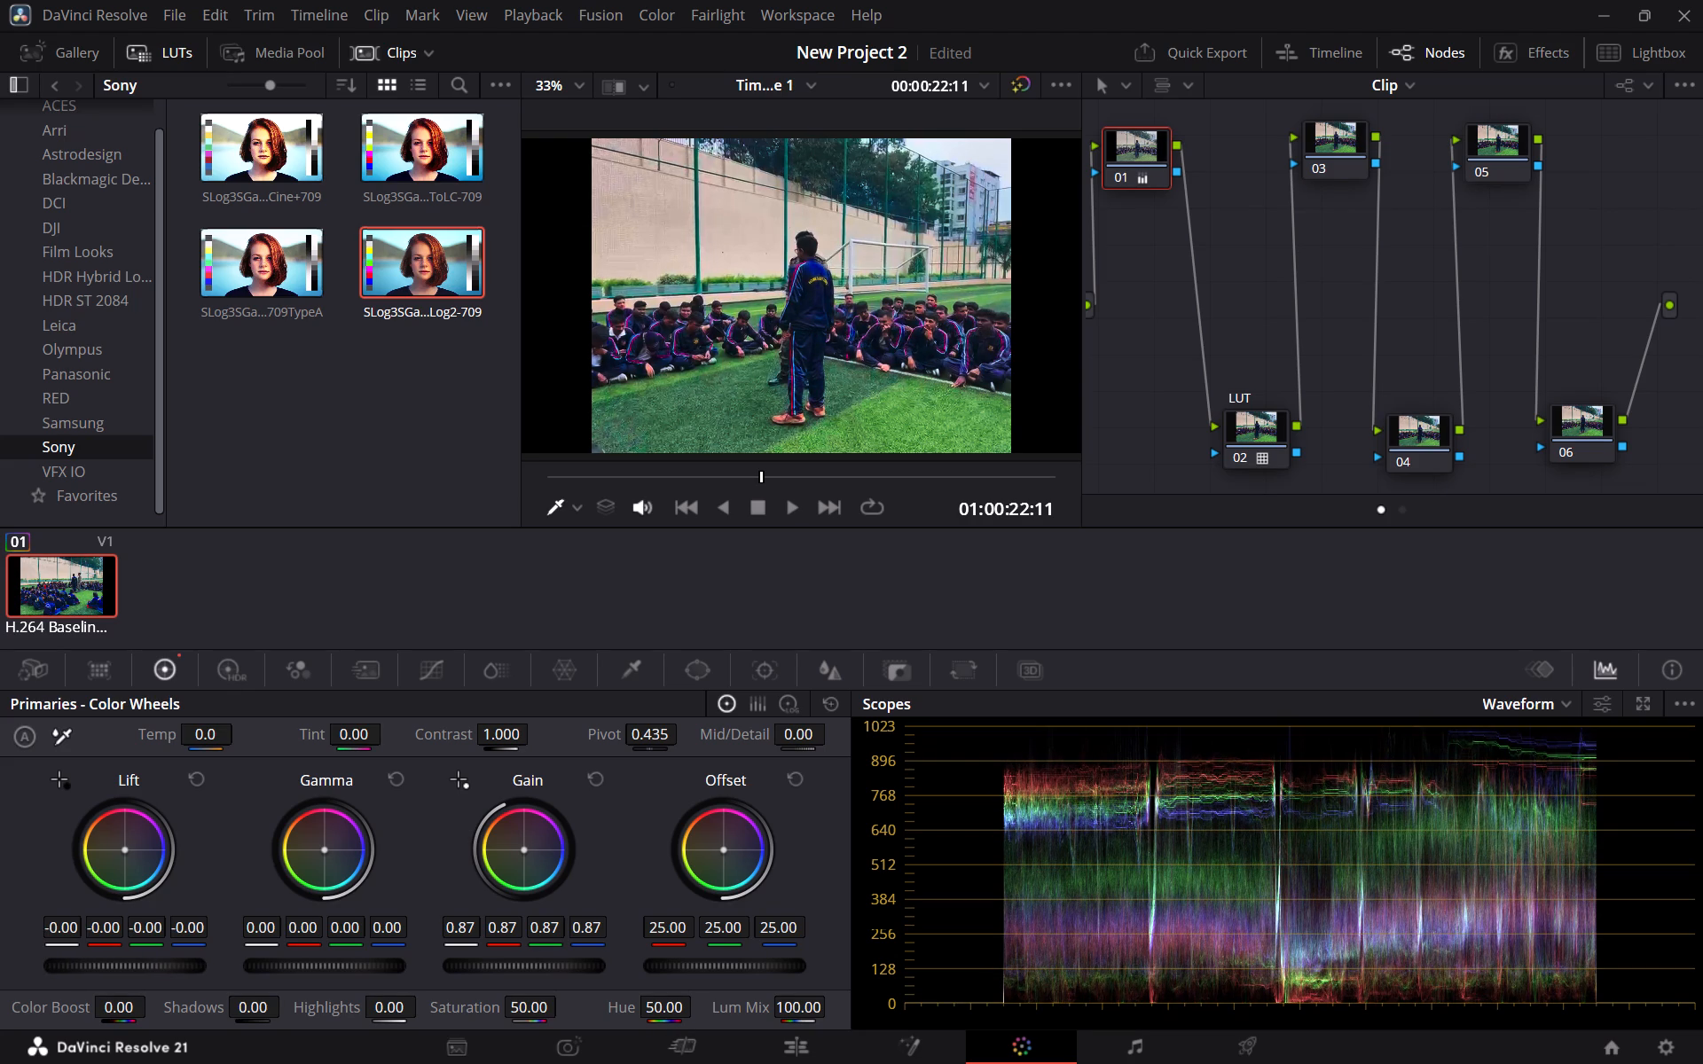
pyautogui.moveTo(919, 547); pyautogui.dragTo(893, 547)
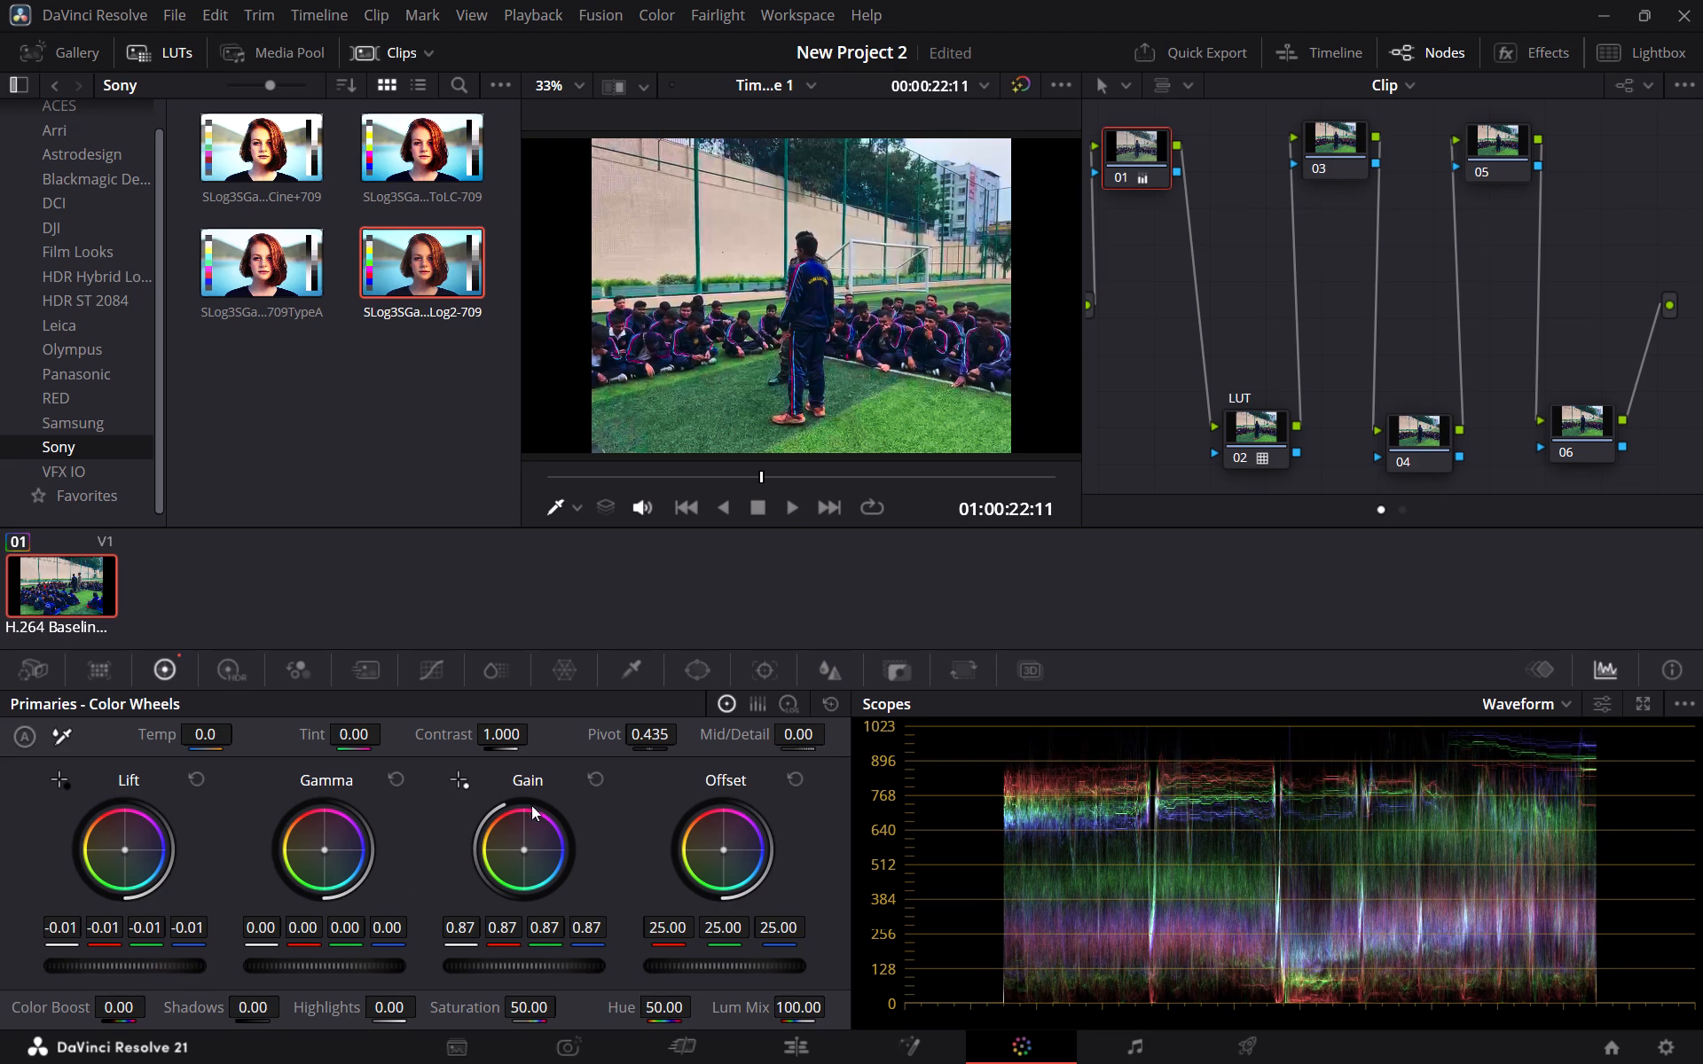
# Play the clip to review the grade in motion and stop at 01:00:26:26.
pyautogui.press('space')
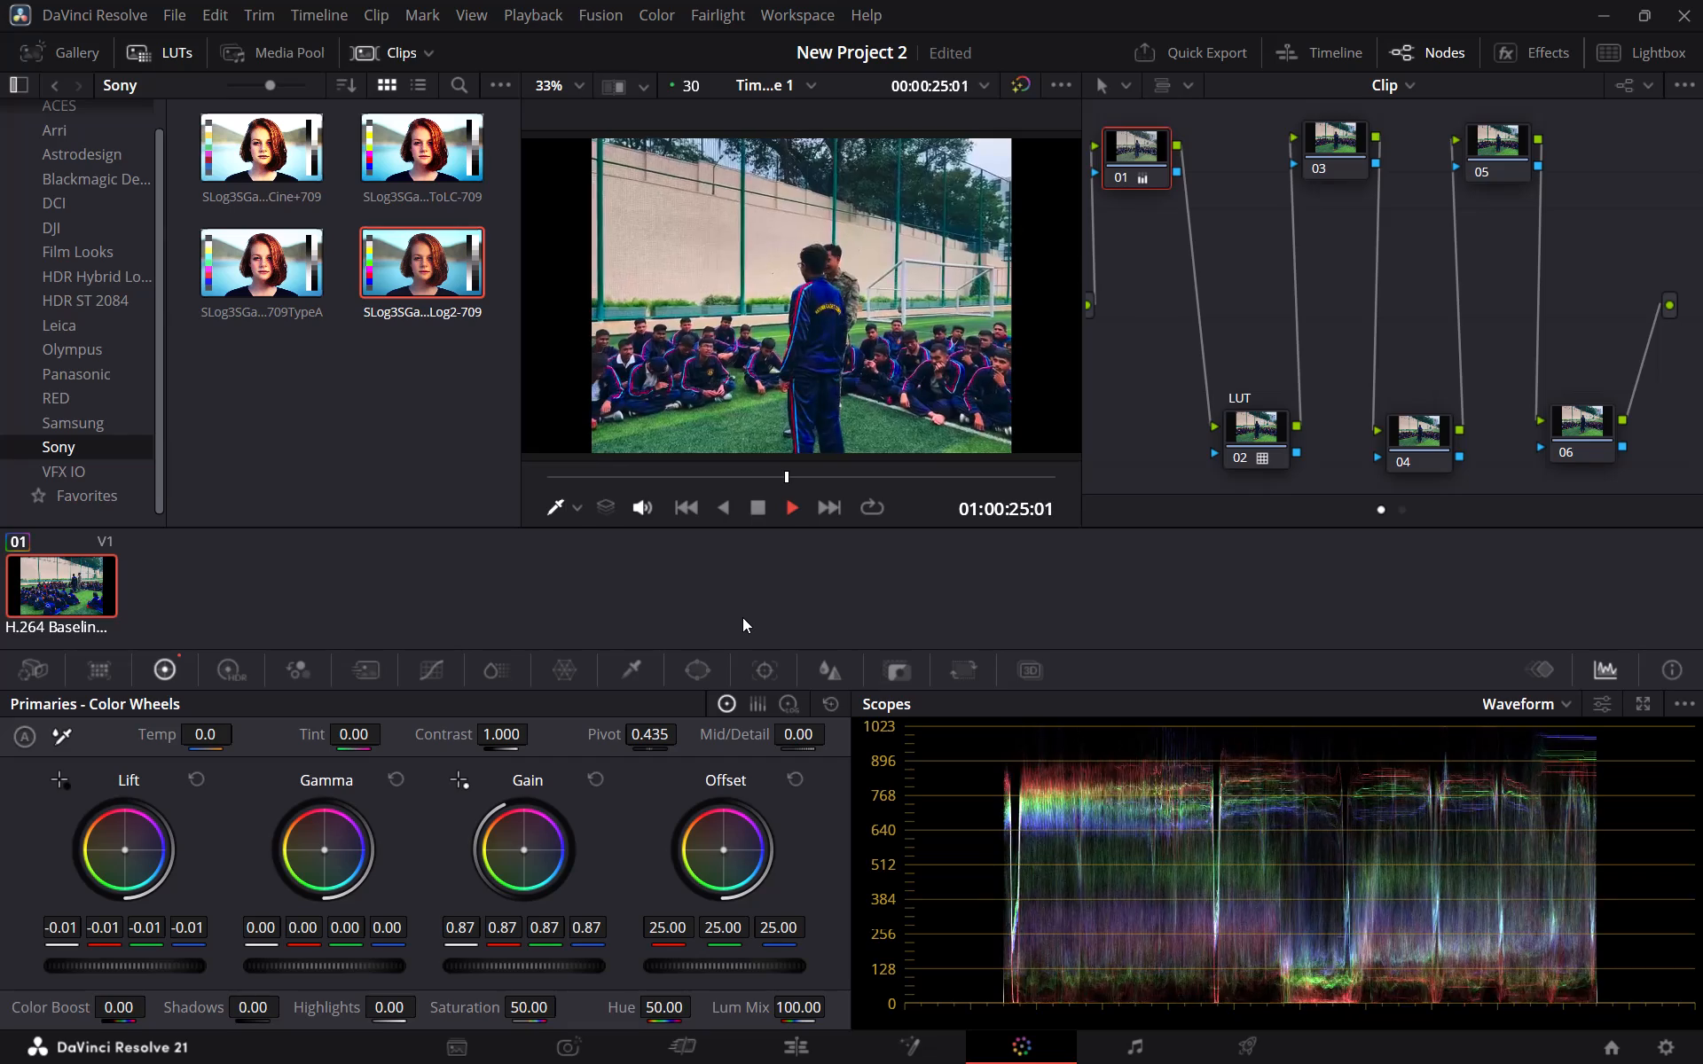
pyautogui.press('space')
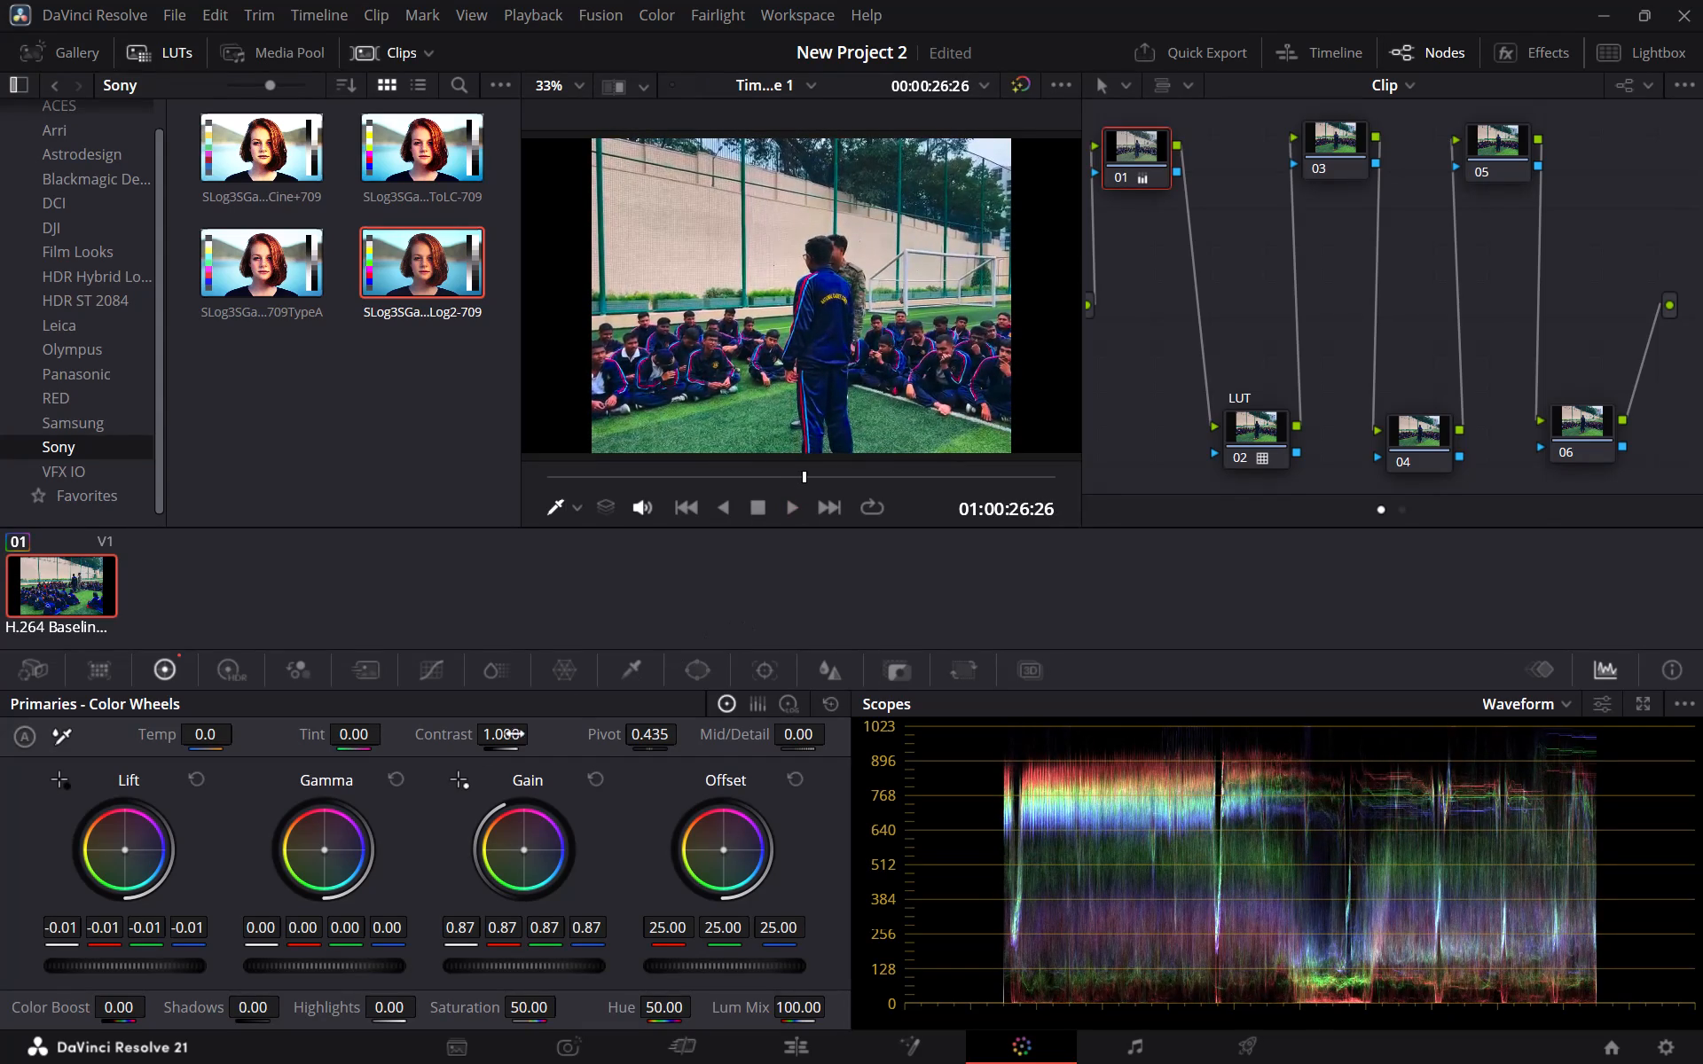
# Try node 01's master Lift at about 0.05 and 0.10, reset it, and set it to about -0.01.
pyautogui.moveTo(141, 962); pyautogui.dragTo(294, 964)
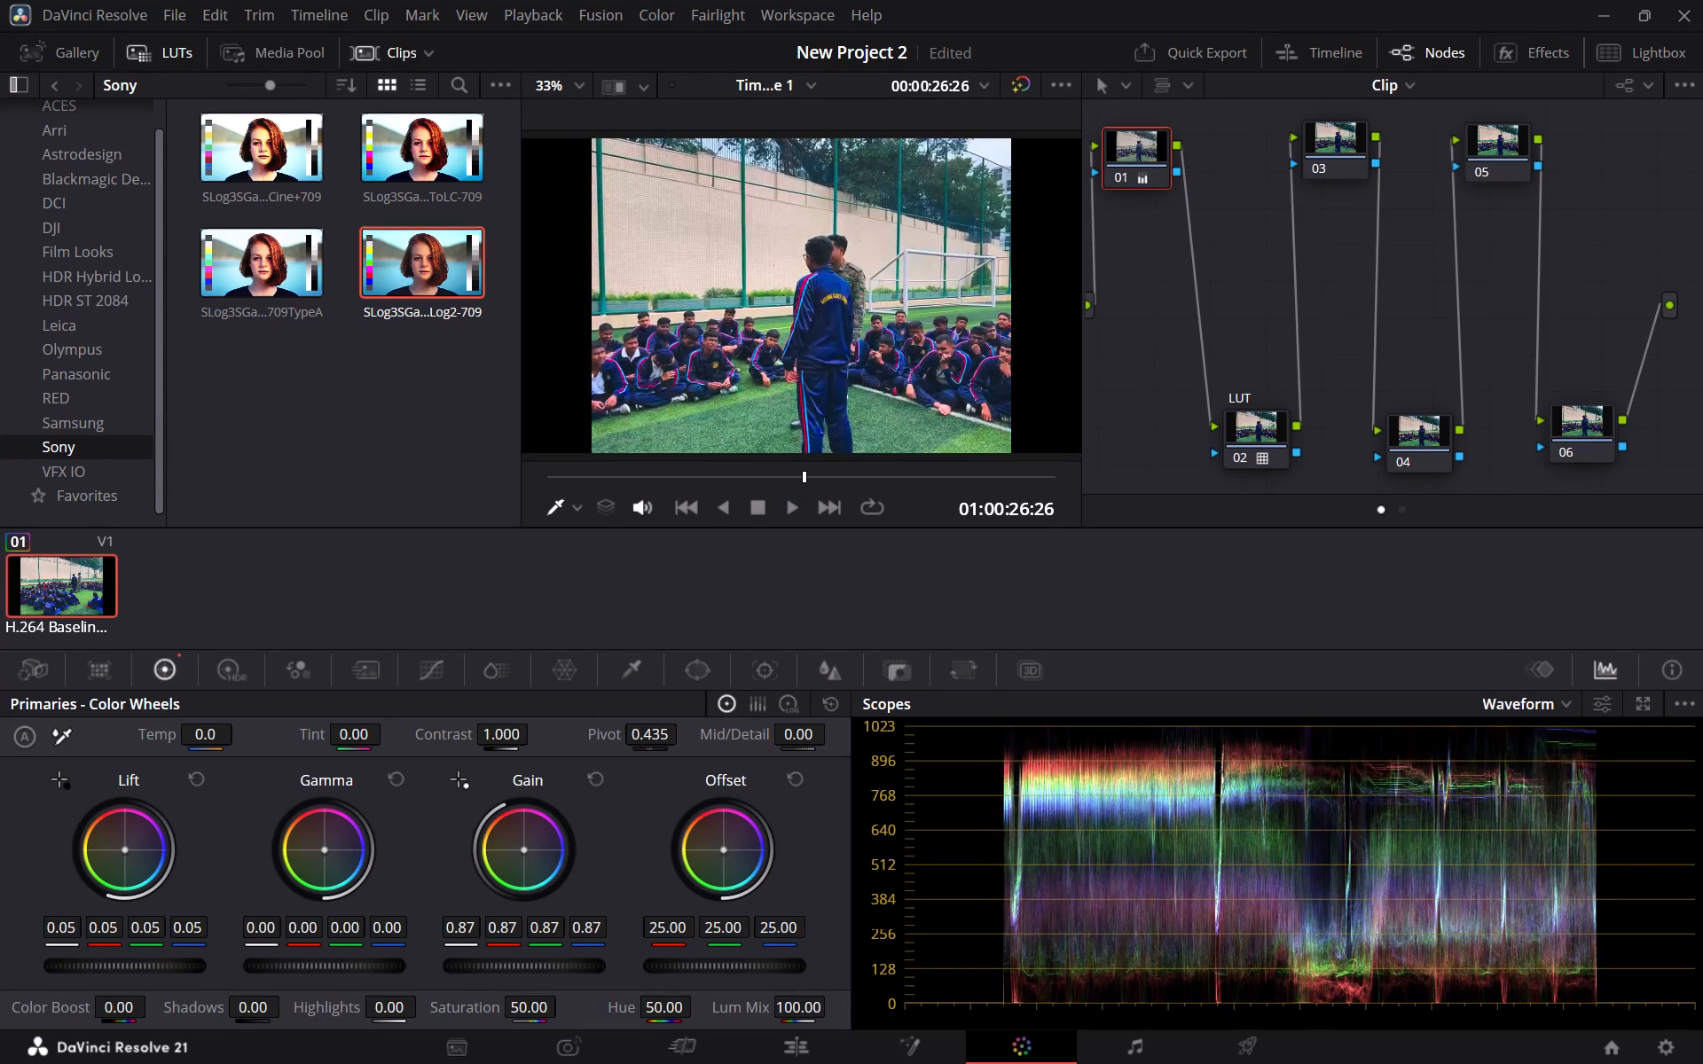
pyautogui.moveTo(294, 964); pyautogui.dragTo(374, 966)
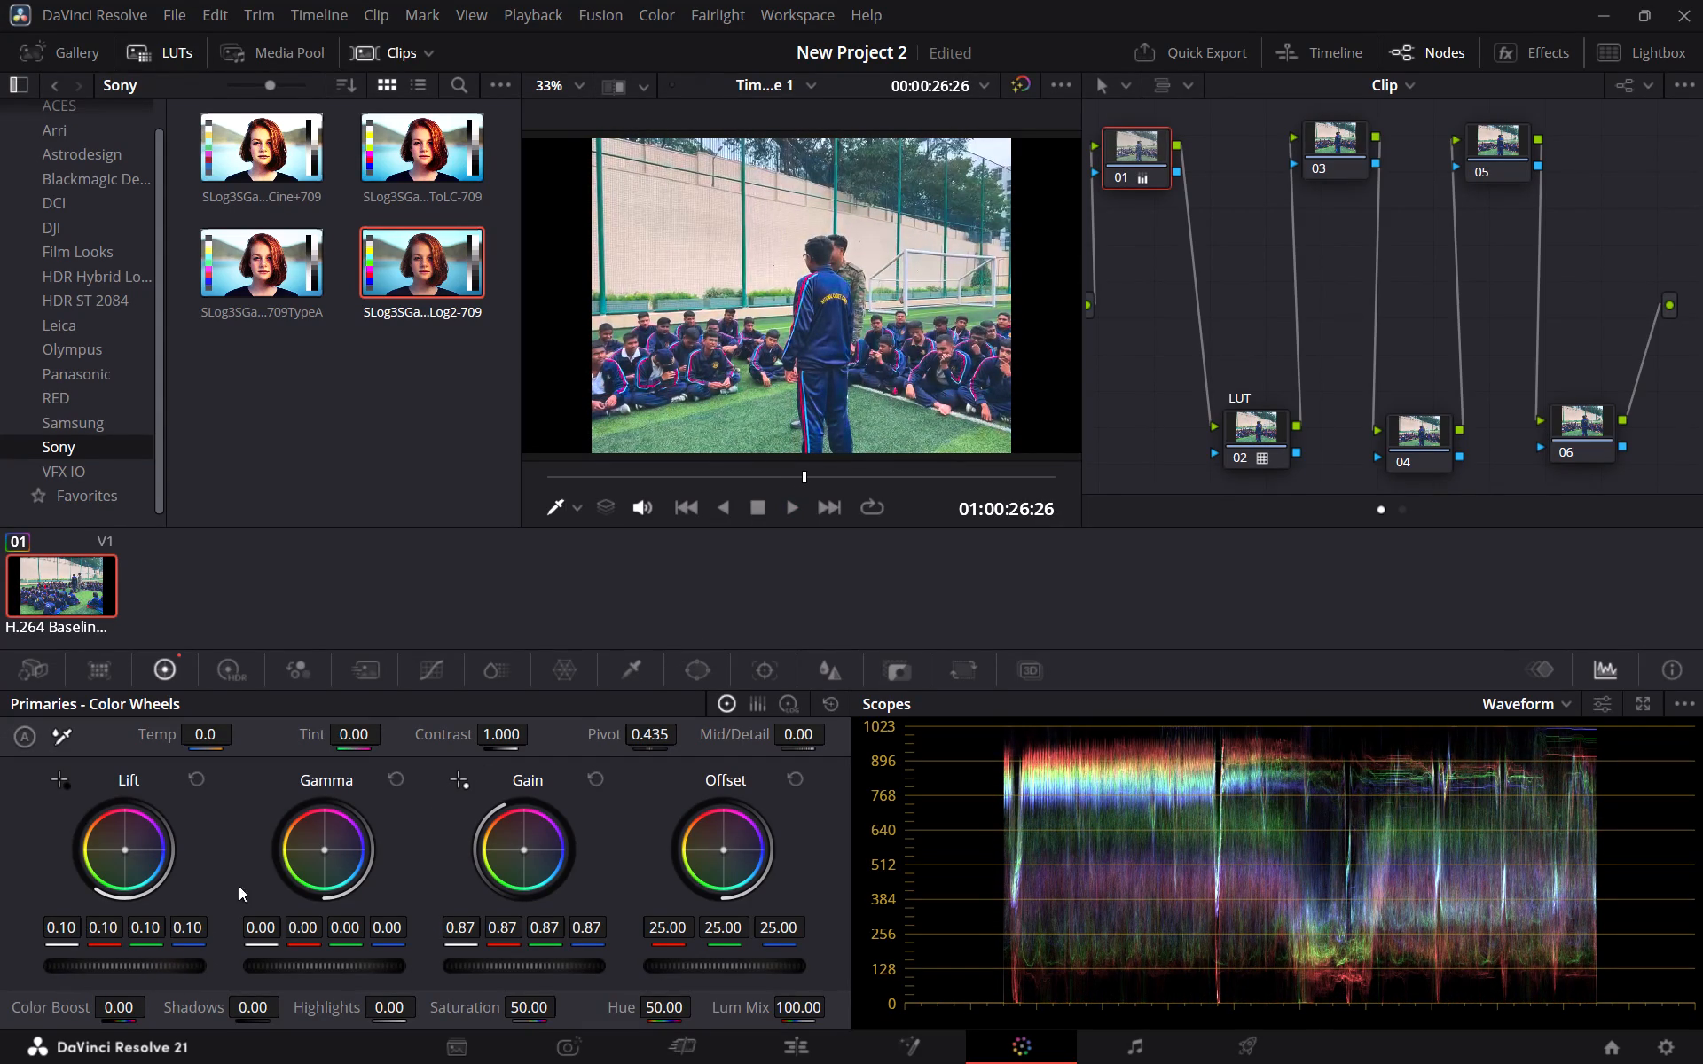
pyautogui.click(208, 779)
pyautogui.click(190, 781)
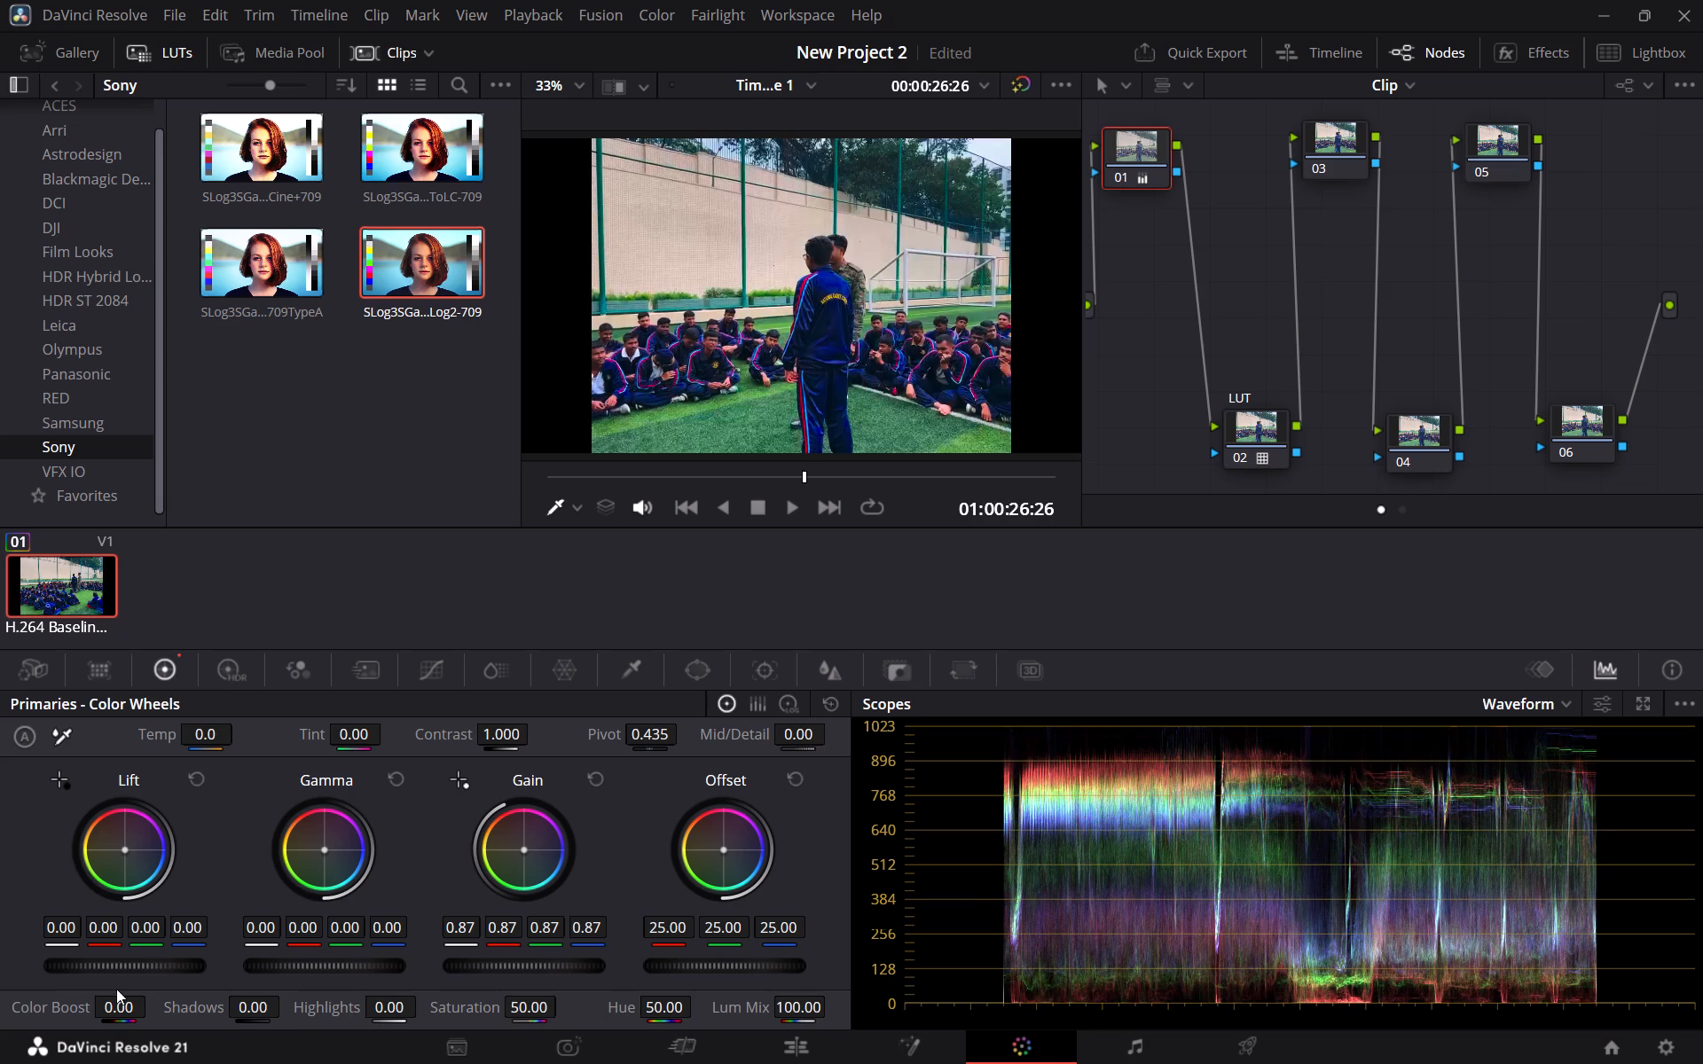
pyautogui.moveTo(124, 969); pyautogui.dragTo(82, 966)
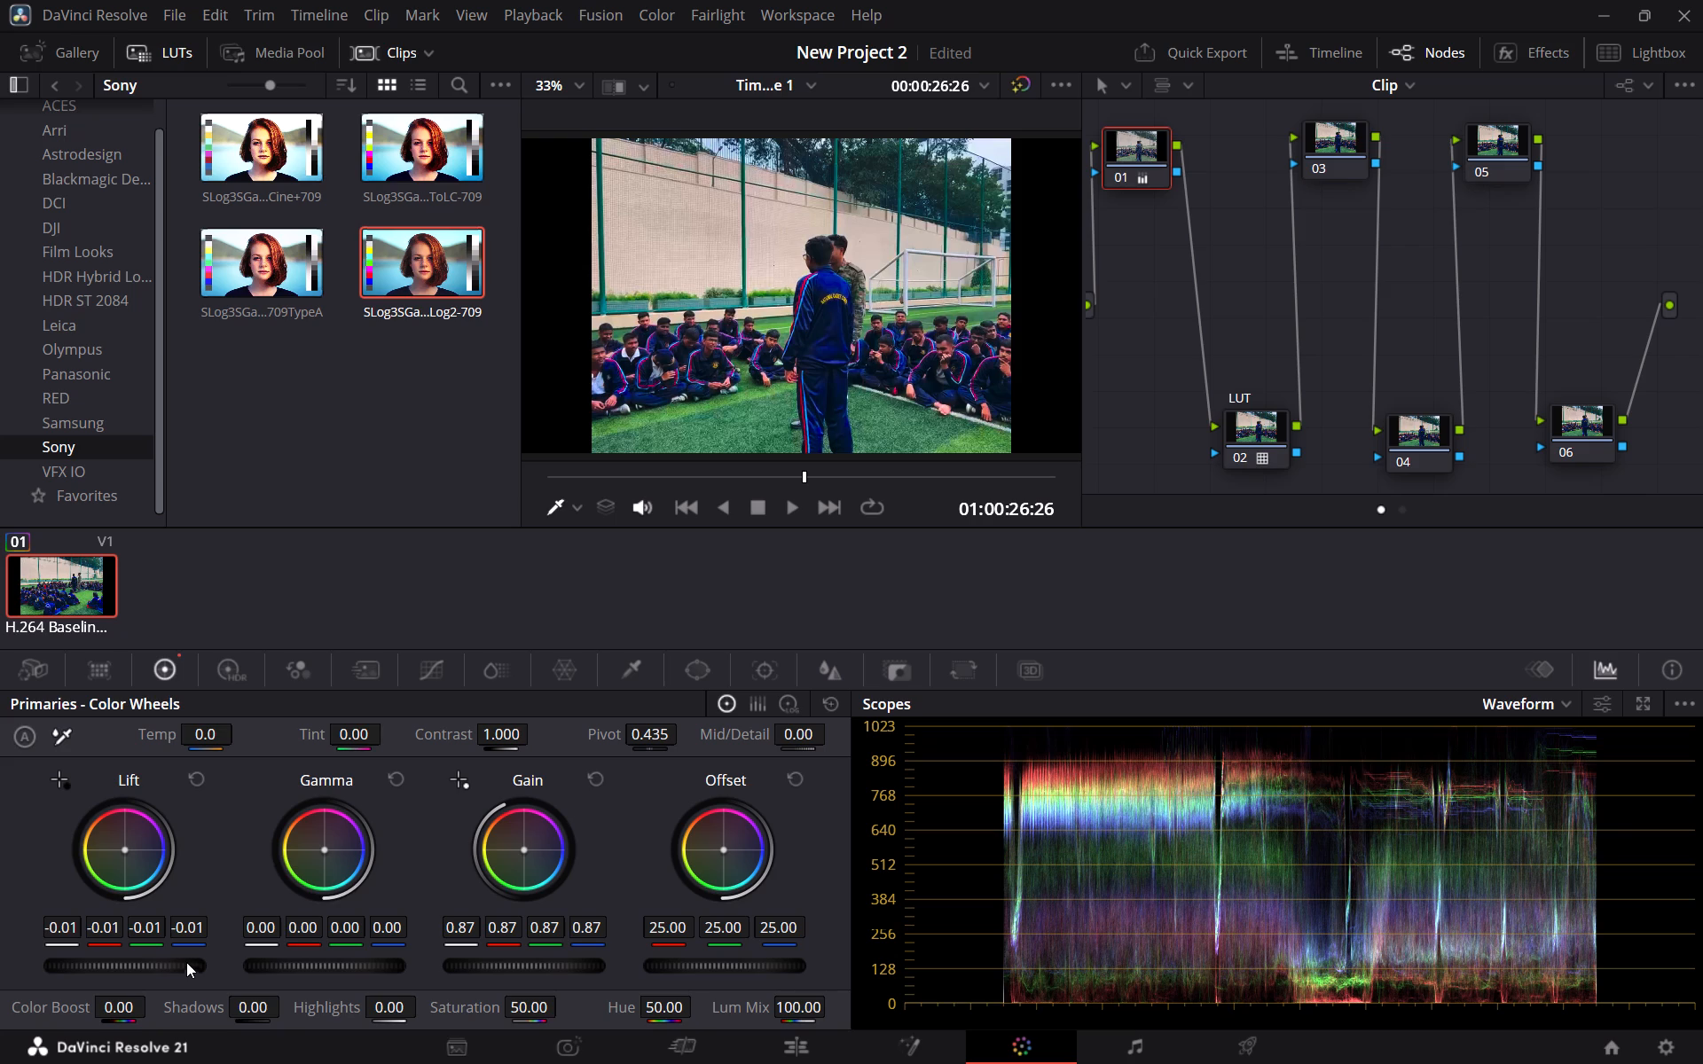
# Label node 01 as CORRECTION.
pyautogui.click(1123, 113)
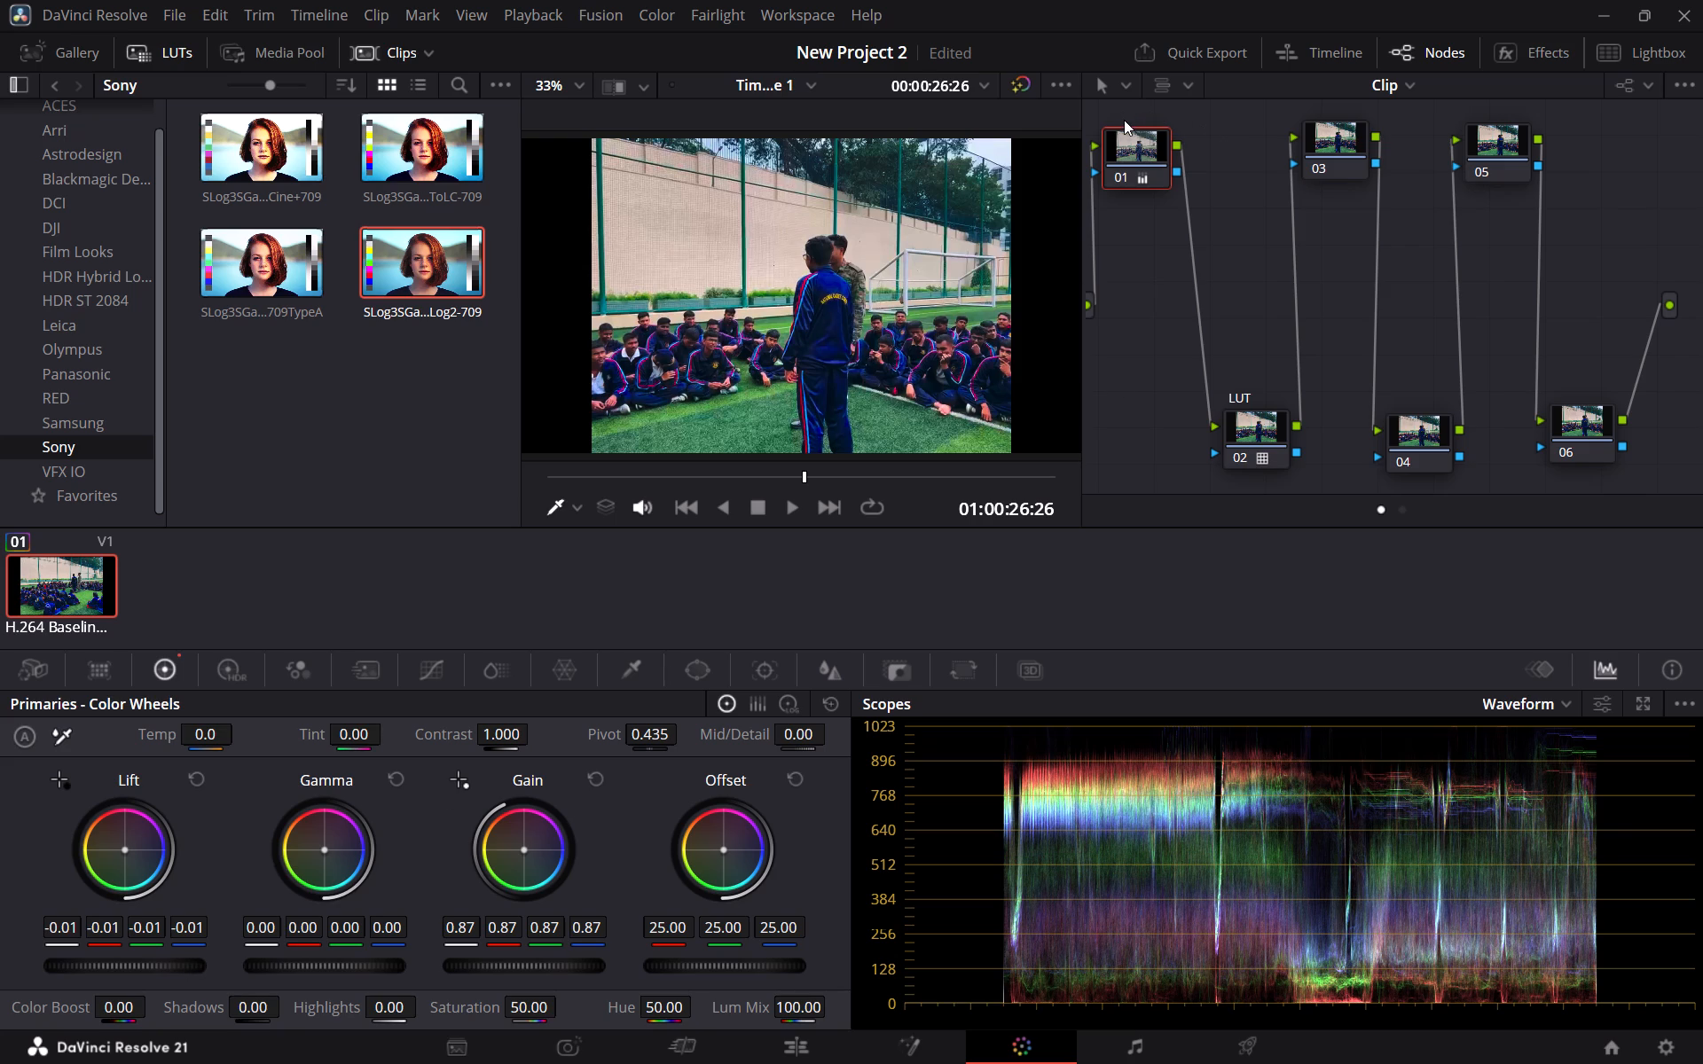
pyautogui.click(1124, 120)
pyautogui.rightClick(1132, 140)
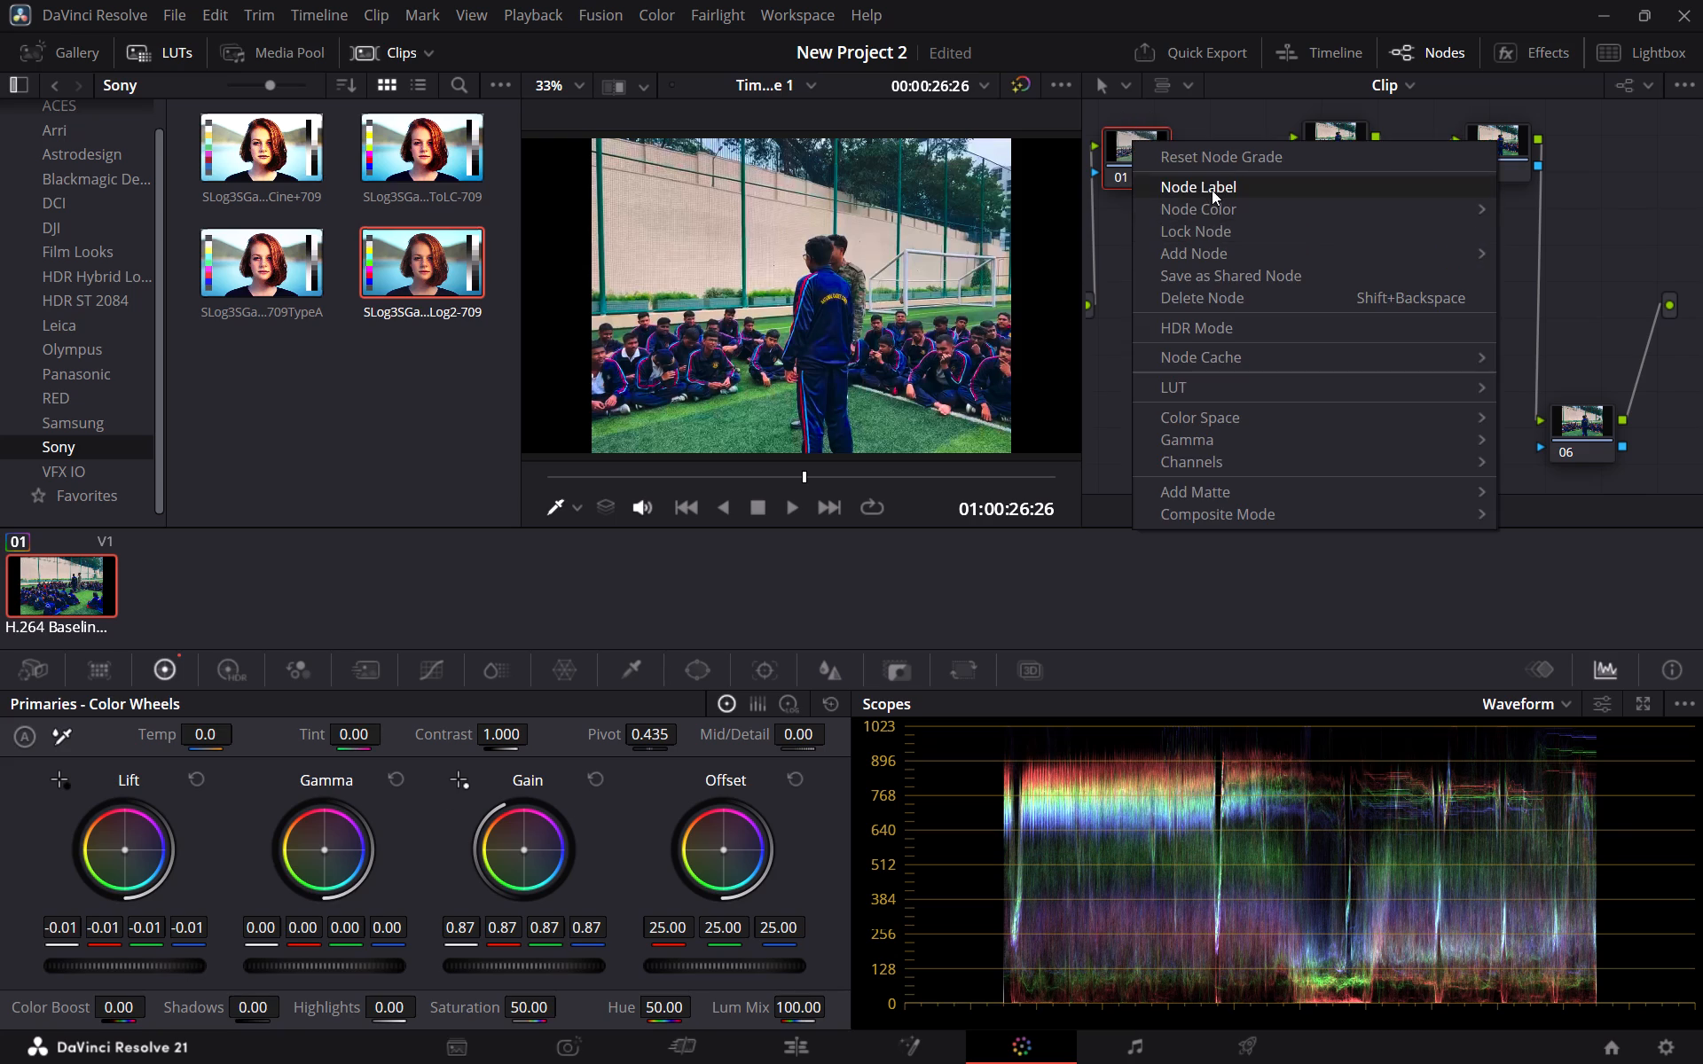
pyautogui.click(1212, 190)
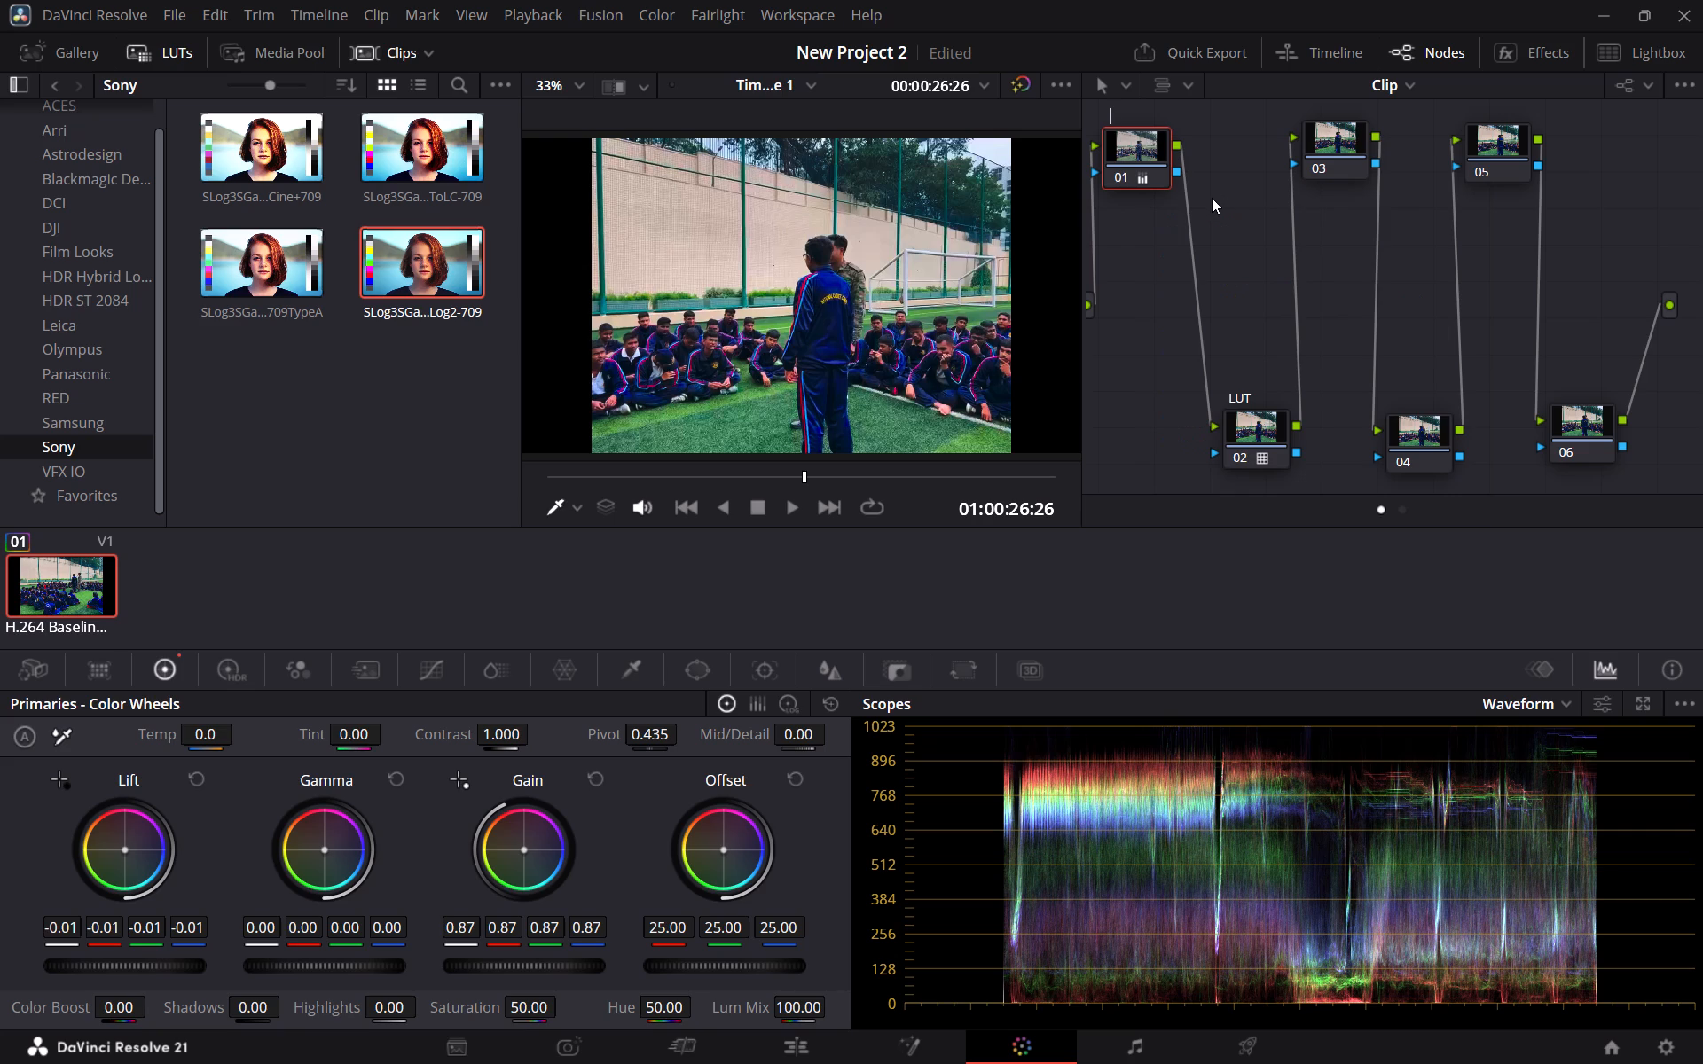
pyautogui.write('CO')
pyautogui.write('RRWCTION')
pyautogui.press('BackSpace')
pyautogui.press('BackSpace')
pyautogui.press('BackSpace')
pyautogui.press('BackSpace')
pyautogui.press('BackSpace')
pyautogui.press('BackSpace')
pyautogui.write('ECTION')
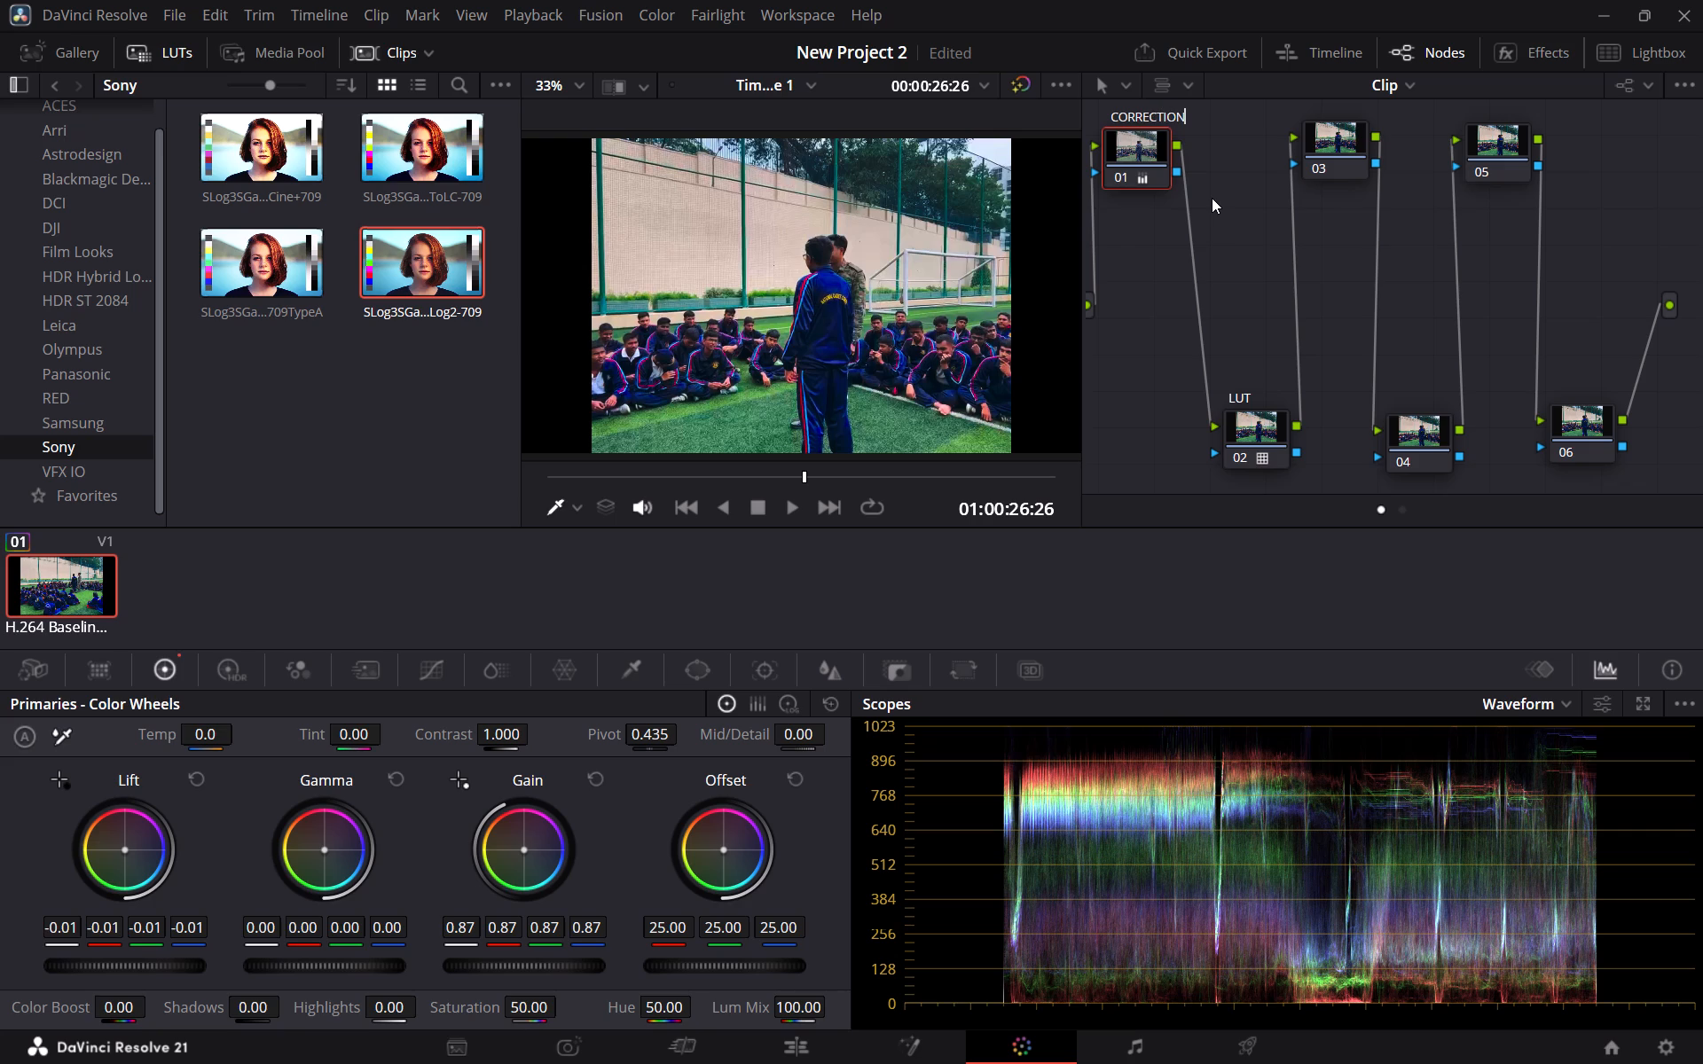
pyautogui.press('Return')
# Play the clip briefly to review the grade in motion and stop at 01:00:28:25.
pyautogui.press('space')
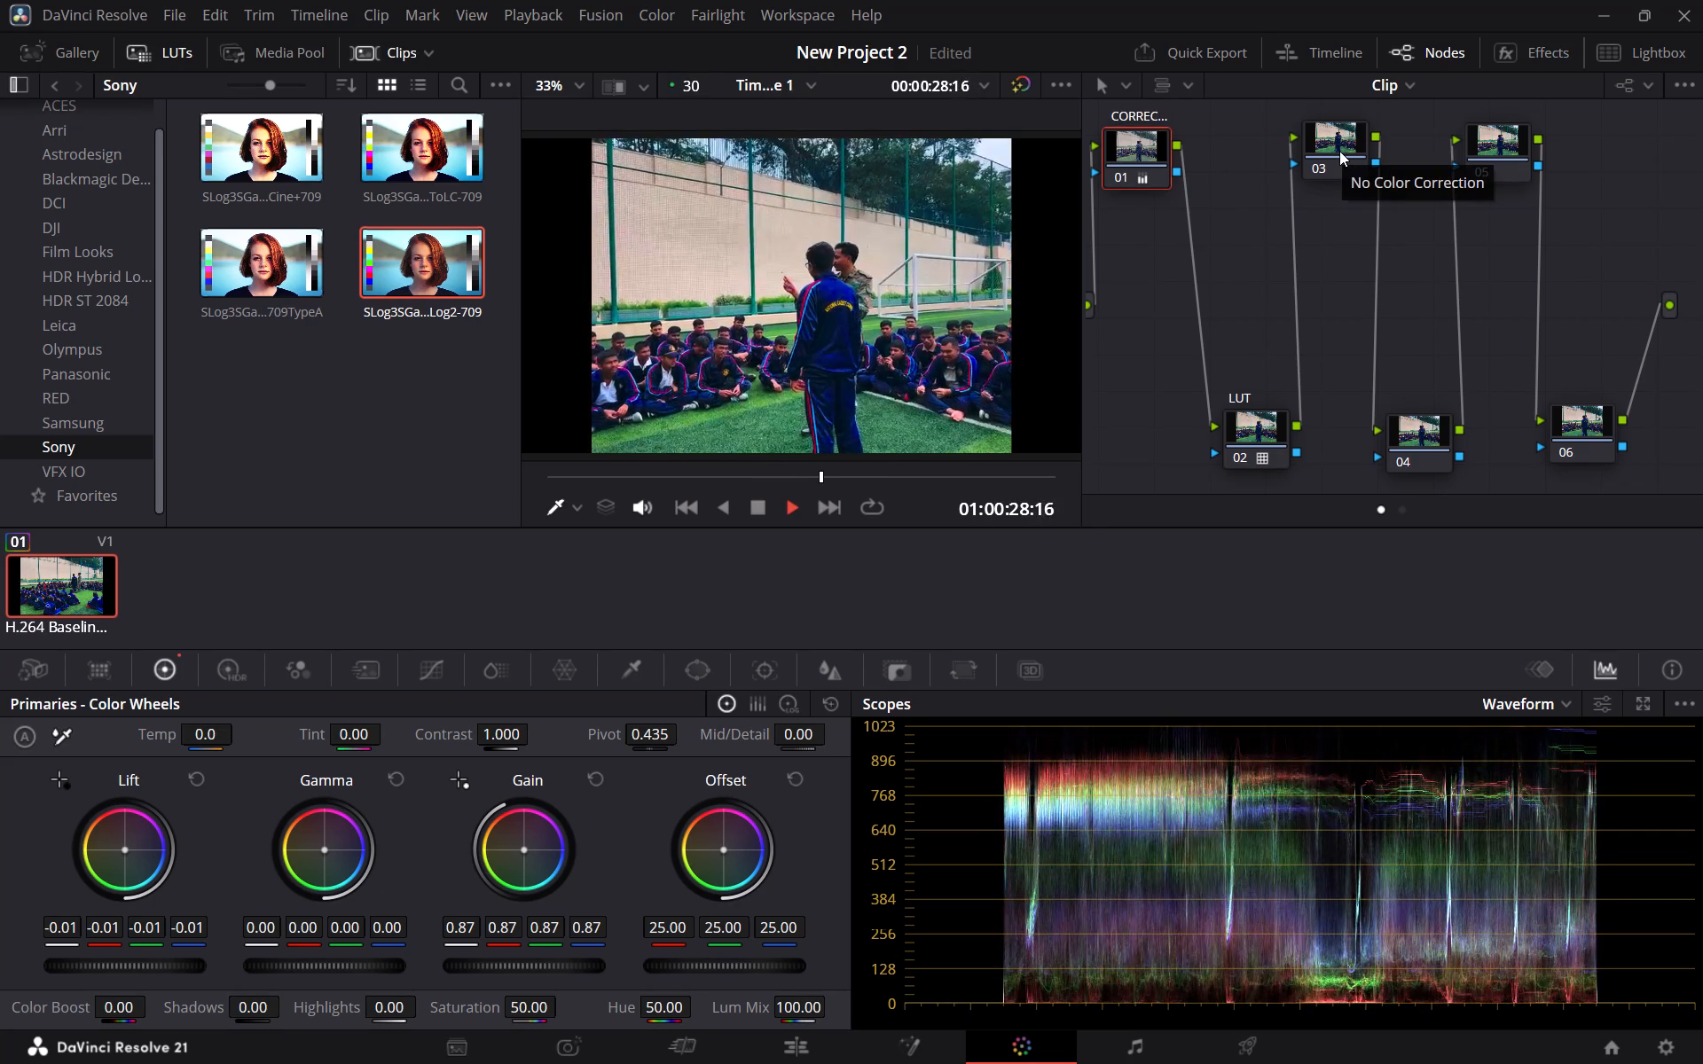
pyautogui.press('space')
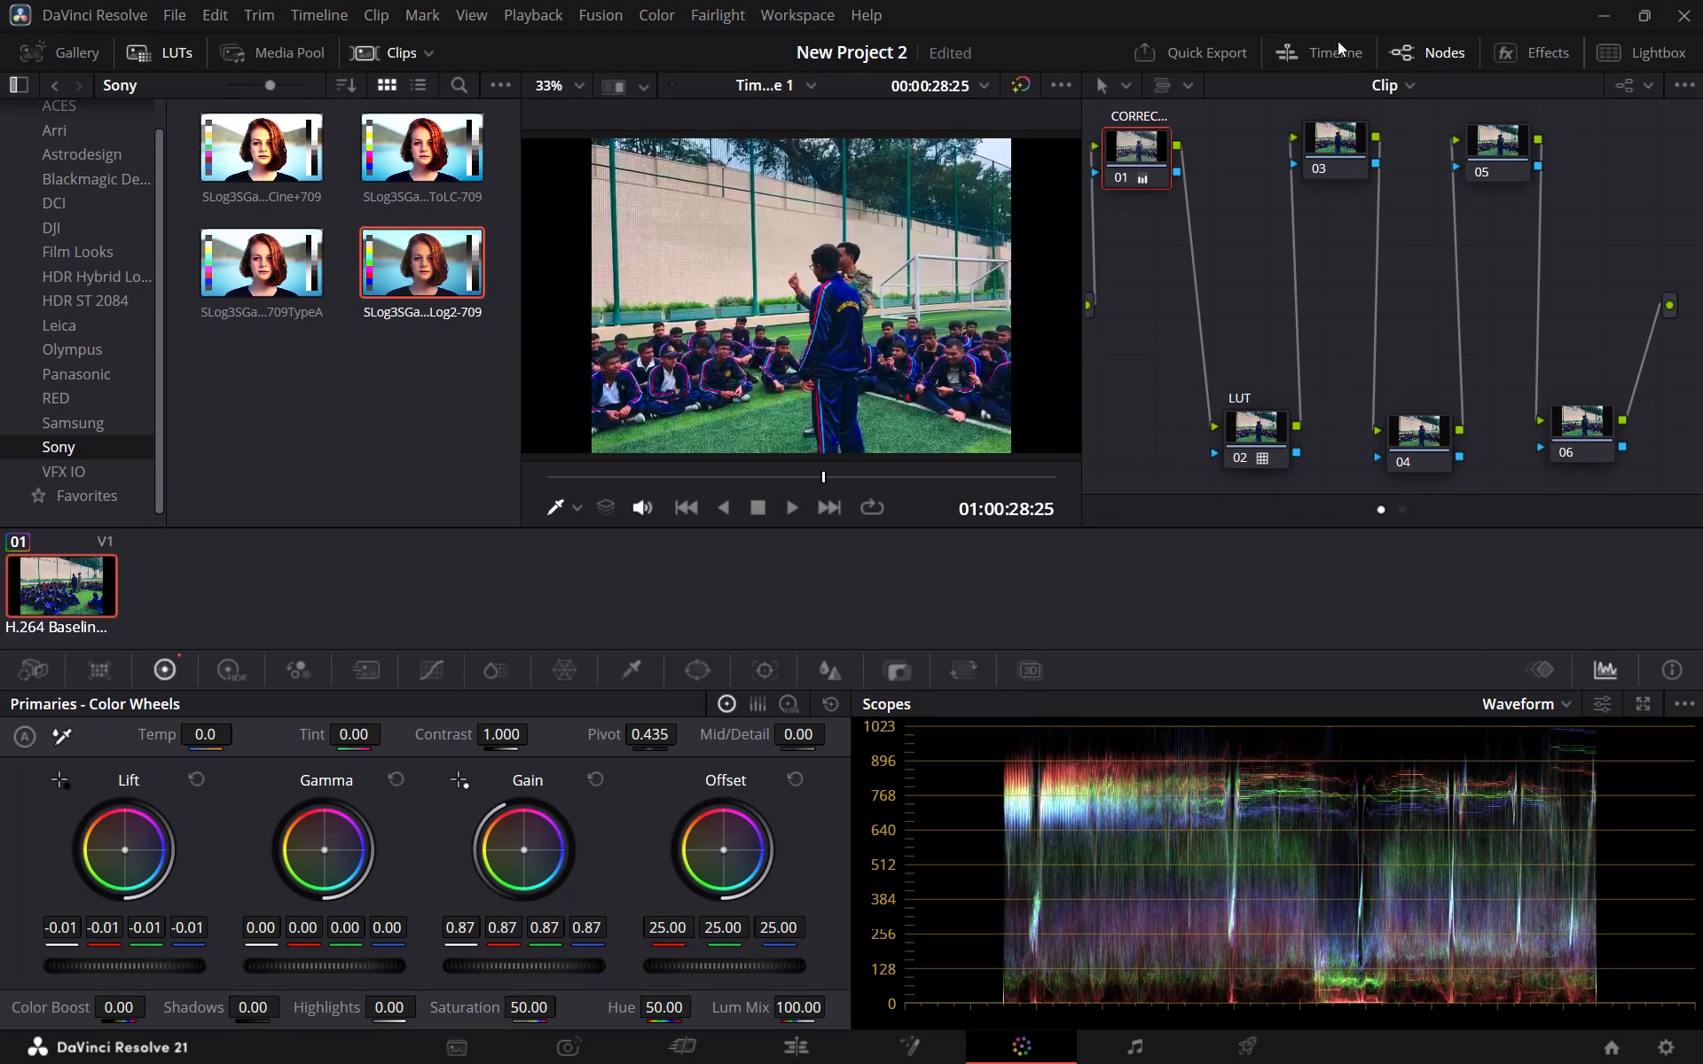
# Select node 03 in the node chain.
pyautogui.click(1328, 129)
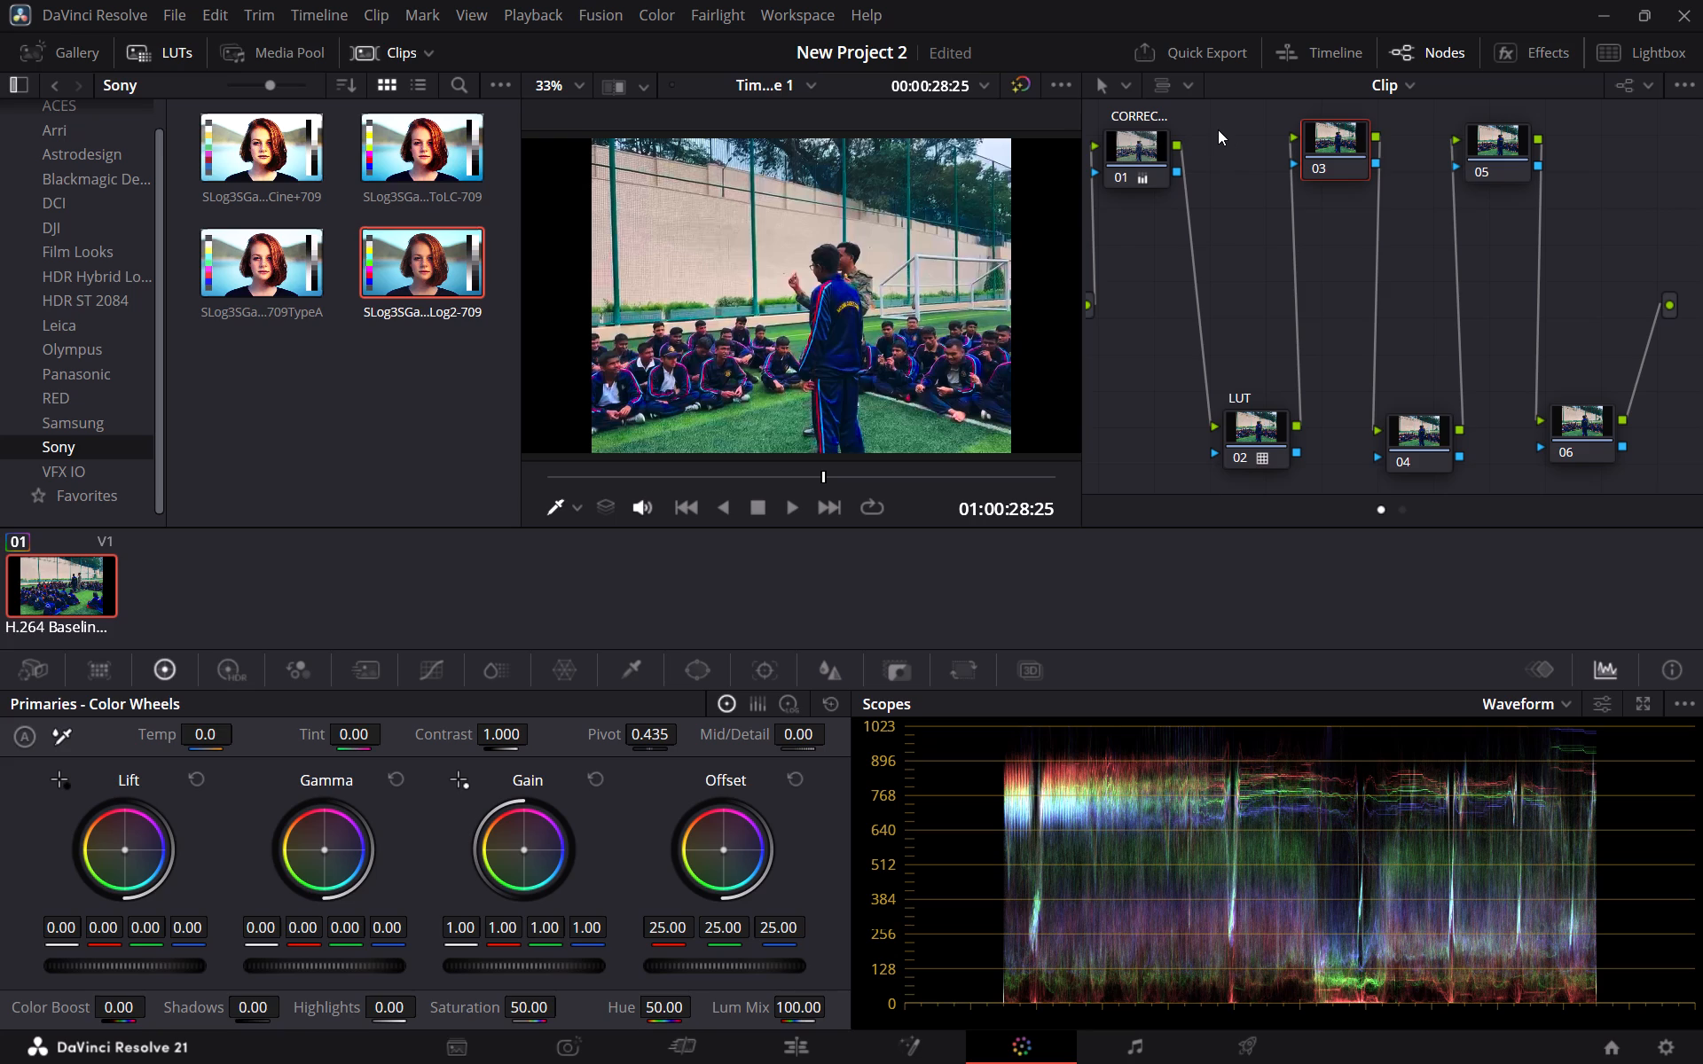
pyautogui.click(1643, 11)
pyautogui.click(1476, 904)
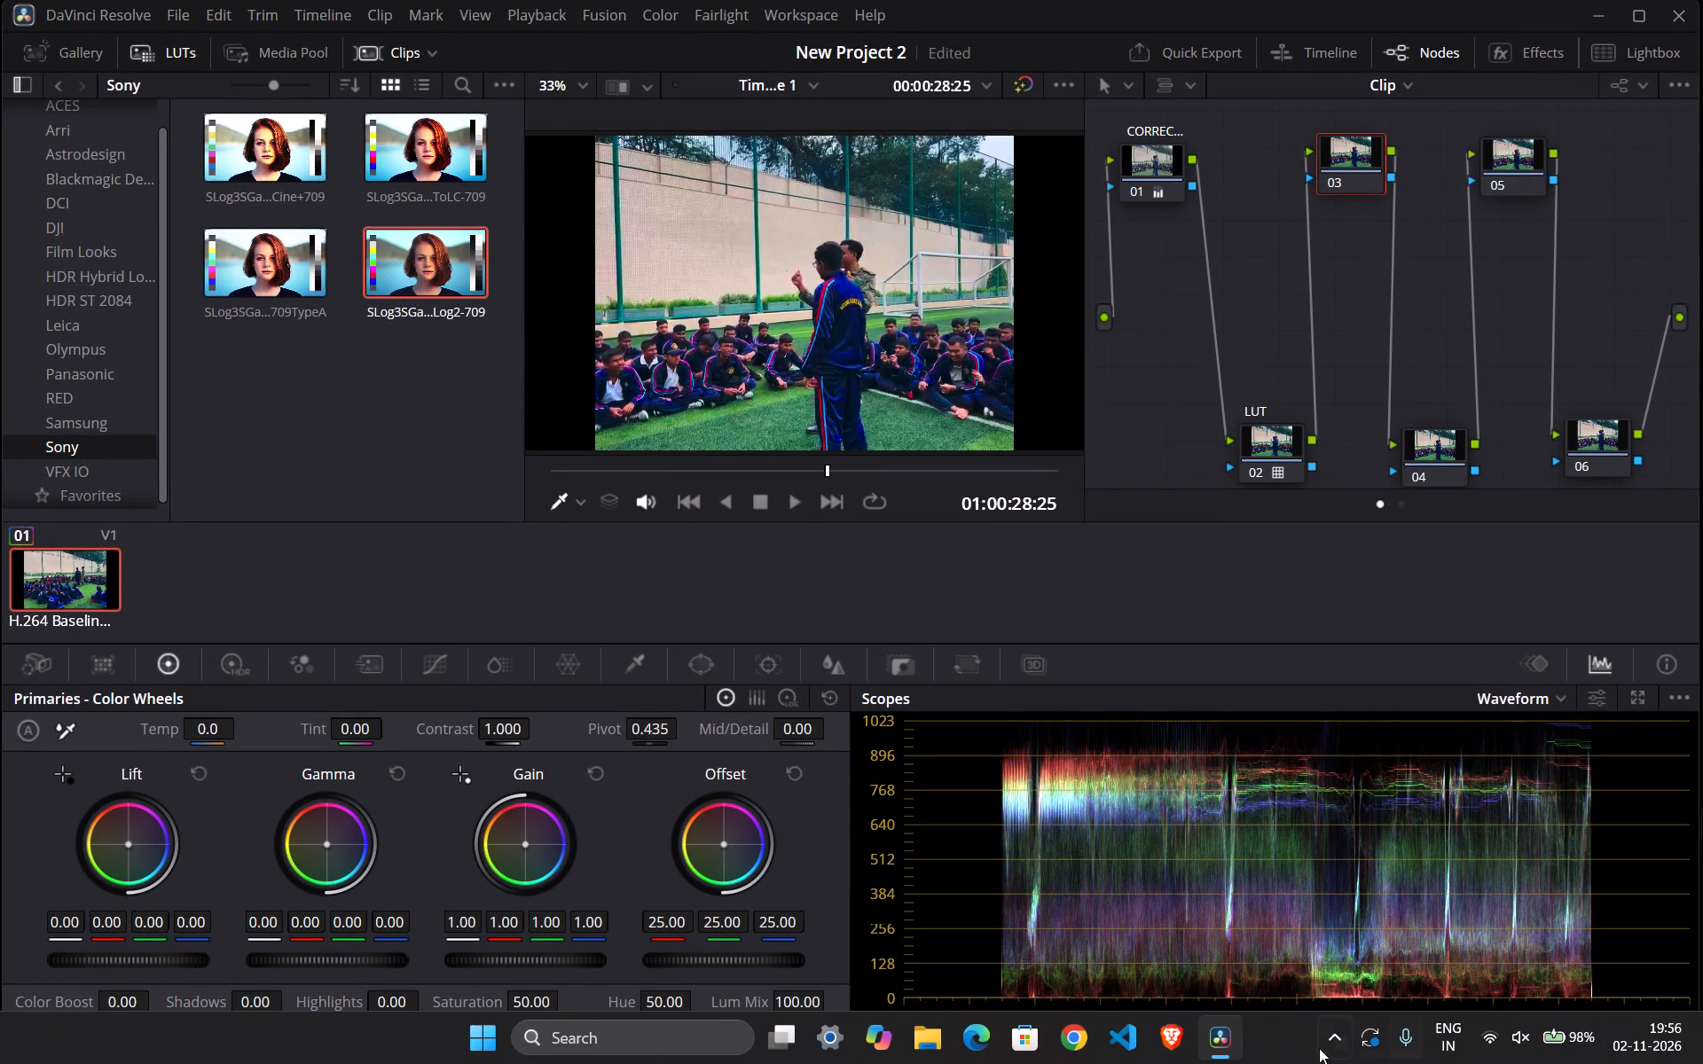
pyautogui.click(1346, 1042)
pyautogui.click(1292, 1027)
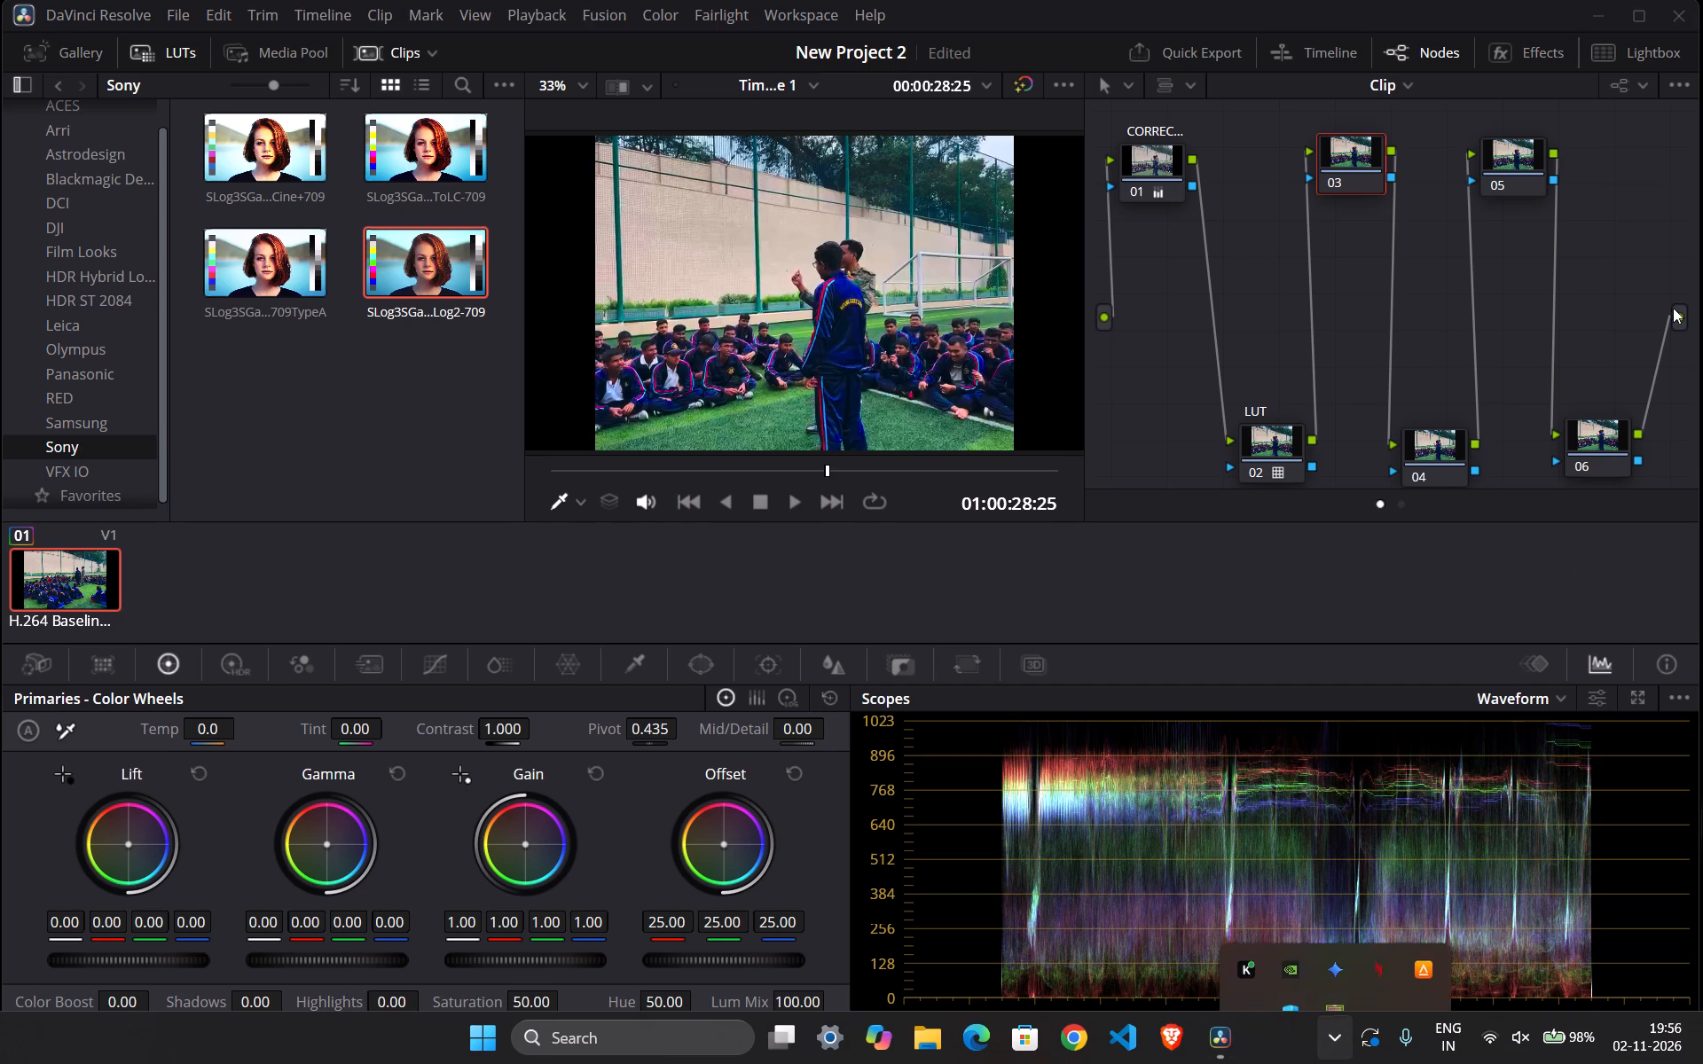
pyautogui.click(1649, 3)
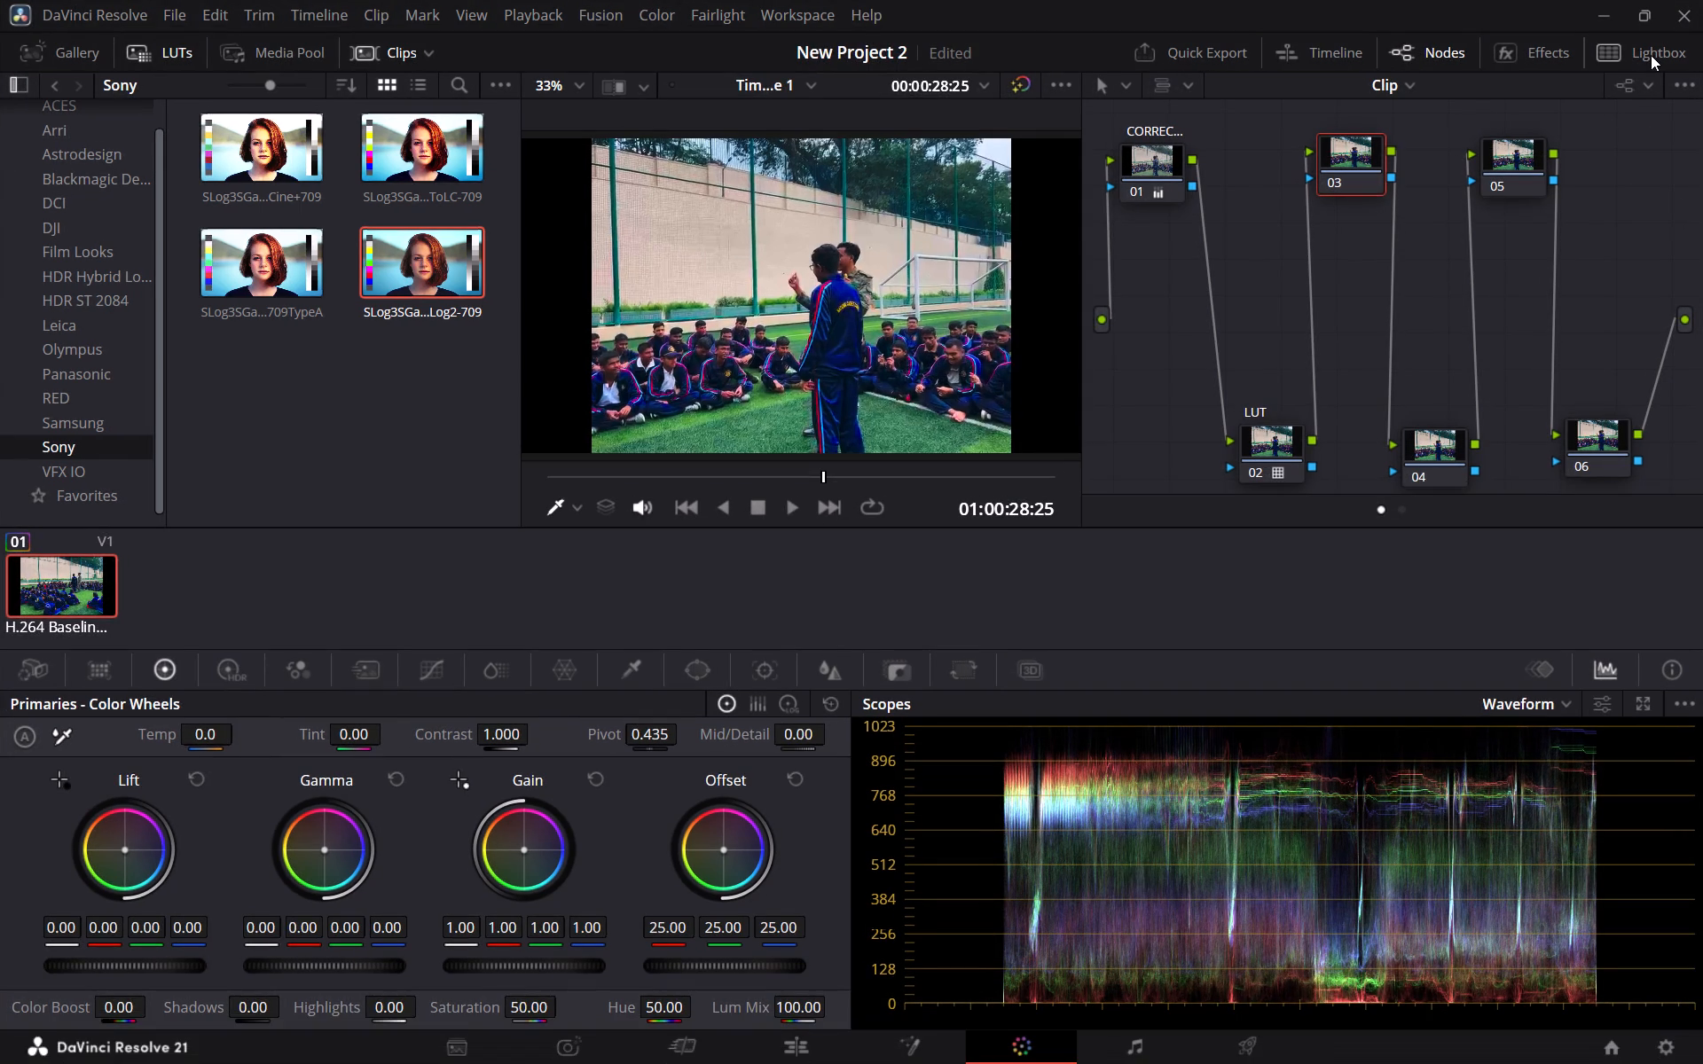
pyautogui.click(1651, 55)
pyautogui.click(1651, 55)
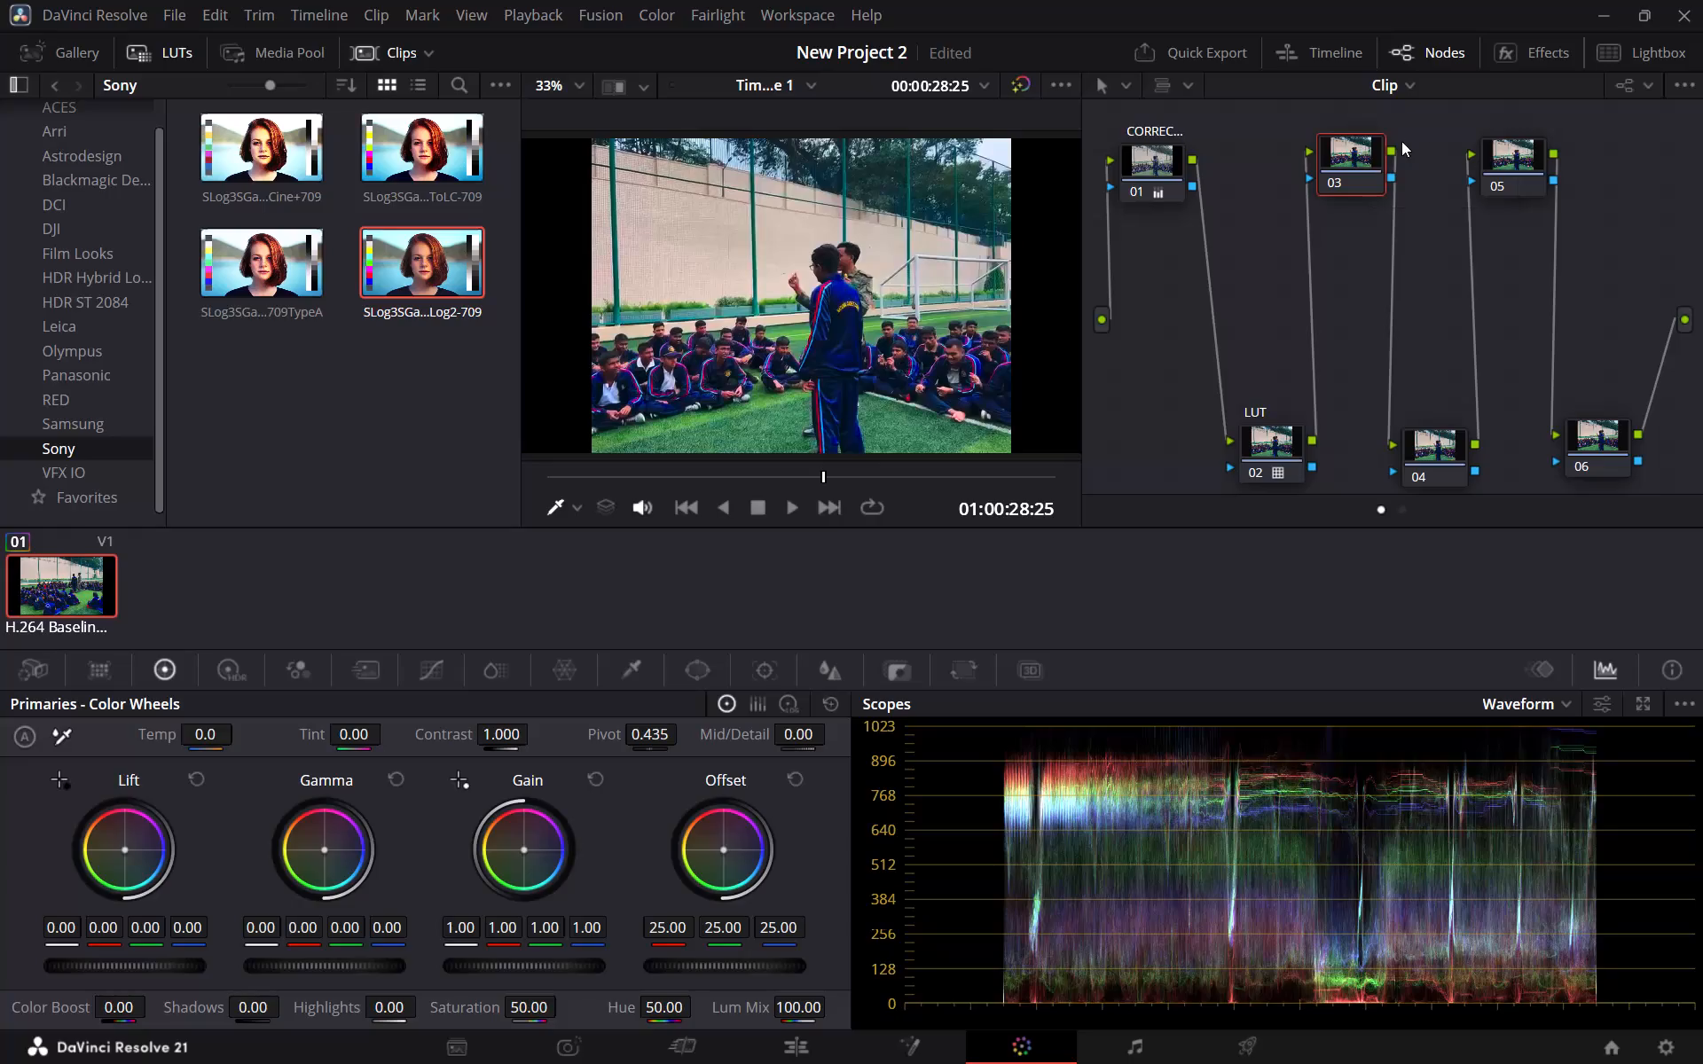
# Try cooler and warmer Temp values on node 03, between about -860 and 3800, and set Temp to 170.
pyautogui.moveTo(210, 739); pyautogui.dragTo(255, 736)
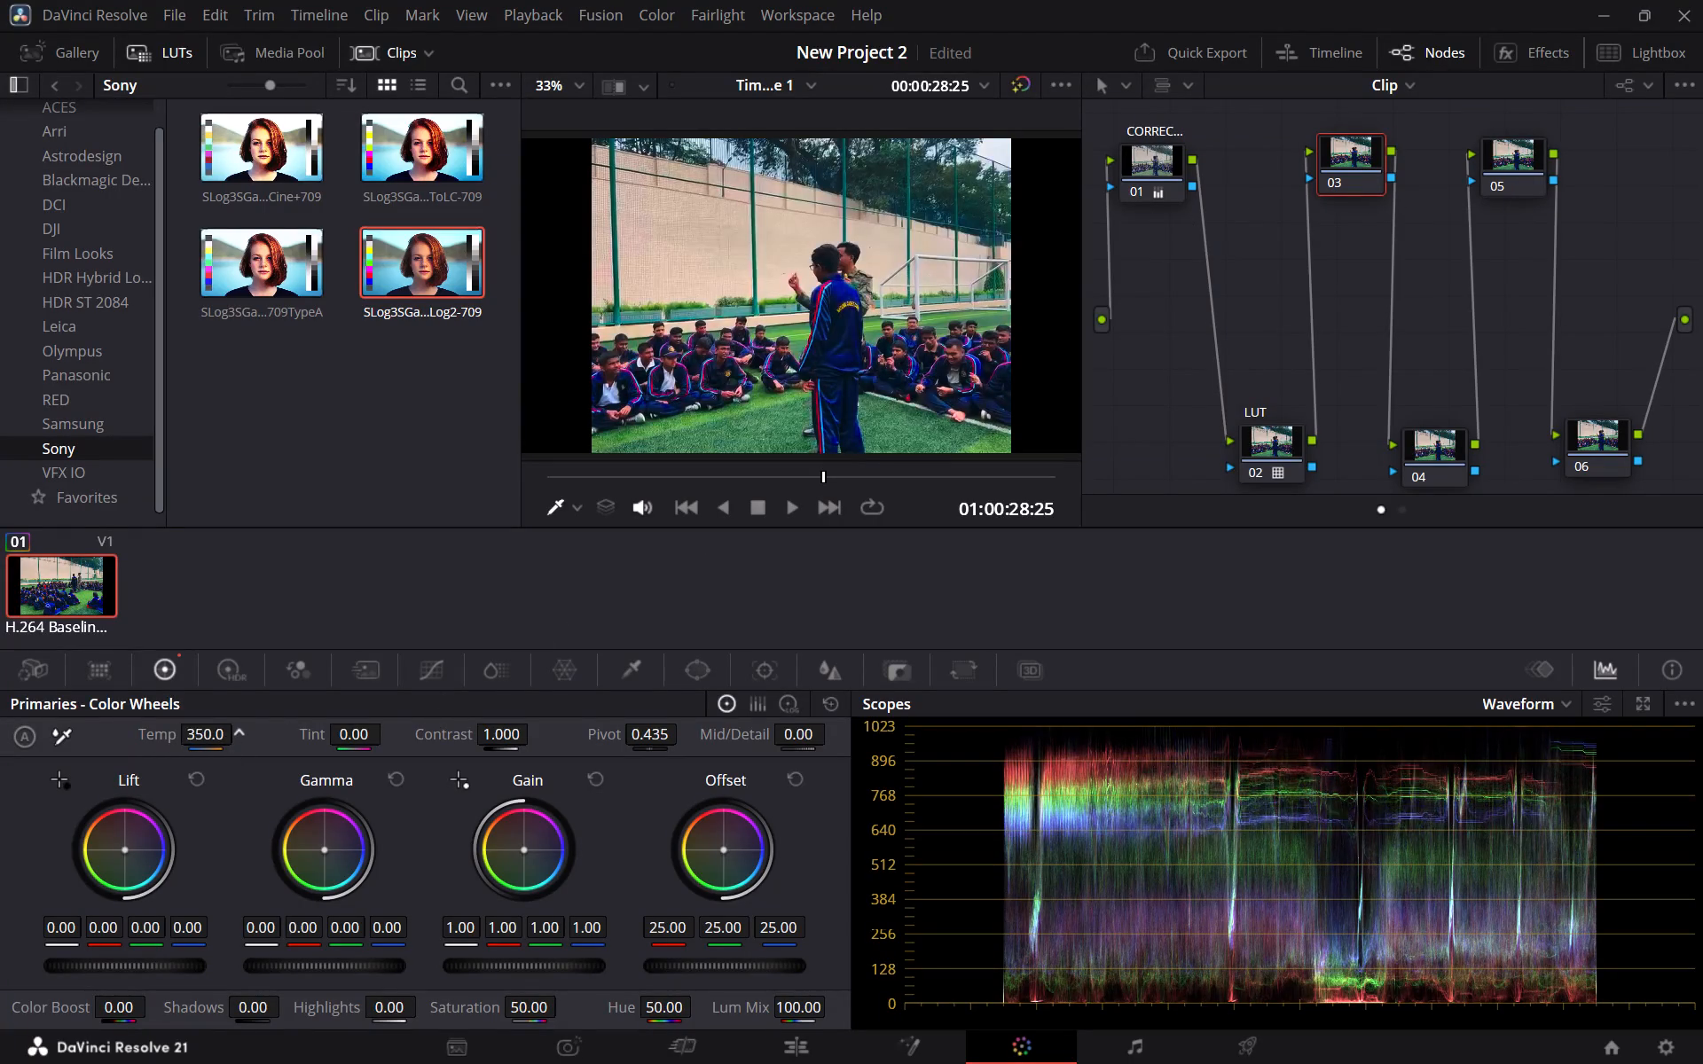
pyautogui.moveTo(255, 736); pyautogui.dragTo(184, 734)
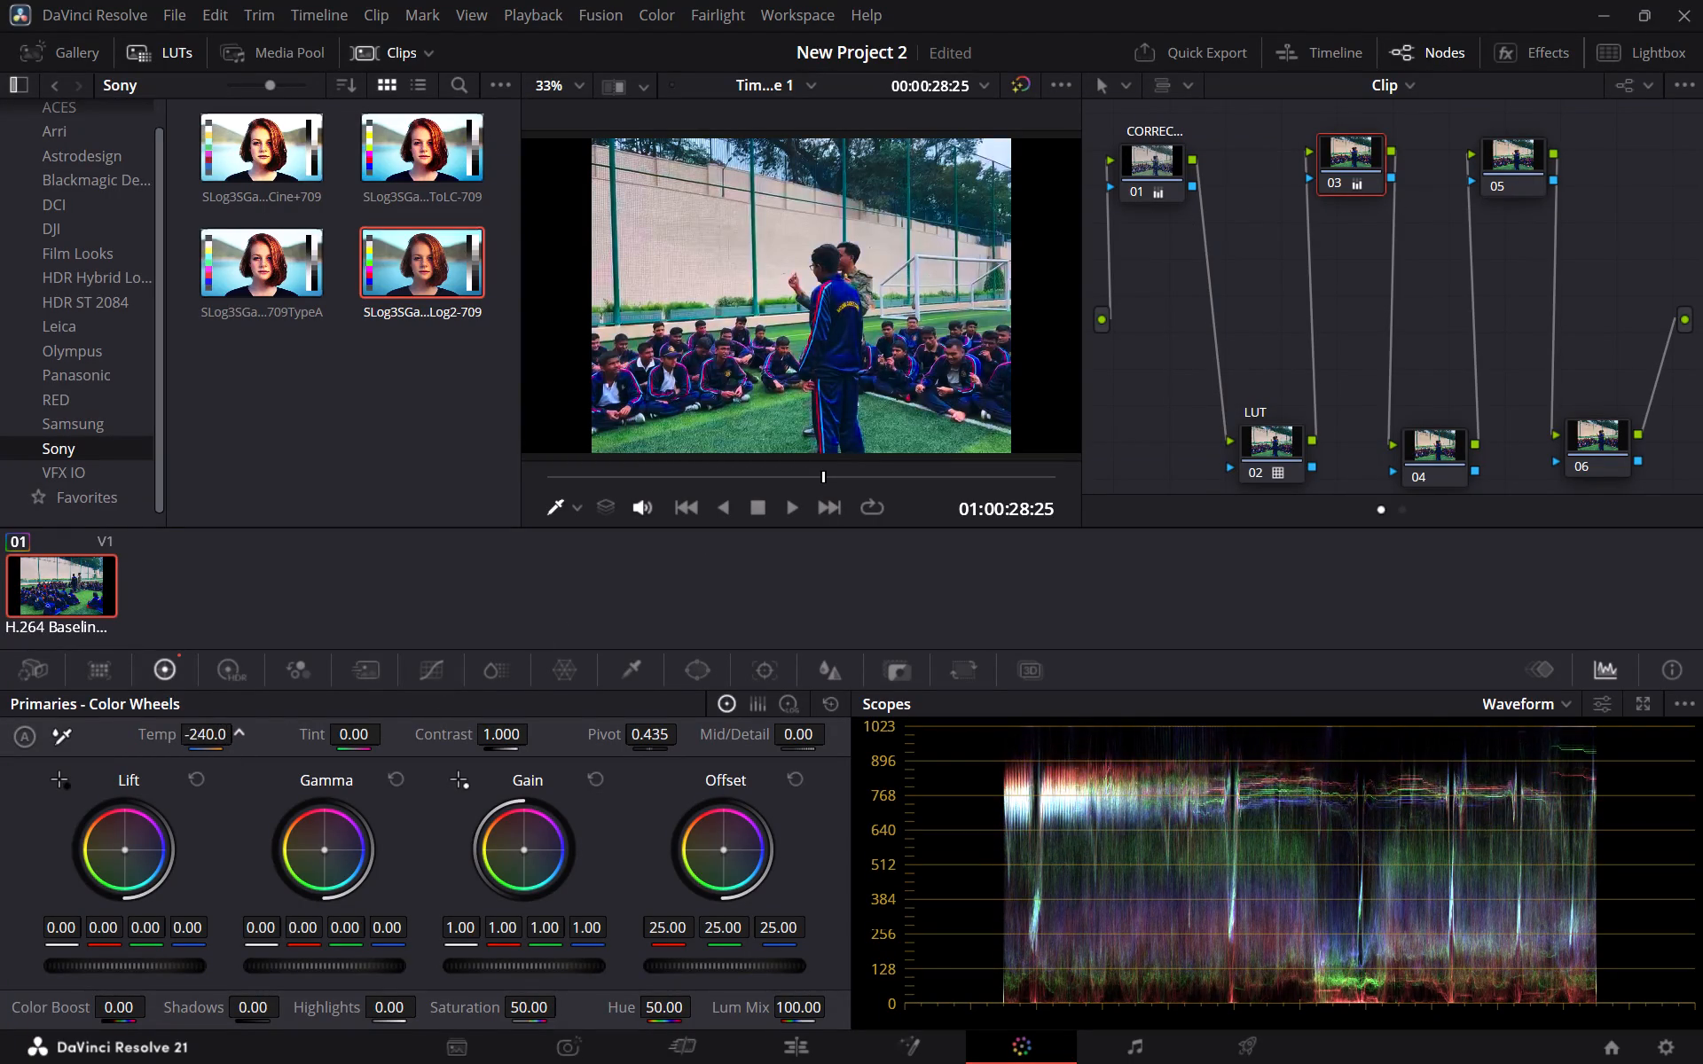
pyautogui.moveTo(184, 734); pyautogui.dragTo(301, 732)
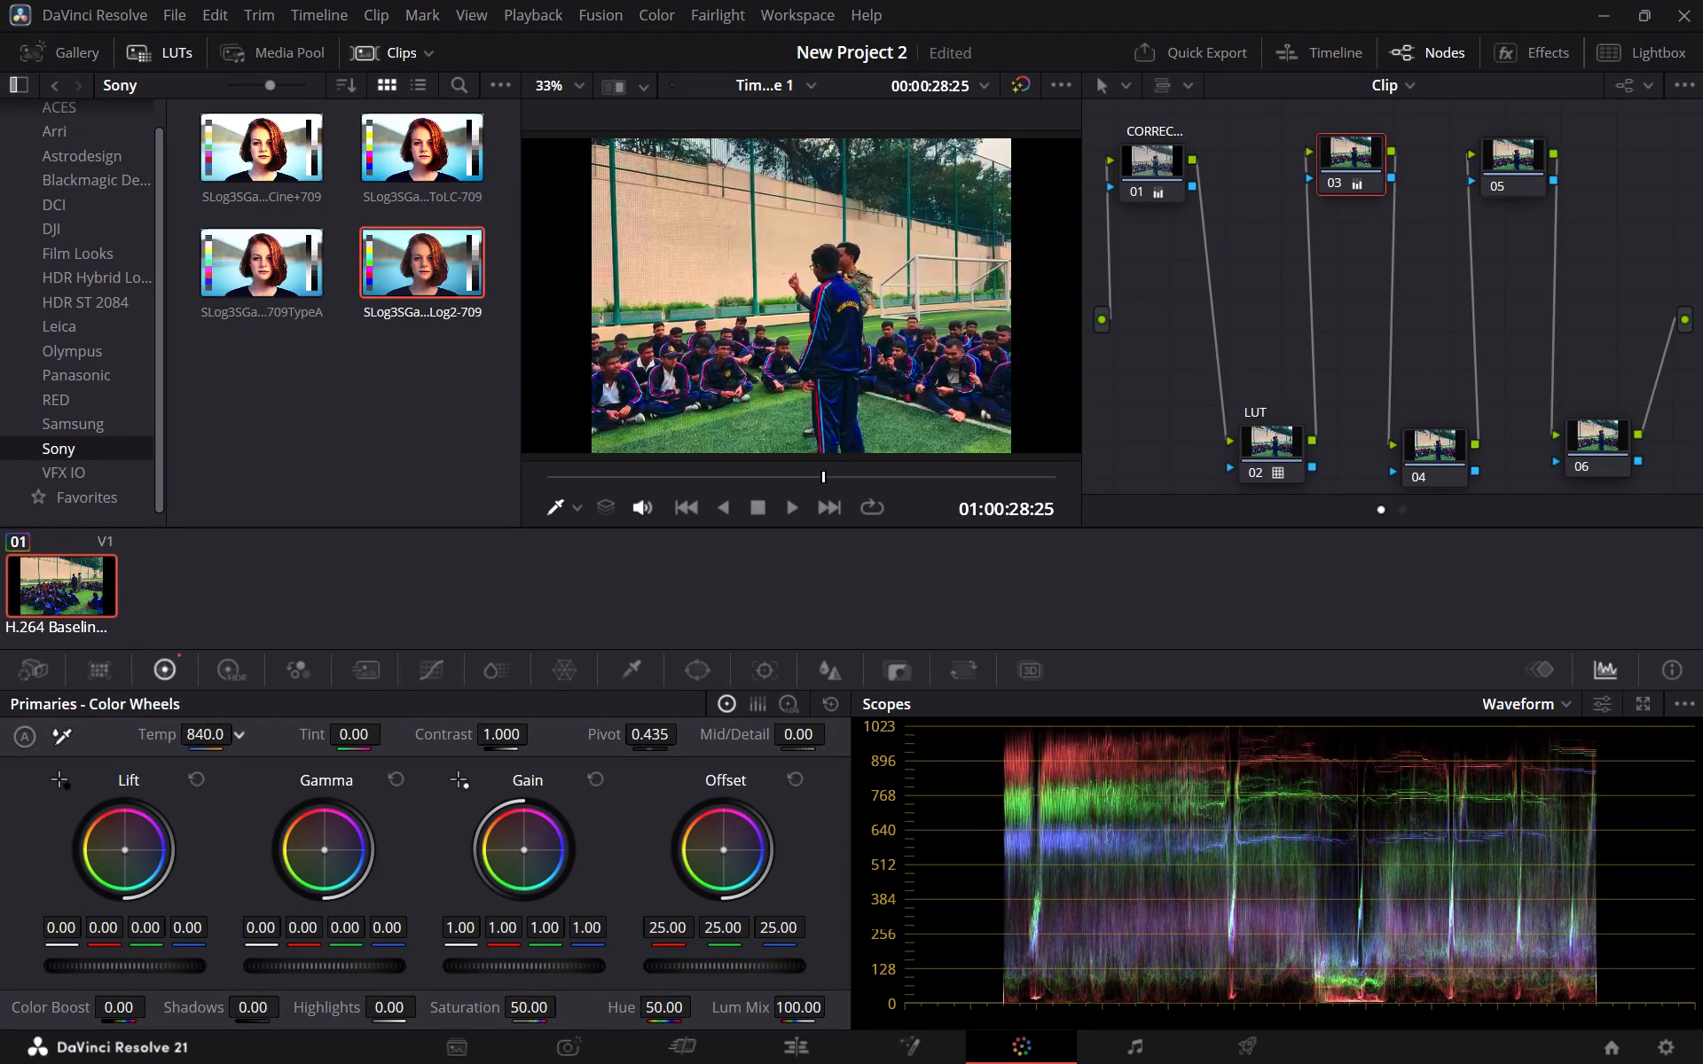
pyautogui.moveTo(301, 732); pyautogui.dragTo(198, 734)
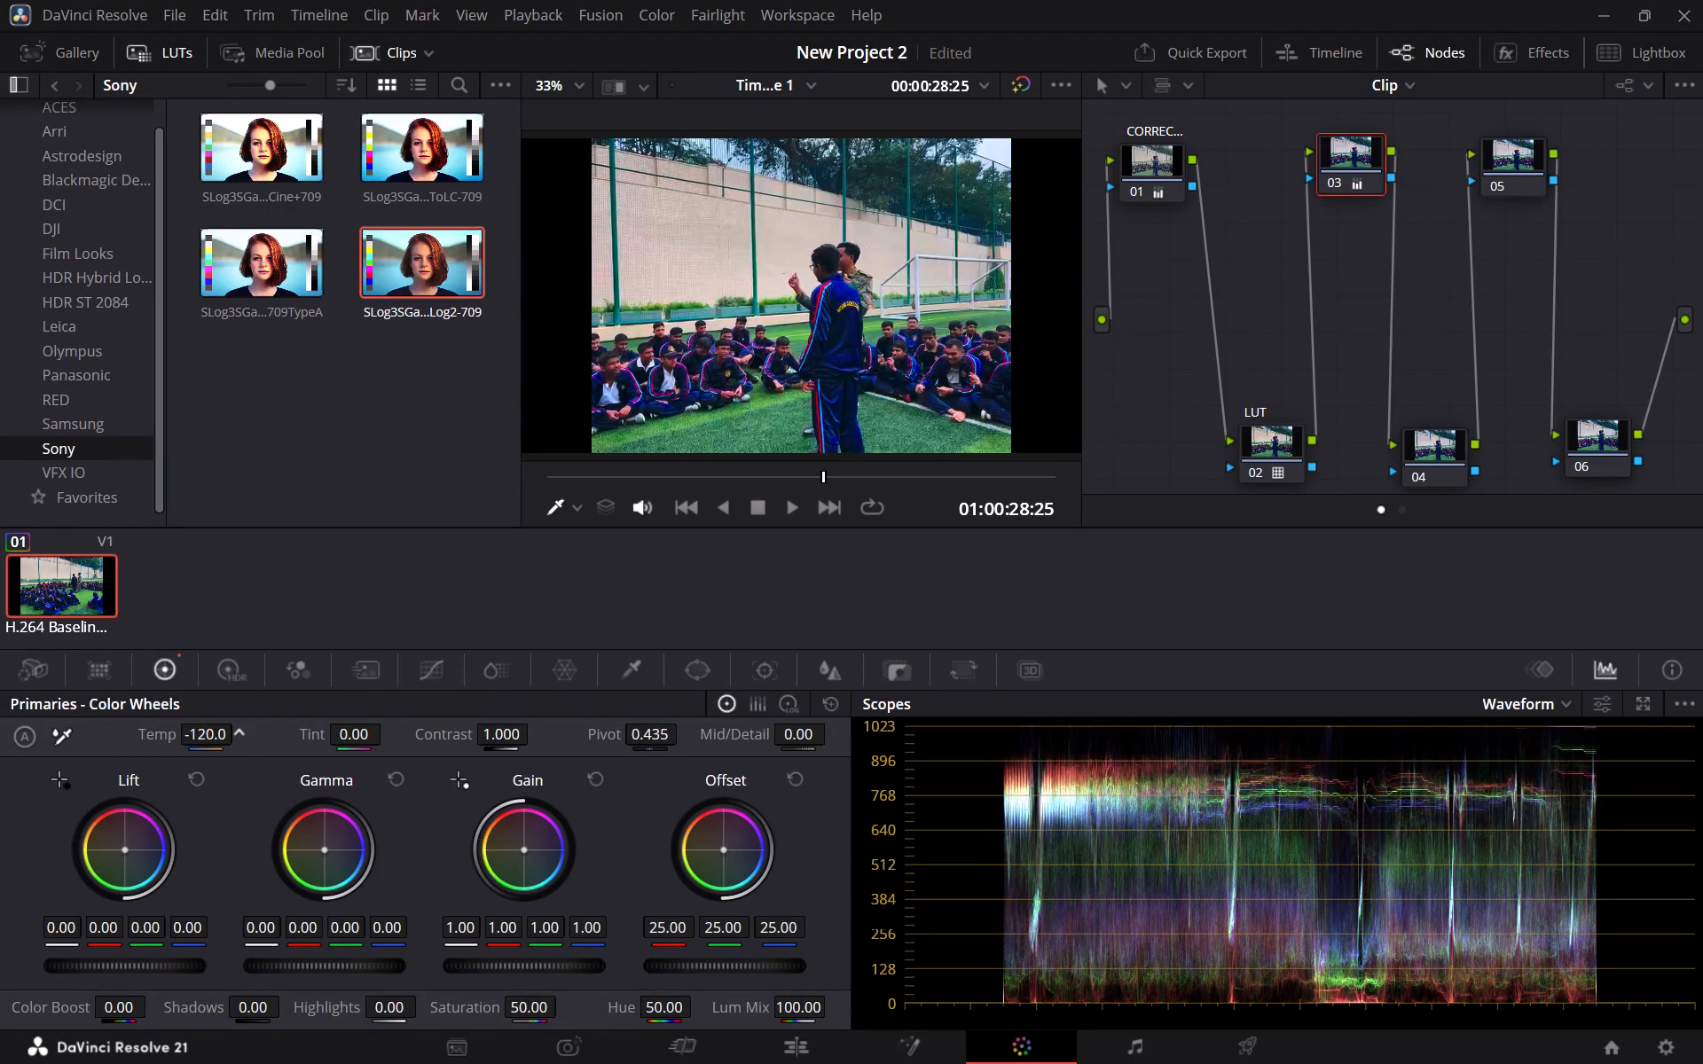
pyautogui.moveTo(198, 734); pyautogui.dragTo(226, 732)
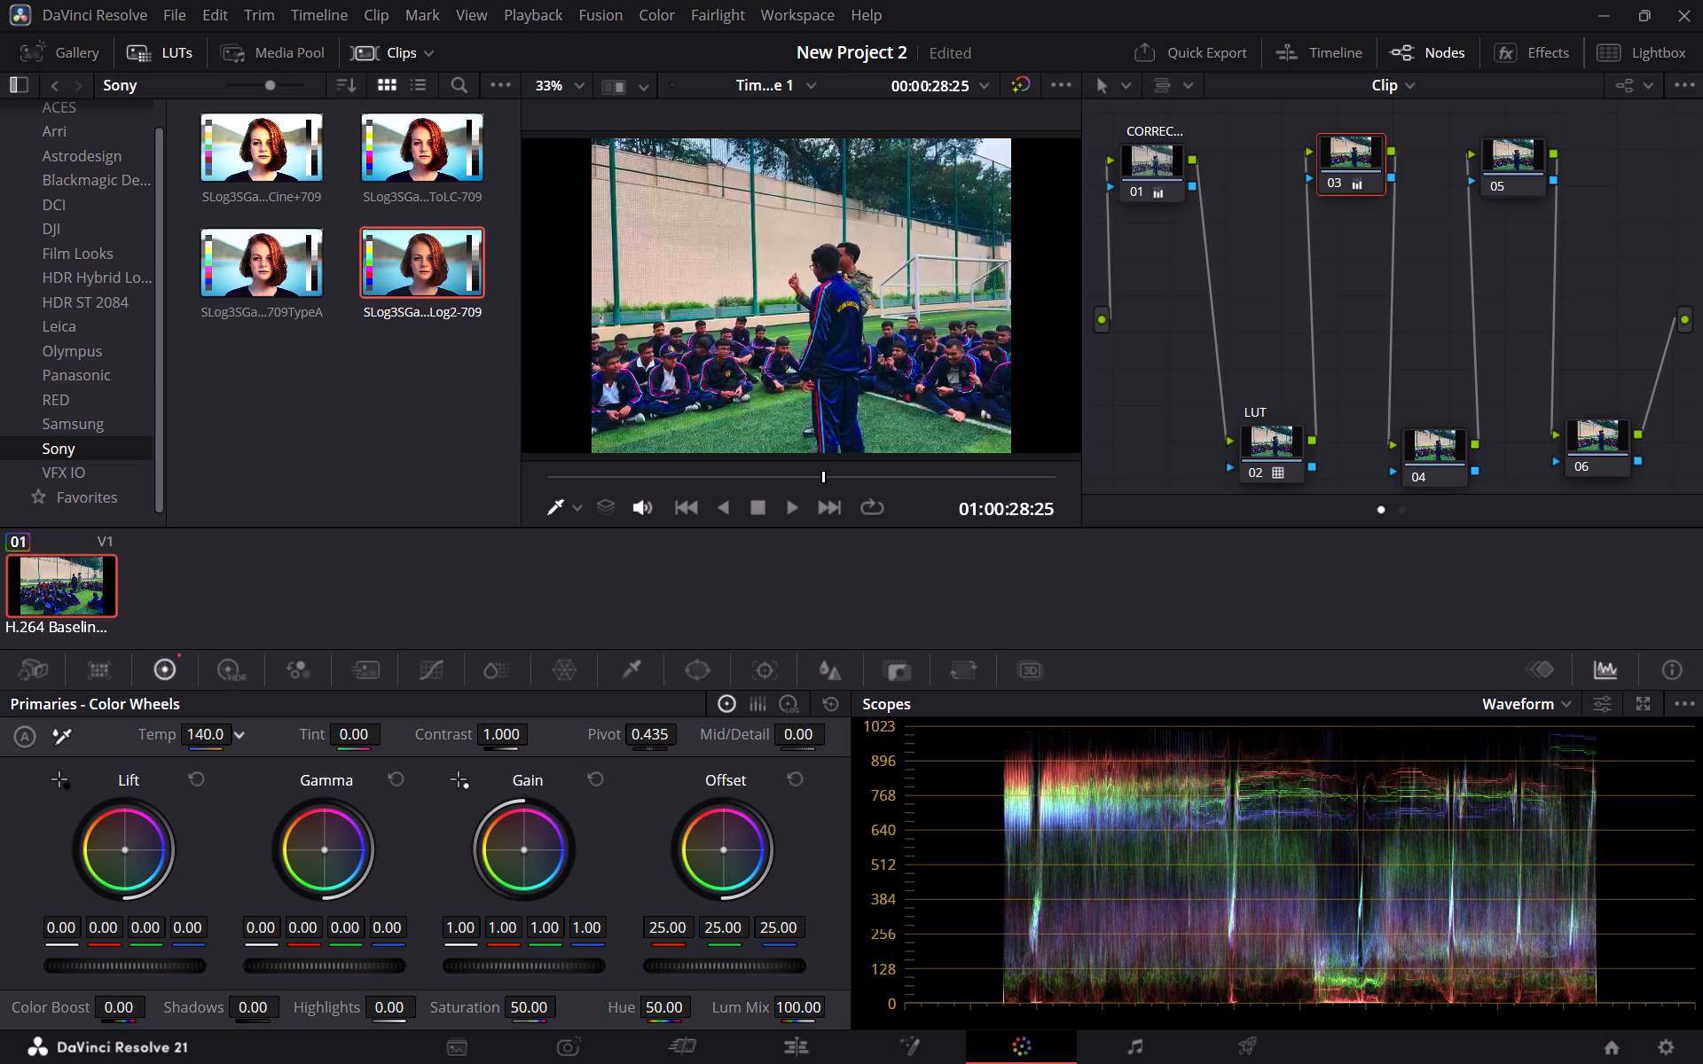
pyautogui.moveTo(226, 732); pyautogui.dragTo(225, 733)
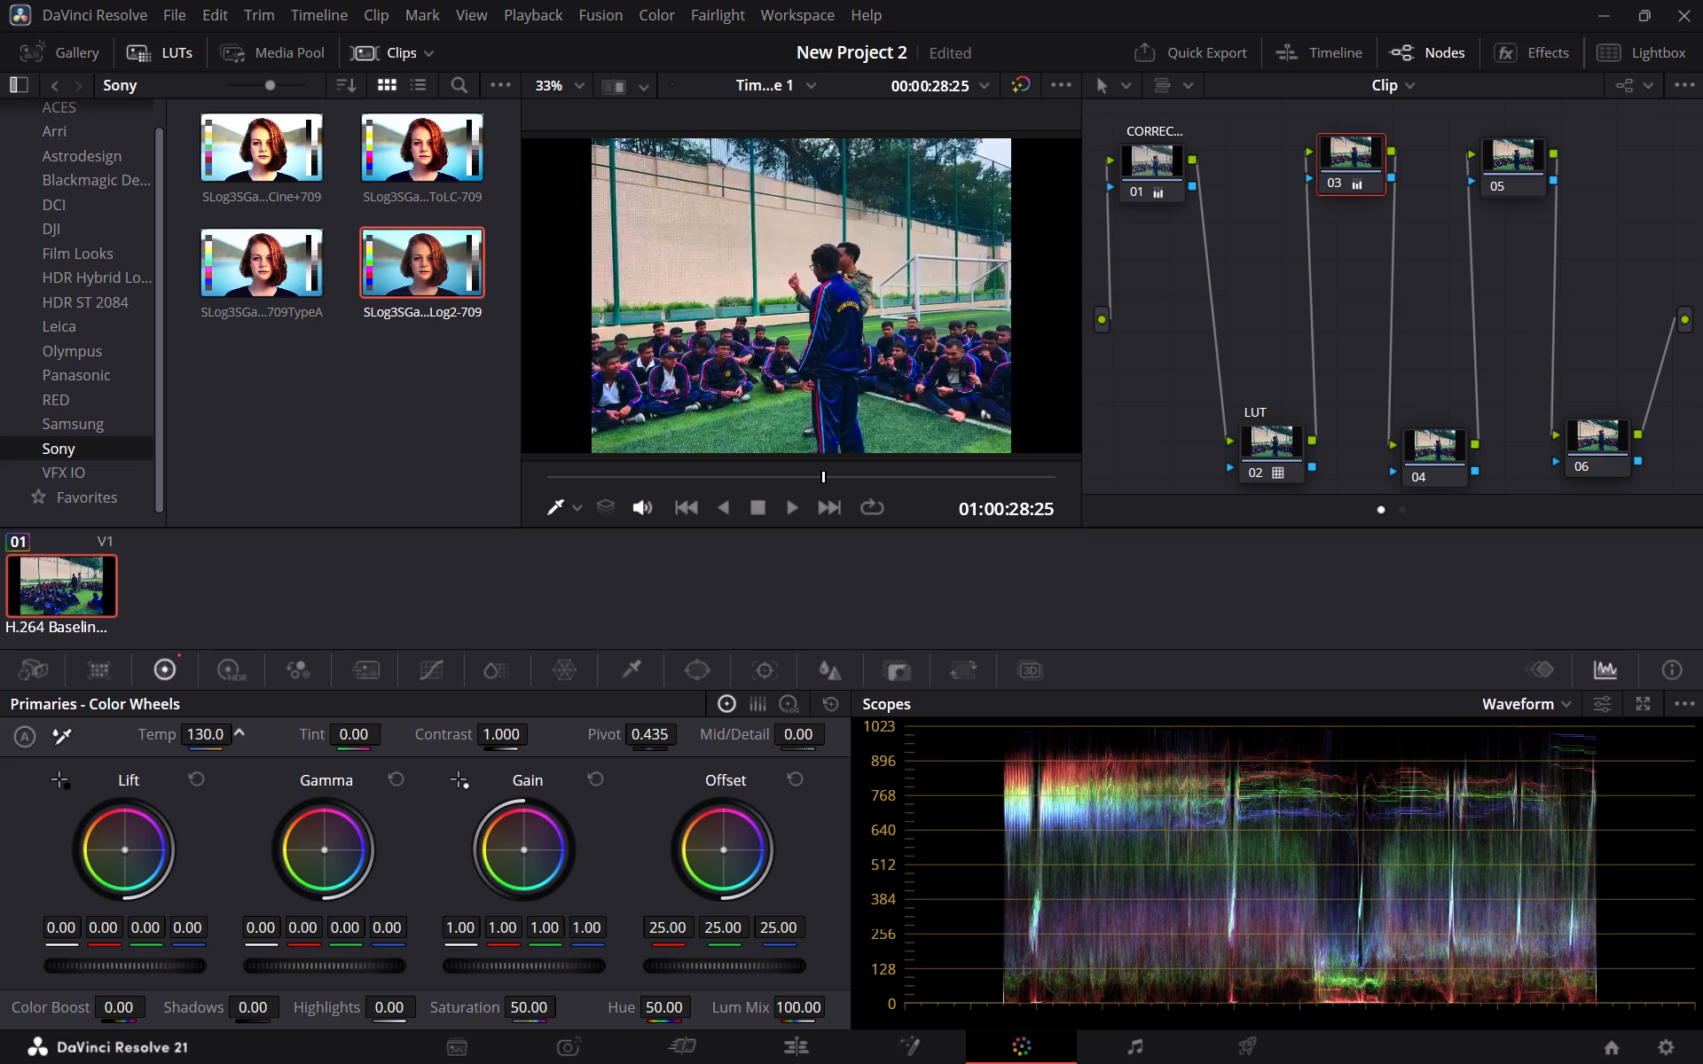
pyautogui.moveTo(225, 733); pyautogui.dragTo(235, 733)
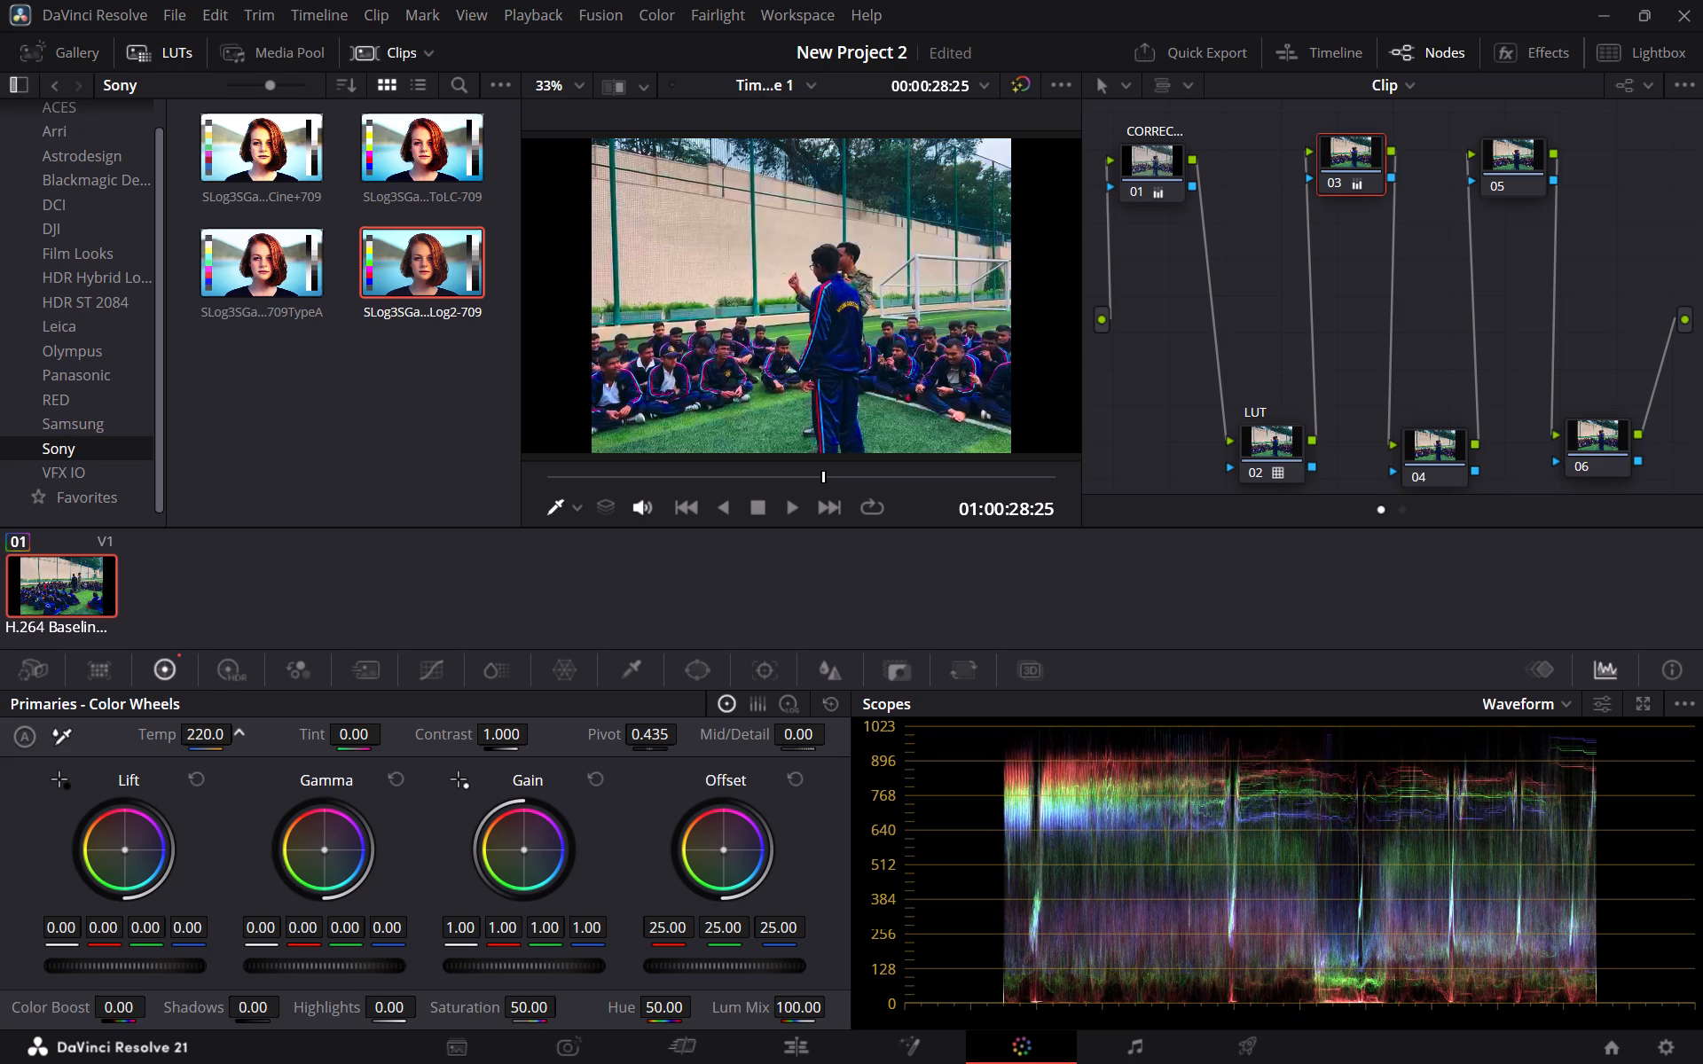
pyautogui.moveTo(235, 733); pyautogui.dragTo(300, 733)
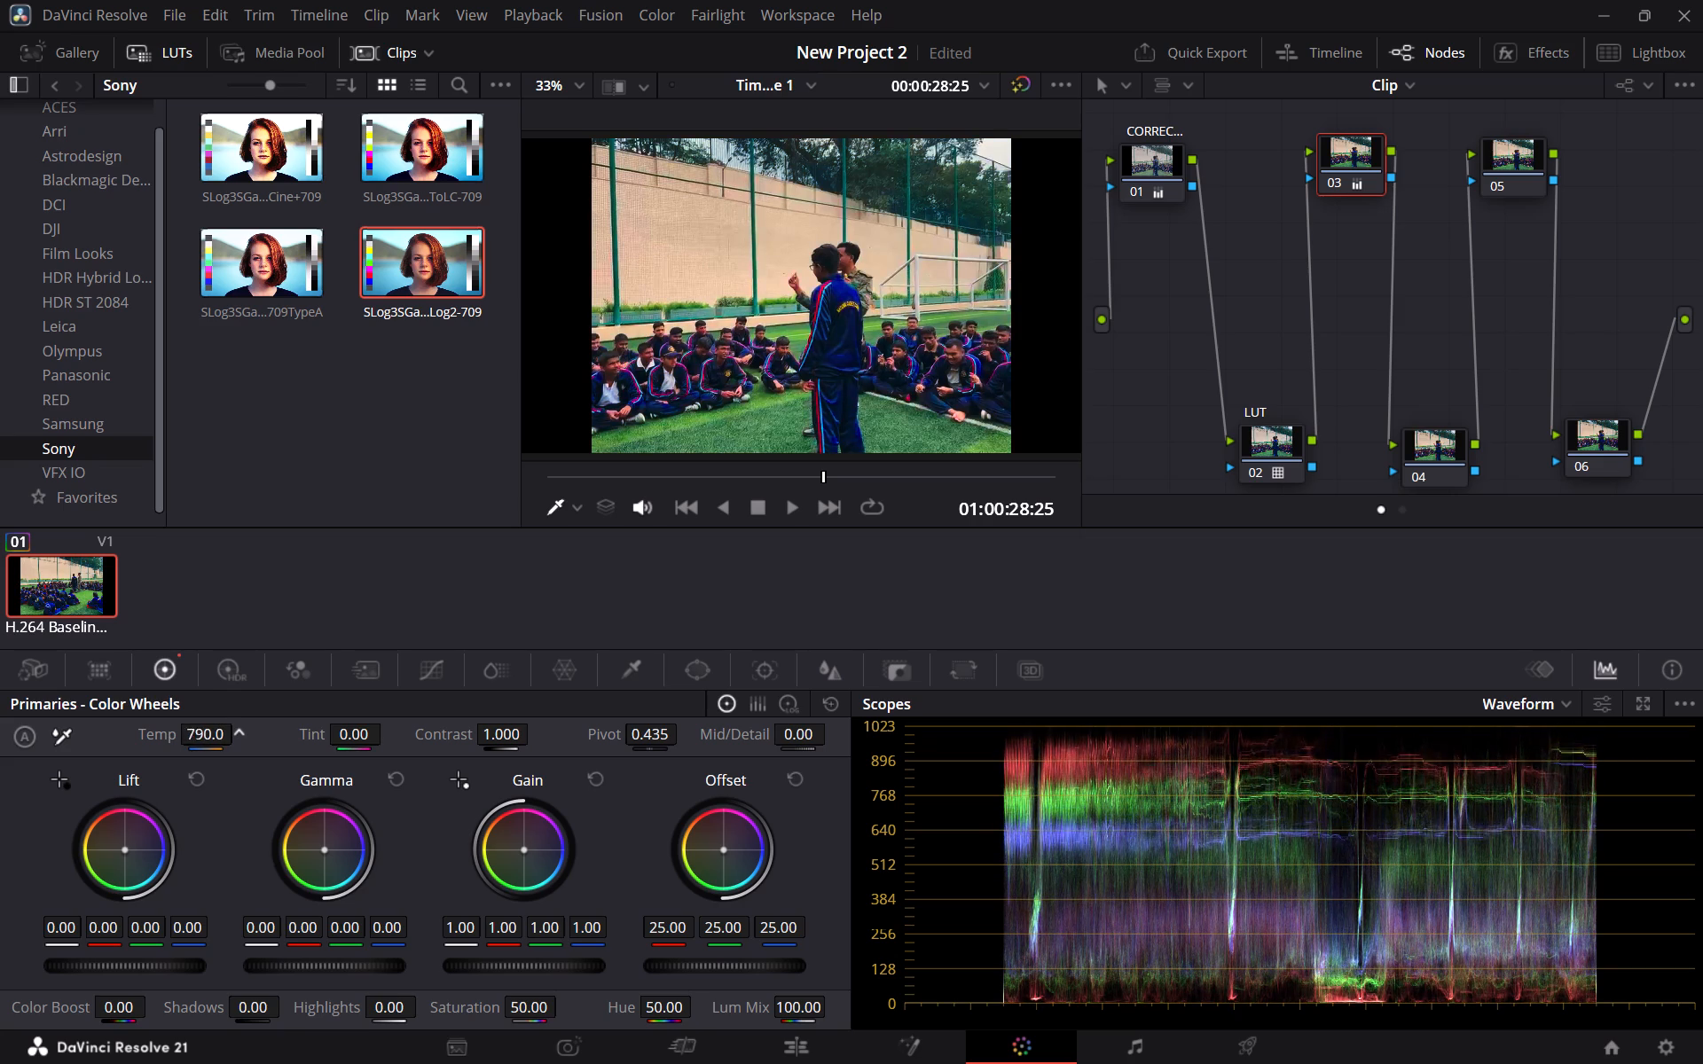
pyautogui.moveTo(300, 733); pyautogui.dragTo(618, 741)
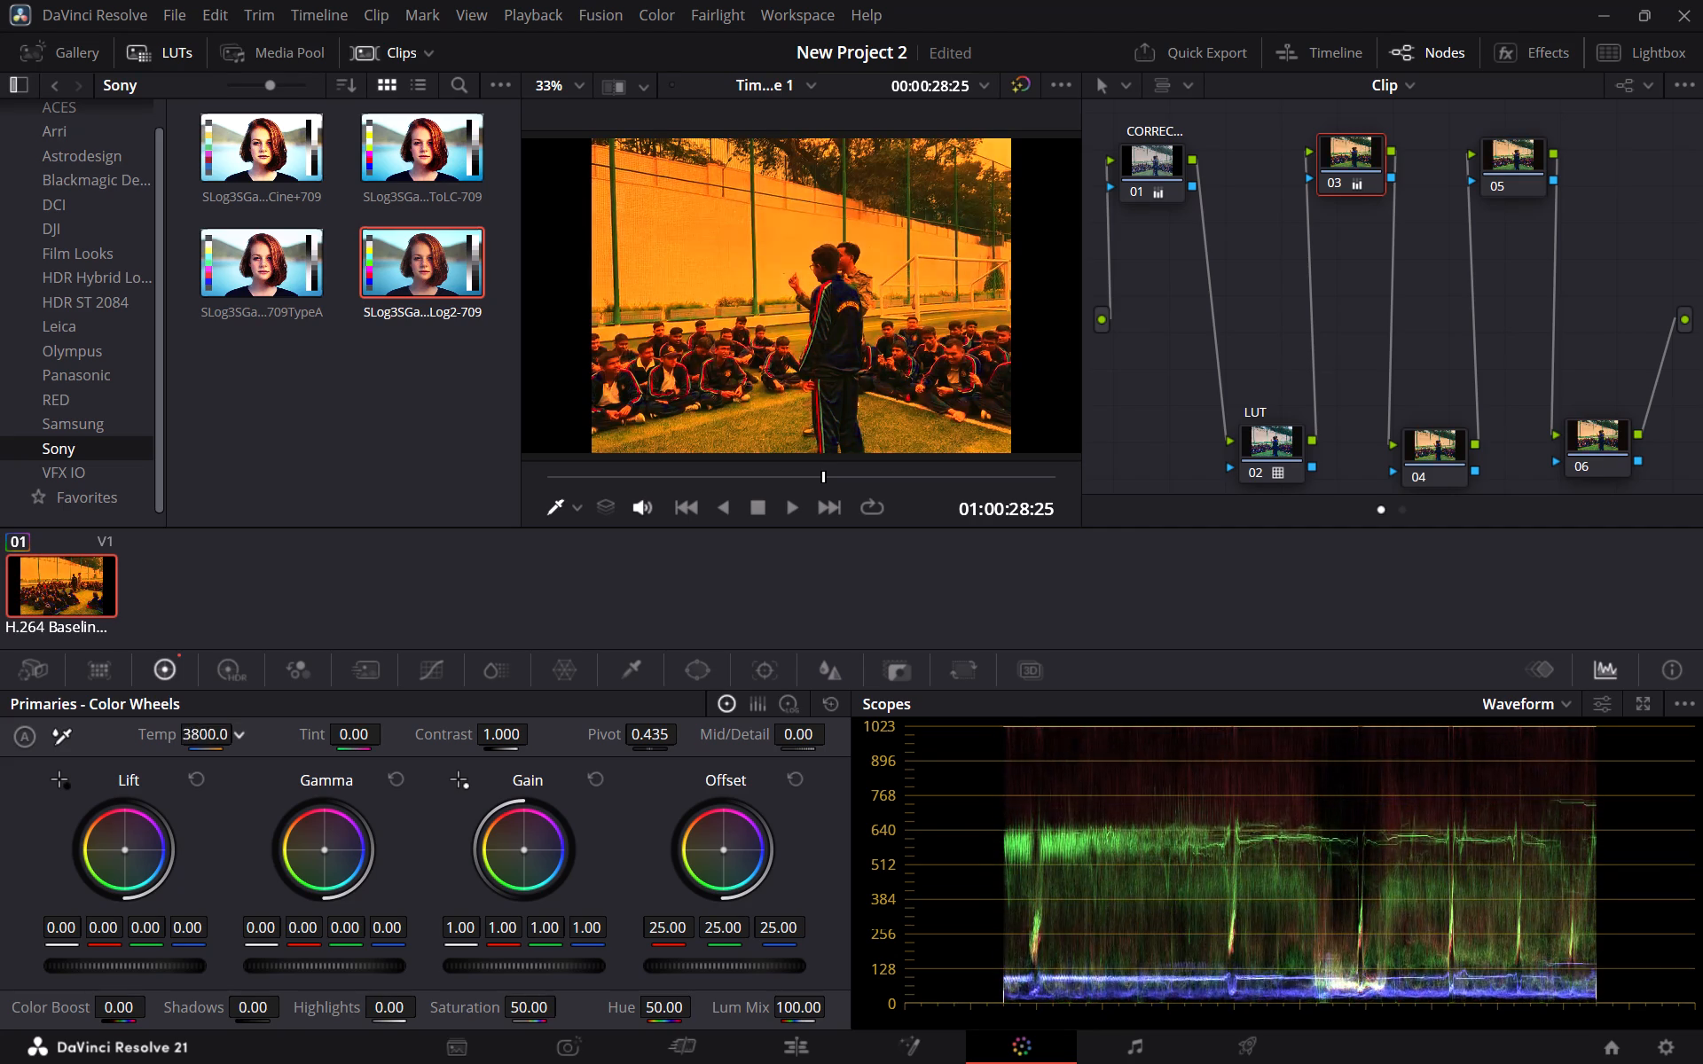
pyautogui.moveTo(618, 741); pyautogui.dragTo(124, 739)
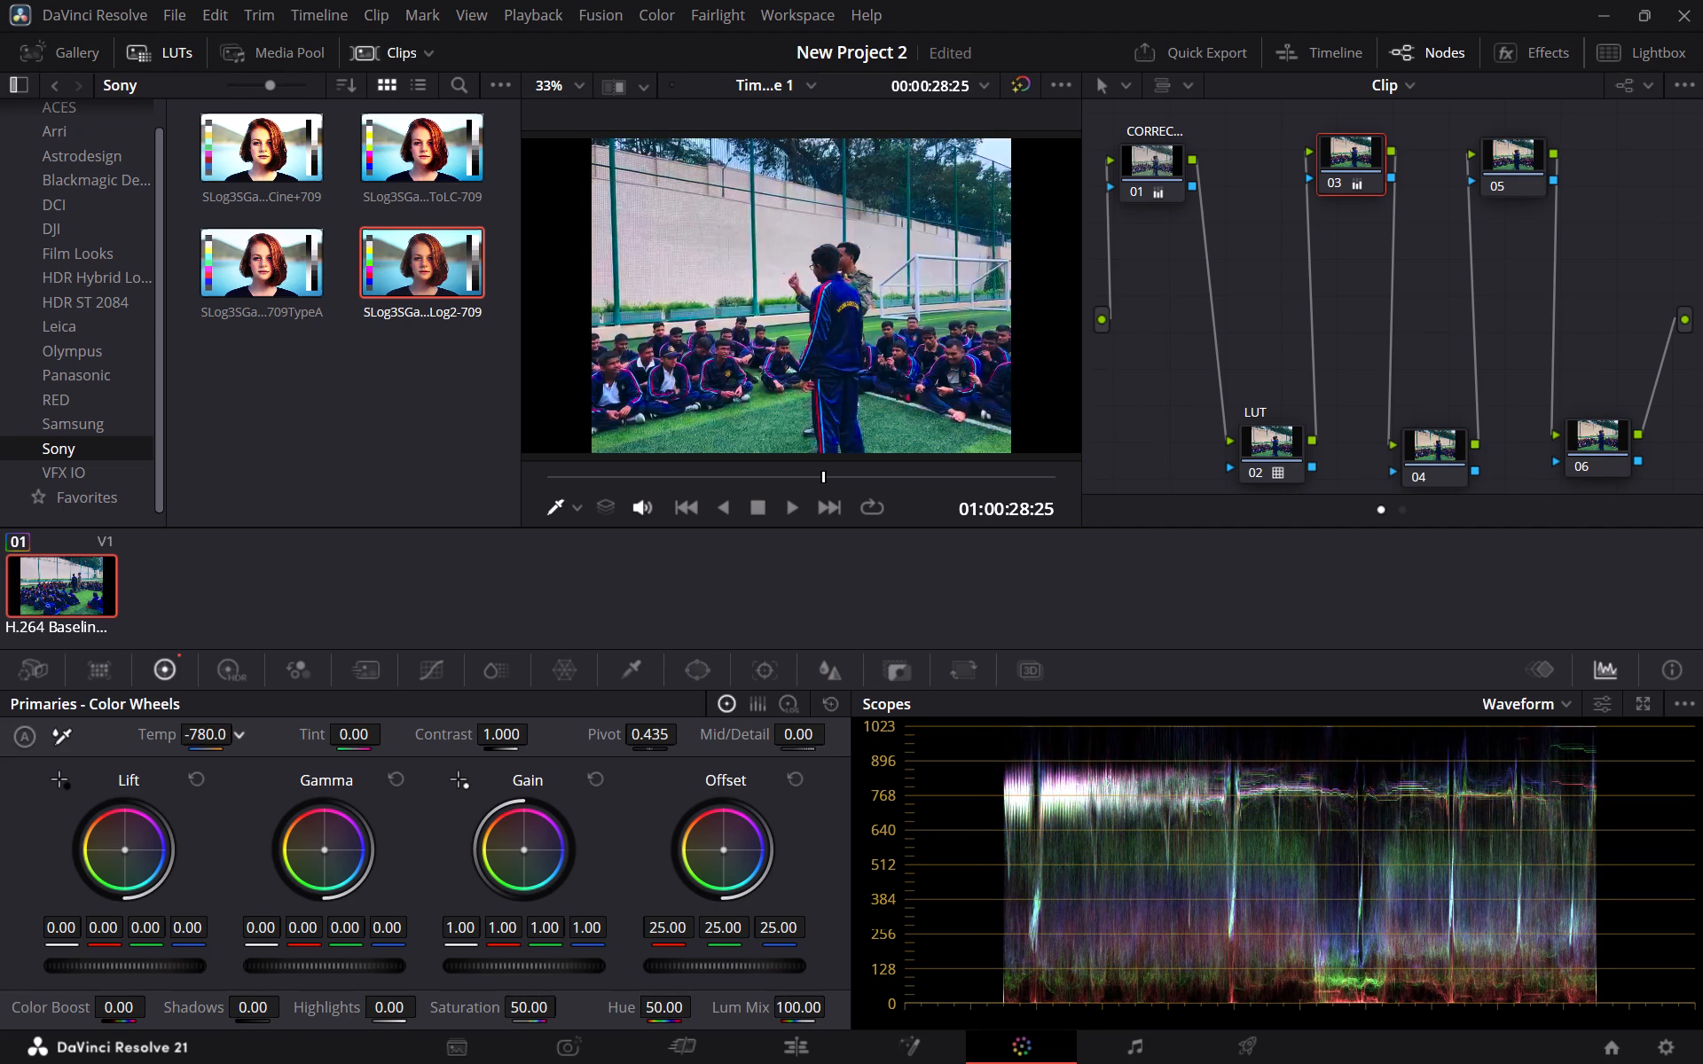
pyautogui.moveTo(124, 739); pyautogui.dragTo(135, 738)
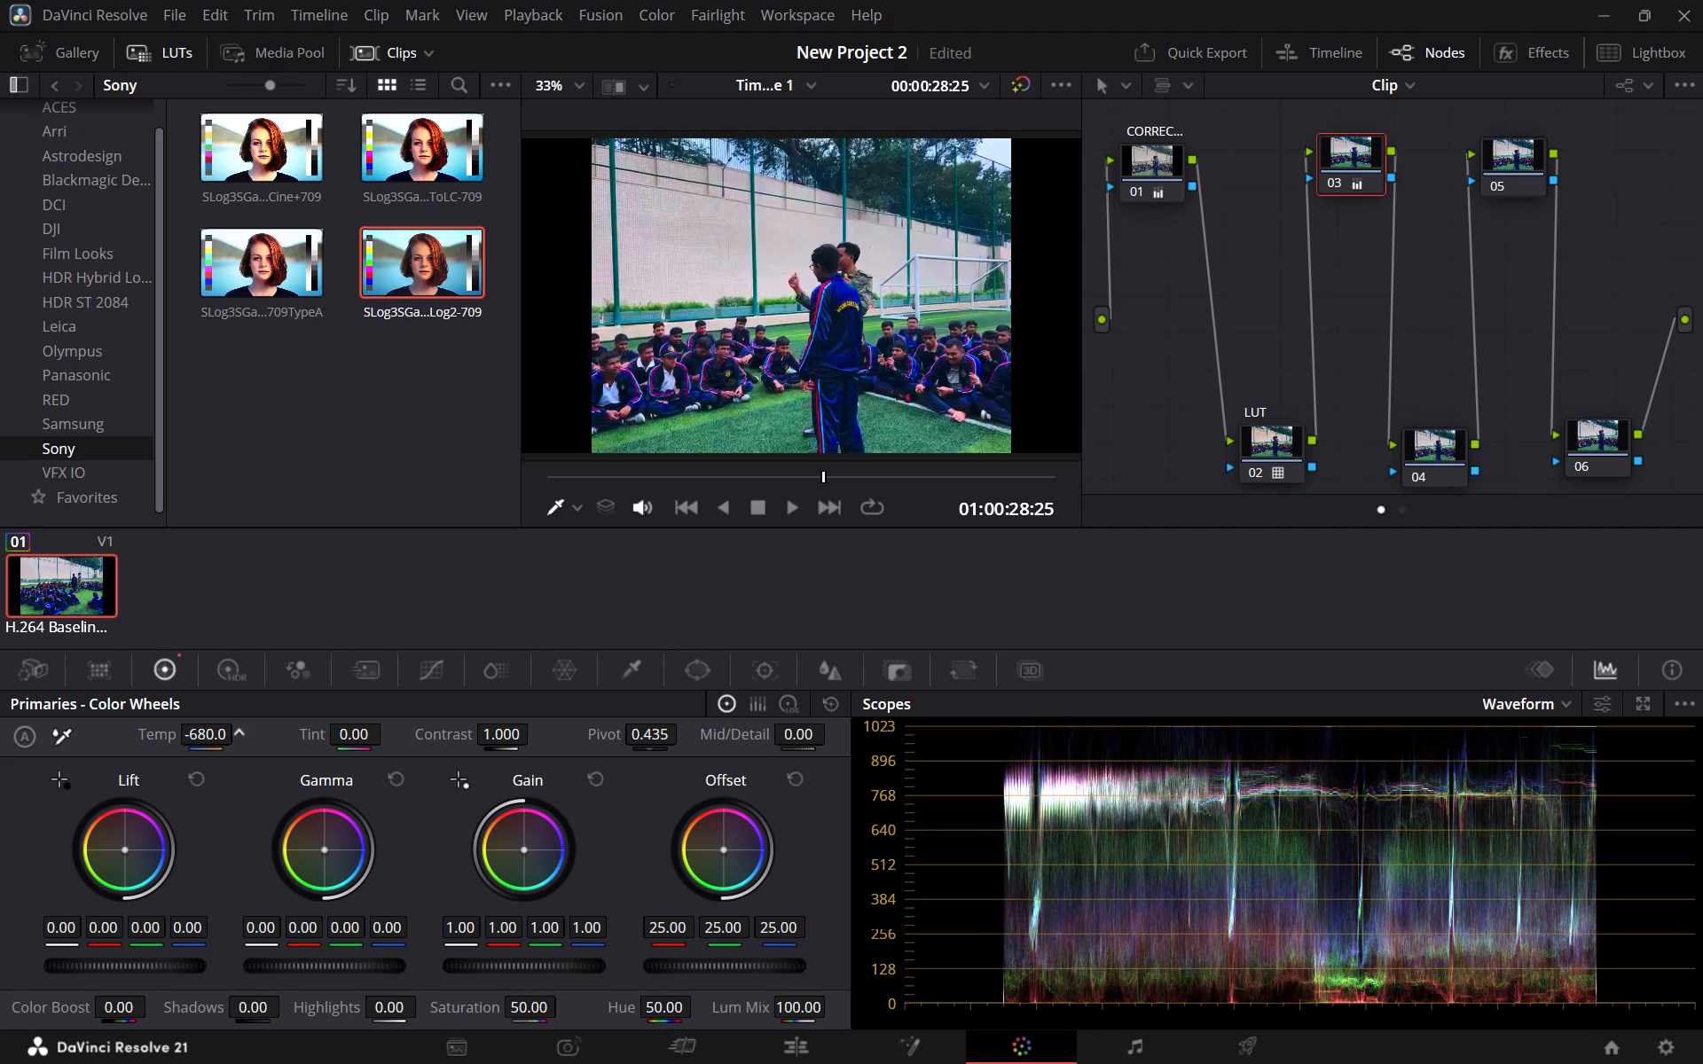
pyautogui.moveTo(135, 738); pyautogui.dragTo(224, 734)
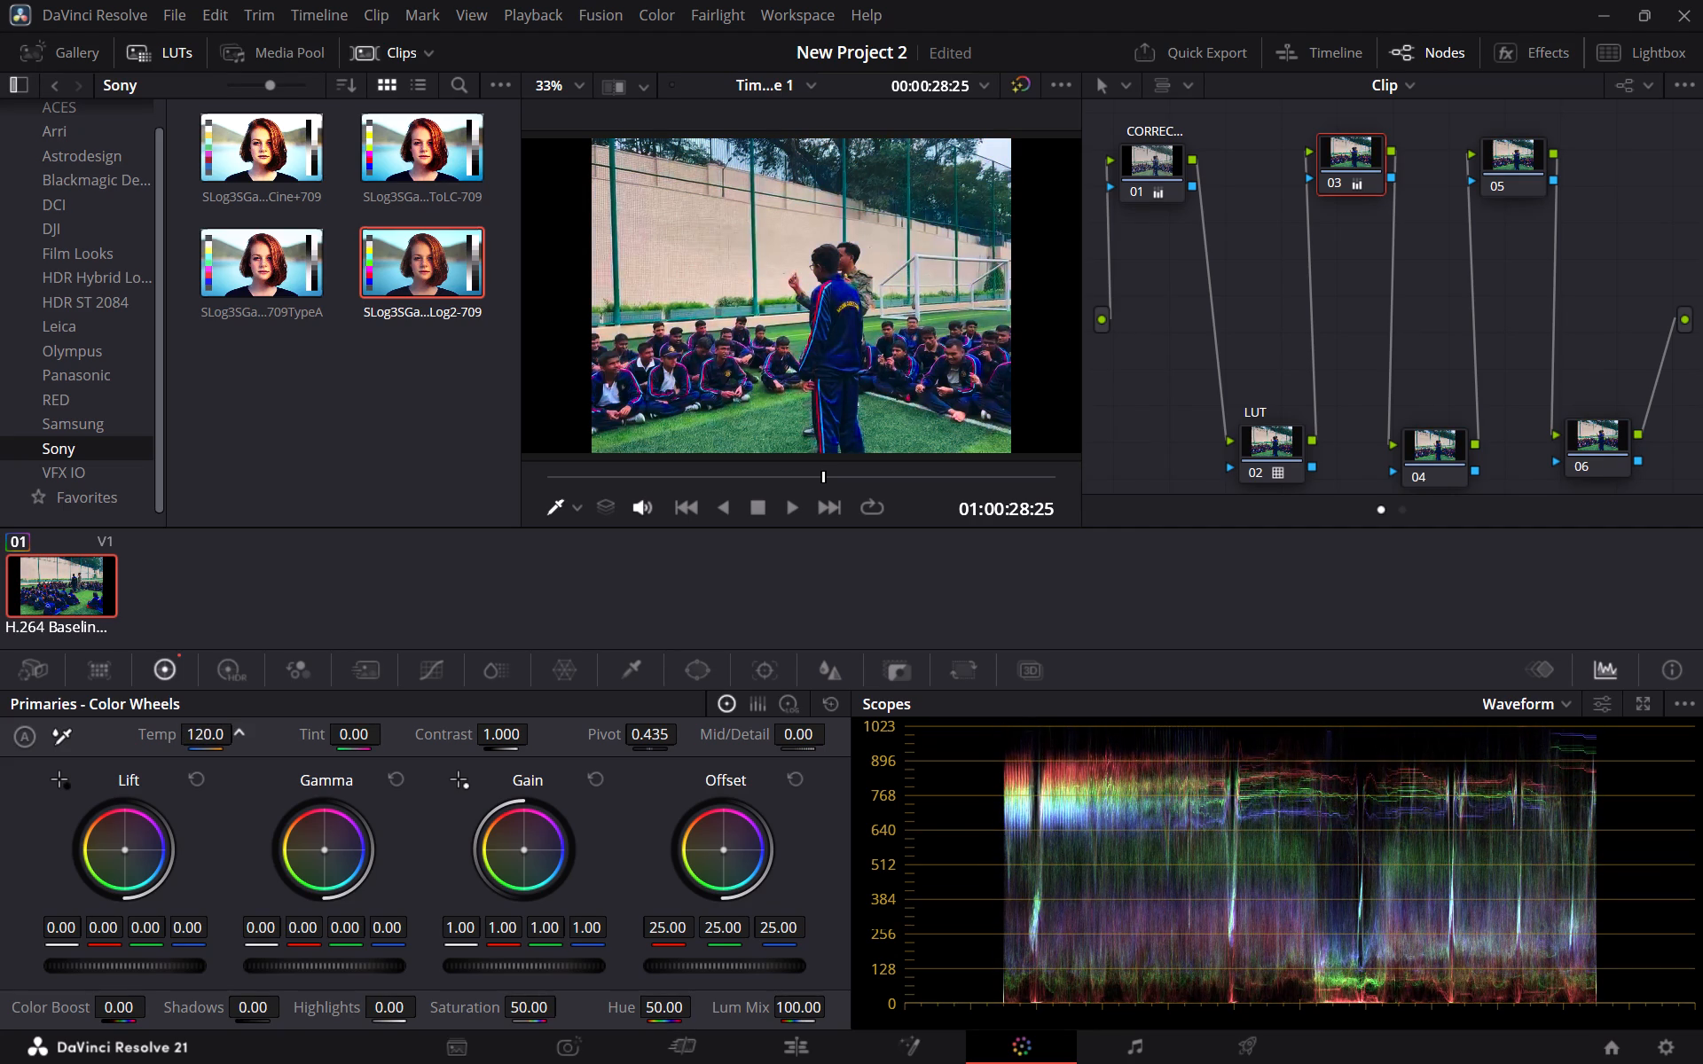
pyautogui.moveTo(224, 734); pyautogui.dragTo(227, 731)
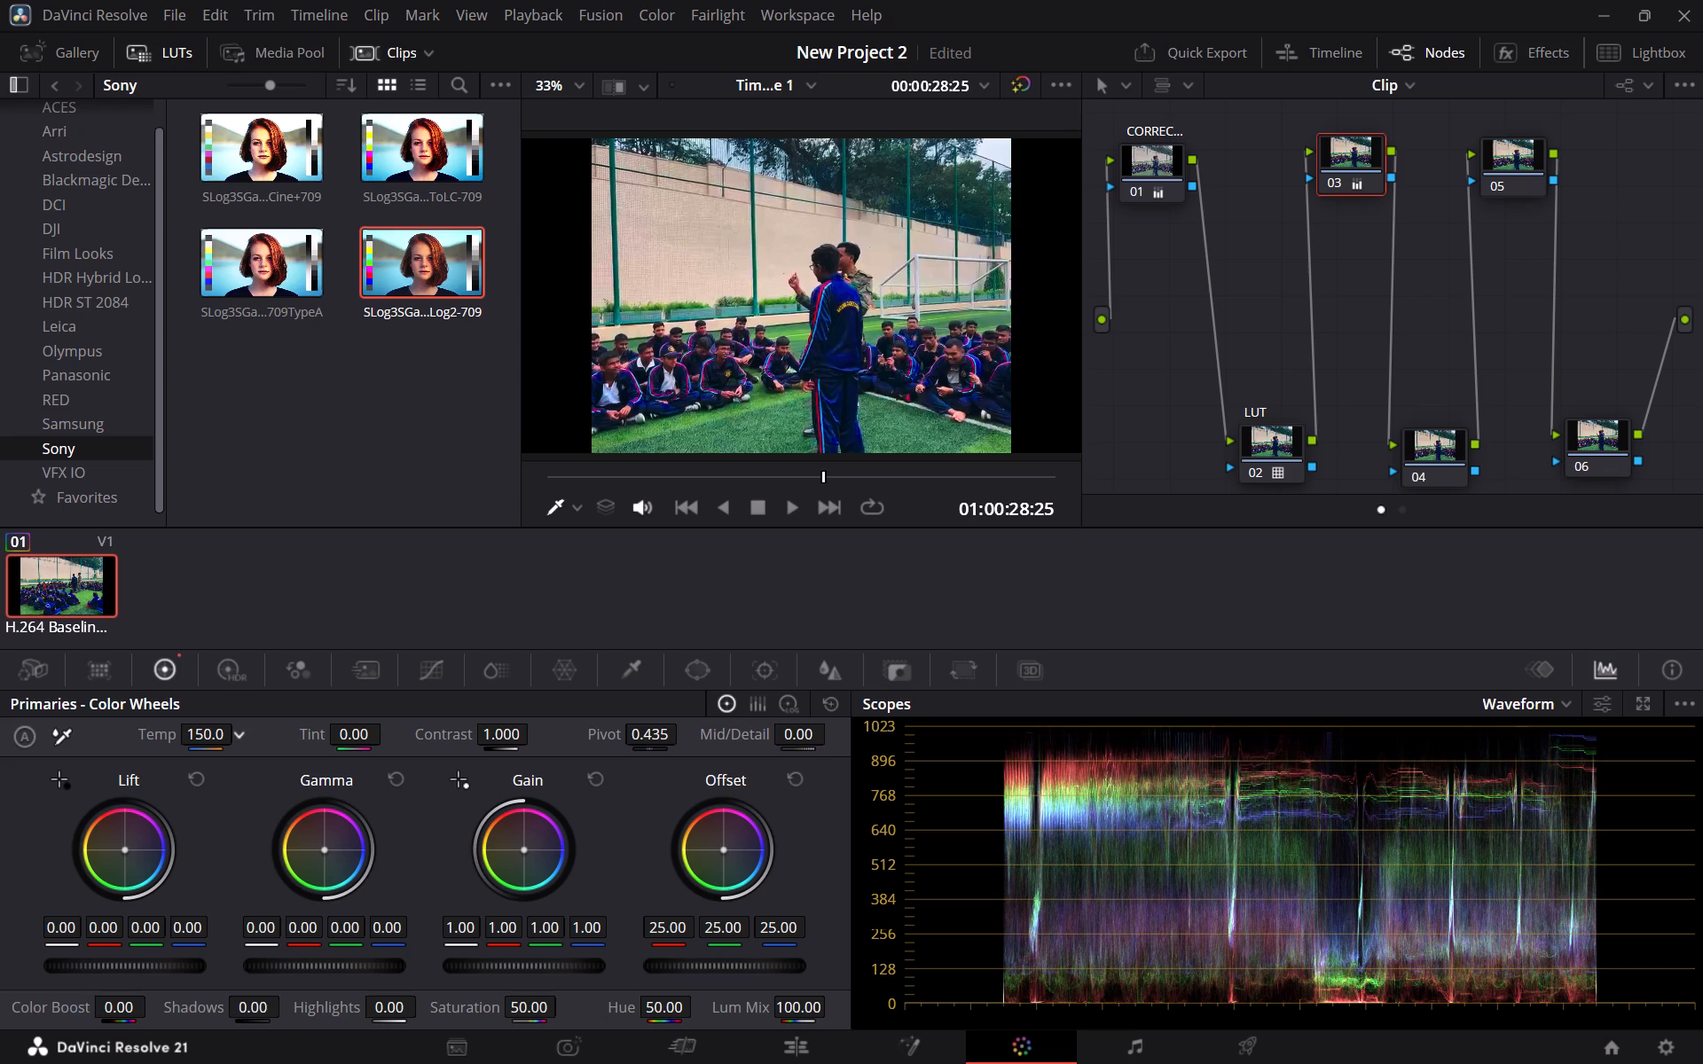
pyautogui.moveTo(227, 731); pyautogui.dragTo(115, 734)
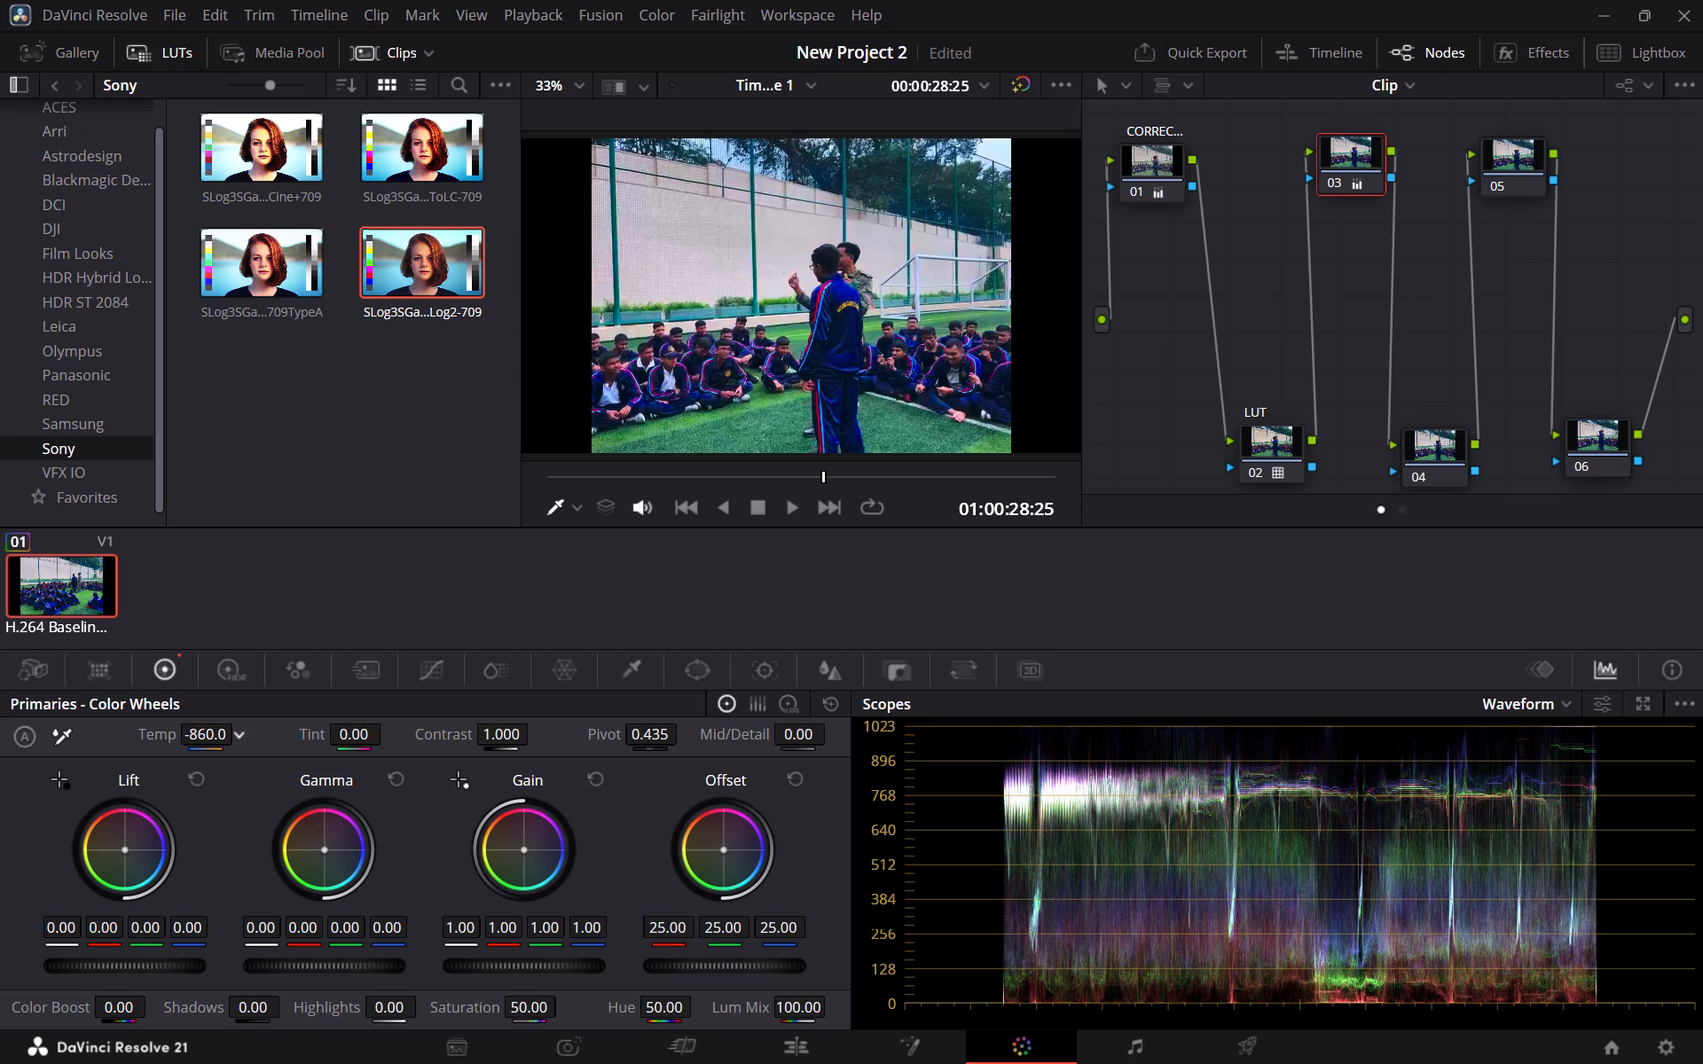
pyautogui.moveTo(115, 734); pyautogui.dragTo(200, 735)
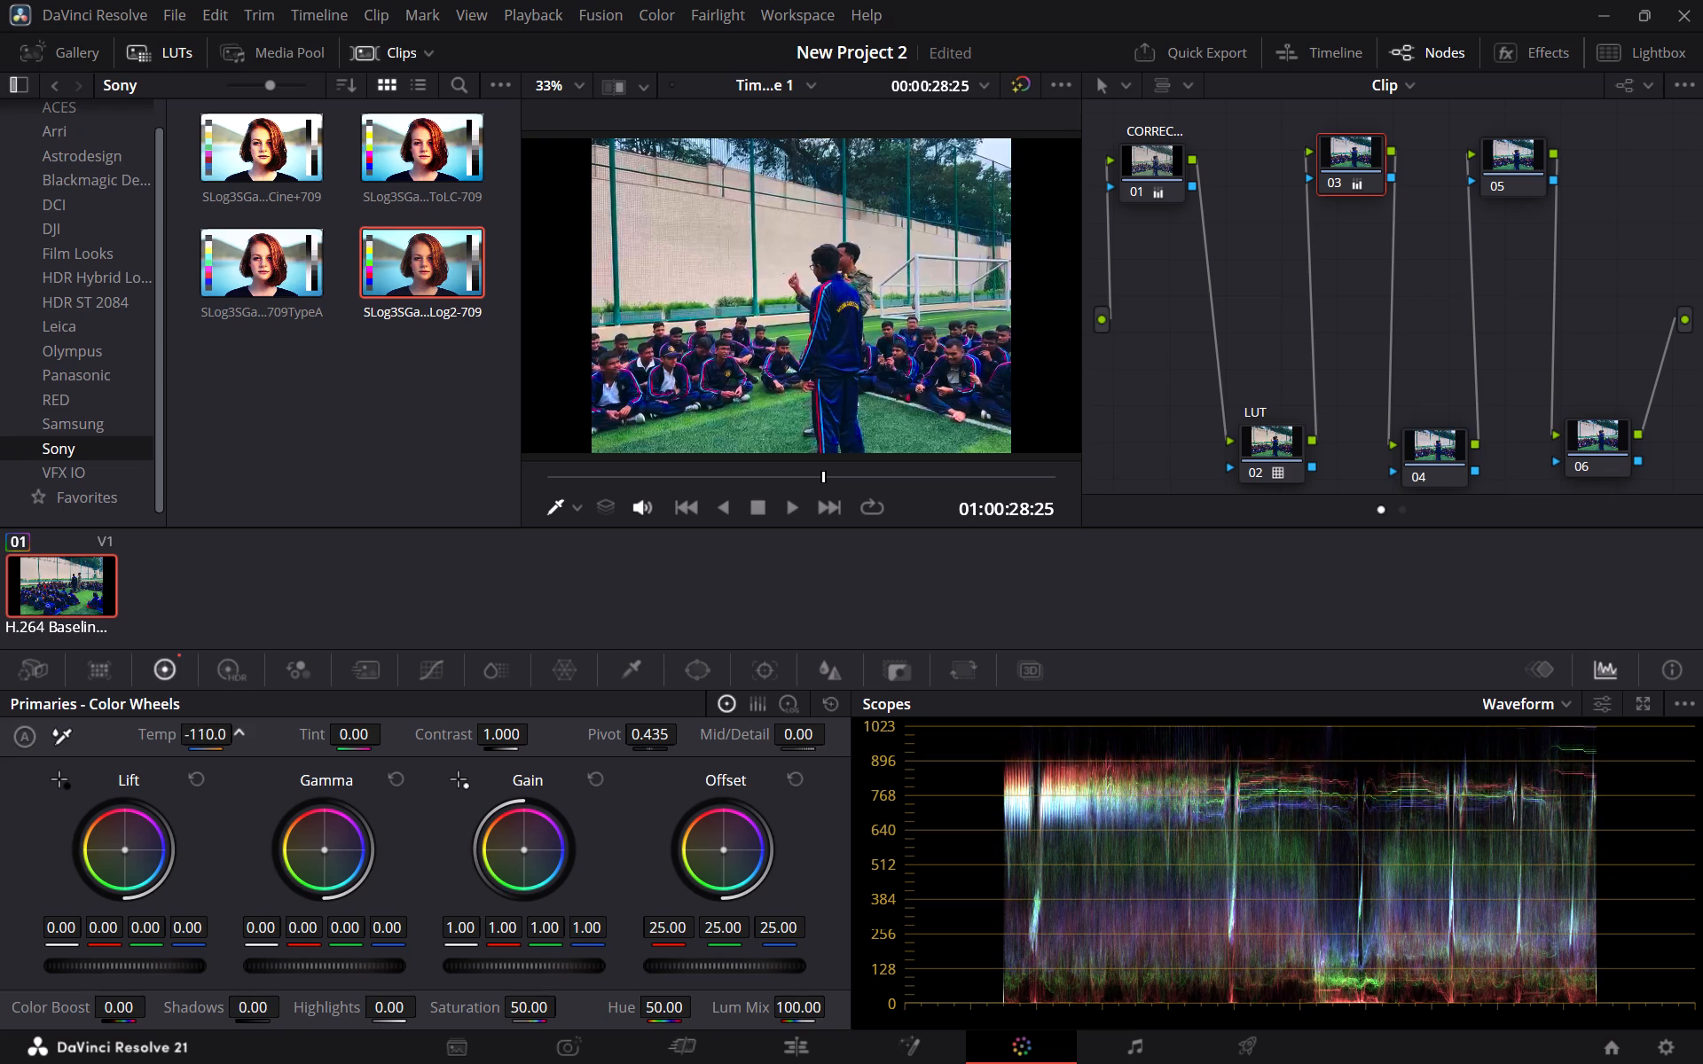
pyautogui.moveTo(200, 735); pyautogui.dragTo(218, 735)
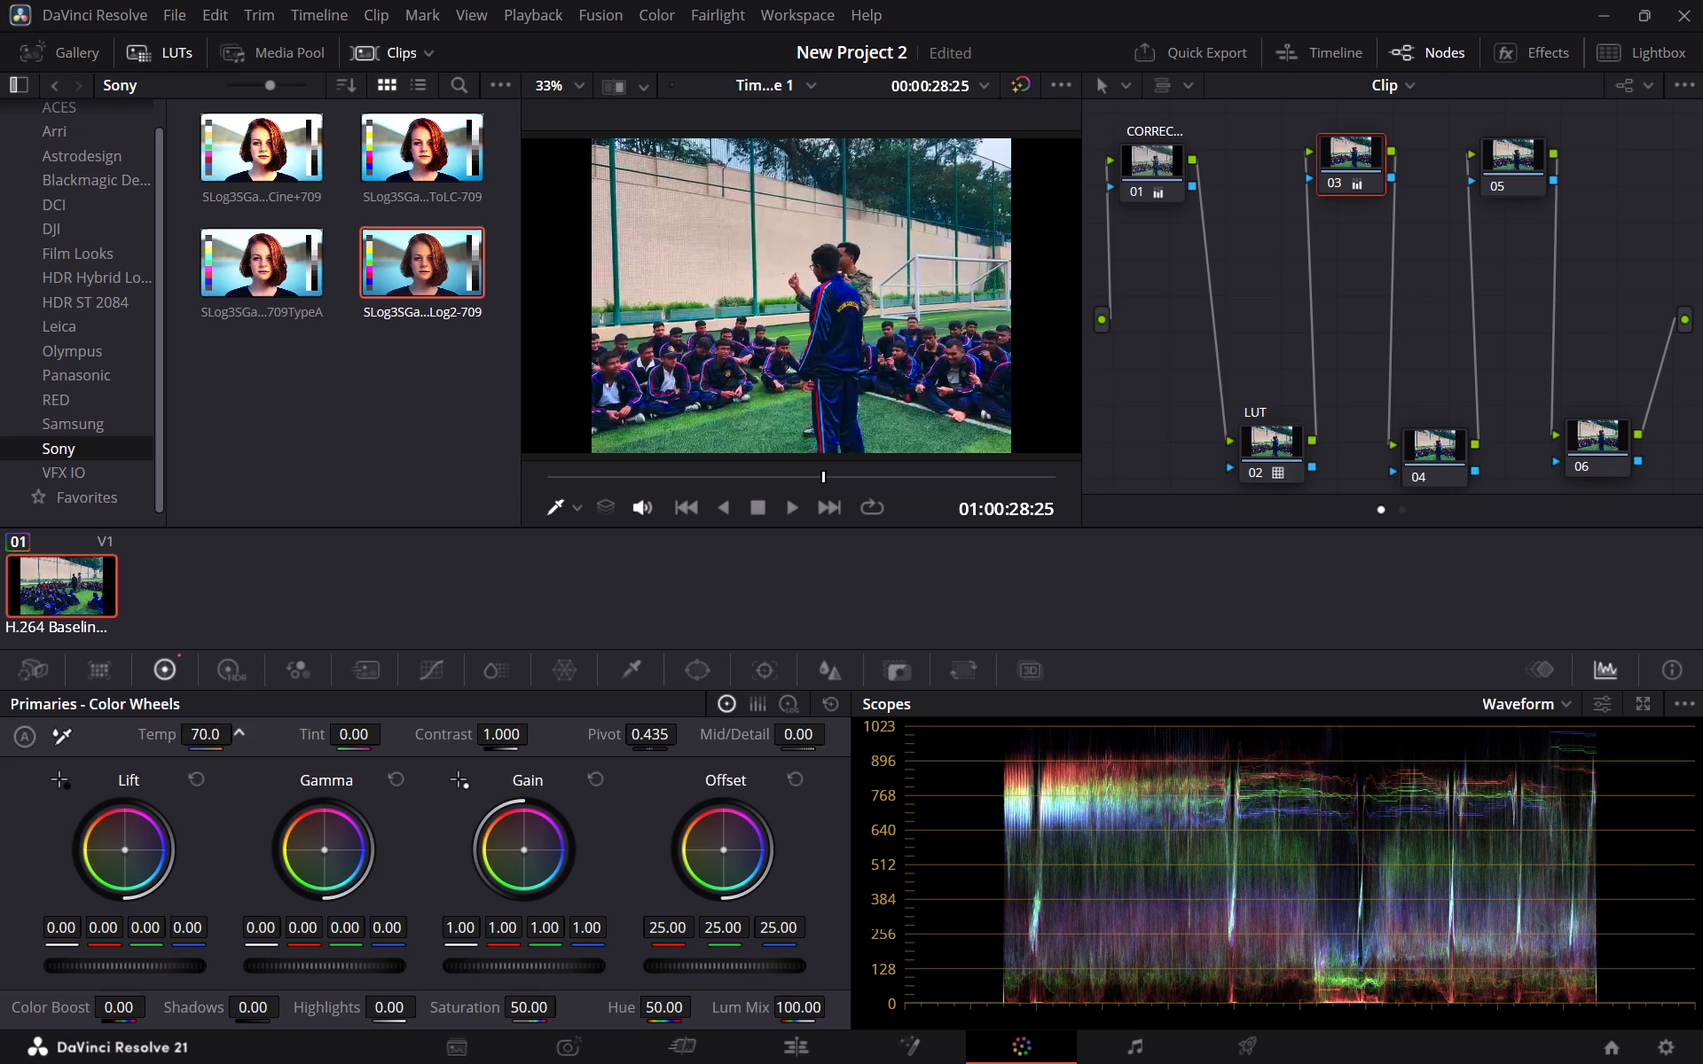
pyautogui.moveTo(218, 735); pyautogui.dragTo(230, 735)
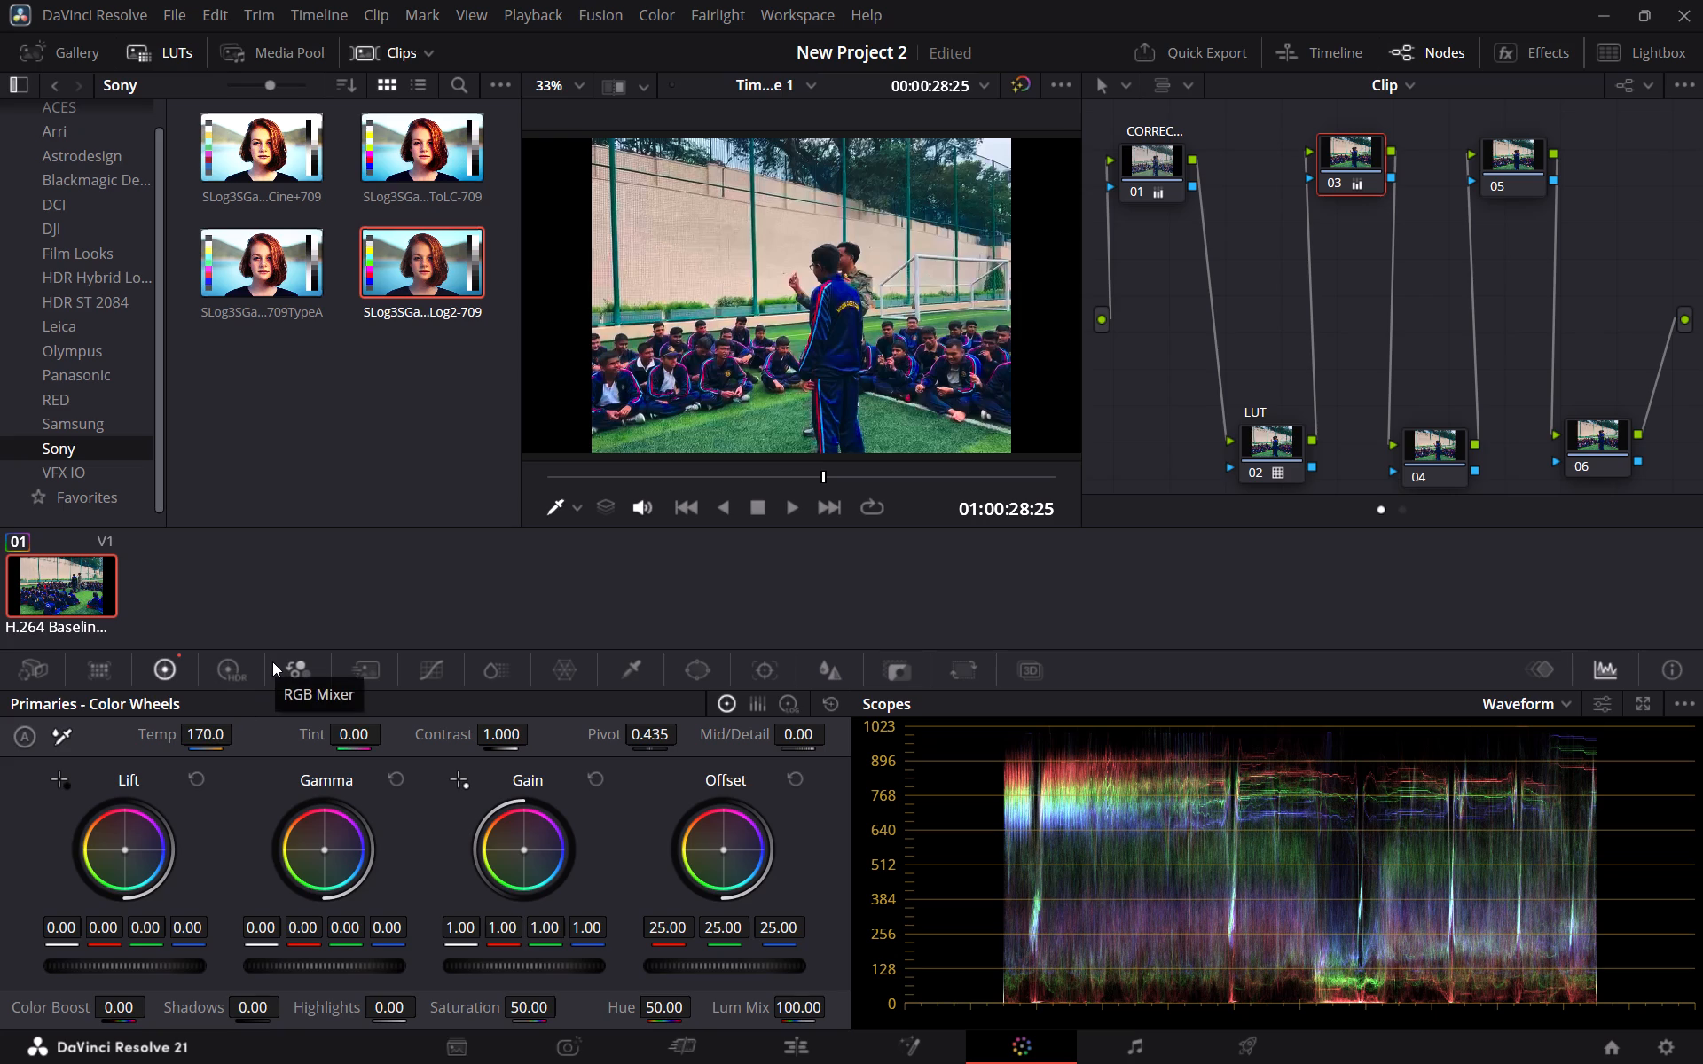
# Label node 03 as TEMP.
pyautogui.rightClick(1342, 137)
pyautogui.click(1421, 185)
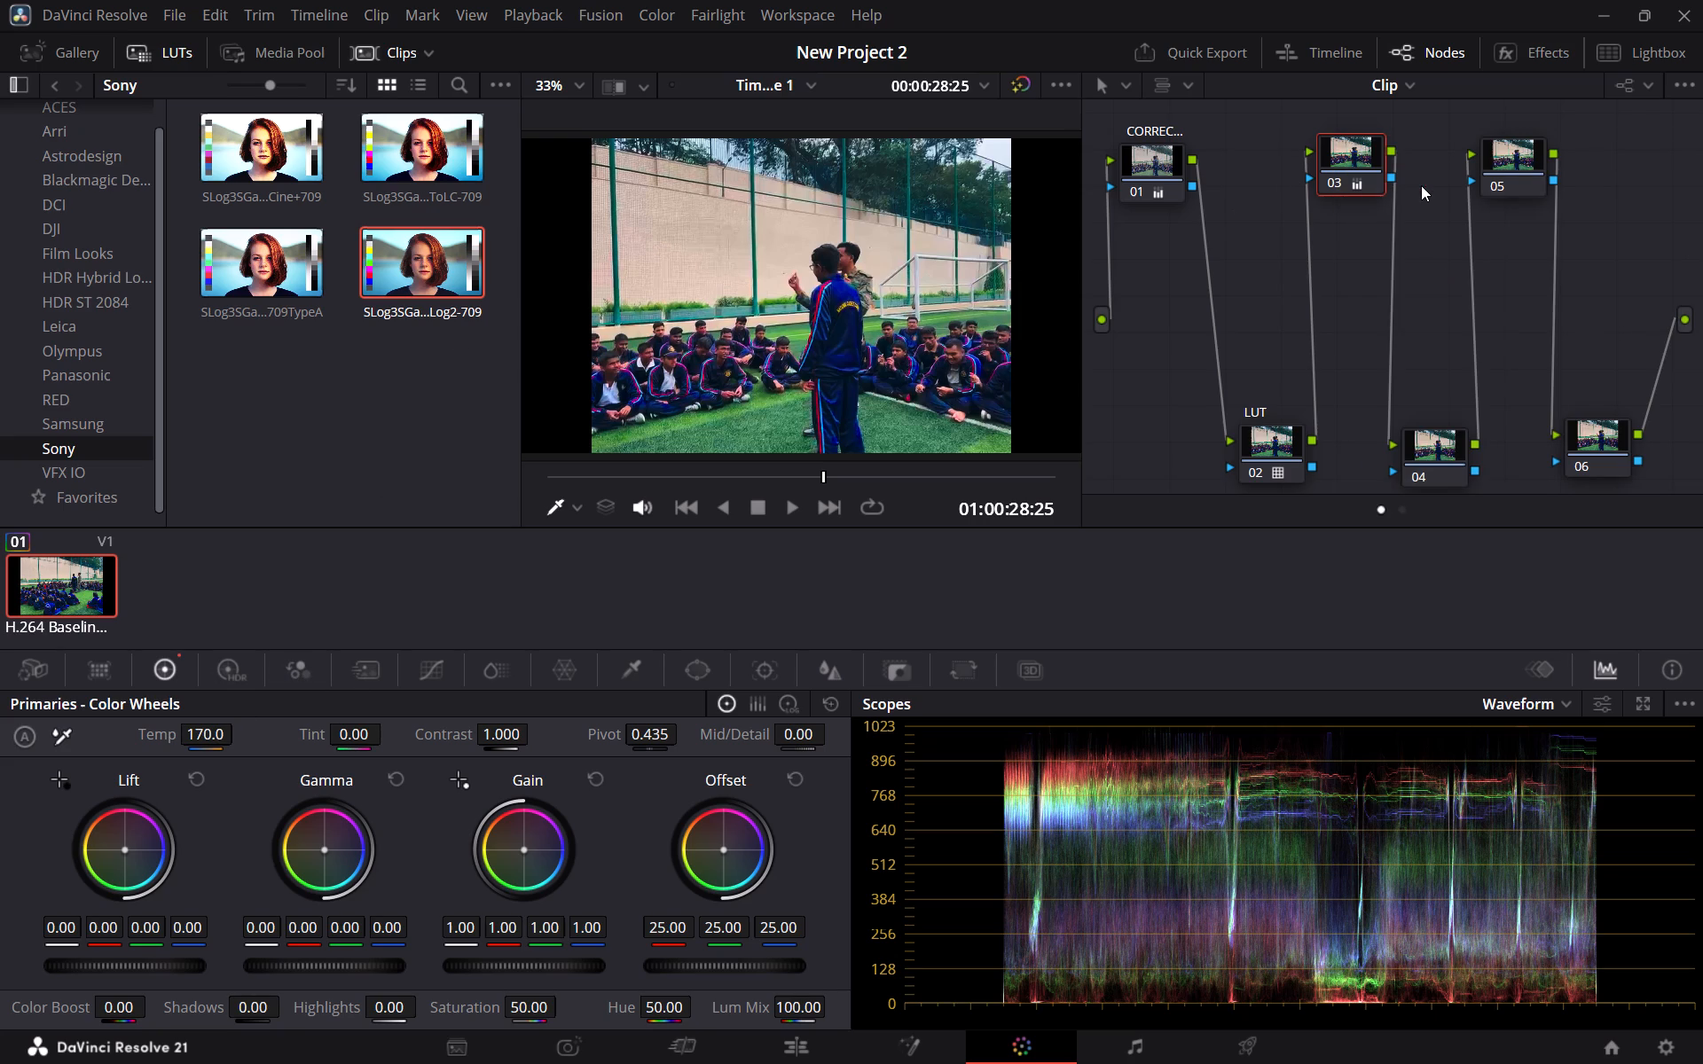
pyautogui.write('TEMP')
# Select node 04 and open the Window palette for it.
pyautogui.click(1436, 458)
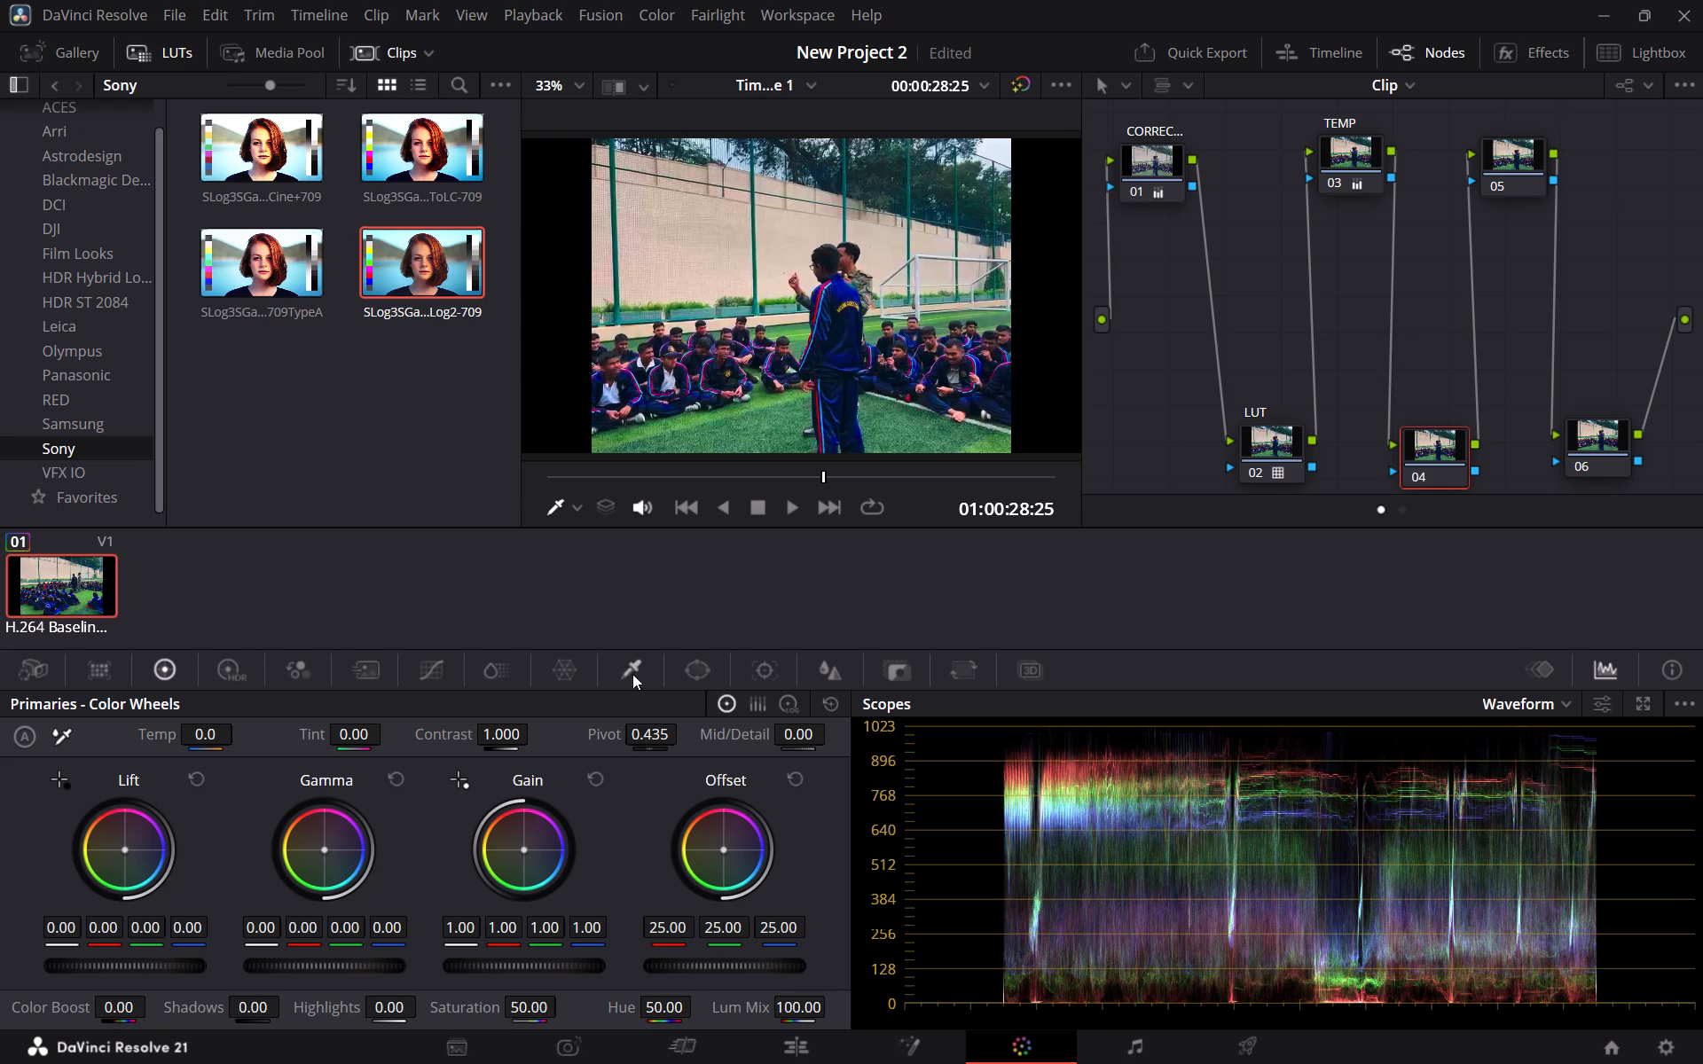
pyautogui.click(683, 671)
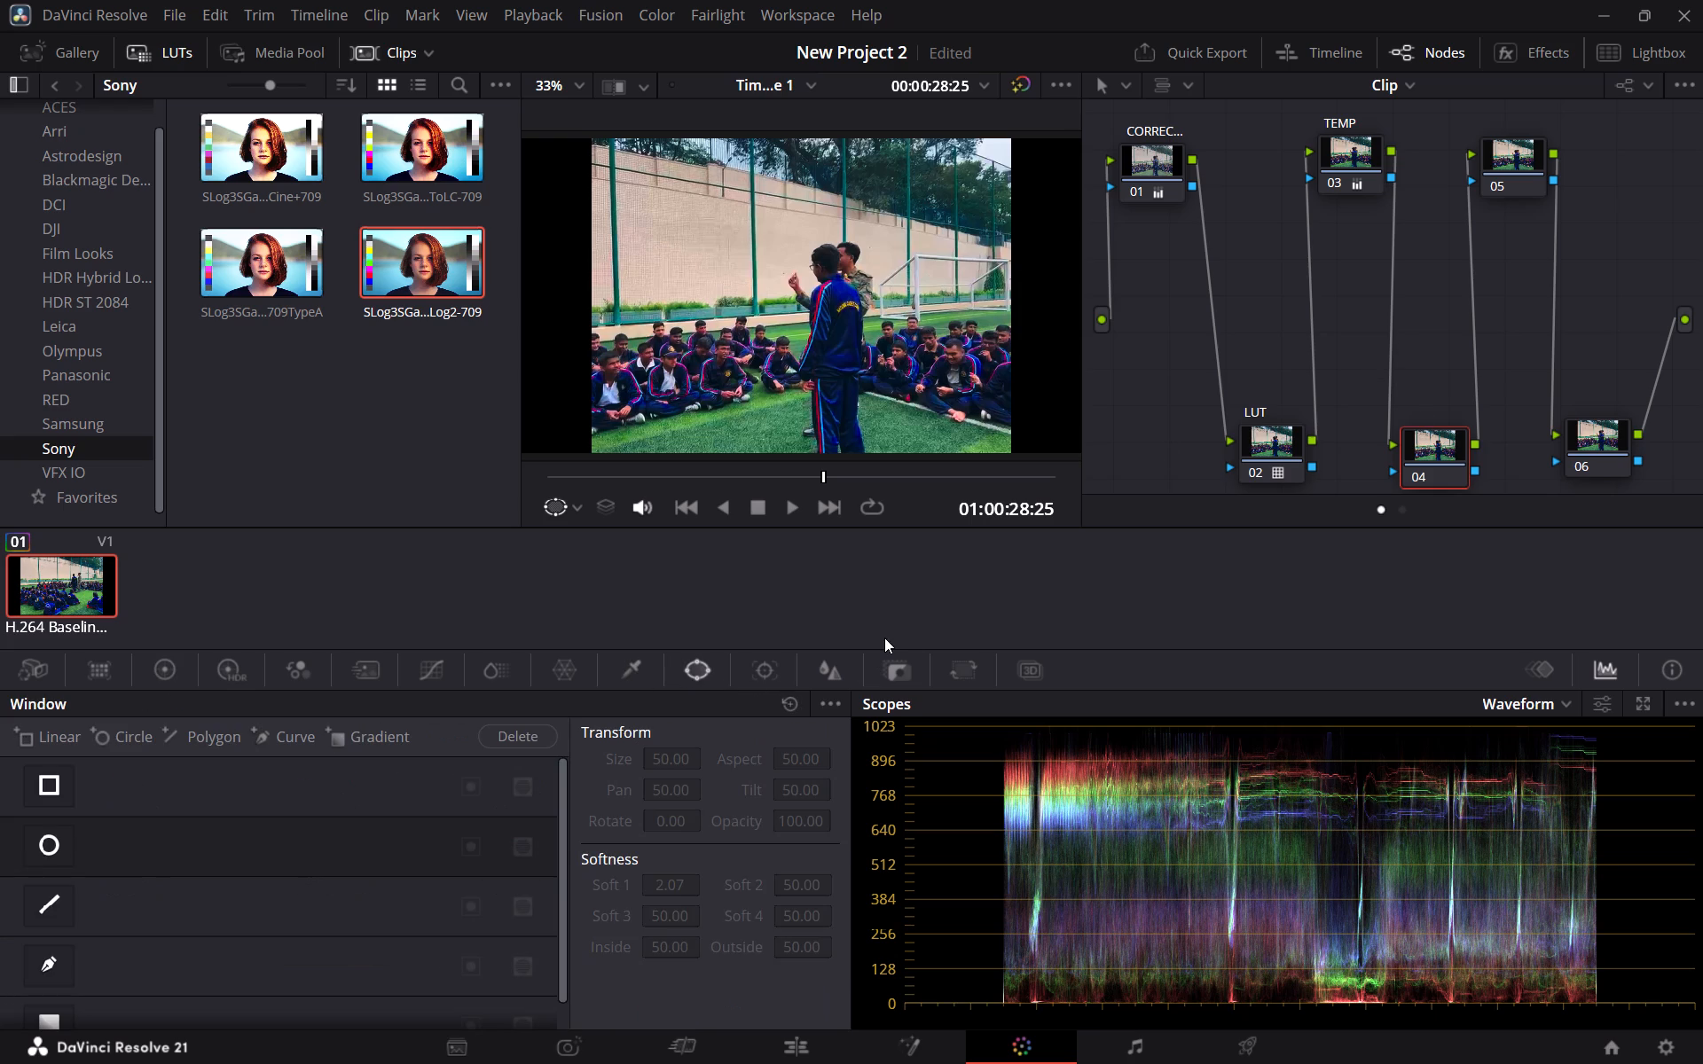
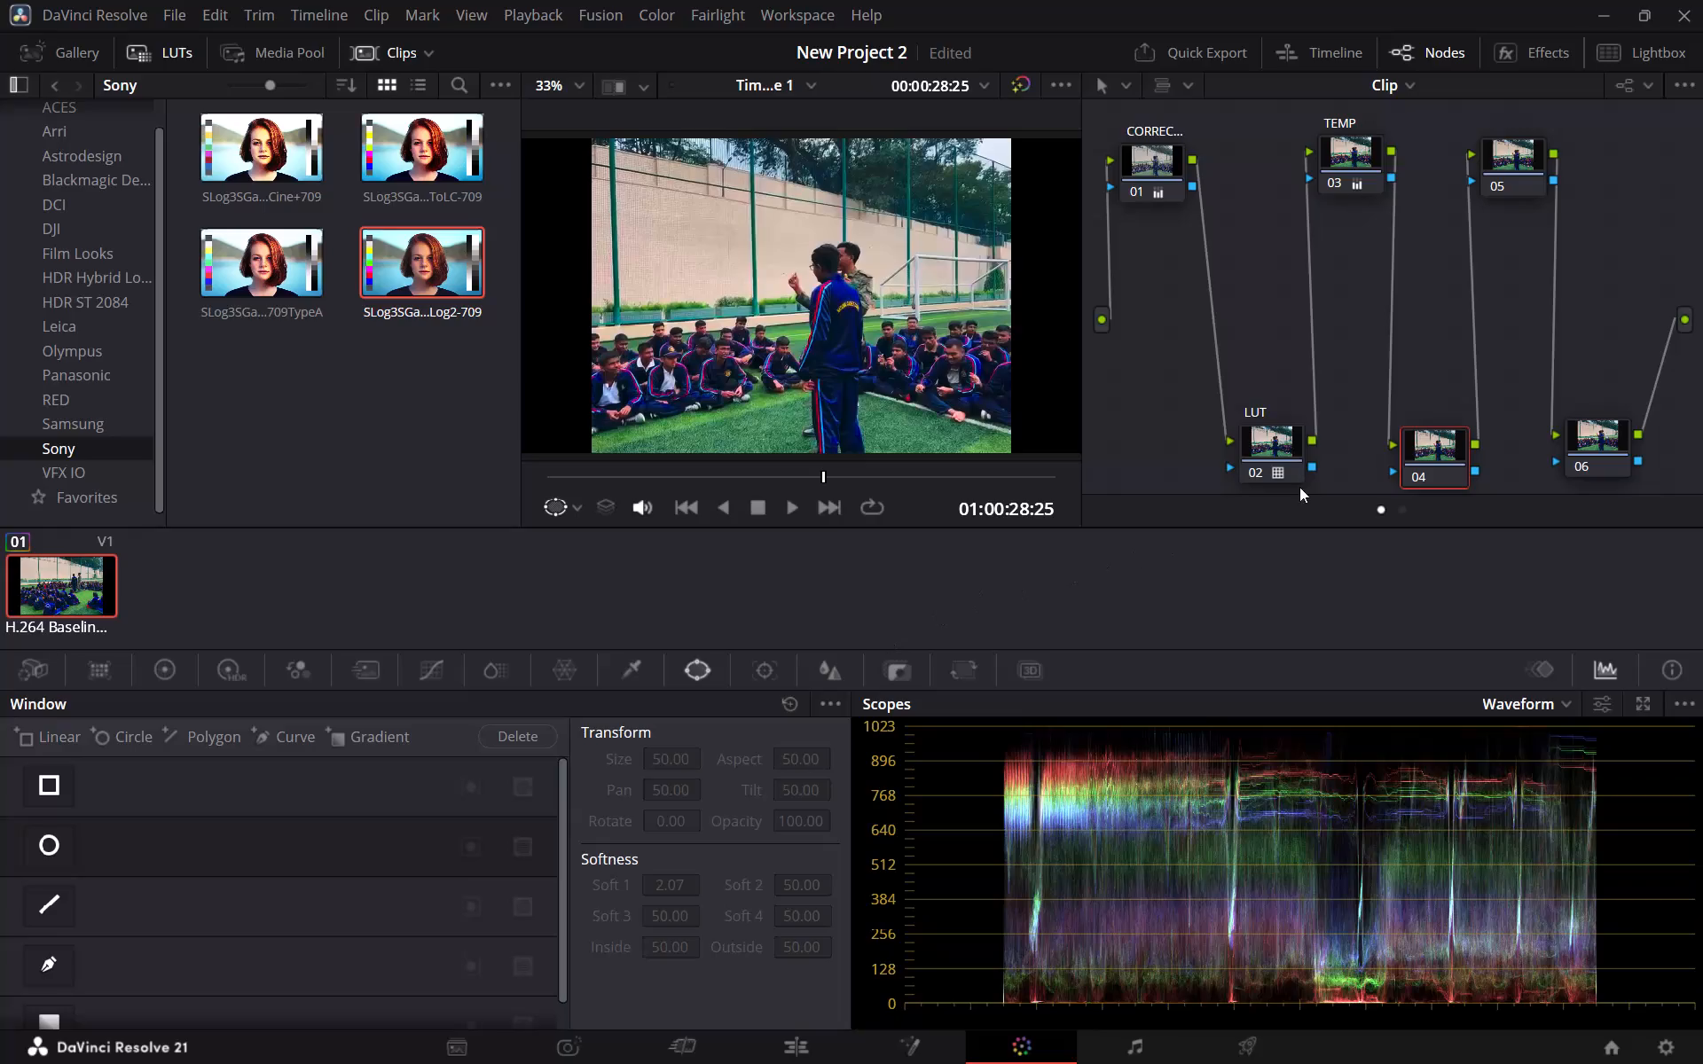
# Label node 04 as MASK, keeping it in the node chain.
pyautogui.rightClick(1443, 438)
pyautogui.click(1464, 488)
pyautogui.write('MASK')
pyautogui.press('Return')
pyautogui.press('BackSpace')
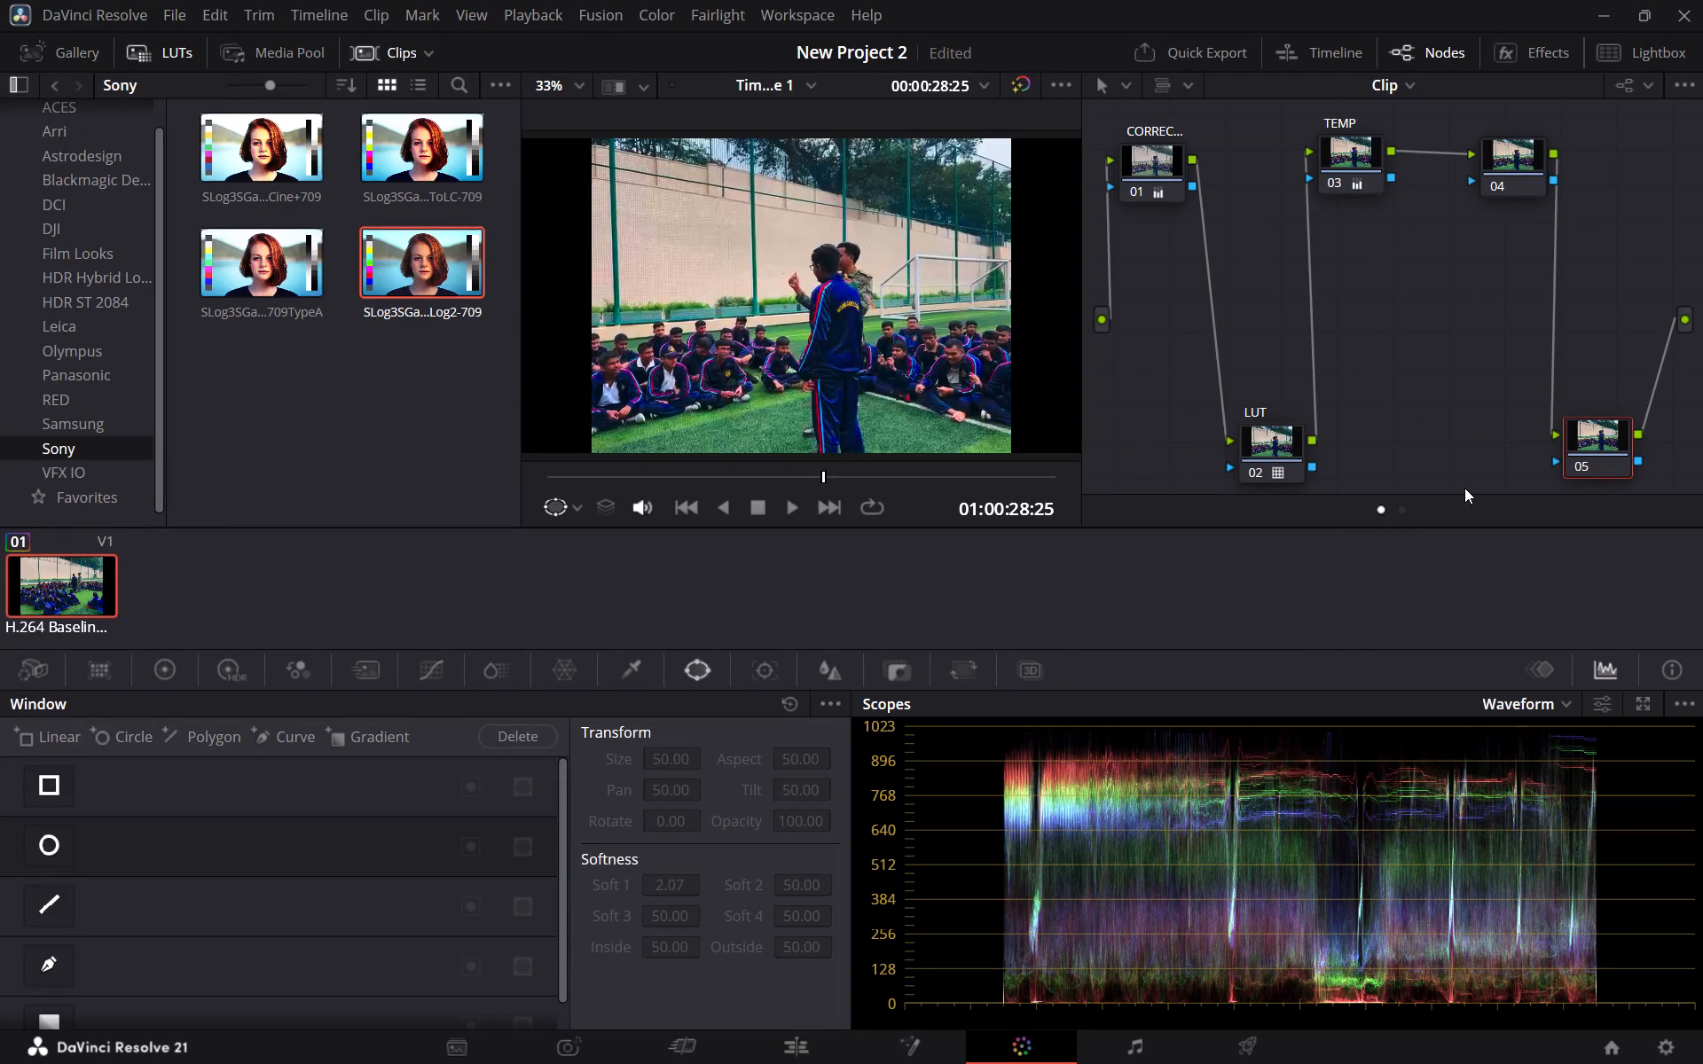
pyautogui.hotkey('ctrl', 'z')
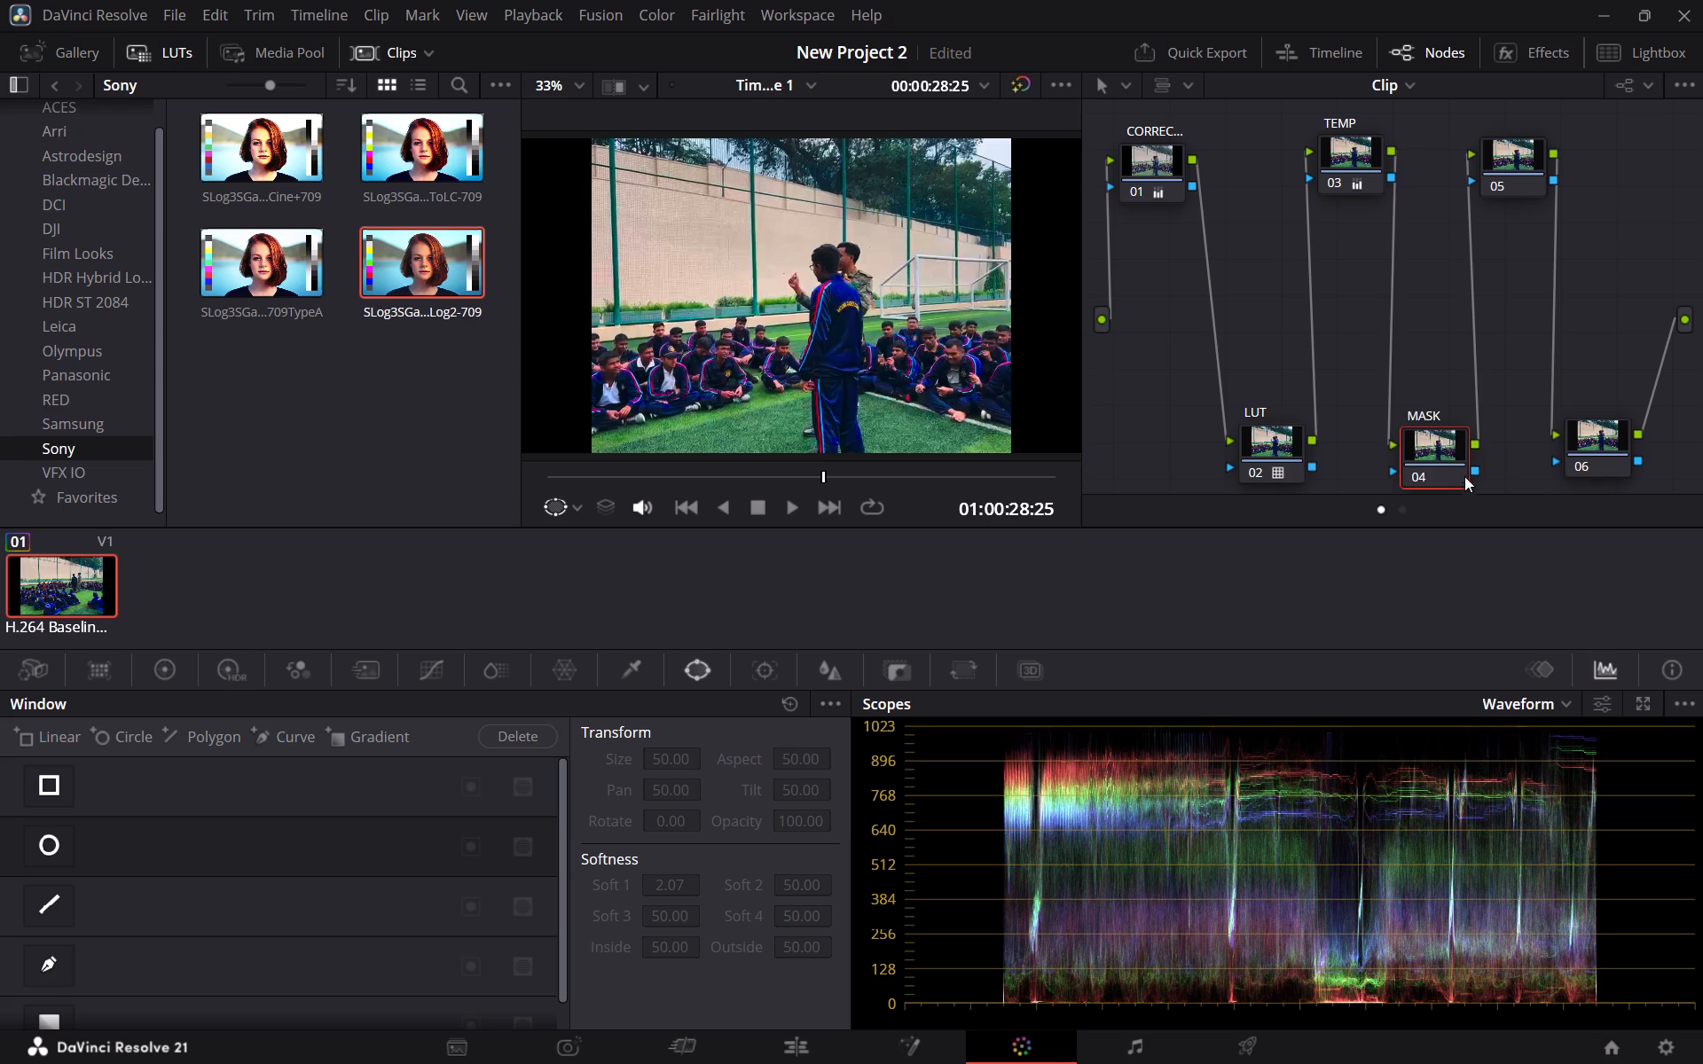
pyautogui.click(1424, 358)
# Scrub through the whole clip to examine how the framing changes, returning to the first frame.
pyautogui.scroll(-10, 281, 884)
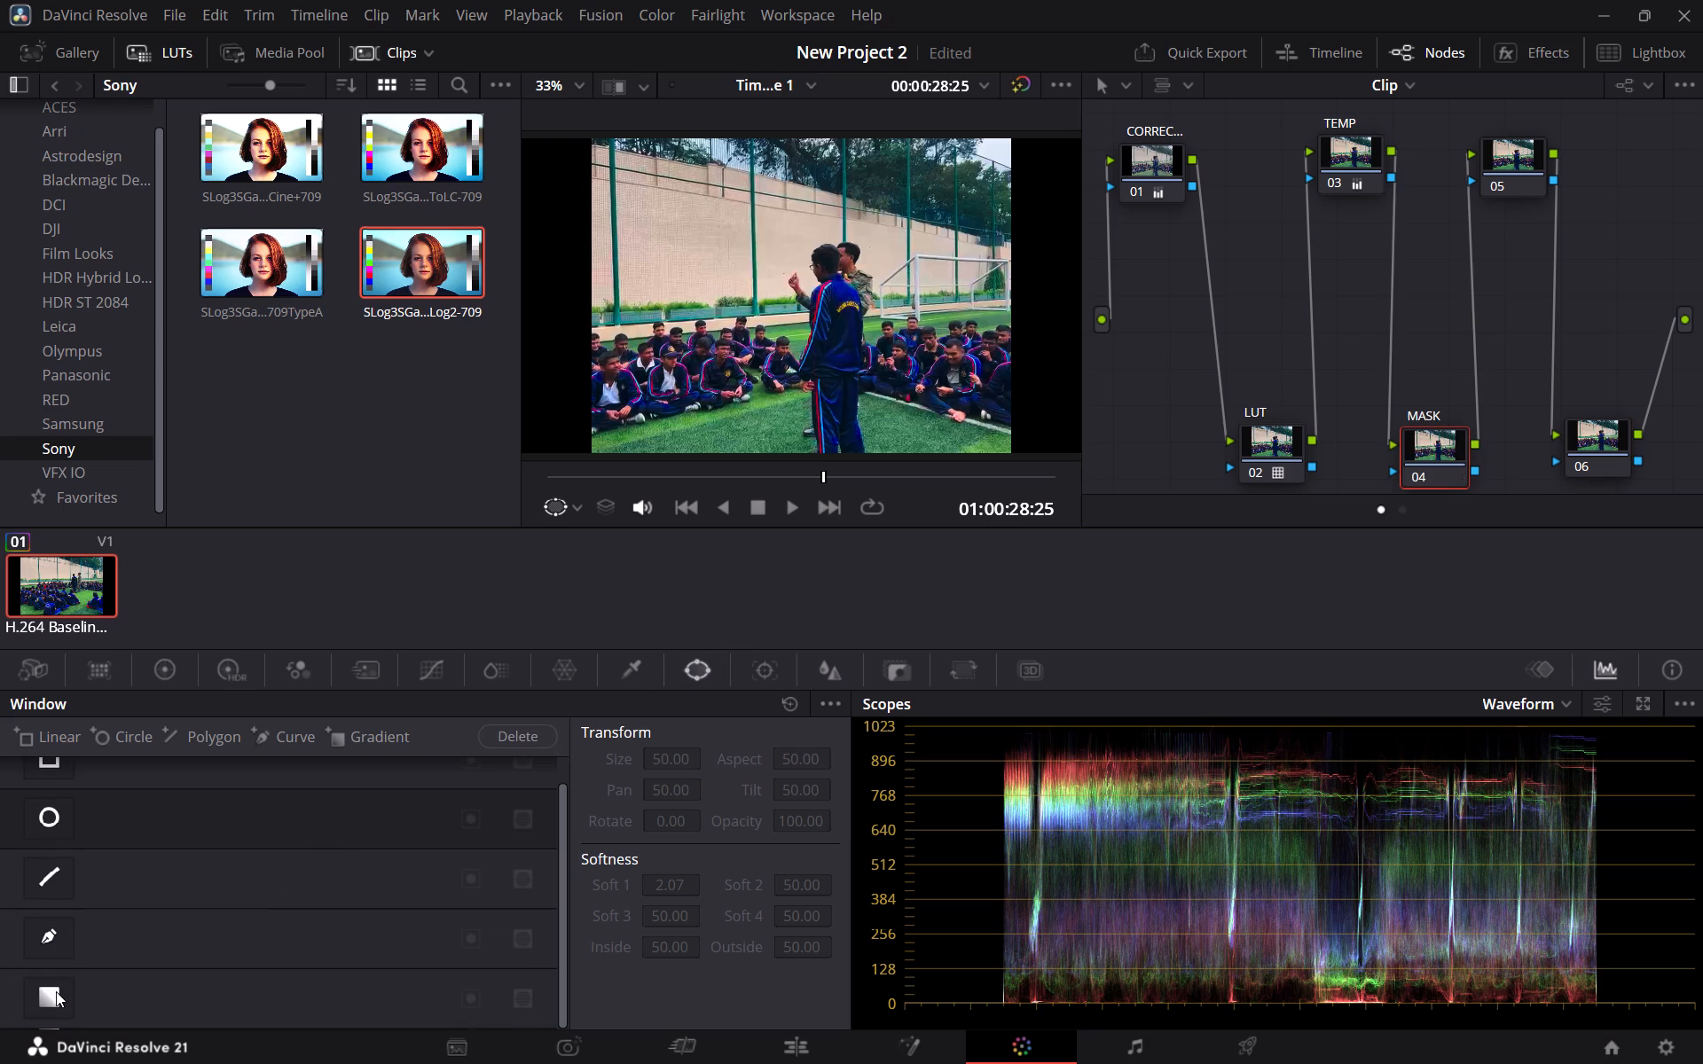
pyautogui.moveTo(813, 479); pyautogui.dragTo(665, 487)
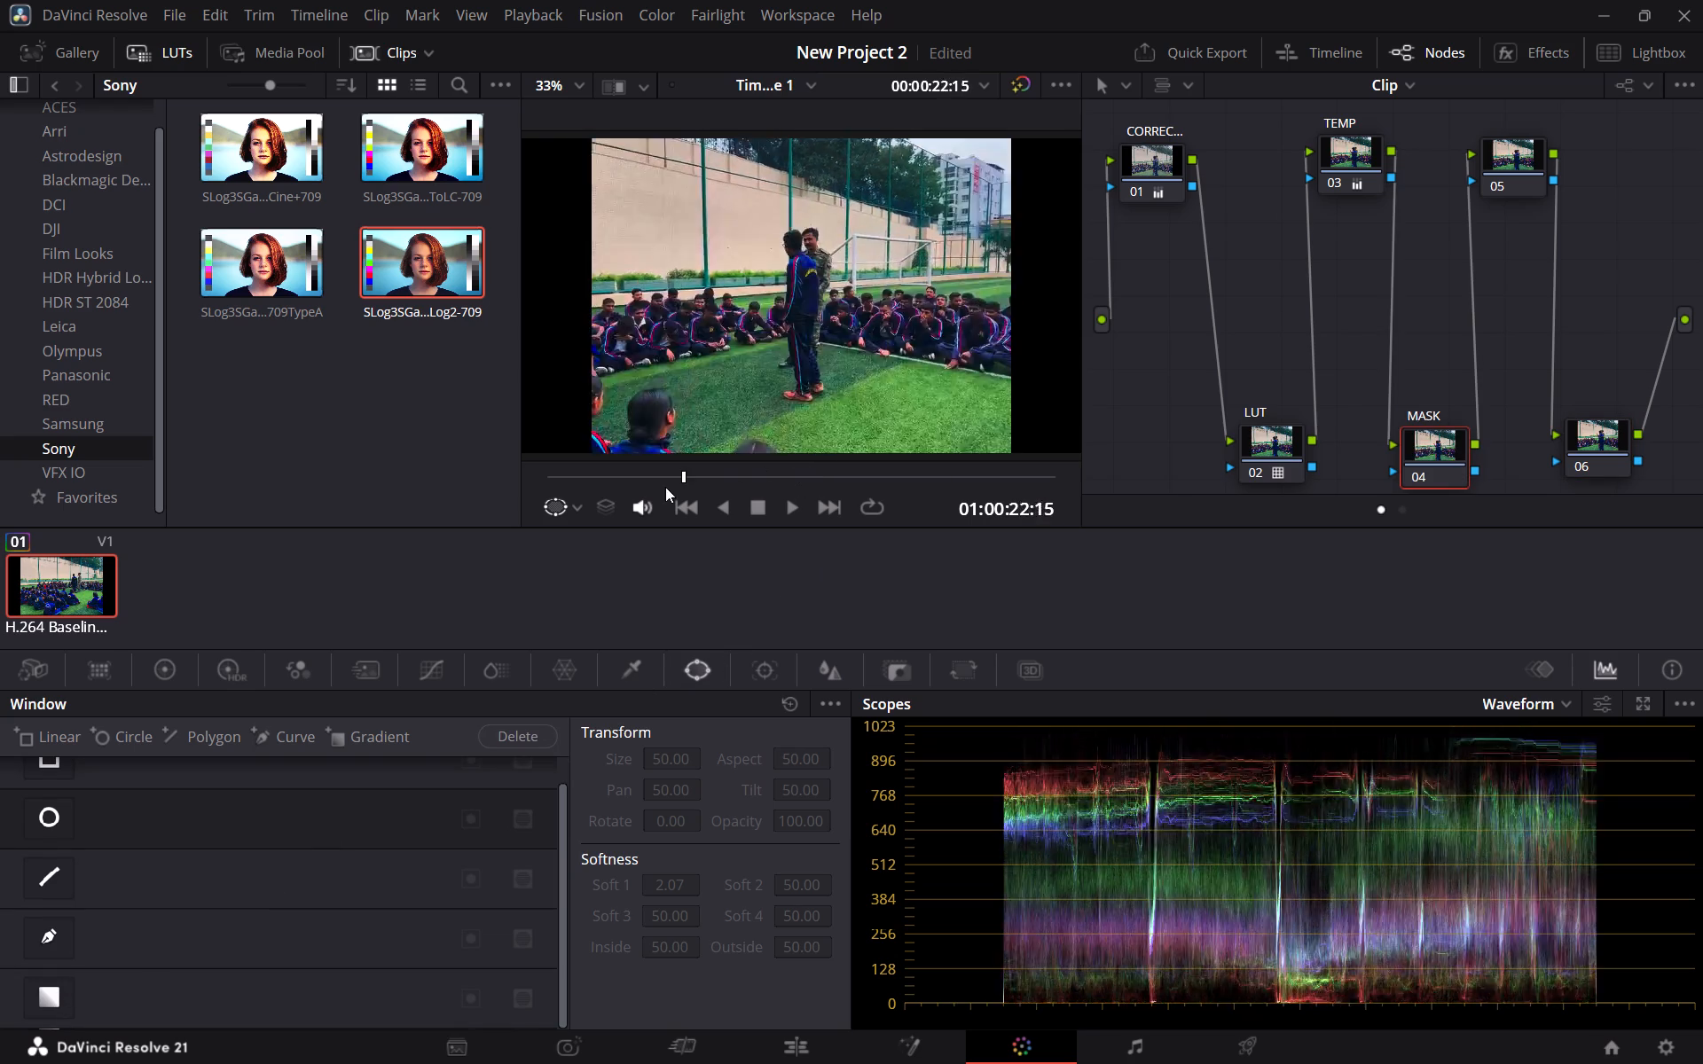
pyautogui.moveTo(665, 487); pyautogui.dragTo(615, 484)
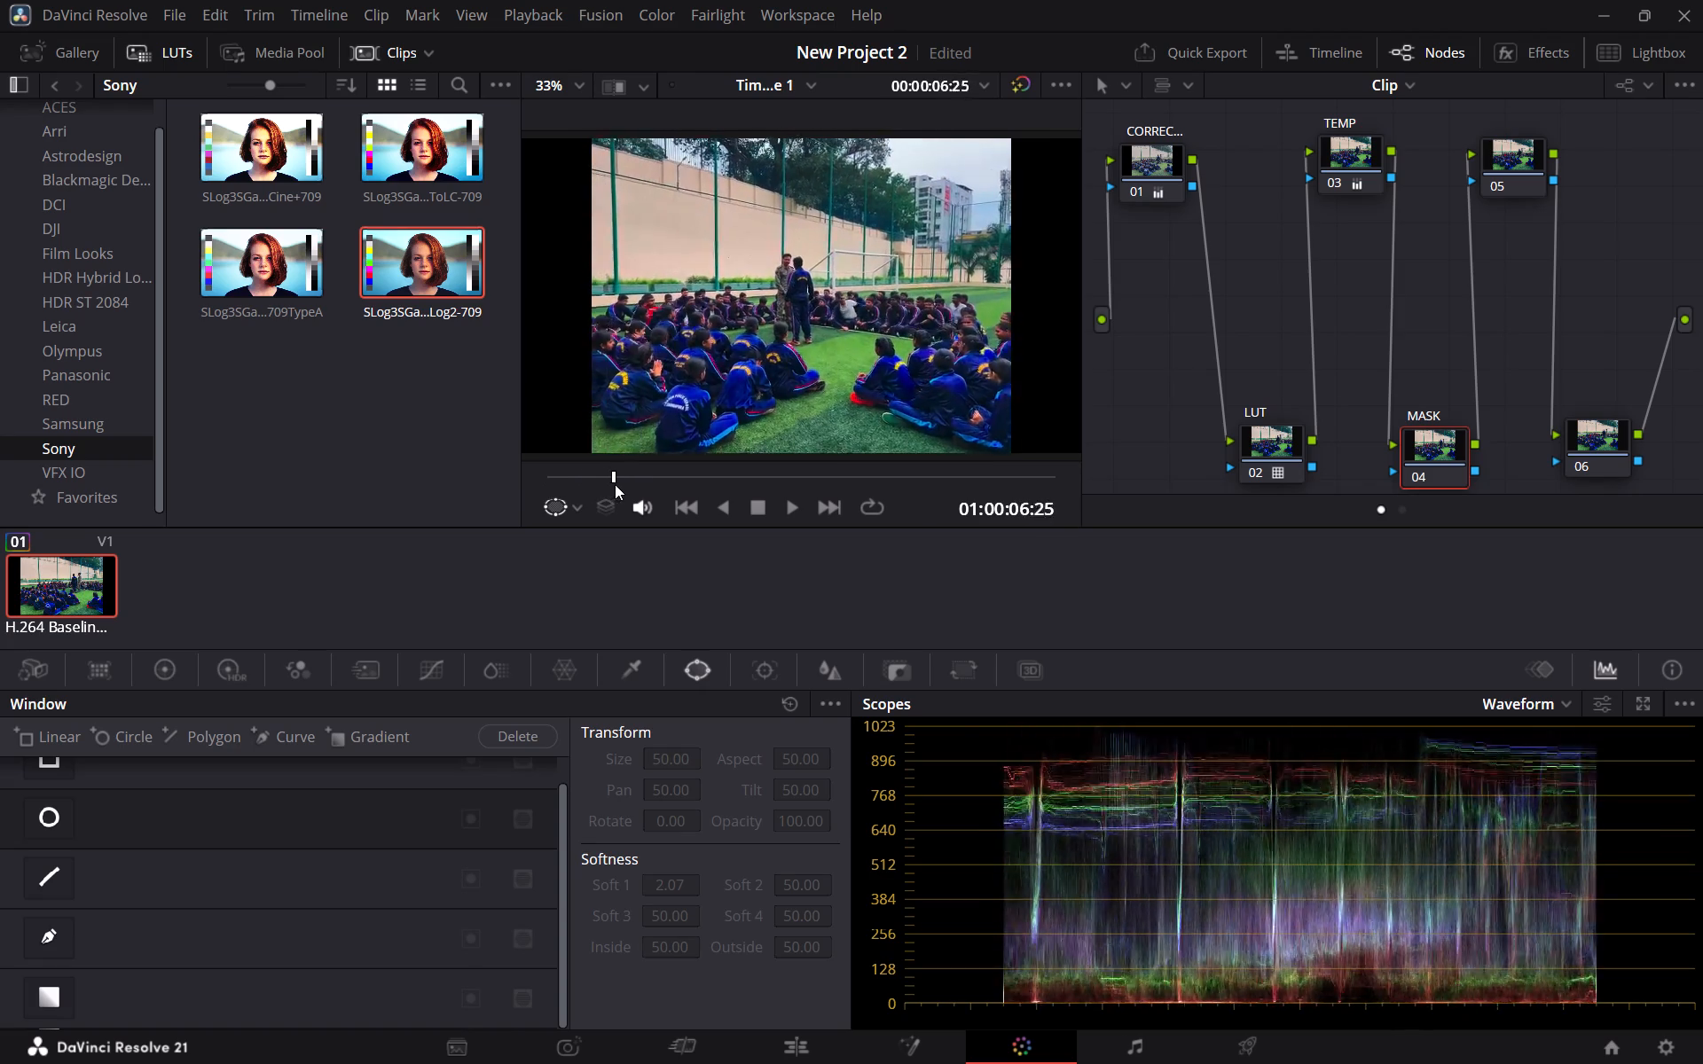
pyautogui.moveTo(615, 484); pyautogui.dragTo(847, 468)
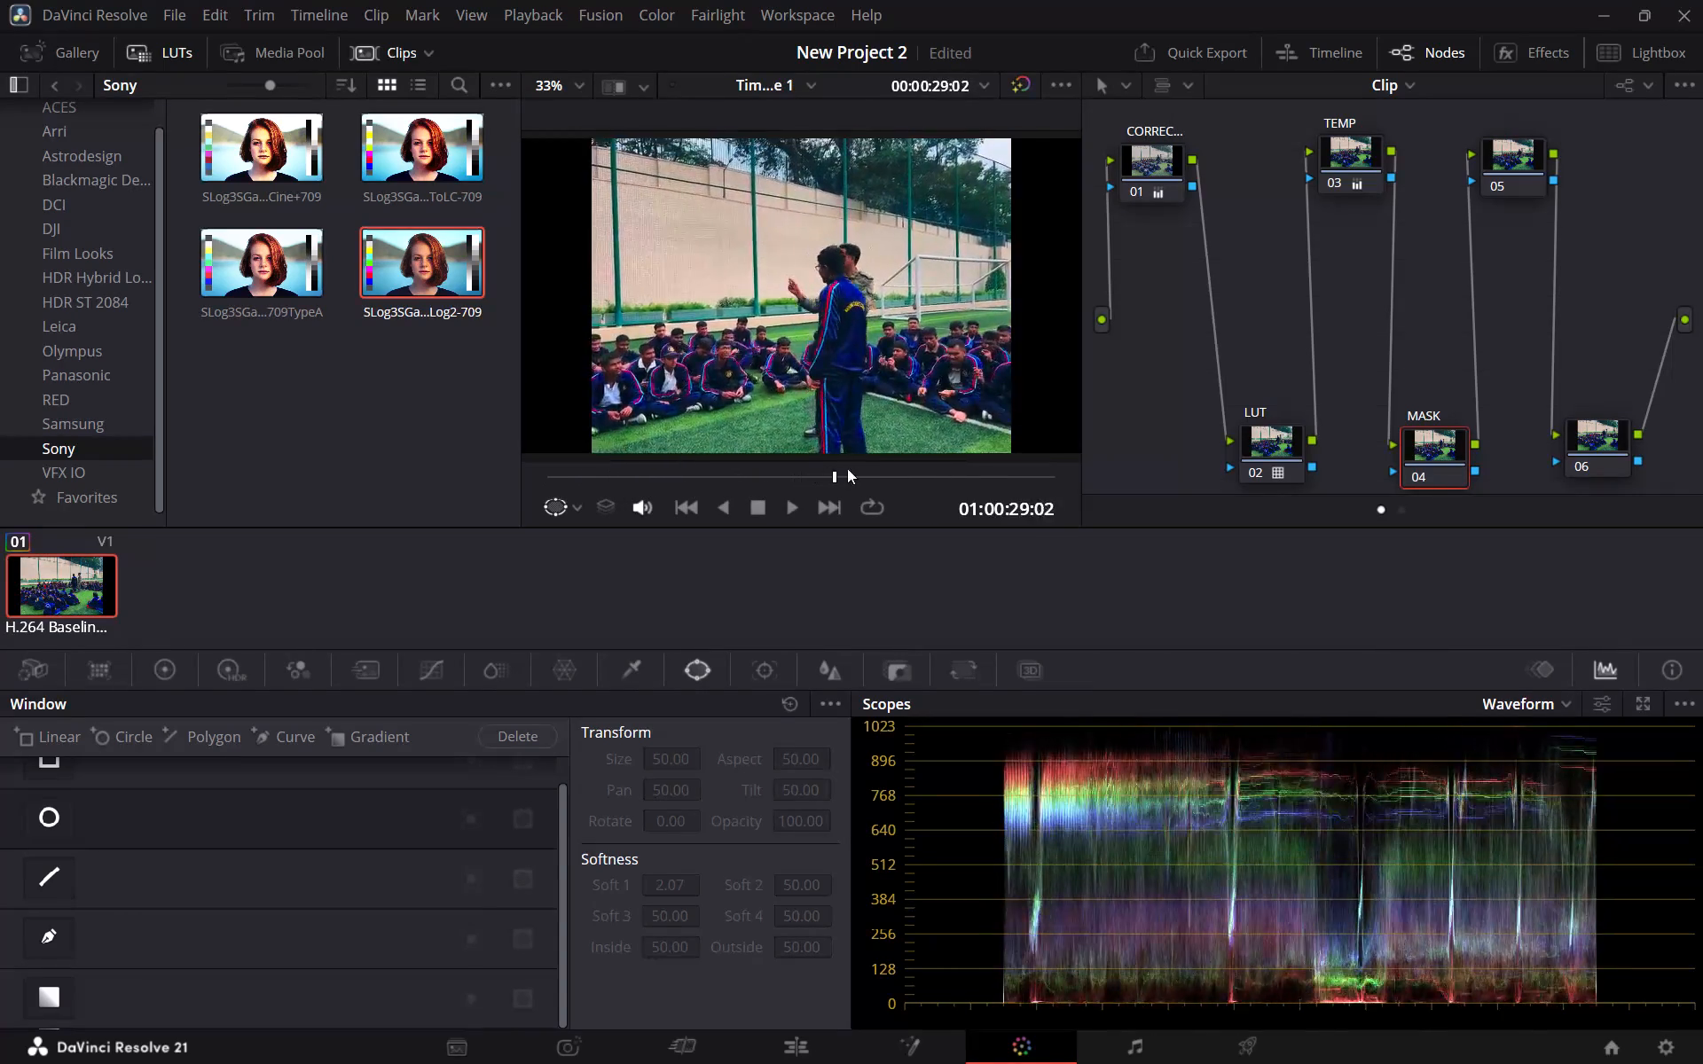
pyautogui.moveTo(847, 468); pyautogui.dragTo(1069, 452)
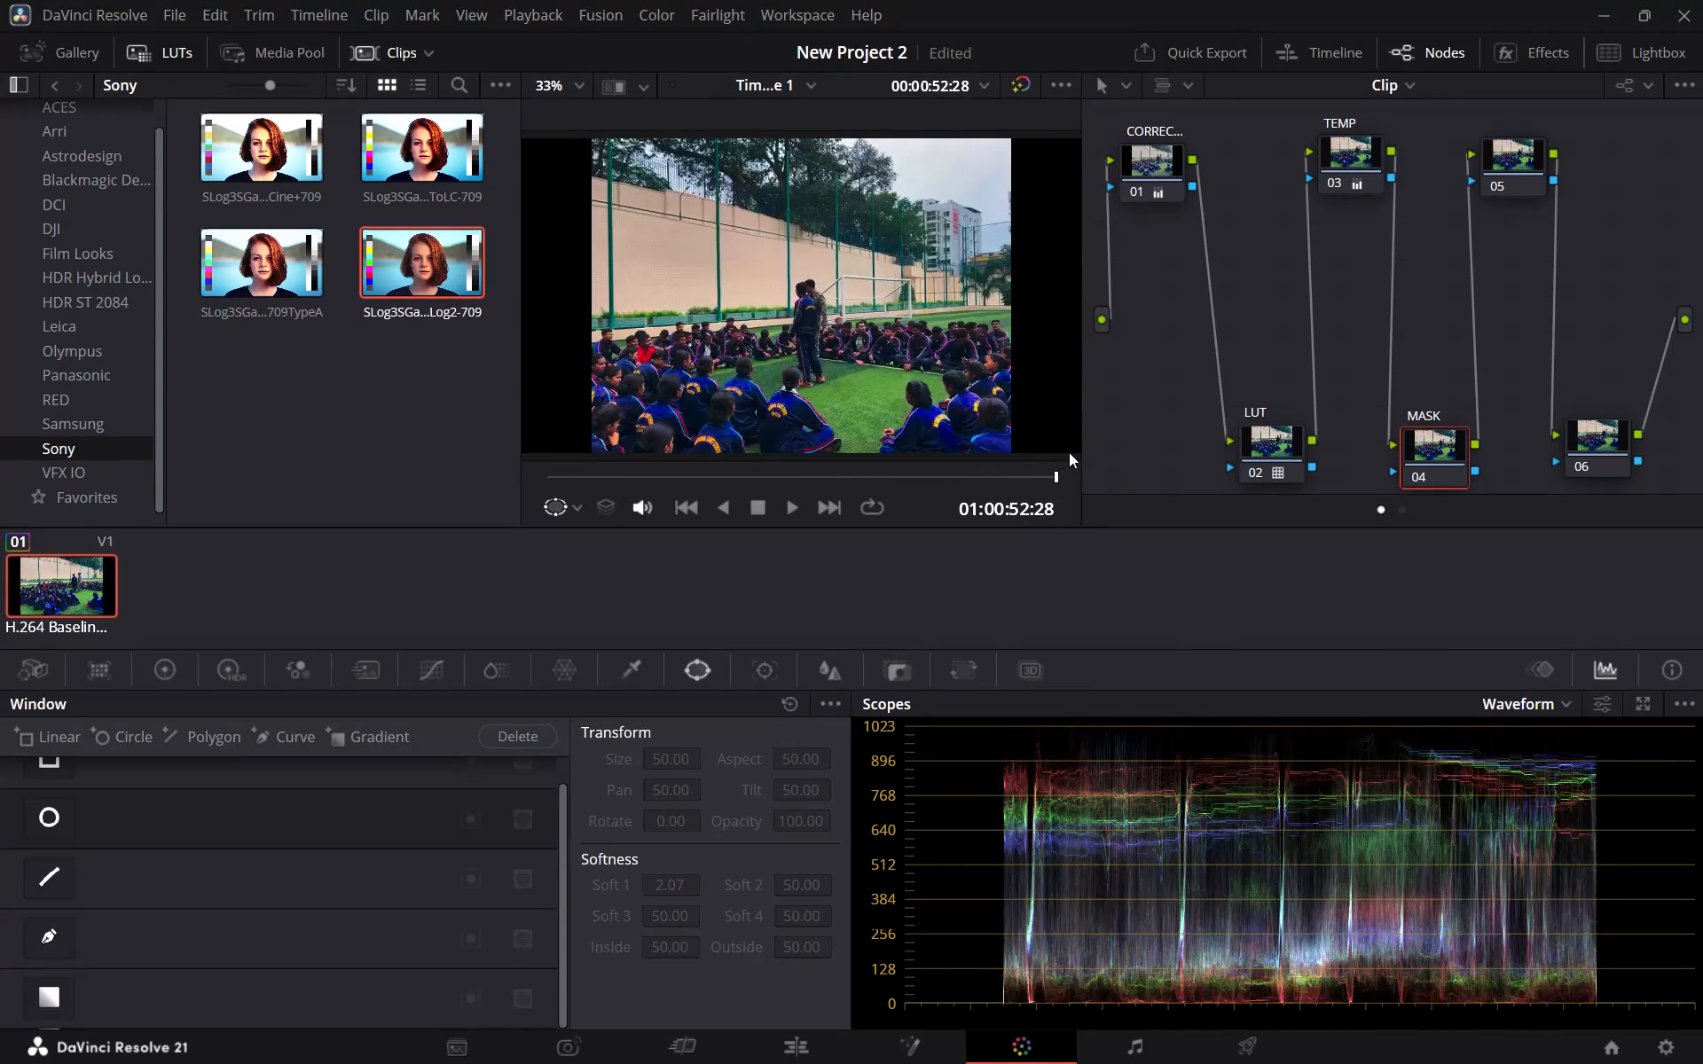
pyautogui.moveTo(1069, 452); pyautogui.dragTo(557, 455)
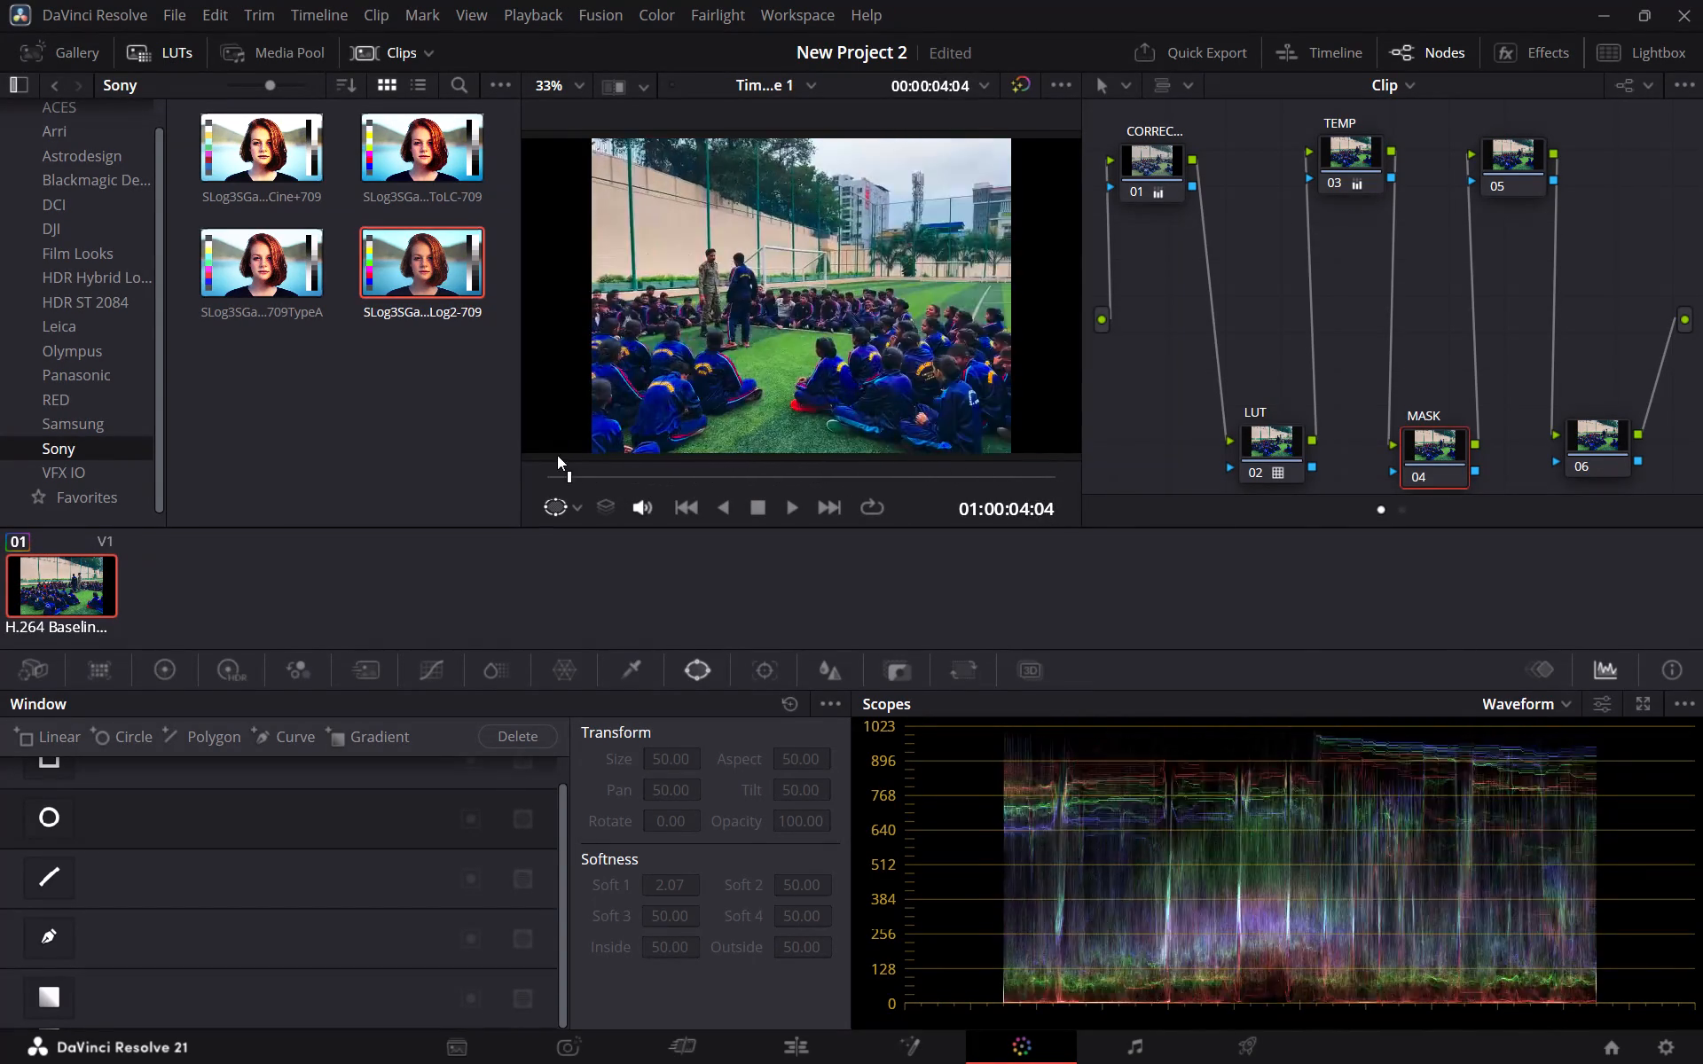
pyautogui.moveTo(557, 455); pyautogui.dragTo(530, 457)
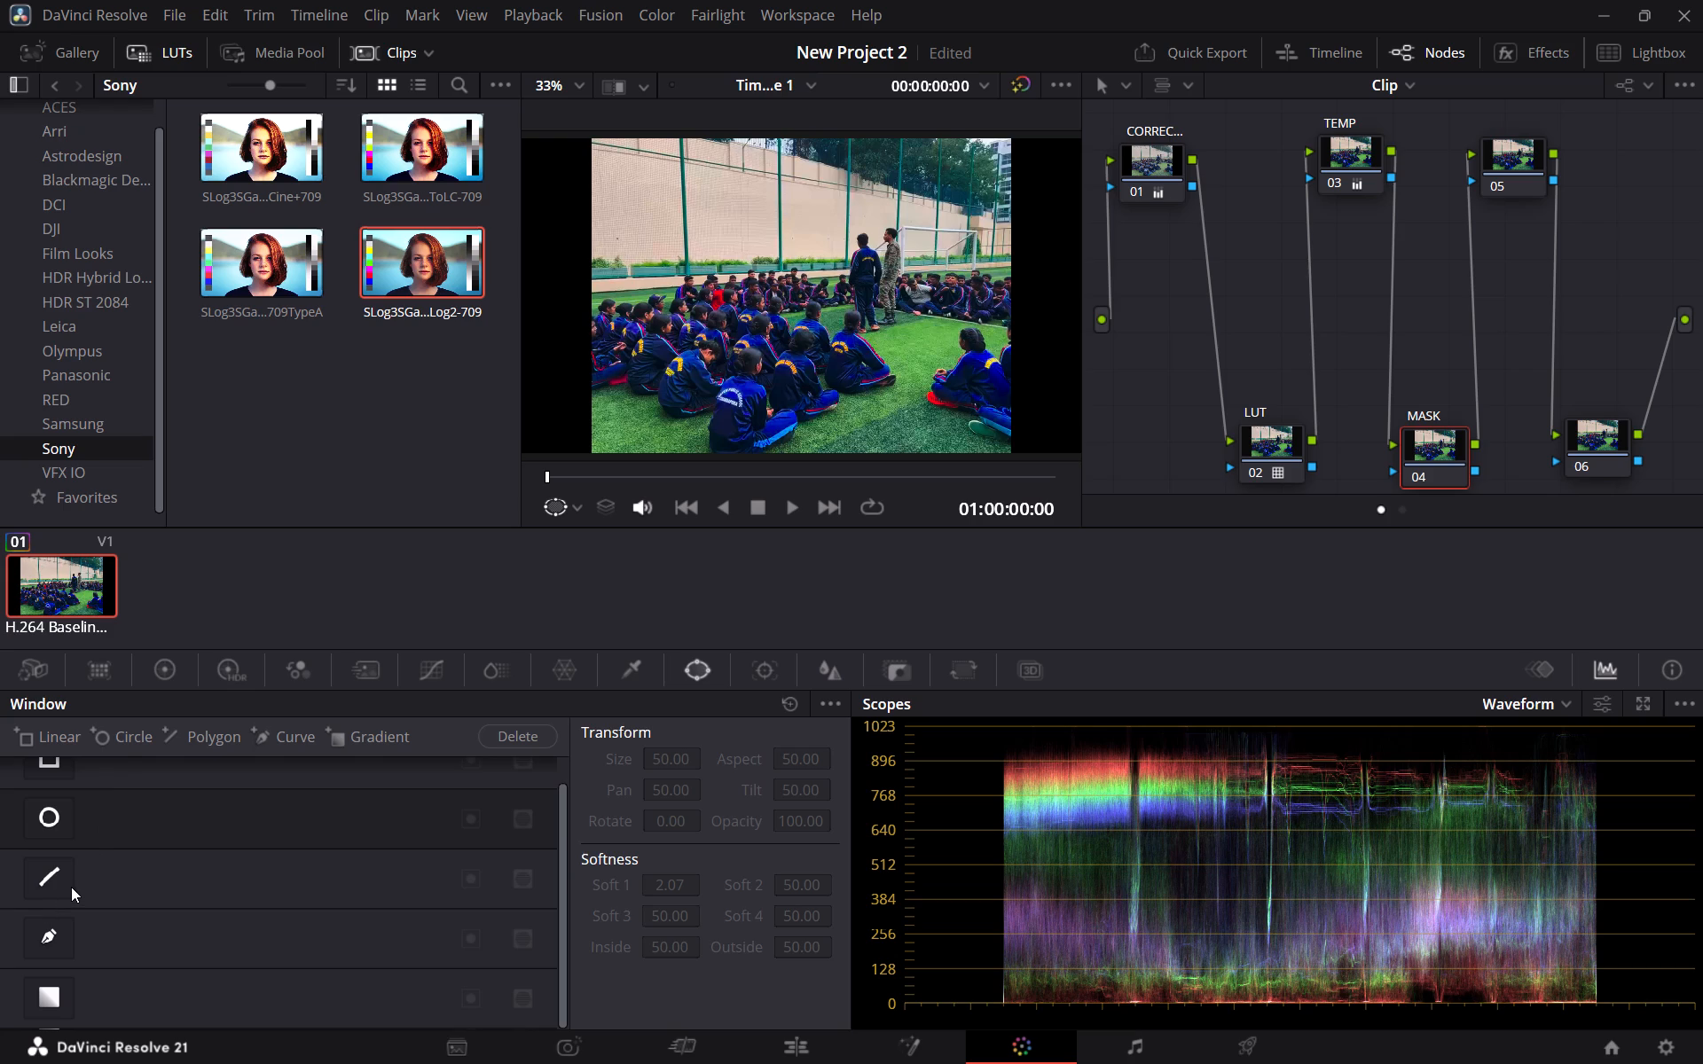
# Add a gradient window to node 04 and place it at the frame's upper edge, with Pan about 50.8 and Tilt about 57.2.
pyautogui.scroll(3, 71, 887)
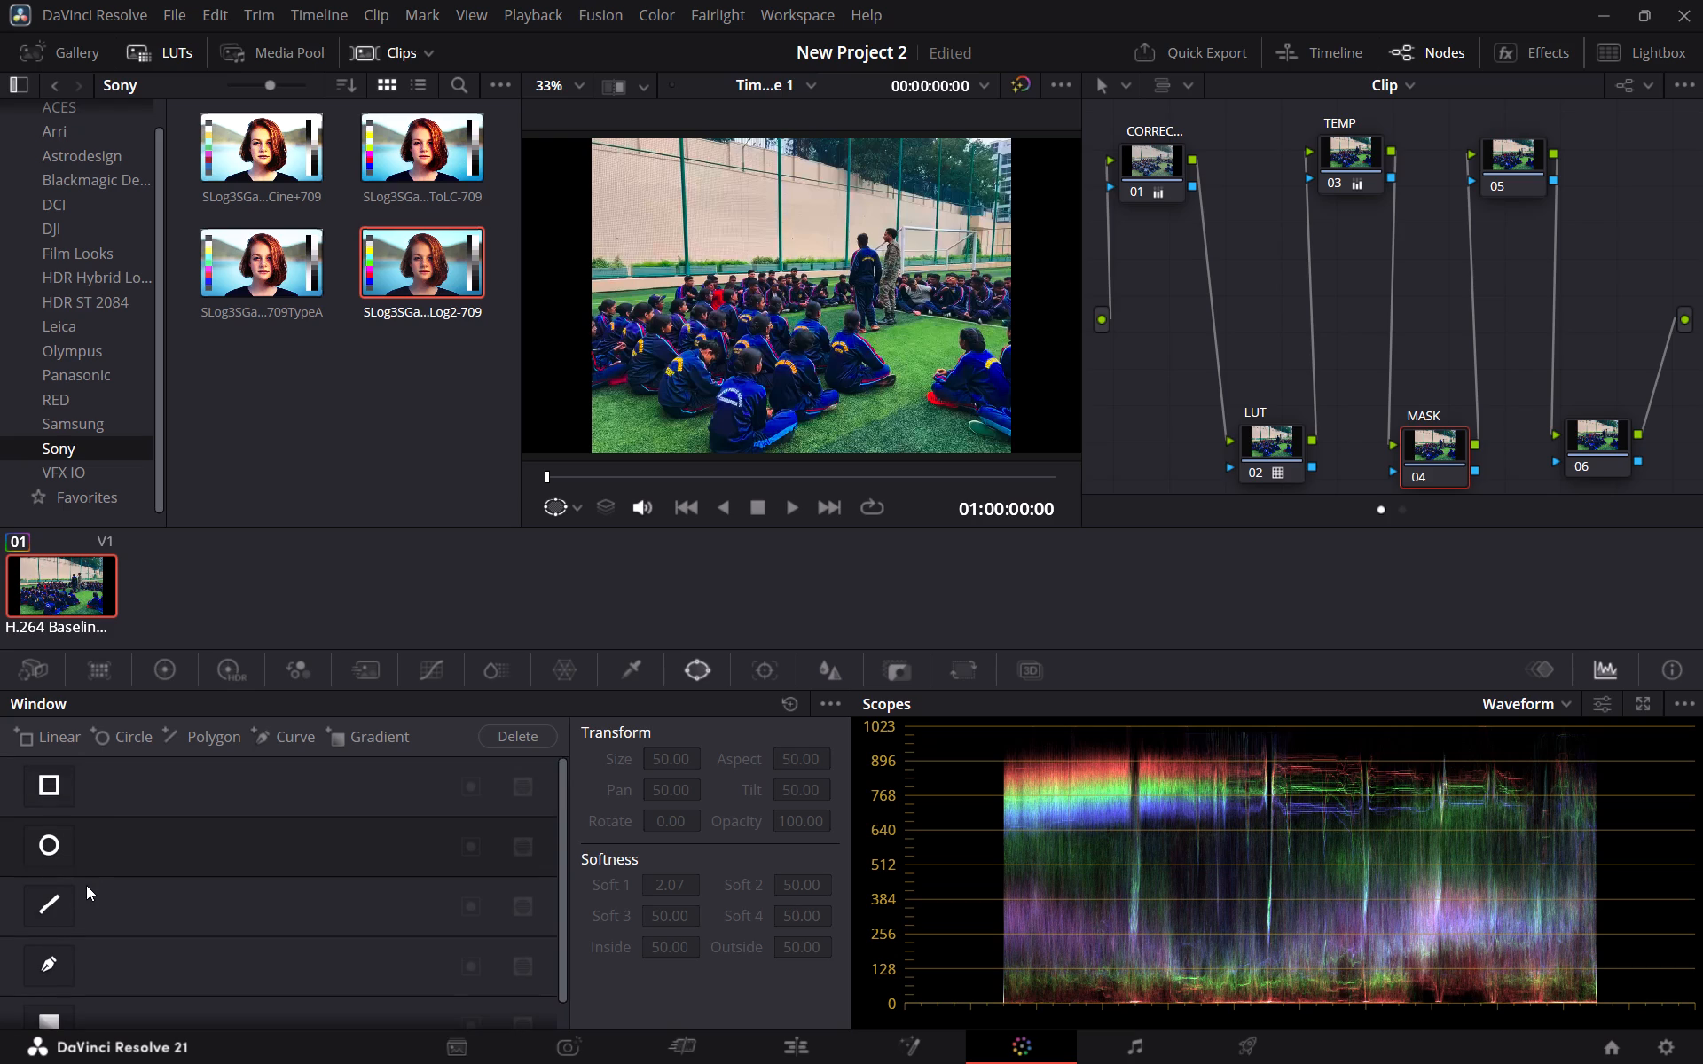
pyautogui.scroll(-3, 71, 1001)
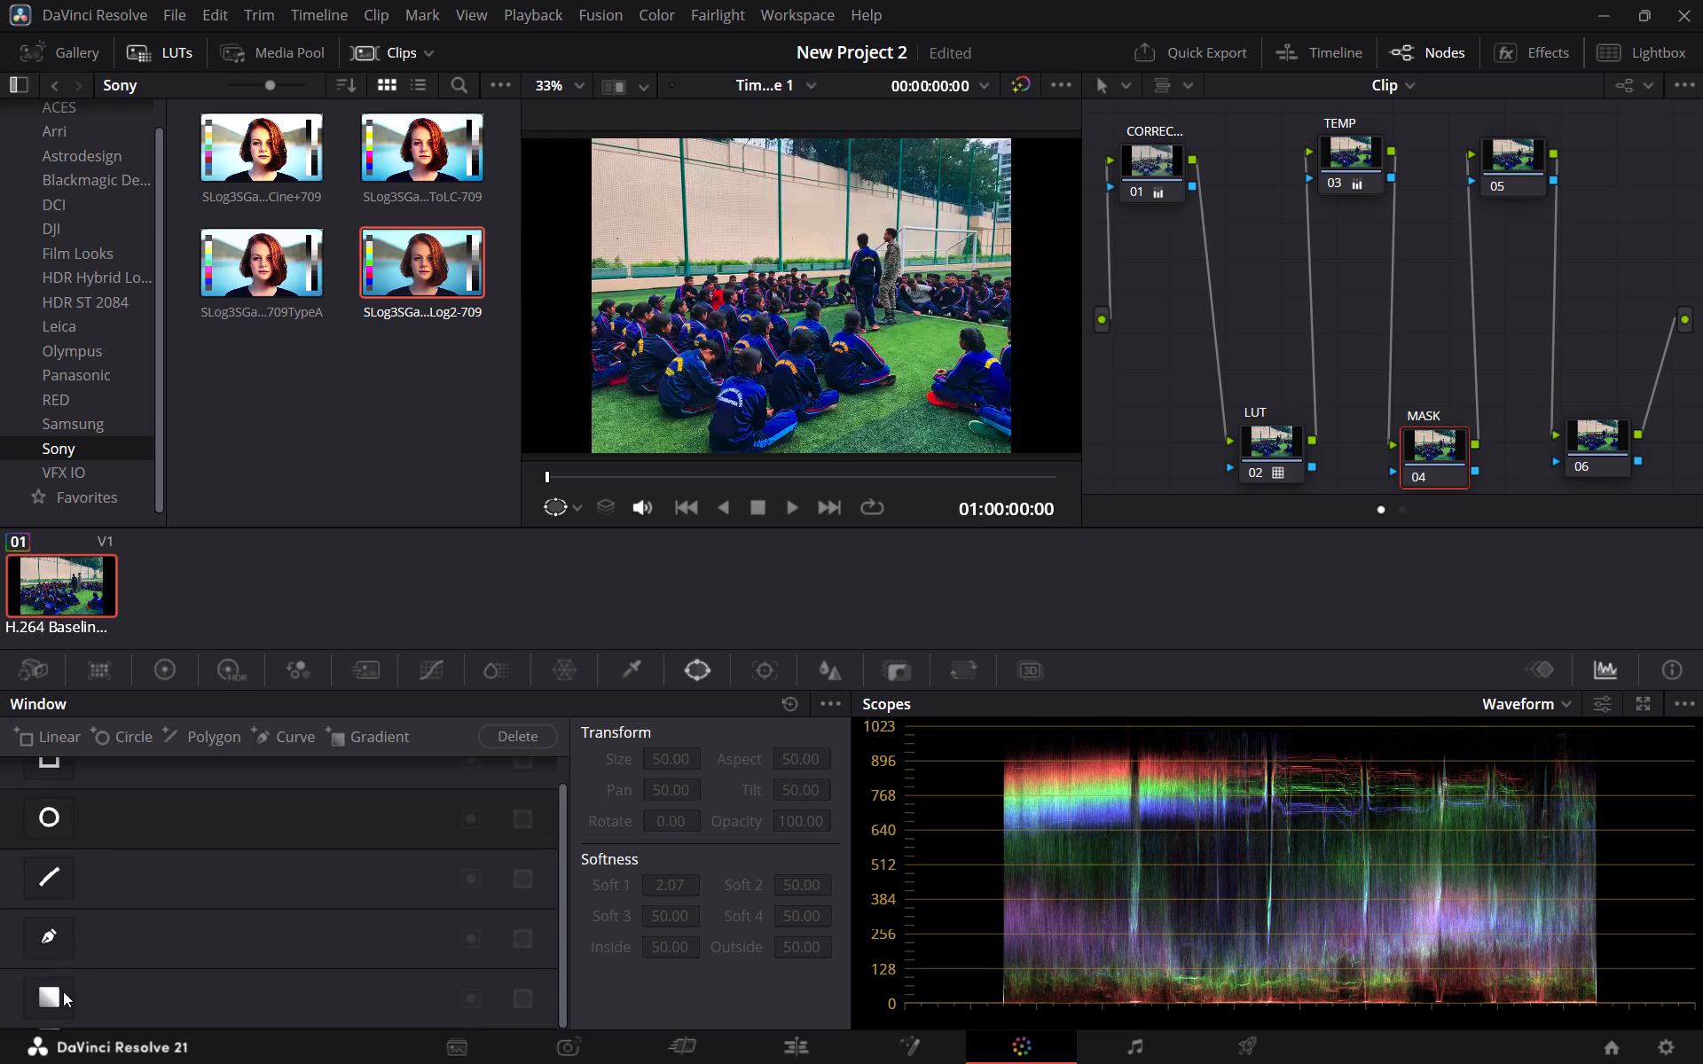
pyautogui.scroll(-5, 72, 987)
pyautogui.click(45, 1007)
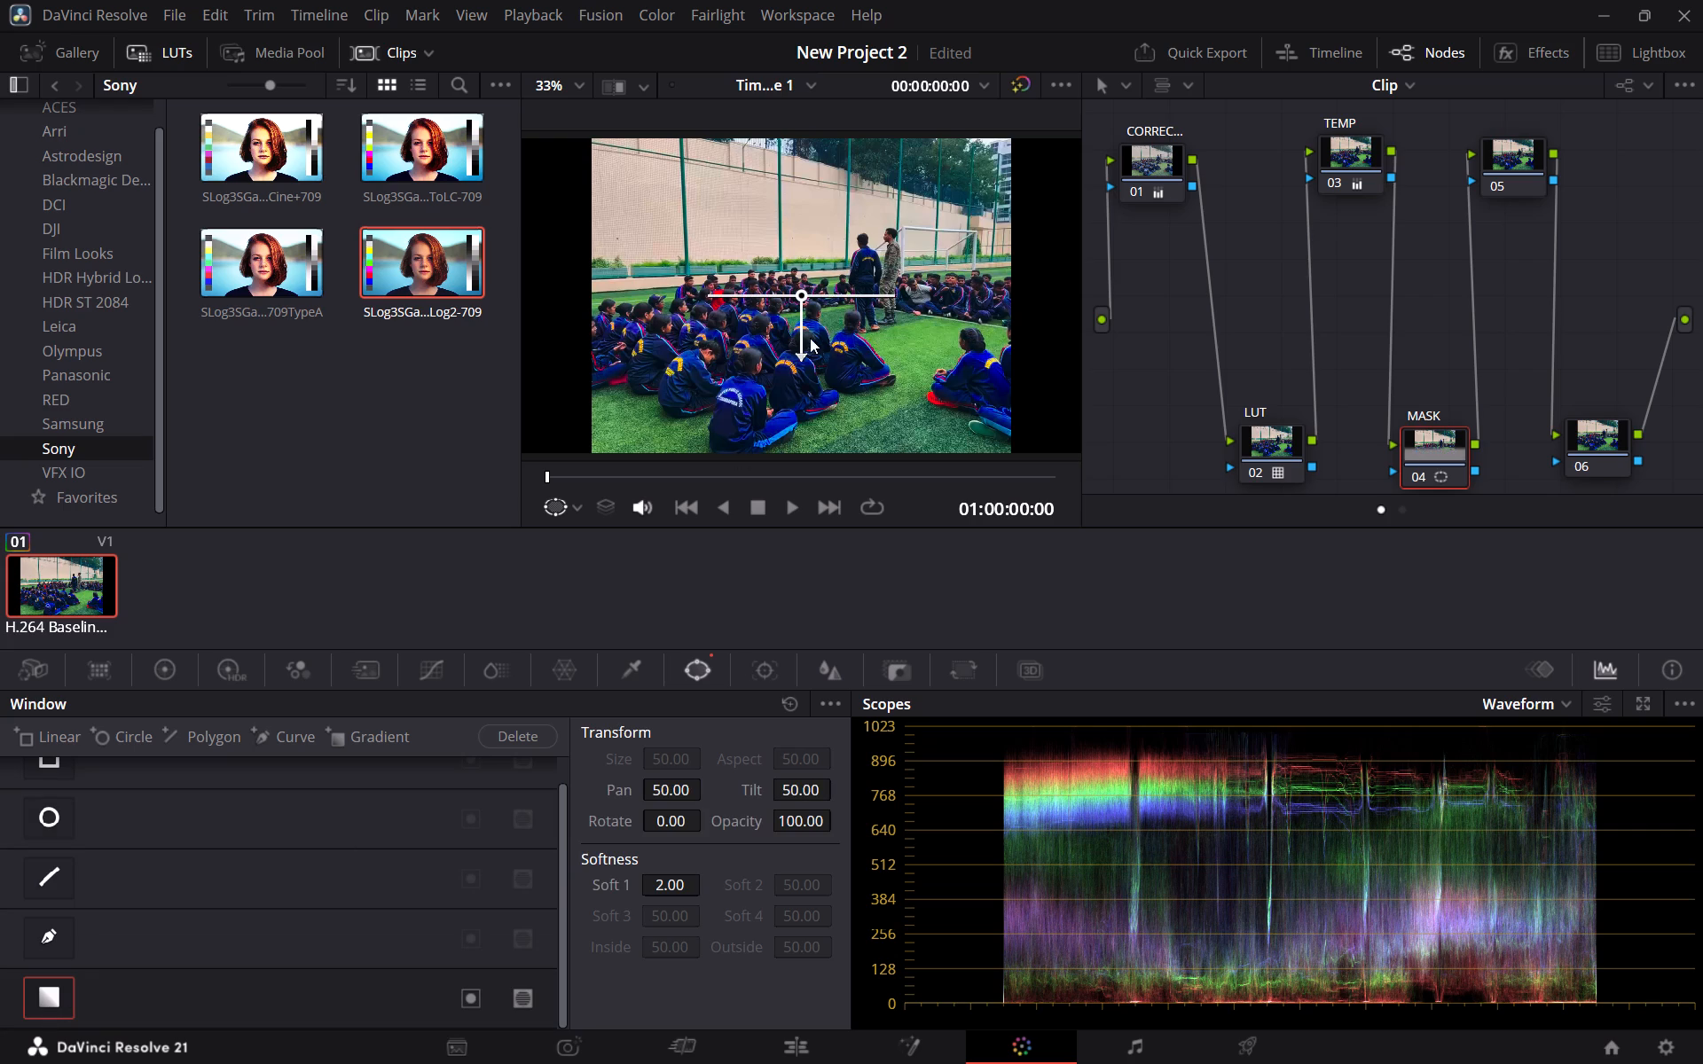
pyautogui.moveTo(799, 356); pyautogui.dragTo(810, 382)
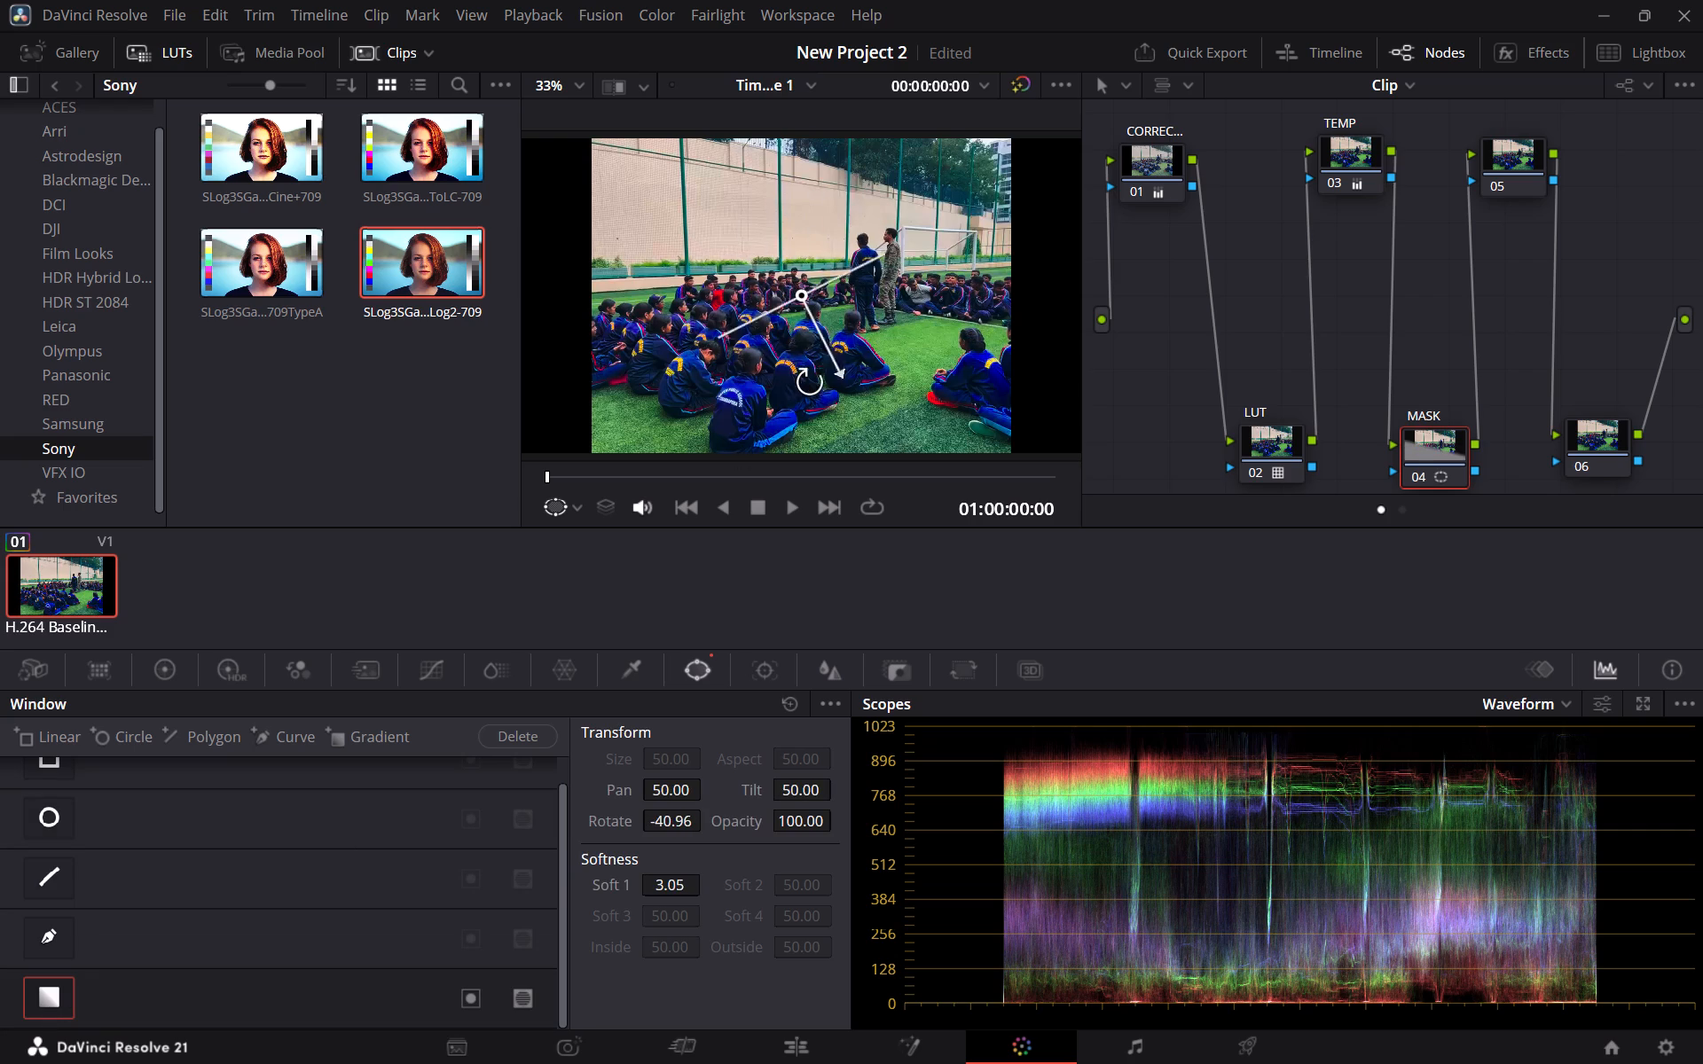
pyautogui.moveTo(810, 382); pyautogui.dragTo(802, 386)
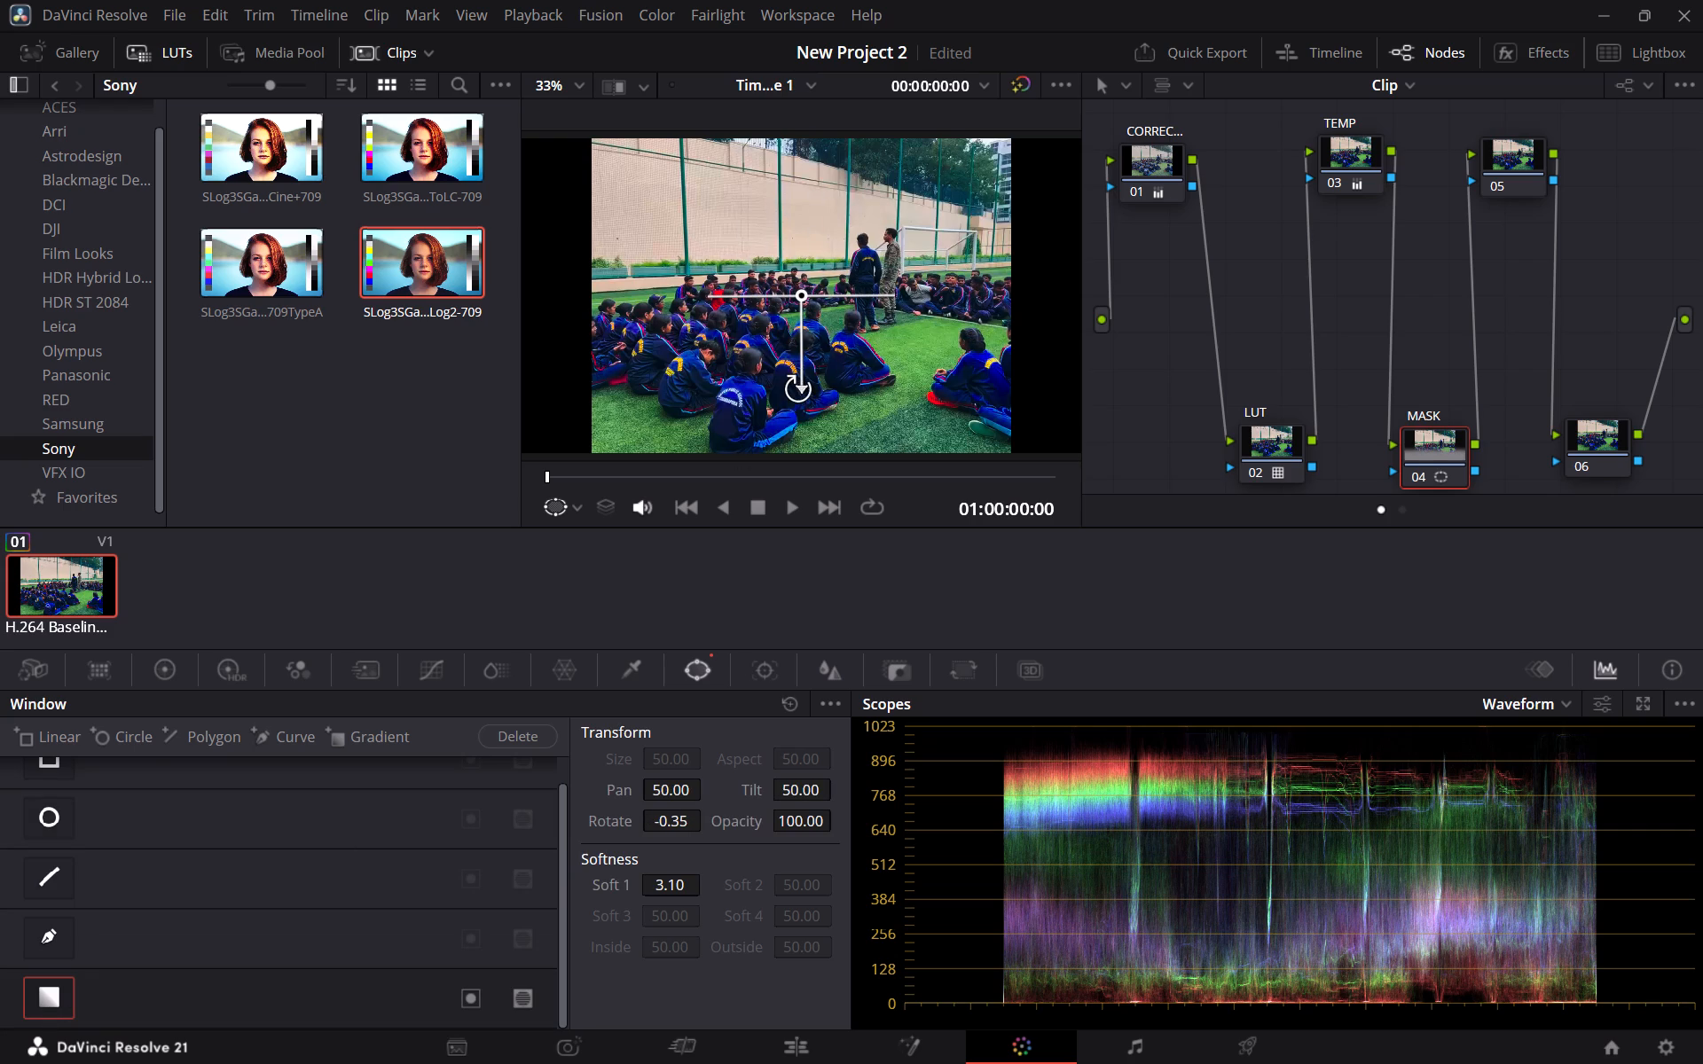
pyautogui.moveTo(798, 389); pyautogui.dragTo(804, 350)
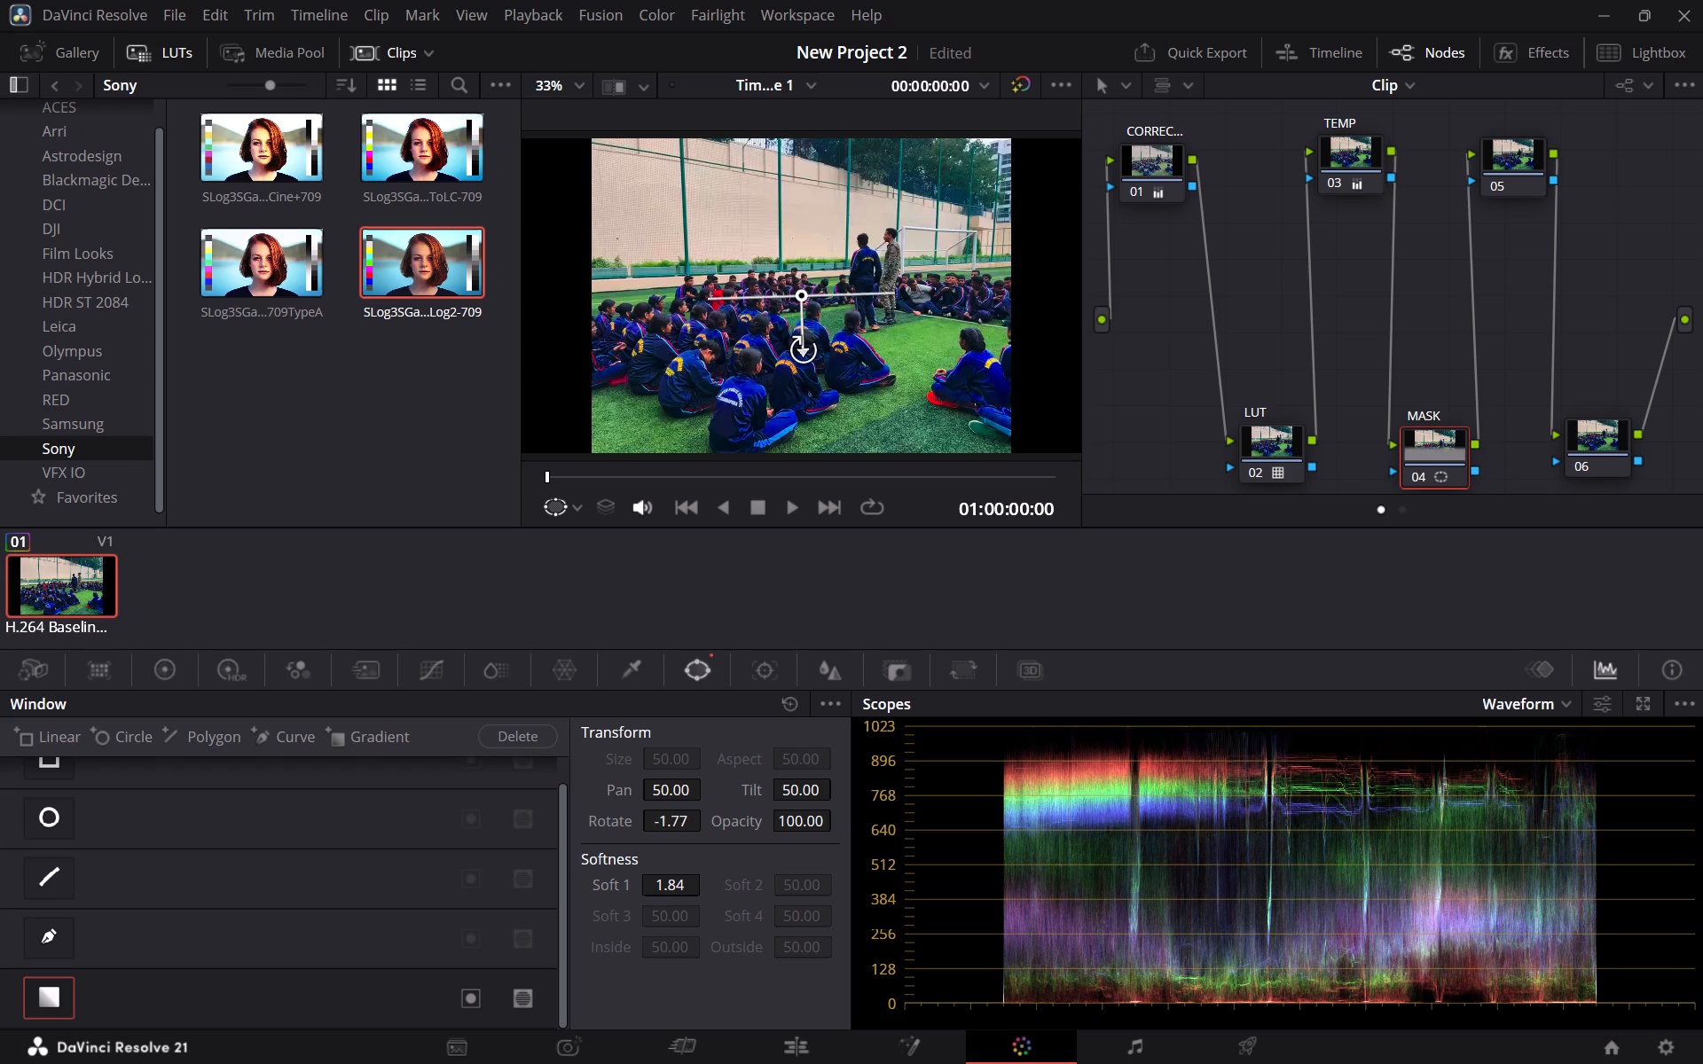
pyautogui.moveTo(804, 350); pyautogui.dragTo(802, 351)
pyautogui.moveTo(798, 296); pyautogui.dragTo(815, 163)
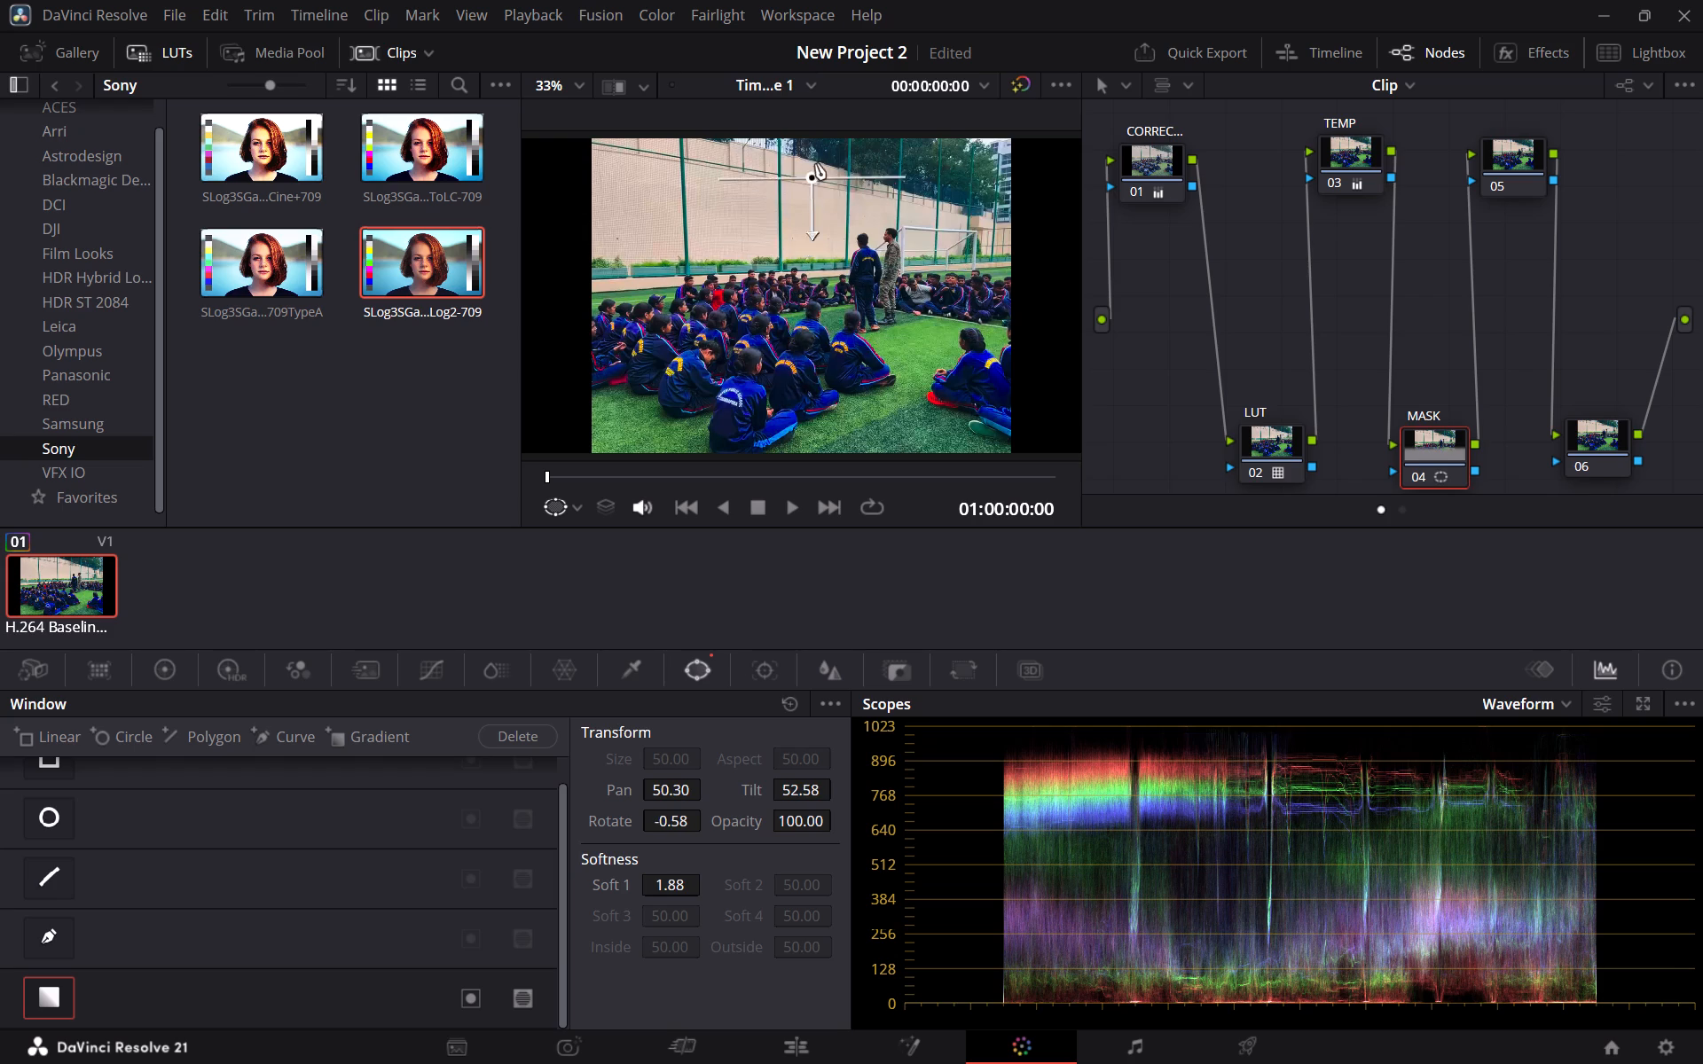
pyautogui.moveTo(815, 163); pyautogui.dragTo(820, 129)
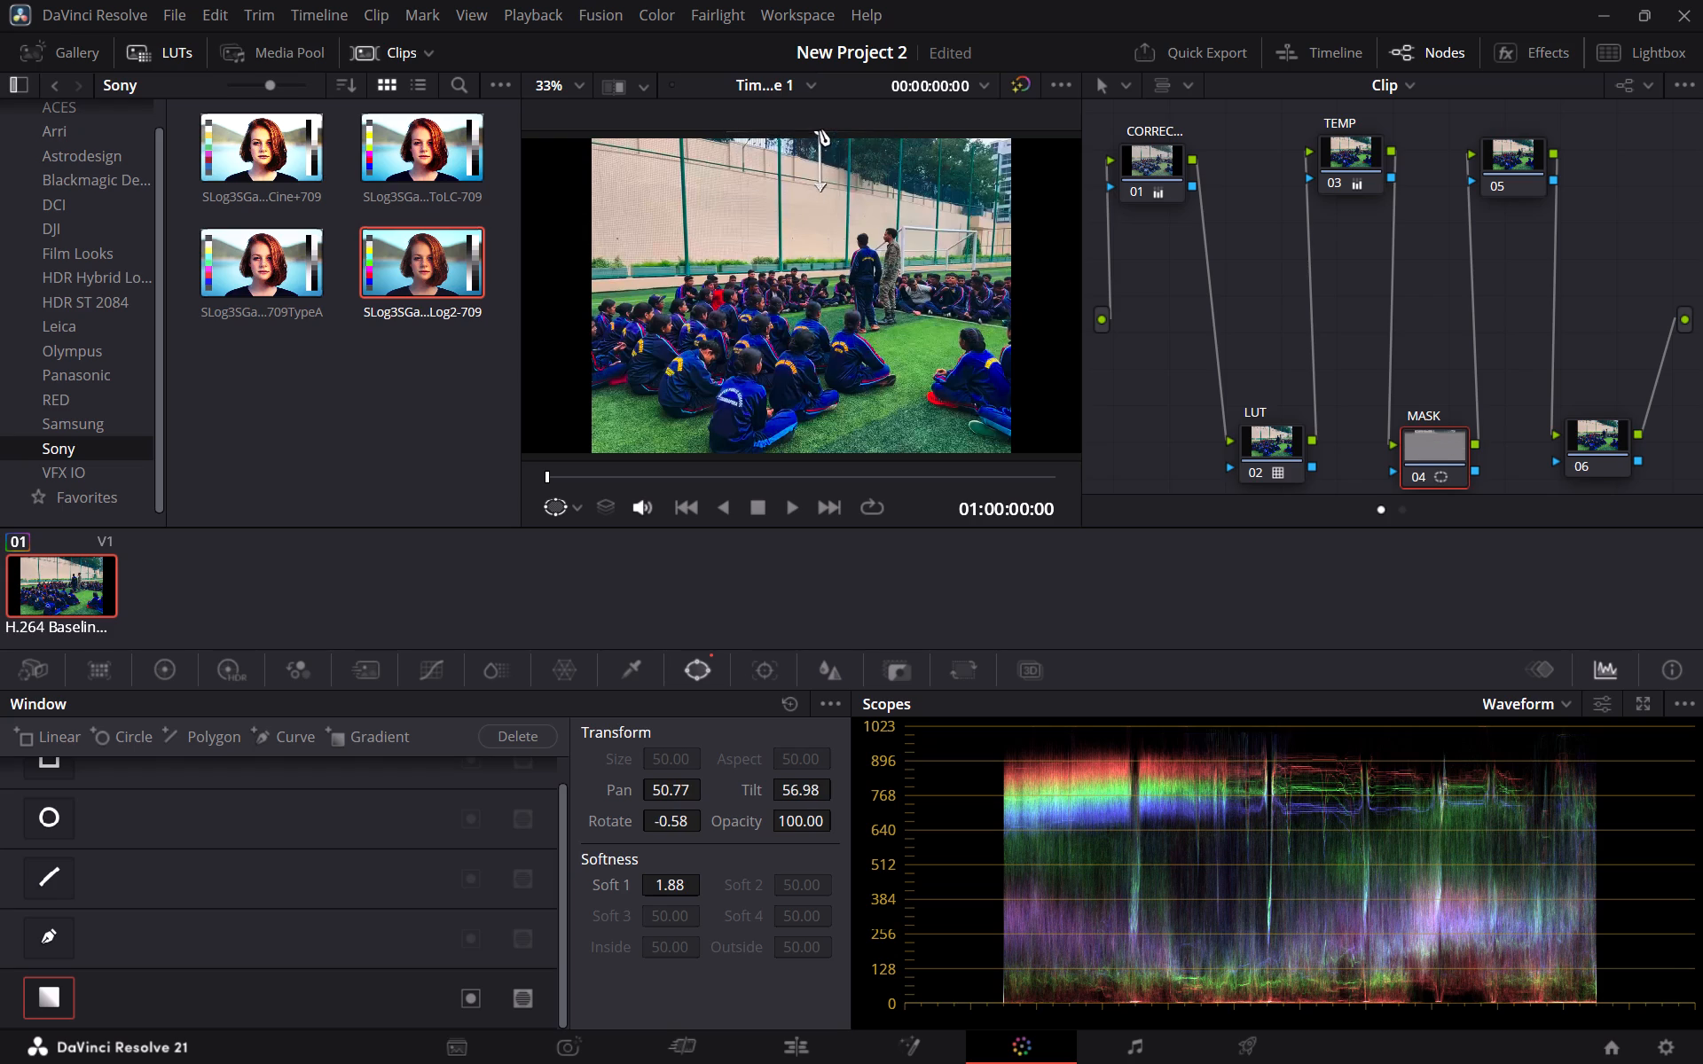
pyautogui.moveTo(820, 129); pyautogui.dragTo(820, 125)
pyautogui.click(819, 180)
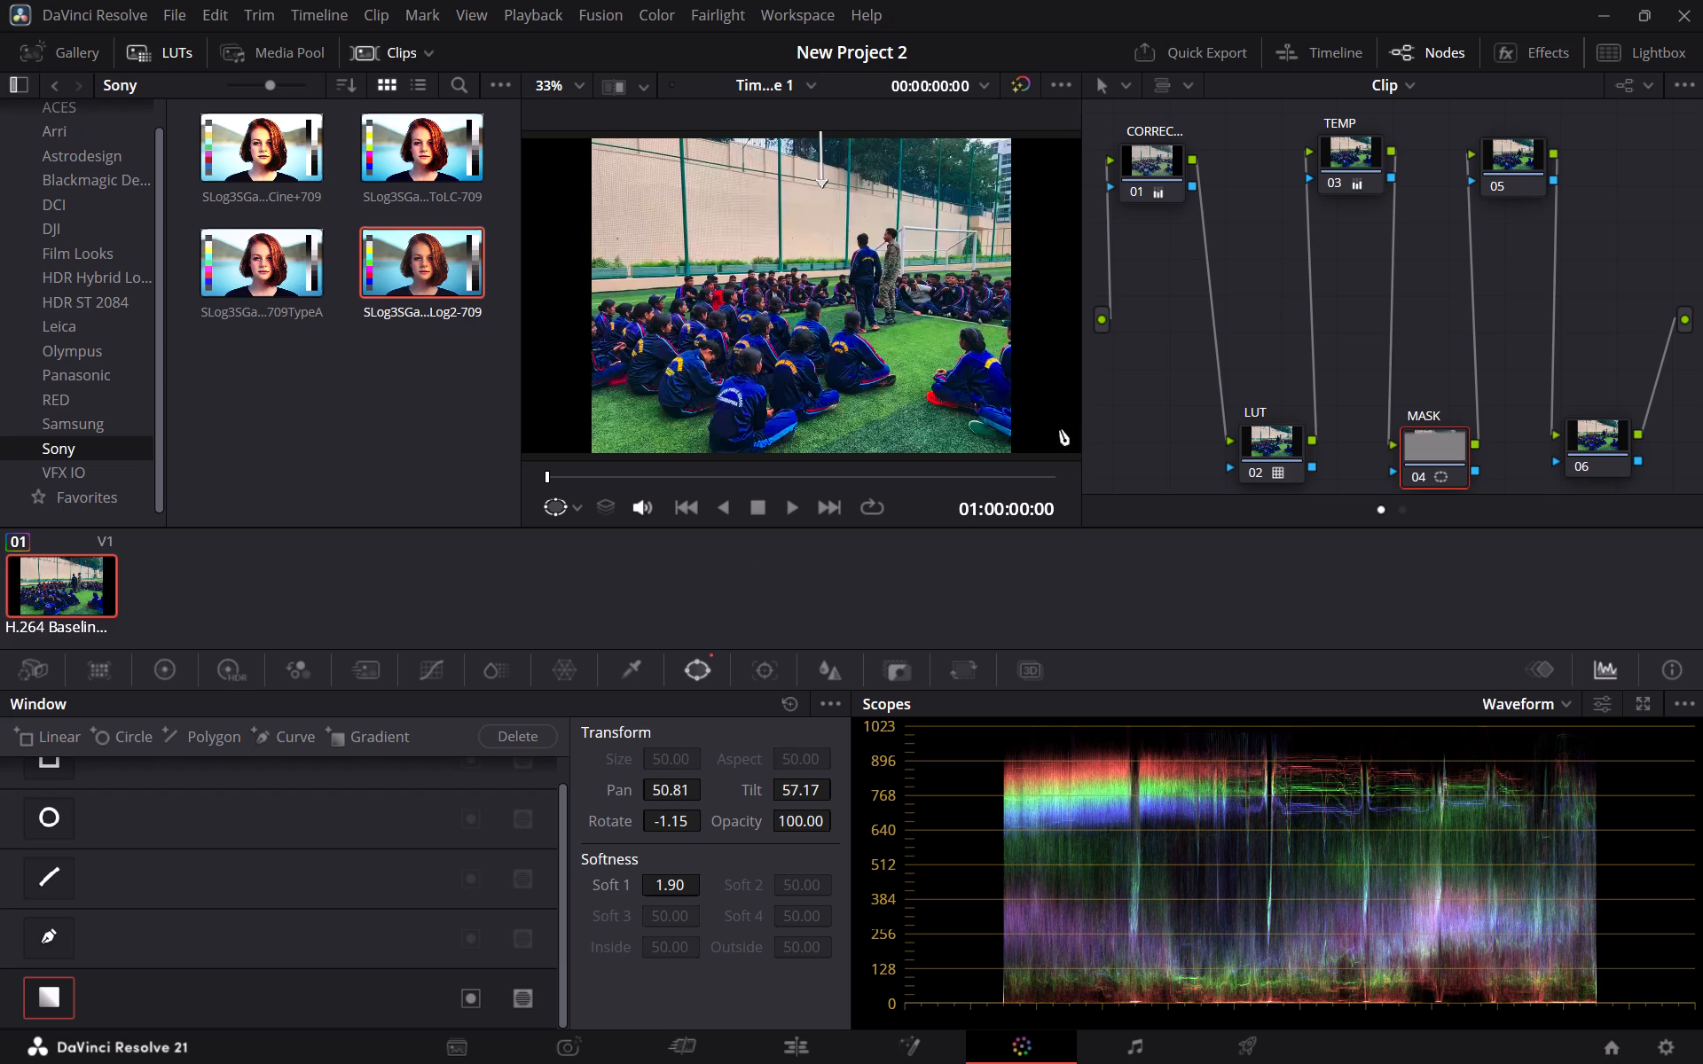
# Move the gradient window above the frame to Tilt about 58.5, nearly level, and extend its Soft 1 to about 3.15.
pyautogui.scroll(-5, 928, 353)
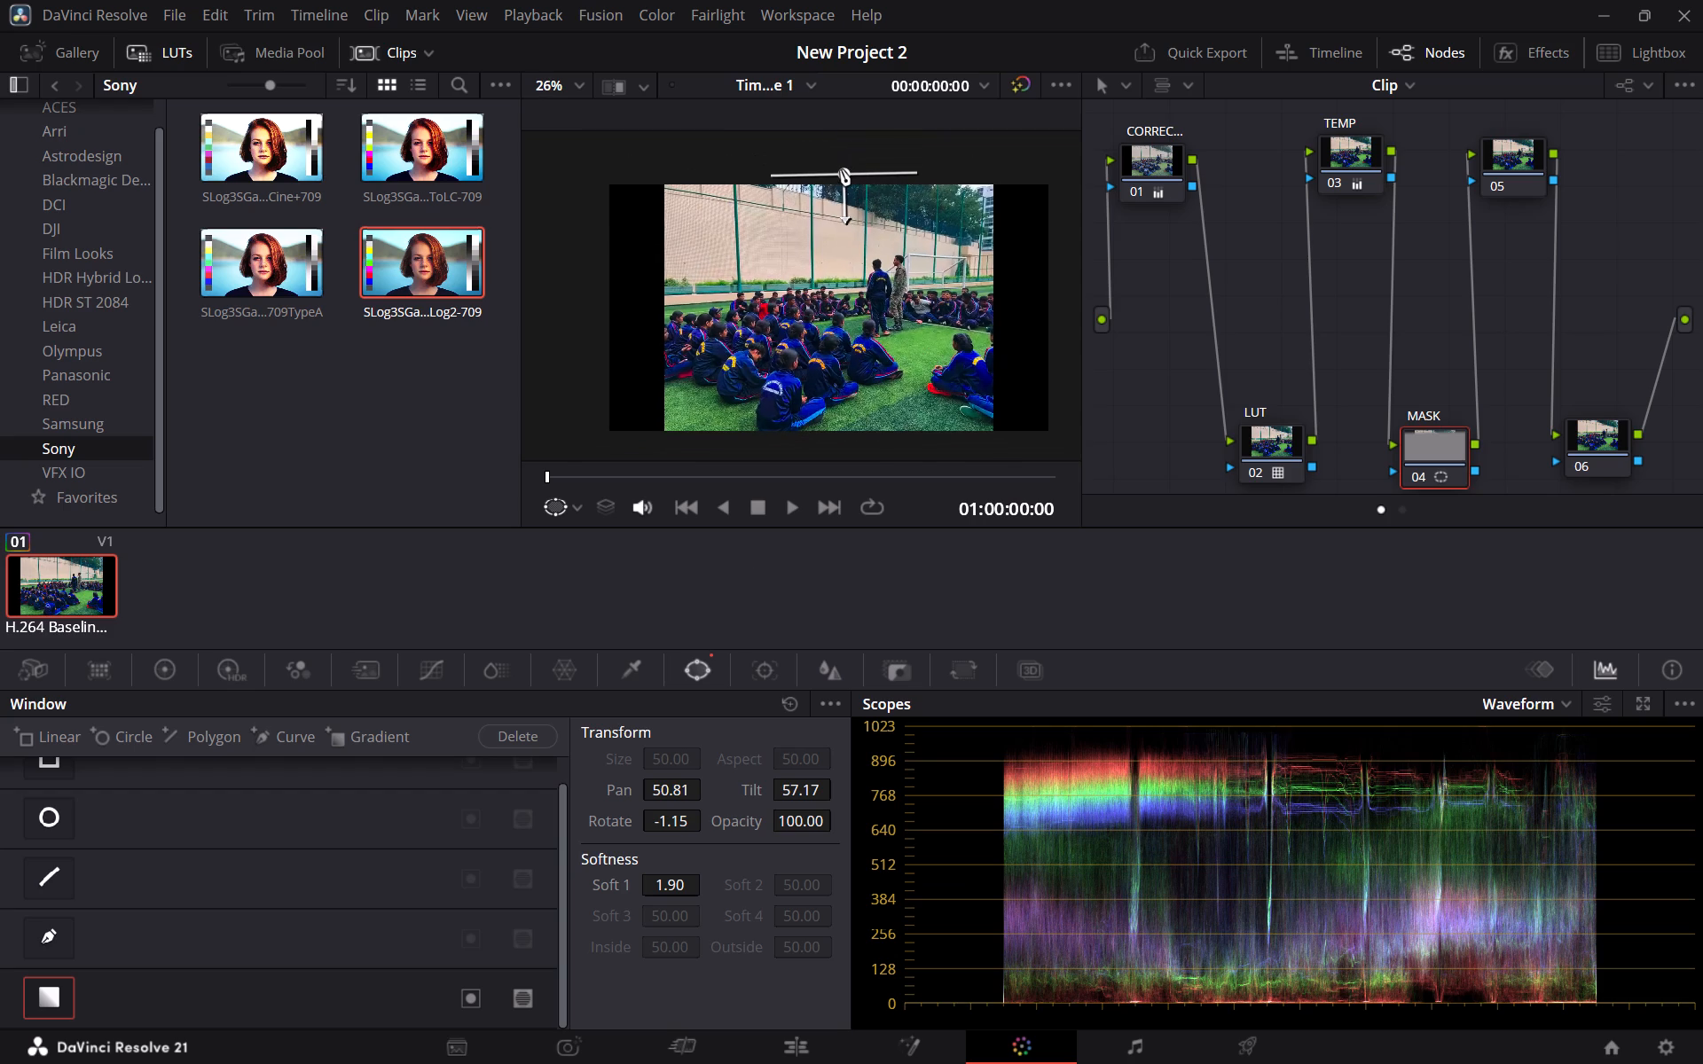
pyautogui.moveTo(840, 169); pyautogui.dragTo(838, 150)
pyautogui.moveTo(840, 192); pyautogui.dragTo(834, 192)
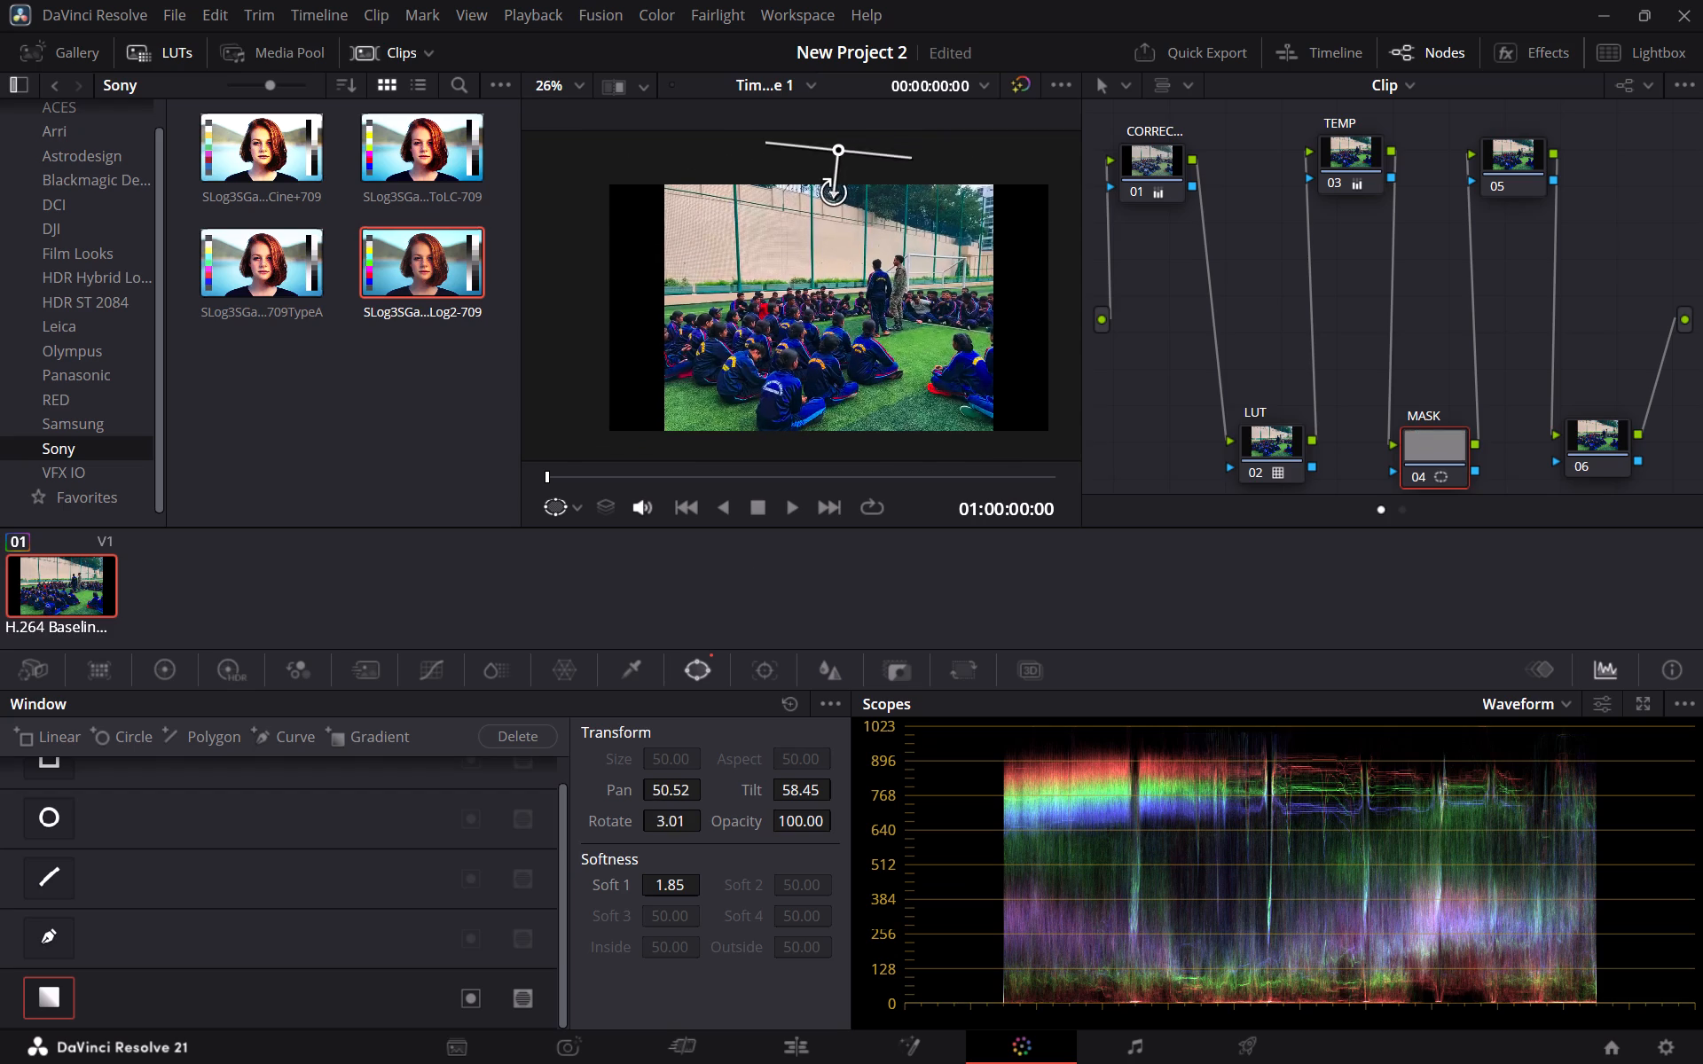
pyautogui.moveTo(834, 192); pyautogui.dragTo(838, 221)
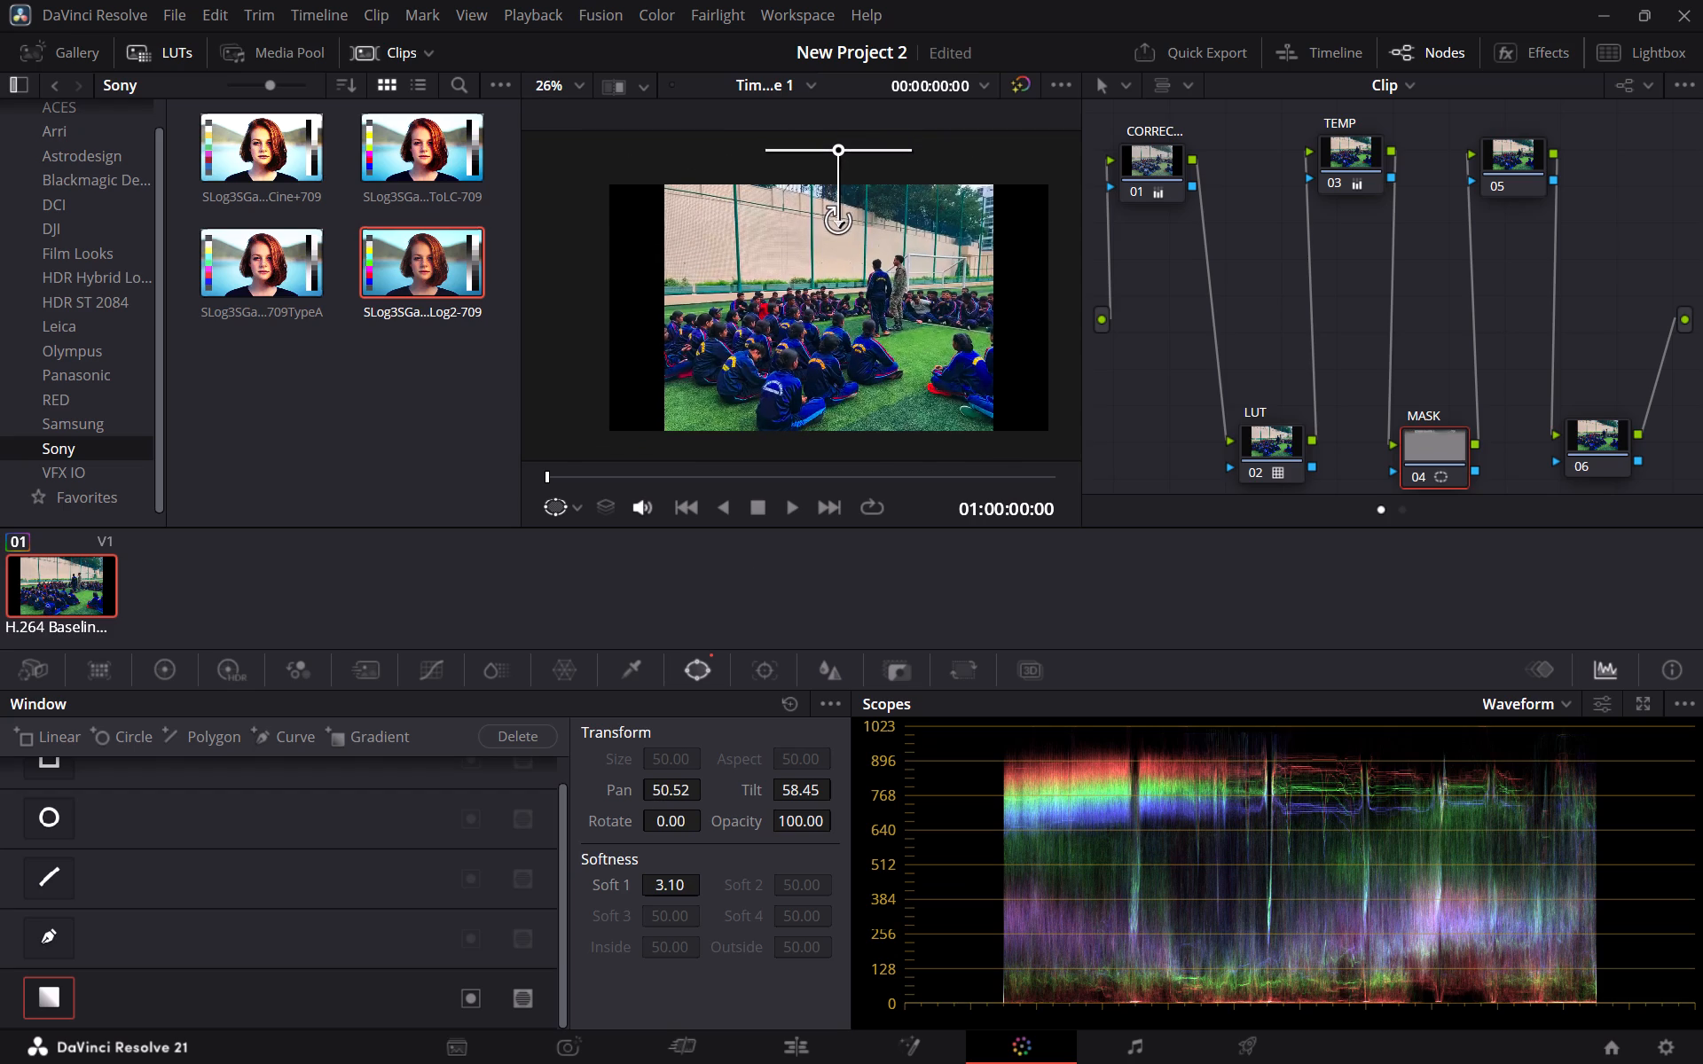
pyautogui.moveTo(838, 221); pyautogui.dragTo(840, 222)
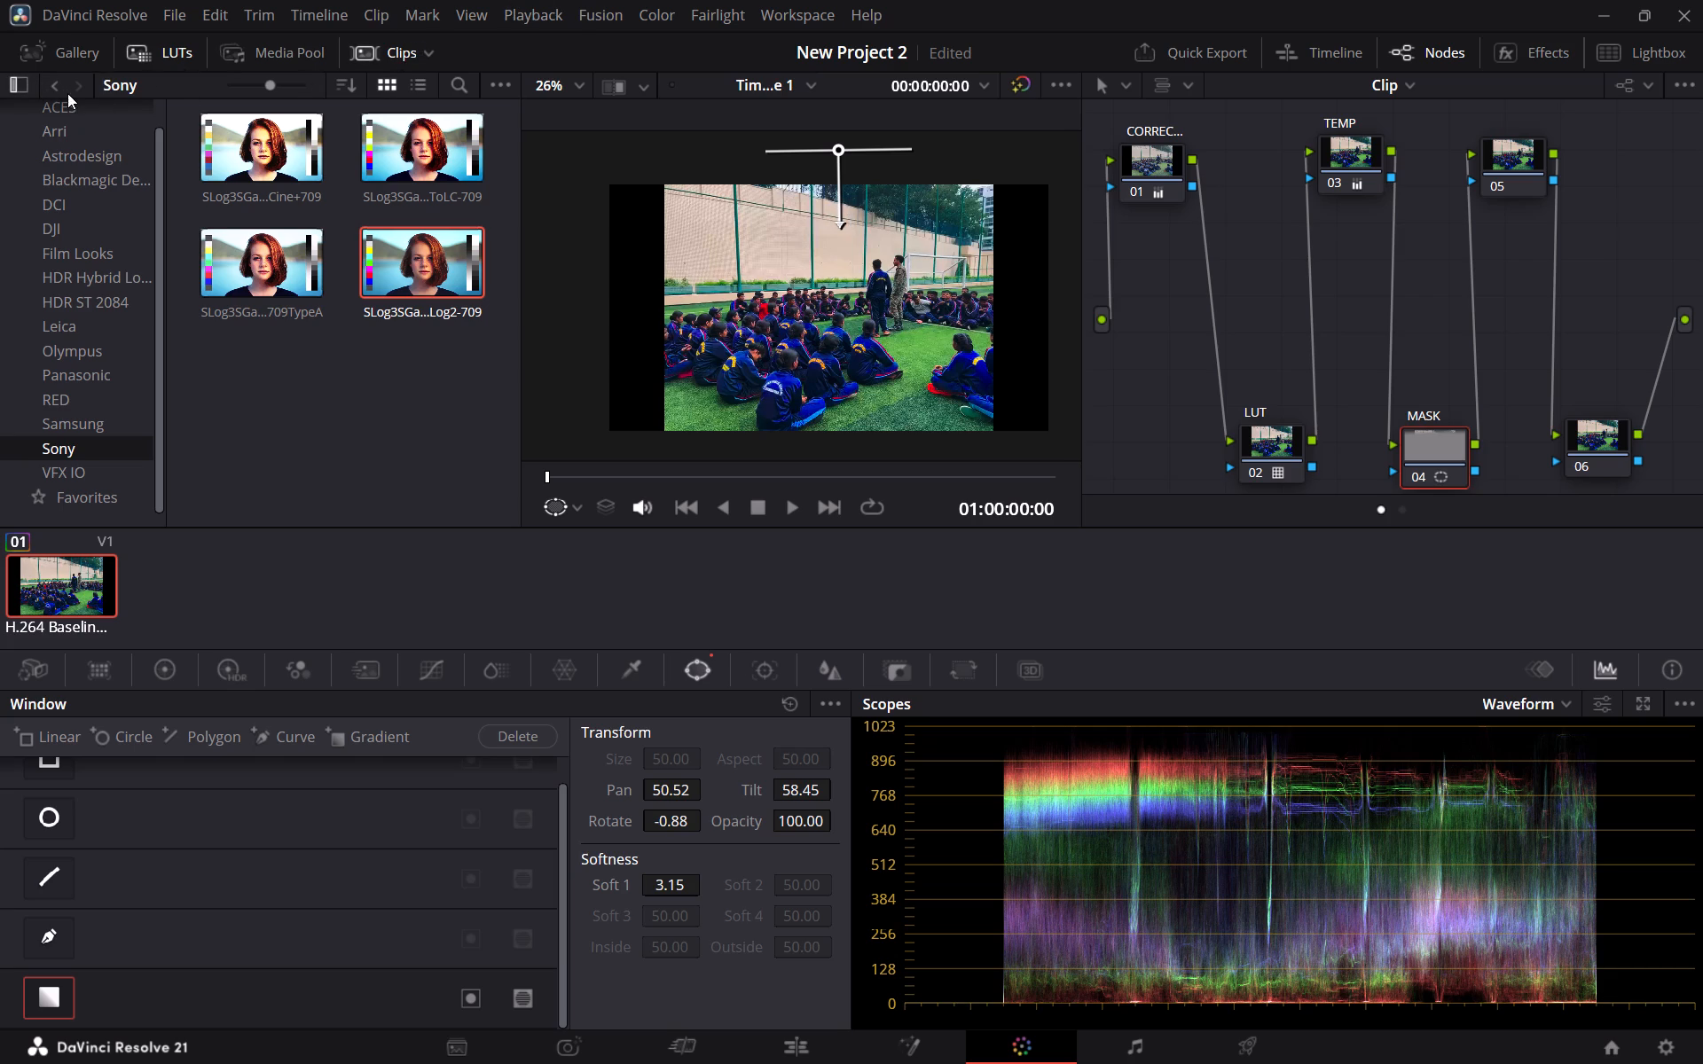
# Hide the LUT browser and highlight node 04's masked area in the viewer.
pyautogui.click(161, 47)
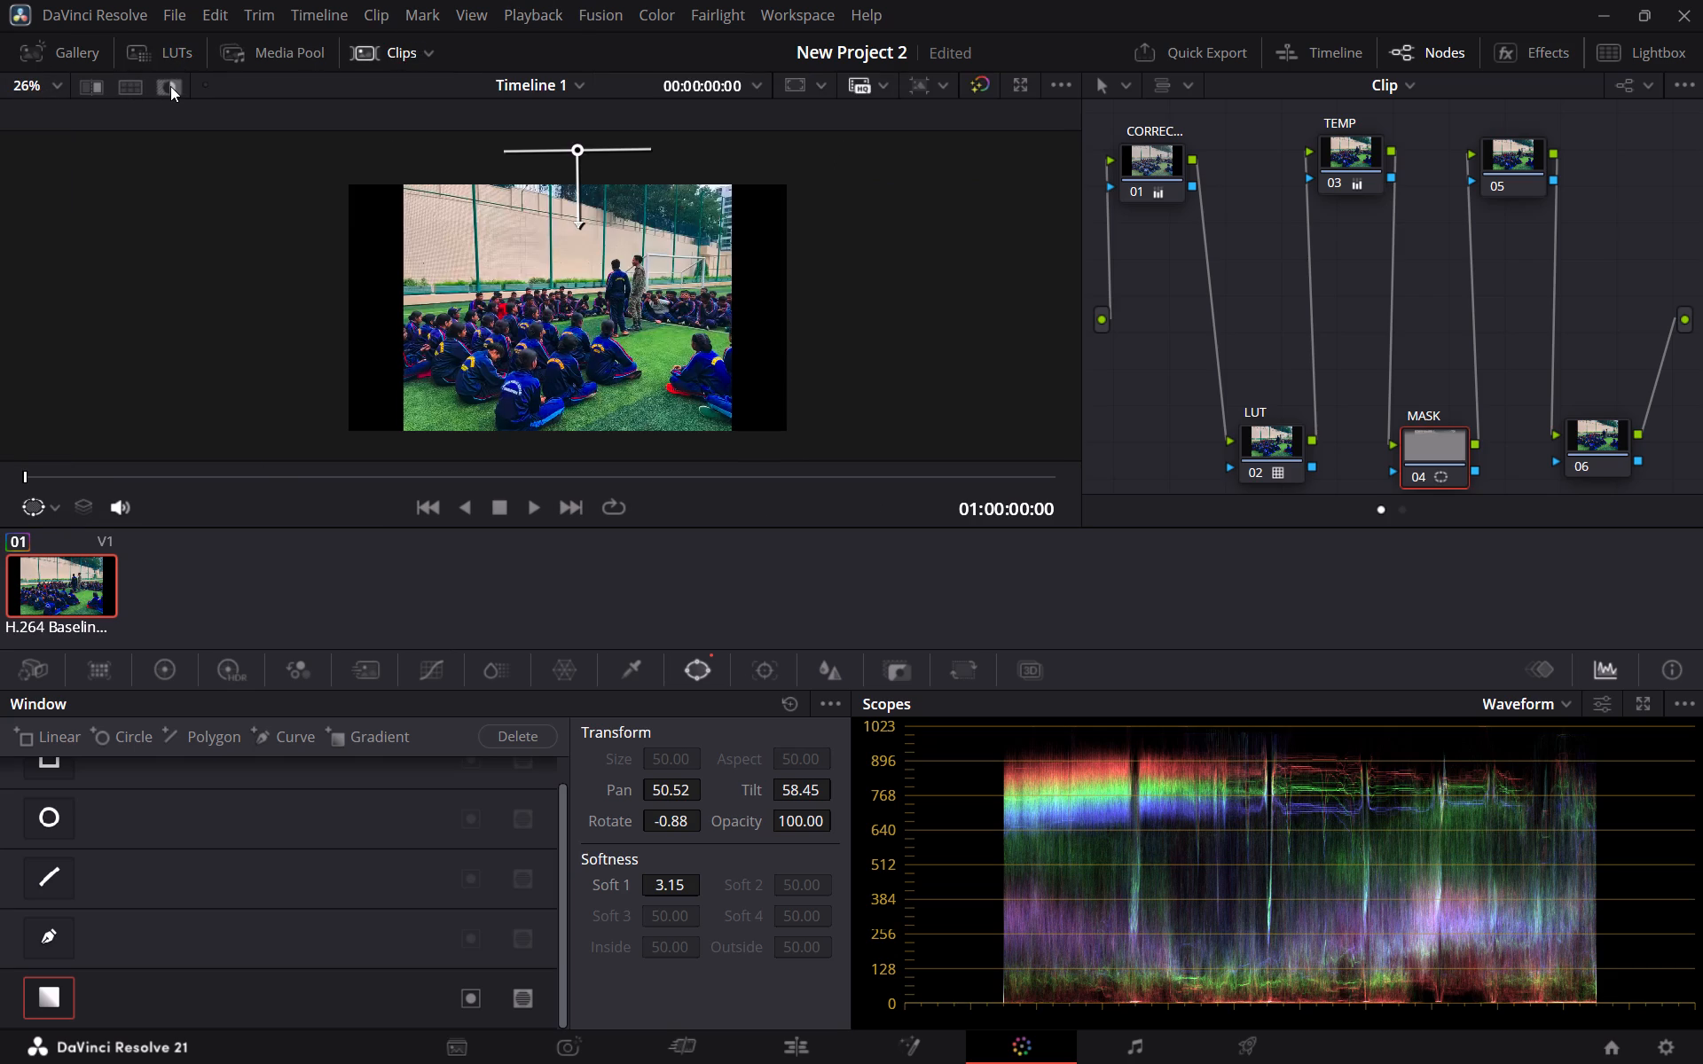
pyautogui.click(170, 86)
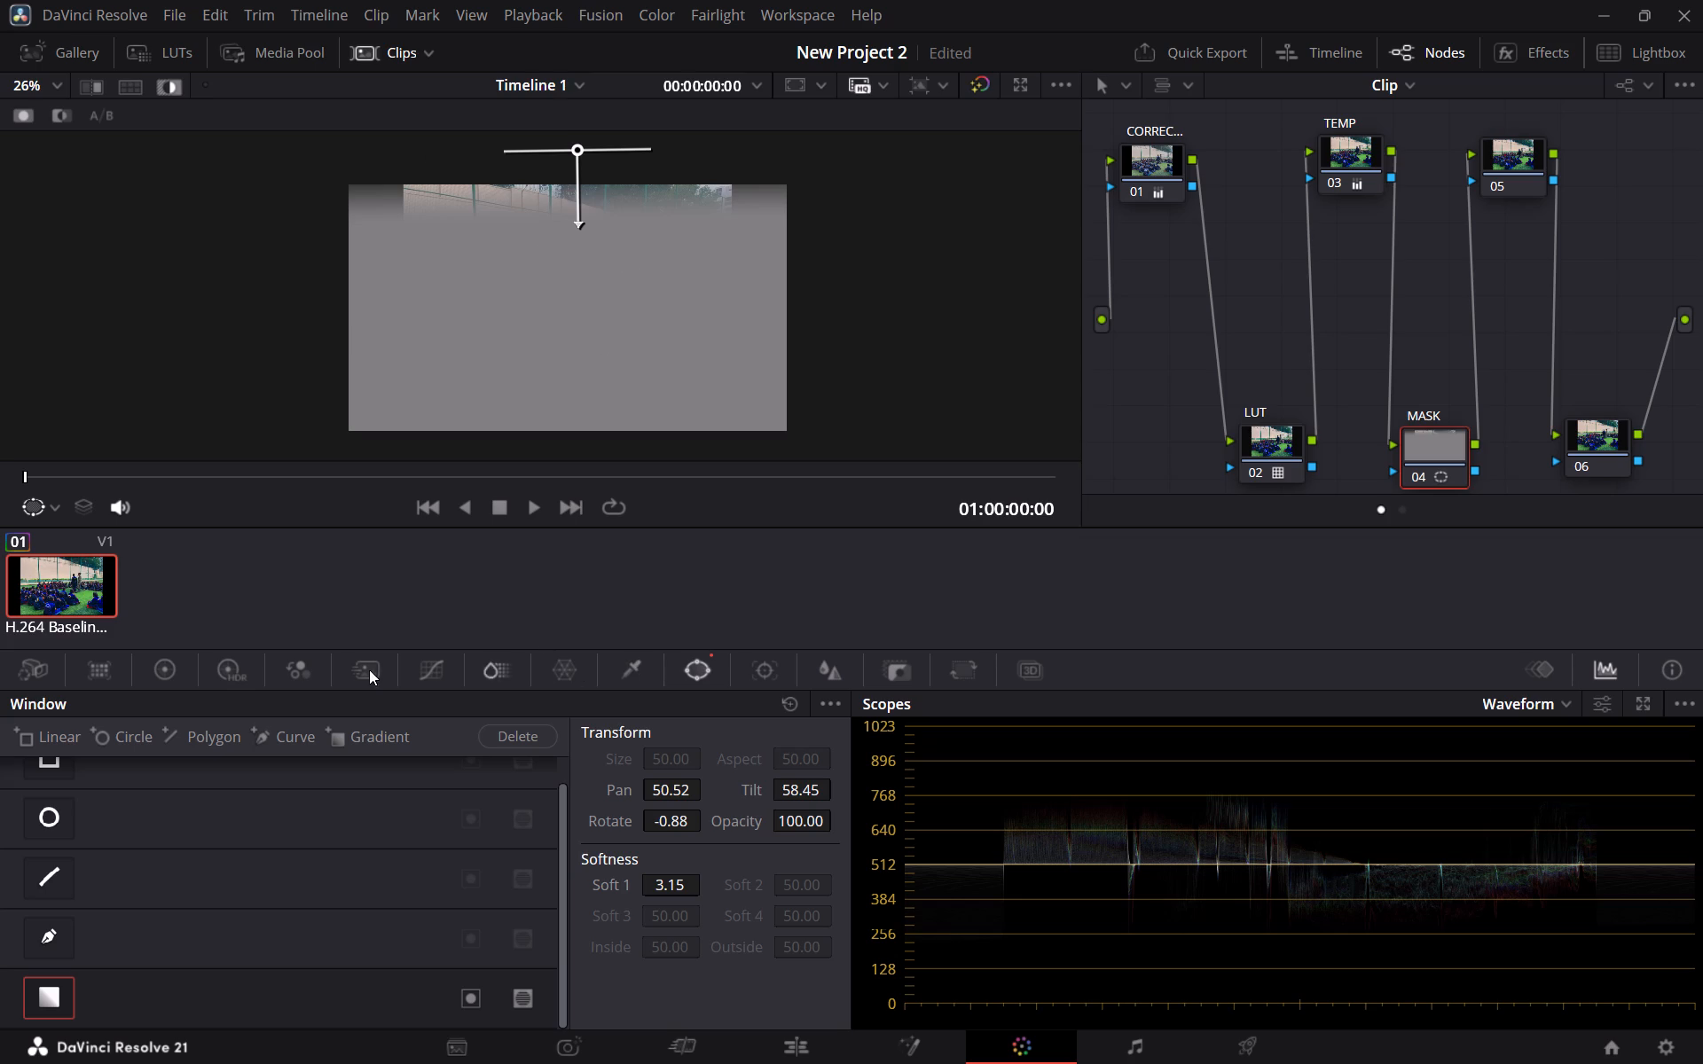
# Lower the Pivot on node 04 to 0.000 in the primary color wheels.
pyautogui.click(160, 669)
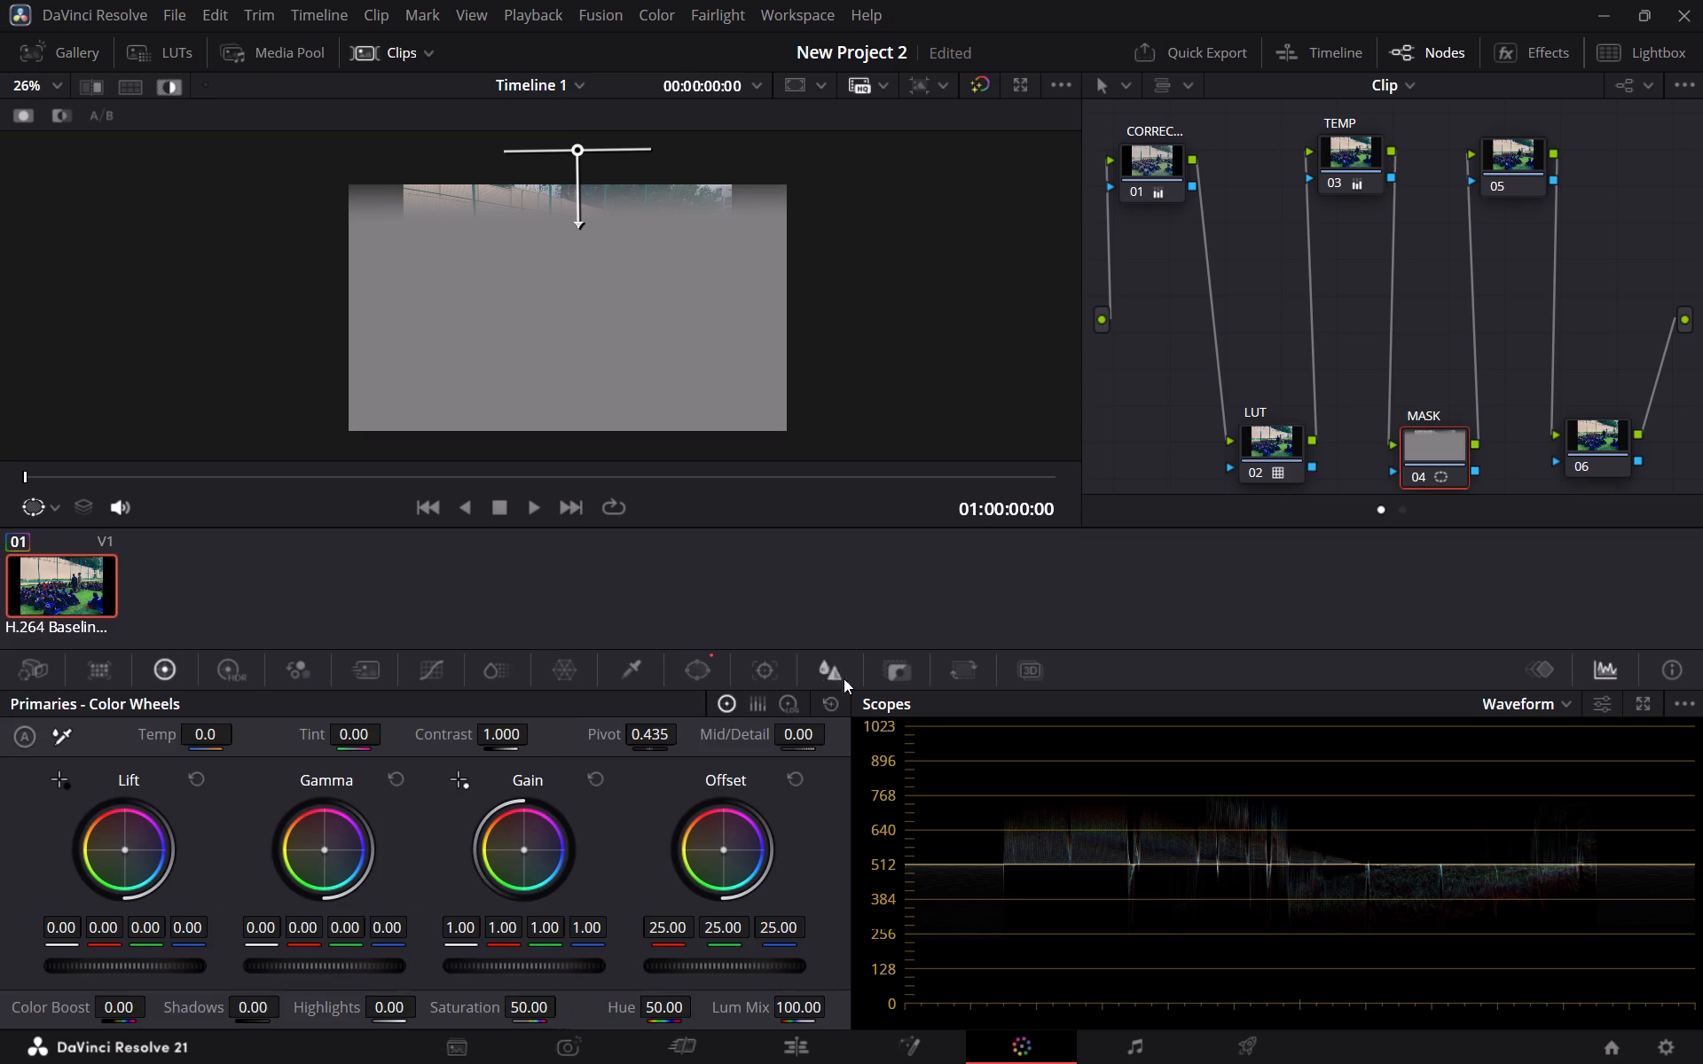
pyautogui.moveTo(644, 733); pyautogui.dragTo(804, 739)
pyautogui.moveTo(804, 739); pyautogui.dragTo(672, 531)
pyautogui.moveTo(672, 531); pyautogui.dragTo(300, 528)
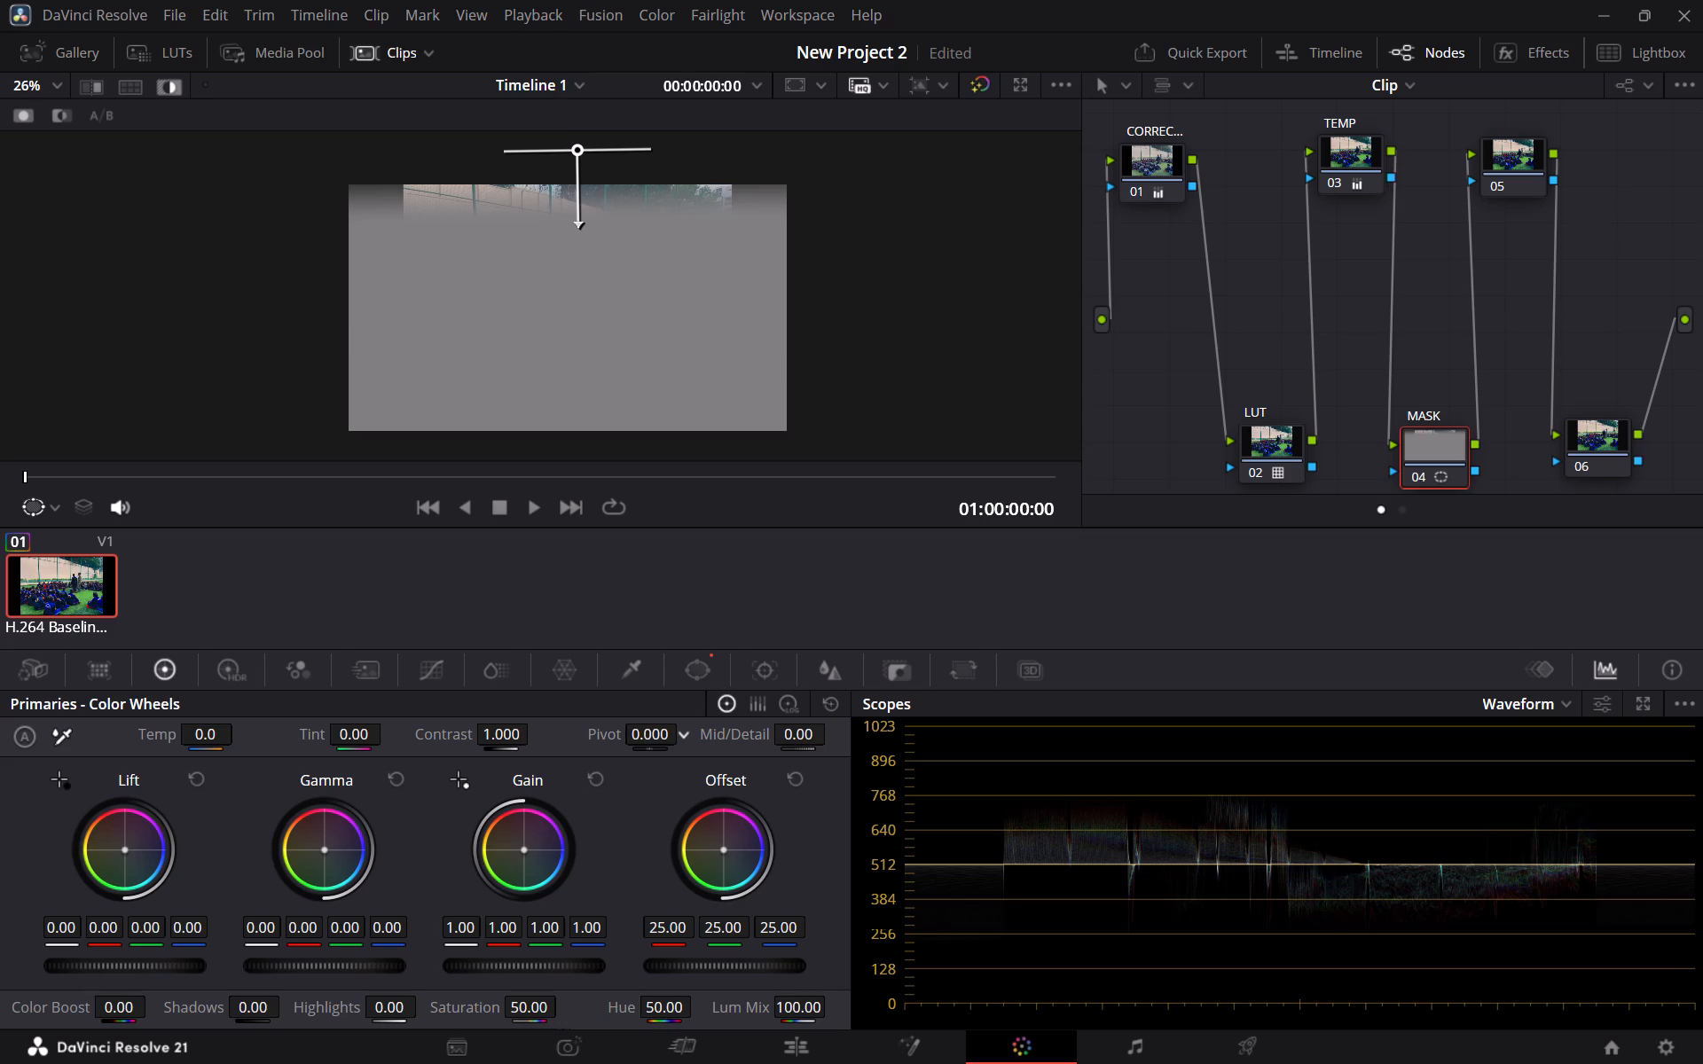
pyautogui.moveTo(300, 528); pyautogui.dragTo(193, 528)
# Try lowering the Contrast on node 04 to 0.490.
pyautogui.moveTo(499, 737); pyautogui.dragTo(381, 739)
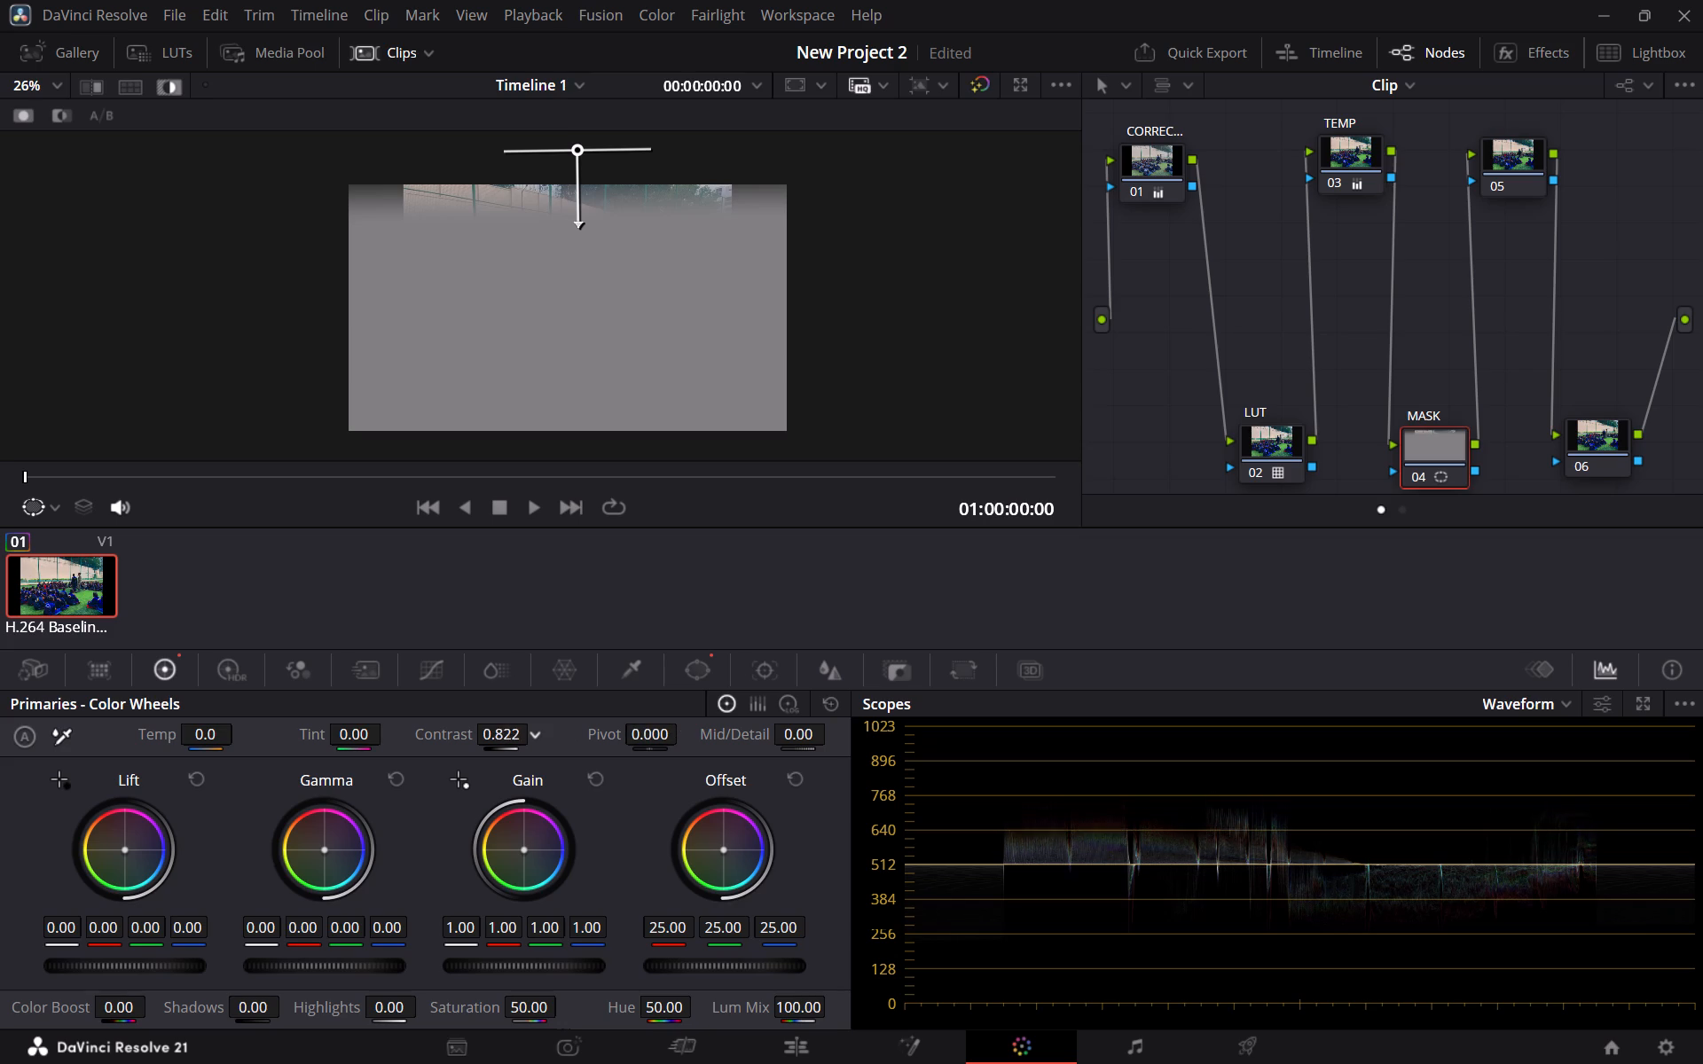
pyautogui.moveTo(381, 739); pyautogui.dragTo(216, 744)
# Turn off the highlight of node 04's masked area to show the full graded image in the viewer.
pyautogui.click(170, 91)
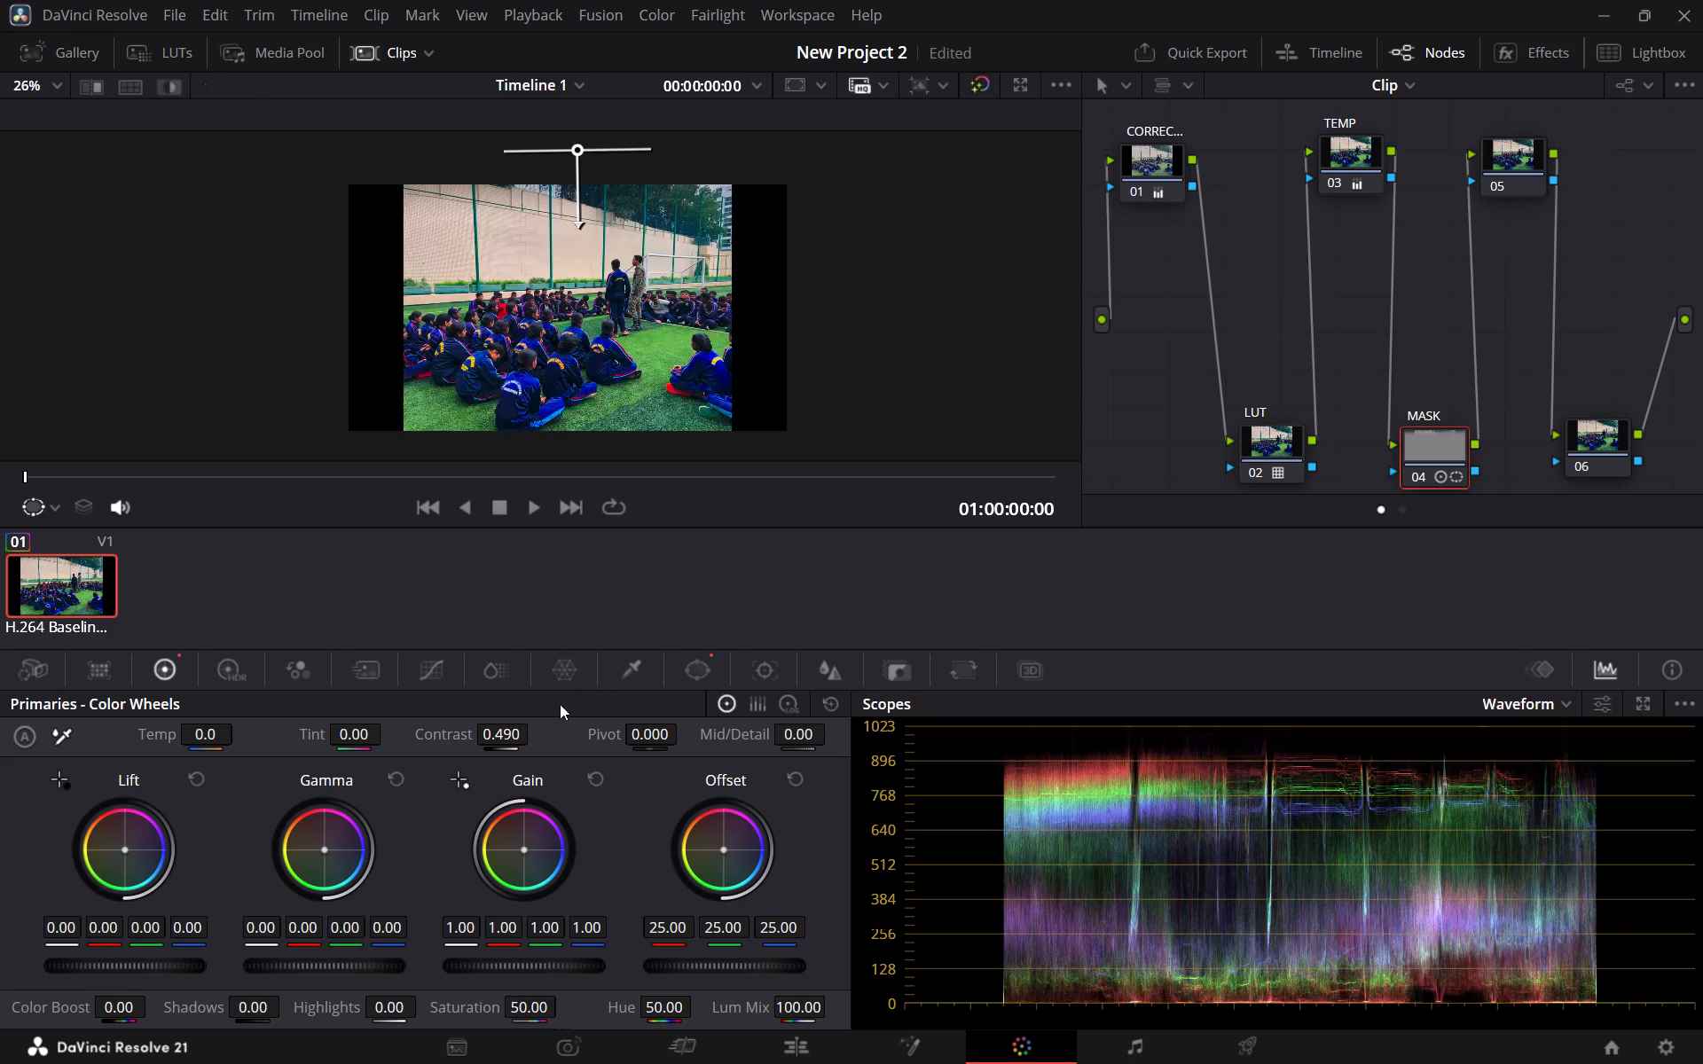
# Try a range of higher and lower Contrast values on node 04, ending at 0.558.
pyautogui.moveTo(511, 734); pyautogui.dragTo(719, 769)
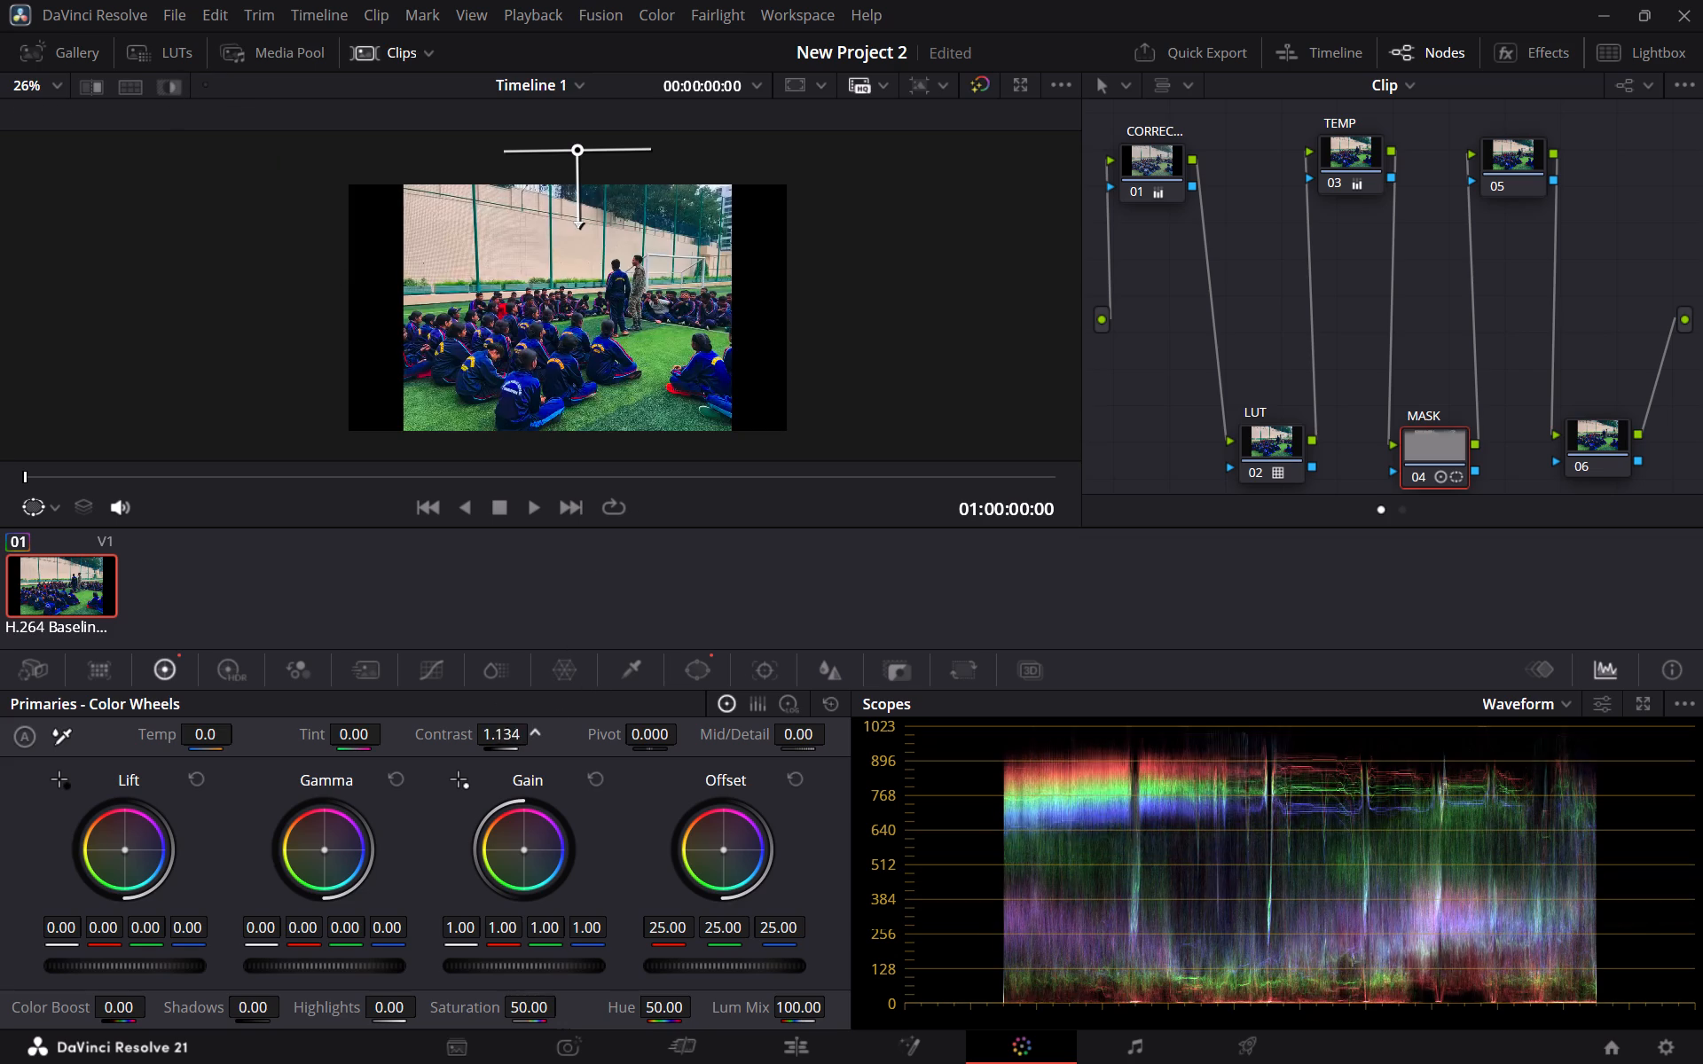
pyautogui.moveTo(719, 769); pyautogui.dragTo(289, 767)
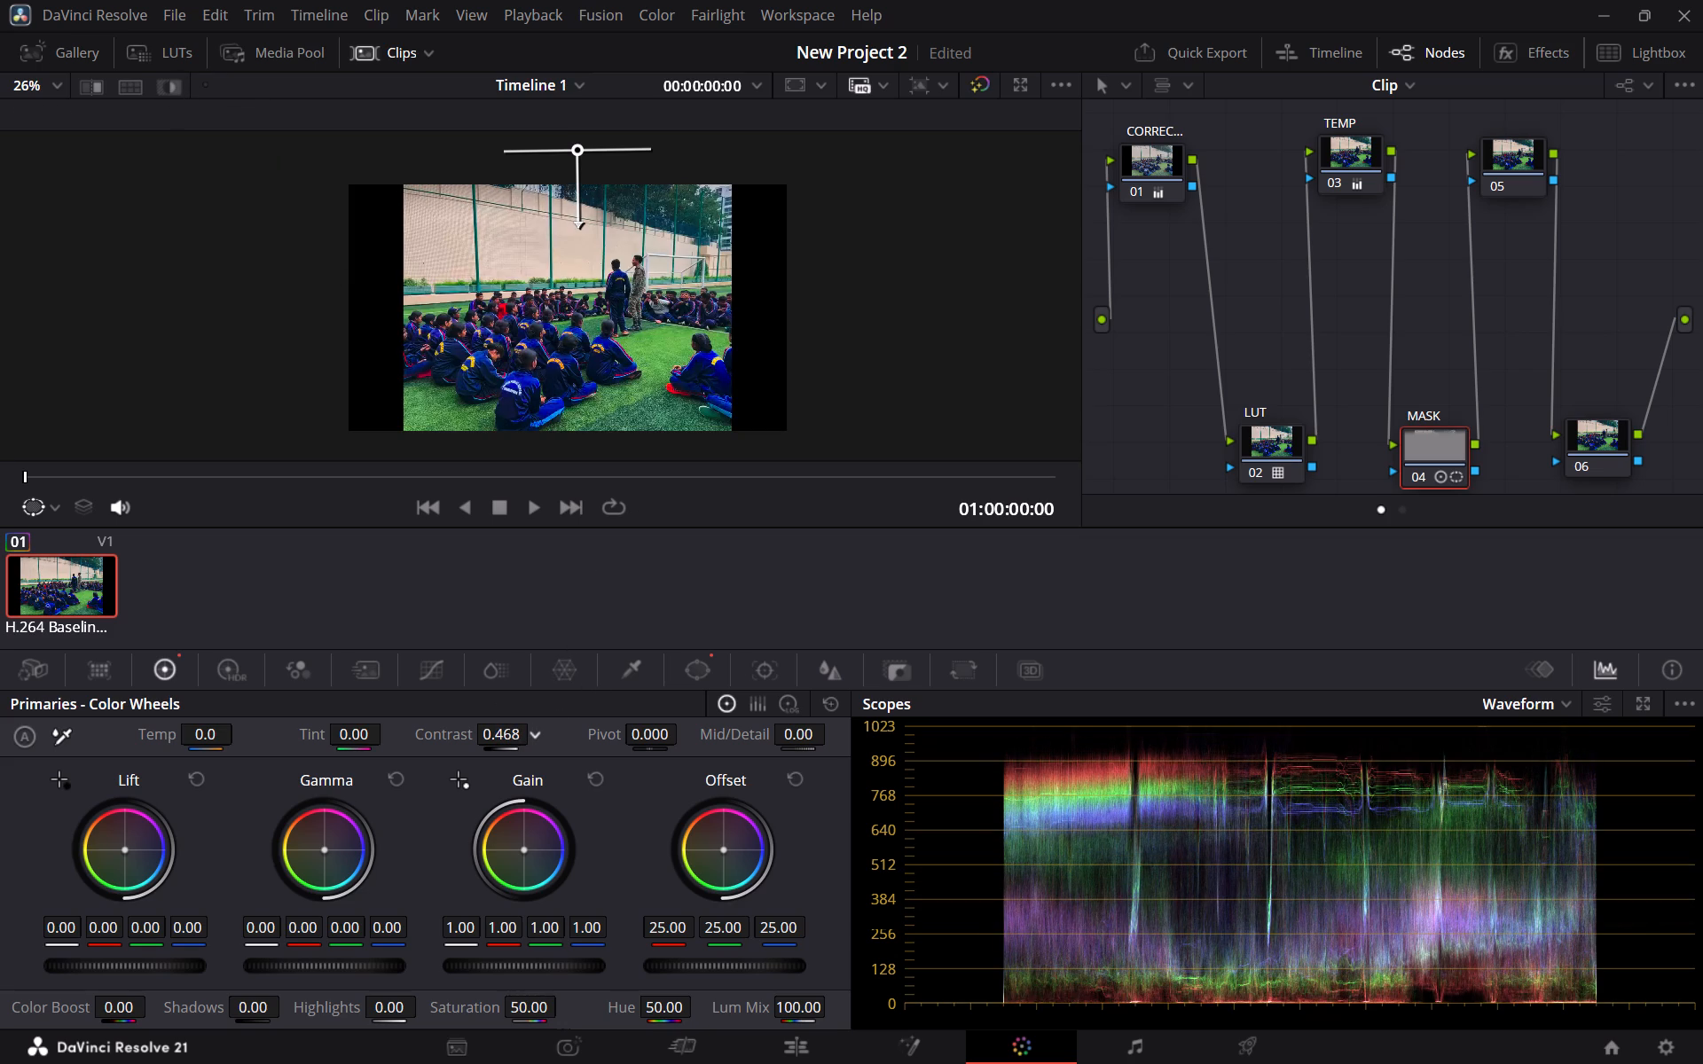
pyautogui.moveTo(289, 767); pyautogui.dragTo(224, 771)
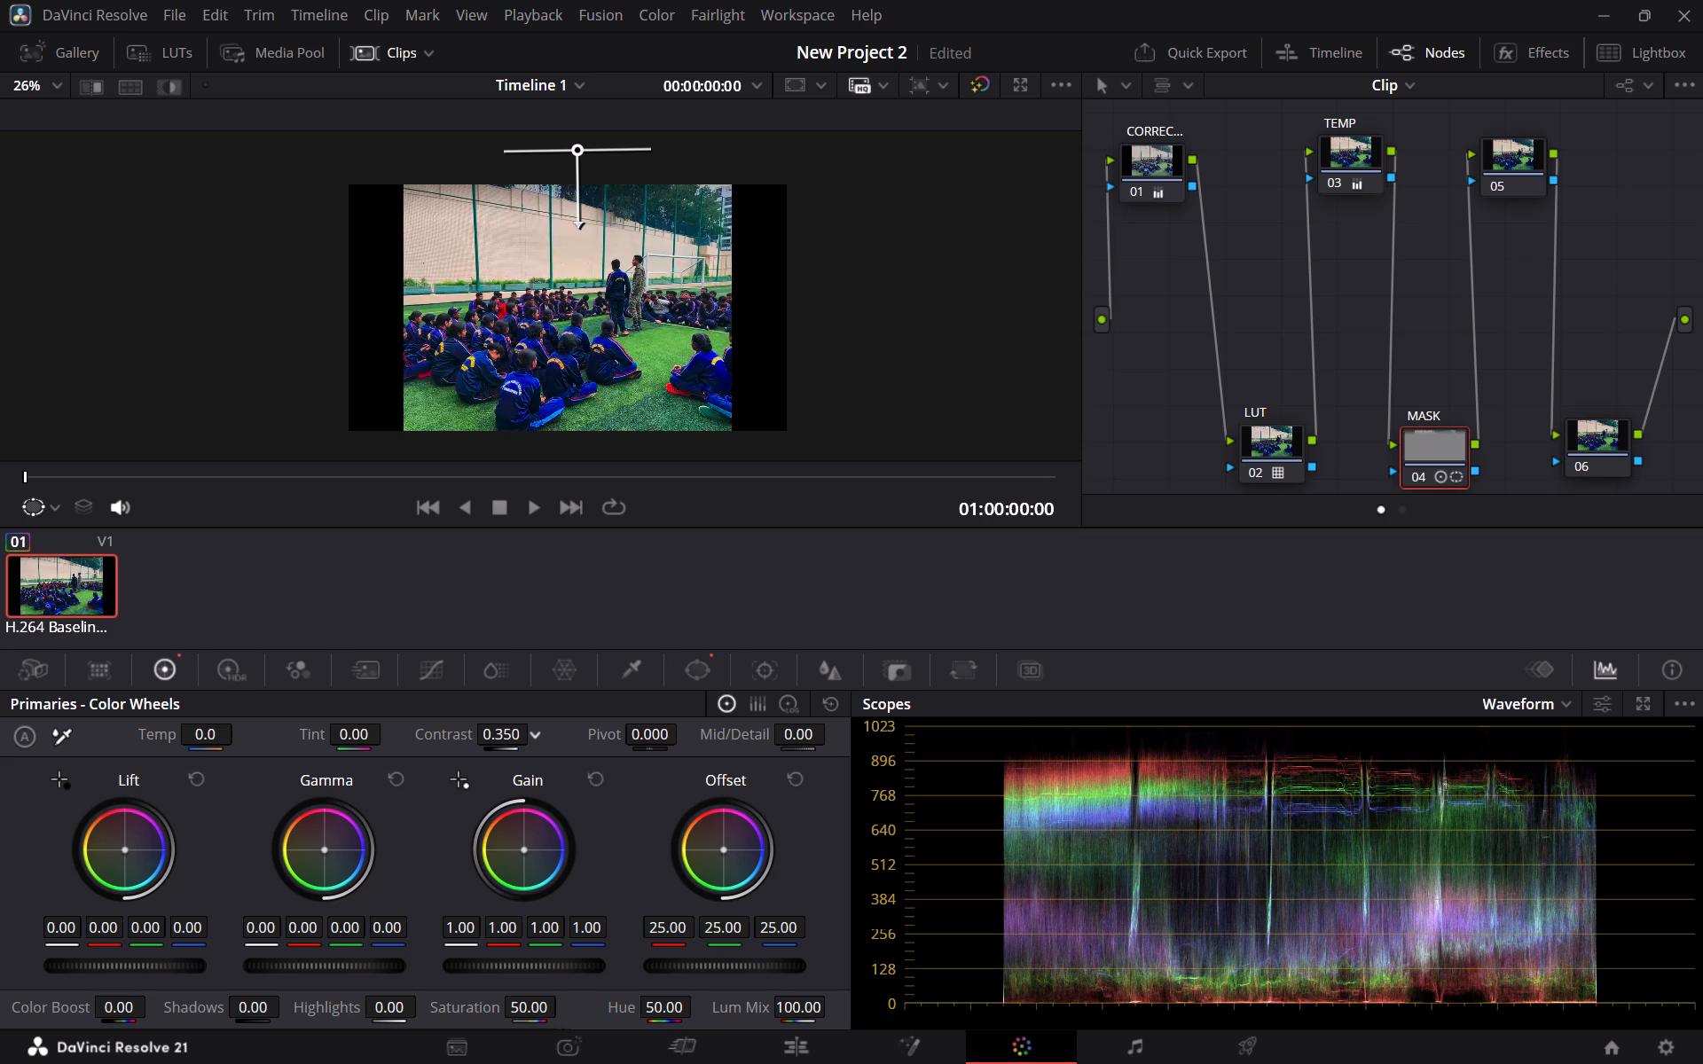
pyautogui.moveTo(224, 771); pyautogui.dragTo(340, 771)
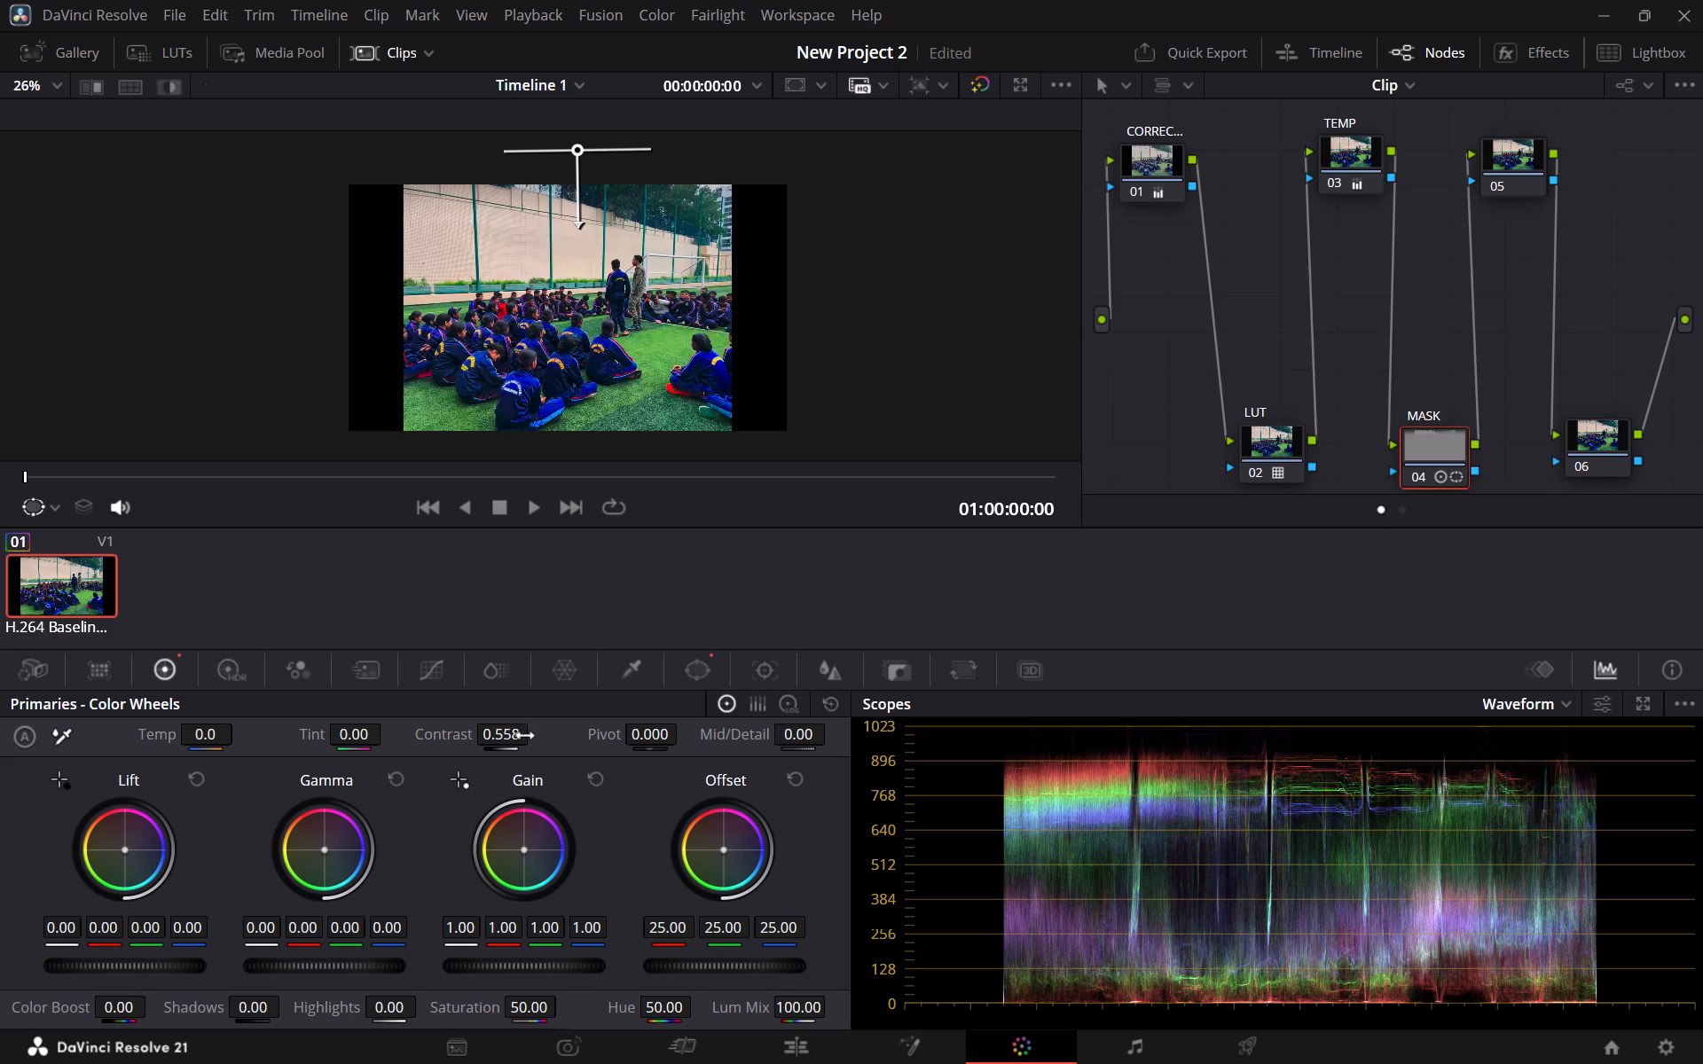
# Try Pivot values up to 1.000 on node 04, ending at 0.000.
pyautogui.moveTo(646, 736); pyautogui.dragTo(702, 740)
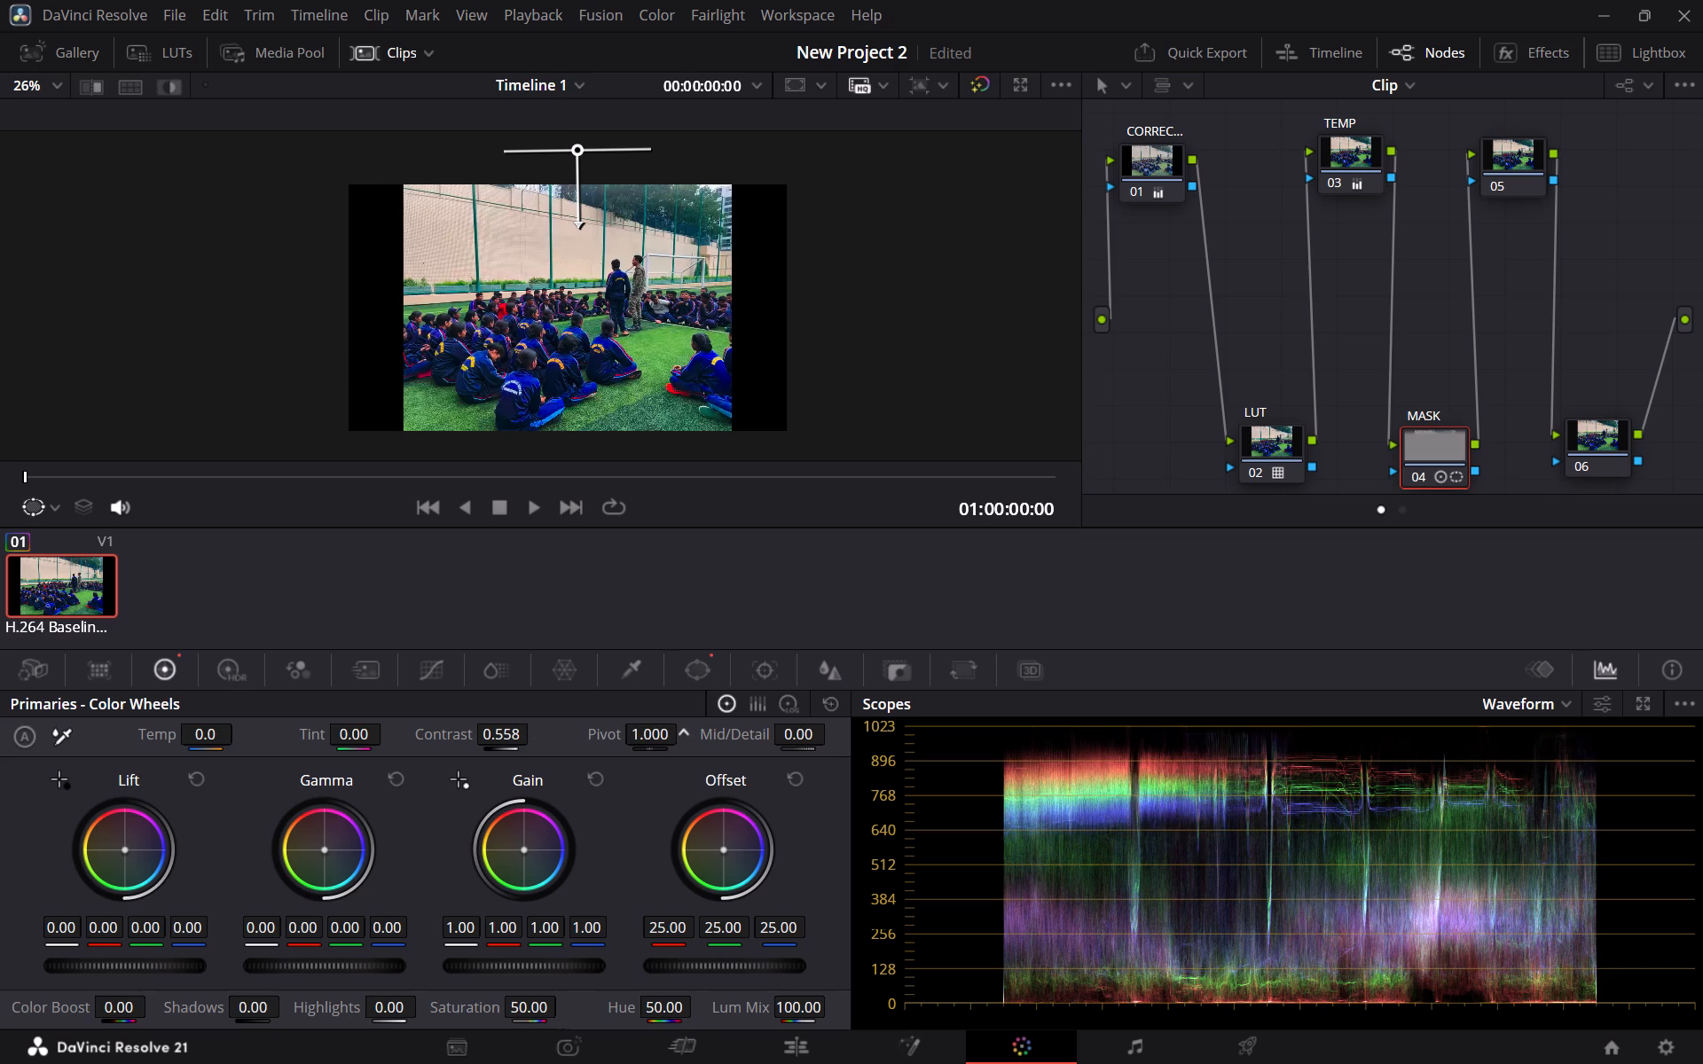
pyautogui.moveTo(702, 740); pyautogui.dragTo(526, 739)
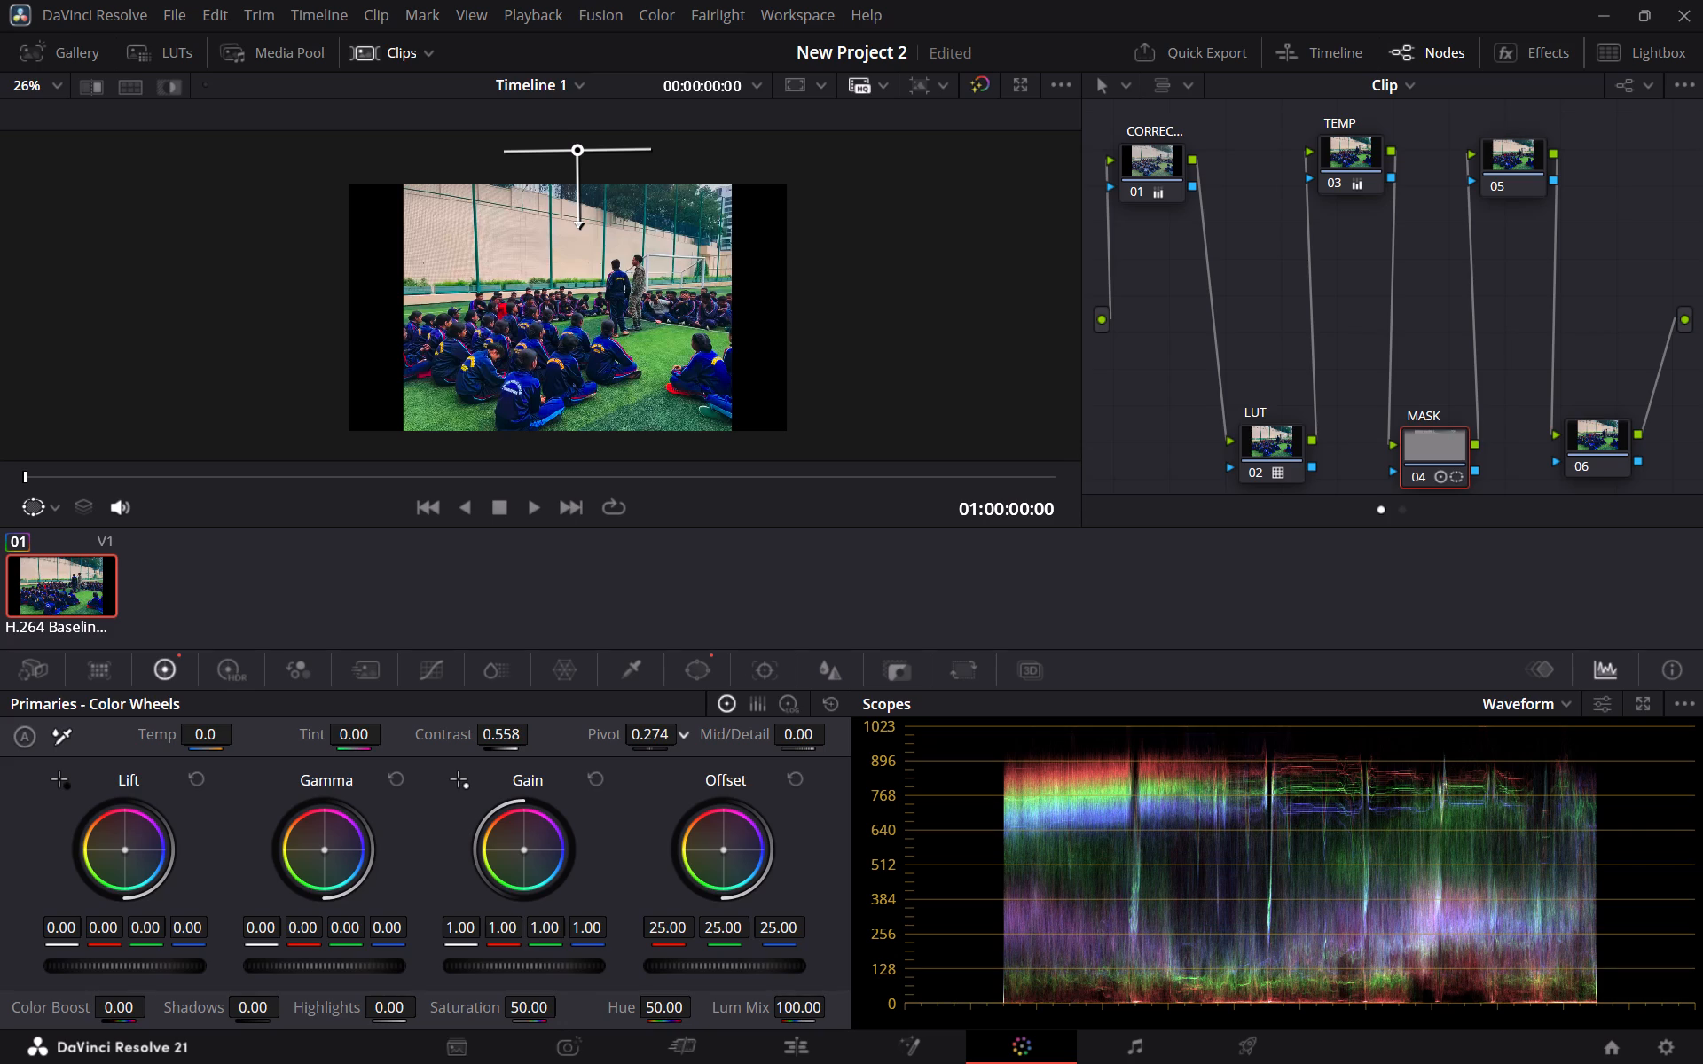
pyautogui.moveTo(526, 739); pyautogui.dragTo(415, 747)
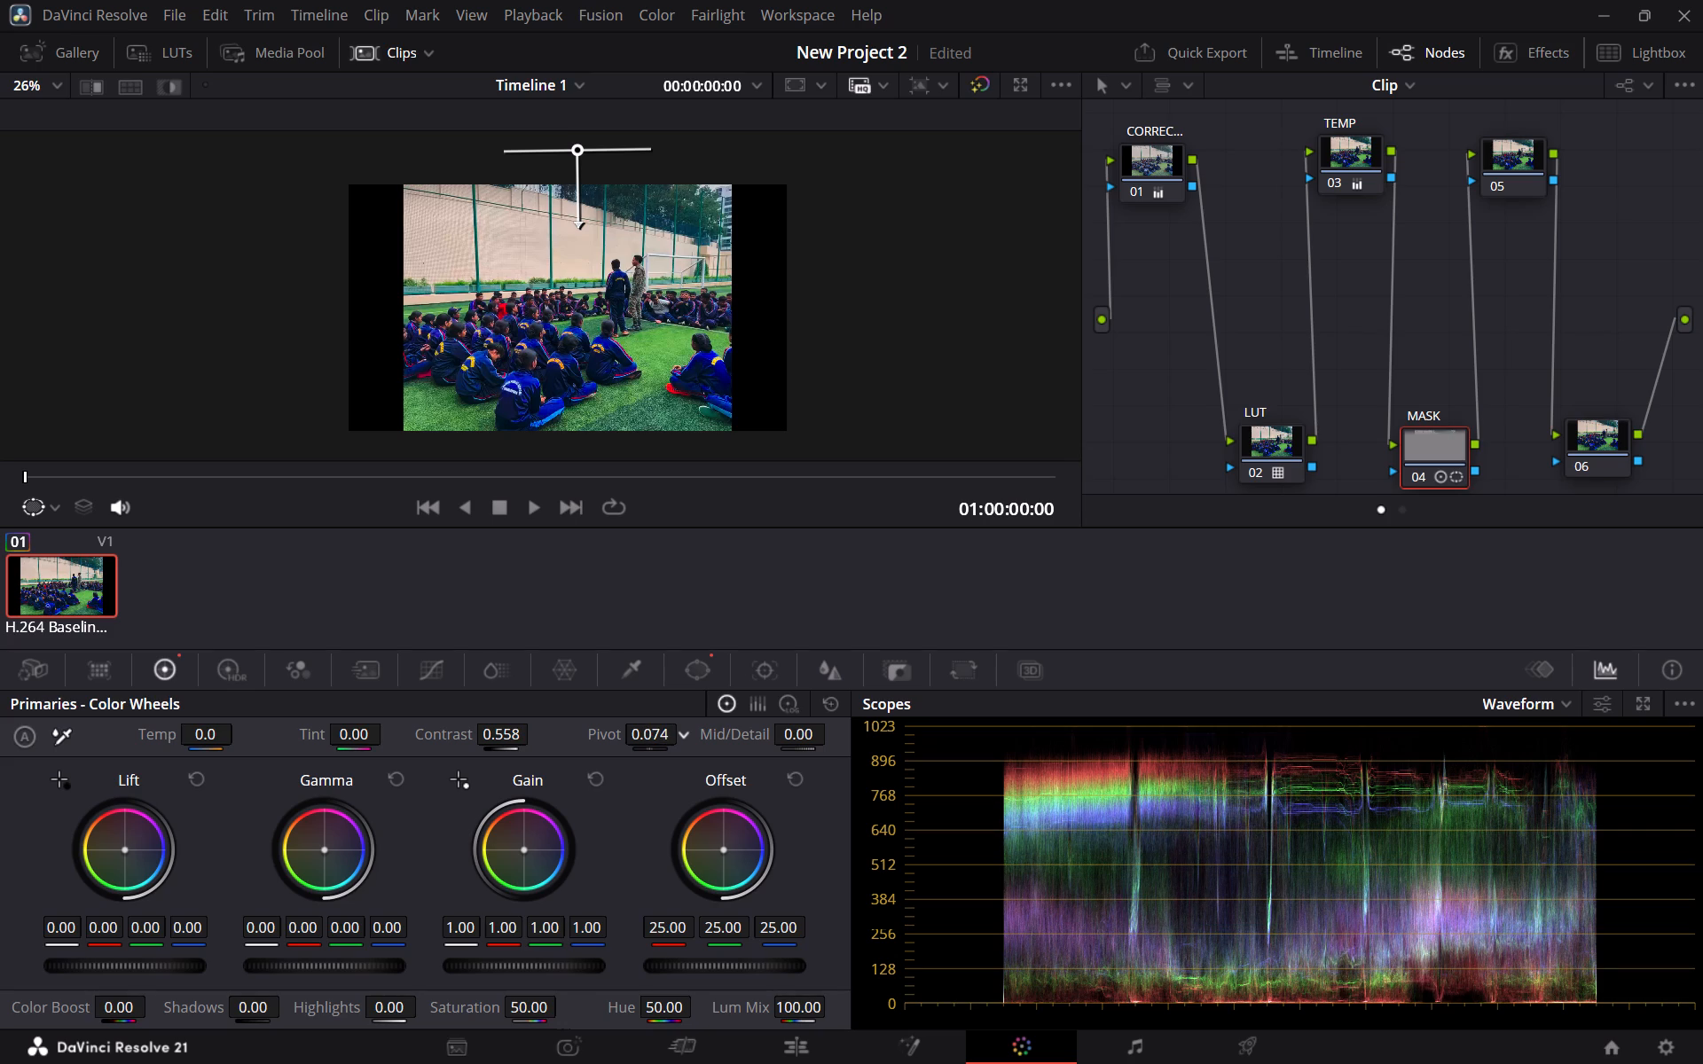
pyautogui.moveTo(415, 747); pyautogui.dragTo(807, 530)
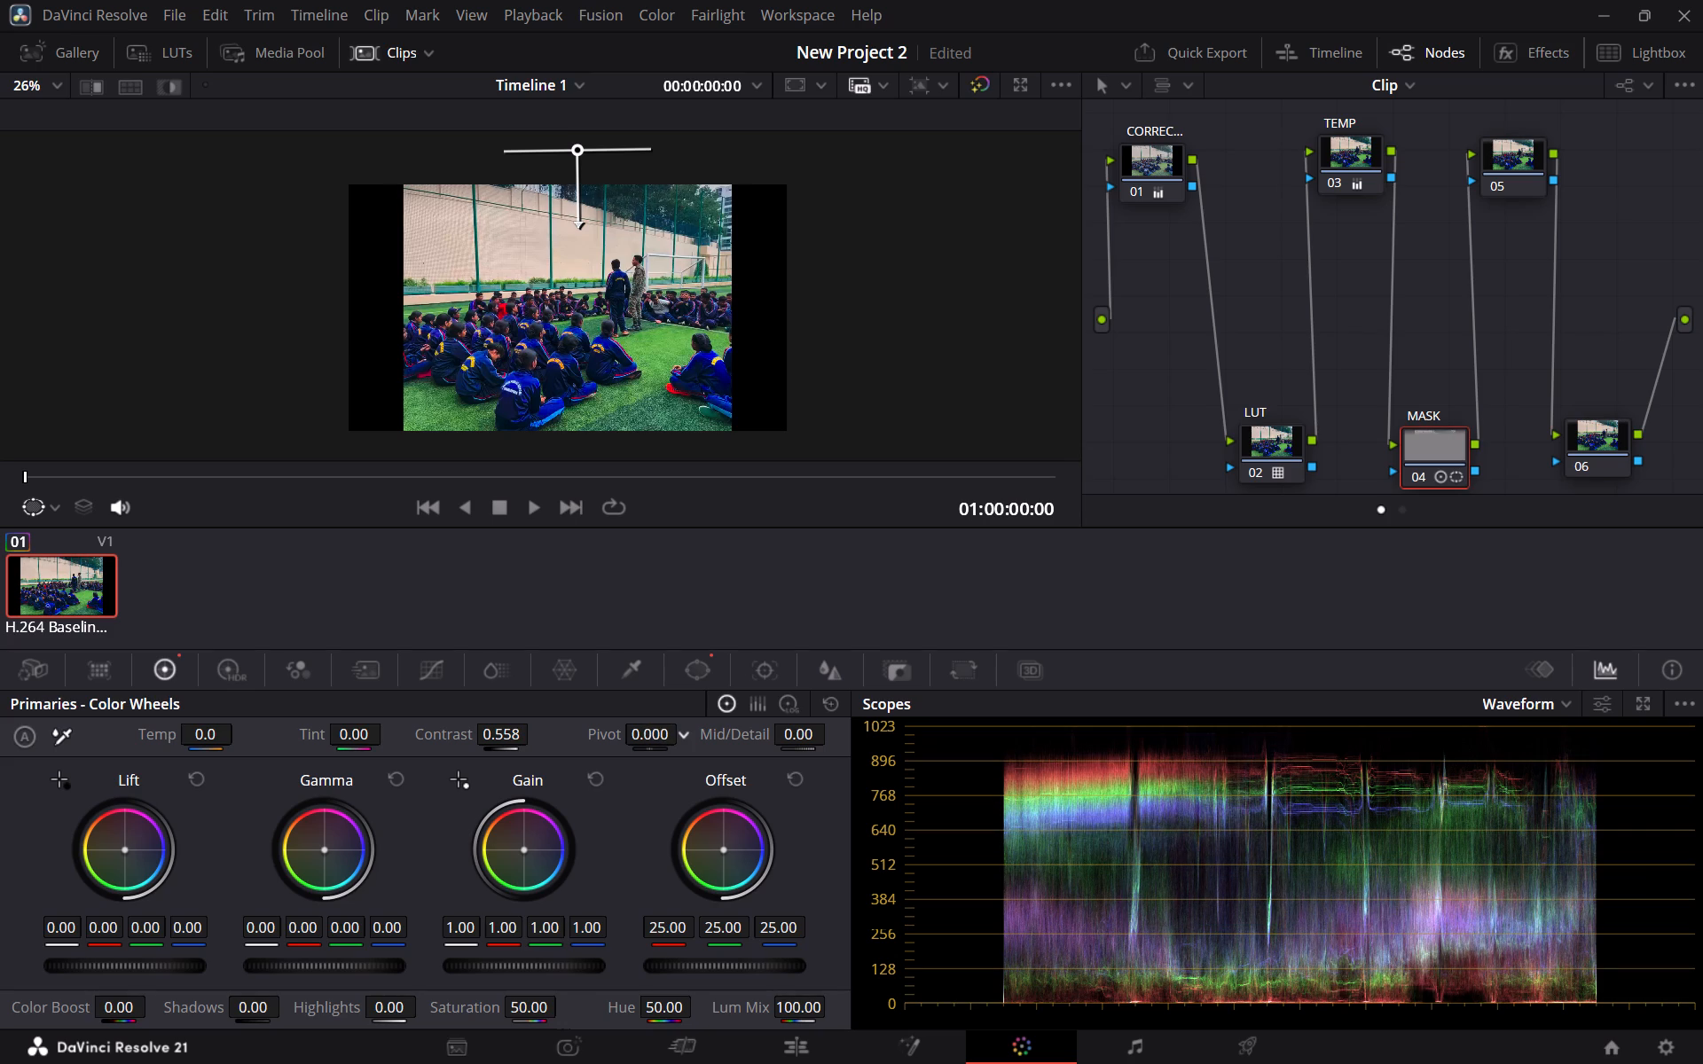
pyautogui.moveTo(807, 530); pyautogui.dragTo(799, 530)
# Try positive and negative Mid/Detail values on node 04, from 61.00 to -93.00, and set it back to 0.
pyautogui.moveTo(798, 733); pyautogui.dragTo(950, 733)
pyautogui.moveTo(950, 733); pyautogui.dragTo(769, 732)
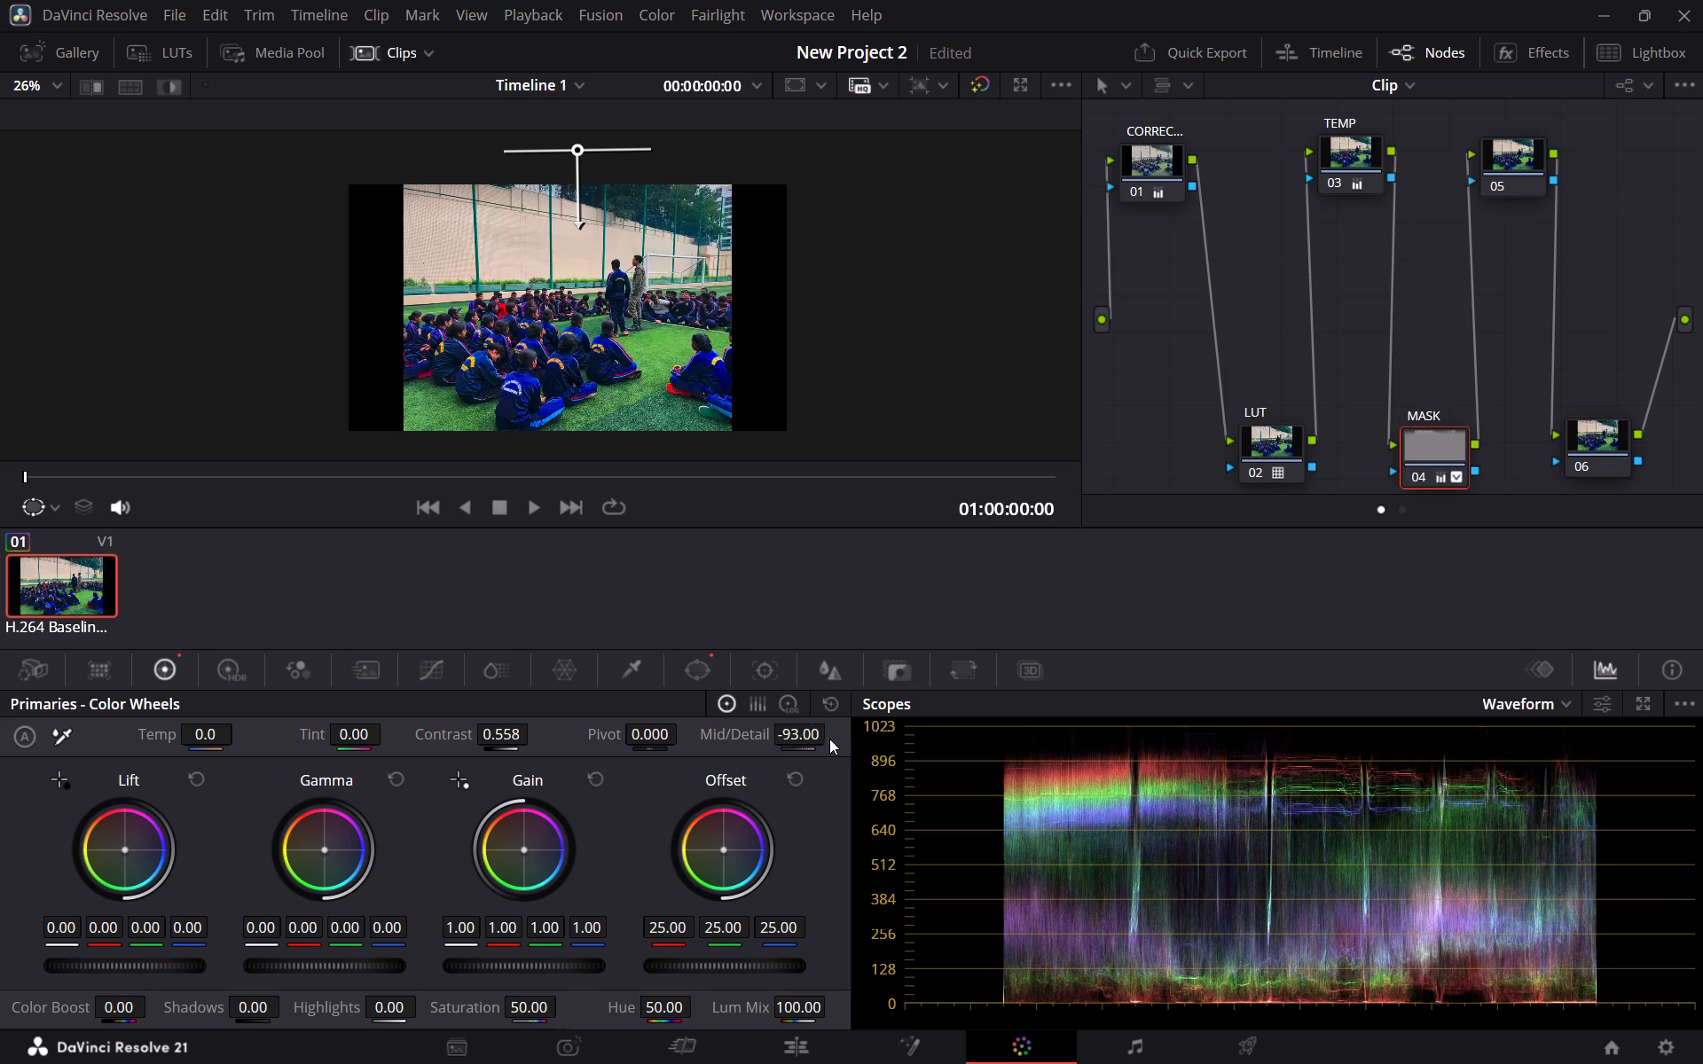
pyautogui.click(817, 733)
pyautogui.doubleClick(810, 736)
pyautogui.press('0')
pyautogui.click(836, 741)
# Lower the Contrast on node 04 to 0.380.
pyautogui.moveTo(505, 739); pyautogui.dragTo(460, 739)
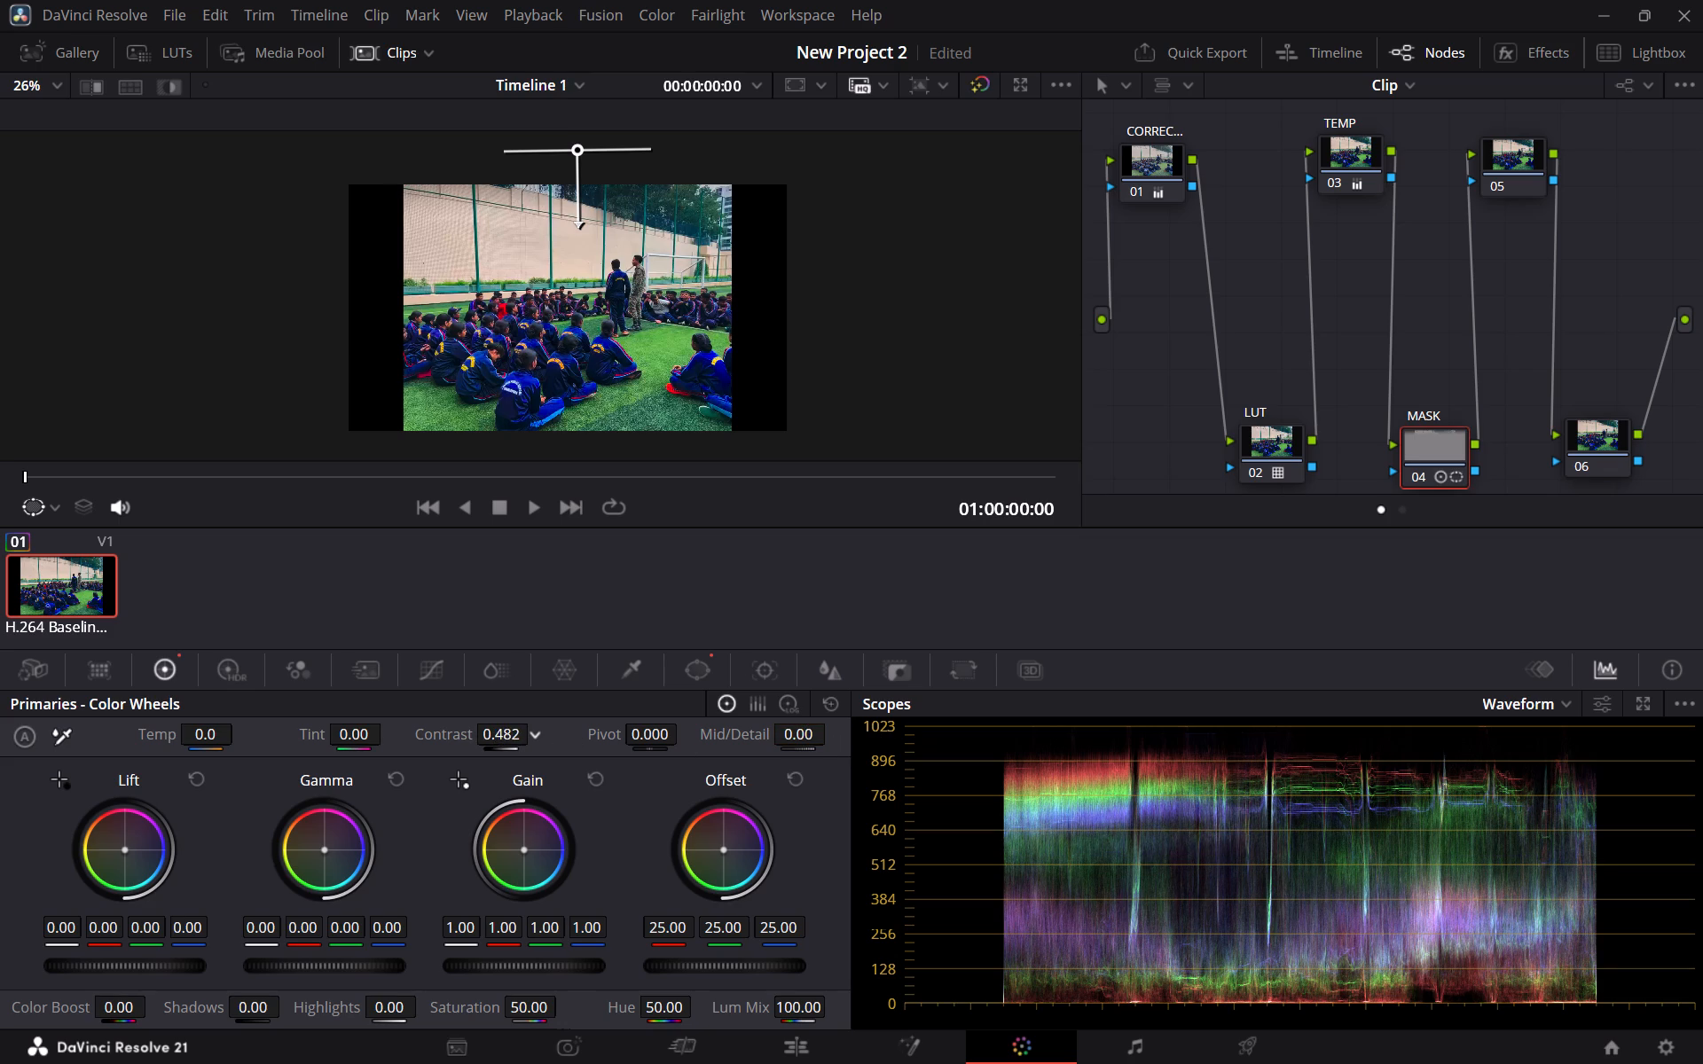
pyautogui.moveTo(460, 739); pyautogui.dragTo(406, 742)
# Shorten the gradient window's softness slightly, to a Soft 1 of about 2.96.
pyautogui.click(580, 223)
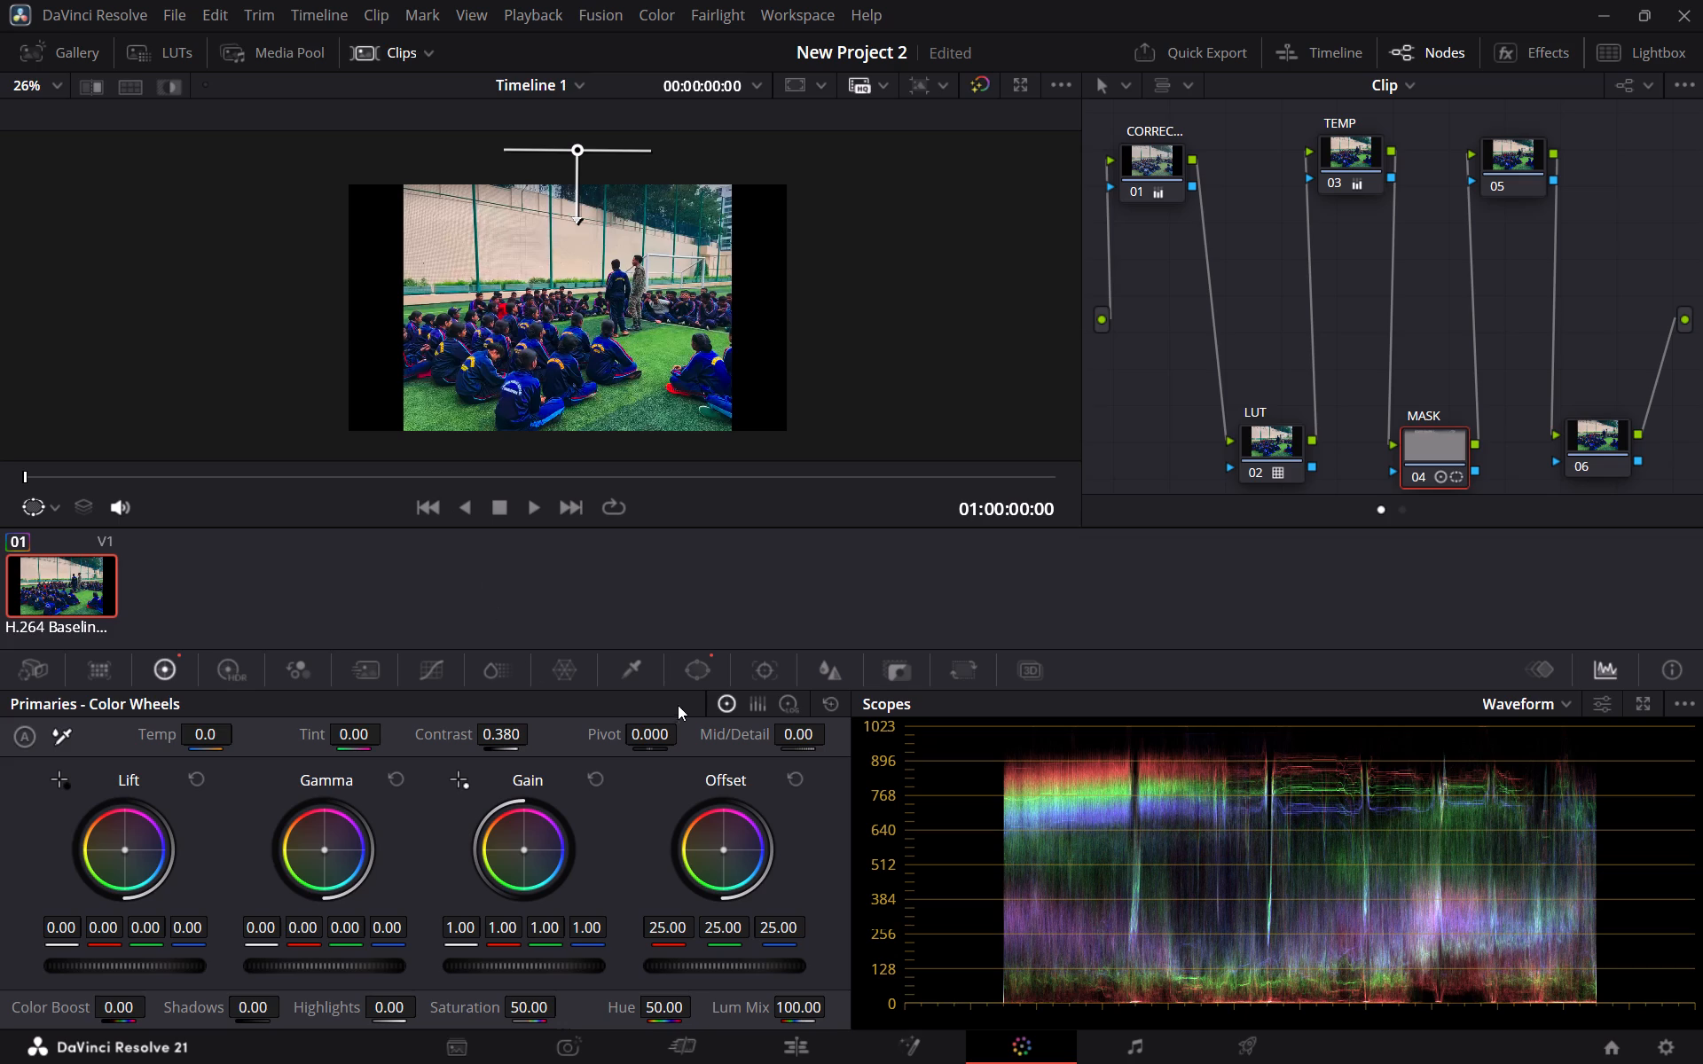
# Add a circle window to node 04 and fit it as an oval around the two standing people, Size about 21, Aspect about 29.8.
pyautogui.click(708, 674)
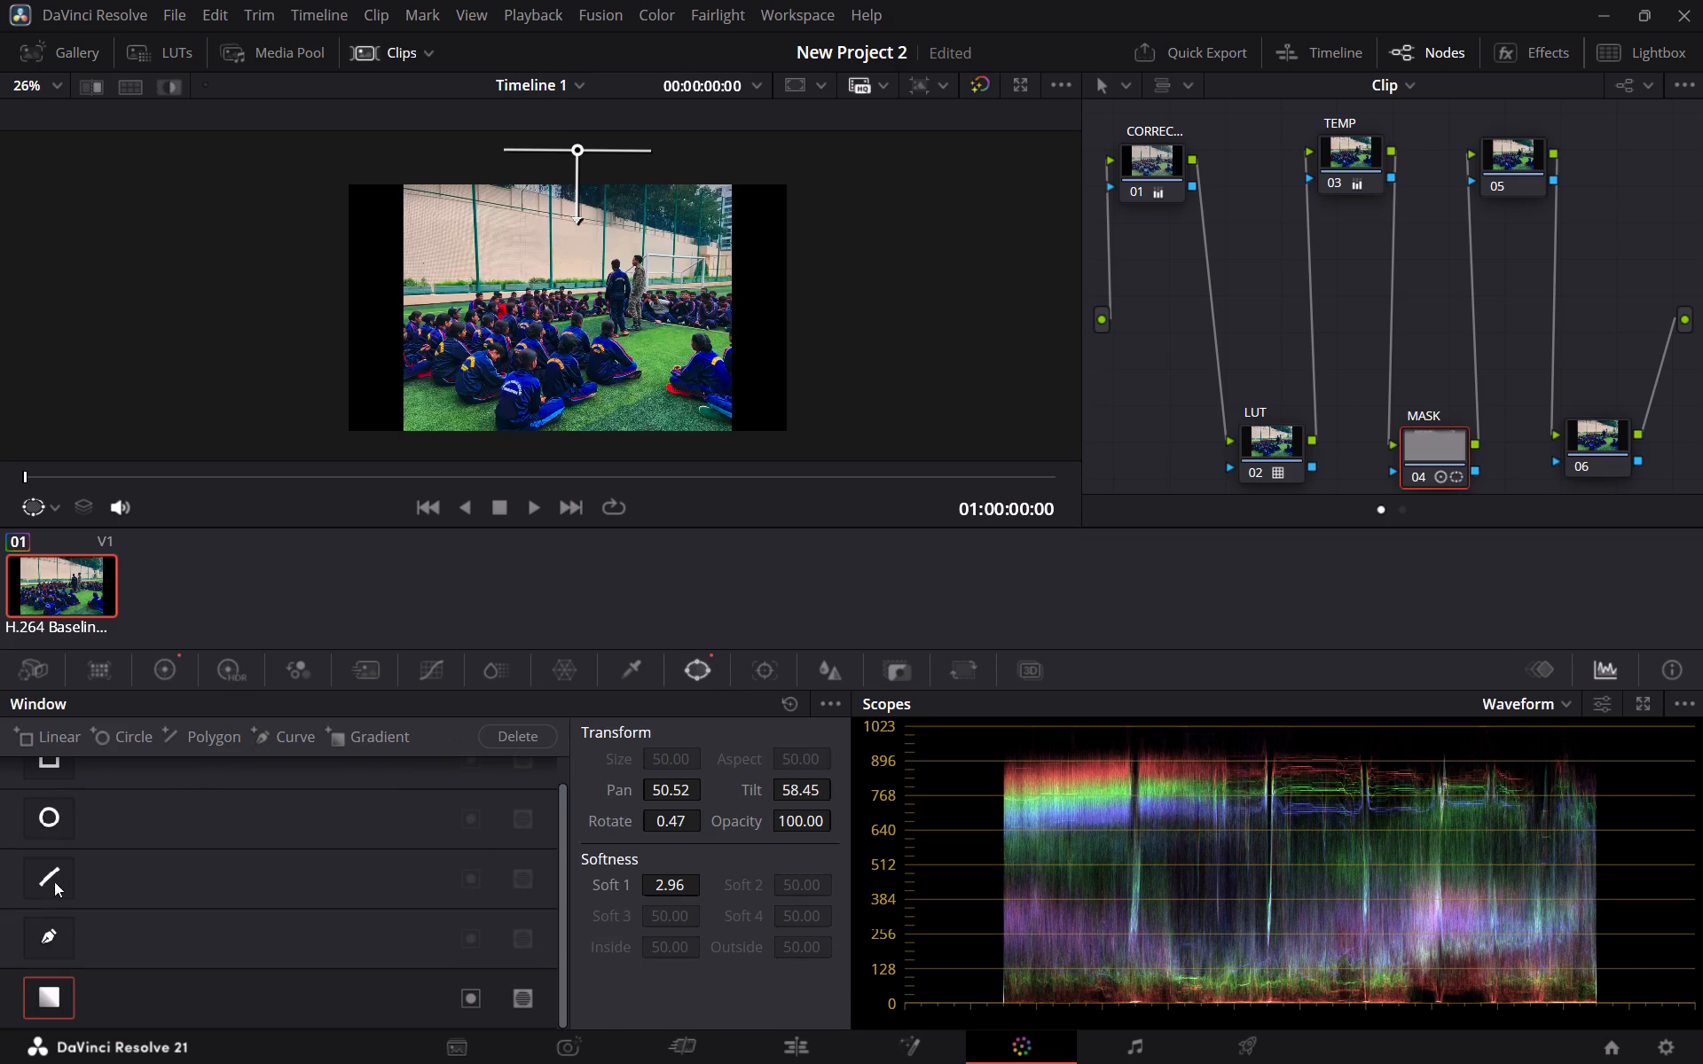
pyautogui.click(52, 820)
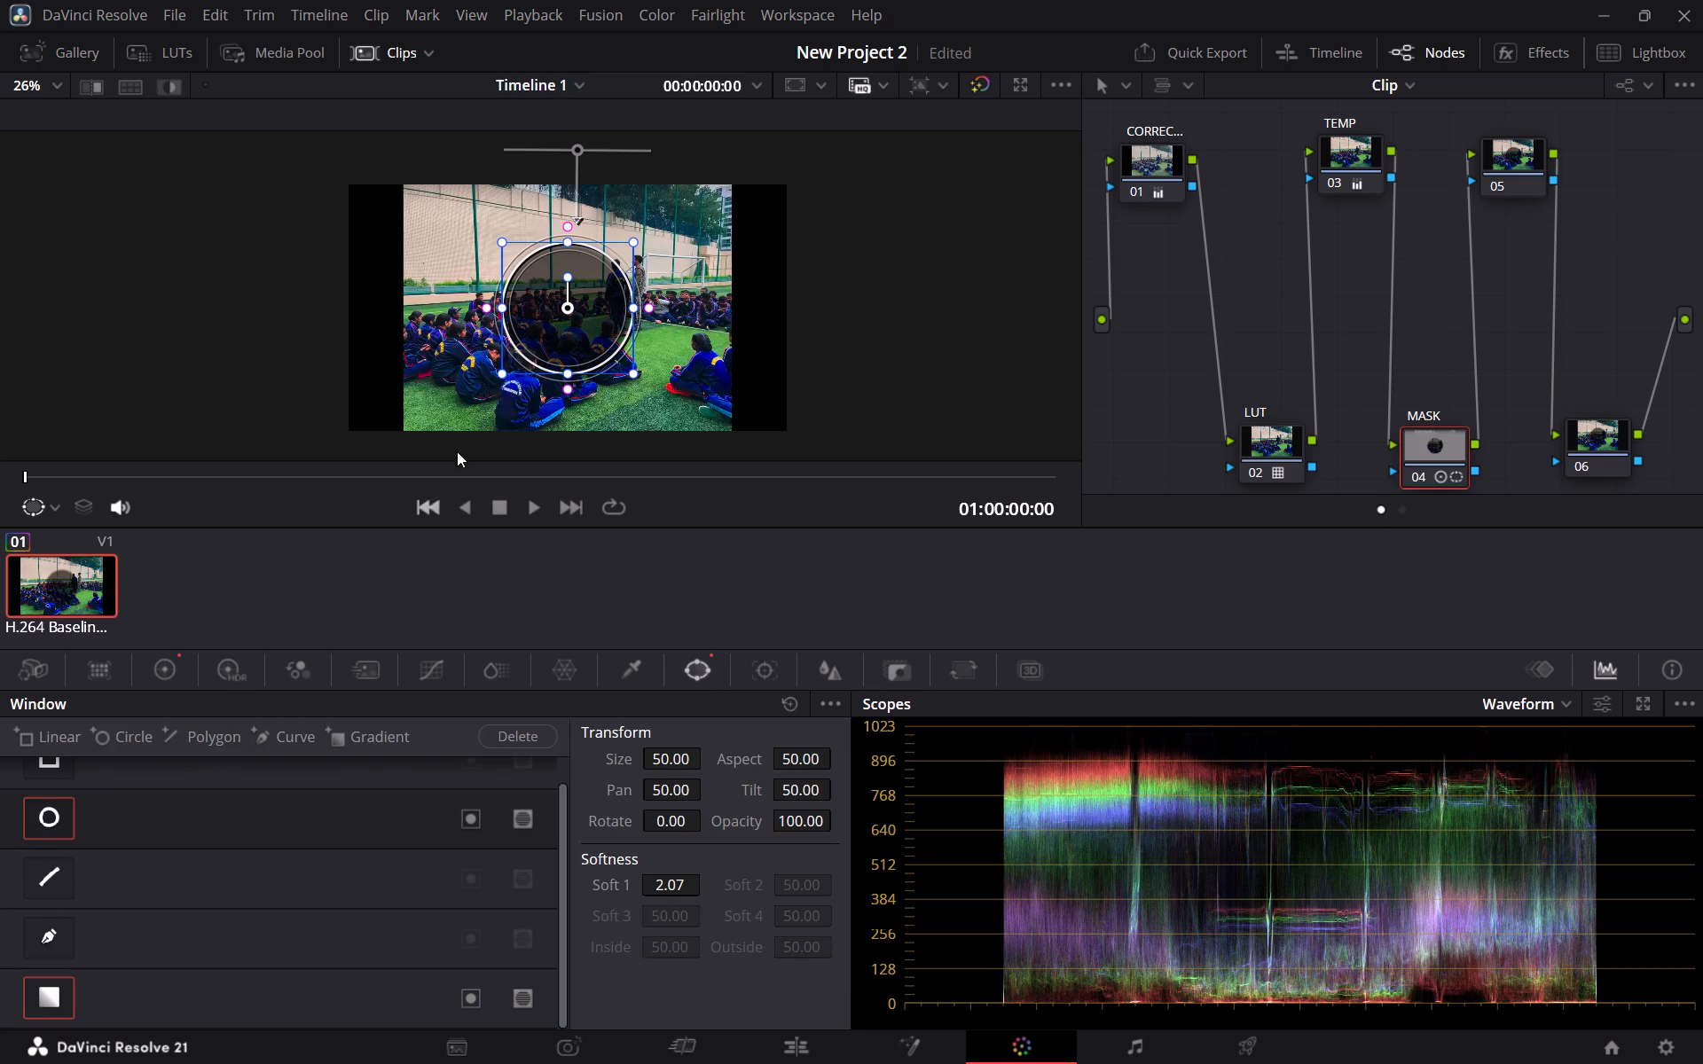
pyautogui.moveTo(568, 305); pyautogui.dragTo(619, 289)
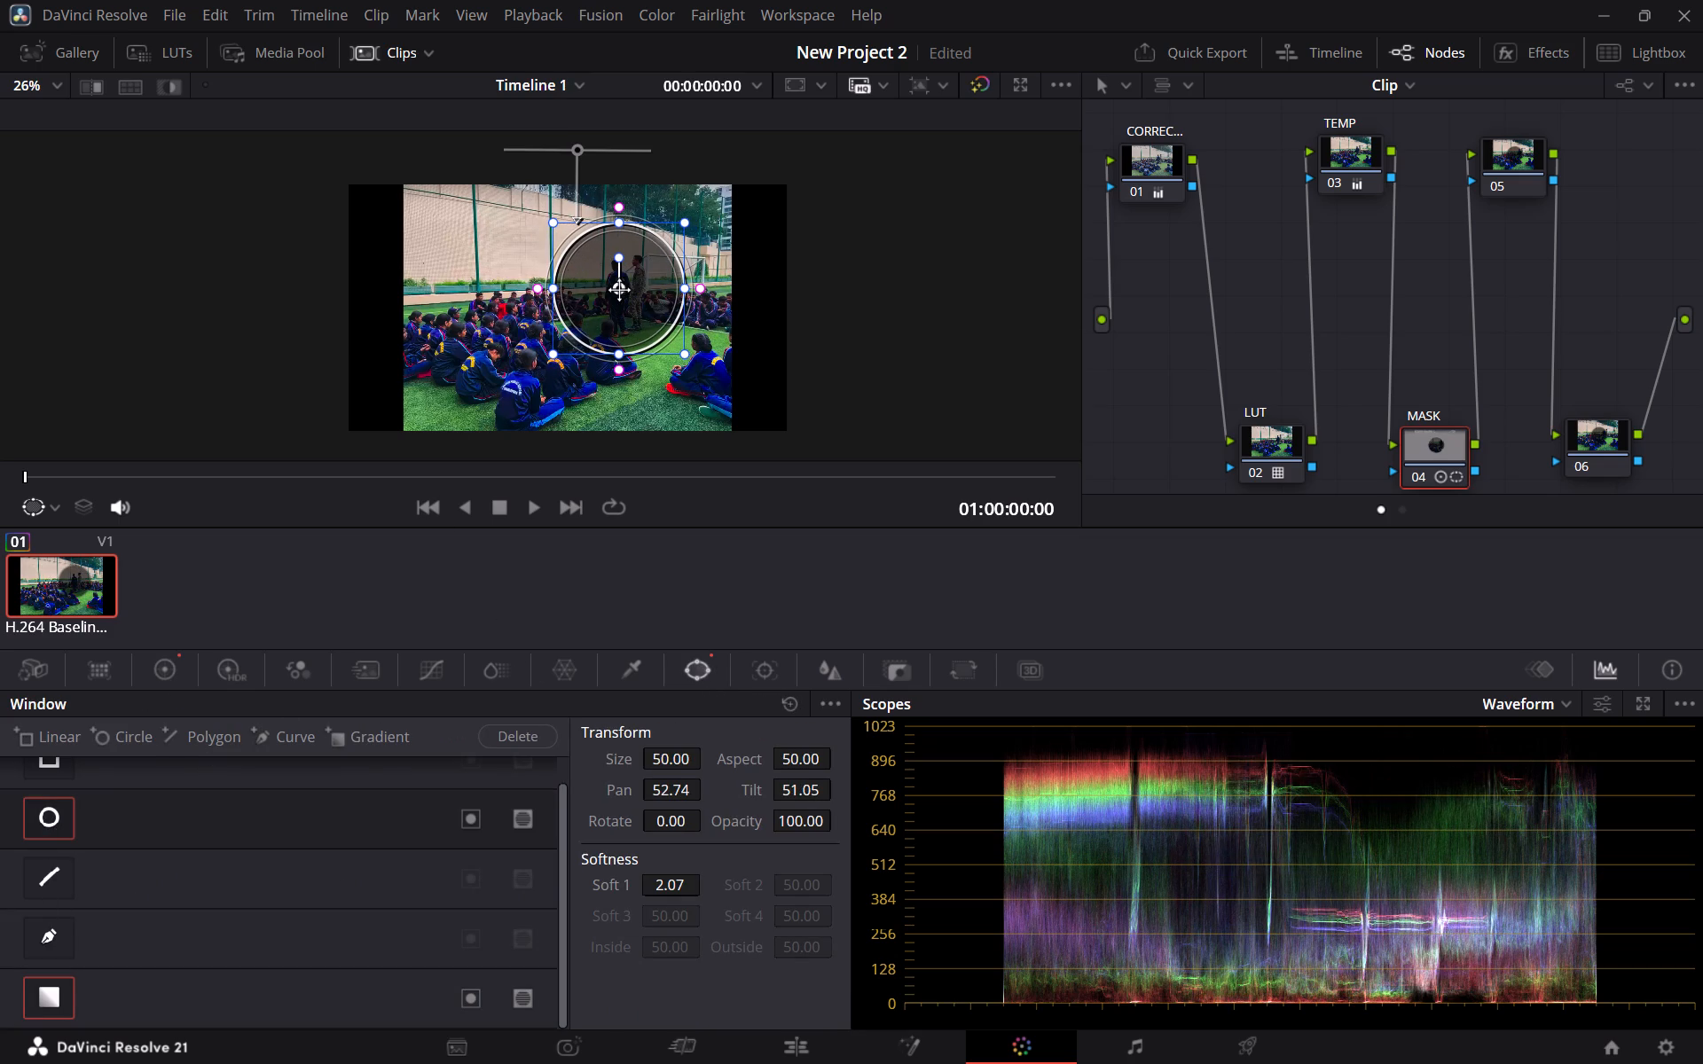
pyautogui.moveTo(552, 288); pyautogui.dragTo(591, 288)
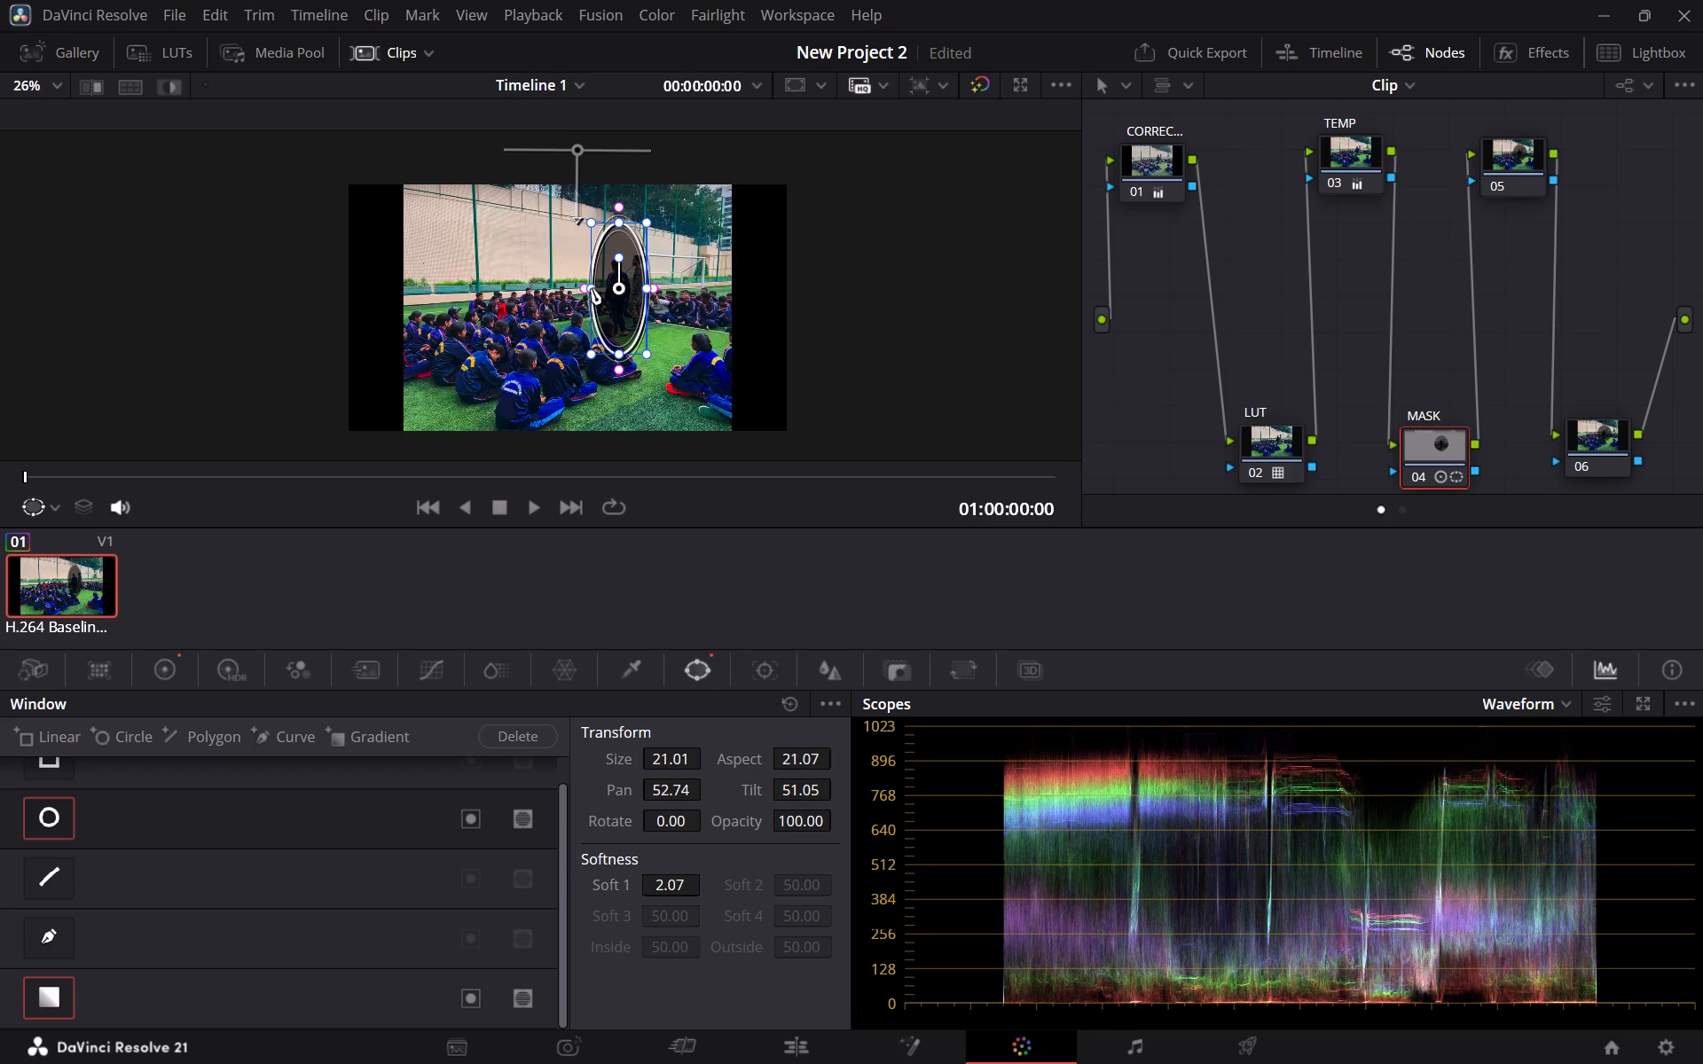
pyautogui.moveTo(591, 288); pyautogui.dragTo(592, 288)
pyautogui.moveTo(618, 289); pyautogui.dragTo(627, 286)
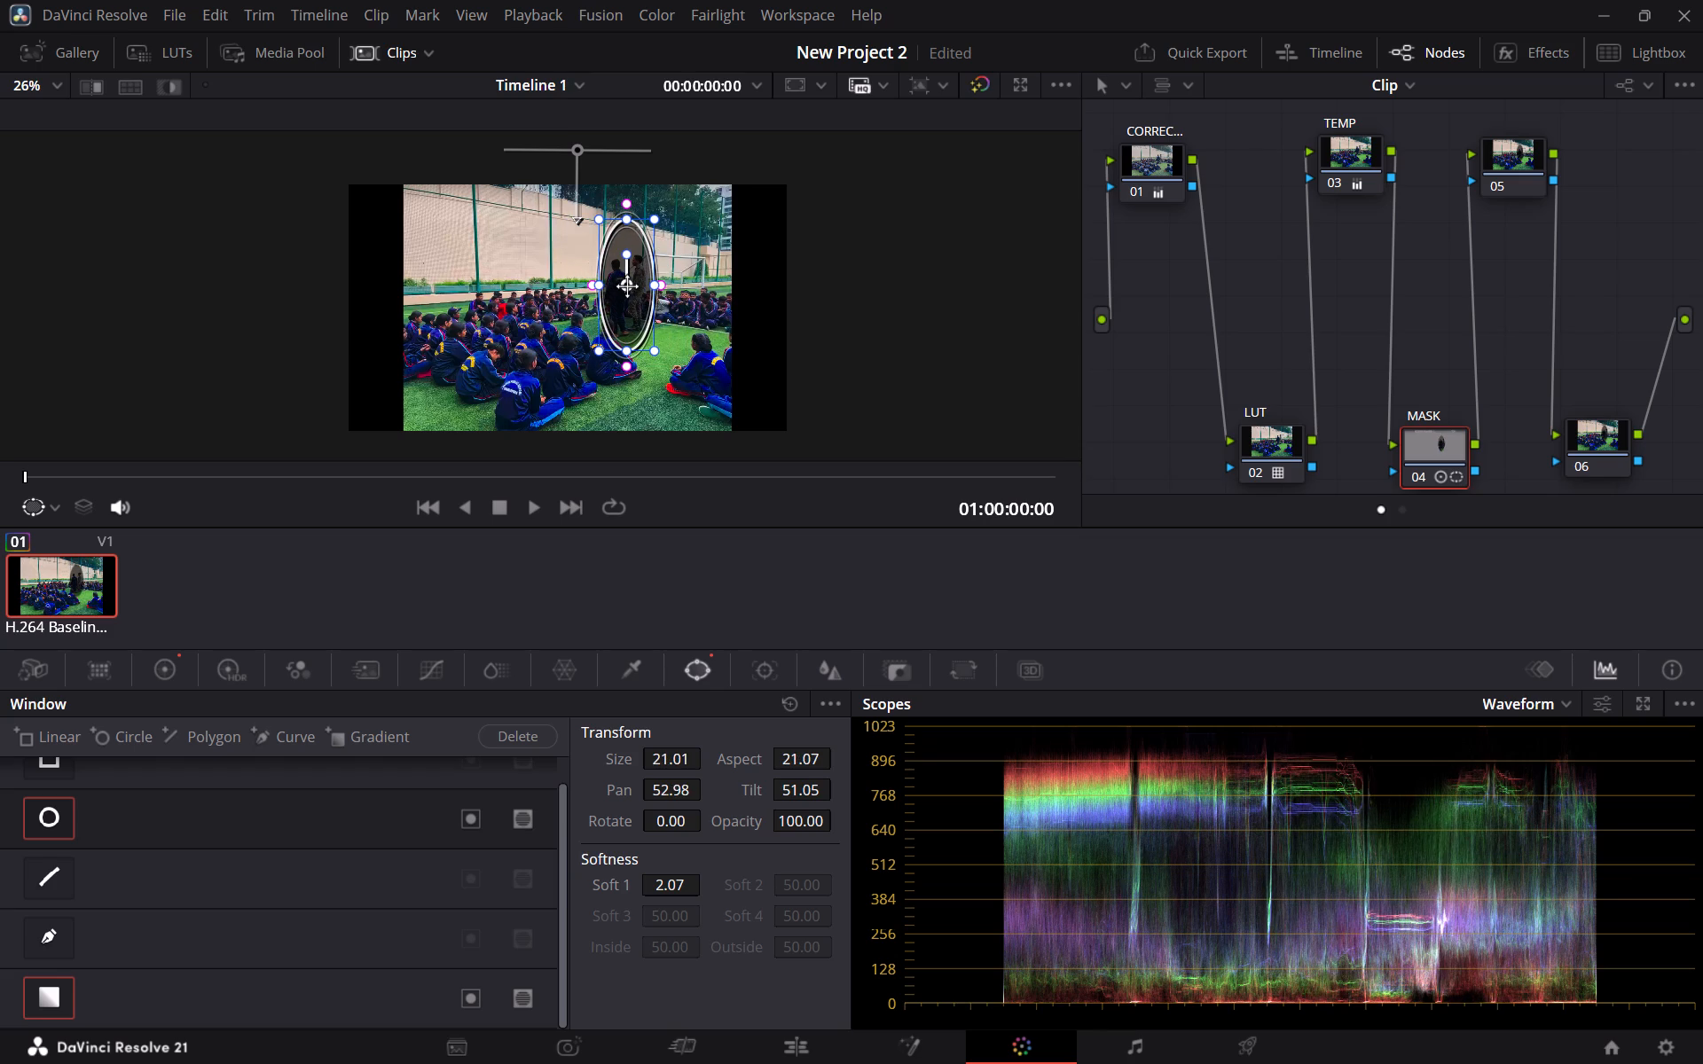
pyautogui.moveTo(627, 286); pyautogui.dragTo(627, 285)
pyautogui.moveTo(624, 350); pyautogui.dragTo(626, 334)
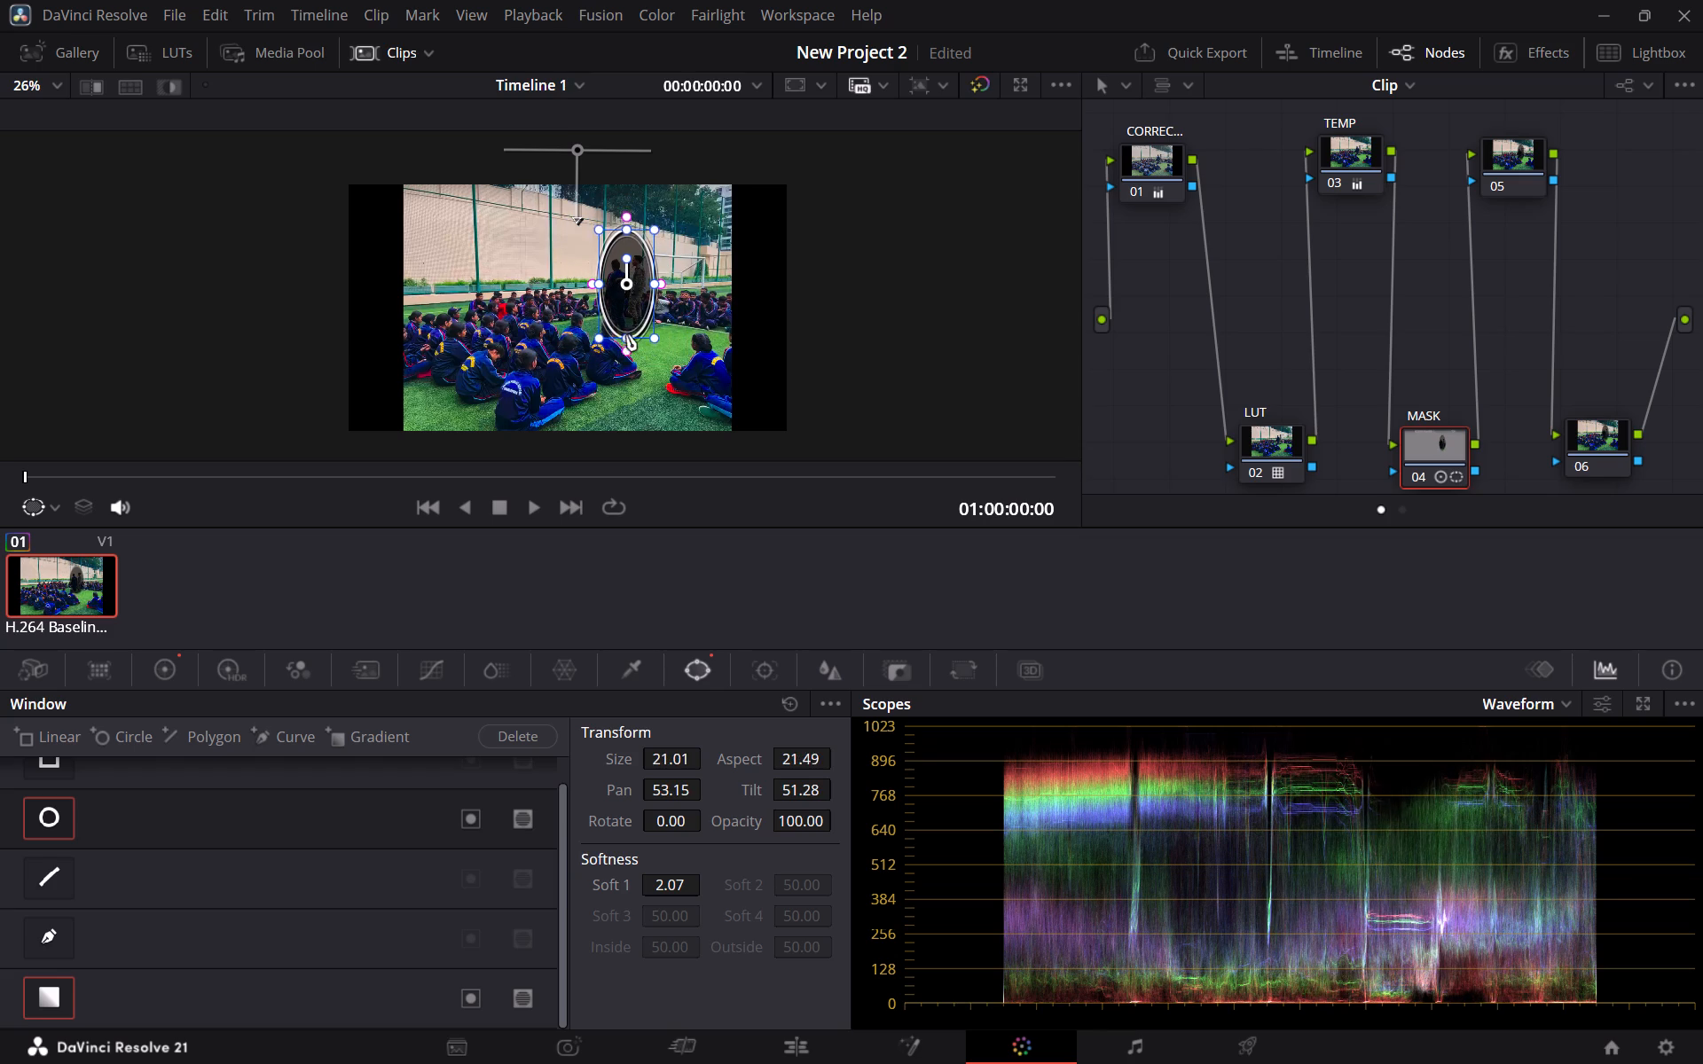
pyautogui.moveTo(626, 334); pyautogui.dragTo(627, 331)
pyautogui.click(628, 286)
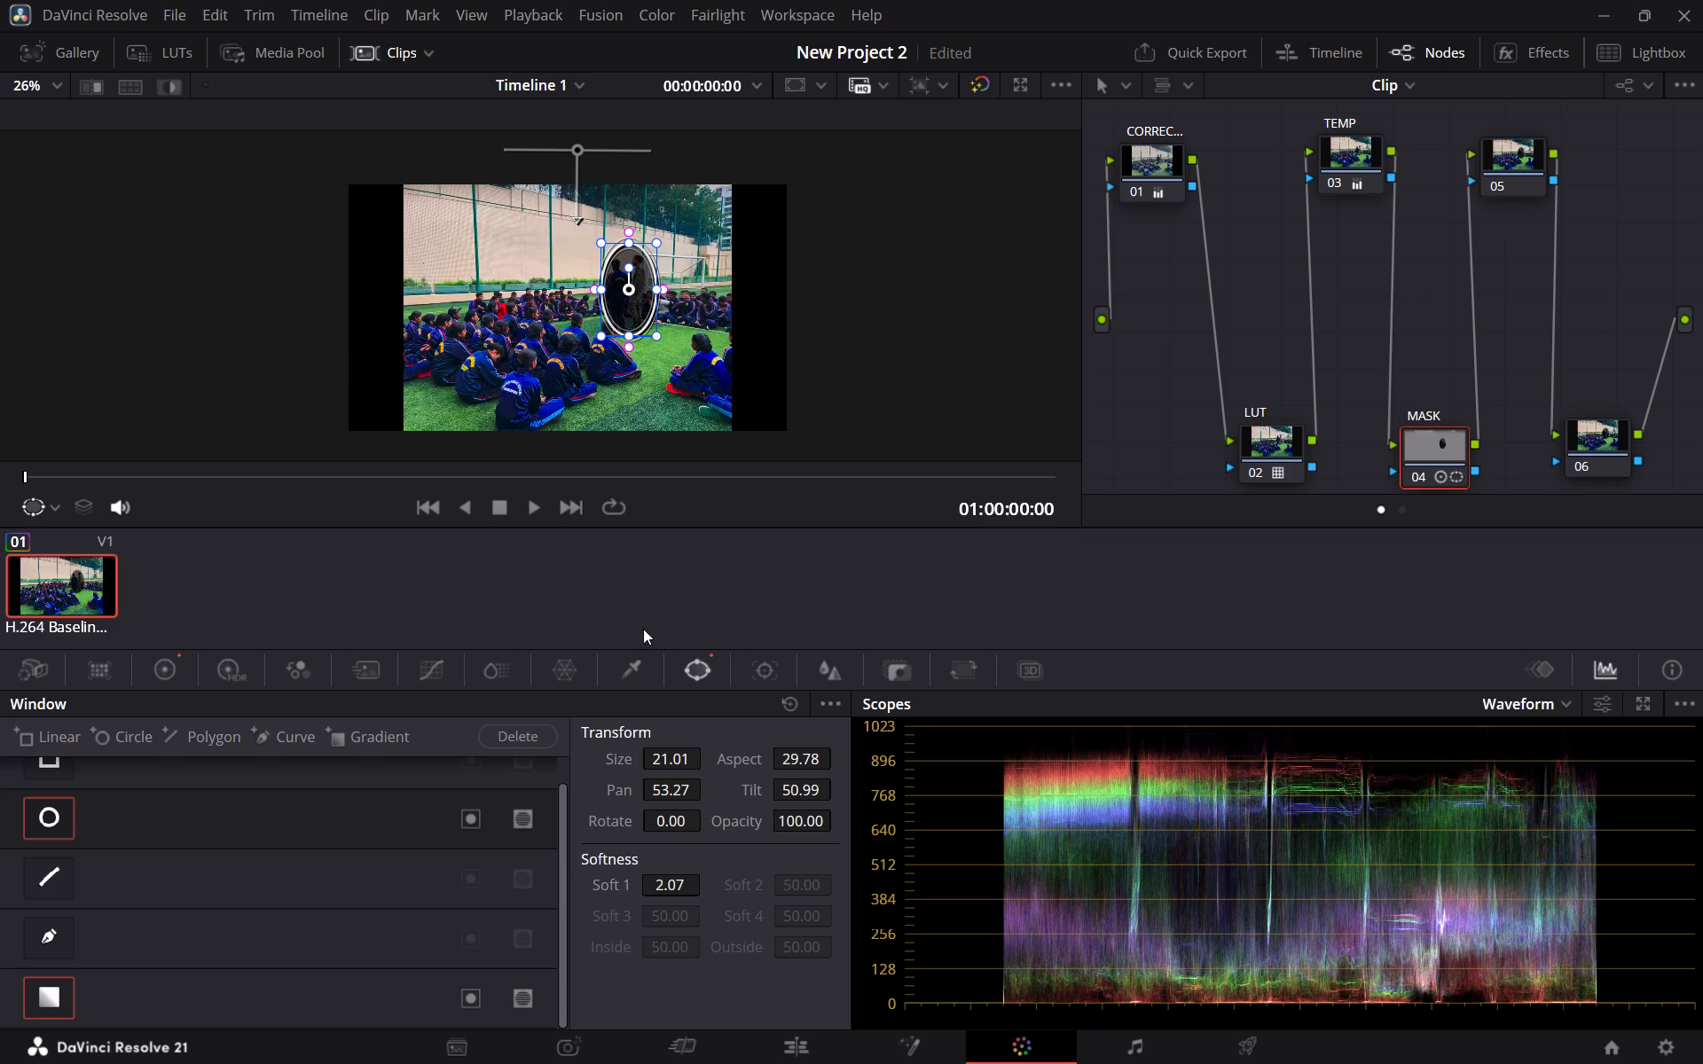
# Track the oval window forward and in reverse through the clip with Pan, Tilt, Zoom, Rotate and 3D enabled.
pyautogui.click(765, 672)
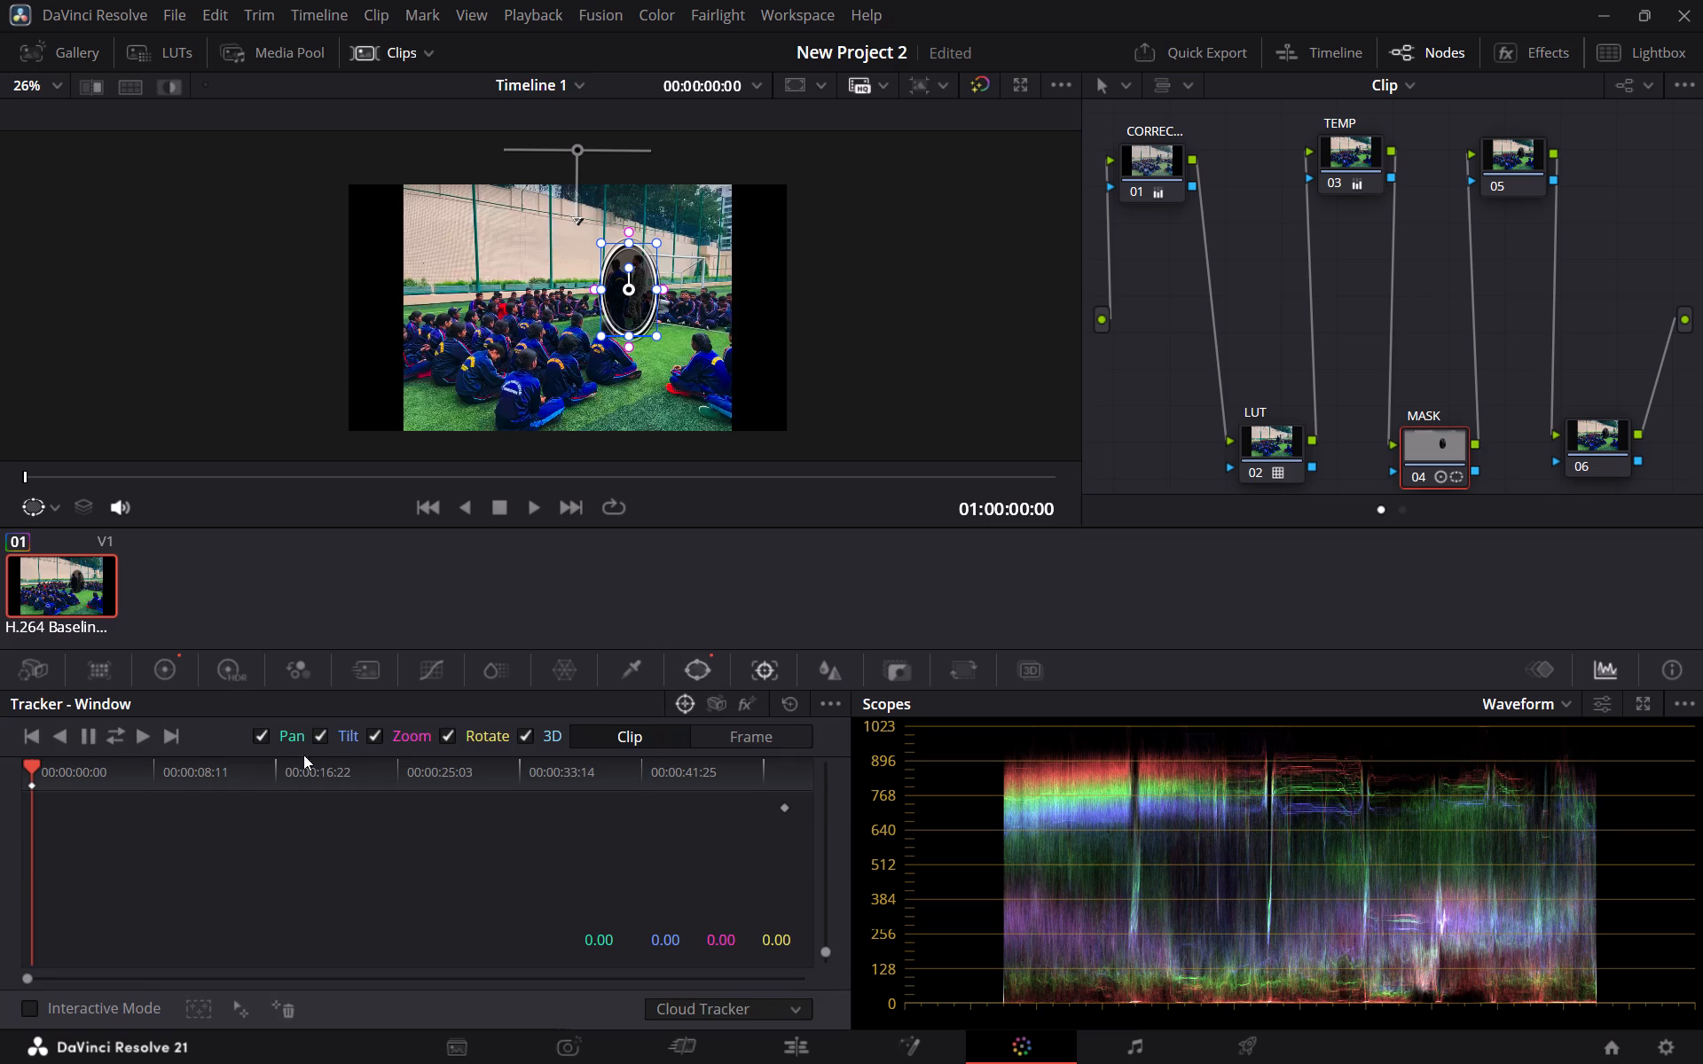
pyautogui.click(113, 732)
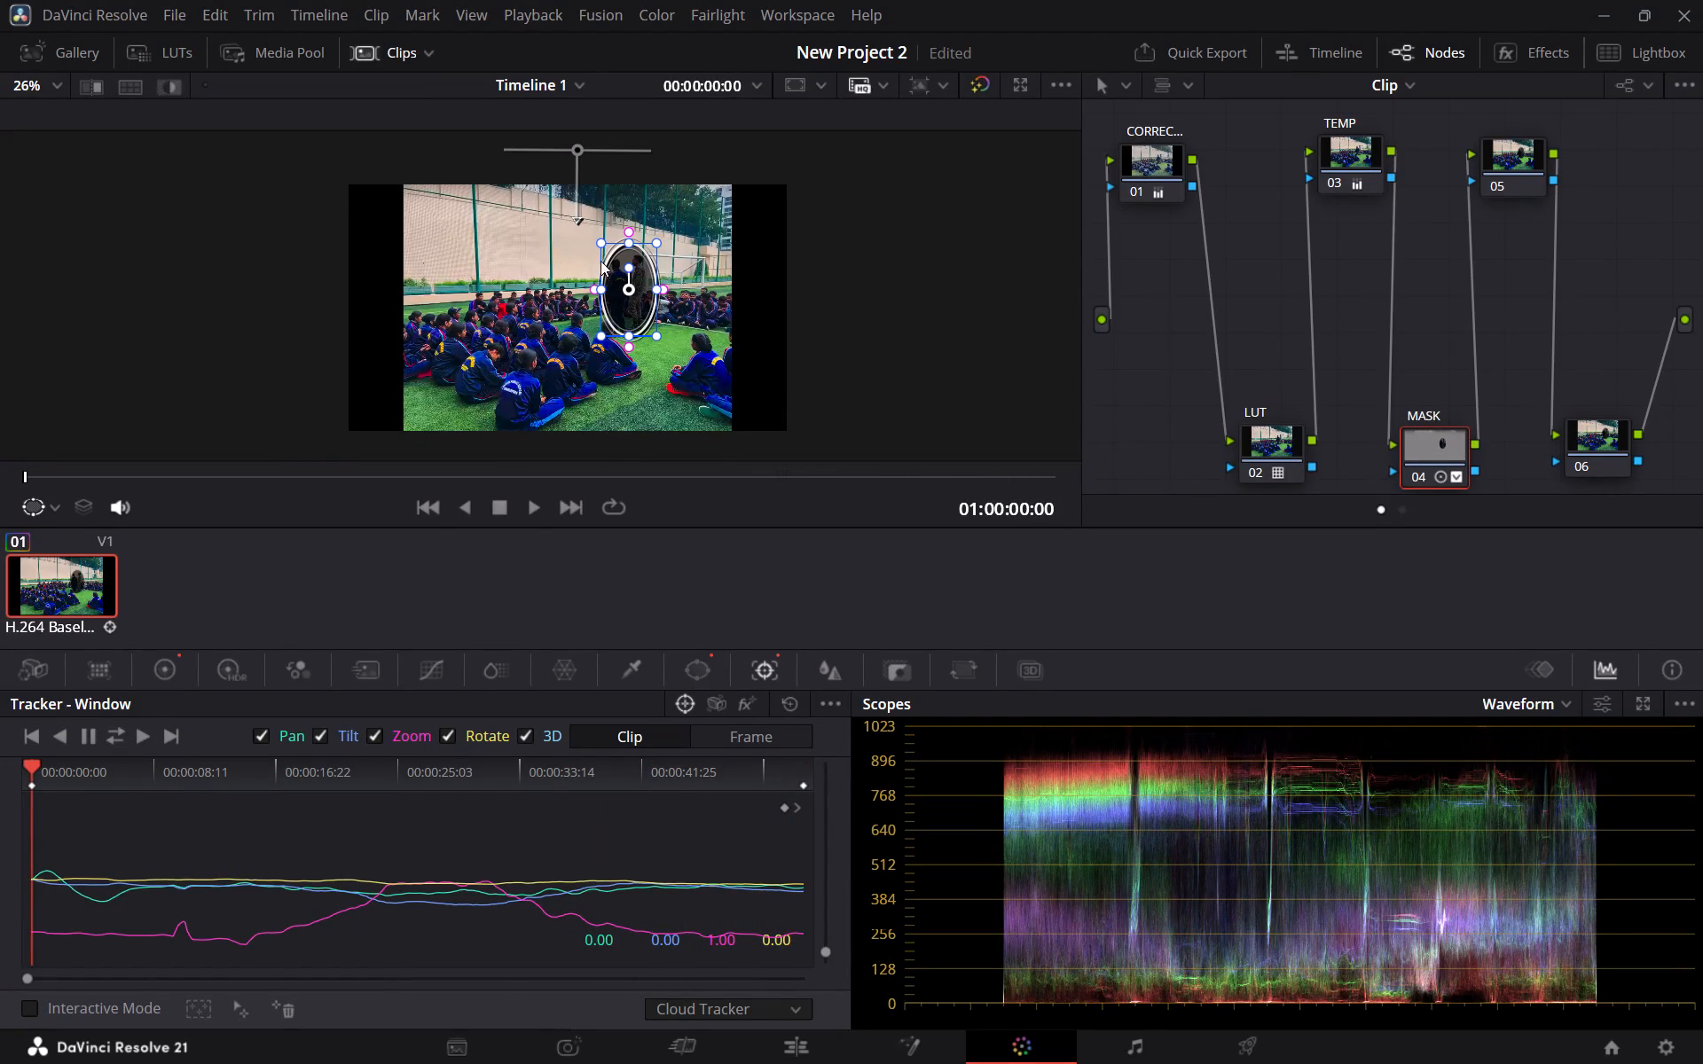
# Disable 3D tracking and track the oval window again in both directions.
pyautogui.click(522, 735)
pyautogui.click(122, 736)
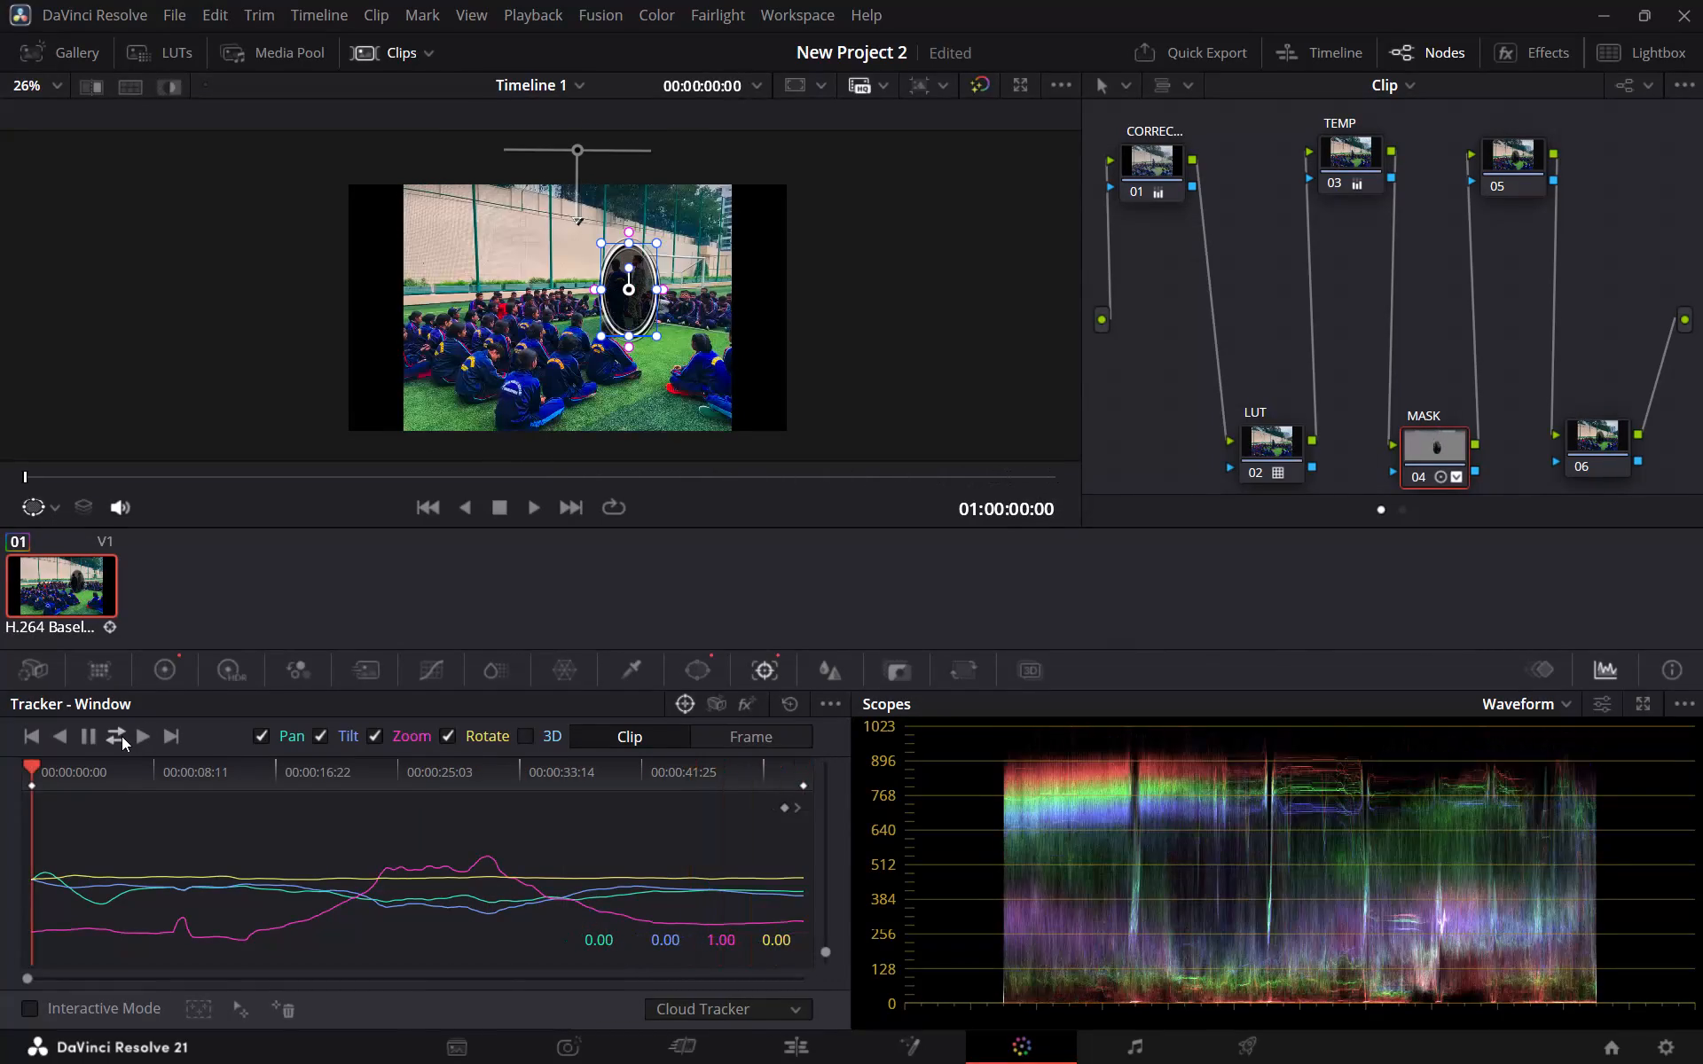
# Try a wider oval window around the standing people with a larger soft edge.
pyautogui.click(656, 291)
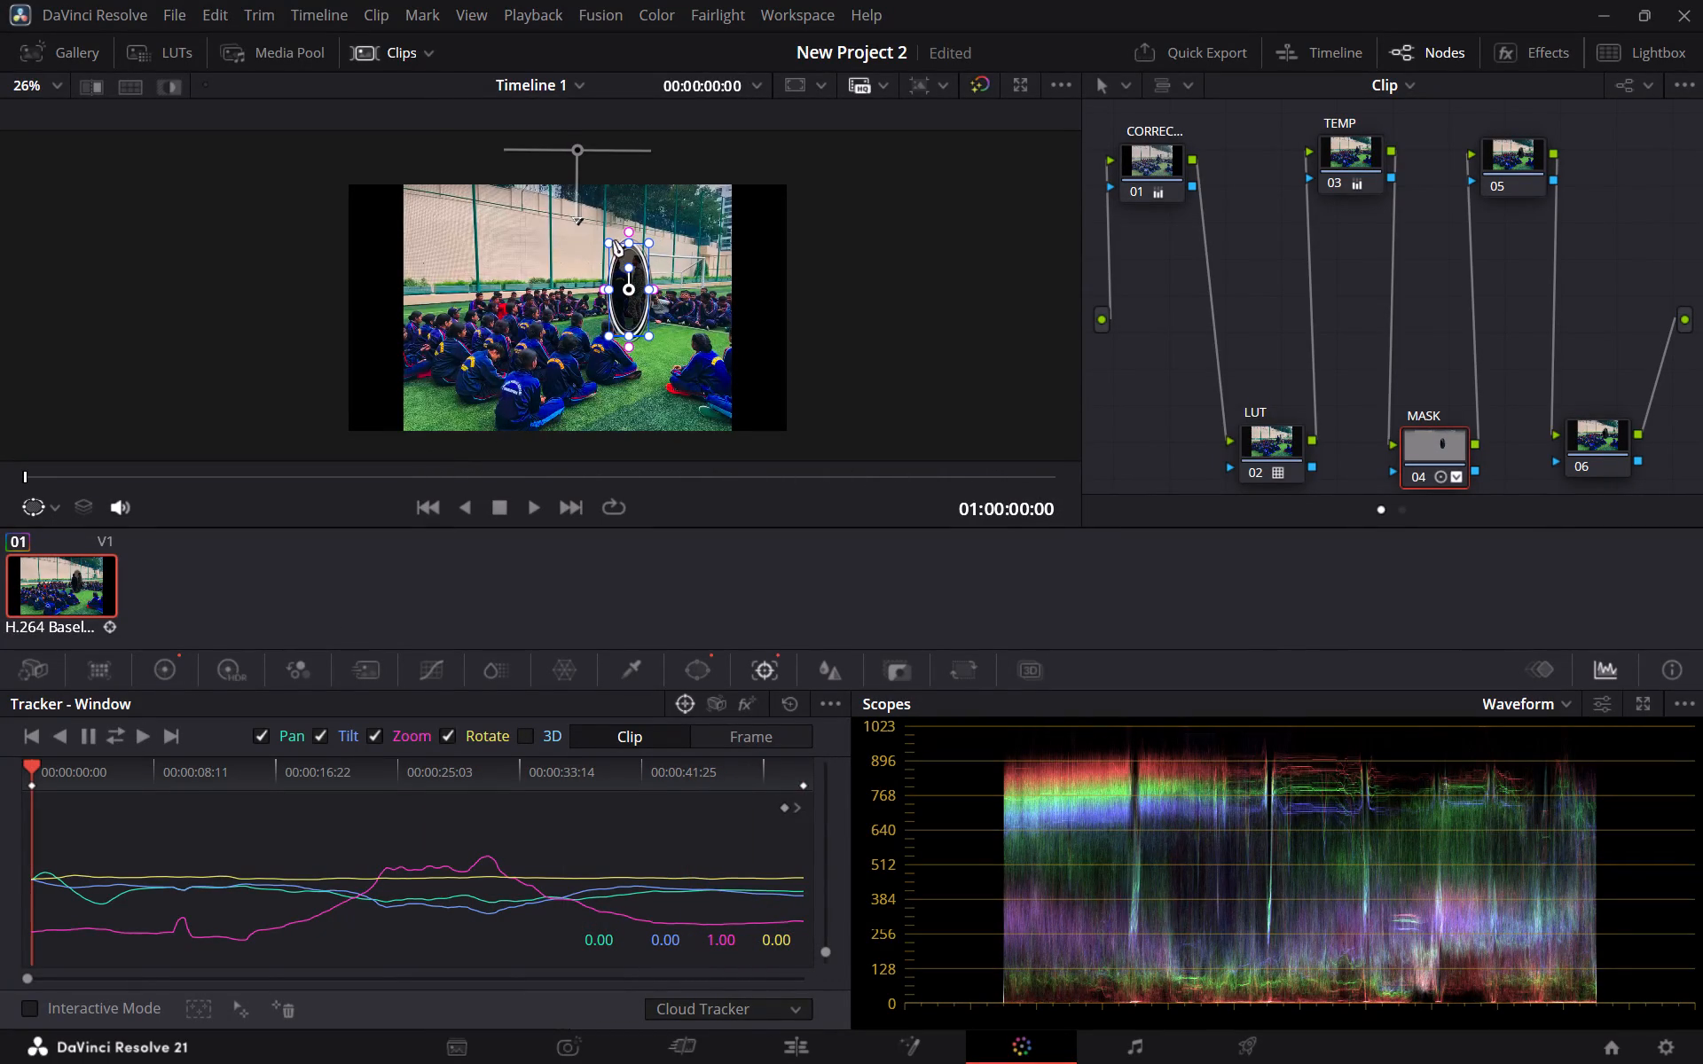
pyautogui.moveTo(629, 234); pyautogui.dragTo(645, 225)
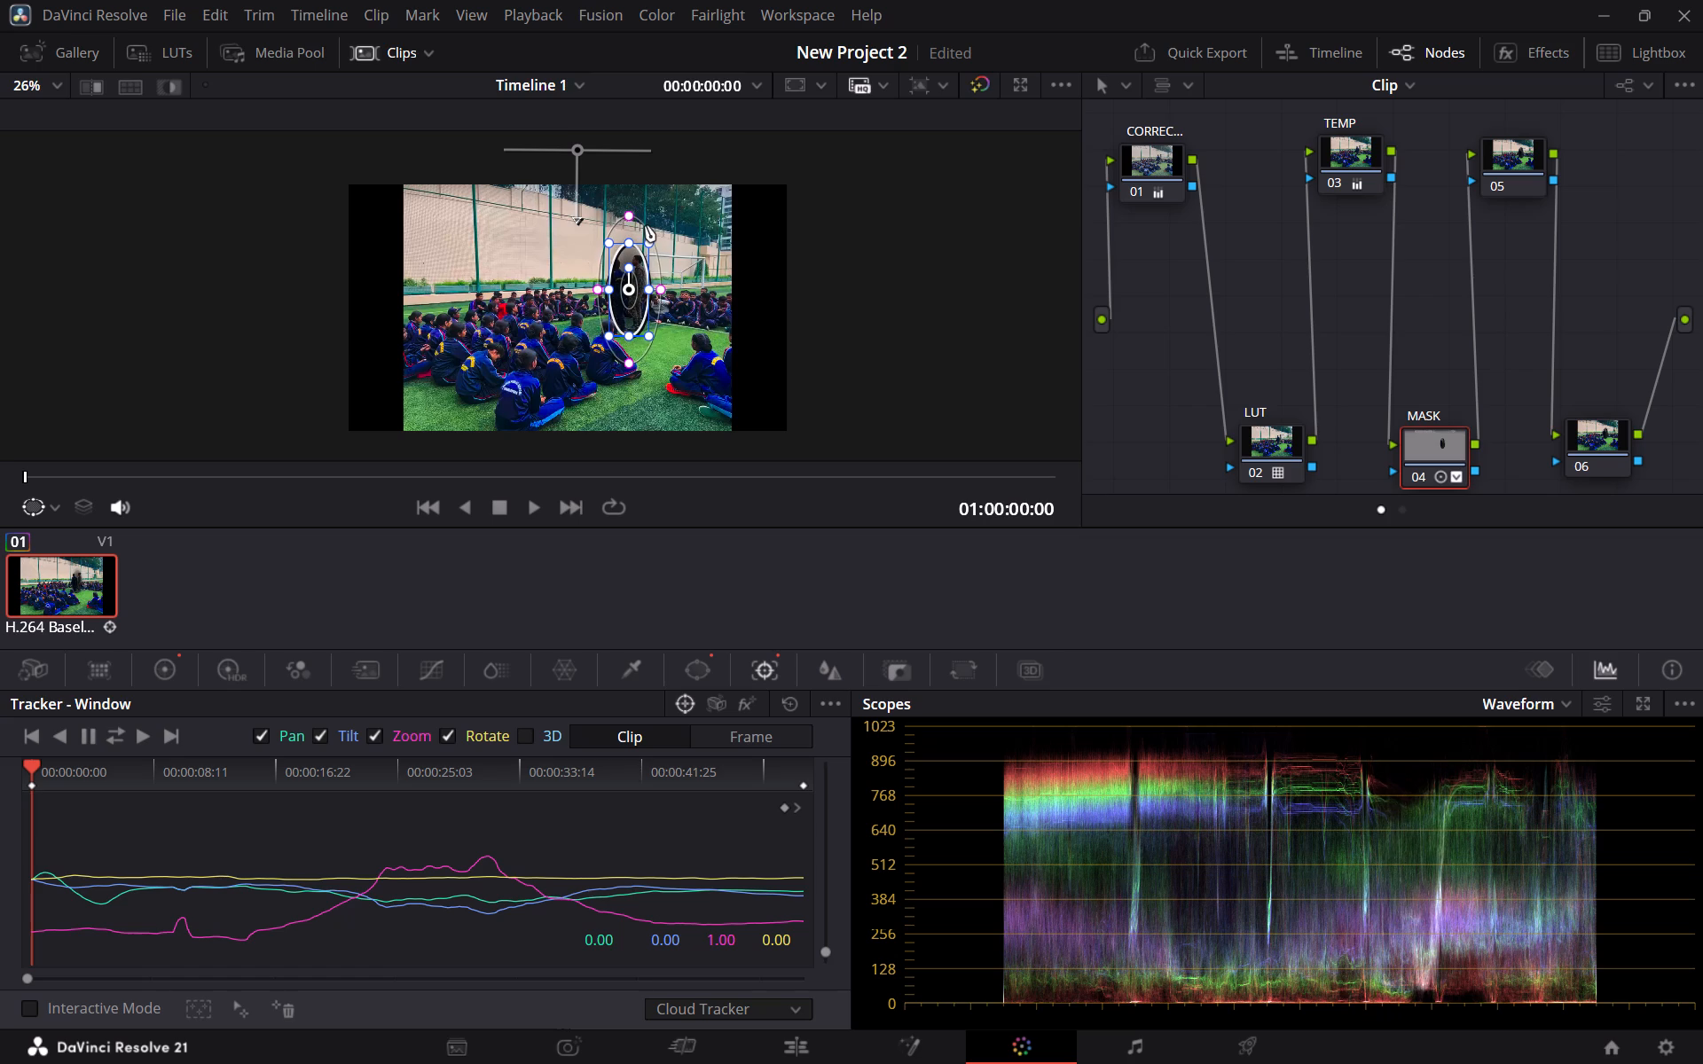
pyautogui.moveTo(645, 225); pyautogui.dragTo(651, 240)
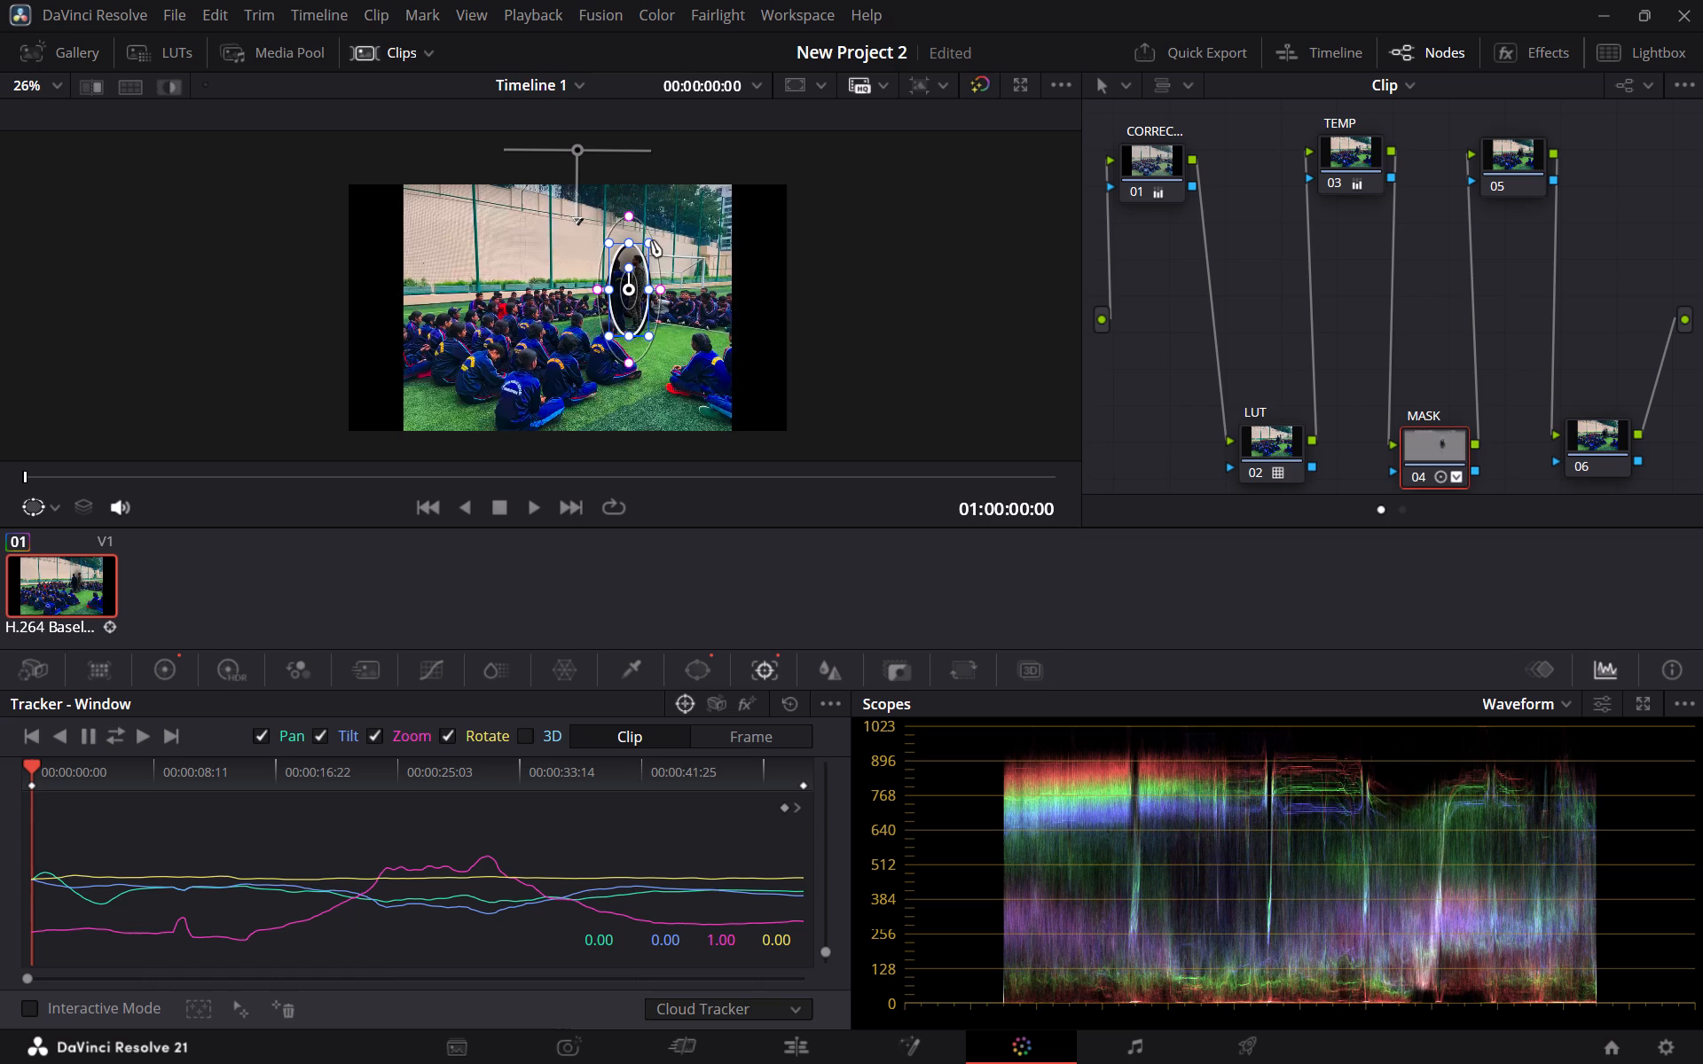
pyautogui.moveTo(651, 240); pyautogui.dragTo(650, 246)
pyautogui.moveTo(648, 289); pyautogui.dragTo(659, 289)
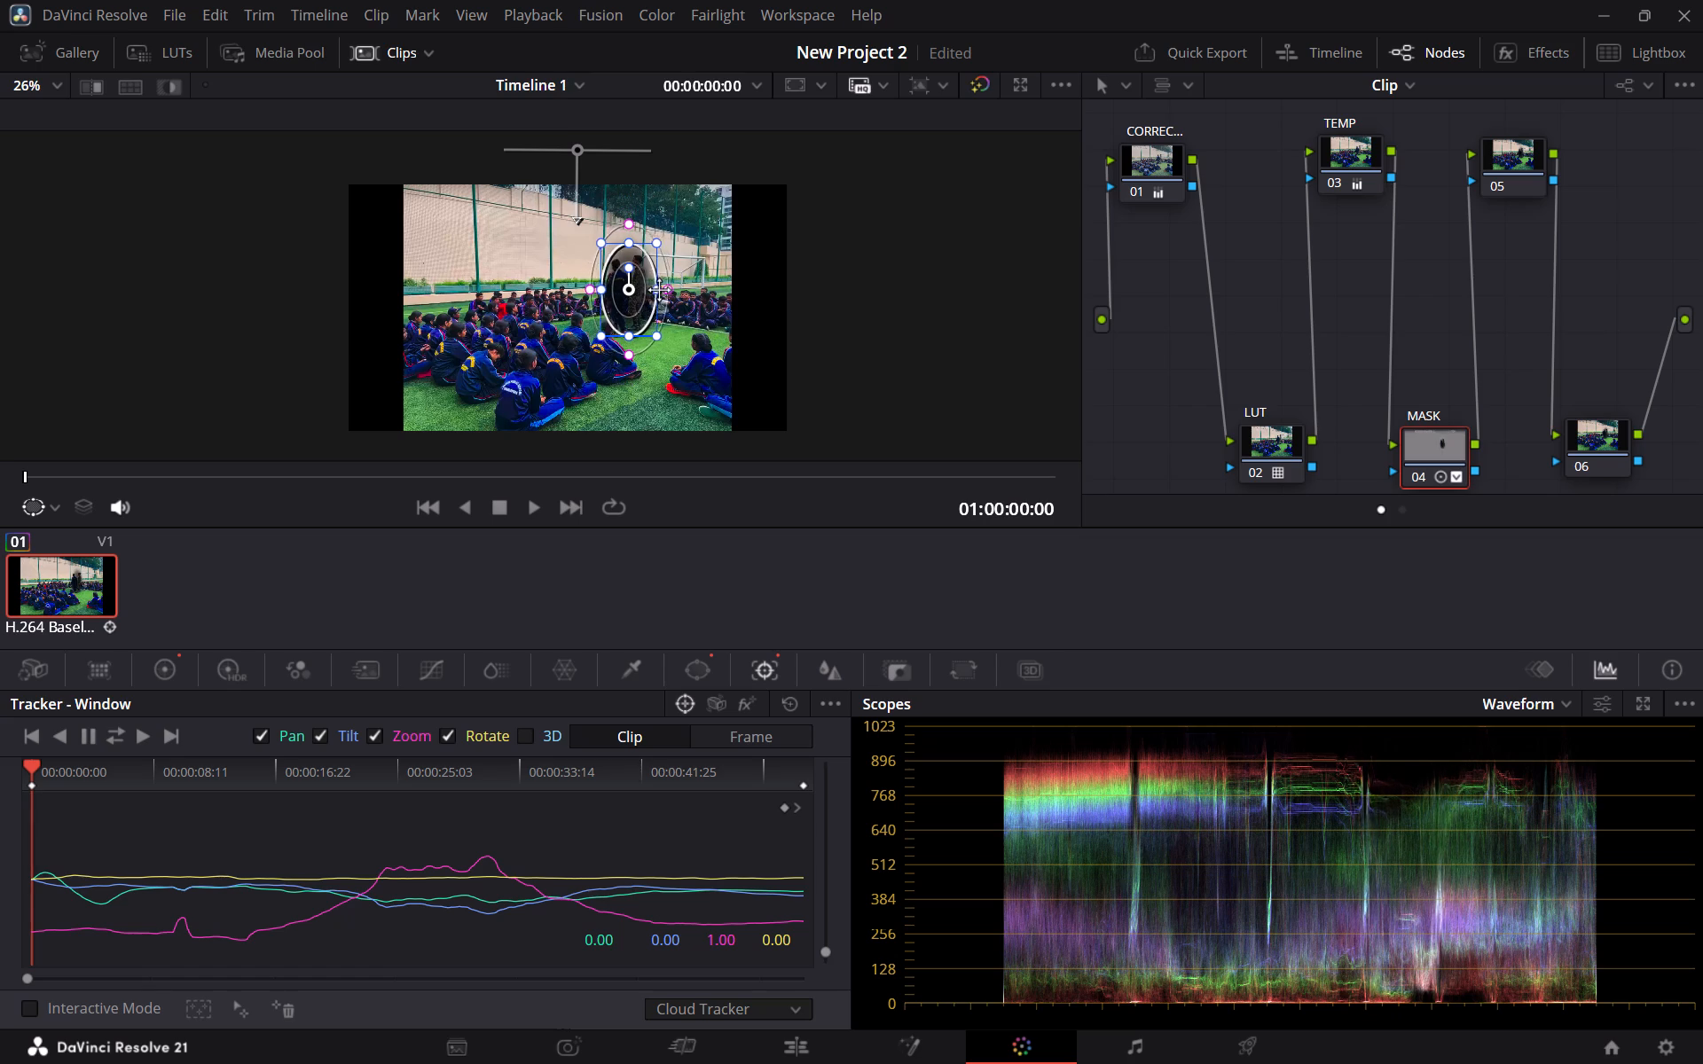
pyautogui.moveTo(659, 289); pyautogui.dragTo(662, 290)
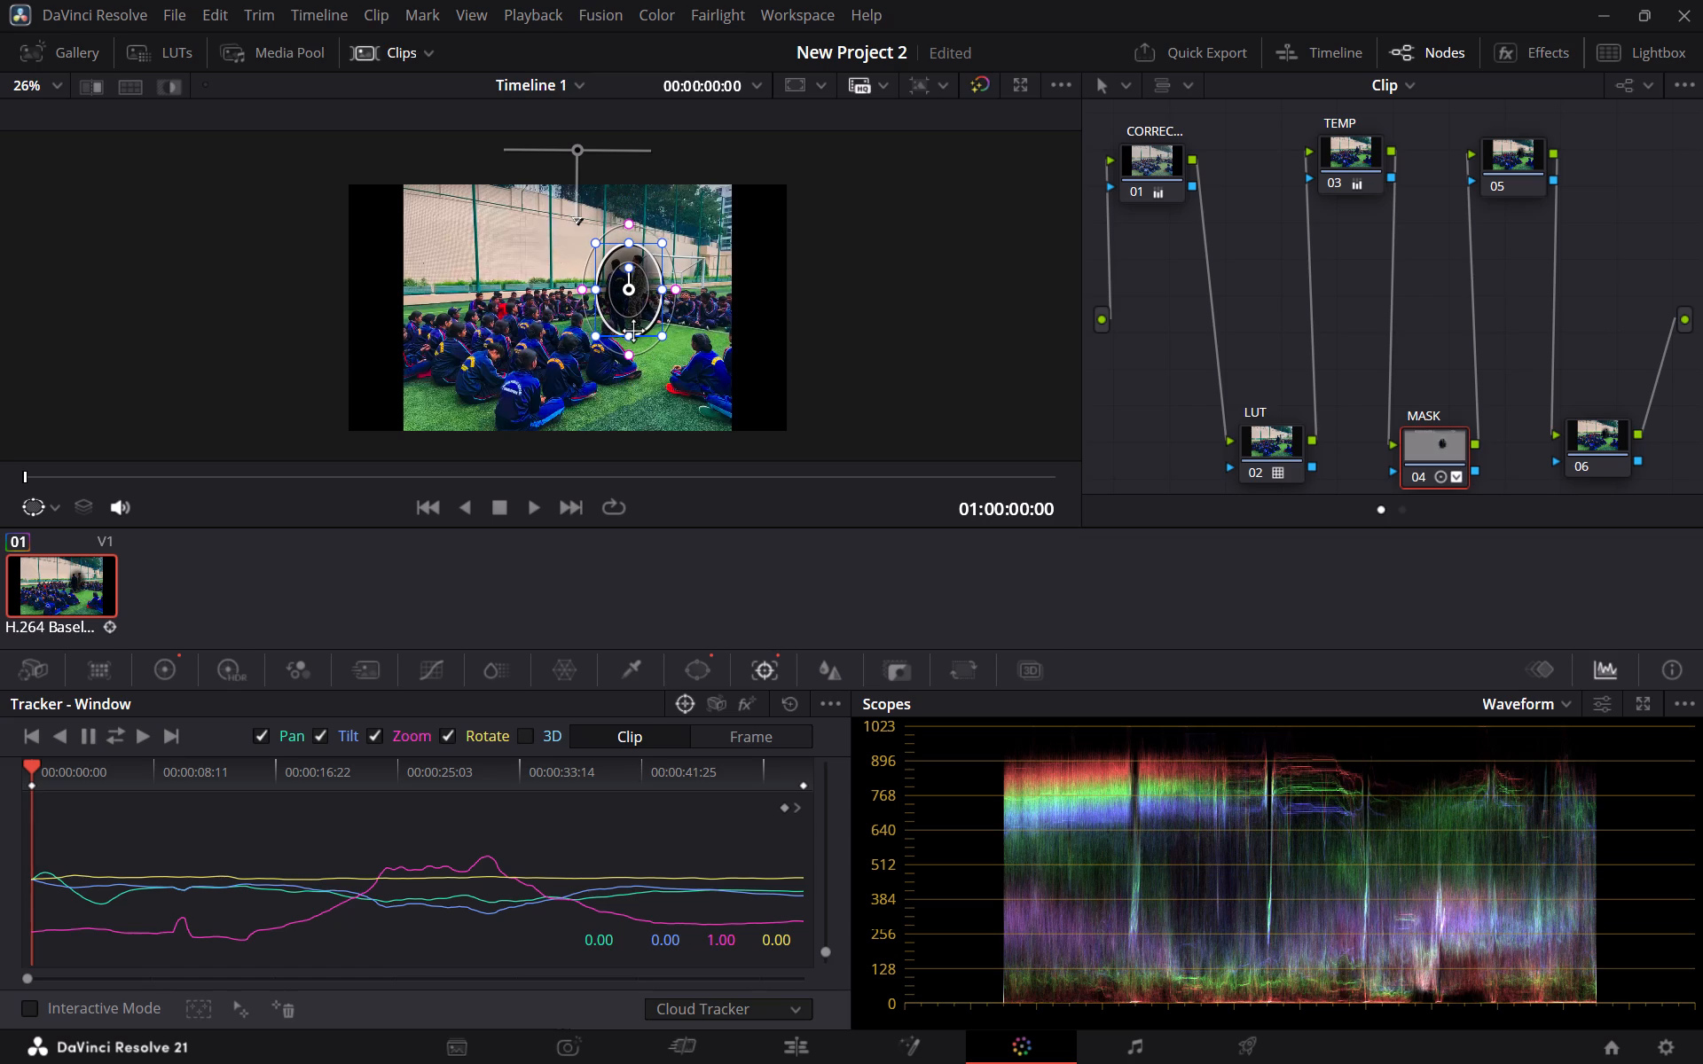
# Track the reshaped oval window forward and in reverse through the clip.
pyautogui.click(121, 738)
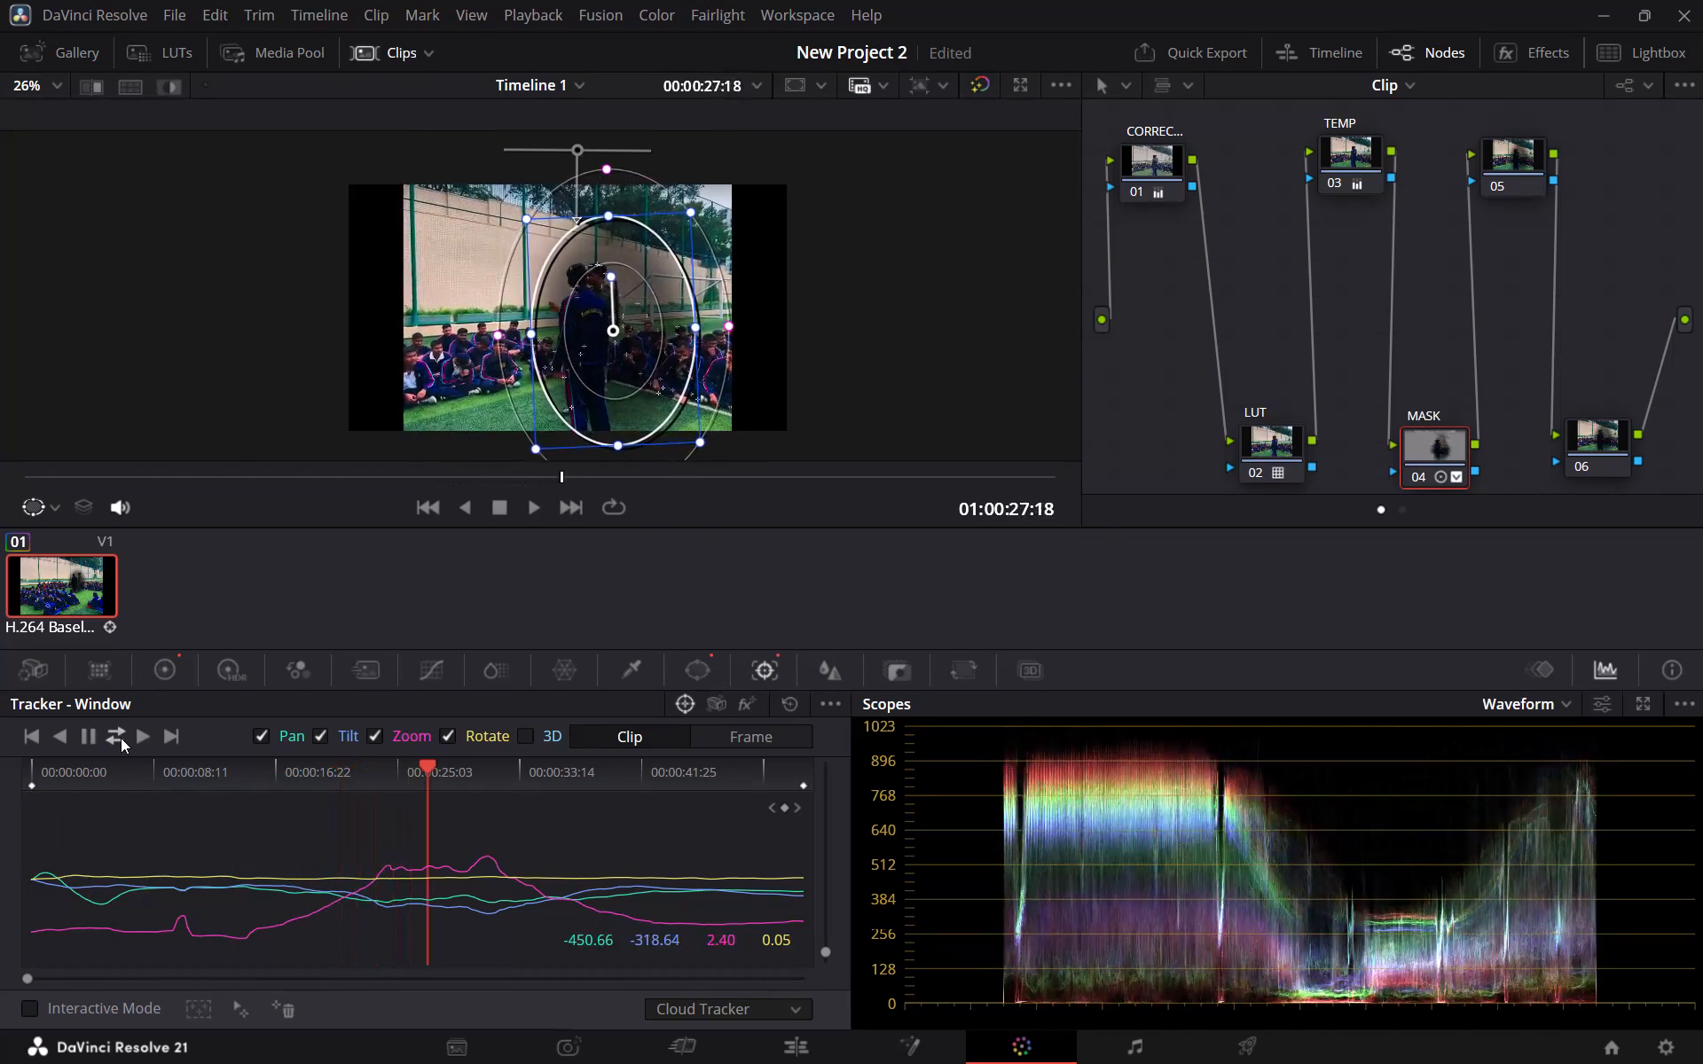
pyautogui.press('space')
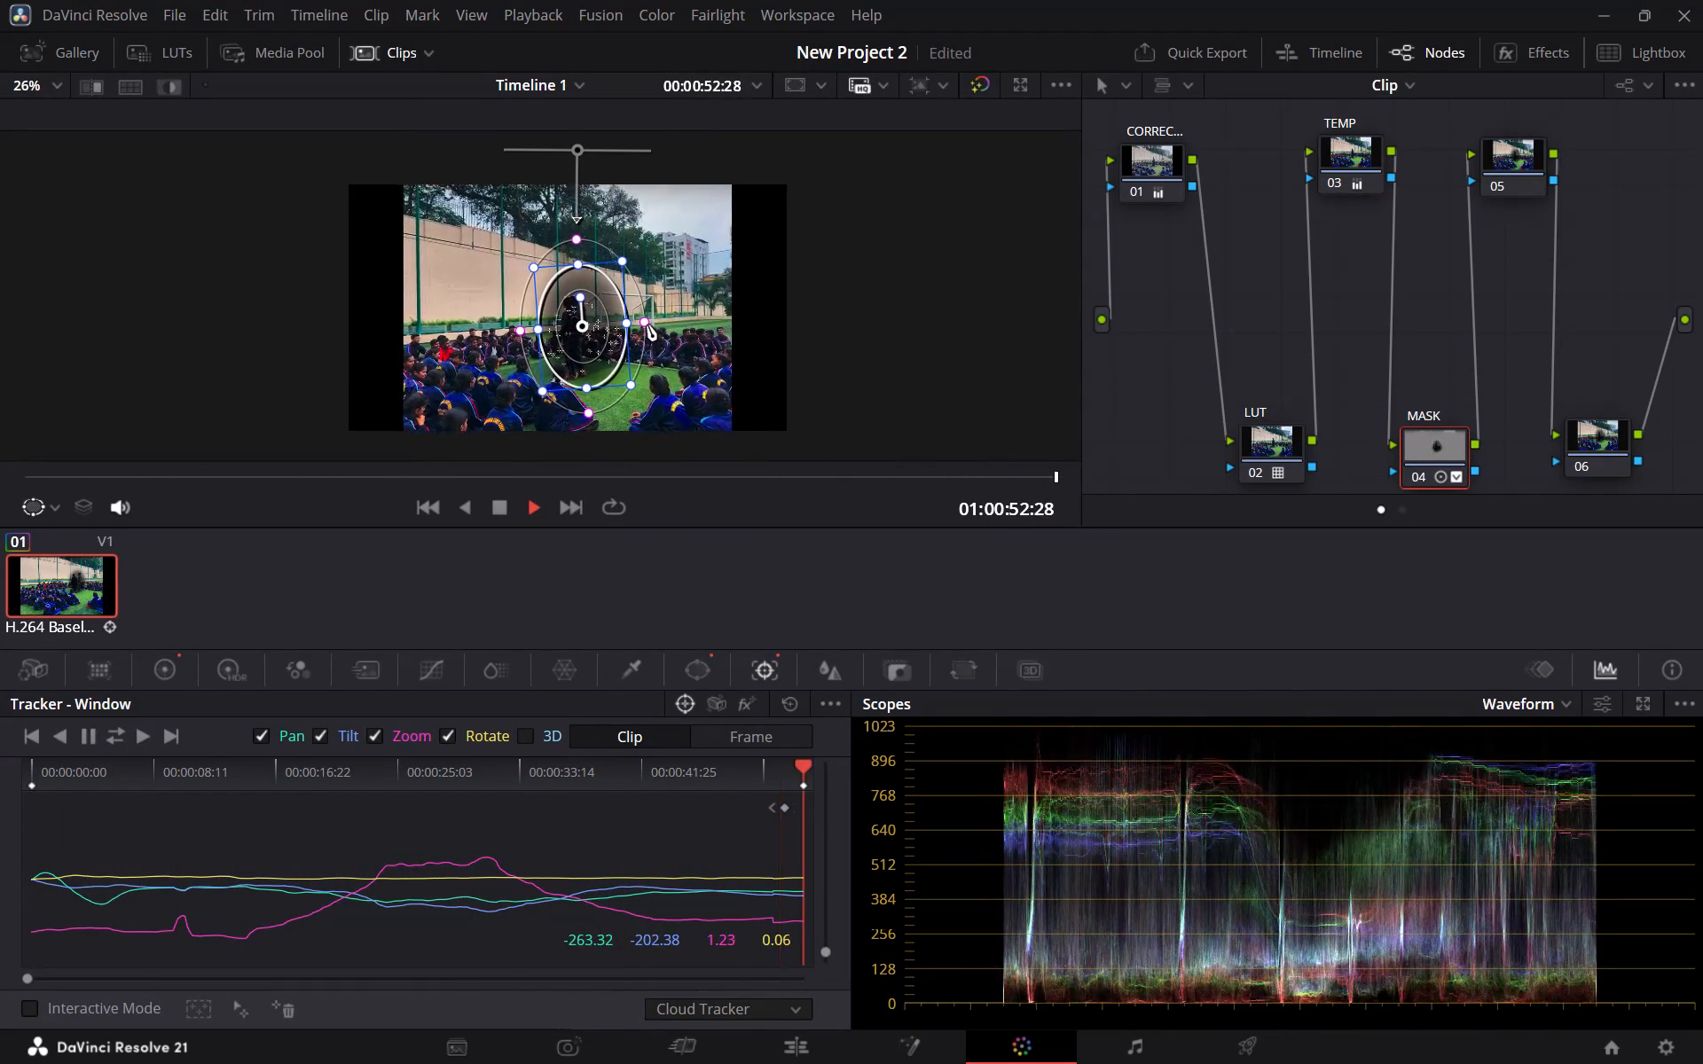
# Reduce the oval window's soft edge and narrow it closely around the two standing people on the first frame.
pyautogui.moveTo(678, 293); pyautogui.dragTo(659, 293)
pyautogui.click(661, 288)
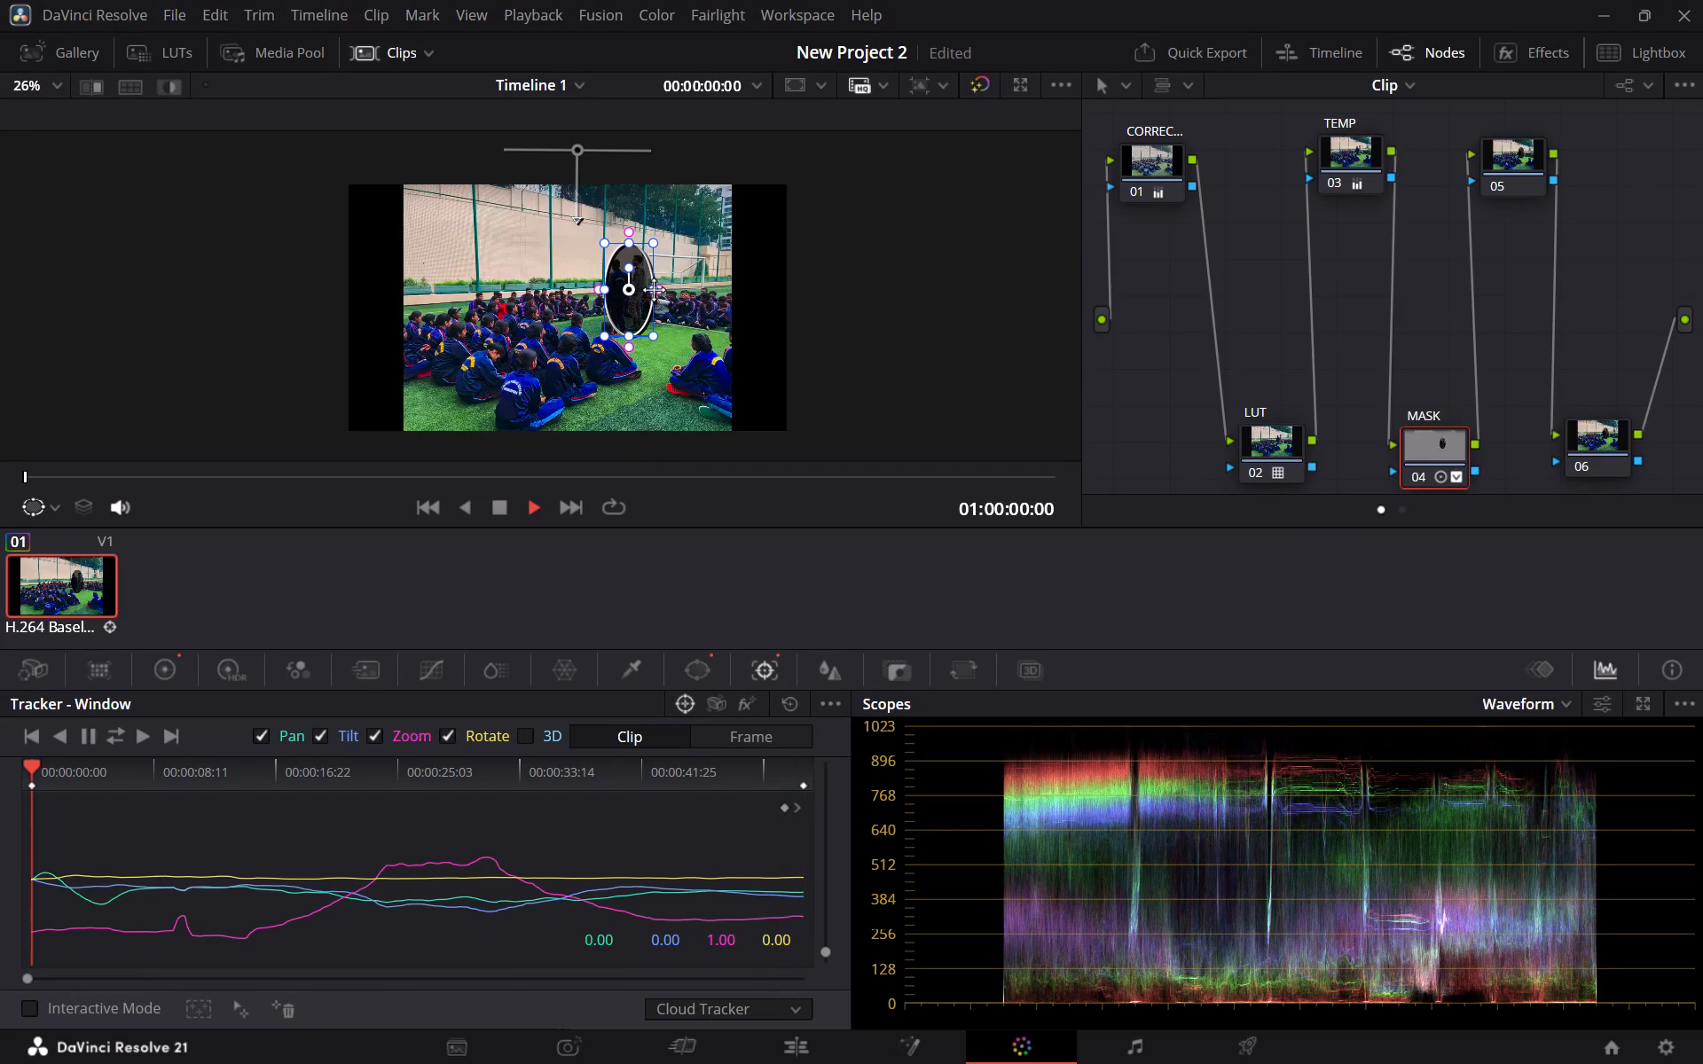
# Track the narrowed oval window again in both directions through the whole clip.
pyautogui.click(114, 732)
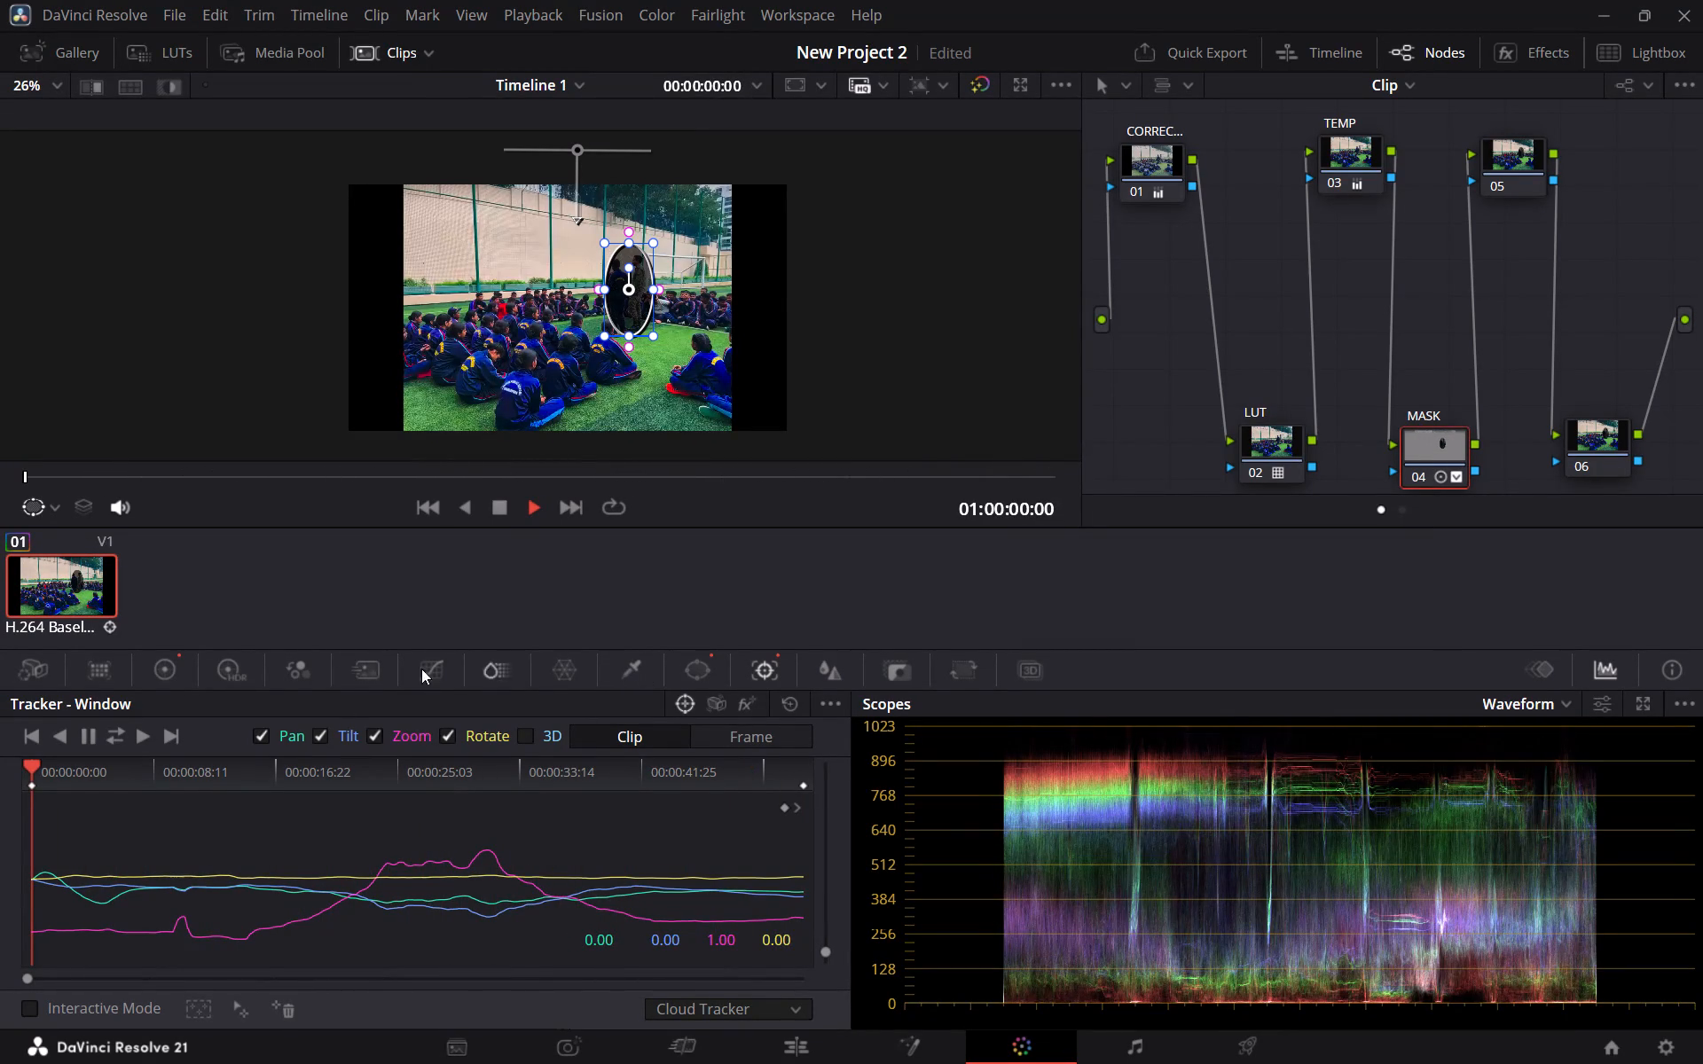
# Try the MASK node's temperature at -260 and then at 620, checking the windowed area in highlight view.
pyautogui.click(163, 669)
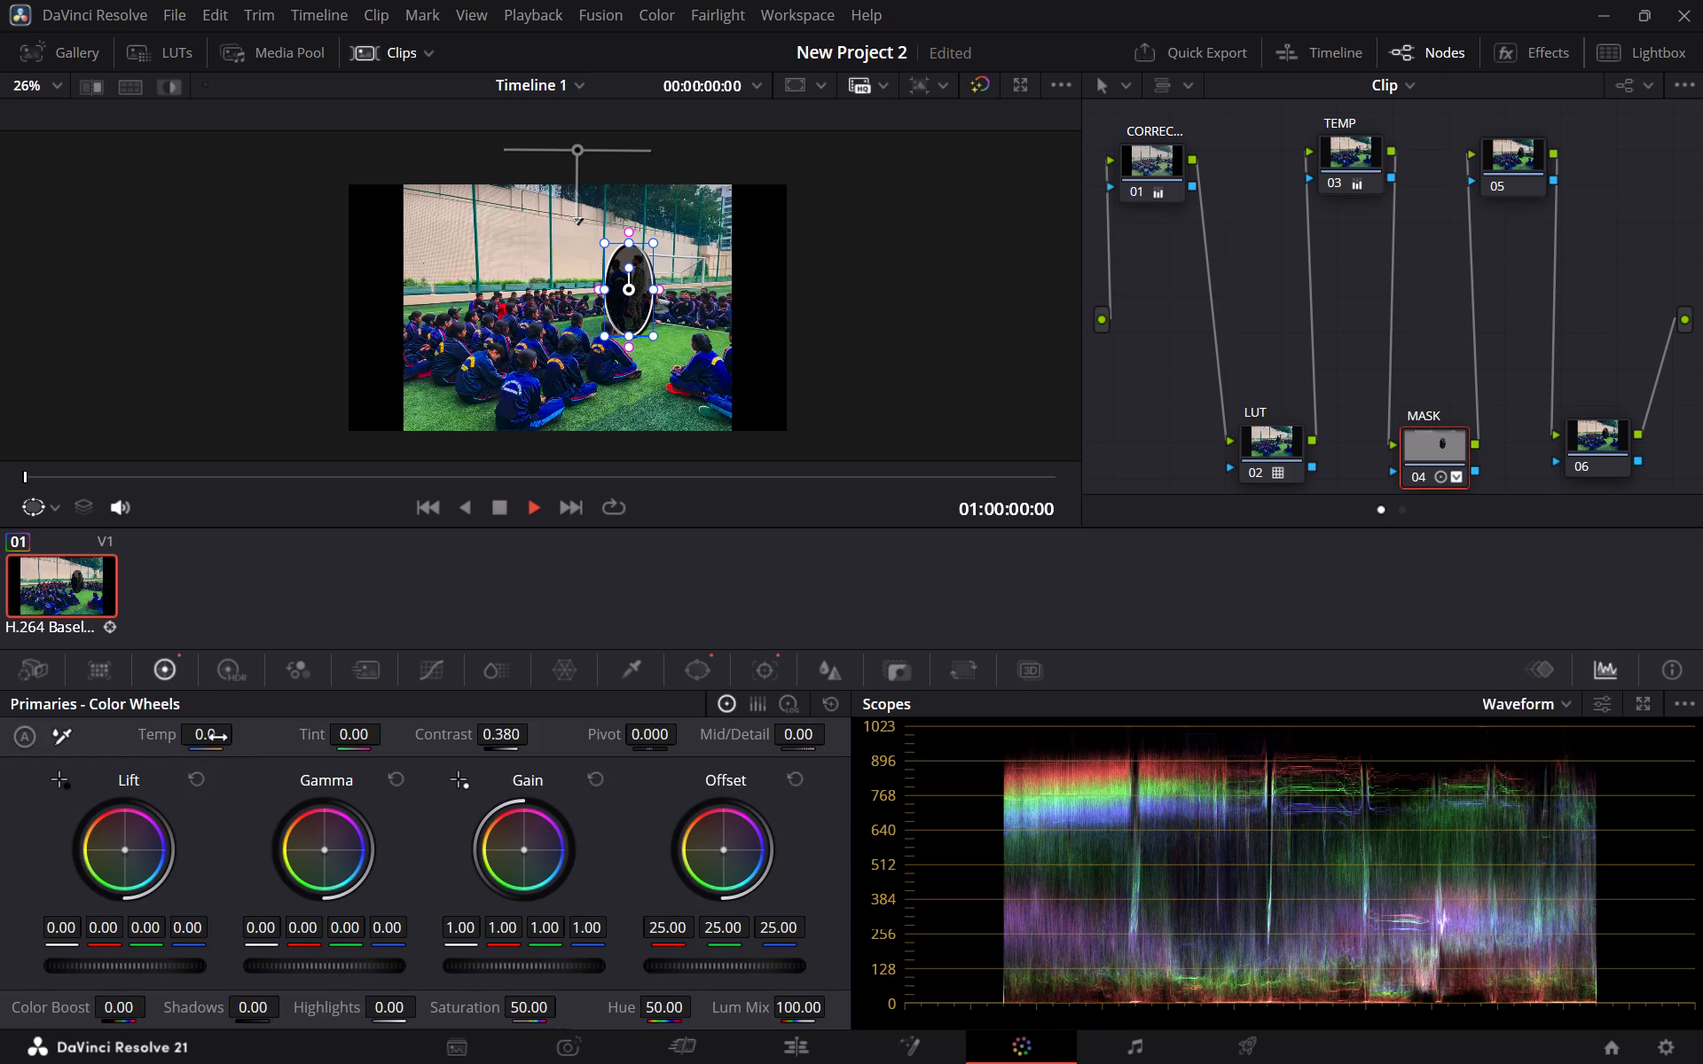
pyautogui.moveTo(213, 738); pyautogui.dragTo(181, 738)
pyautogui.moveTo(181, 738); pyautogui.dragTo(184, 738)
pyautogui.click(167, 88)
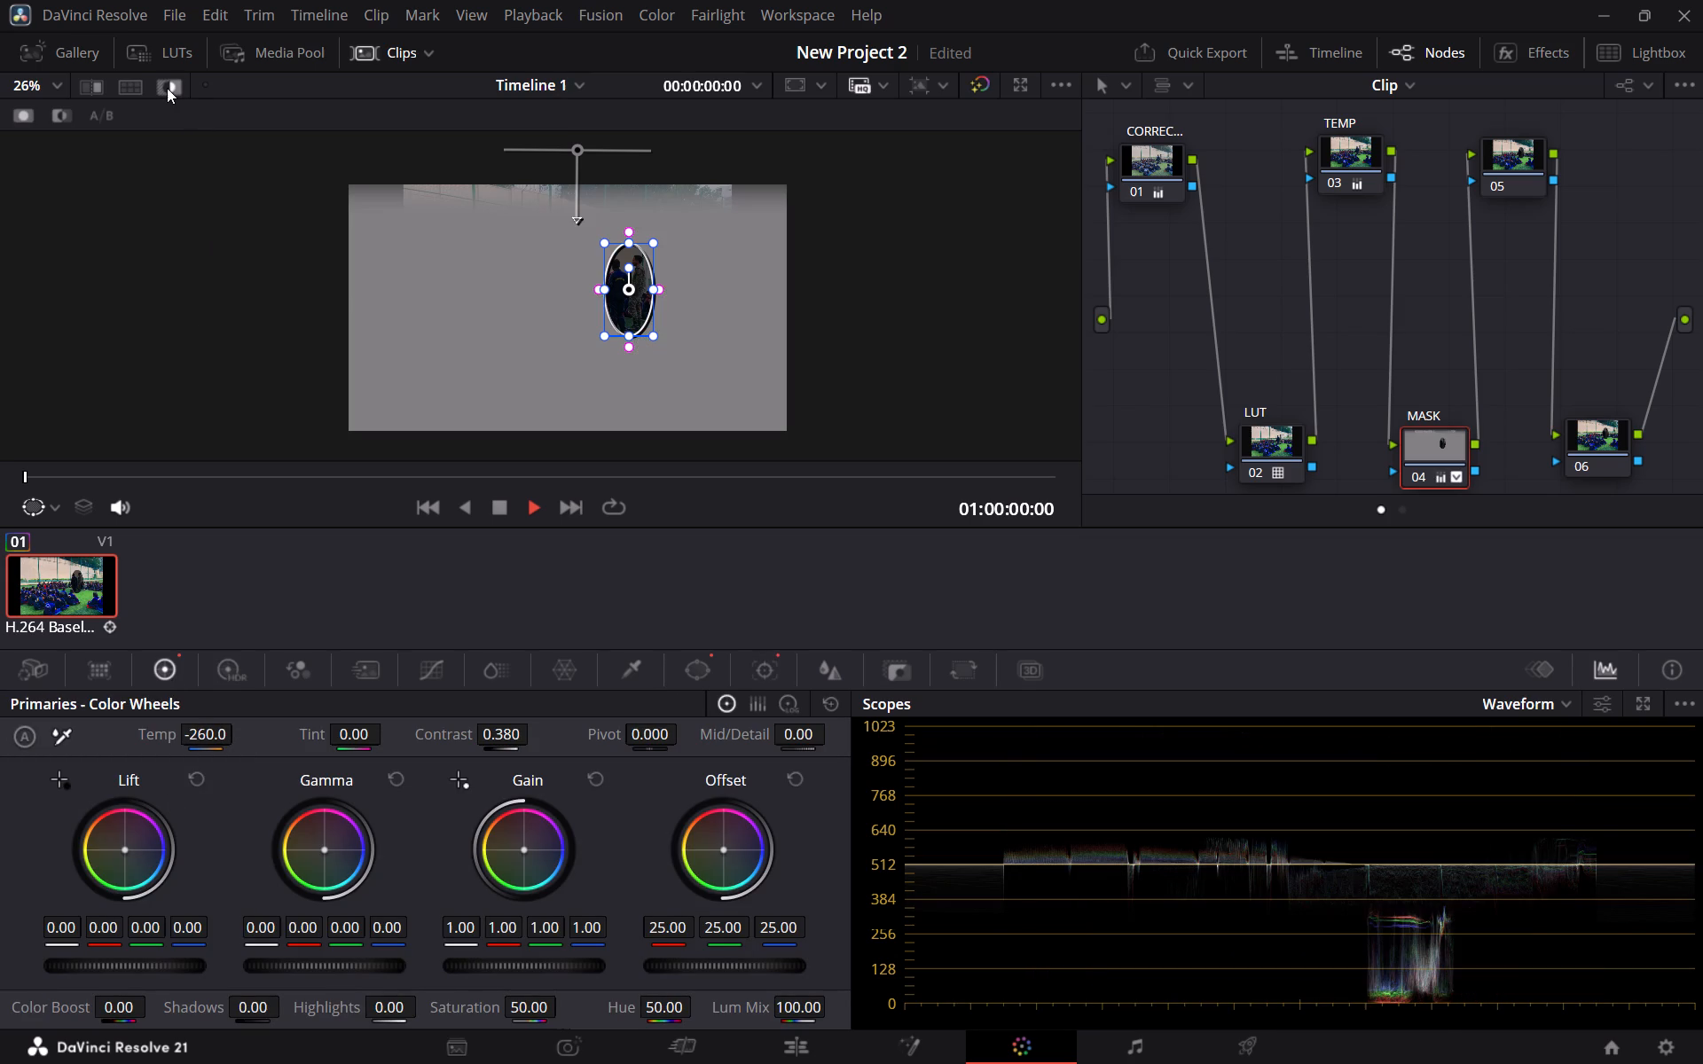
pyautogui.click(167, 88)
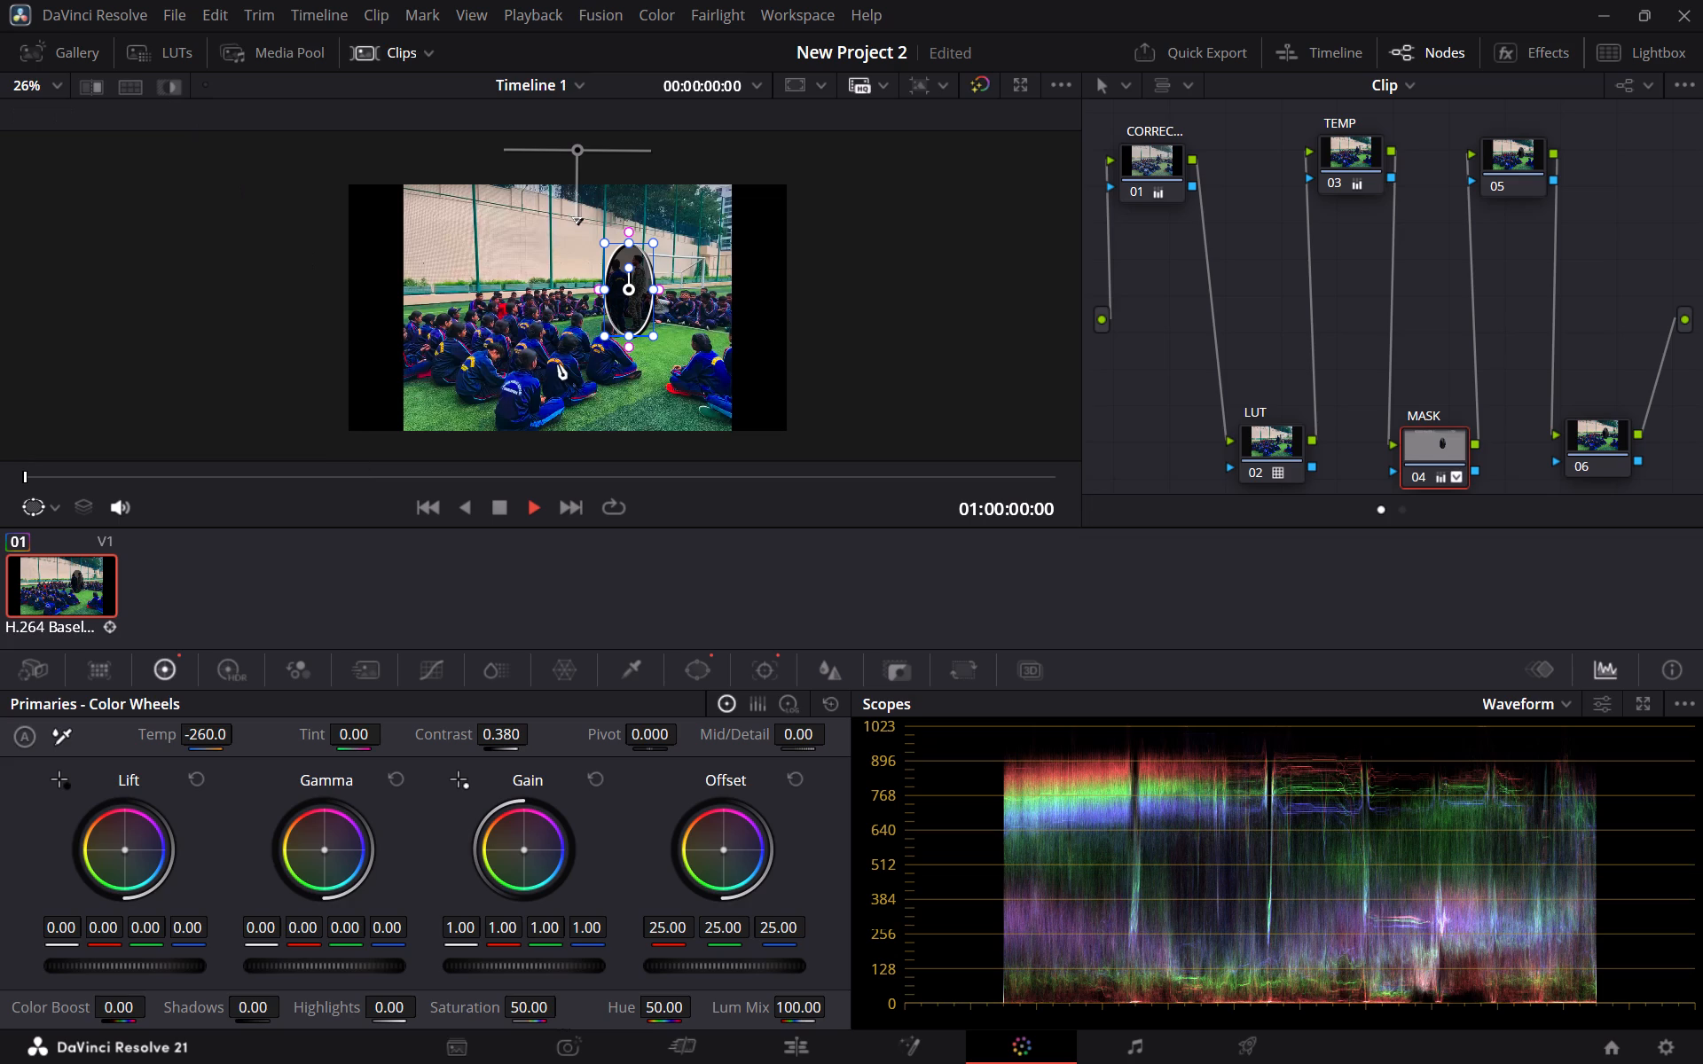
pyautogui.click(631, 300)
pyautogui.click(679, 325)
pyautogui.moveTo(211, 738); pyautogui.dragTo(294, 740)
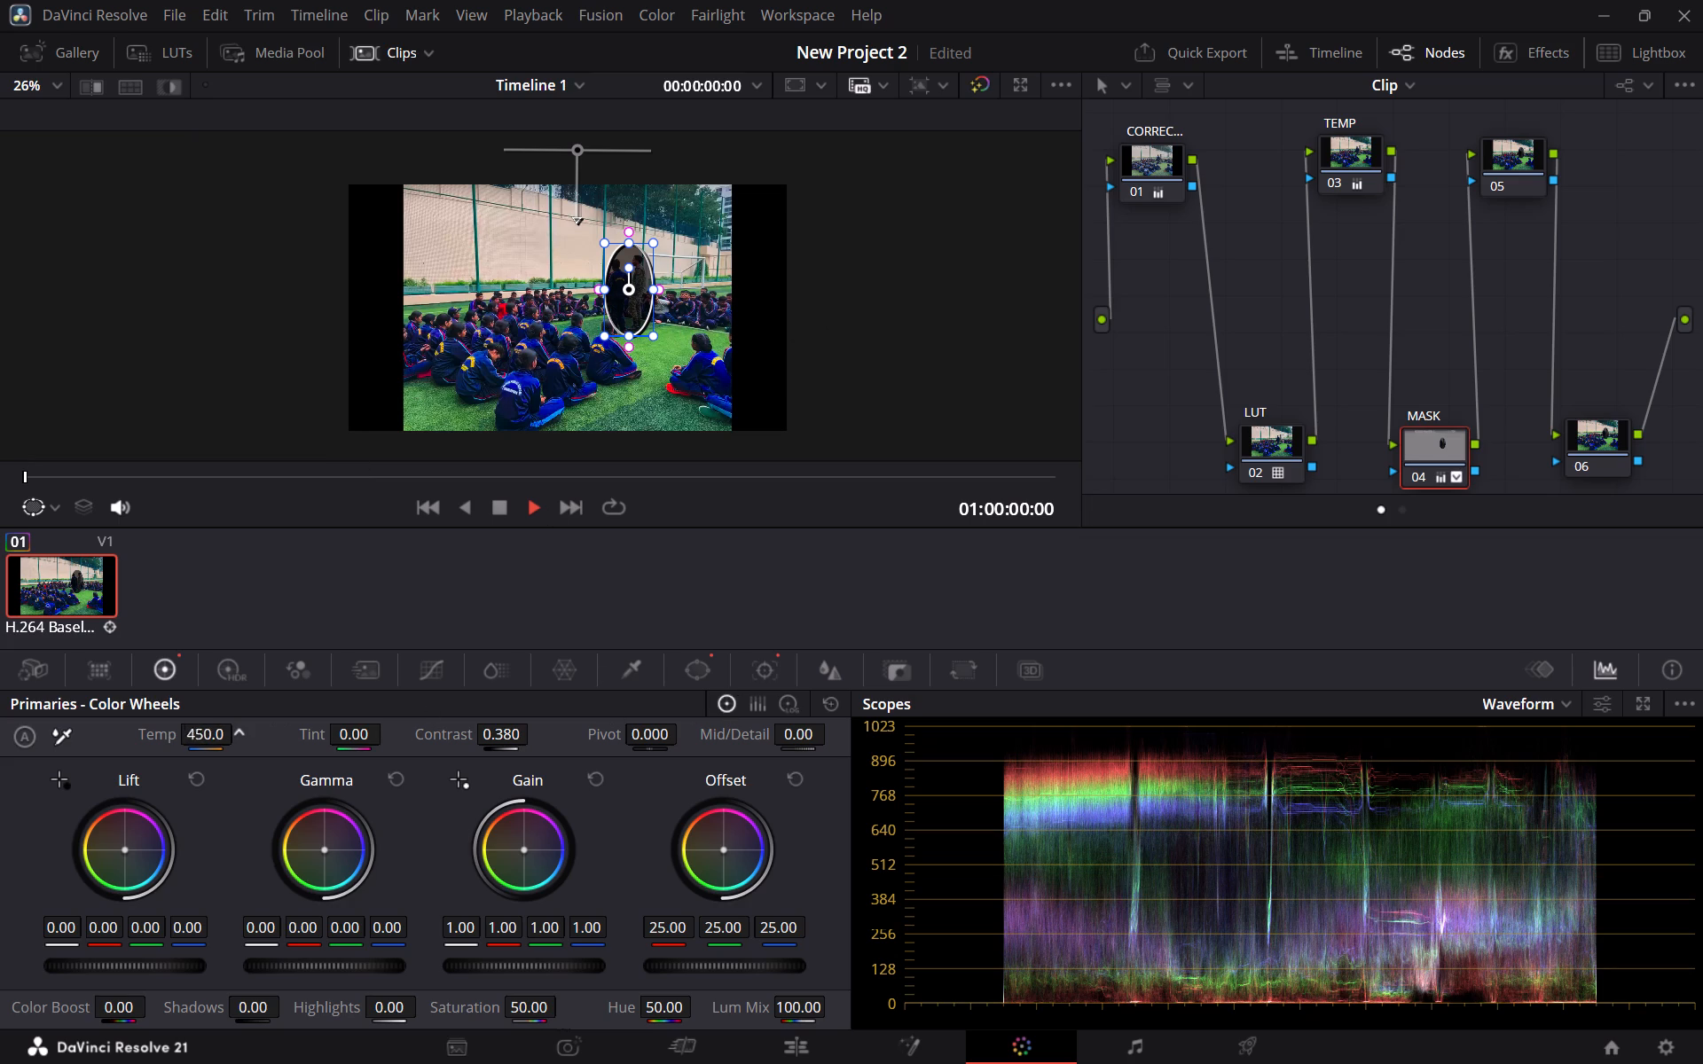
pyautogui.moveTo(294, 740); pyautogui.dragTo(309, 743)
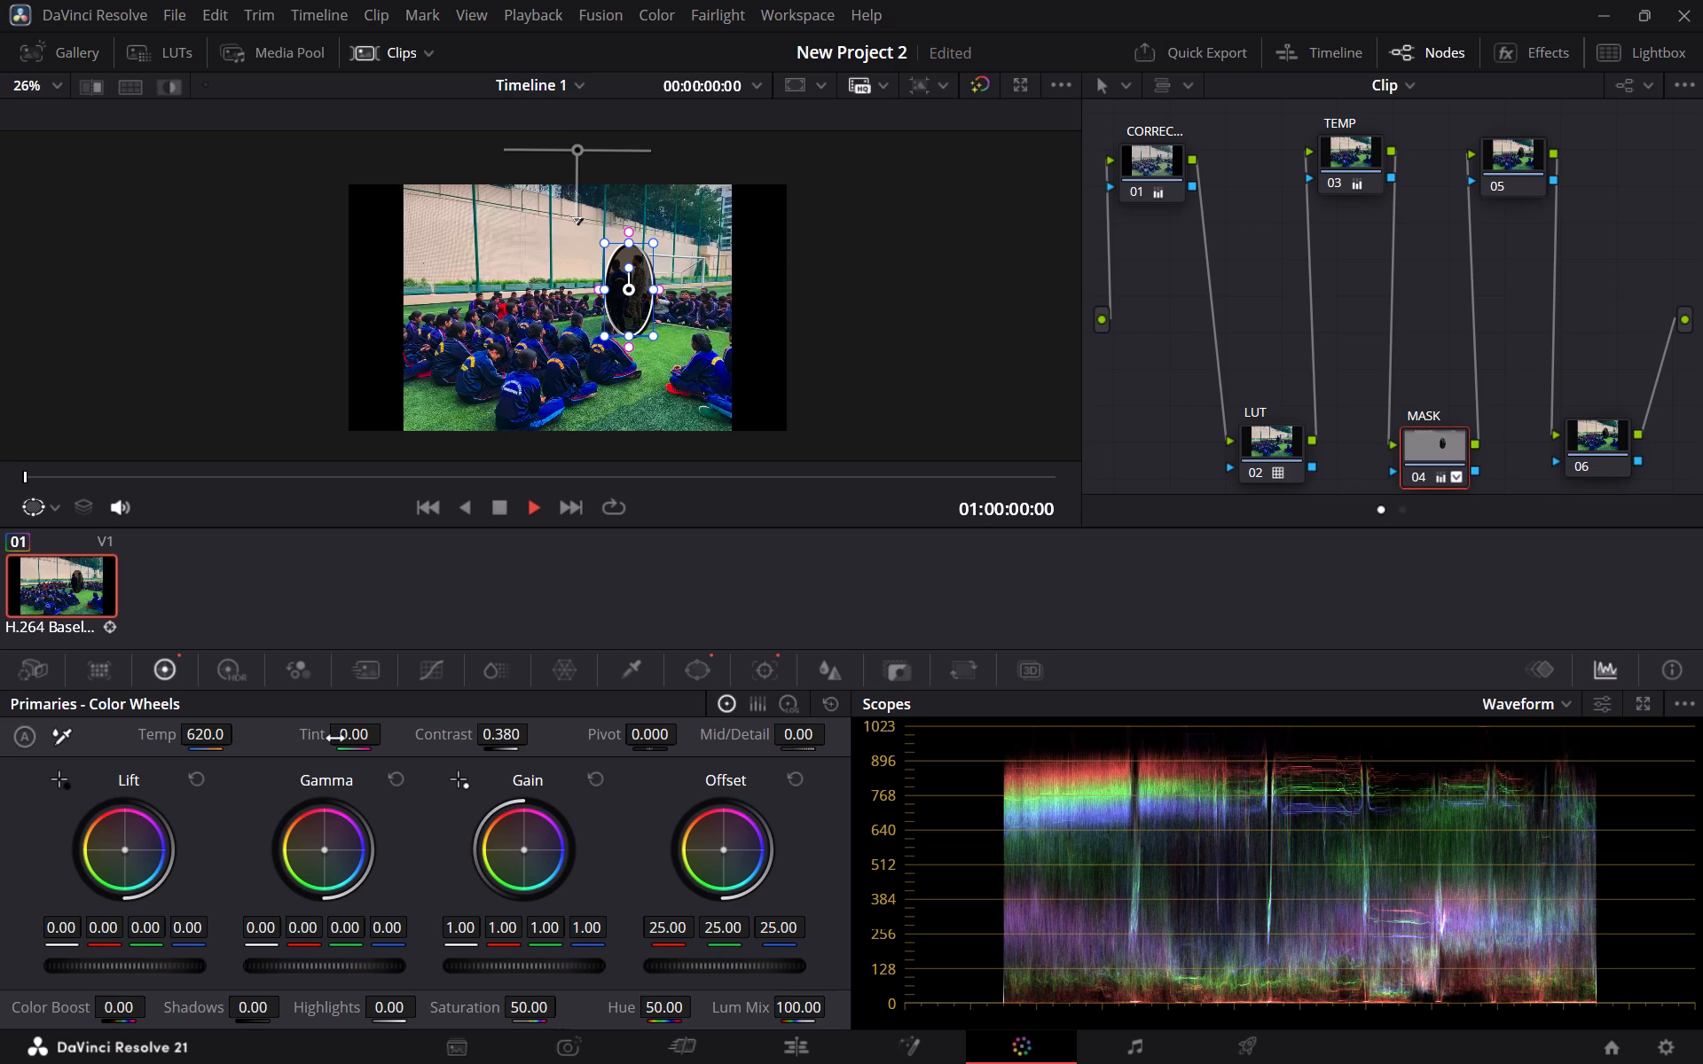
# Set the MASK node's contrast to 0.996, mid/detail to 50.50 and temperature to -280, keeping pivot at 0.000.
pyautogui.moveTo(503, 739); pyautogui.dragTo(619, 739)
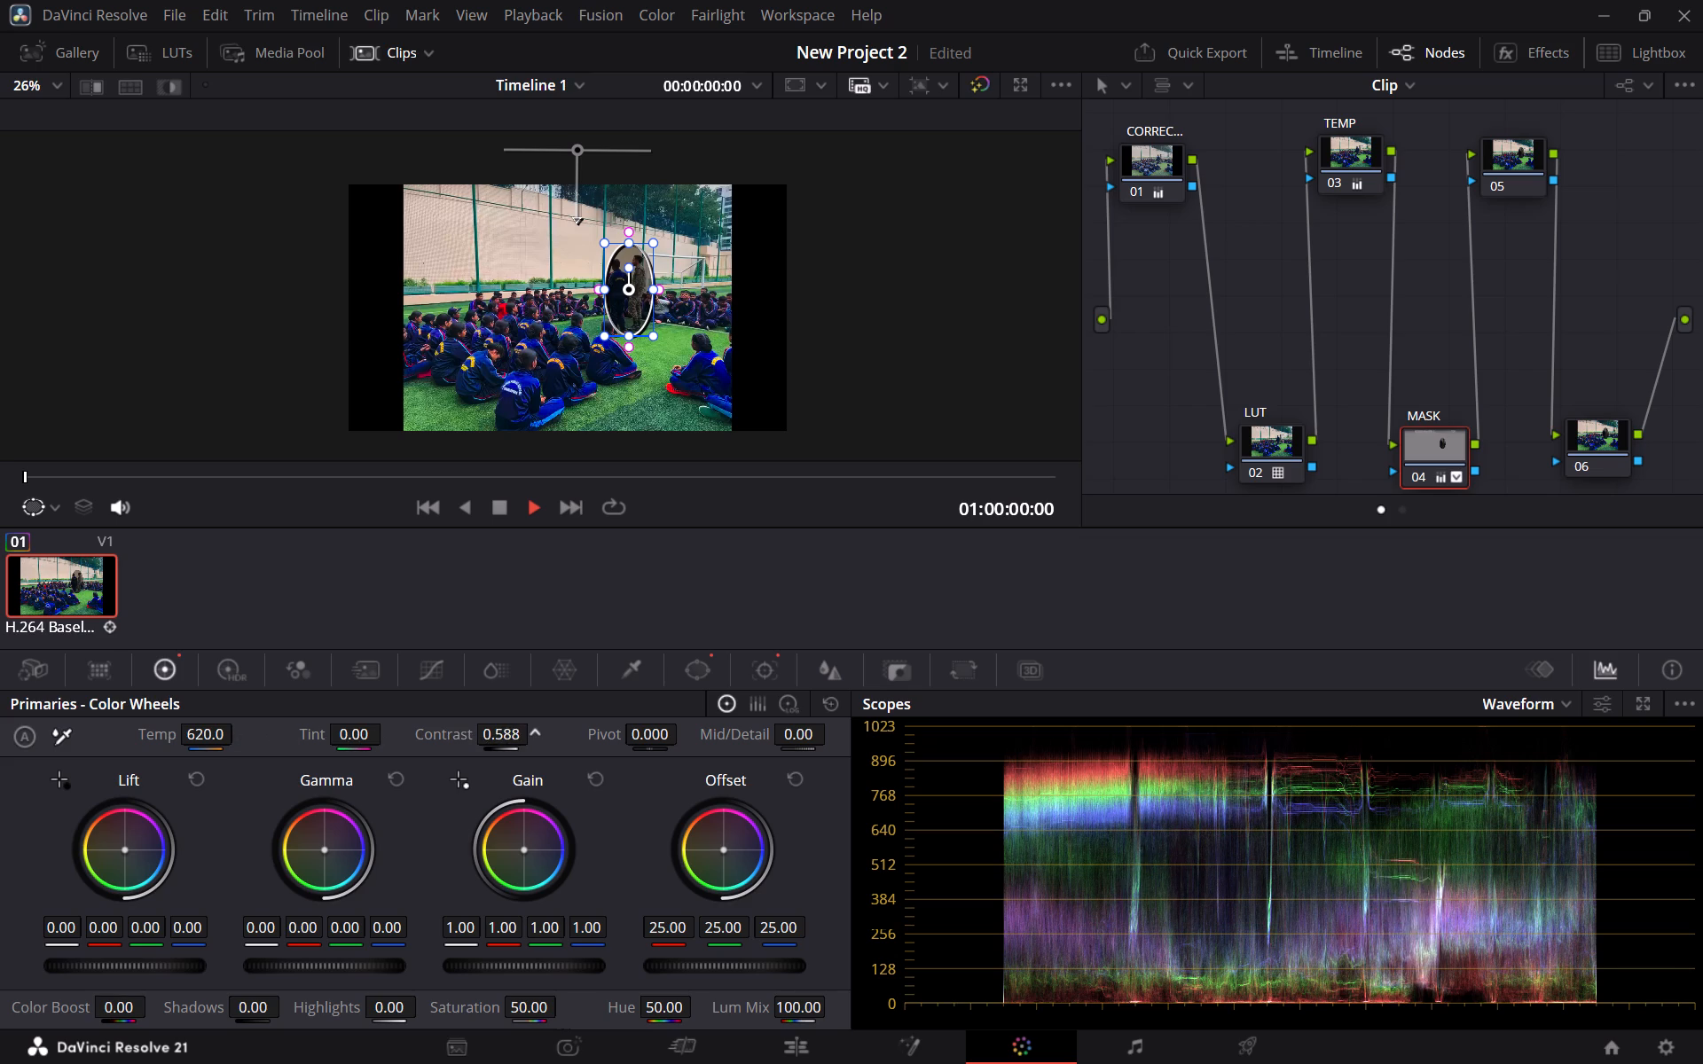
pyautogui.moveTo(619, 739); pyautogui.dragTo(592, 752)
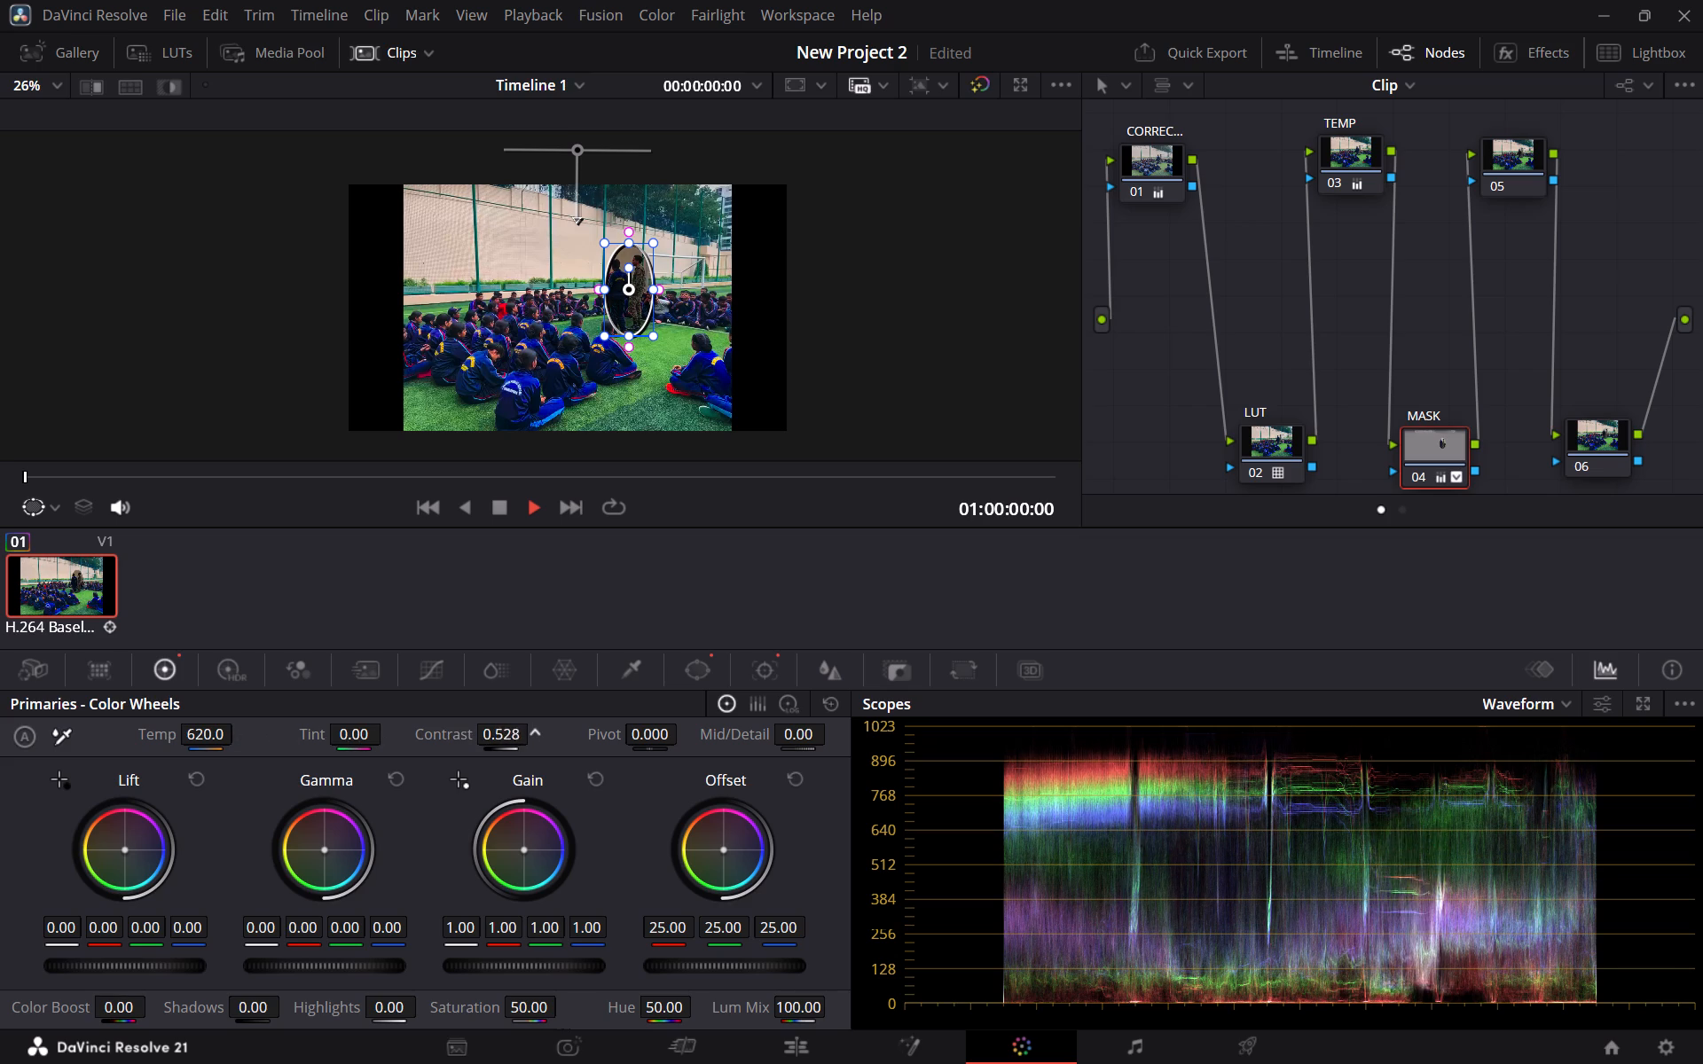
pyautogui.moveTo(592, 752); pyautogui.dragTo(982, 749)
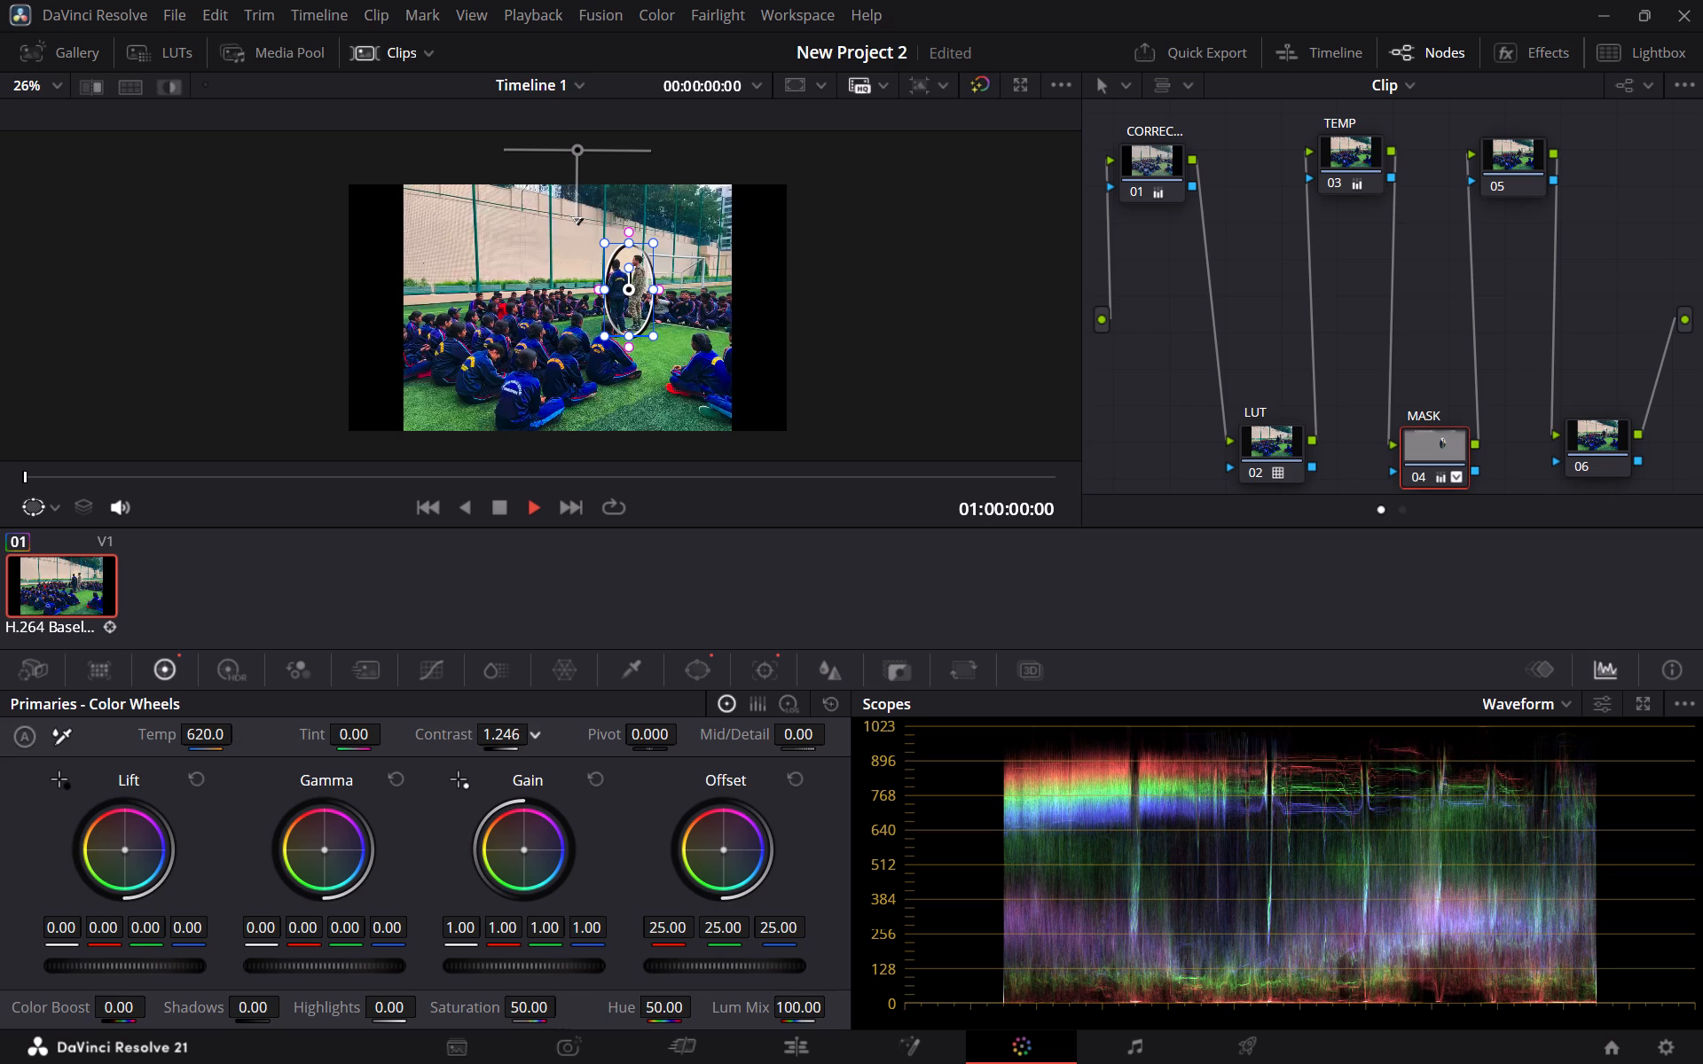
pyautogui.moveTo(982, 749); pyautogui.dragTo(869, 757)
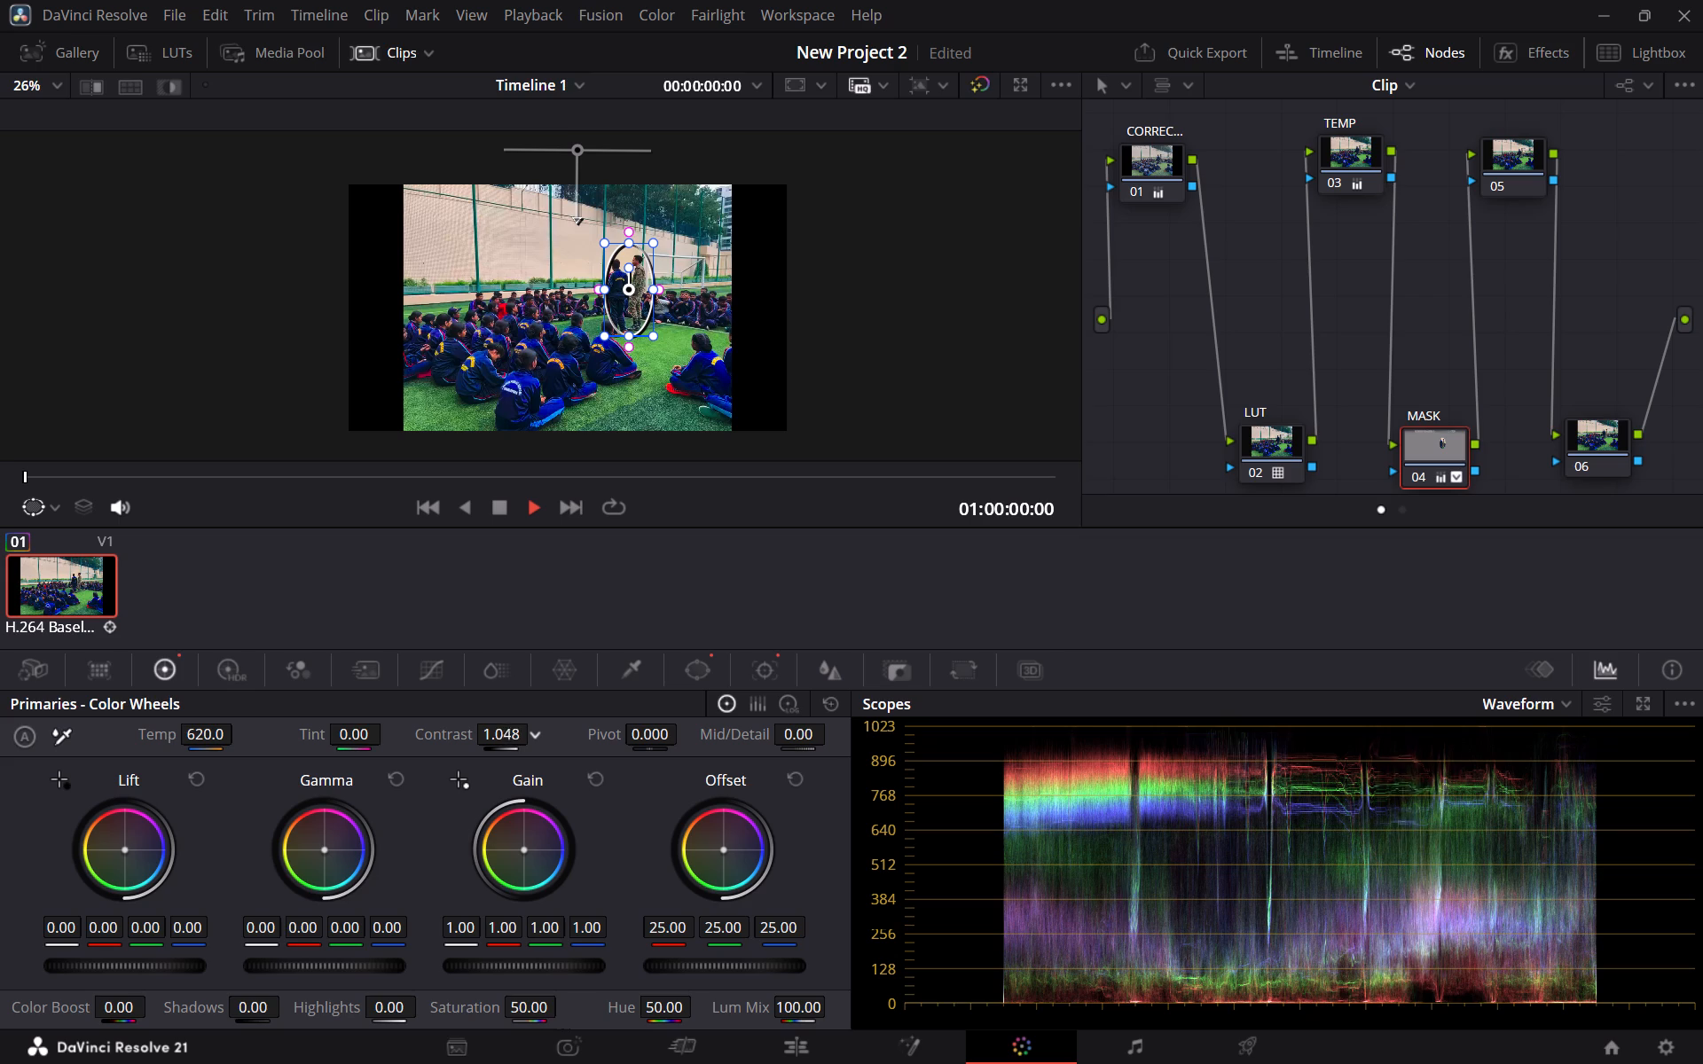
pyautogui.moveTo(869, 757); pyautogui.dragTo(845, 759)
pyautogui.moveTo(656, 736); pyautogui.dragTo(1080, 741)
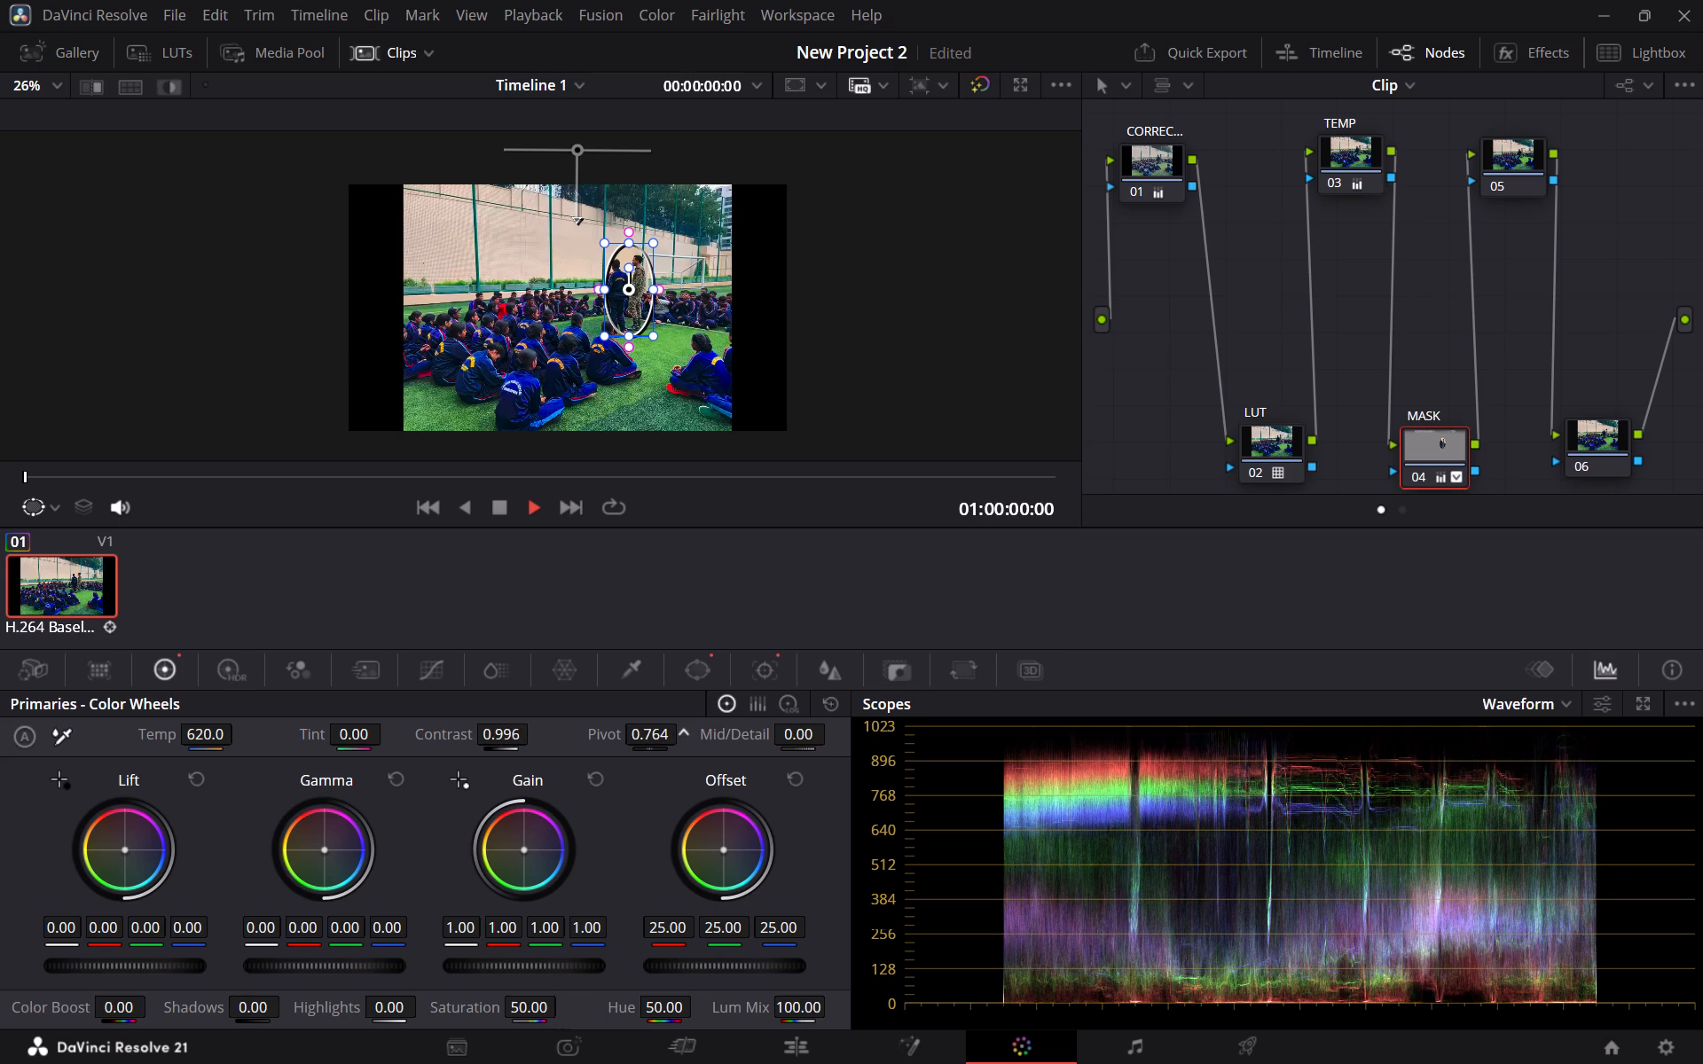
pyautogui.moveTo(1080, 741); pyautogui.dragTo(738, 531)
pyautogui.moveTo(804, 733); pyautogui.dragTo(1351, 733)
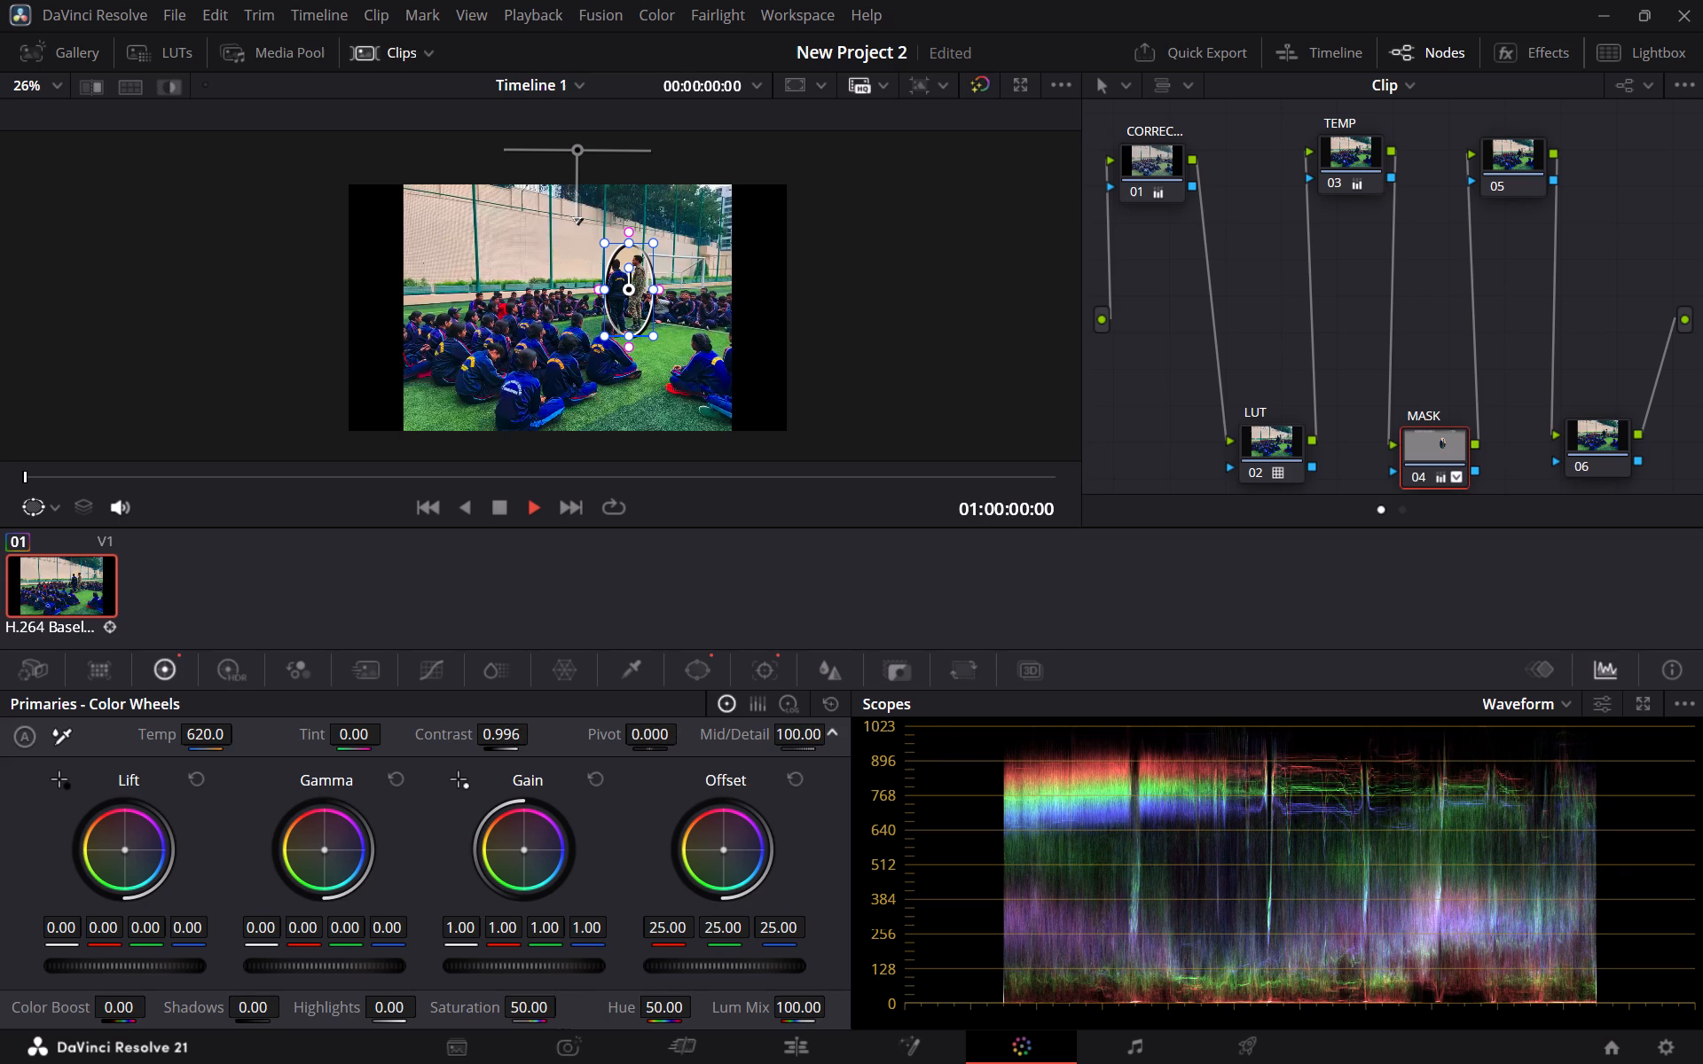
pyautogui.moveTo(1351, 733); pyautogui.dragTo(1241, 733)
pyautogui.moveTo(200, 737); pyautogui.dragTo(979, 535)
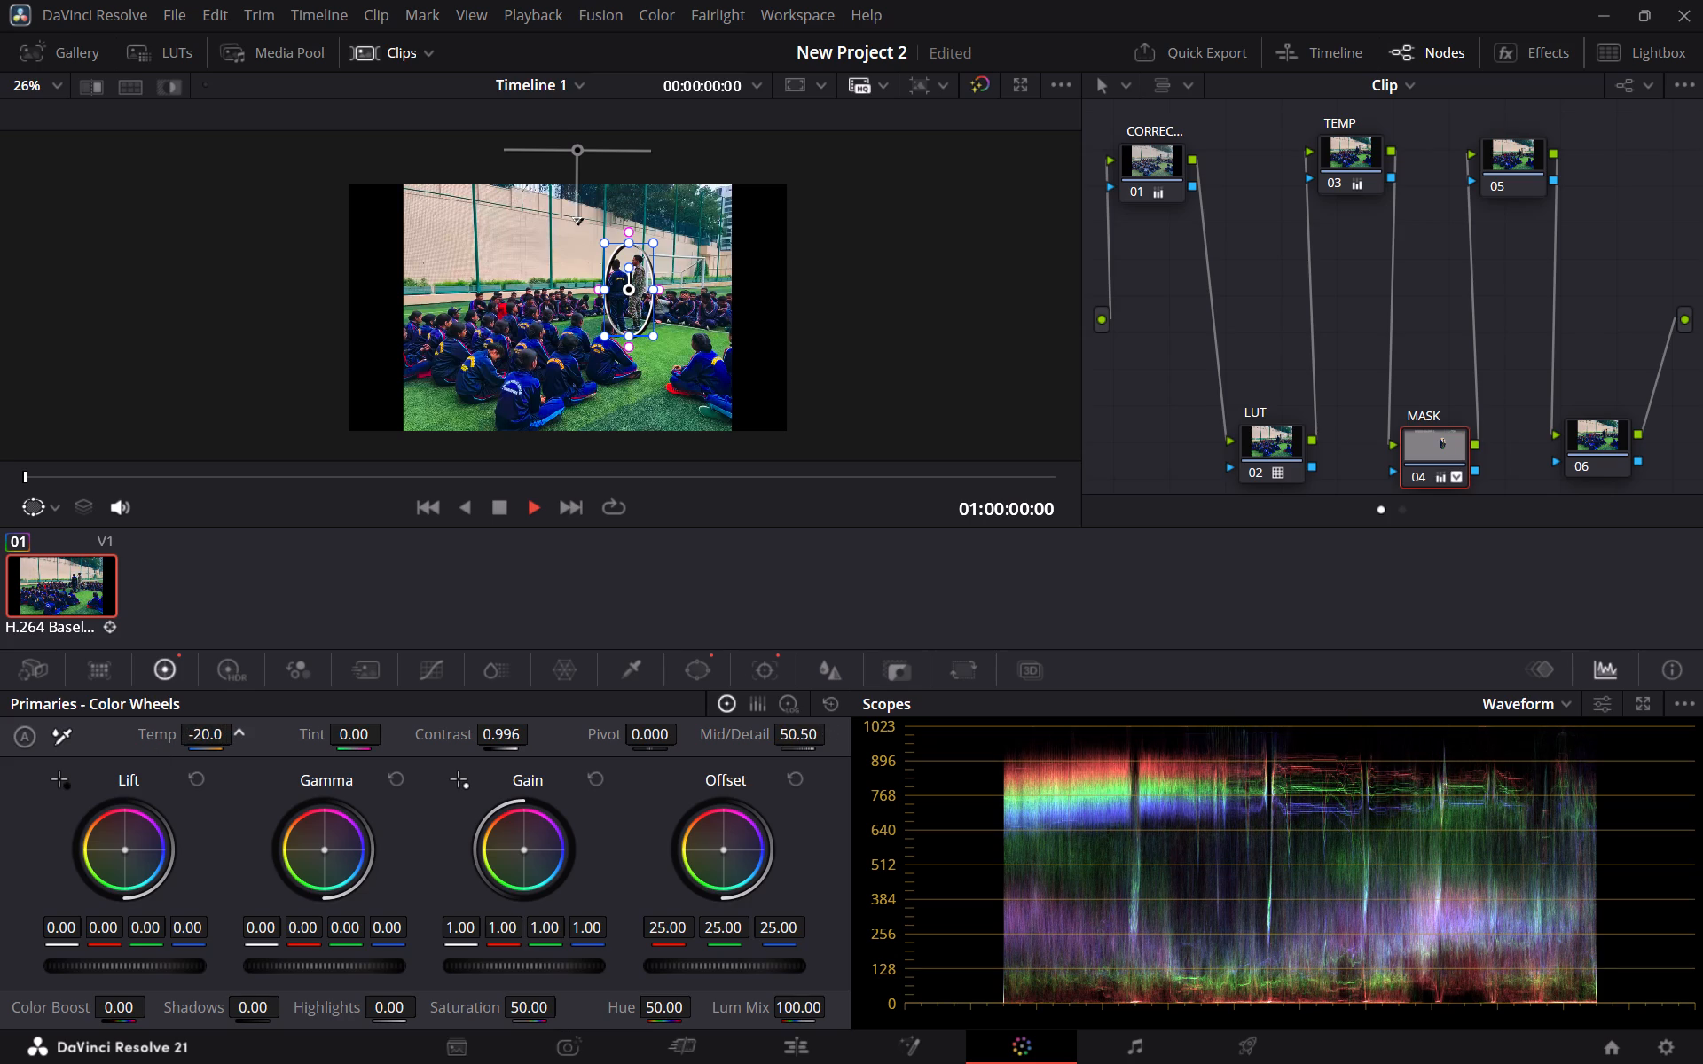
pyautogui.moveTo(979, 535); pyautogui.dragTo(950, 535)
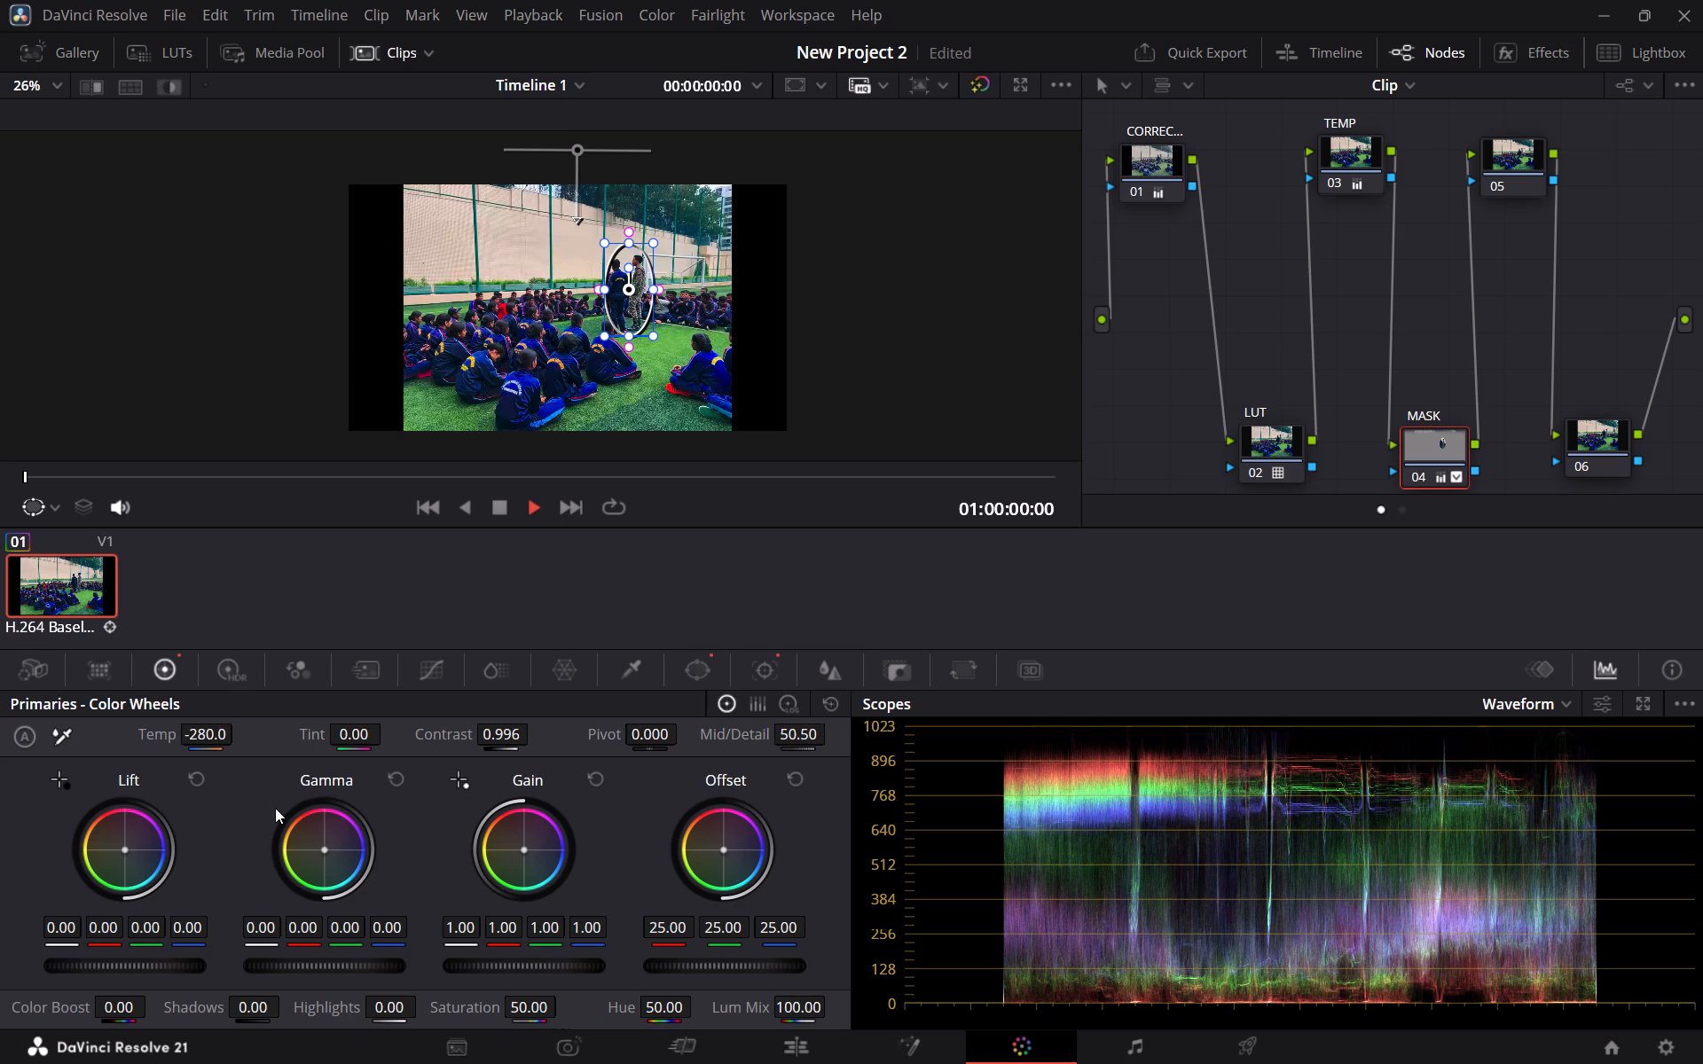
# Set the MASK node's lift to -0.01, gain to 1.20 and offset to 17.95, keeping gamma at 0.00.
pyautogui.moveTo(127, 970); pyautogui.dragTo(344, 972)
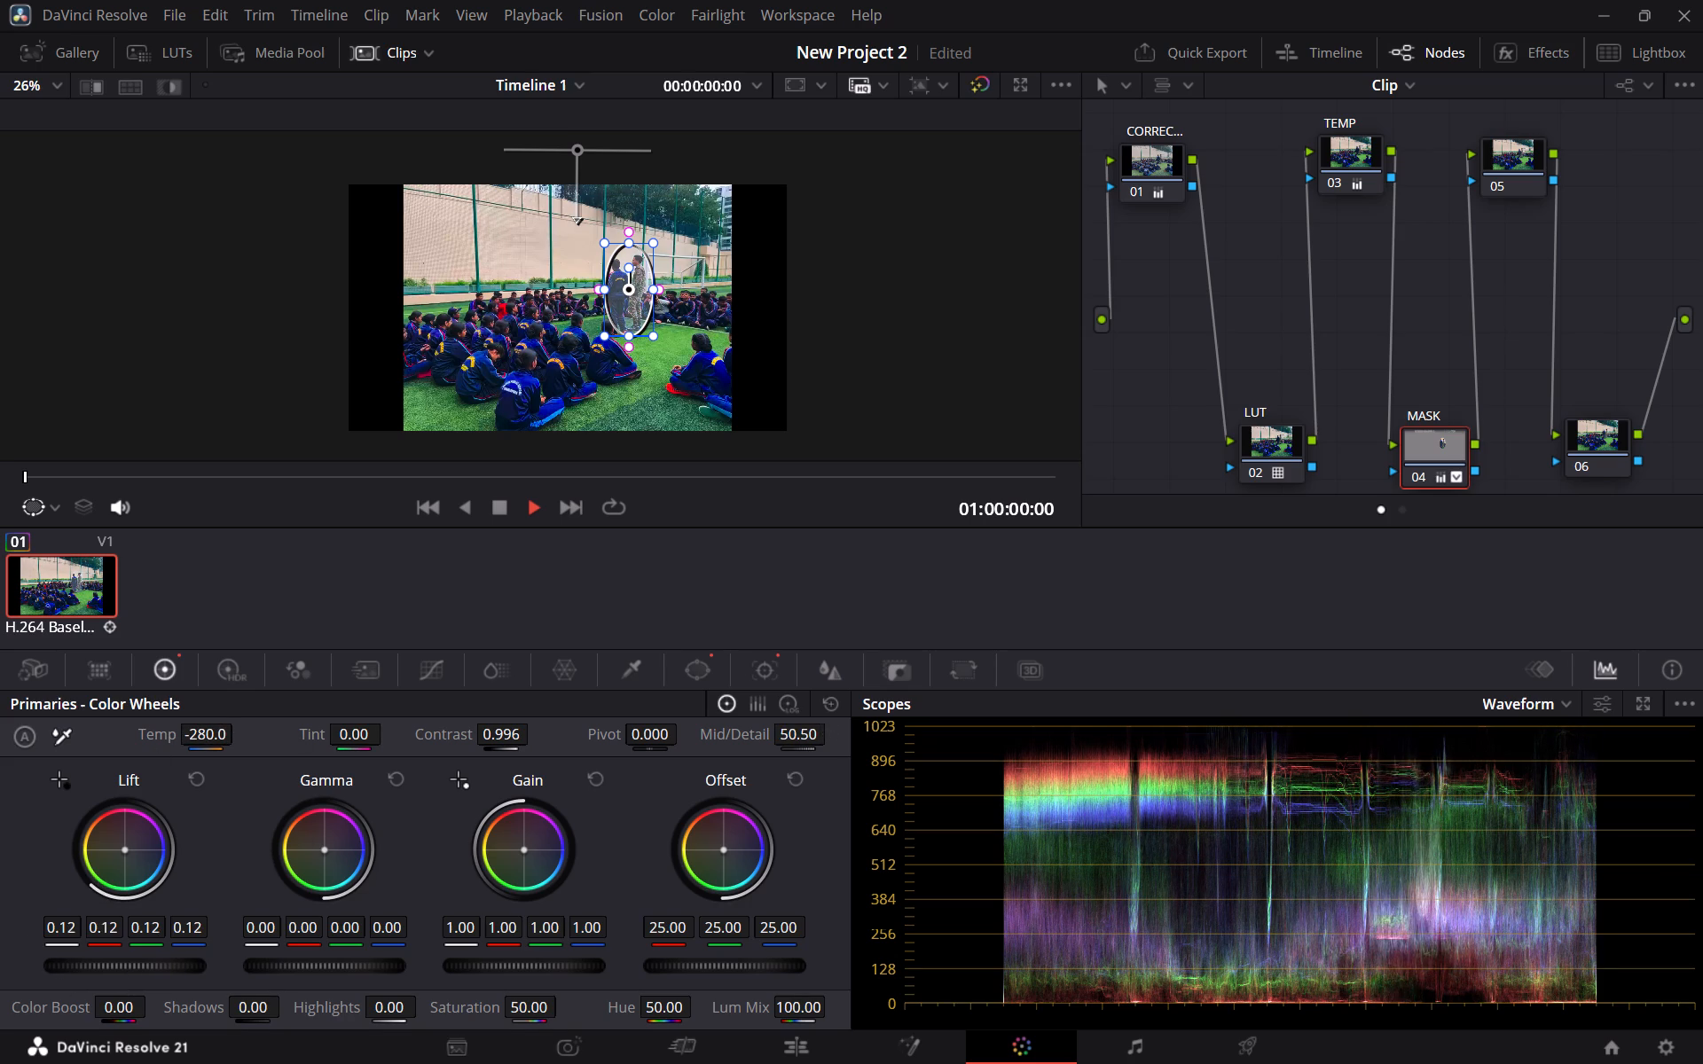
pyautogui.moveTo(344, 972); pyautogui.dragTo(112, 982)
pyautogui.moveTo(348, 962); pyautogui.dragTo(445, 959)
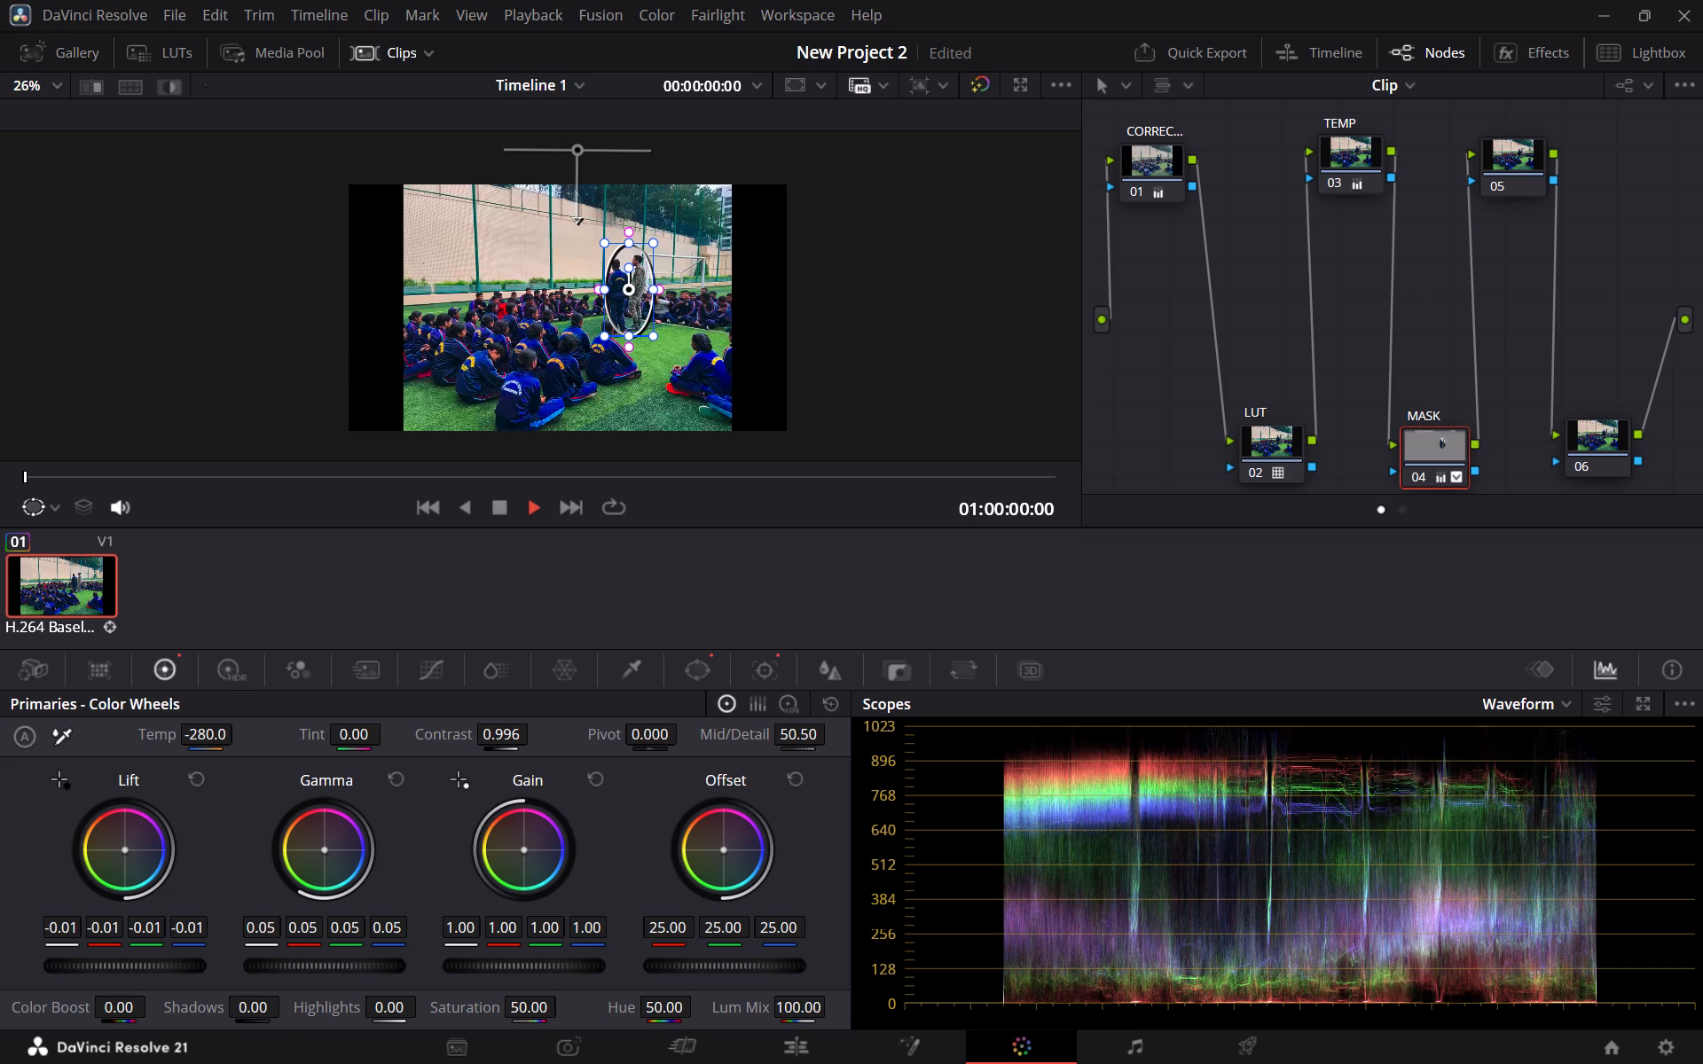
pyautogui.moveTo(445, 959); pyautogui.dragTo(358, 959)
pyautogui.moveTo(553, 964); pyautogui.dragTo(618, 966)
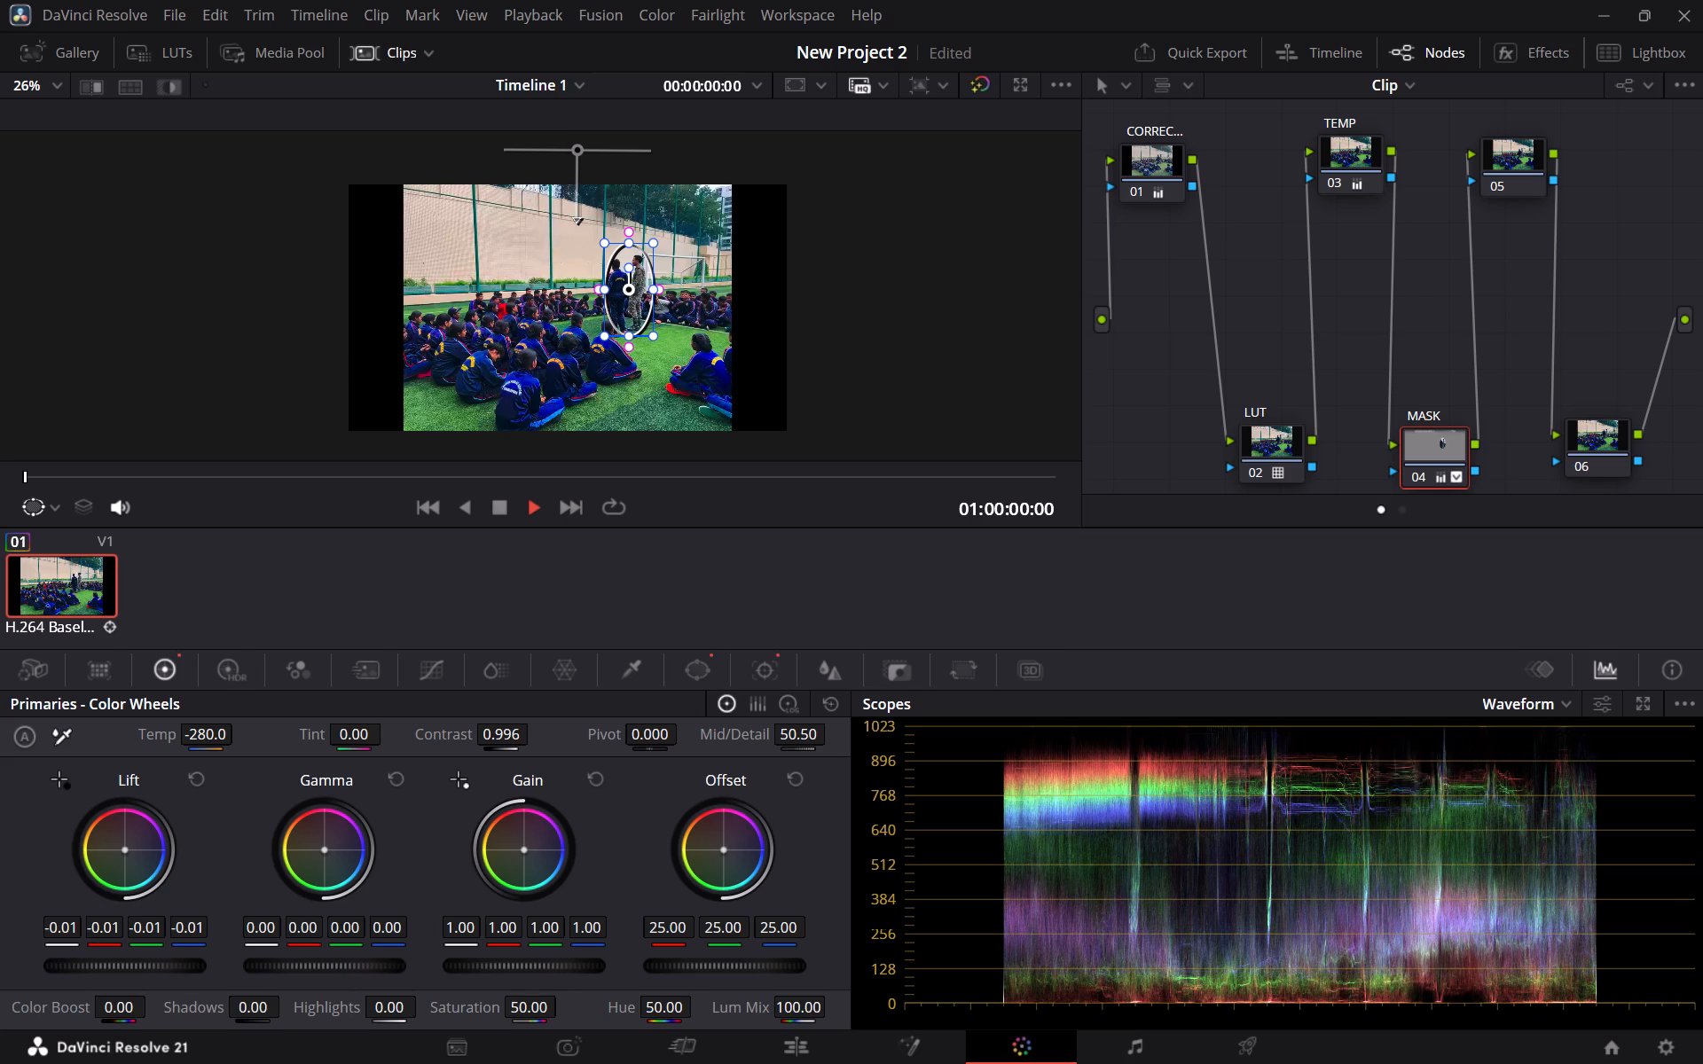
pyautogui.moveTo(618, 966); pyautogui.dragTo(742, 966)
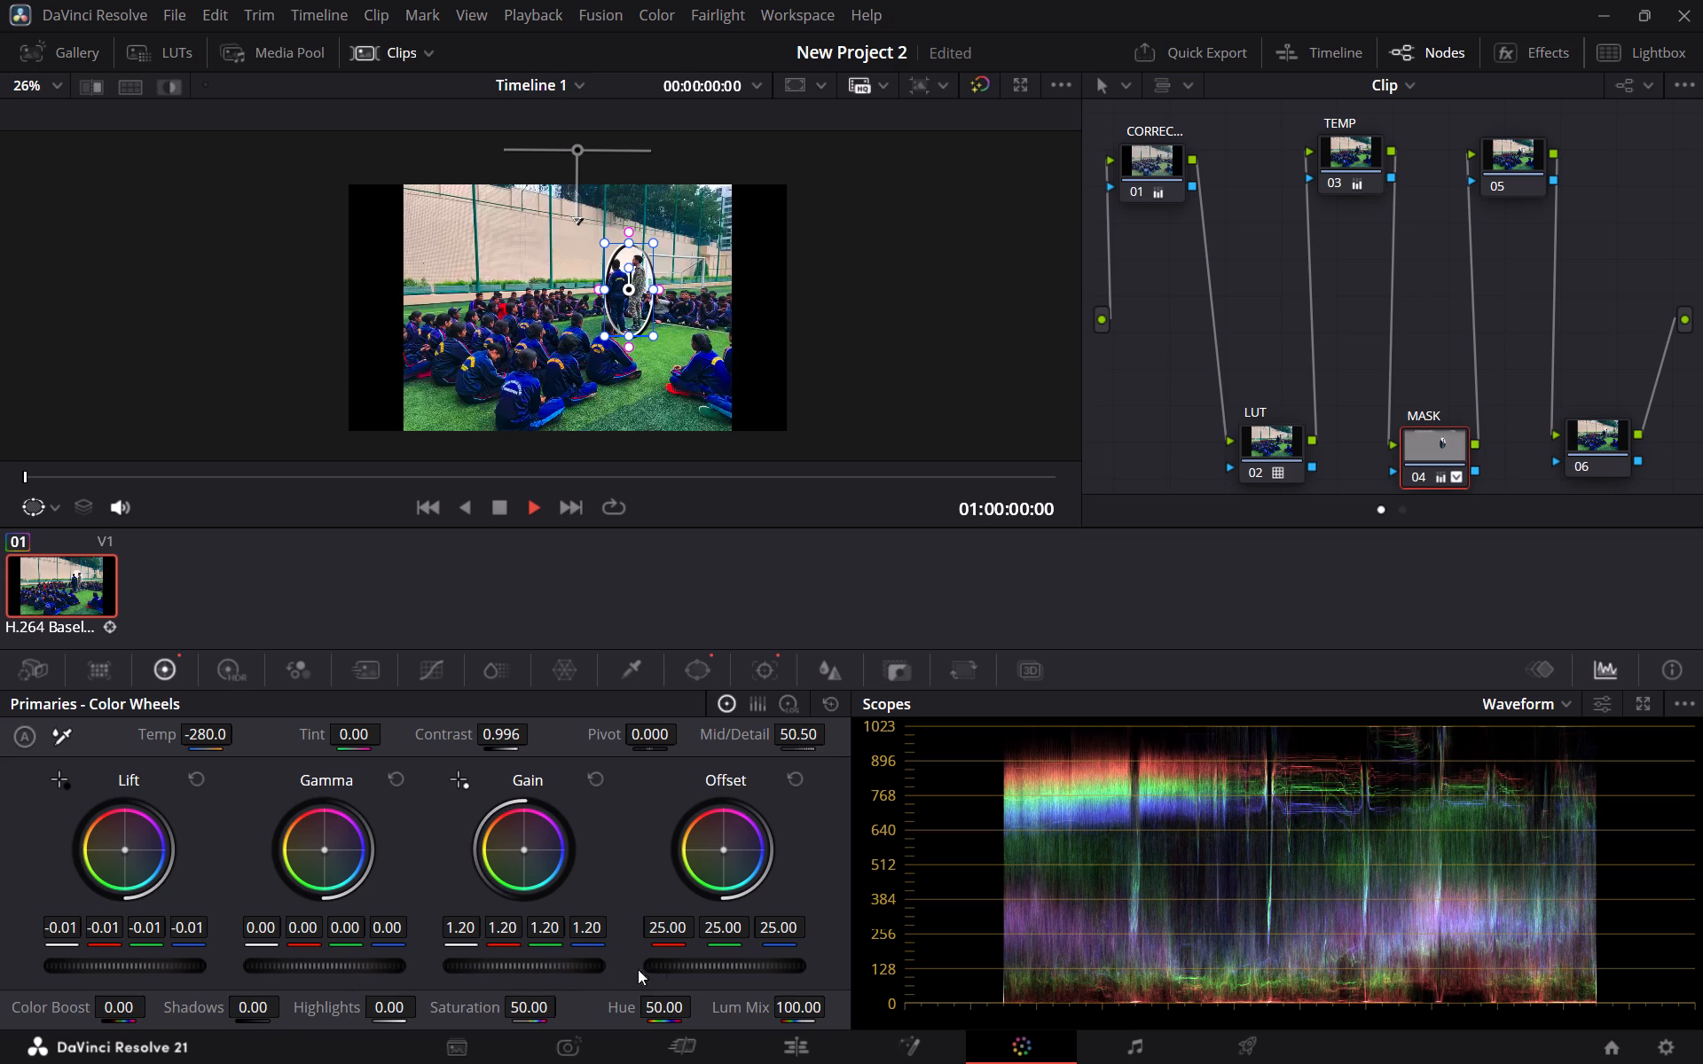
pyautogui.moveTo(723, 966); pyautogui.dragTo(490, 970)
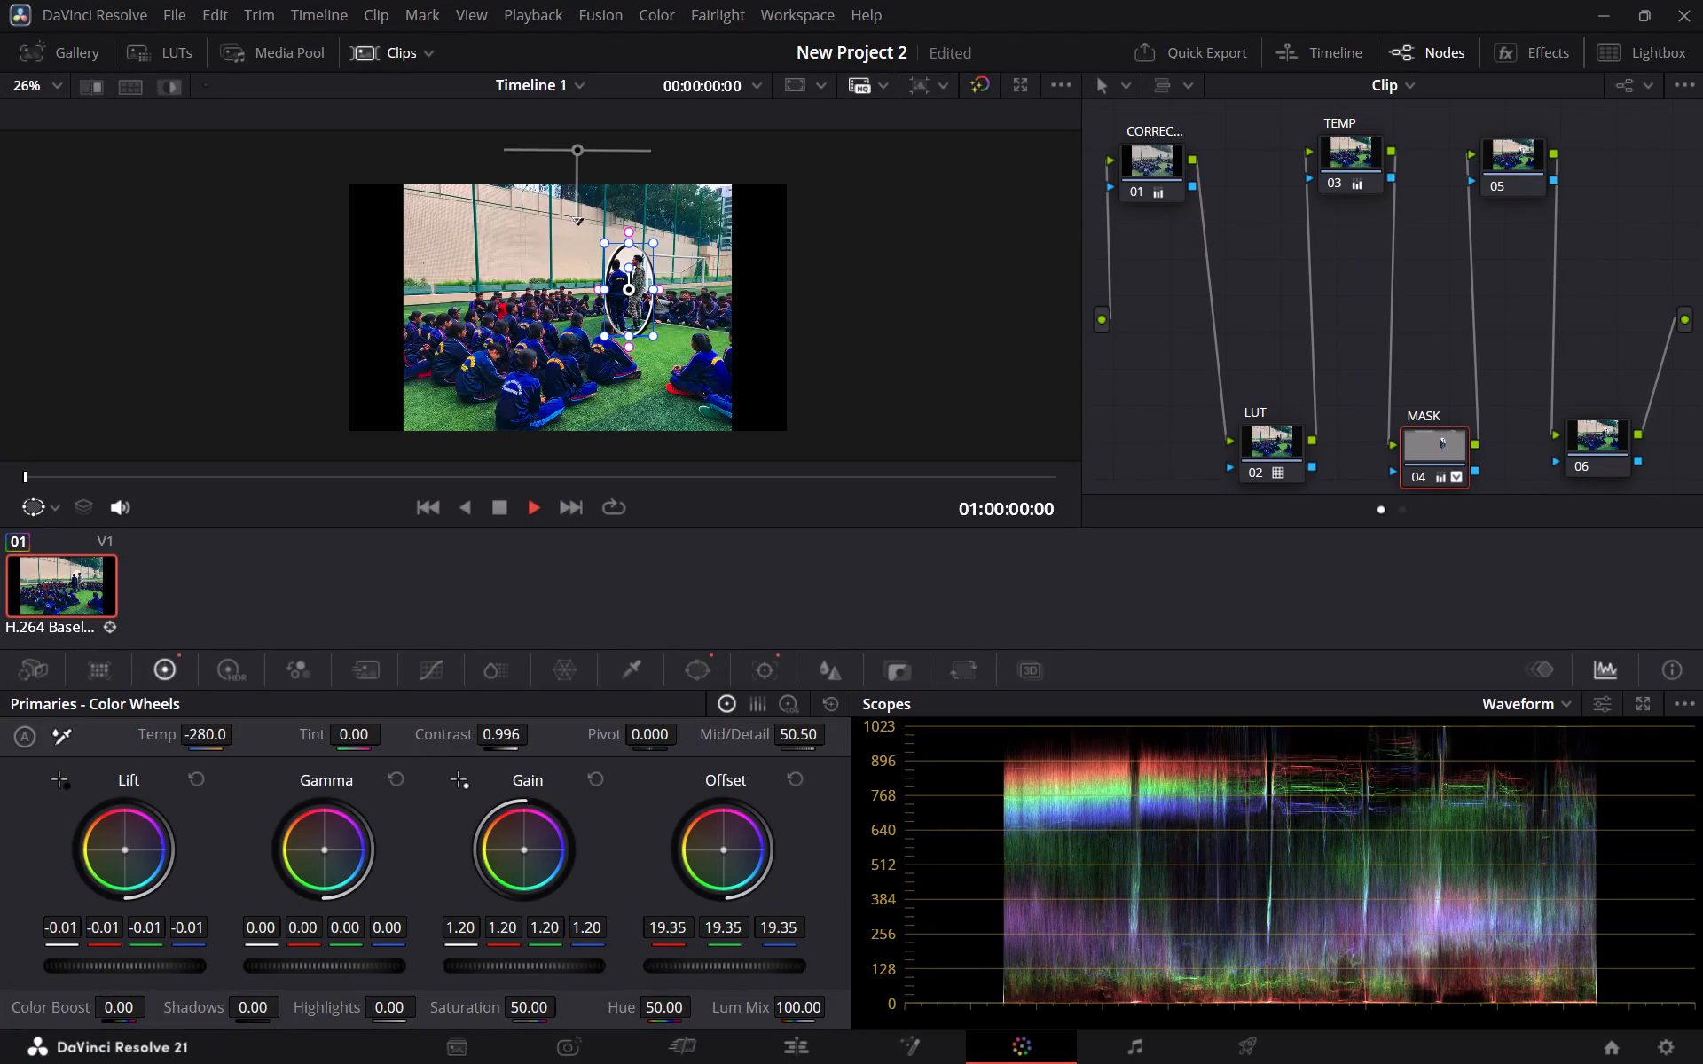
pyautogui.moveTo(490, 970); pyautogui.dragTo(508, 966)
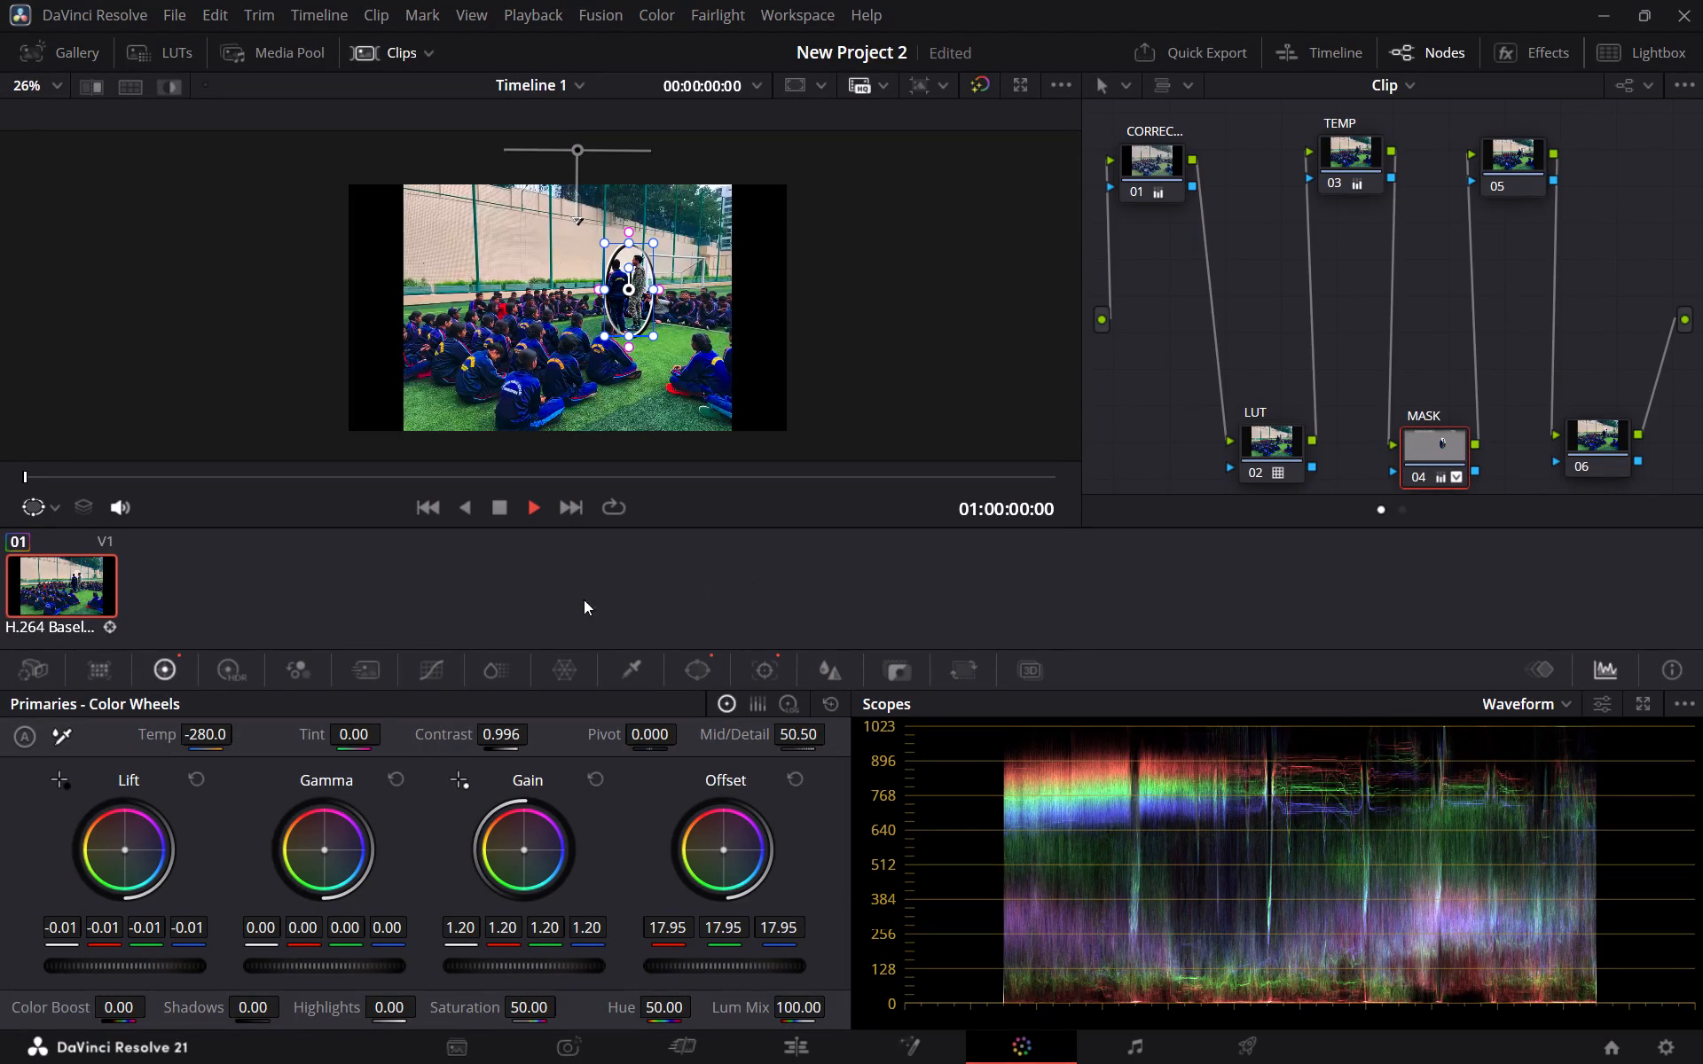
# Play the opening seconds to review the masked grade around the standing people, with and without the window outline.
pyautogui.press('space')
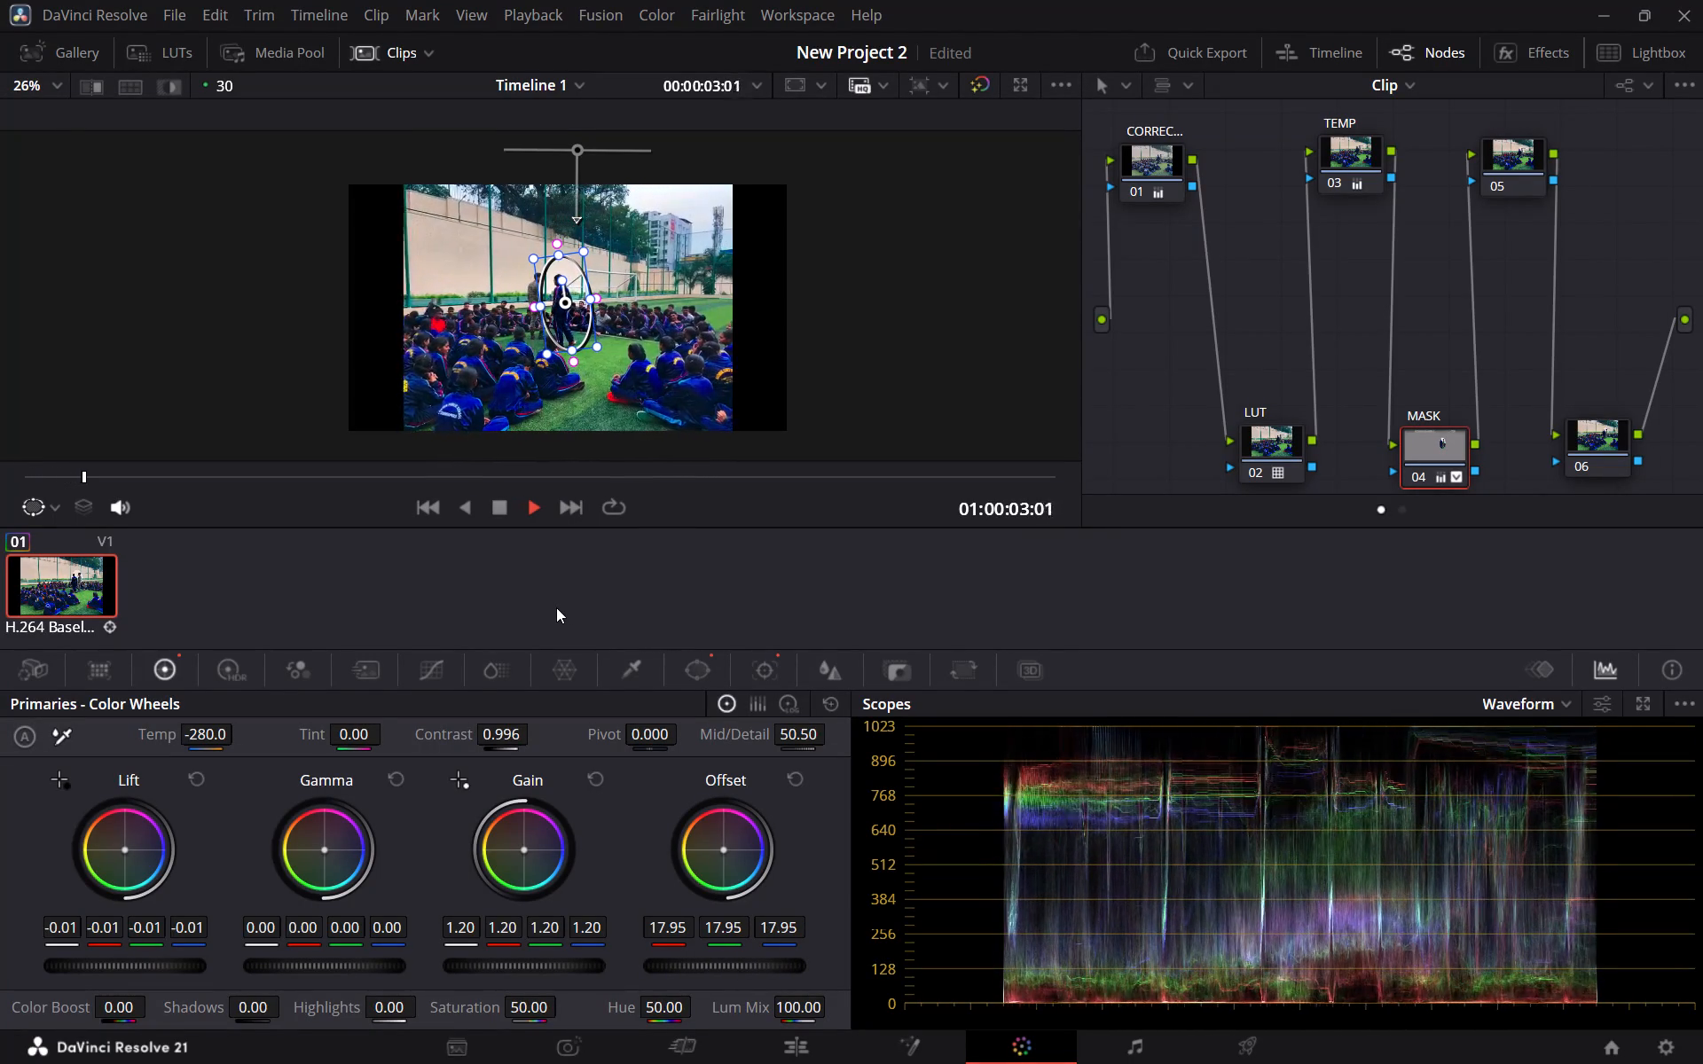
pyautogui.press('space')
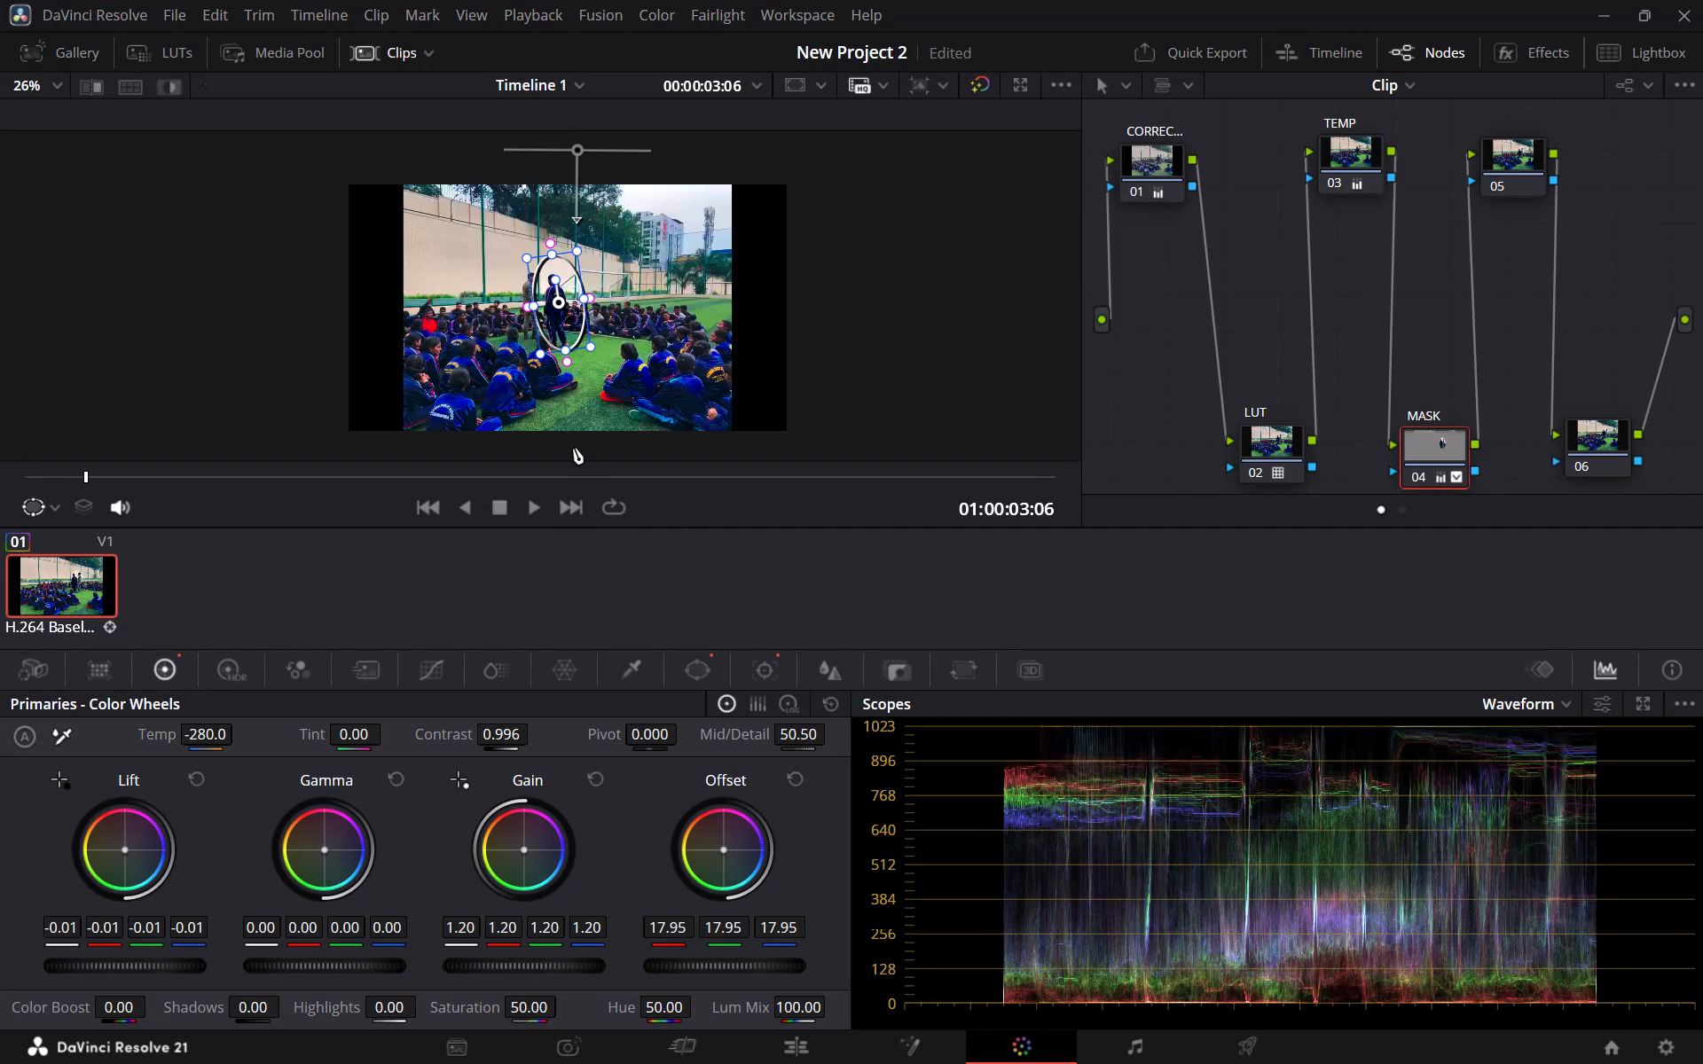
pyautogui.press('space')
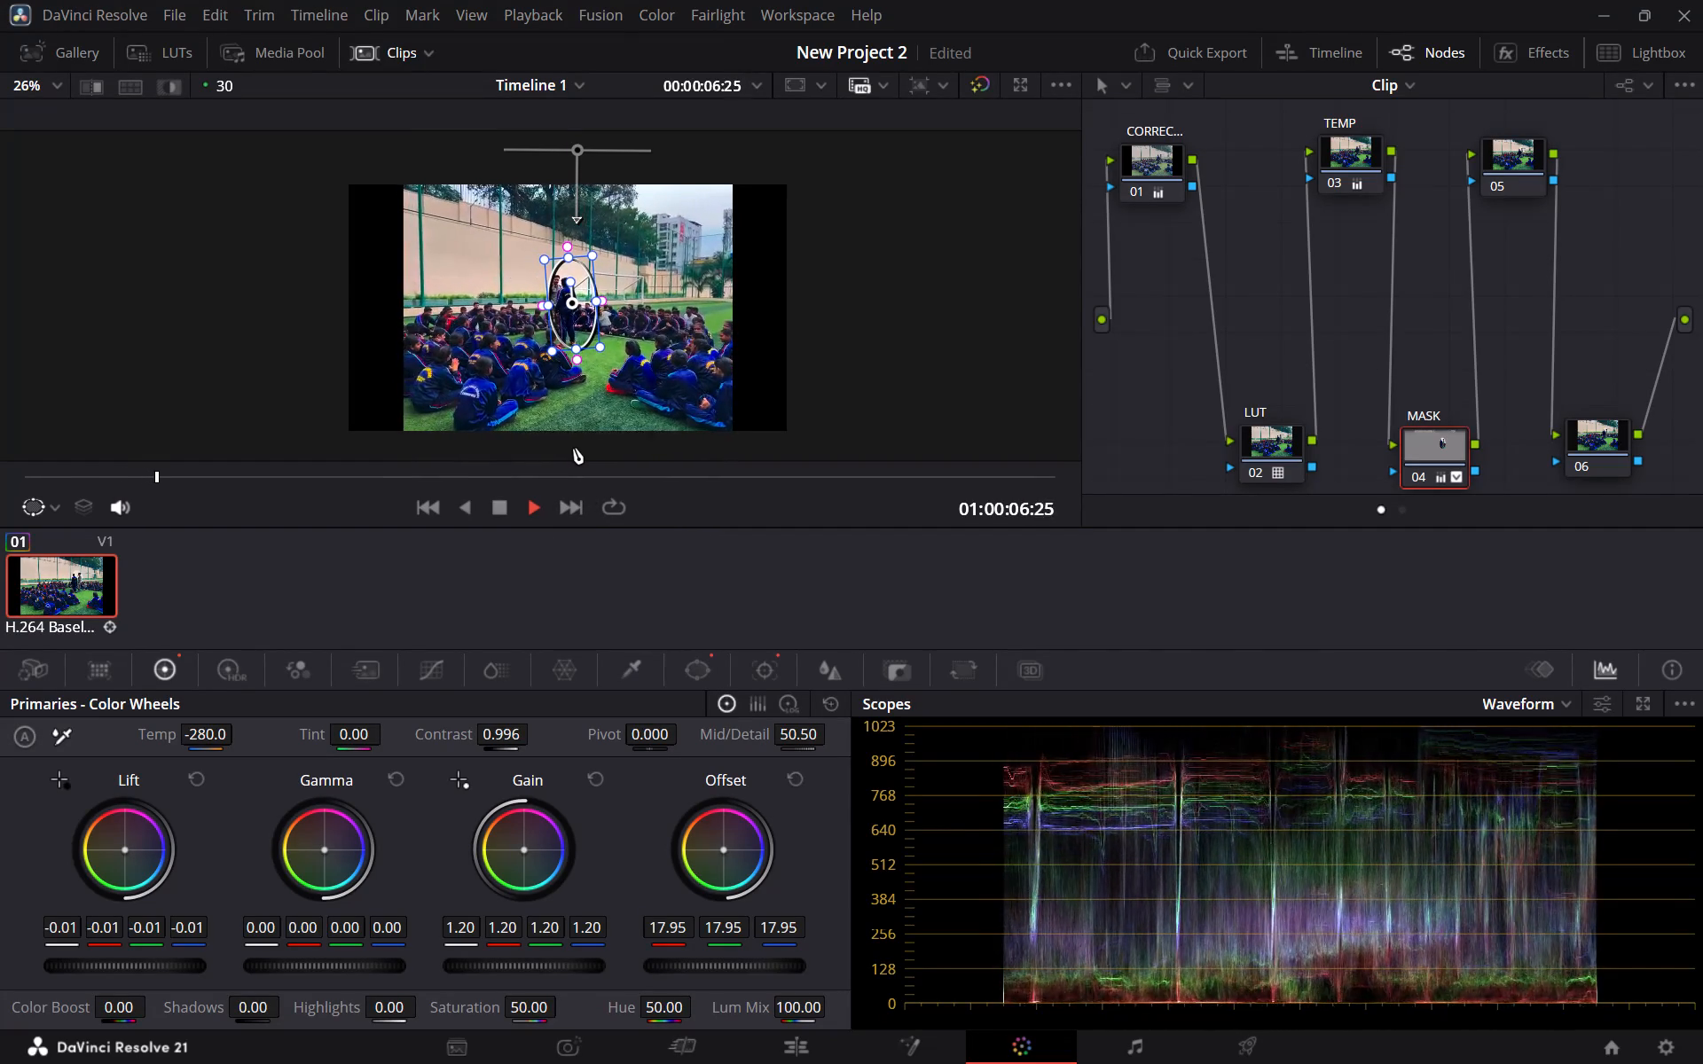
pyautogui.press('space')
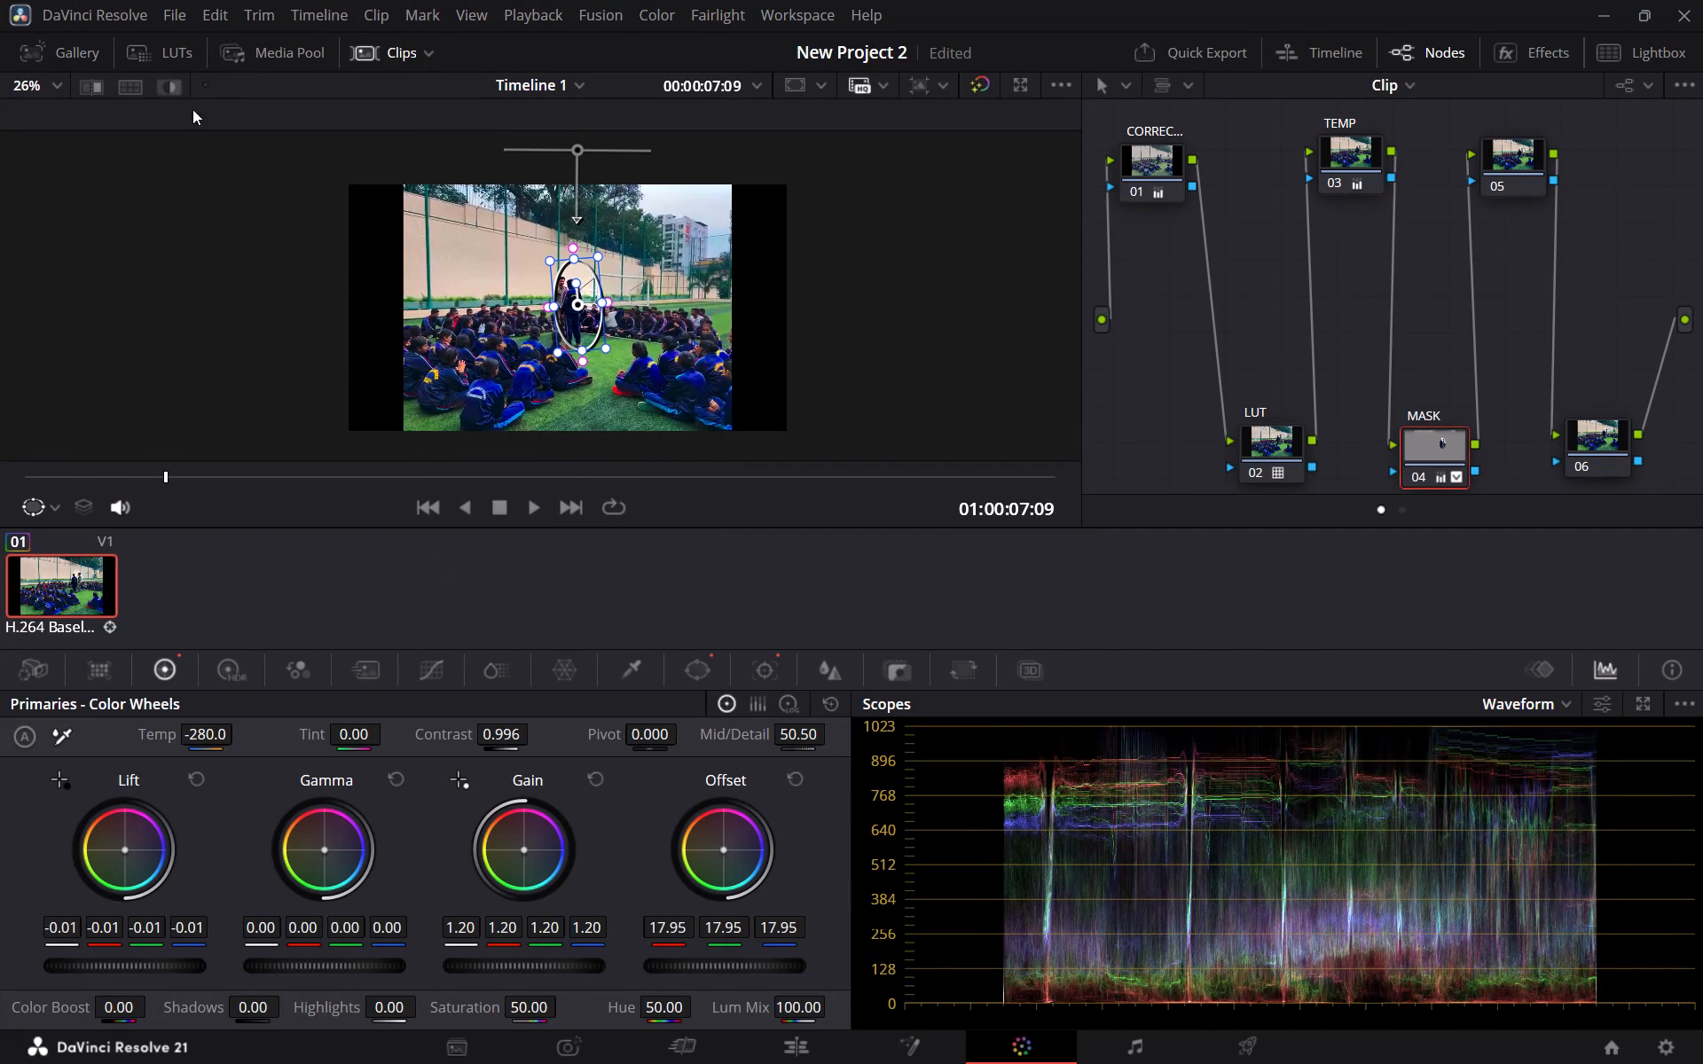
pyautogui.click(1352, 160)
pyautogui.press('space')
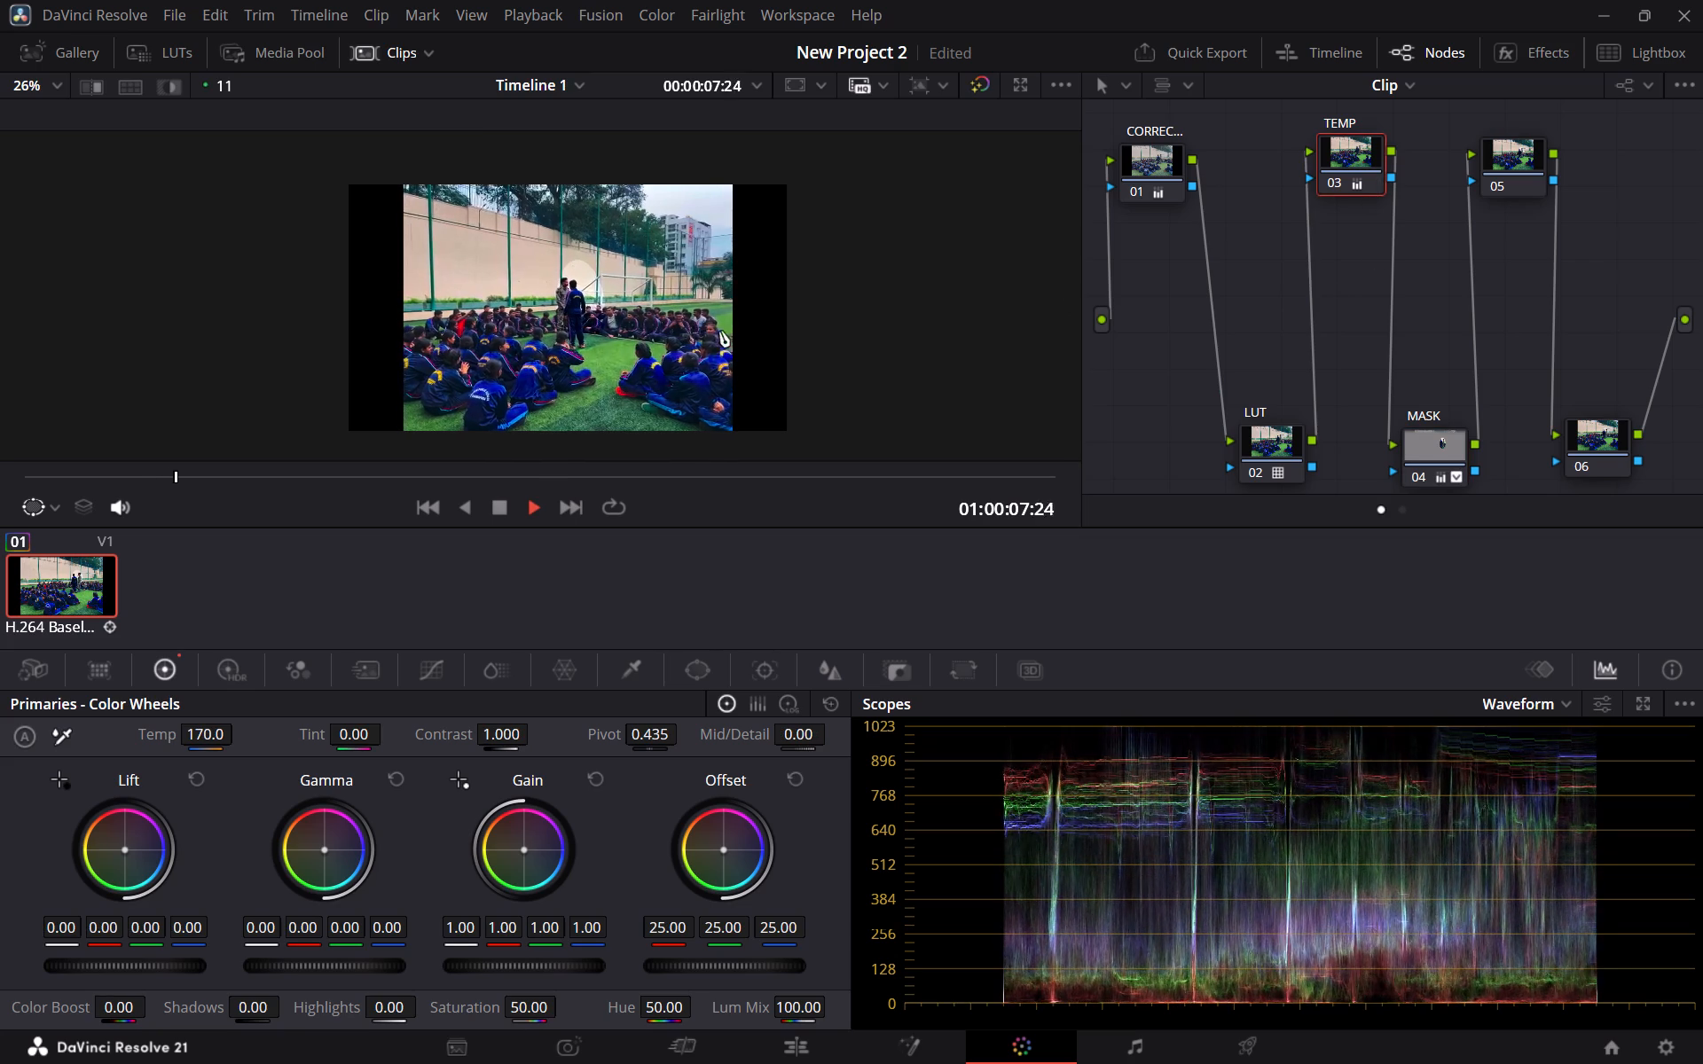
pyautogui.press('space')
# Widen the soft edge of the MASK node's oval window well beyond the two standing people.
pyautogui.click(1440, 446)
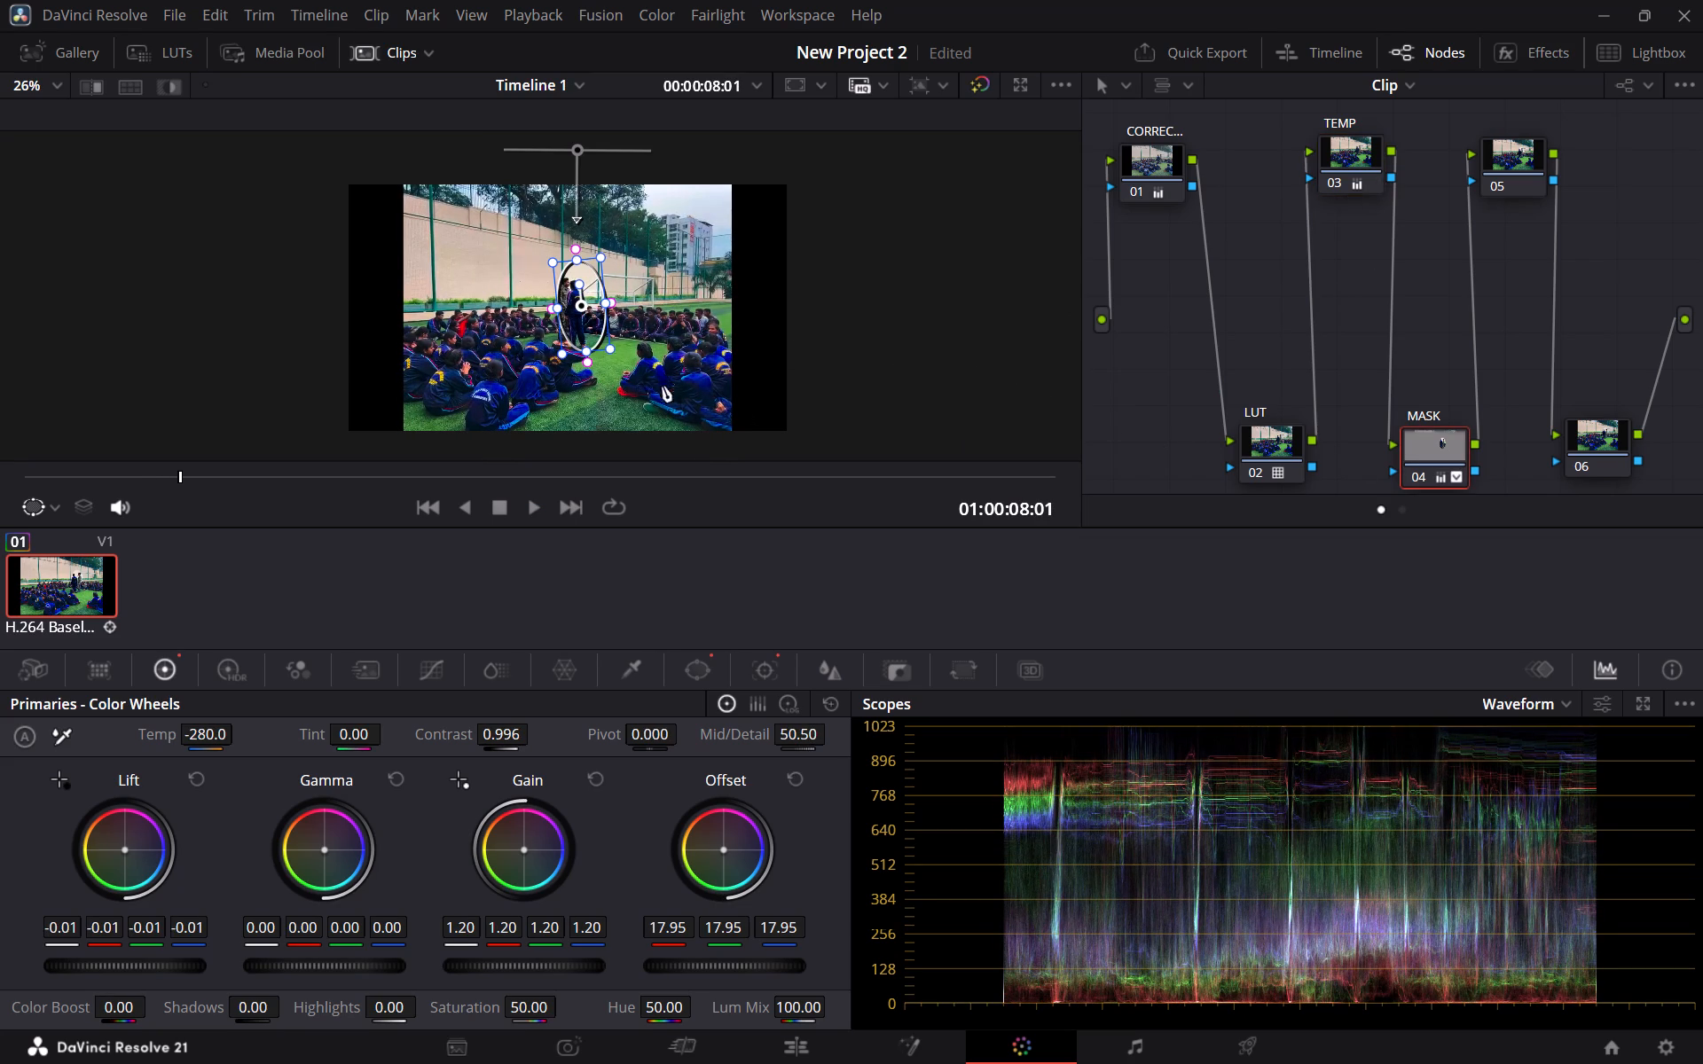
pyautogui.moveTo(611, 301); pyautogui.dragTo(891, 300)
# Play the clip on to about 13 seconds to review the softened oval mask, with and without its outline.
pyautogui.press('space')
pyautogui.click(884, 331)
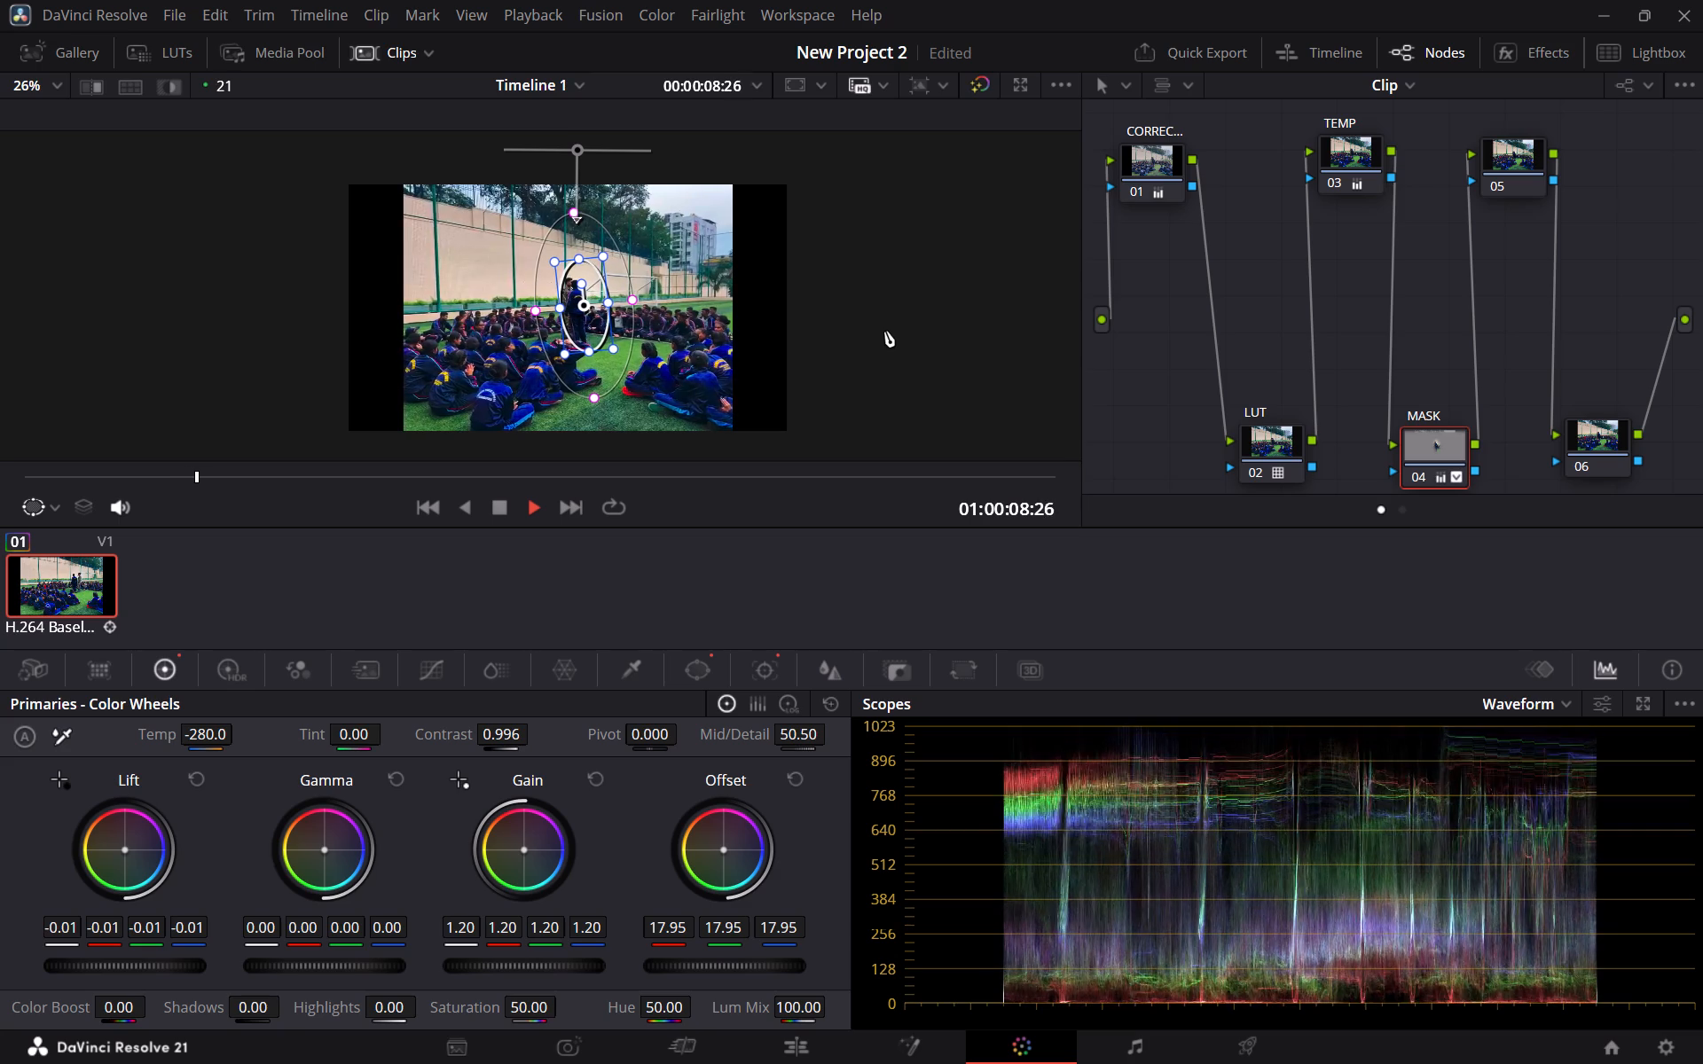
pyautogui.click(1350, 158)
pyautogui.click(1354, 169)
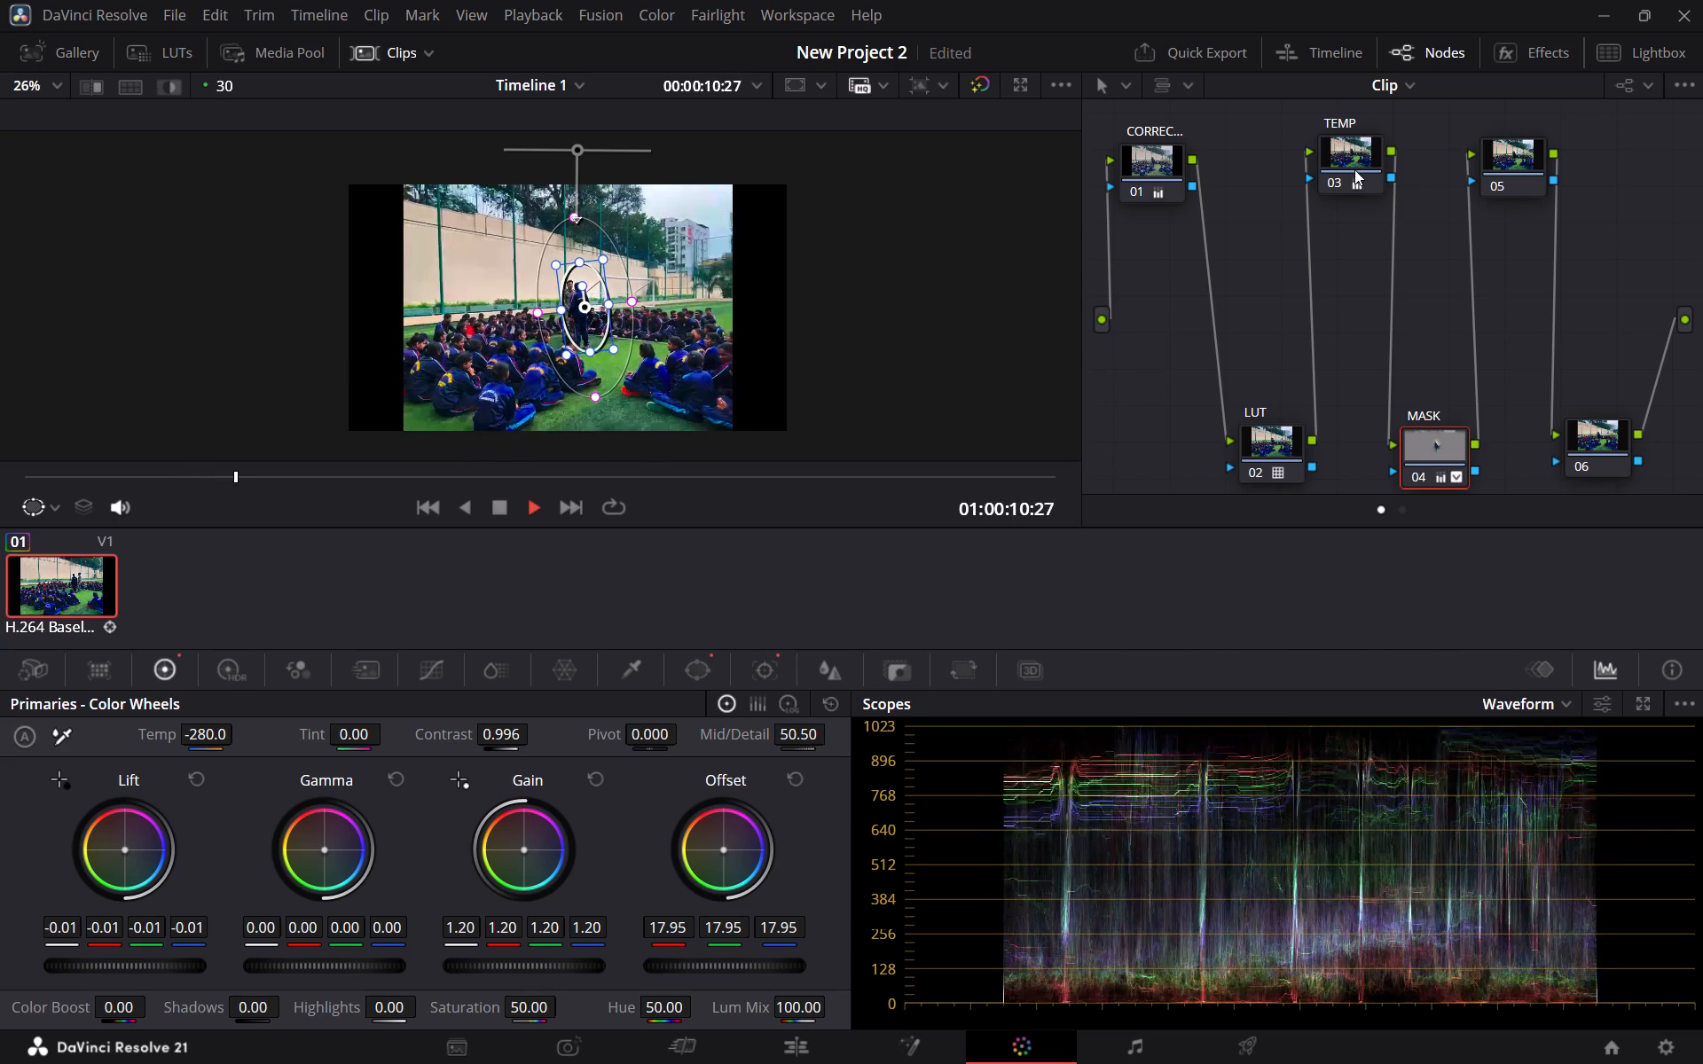
pyautogui.press('space')
pyautogui.click(1354, 169)
pyautogui.press('space')
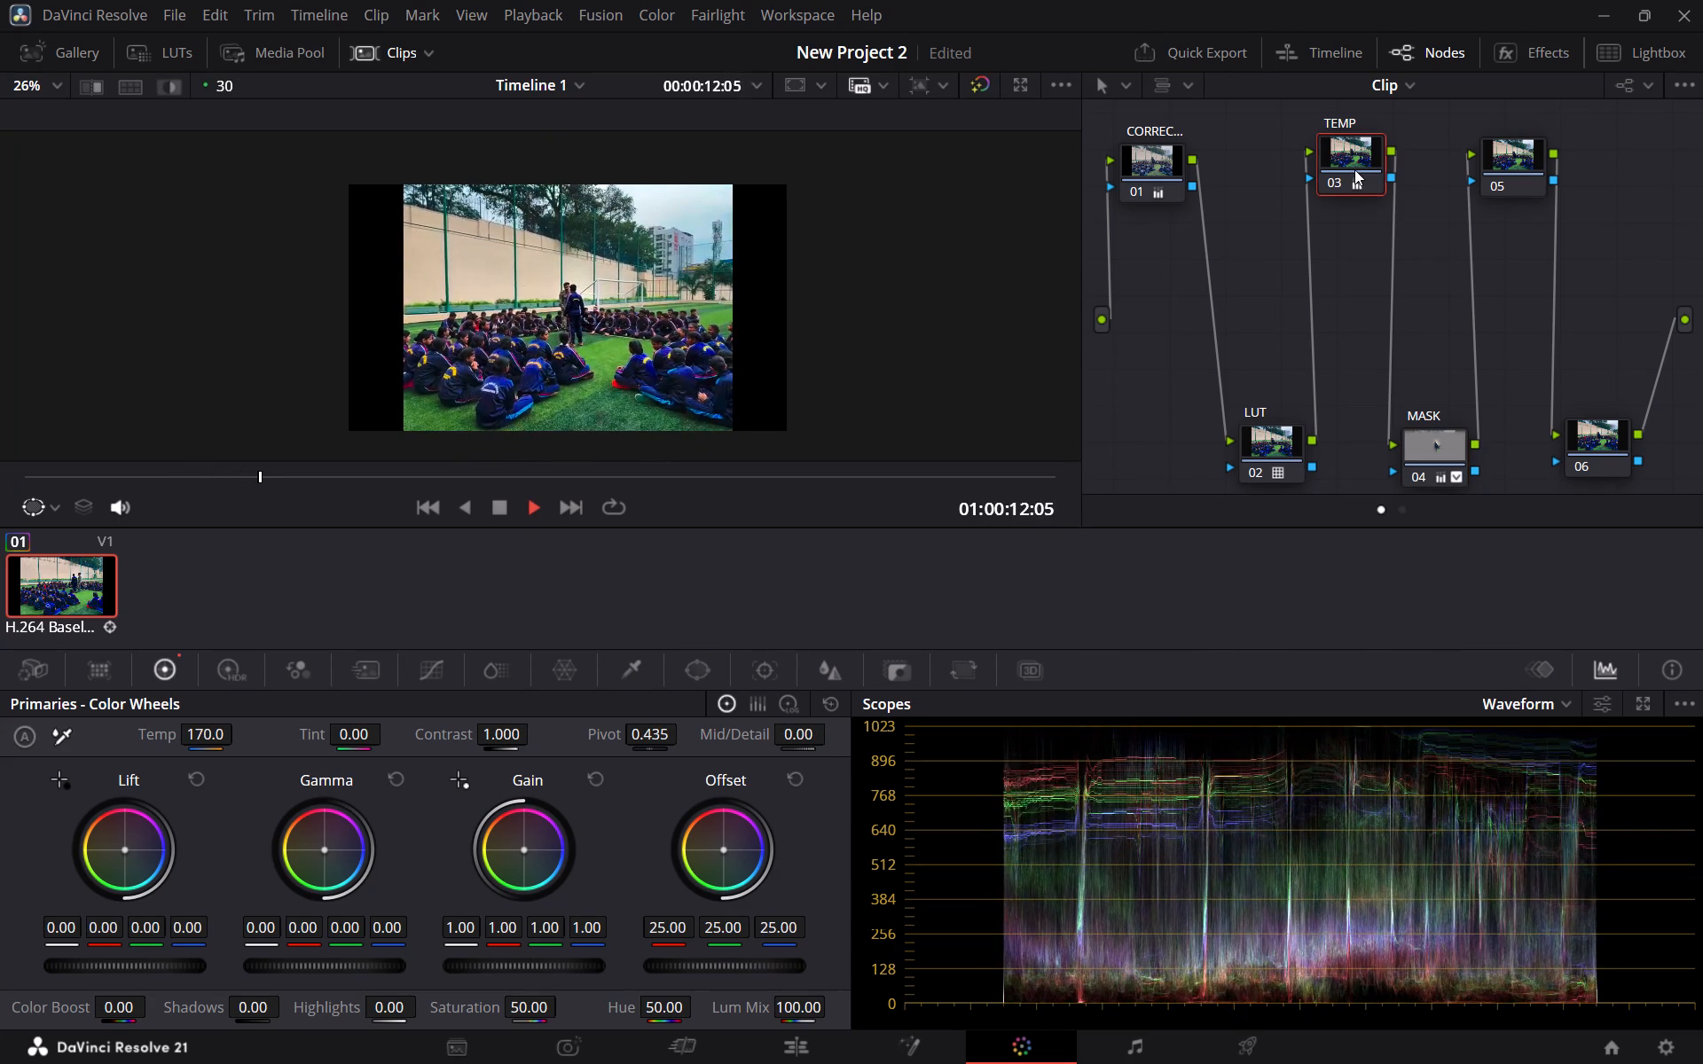
pyautogui.press('space')
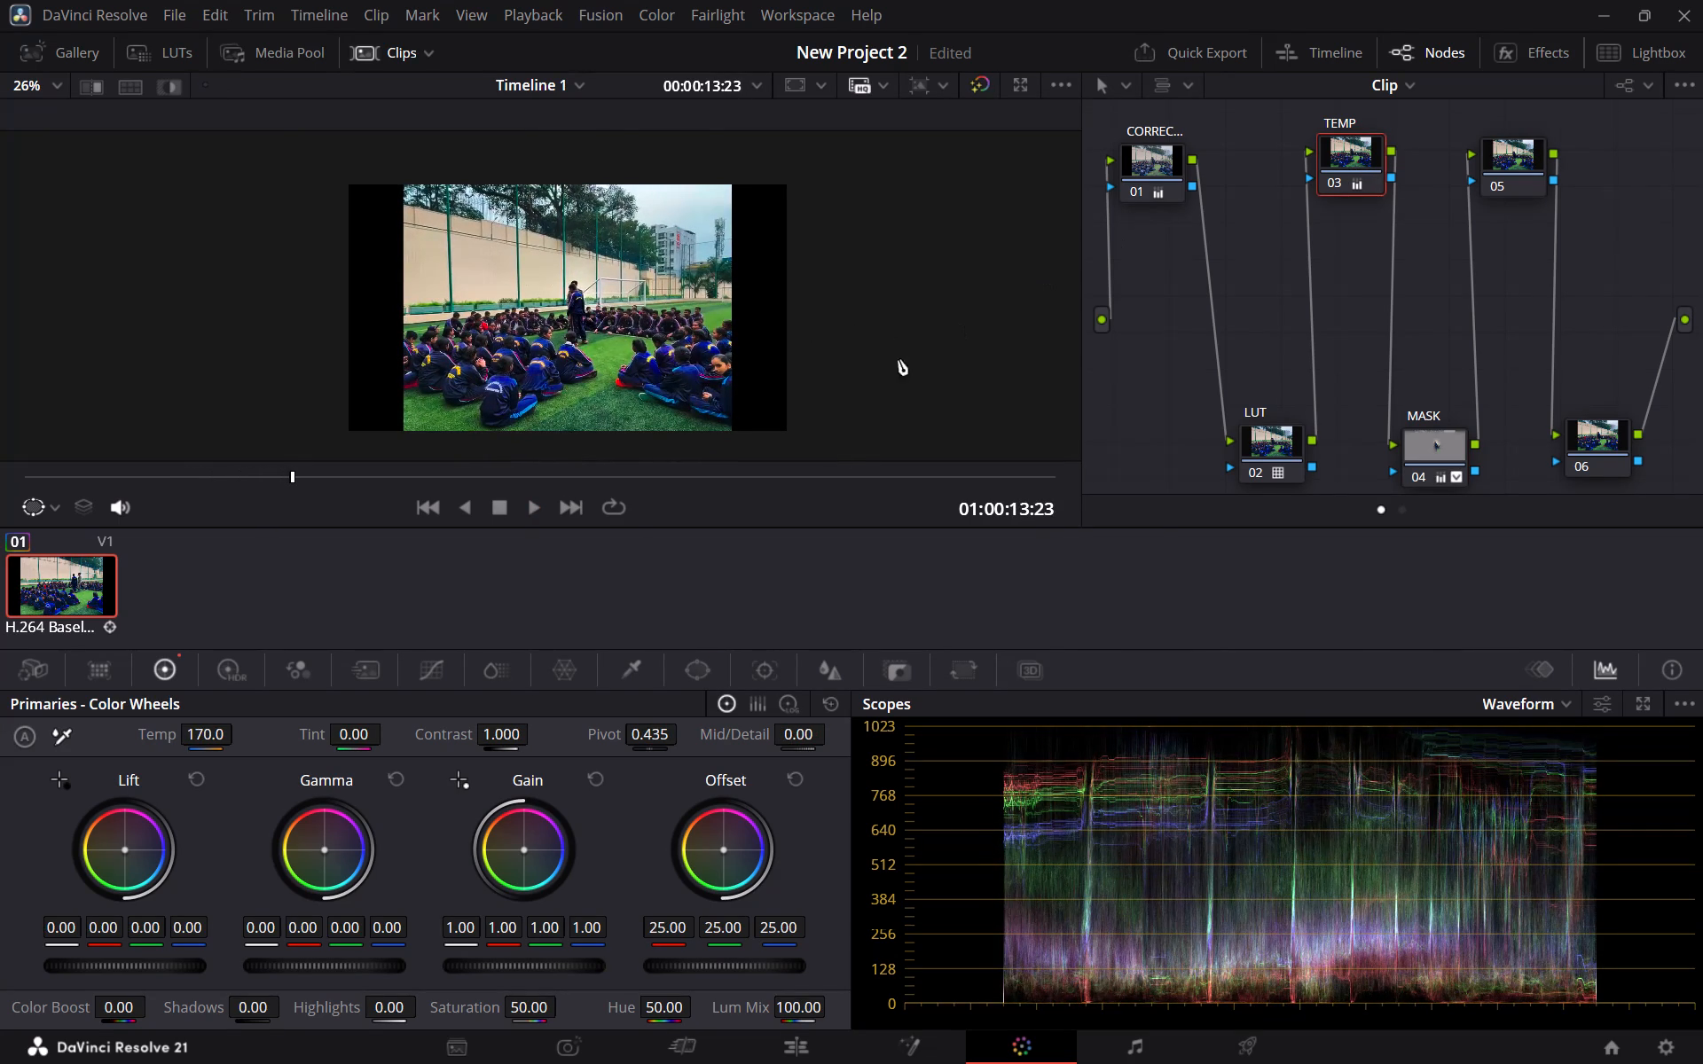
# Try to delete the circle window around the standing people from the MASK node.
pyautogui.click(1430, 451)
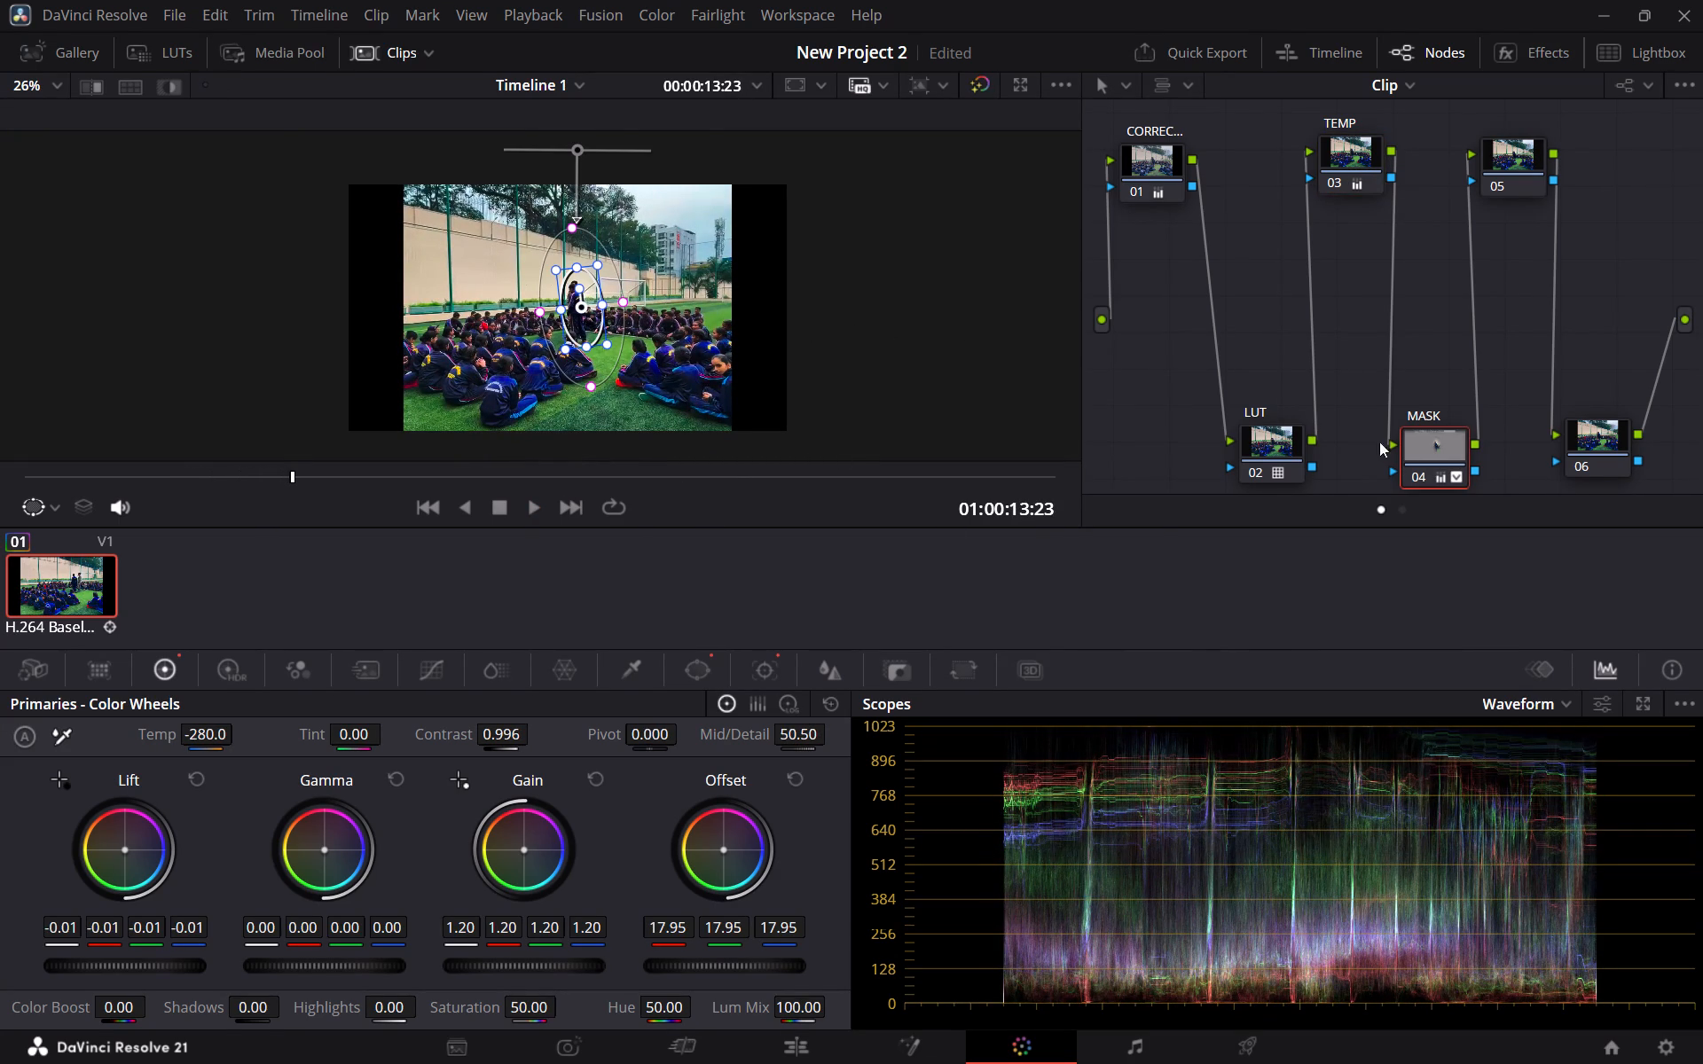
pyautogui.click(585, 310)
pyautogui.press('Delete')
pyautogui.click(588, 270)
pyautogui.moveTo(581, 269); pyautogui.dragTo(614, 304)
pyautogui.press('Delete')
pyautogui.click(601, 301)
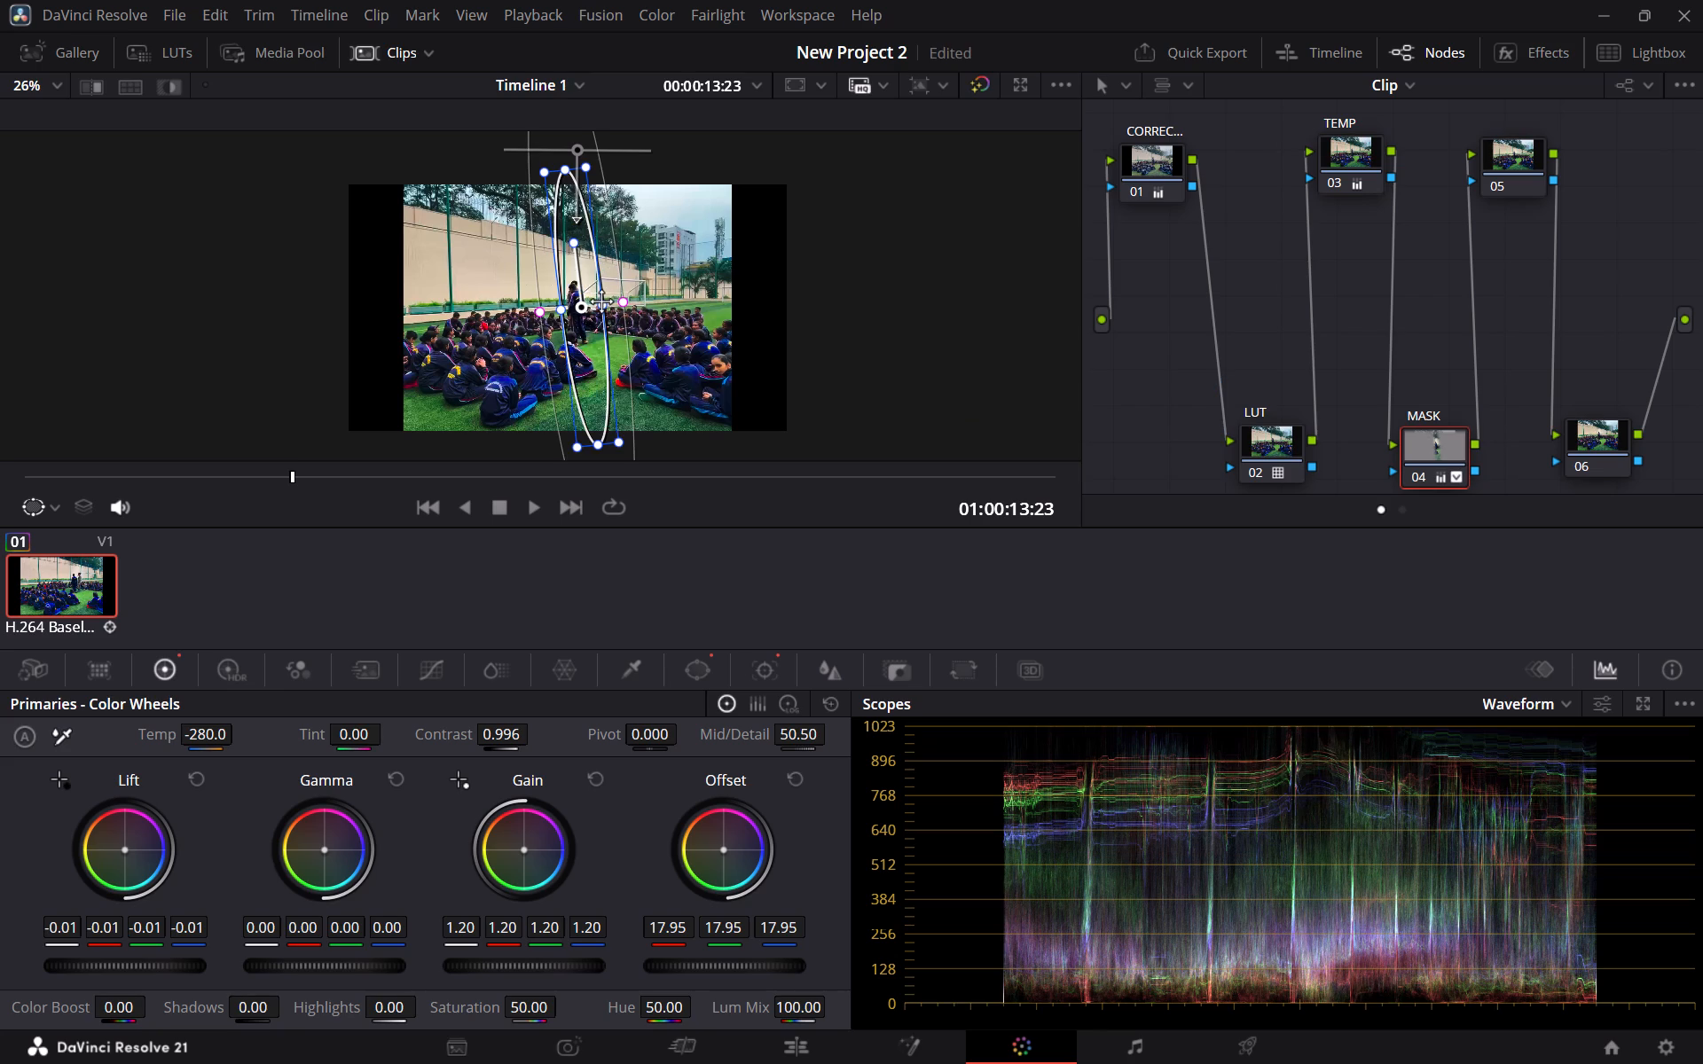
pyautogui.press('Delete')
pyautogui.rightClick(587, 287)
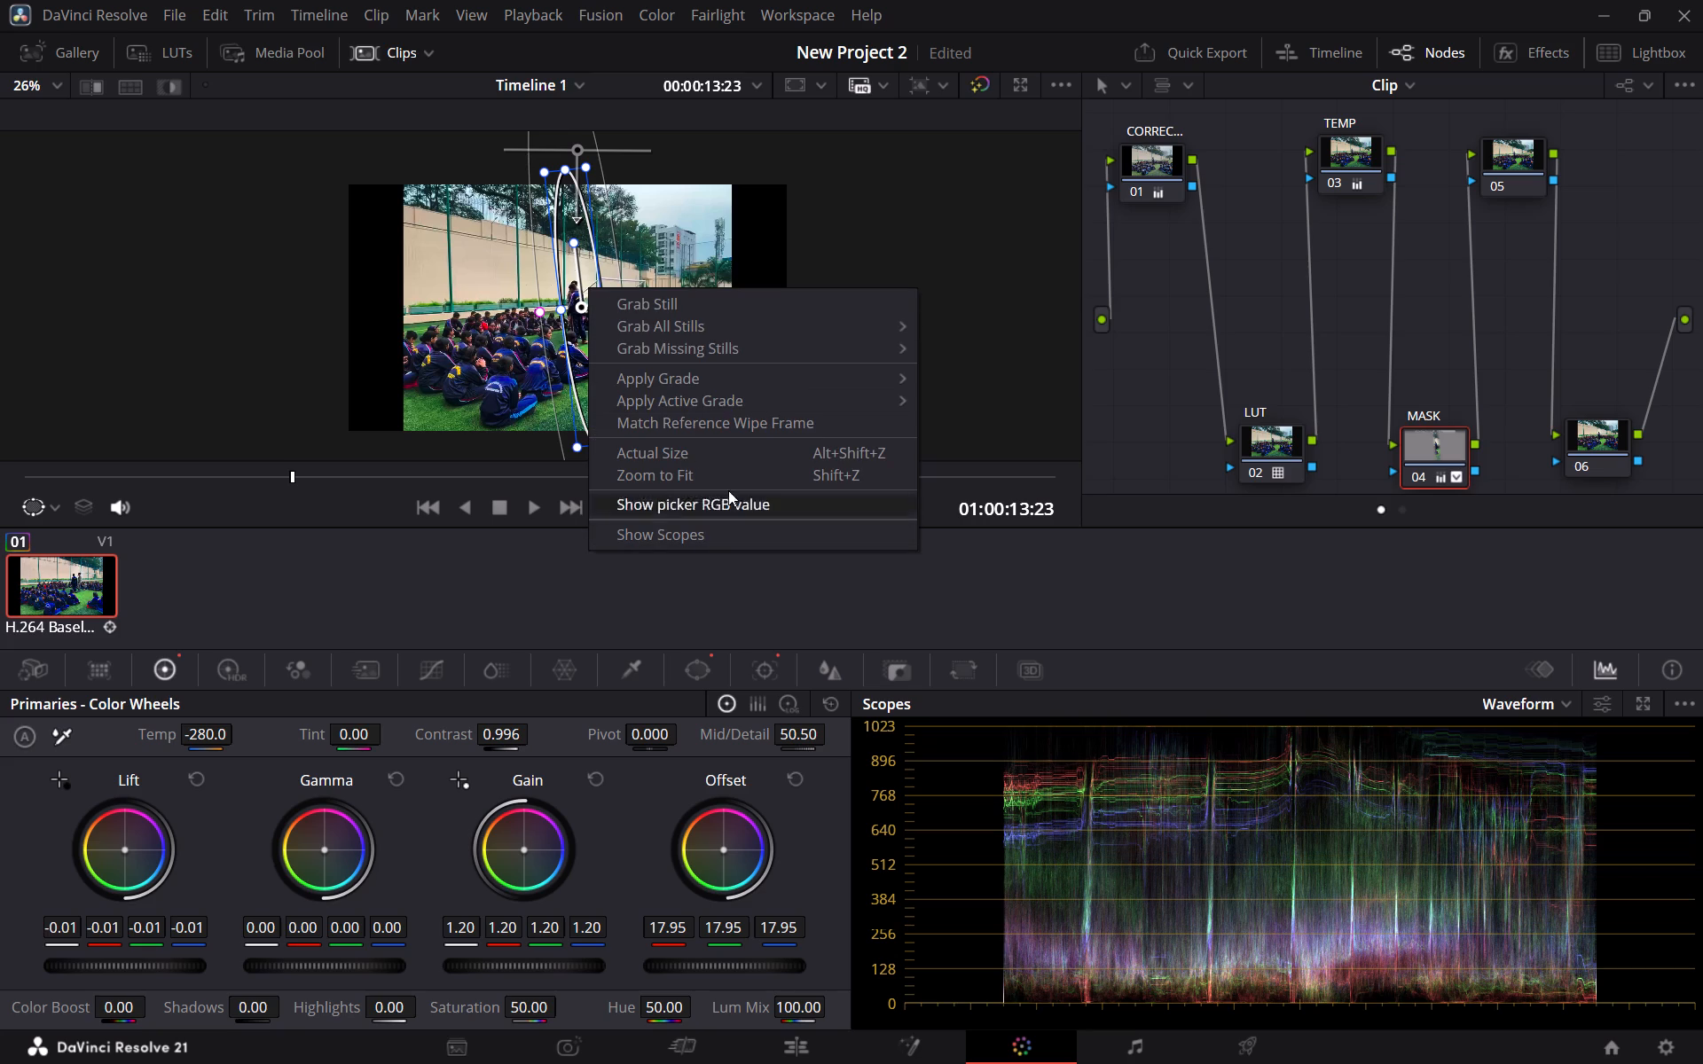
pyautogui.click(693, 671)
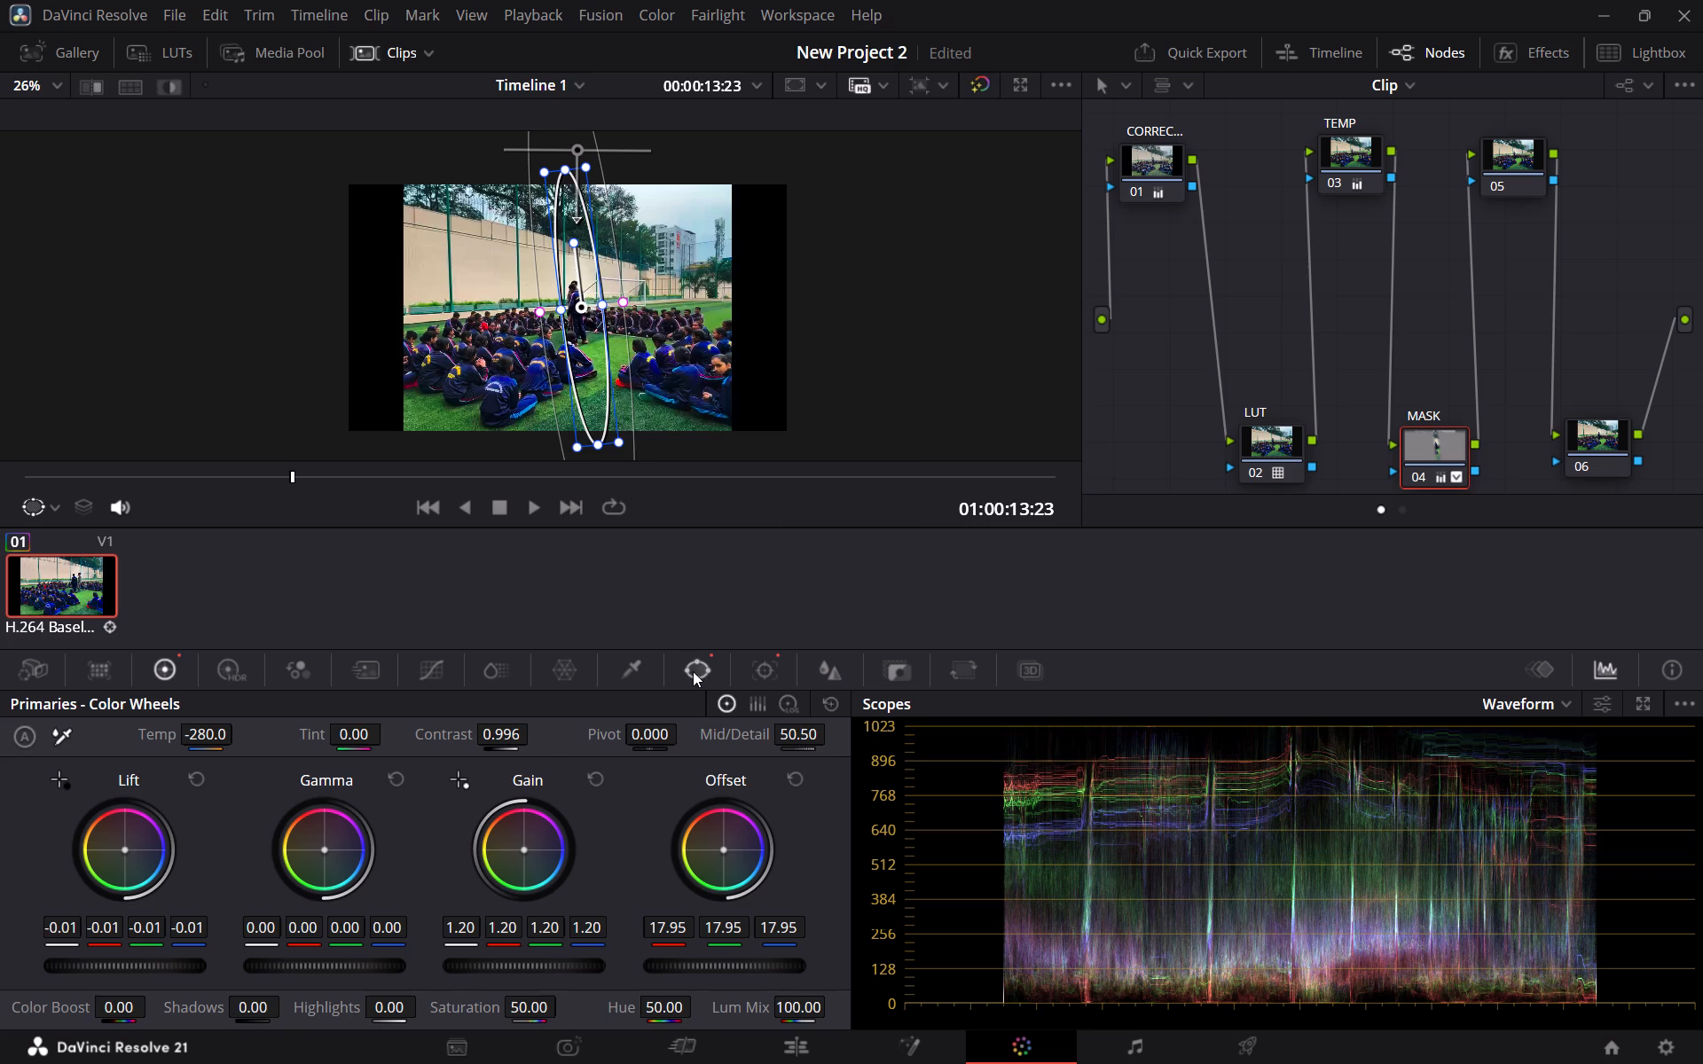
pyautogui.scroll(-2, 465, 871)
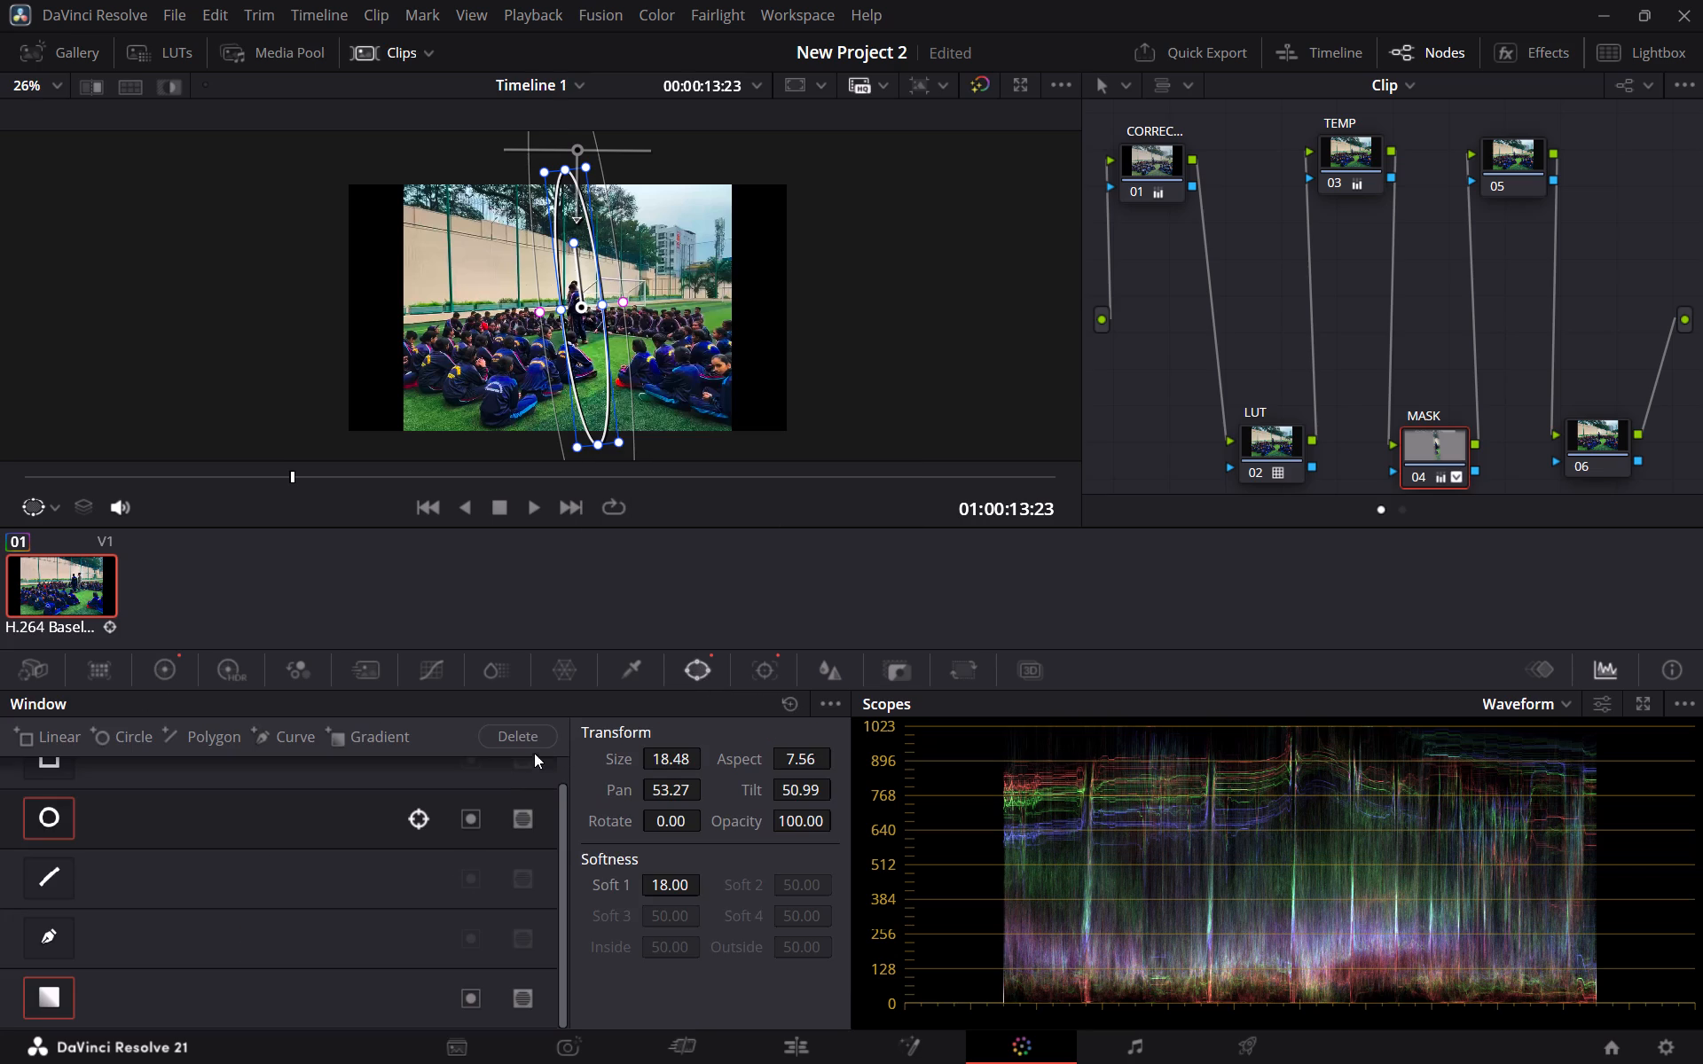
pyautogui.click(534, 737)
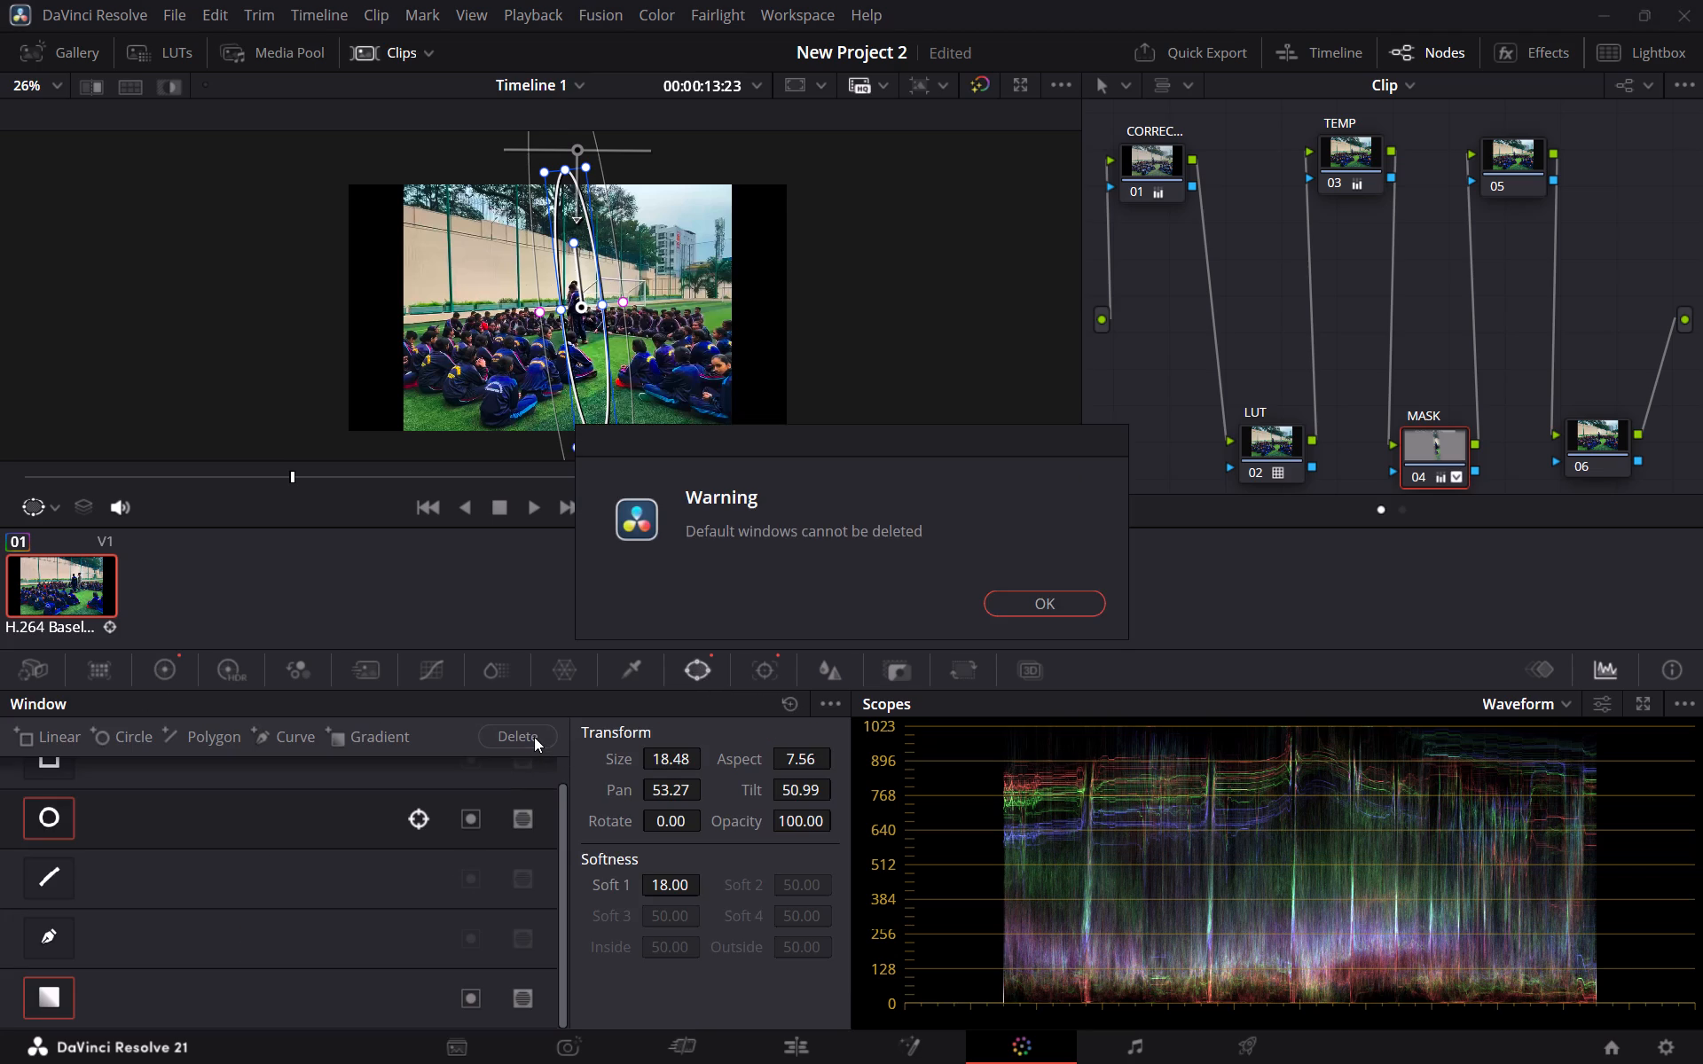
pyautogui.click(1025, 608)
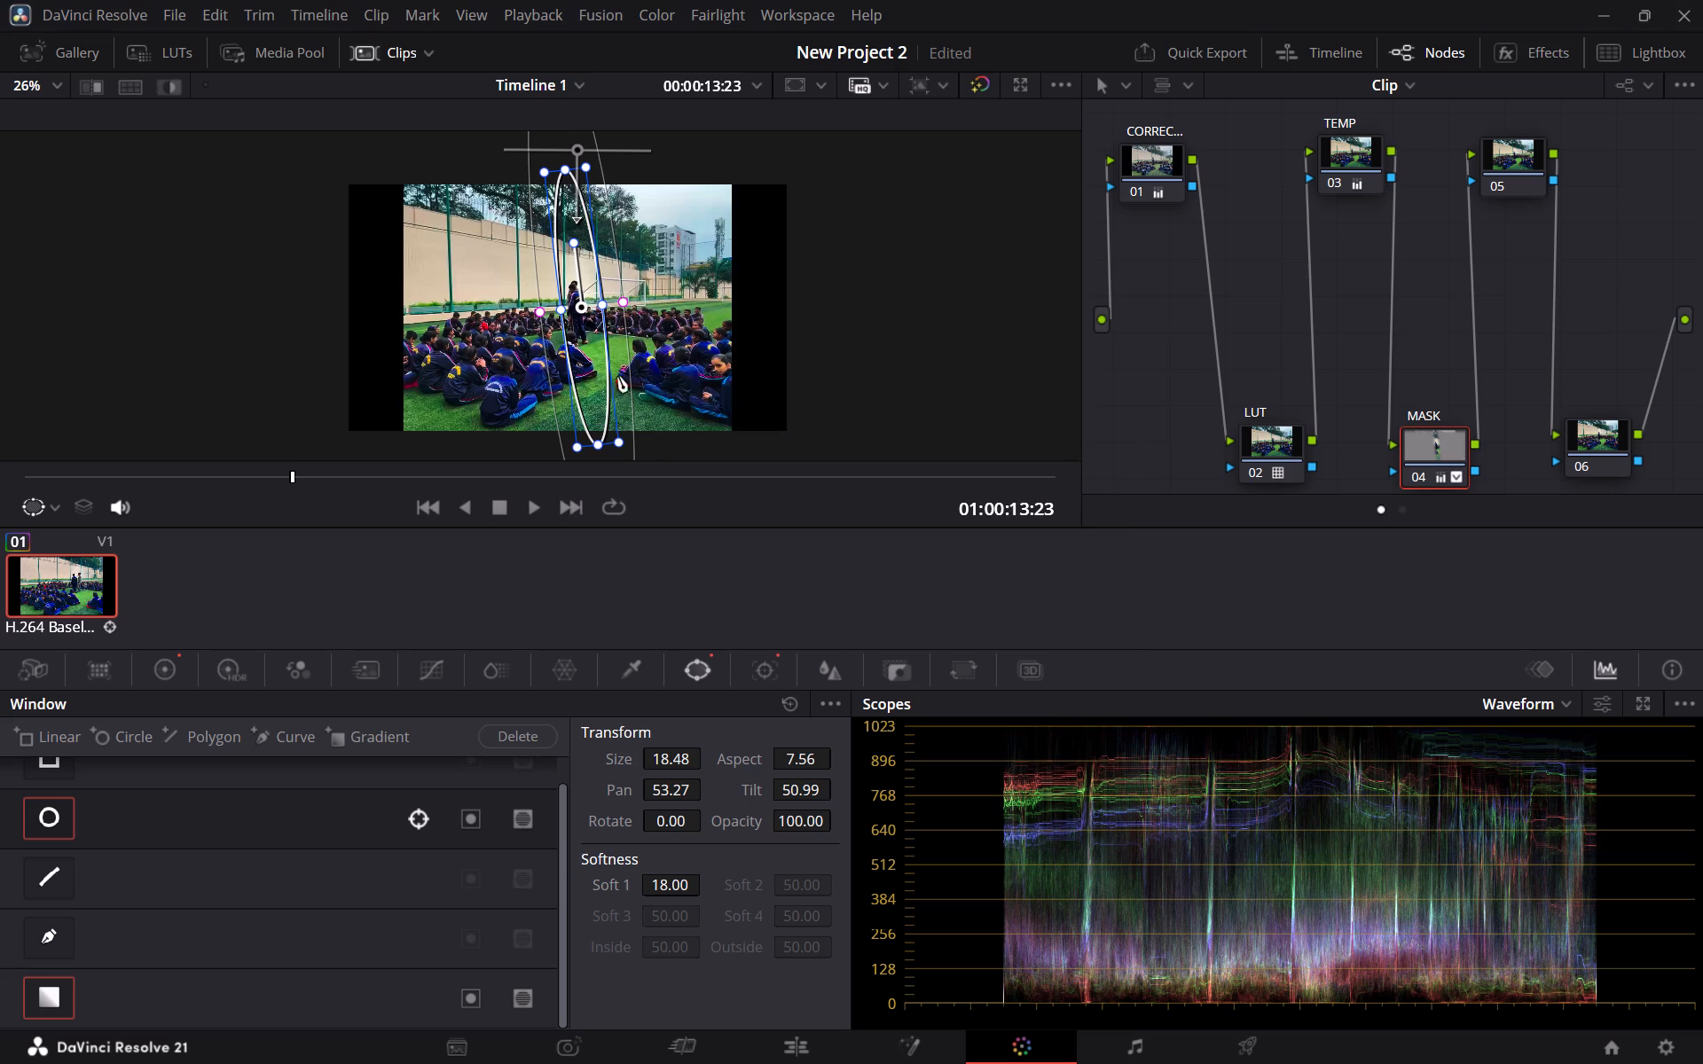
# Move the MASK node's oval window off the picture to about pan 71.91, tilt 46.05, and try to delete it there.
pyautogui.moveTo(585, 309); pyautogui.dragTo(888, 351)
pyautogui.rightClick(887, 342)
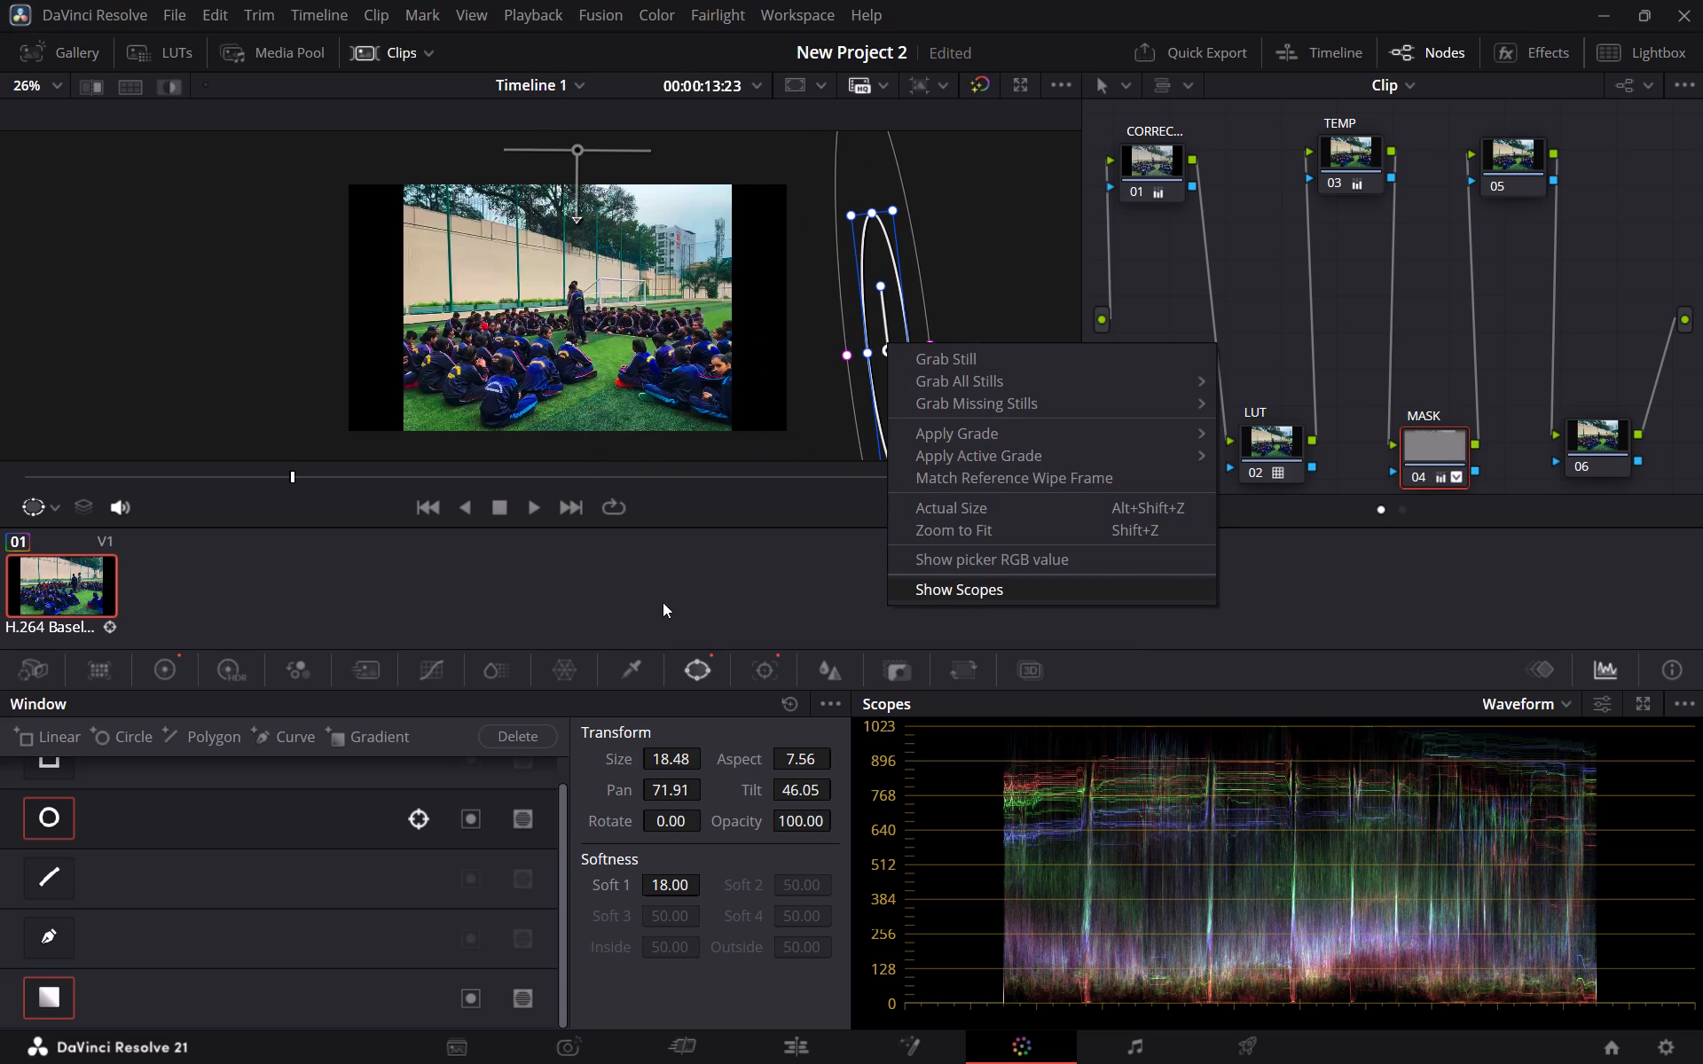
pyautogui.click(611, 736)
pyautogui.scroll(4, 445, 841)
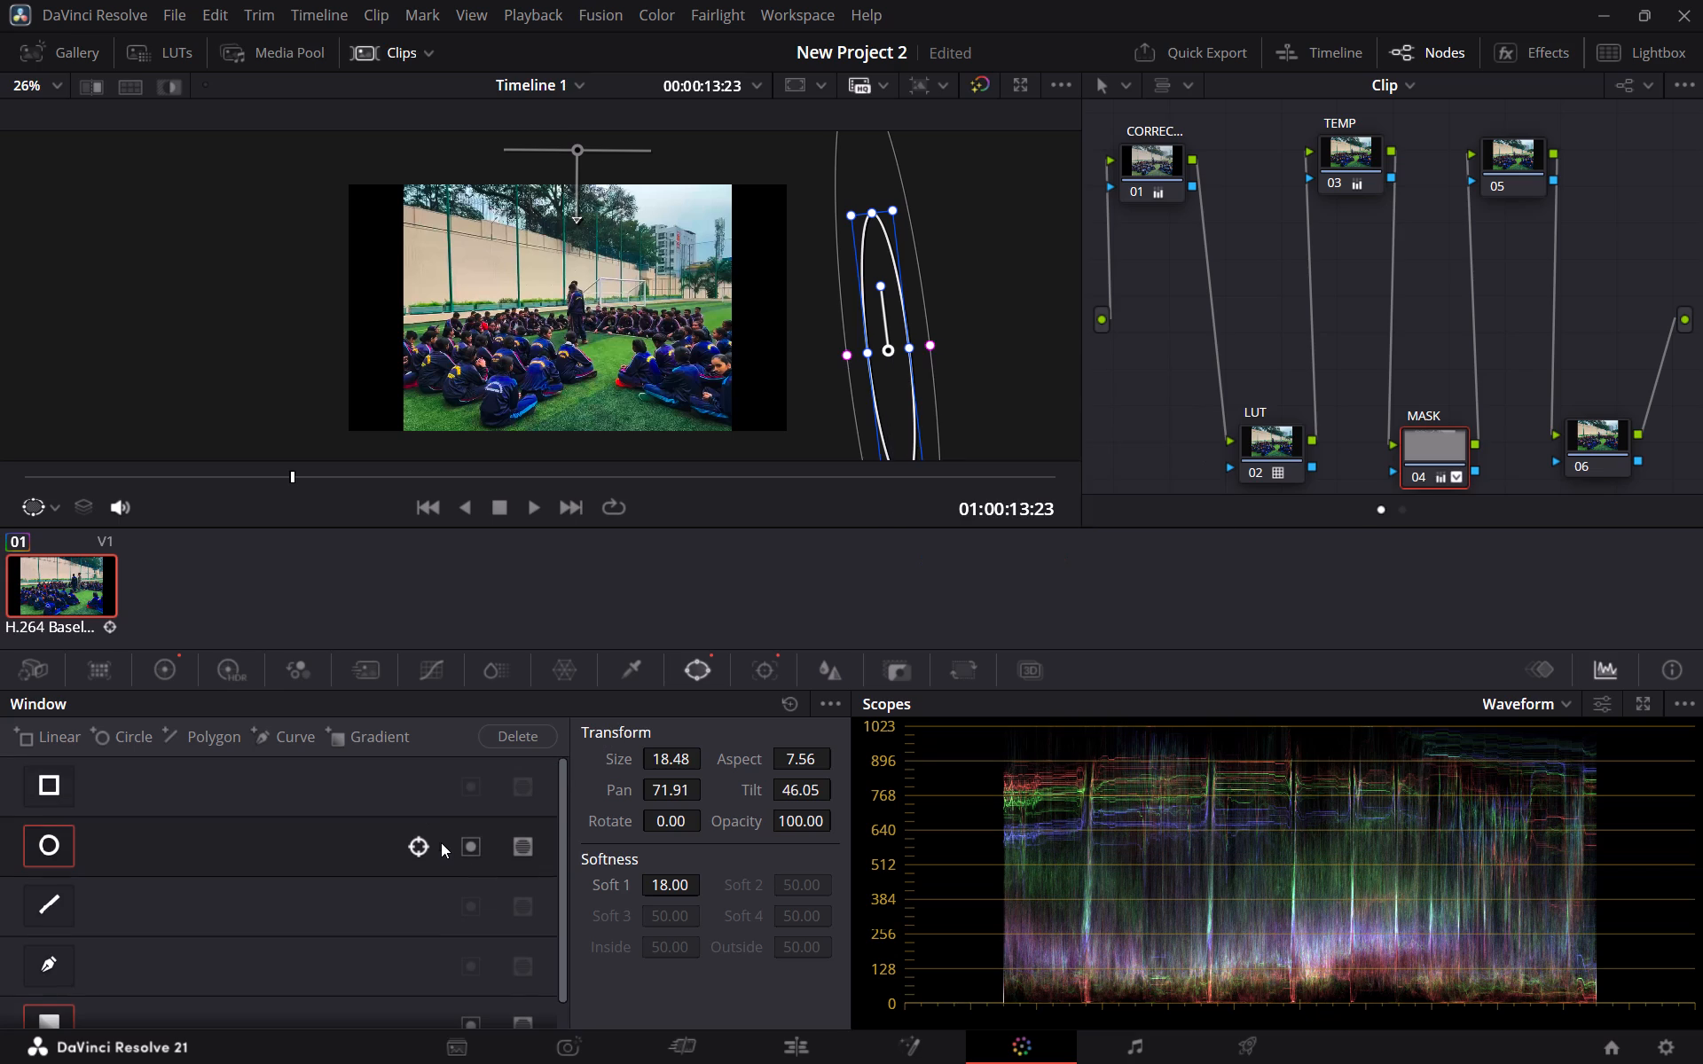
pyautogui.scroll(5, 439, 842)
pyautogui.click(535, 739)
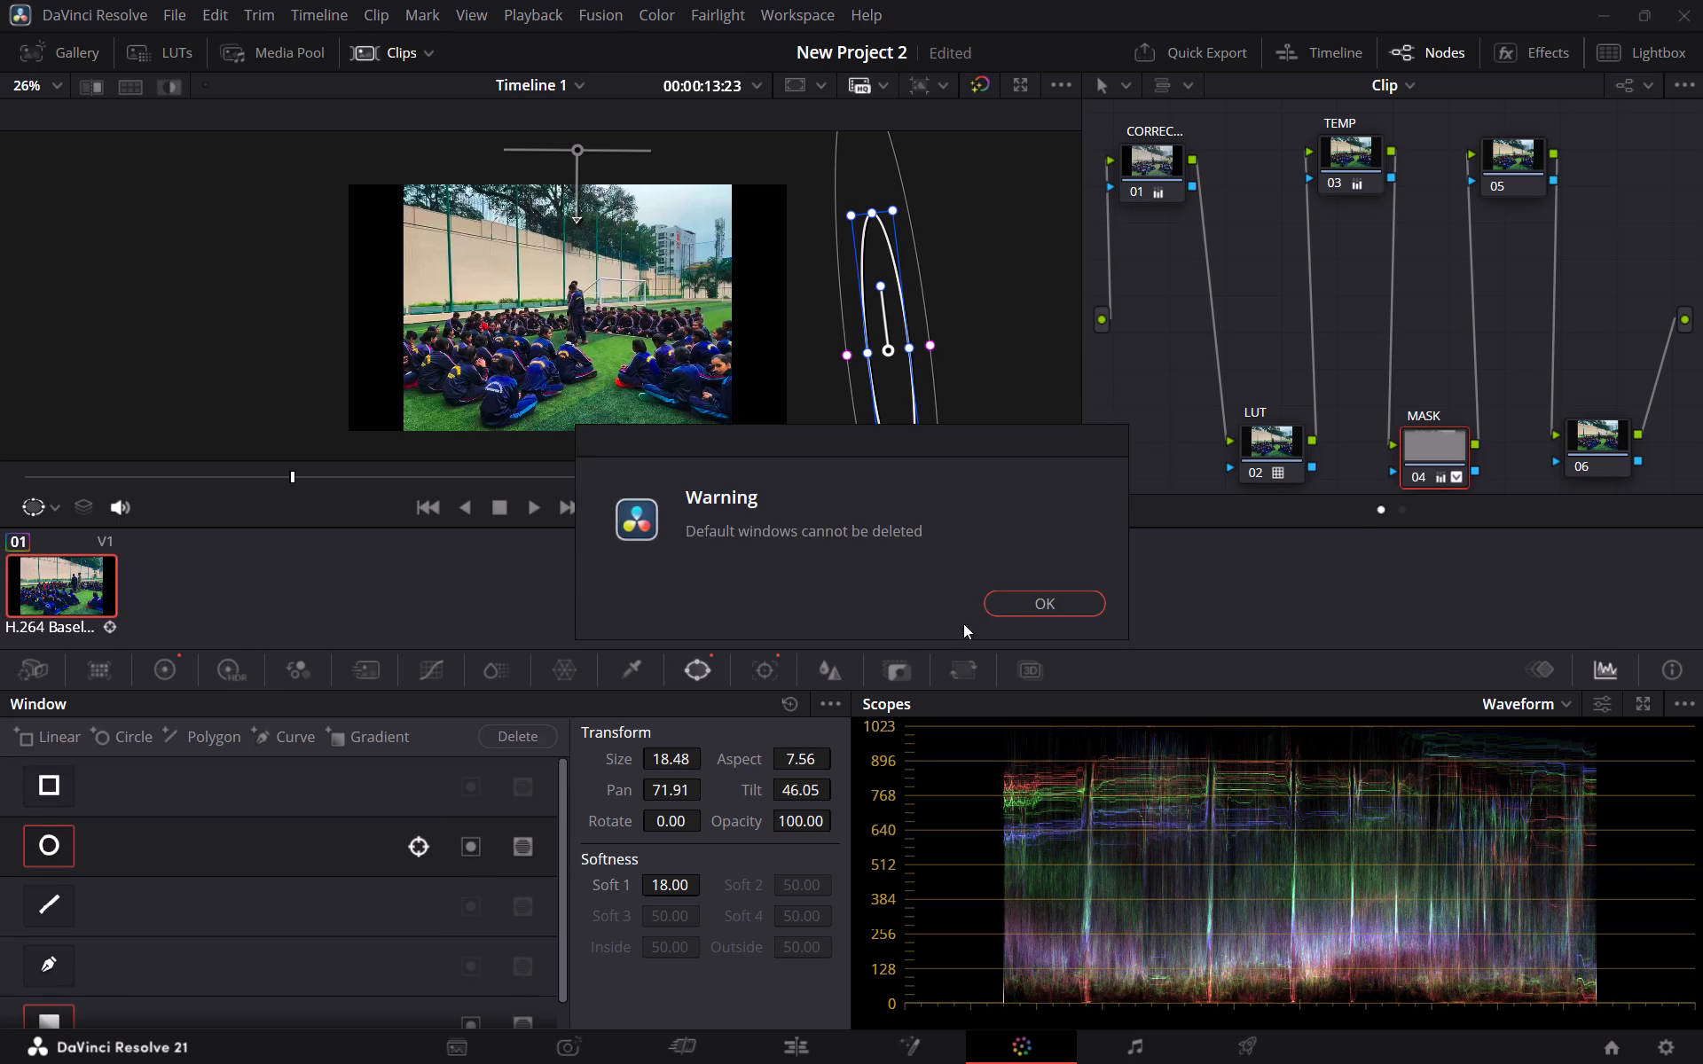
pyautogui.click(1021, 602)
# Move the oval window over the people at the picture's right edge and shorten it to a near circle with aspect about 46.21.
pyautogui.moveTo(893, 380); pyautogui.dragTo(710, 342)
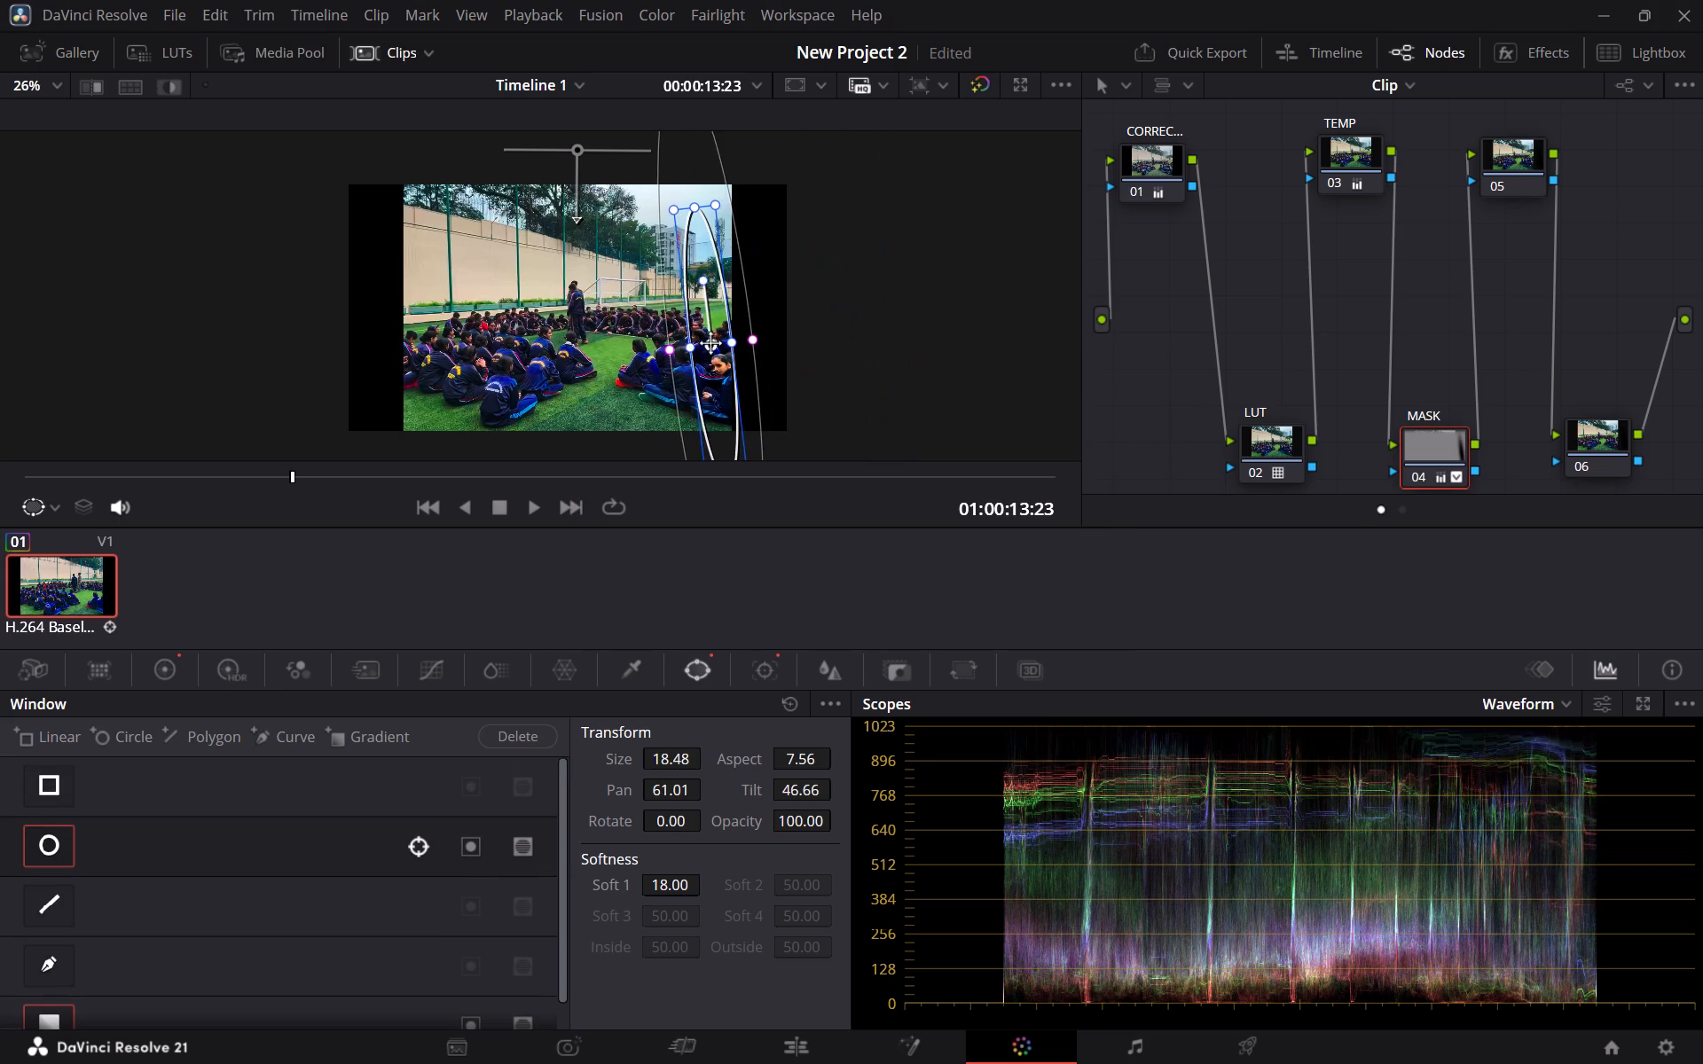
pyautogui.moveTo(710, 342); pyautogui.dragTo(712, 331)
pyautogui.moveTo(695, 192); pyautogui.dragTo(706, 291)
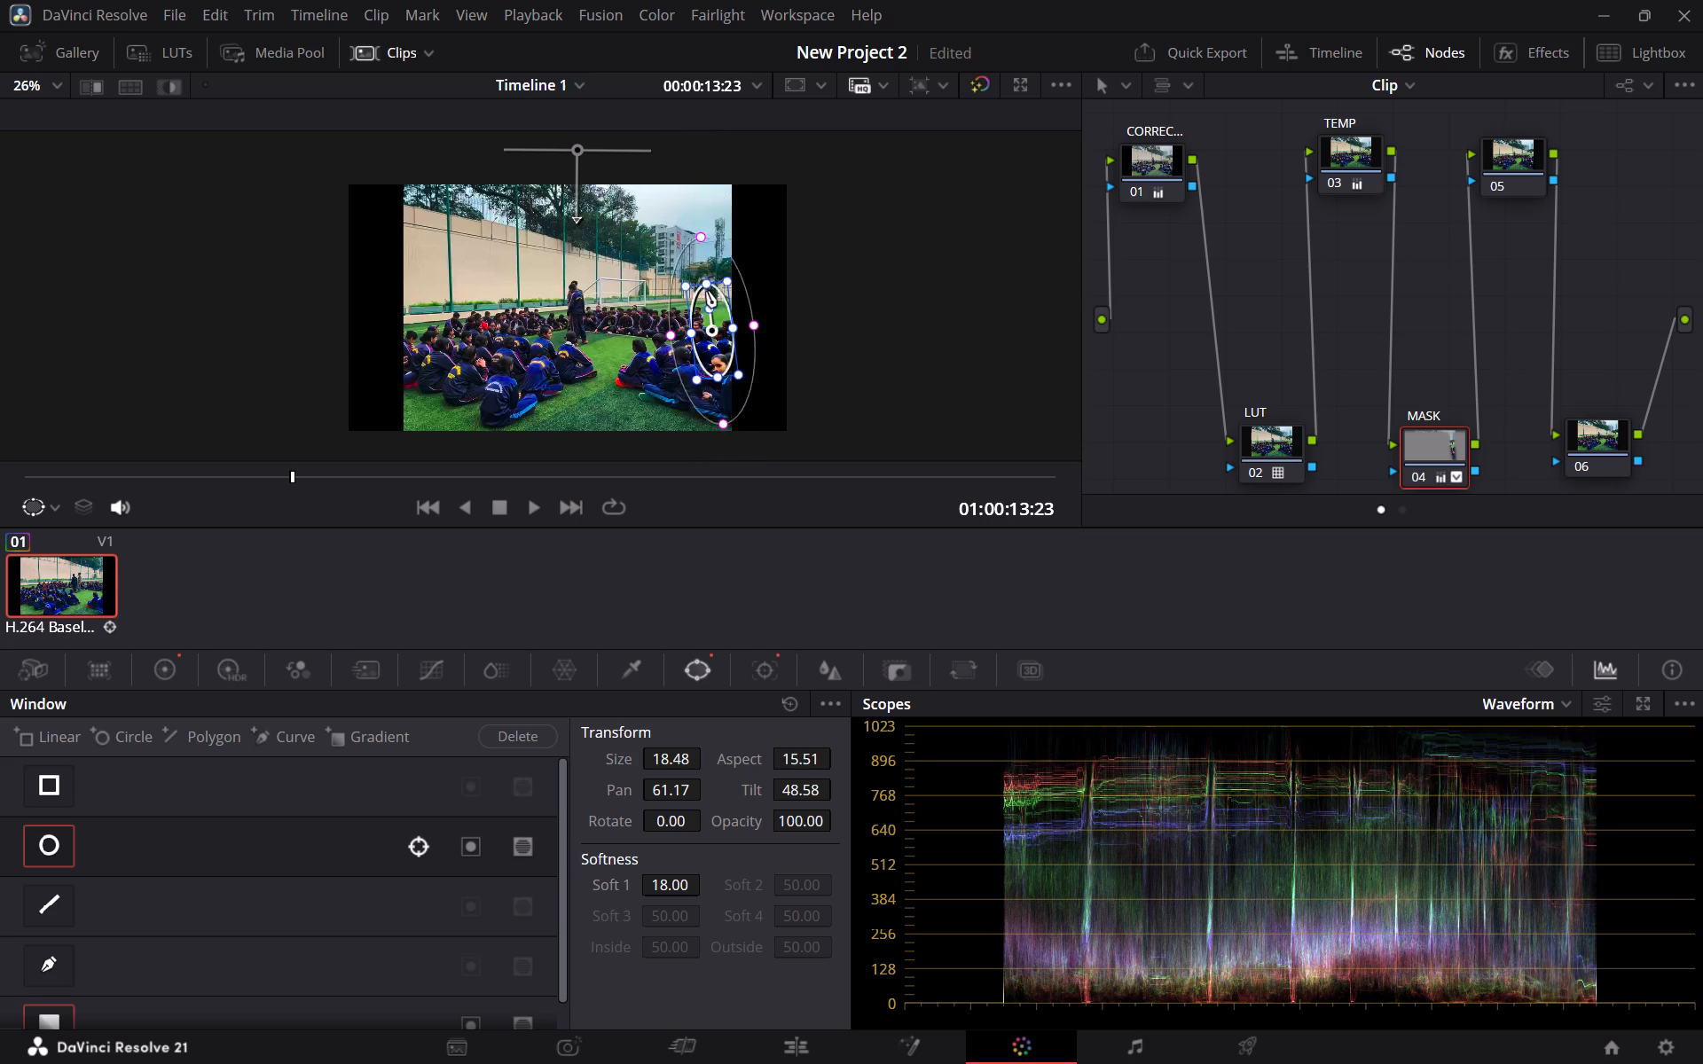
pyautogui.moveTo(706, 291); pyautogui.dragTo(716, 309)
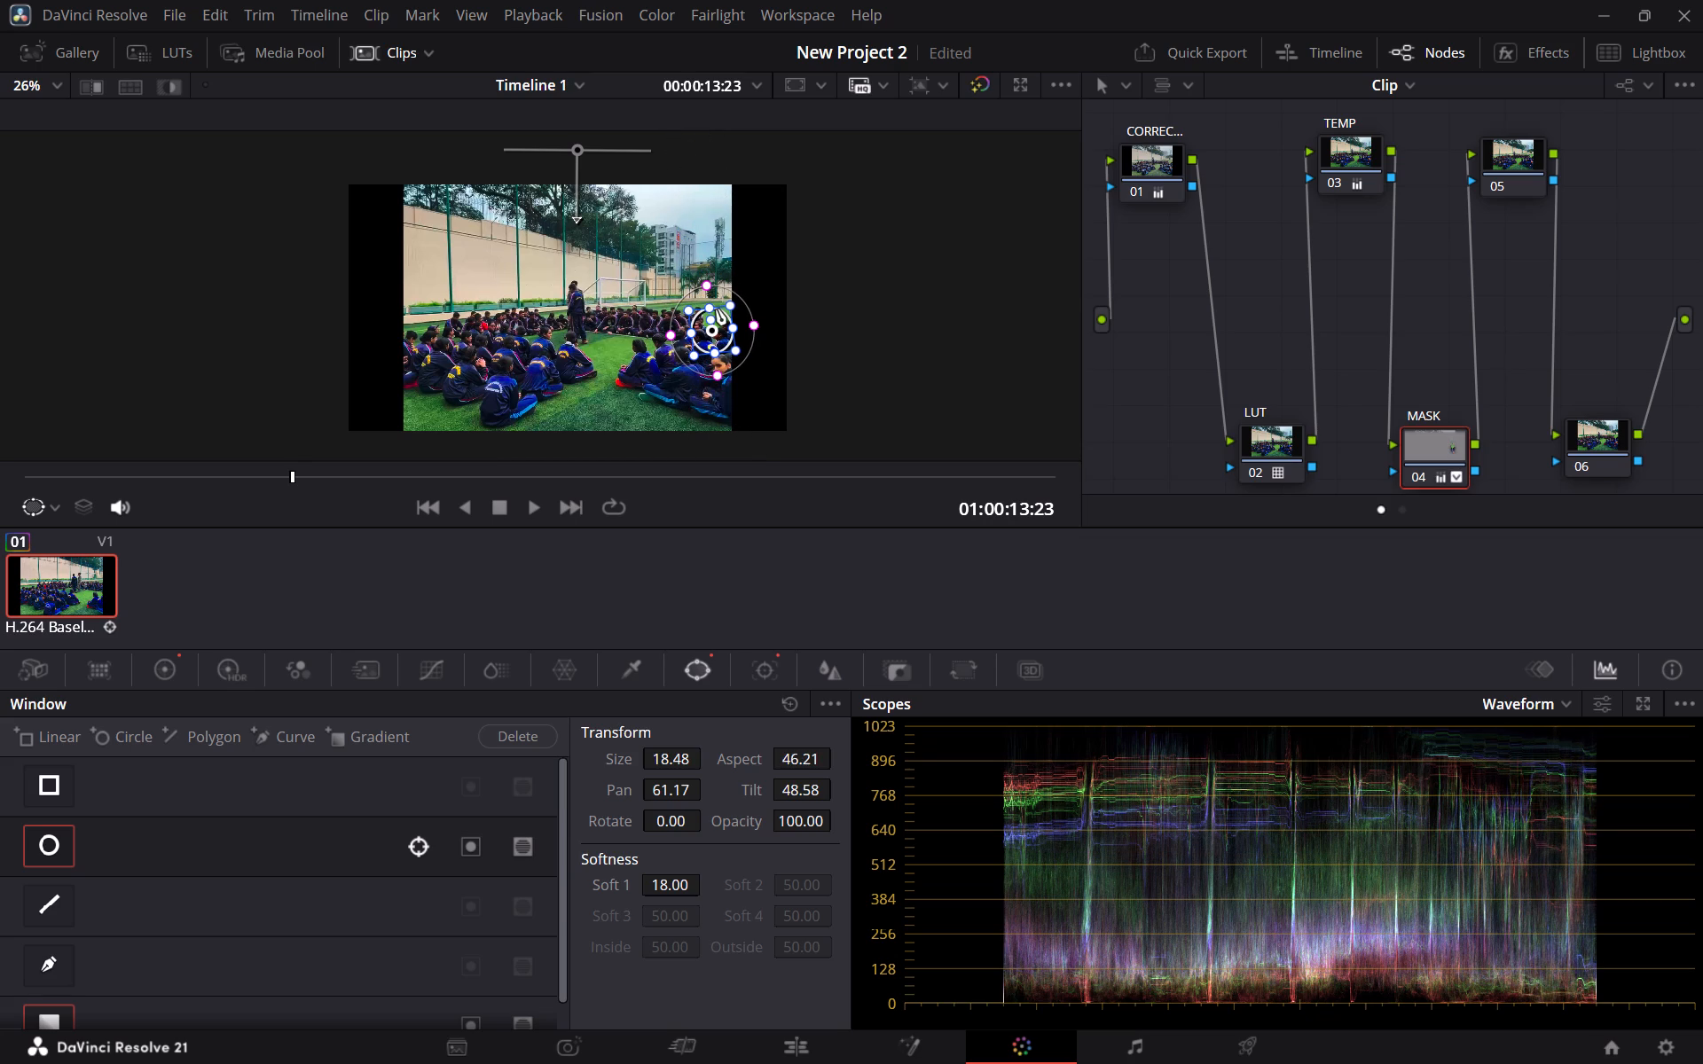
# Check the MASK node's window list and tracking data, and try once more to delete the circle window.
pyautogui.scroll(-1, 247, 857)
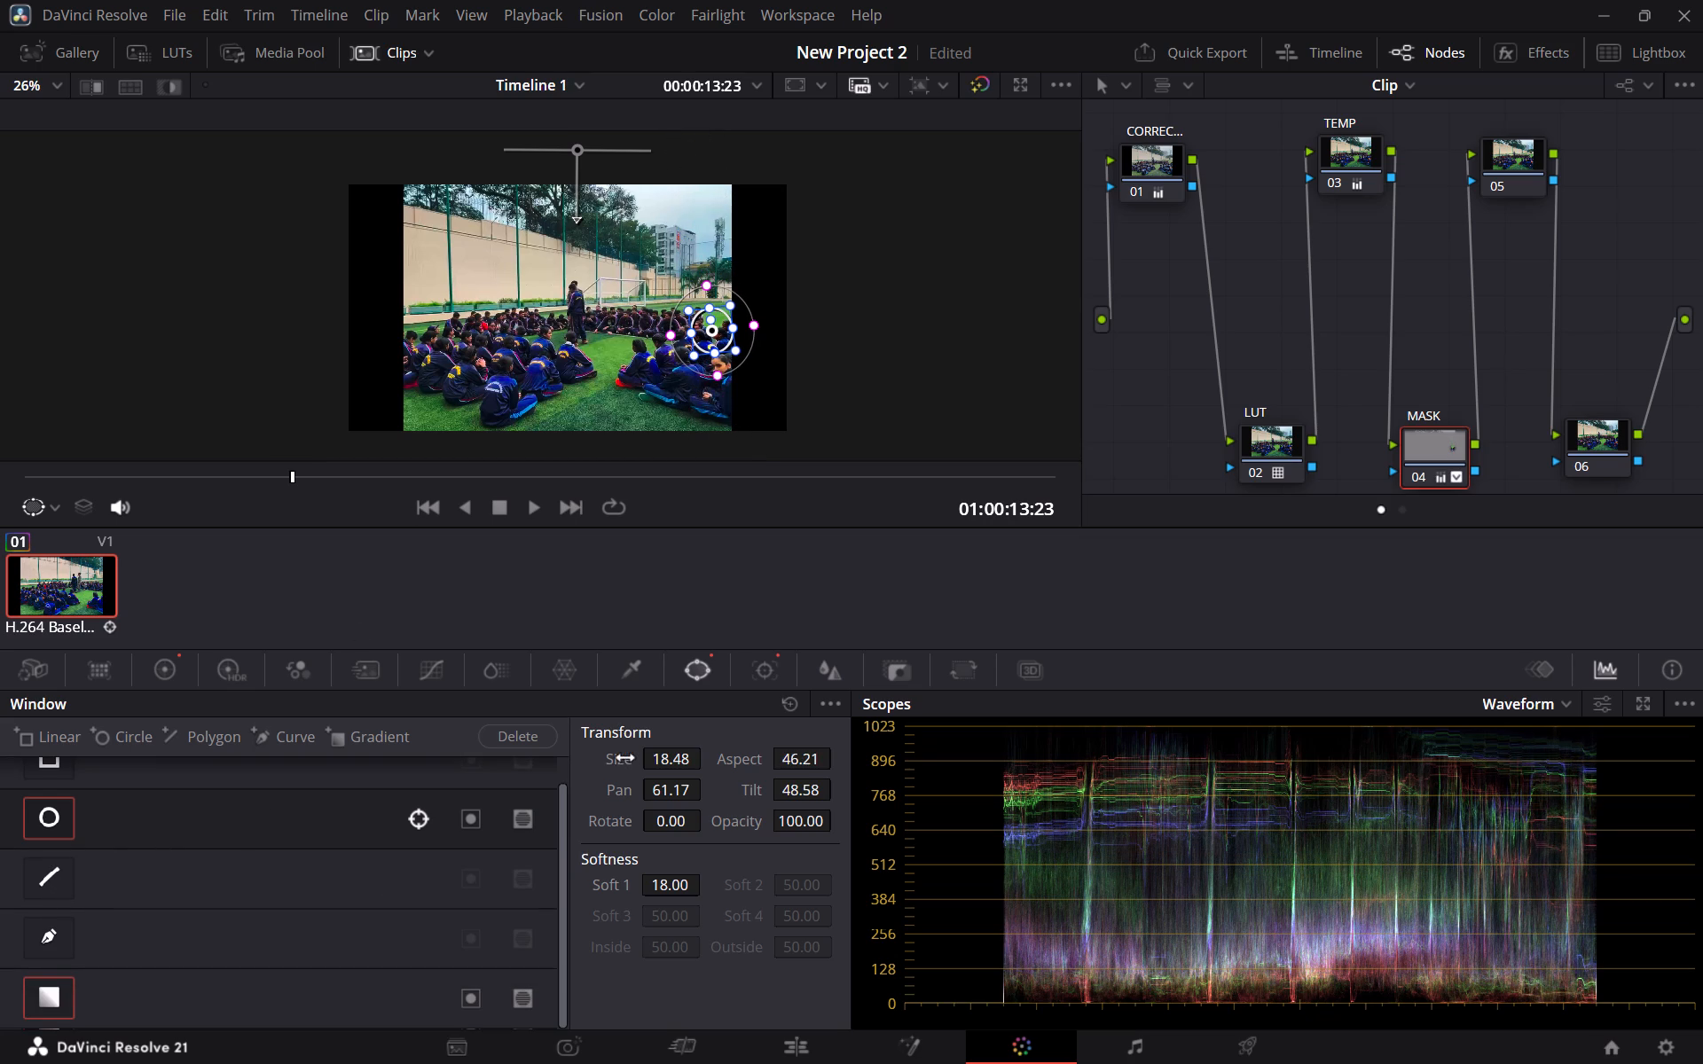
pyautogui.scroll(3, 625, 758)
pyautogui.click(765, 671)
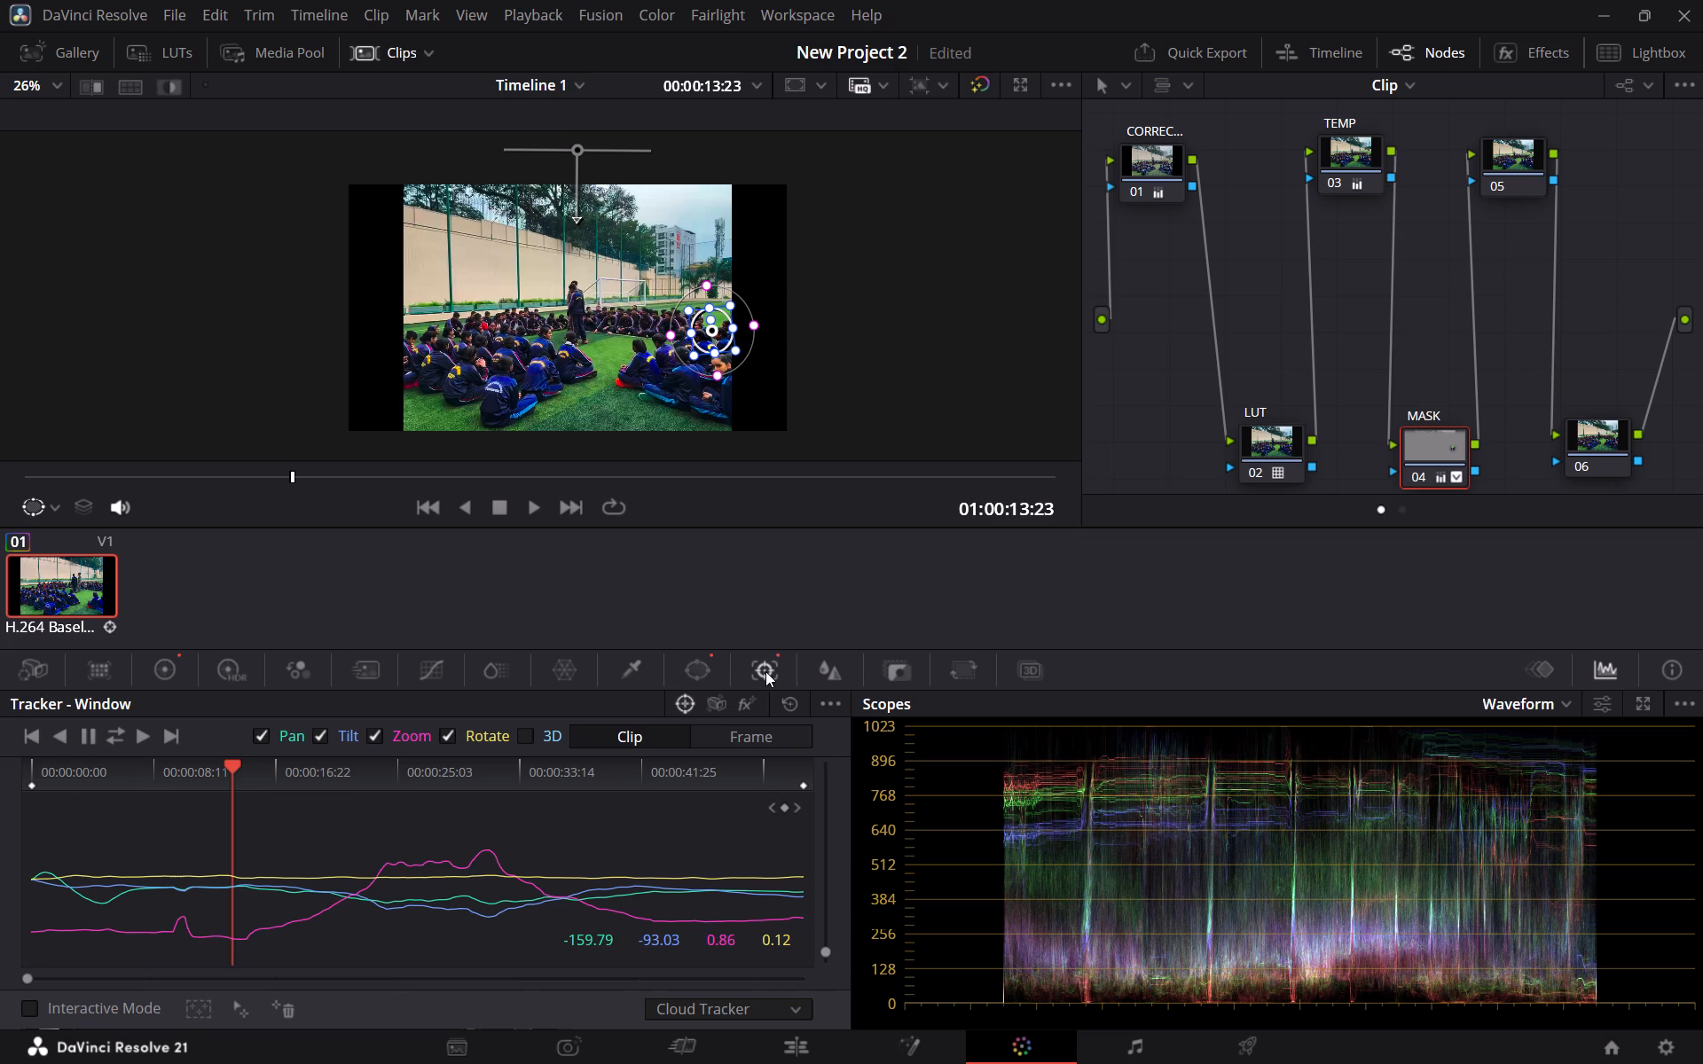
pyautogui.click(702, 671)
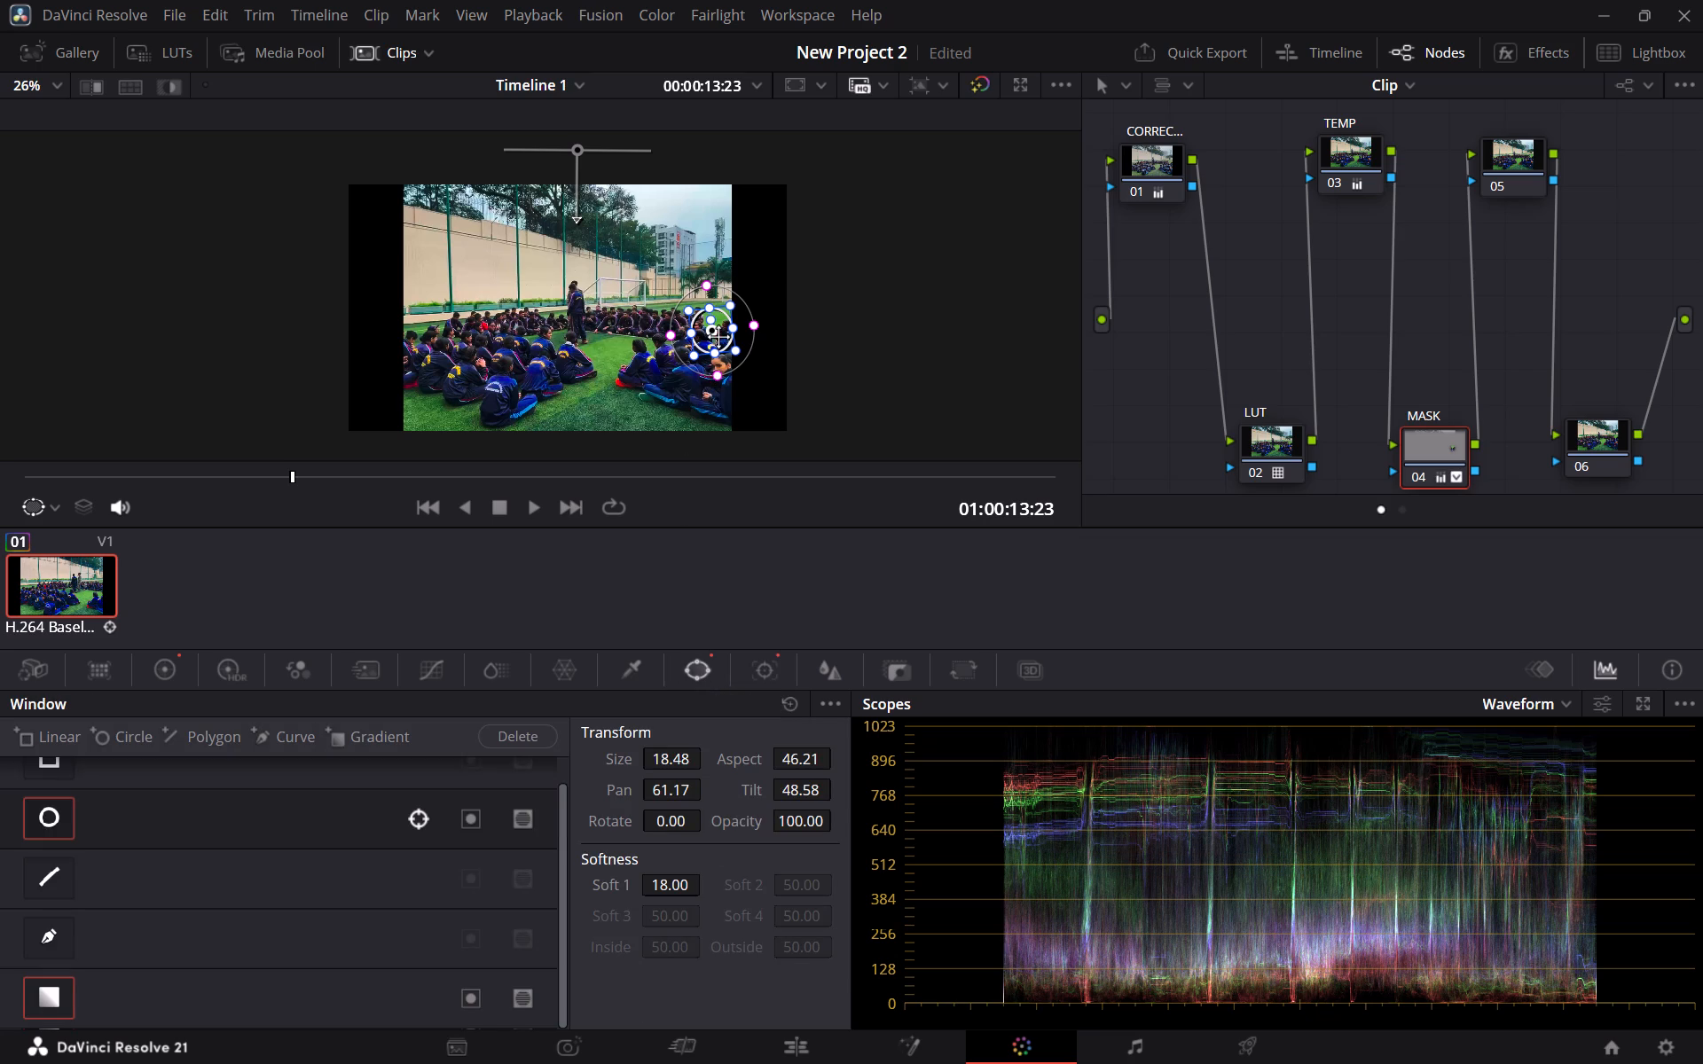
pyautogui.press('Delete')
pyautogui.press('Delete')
# Reset the MASK node's grade.
pyautogui.rightClick(1435, 435)
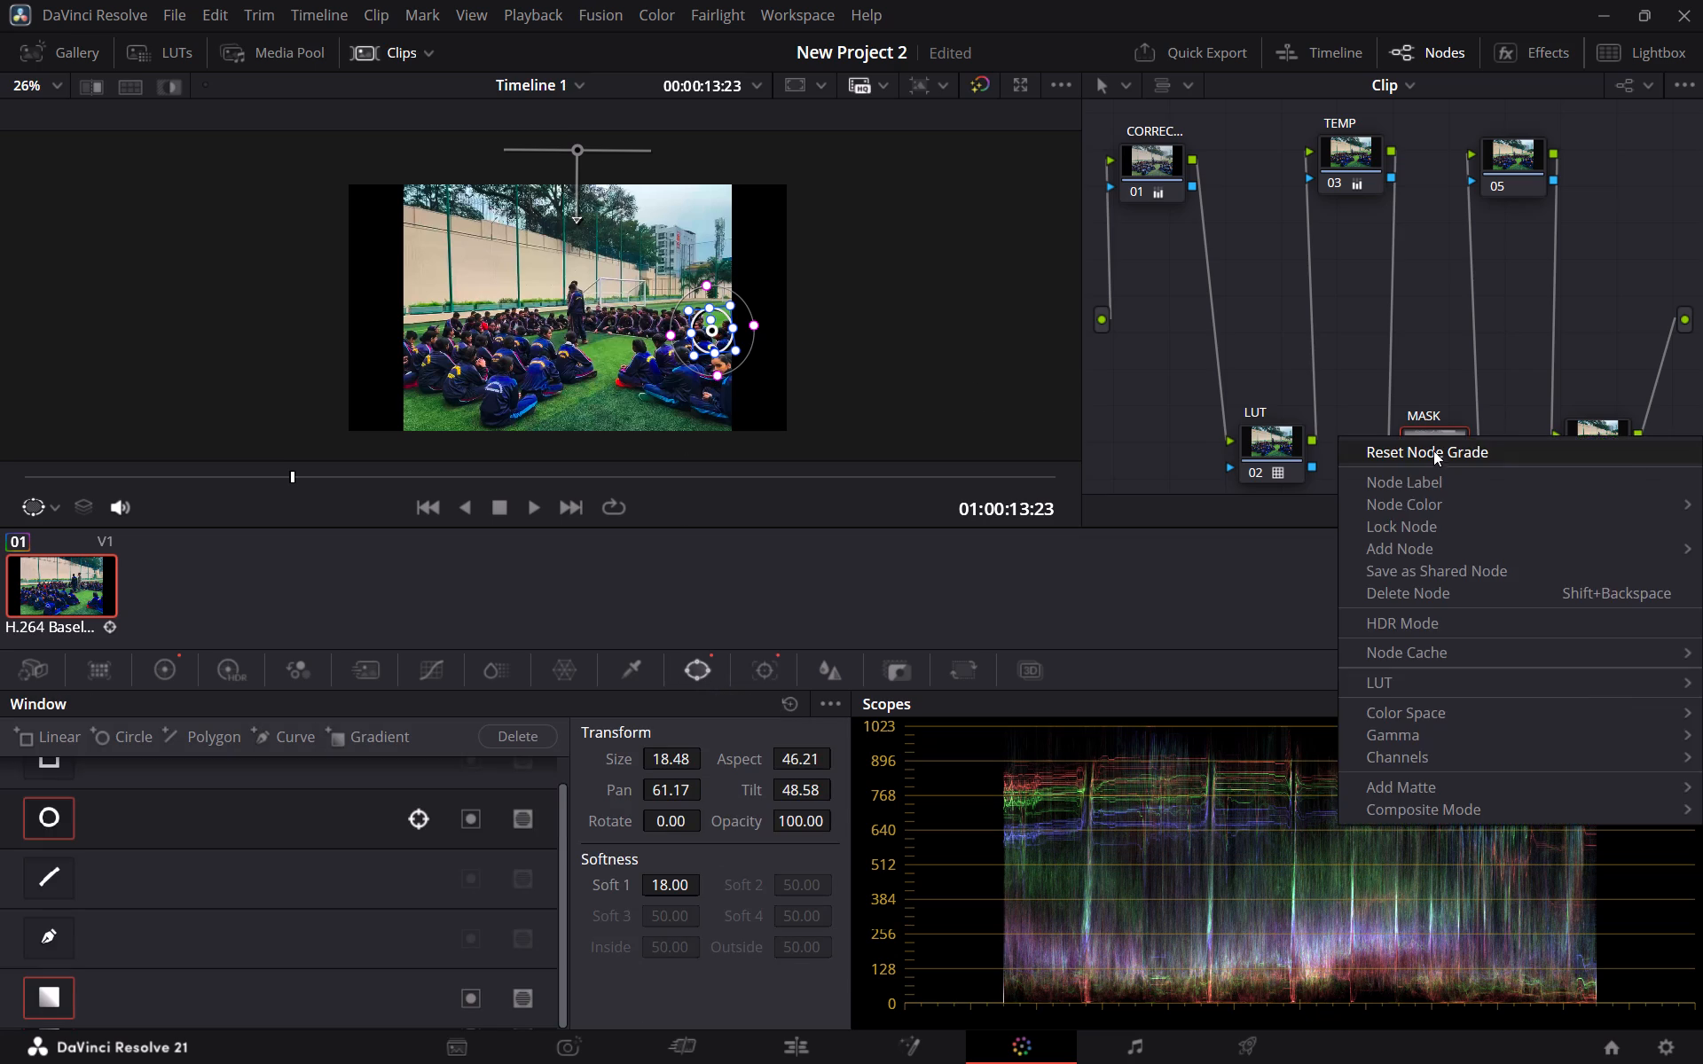
pyautogui.click(1433, 456)
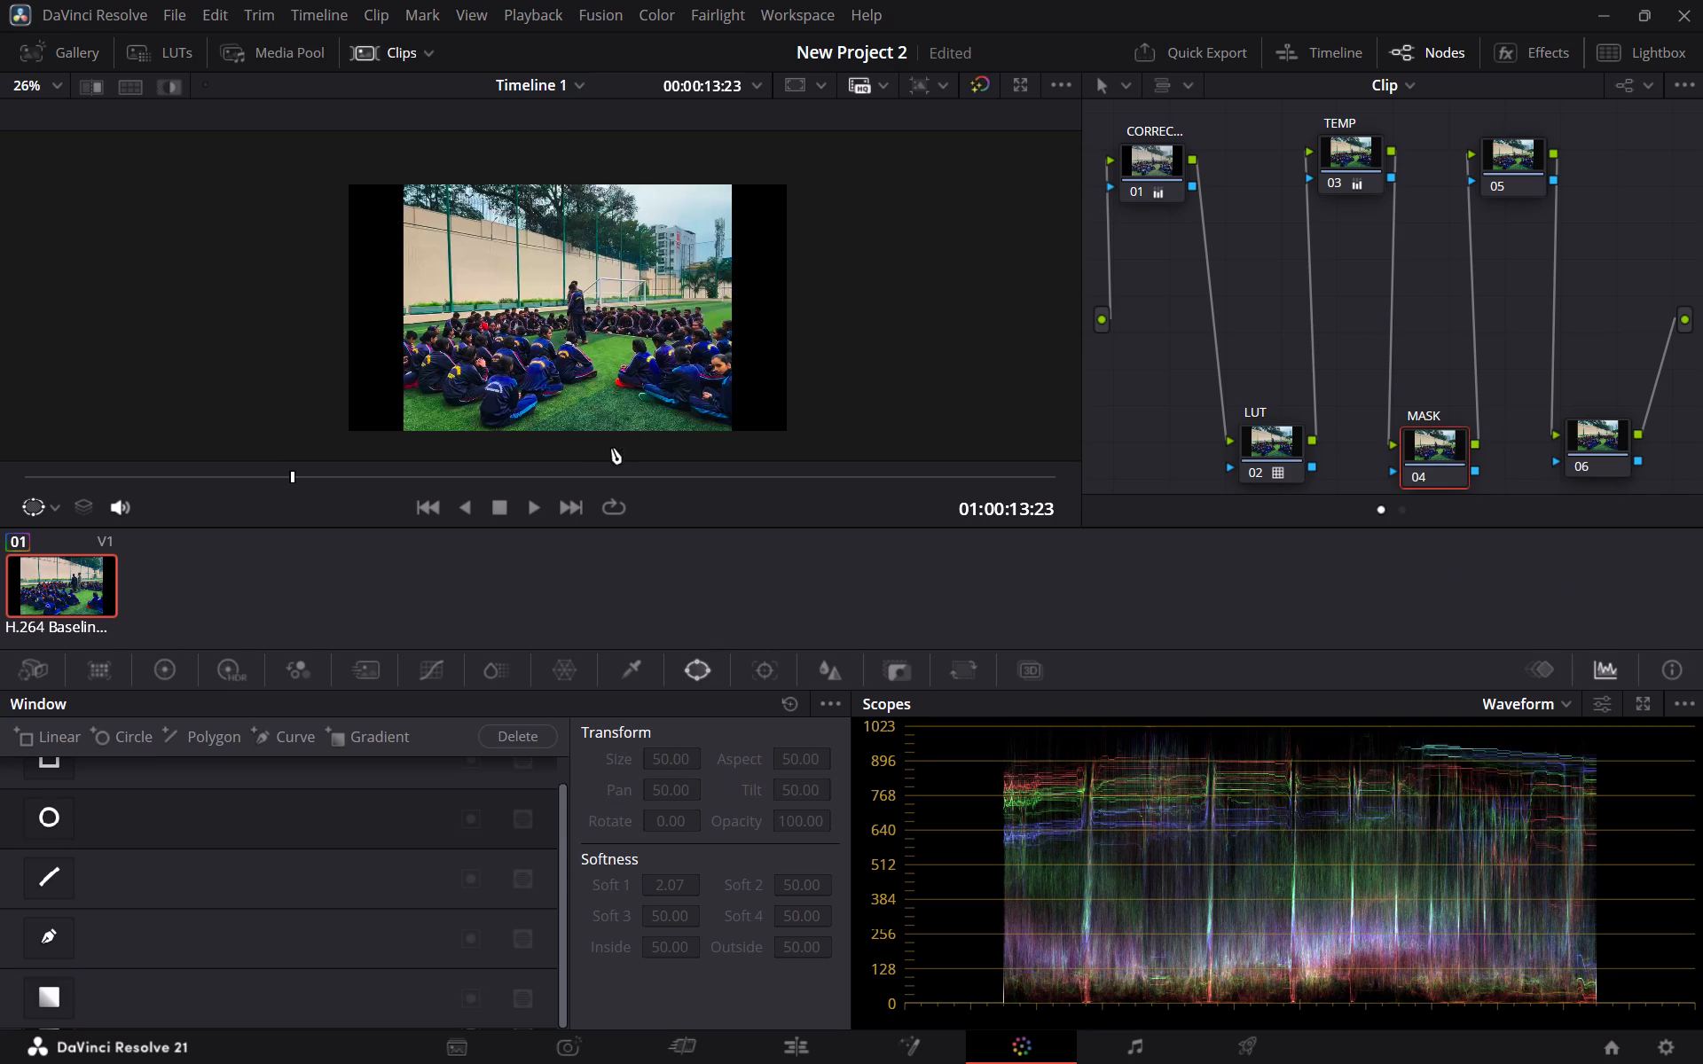
# Add a gradient window to the MASK node beyond the picture's upper-right corner, at about pan 62.28, tilt 57.44, rotation 53.71 and softness 5.90.
pyautogui.scroll(-4, 143, 1012)
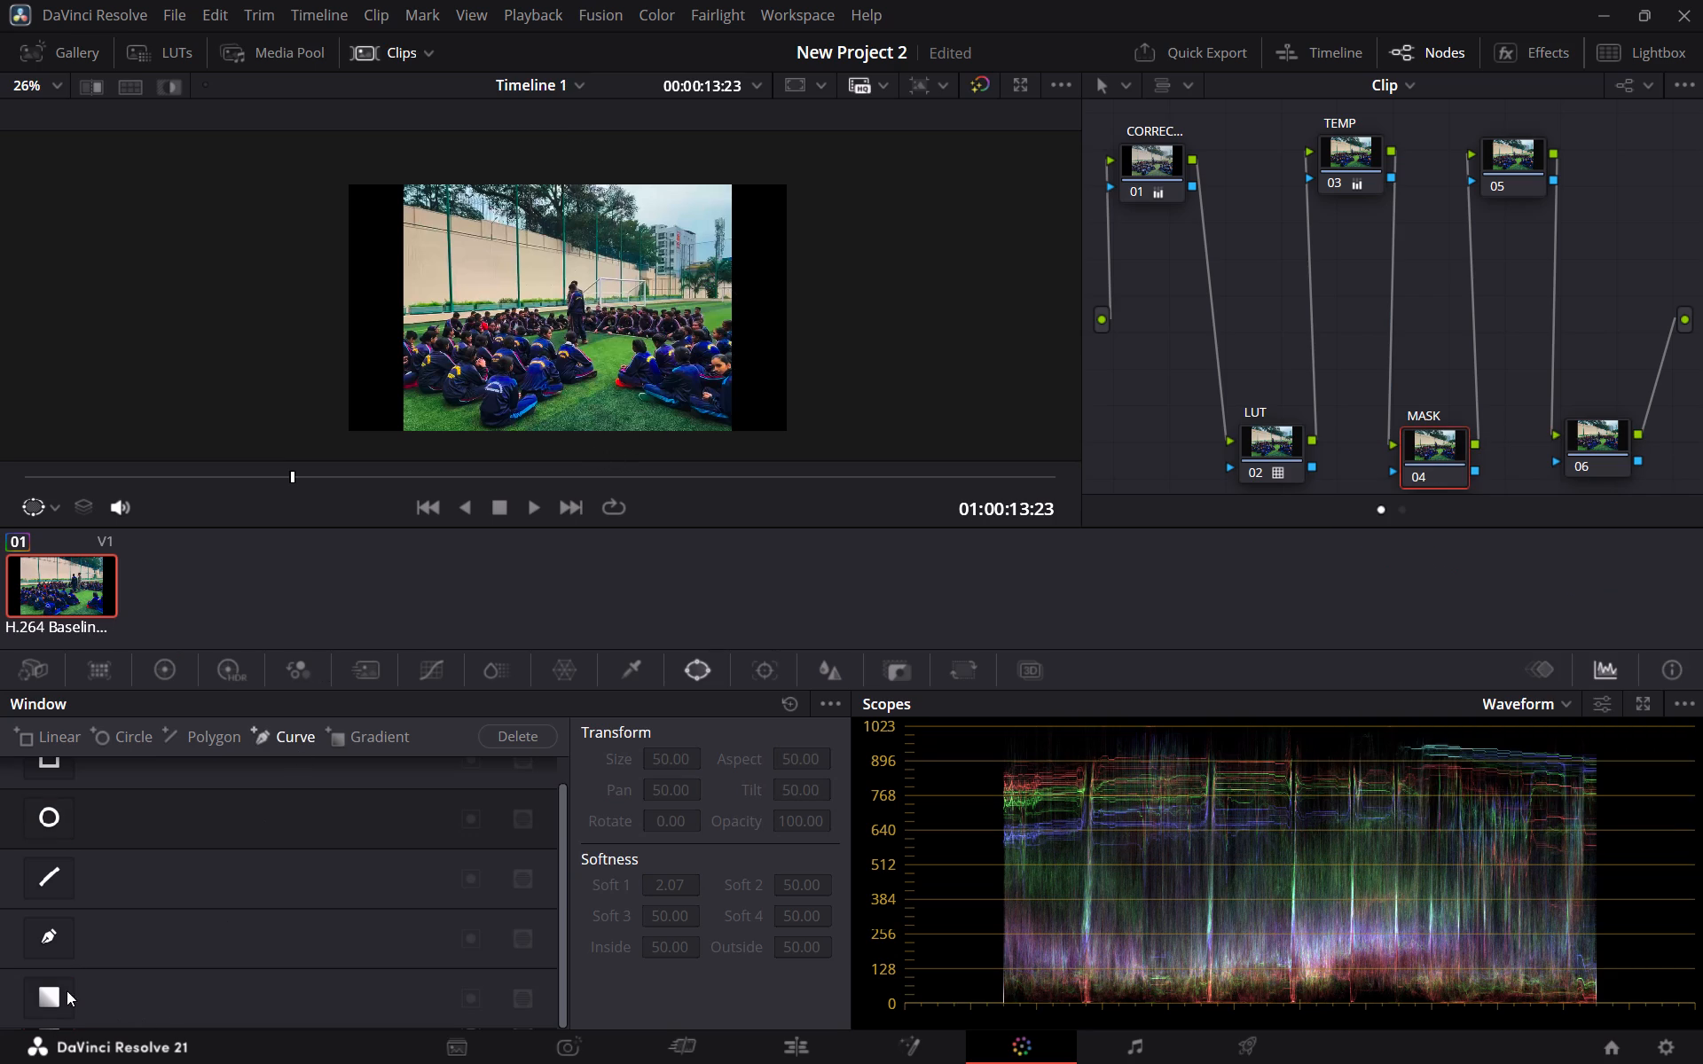
pyautogui.click(56, 998)
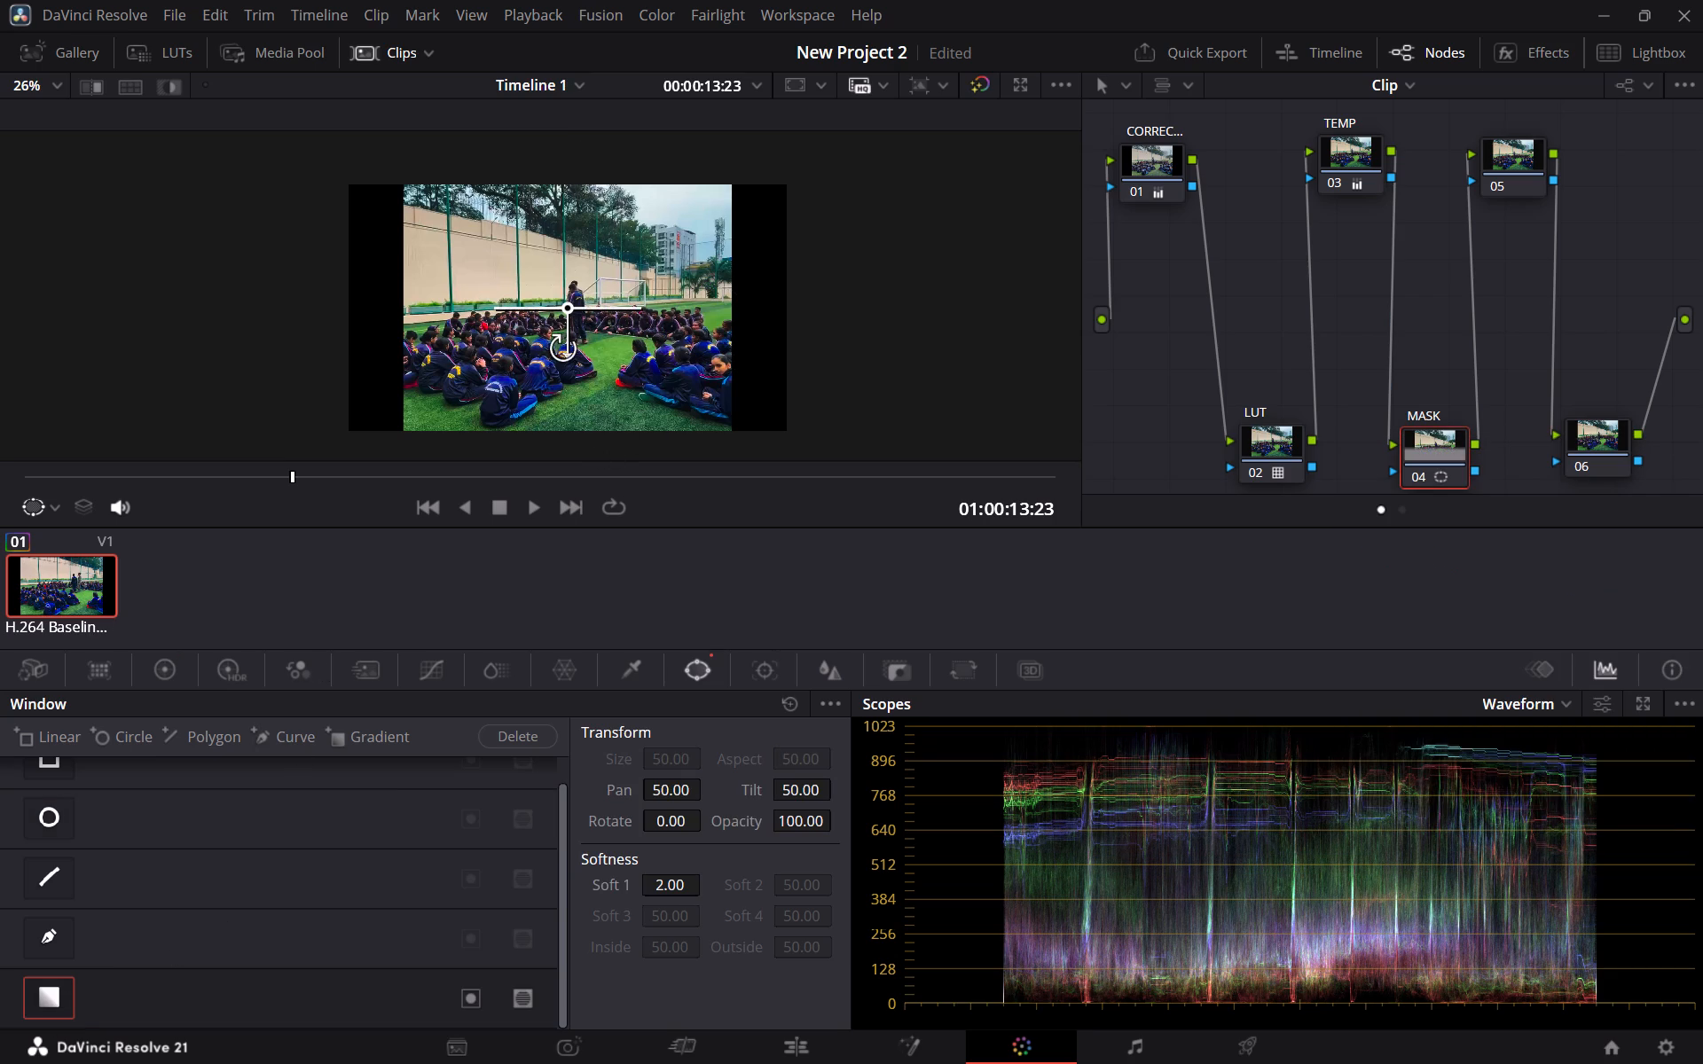
pyautogui.moveTo(563, 348); pyautogui.dragTo(545, 330)
pyautogui.moveTo(567, 306); pyautogui.dragTo(656, 237)
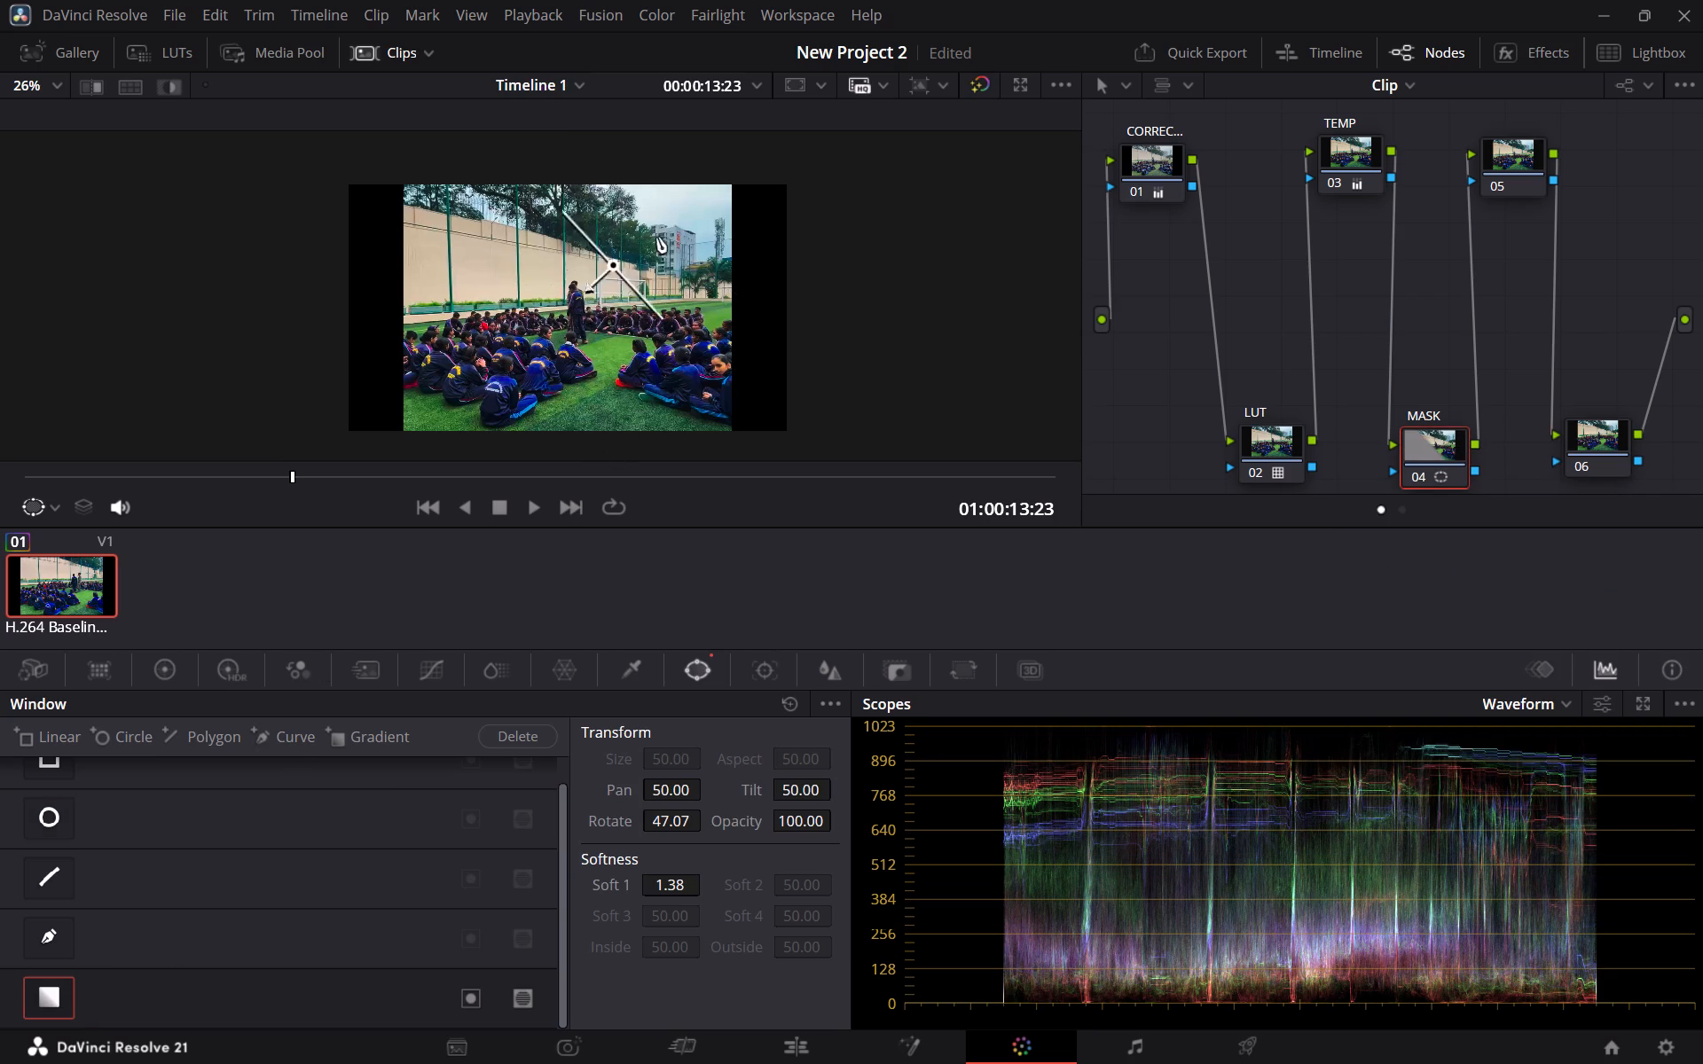
pyautogui.moveTo(656, 237); pyautogui.dragTo(839, 147)
pyautogui.moveTo(812, 168); pyautogui.dragTo(725, 234)
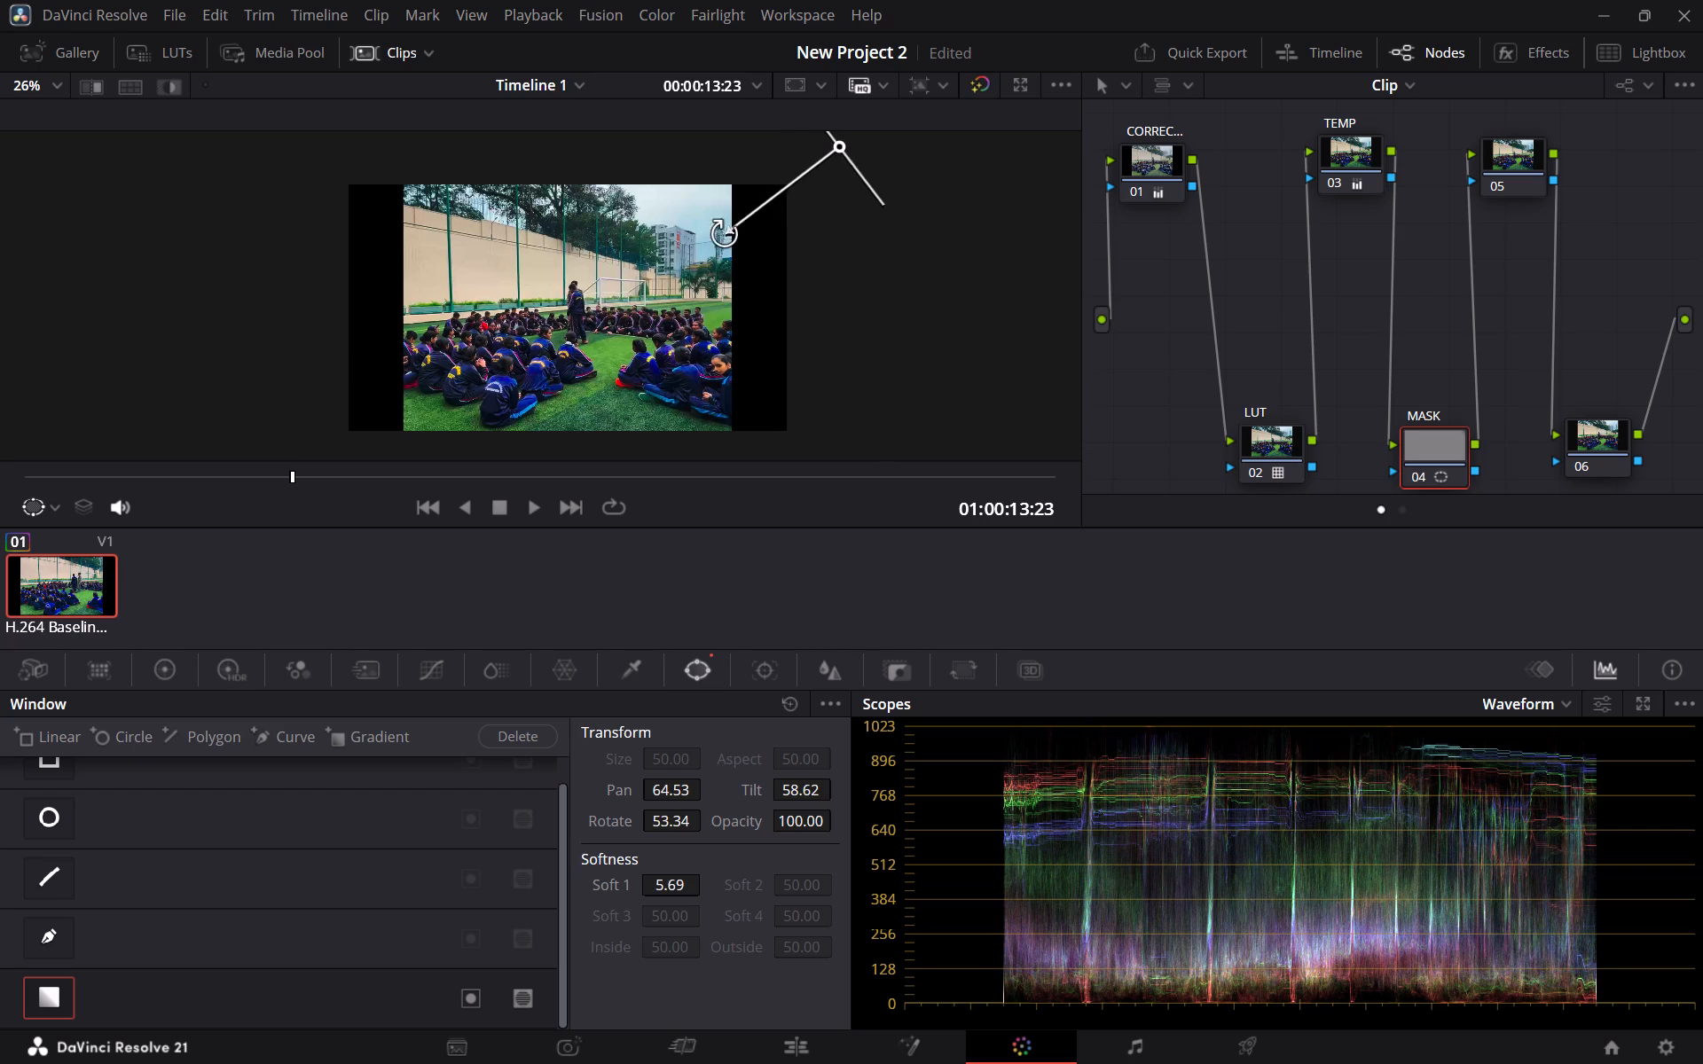
pyautogui.moveTo(725, 234); pyautogui.dragTo(690, 250)
pyautogui.moveTo(838, 145); pyautogui.dragTo(825, 153)
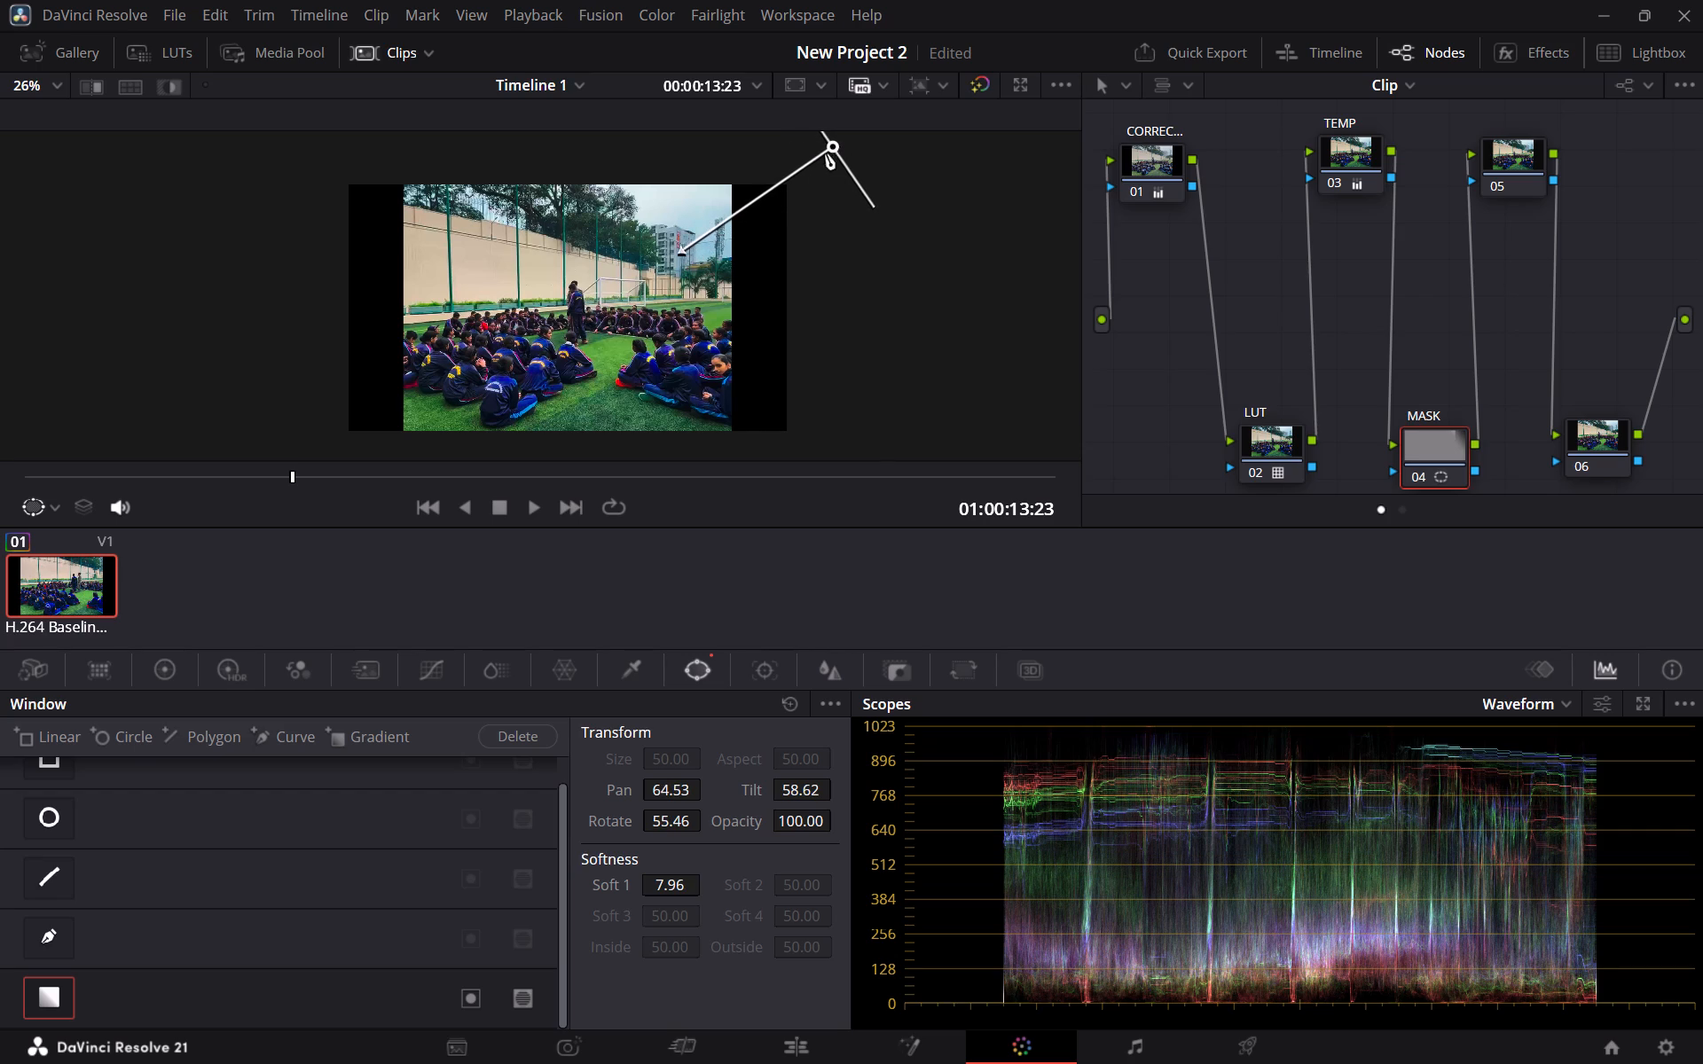
pyautogui.moveTo(825, 153); pyautogui.dragTo(797, 169)
pyautogui.moveTo(640, 273); pyautogui.dragTo(654, 268)
pyautogui.moveTo(643, 273); pyautogui.dragTo(687, 250)
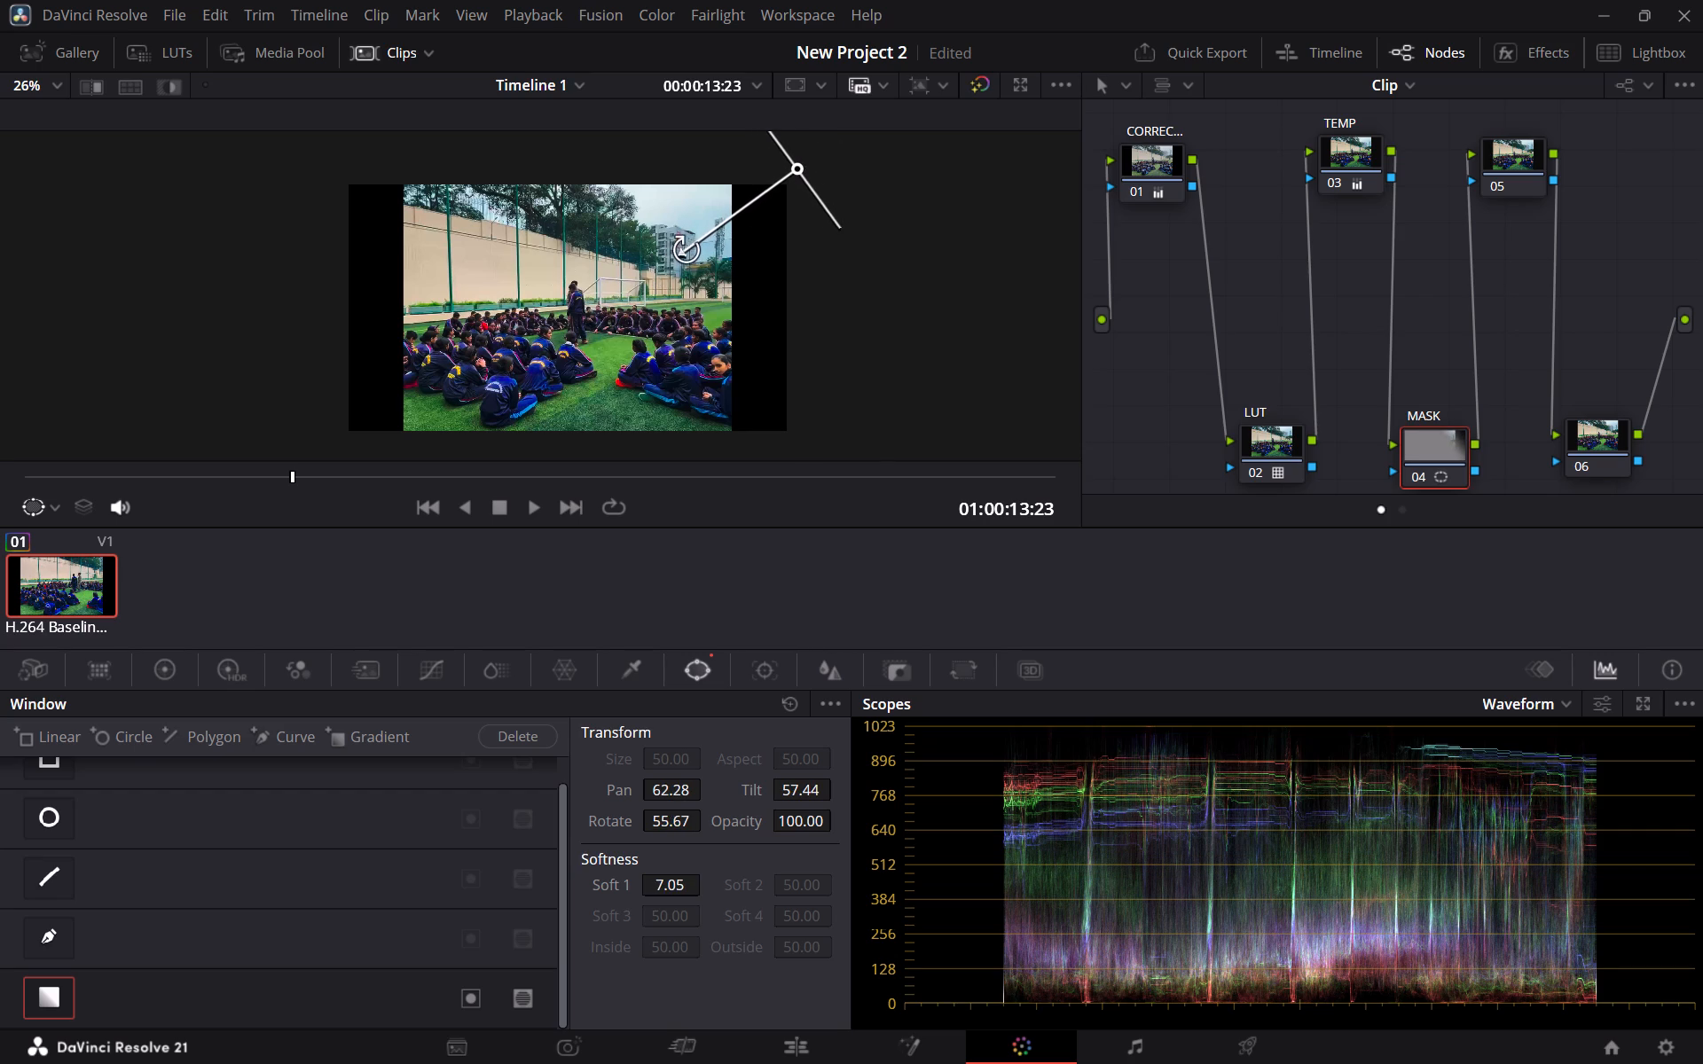
pyautogui.moveTo(687, 250); pyautogui.dragTo(689, 248)
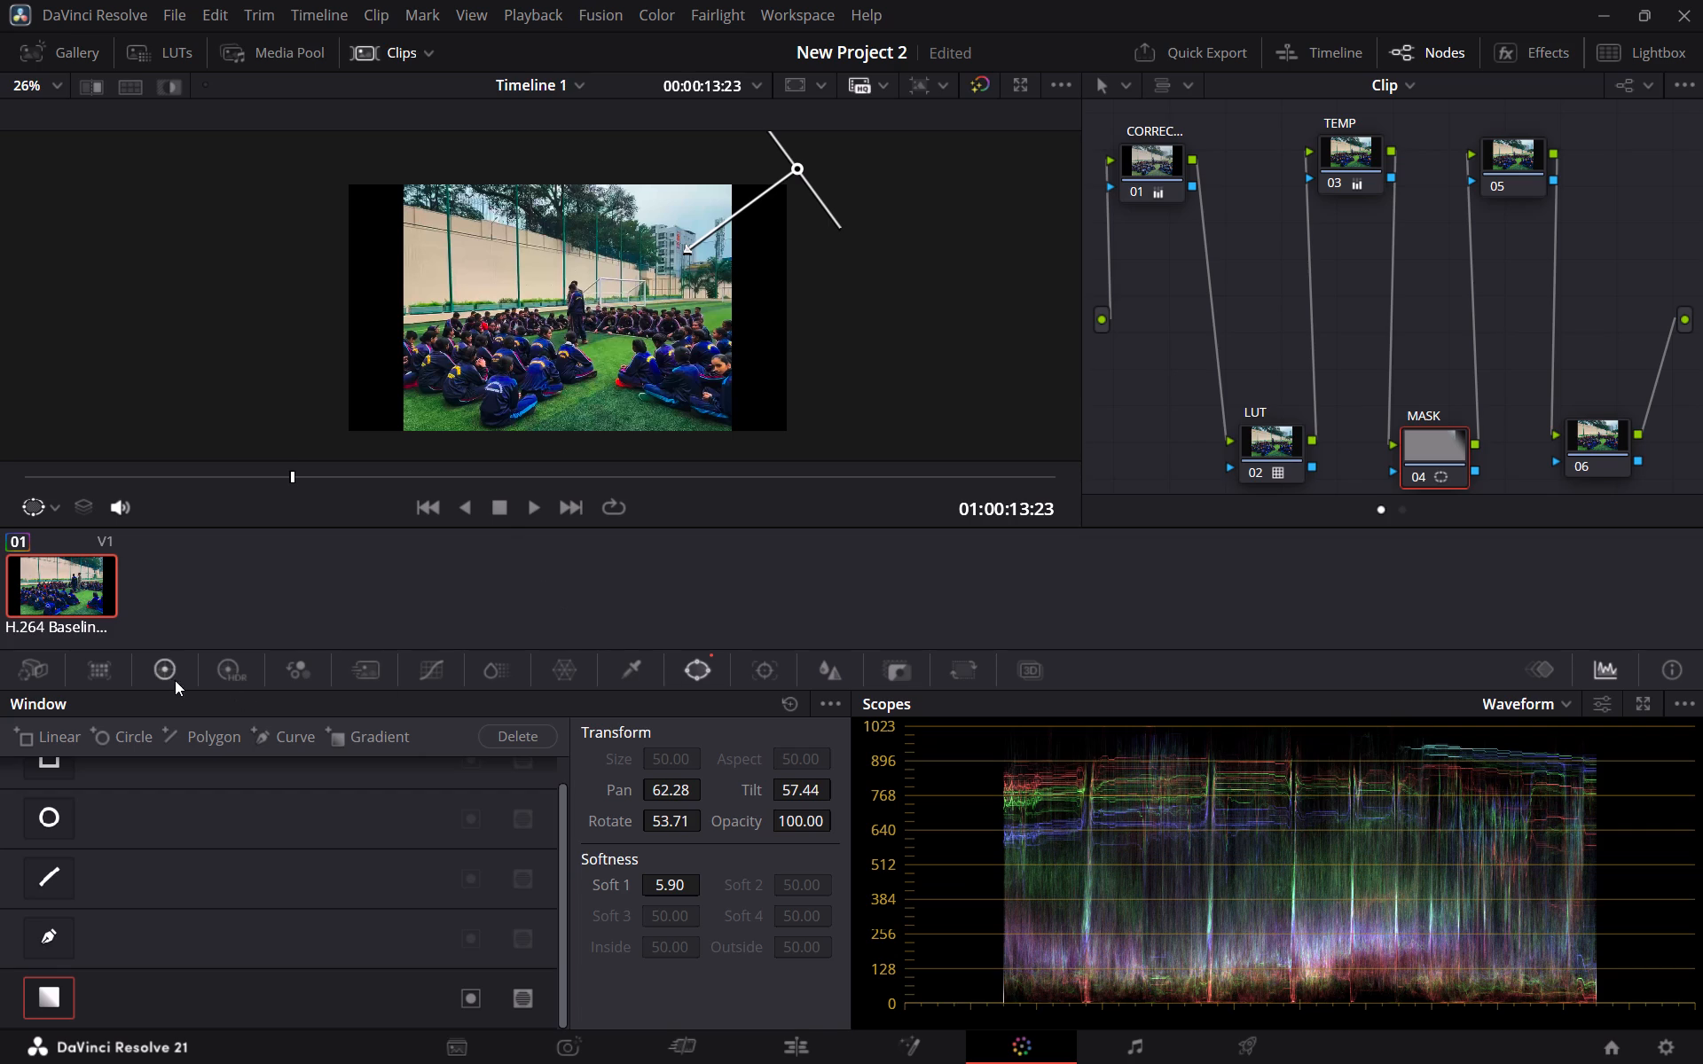
# Set the MASK node's colour temperature to 2110.
pyautogui.click(174, 671)
pyautogui.moveTo(215, 739); pyautogui.dragTo(245, 735)
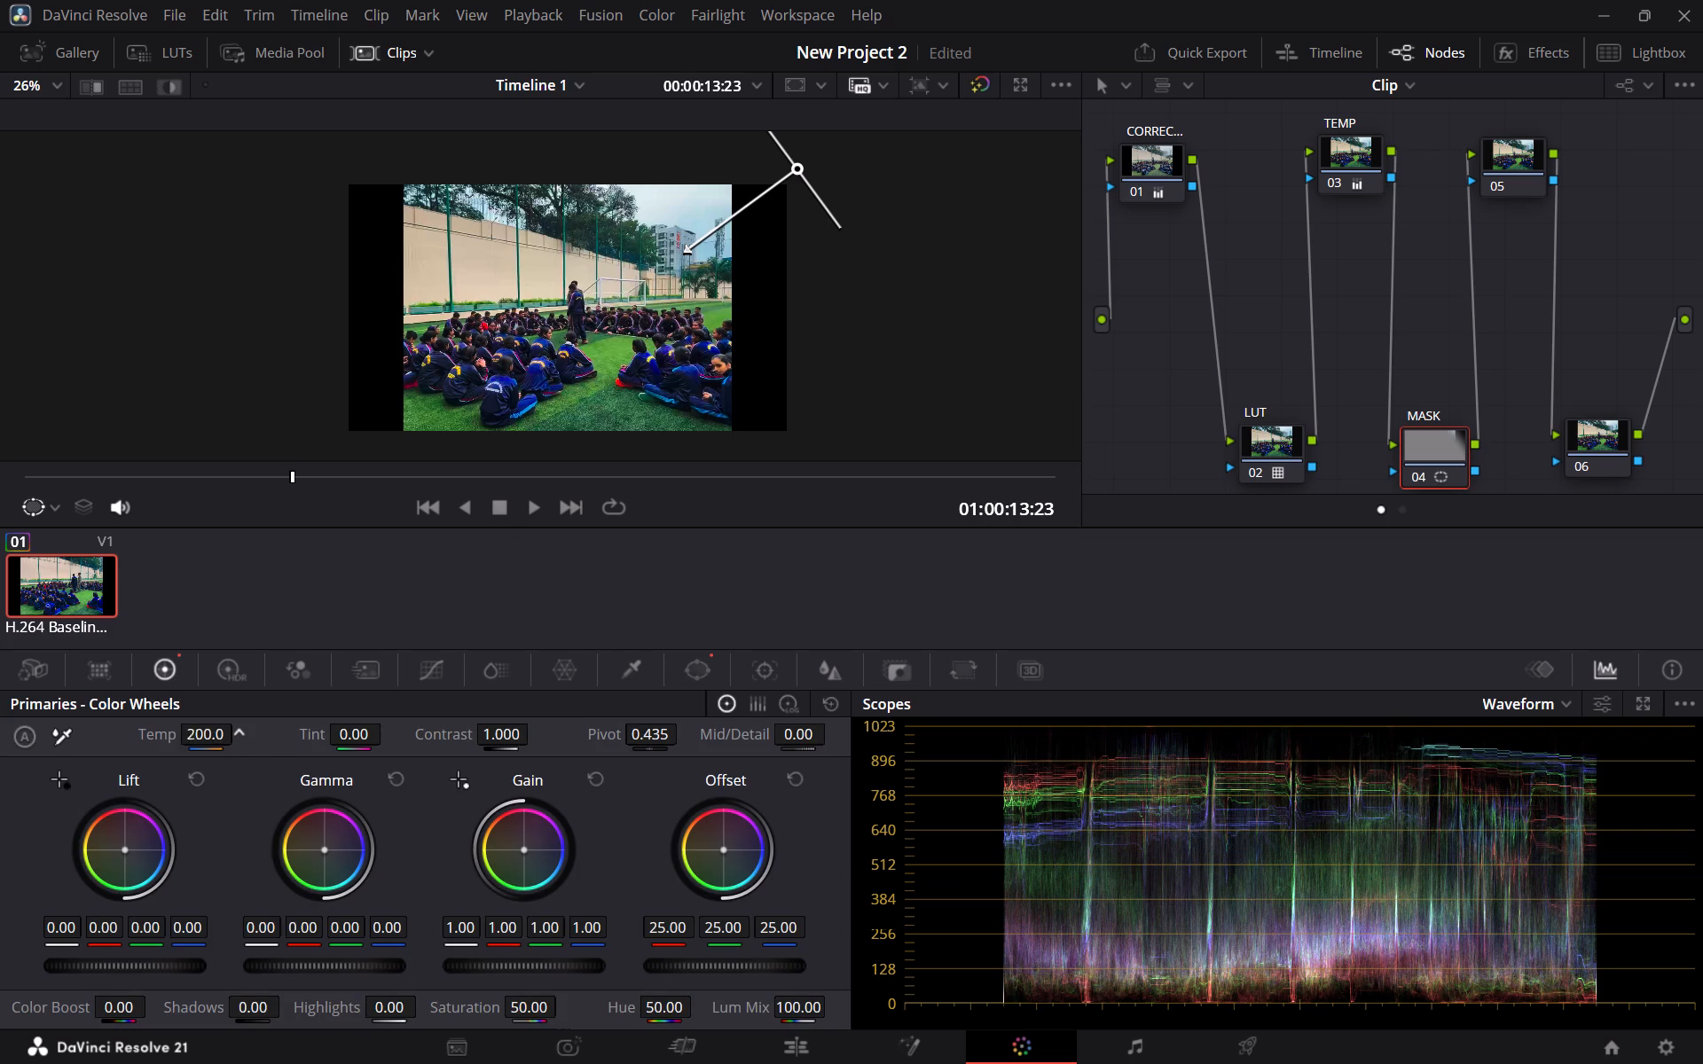
pyautogui.moveTo(245, 735); pyautogui.dragTo(451, 751)
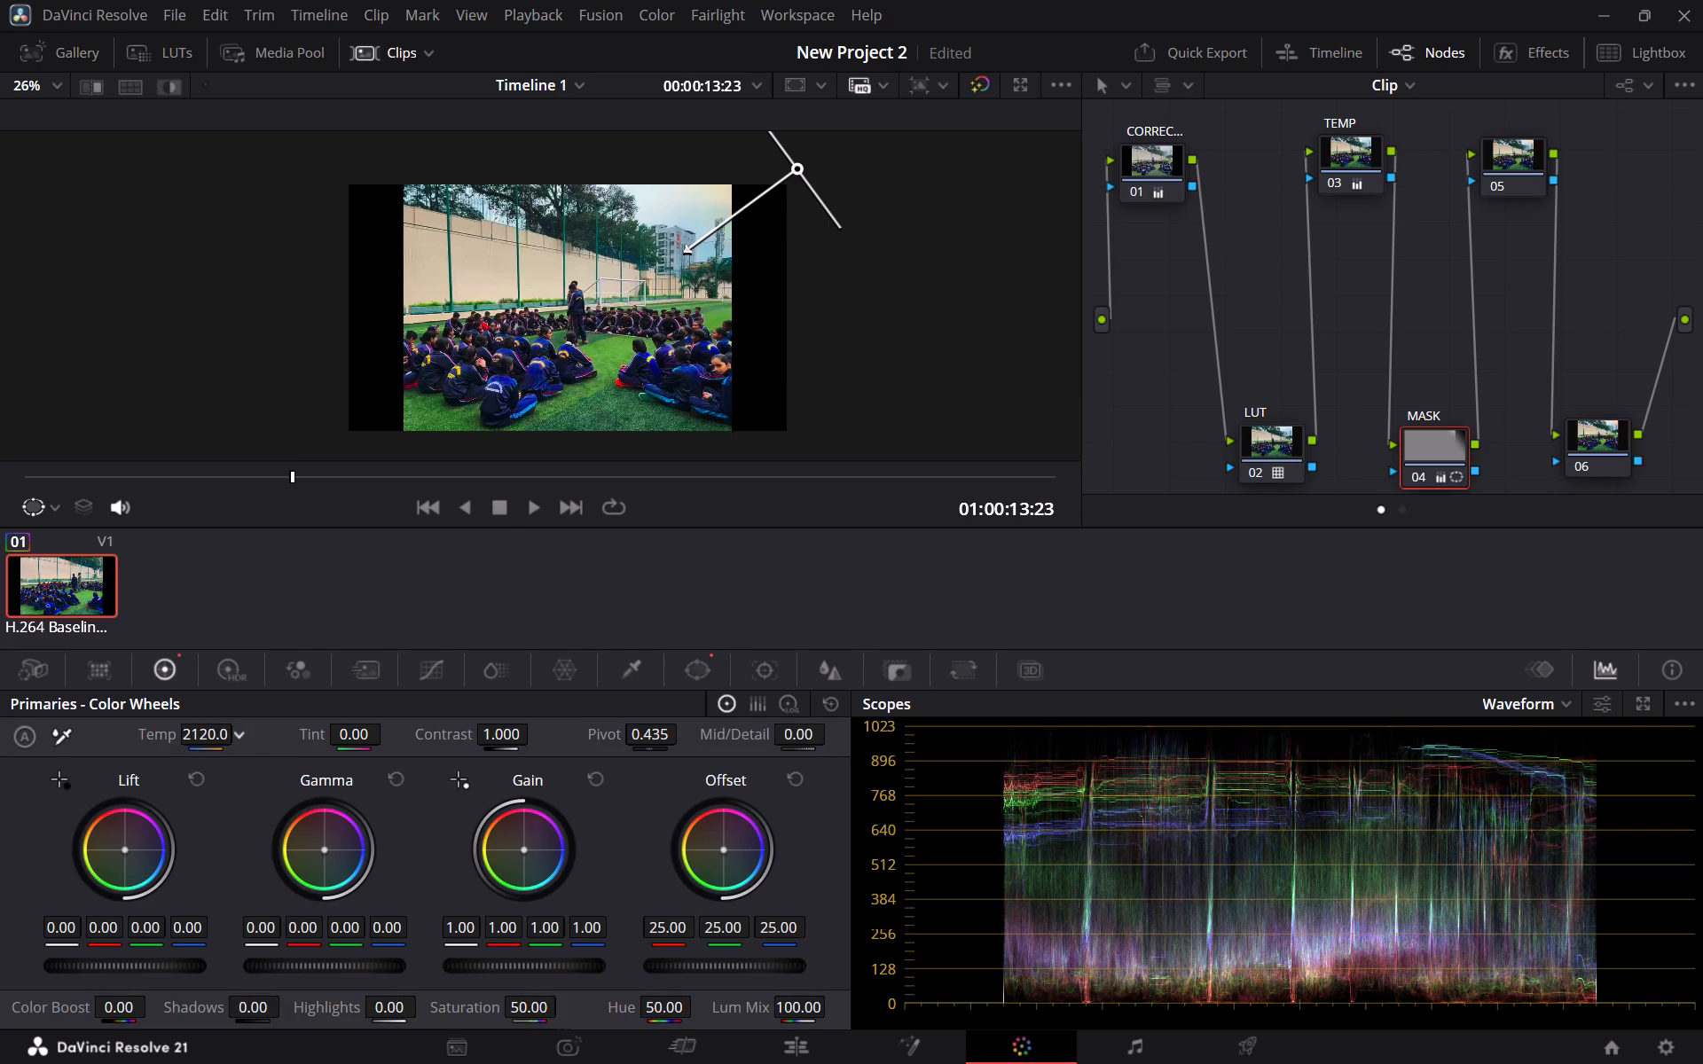
pyautogui.moveTo(451, 751); pyautogui.dragTo(449, 752)
# Move the gradient window to just outside the picture's upper-right corner and rotate it to fade almost straight down over the sky.
pyautogui.moveTo(798, 166); pyautogui.dragTo(724, 176)
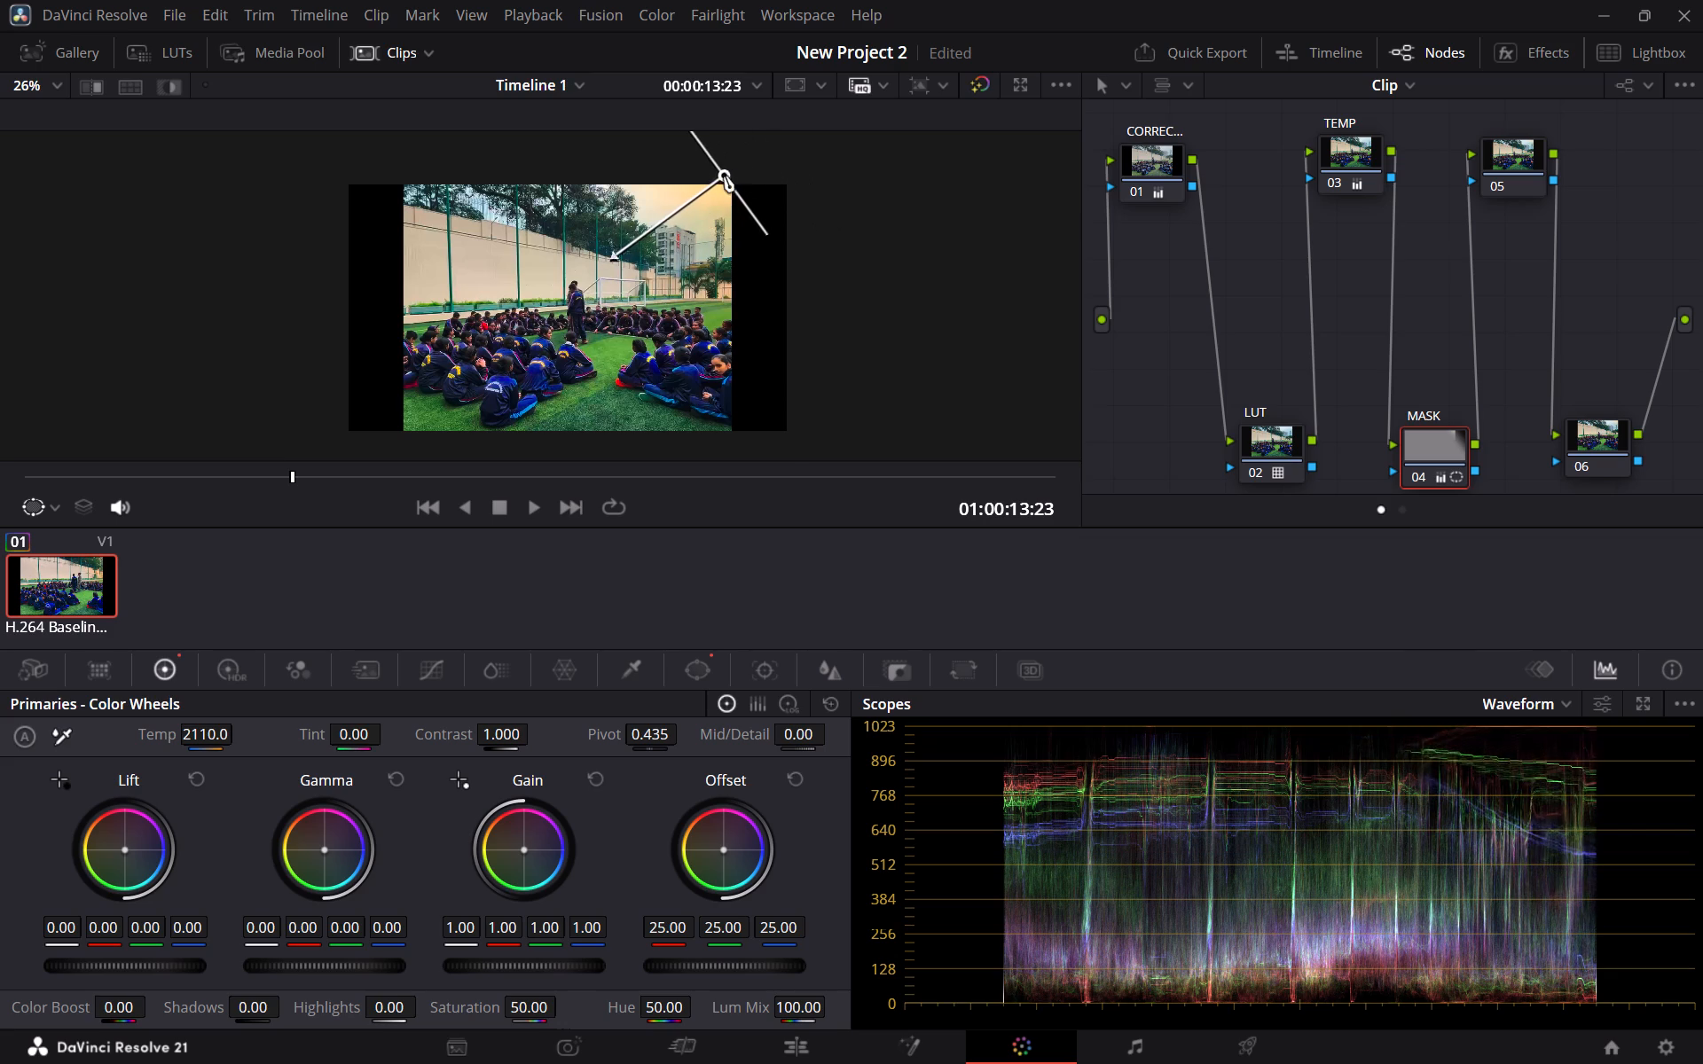
pyautogui.moveTo(724, 176); pyautogui.dragTo(741, 166)
pyautogui.moveTo(627, 250); pyautogui.dragTo(665, 269)
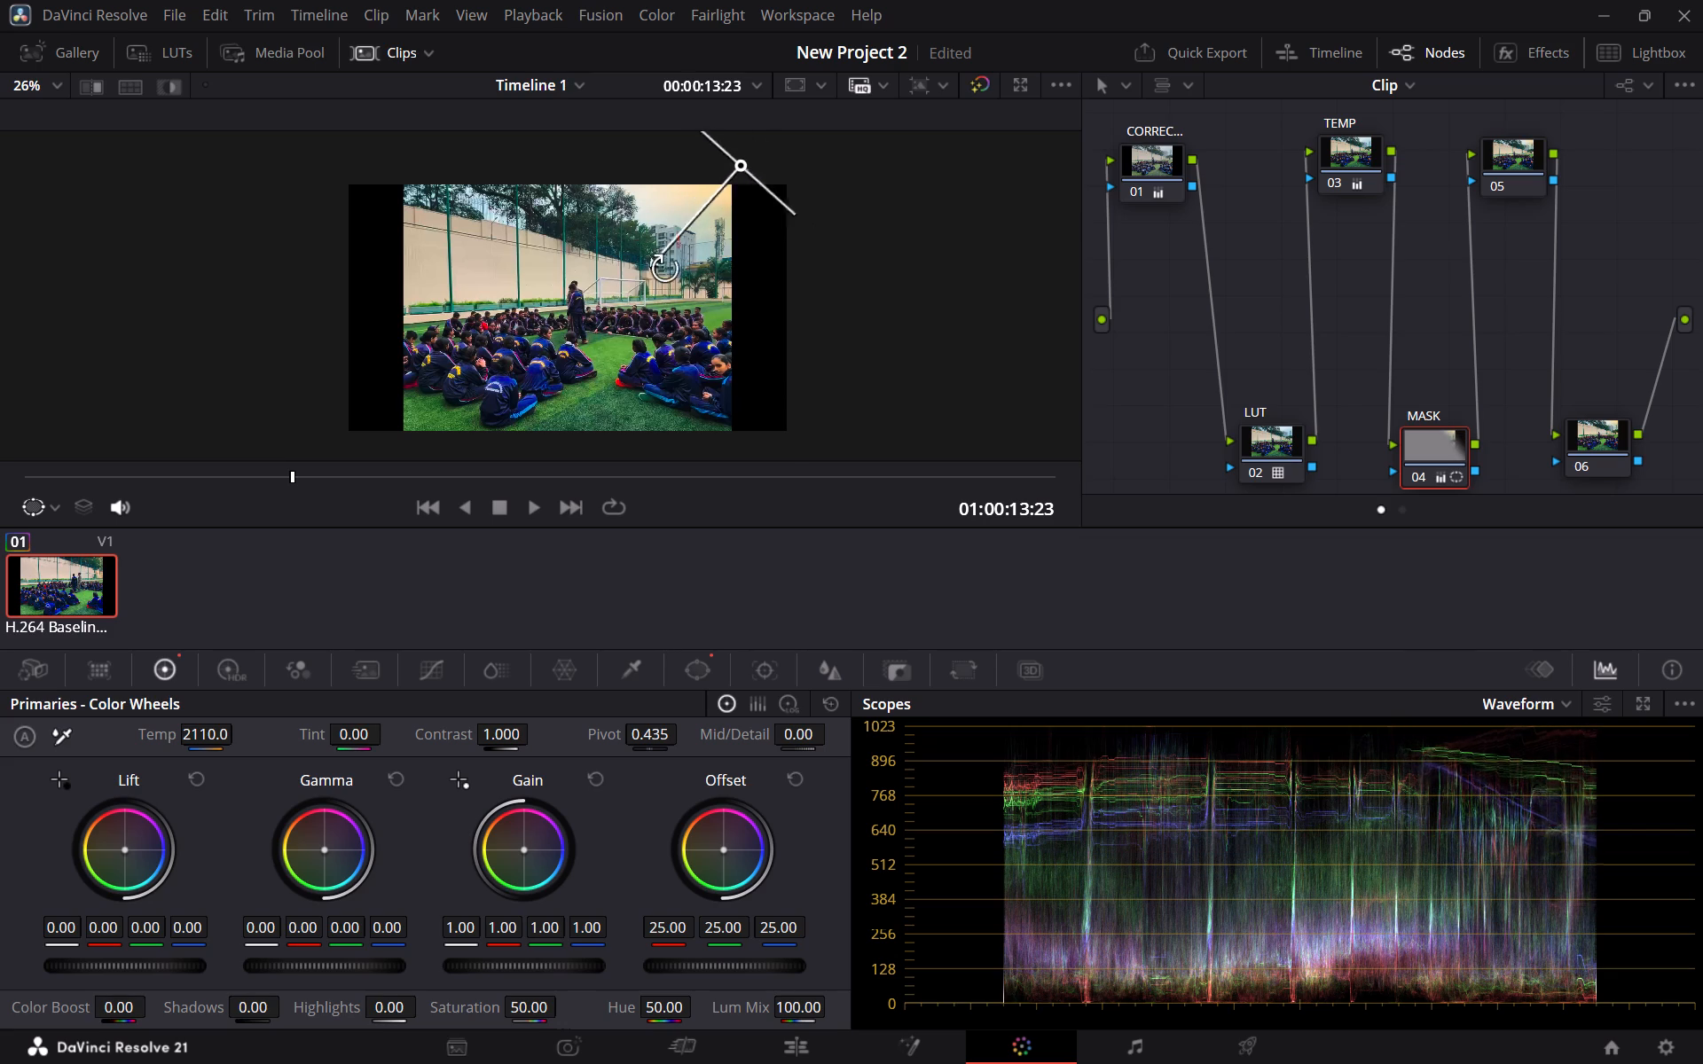
pyautogui.moveTo(665, 269); pyautogui.dragTo(729, 297)
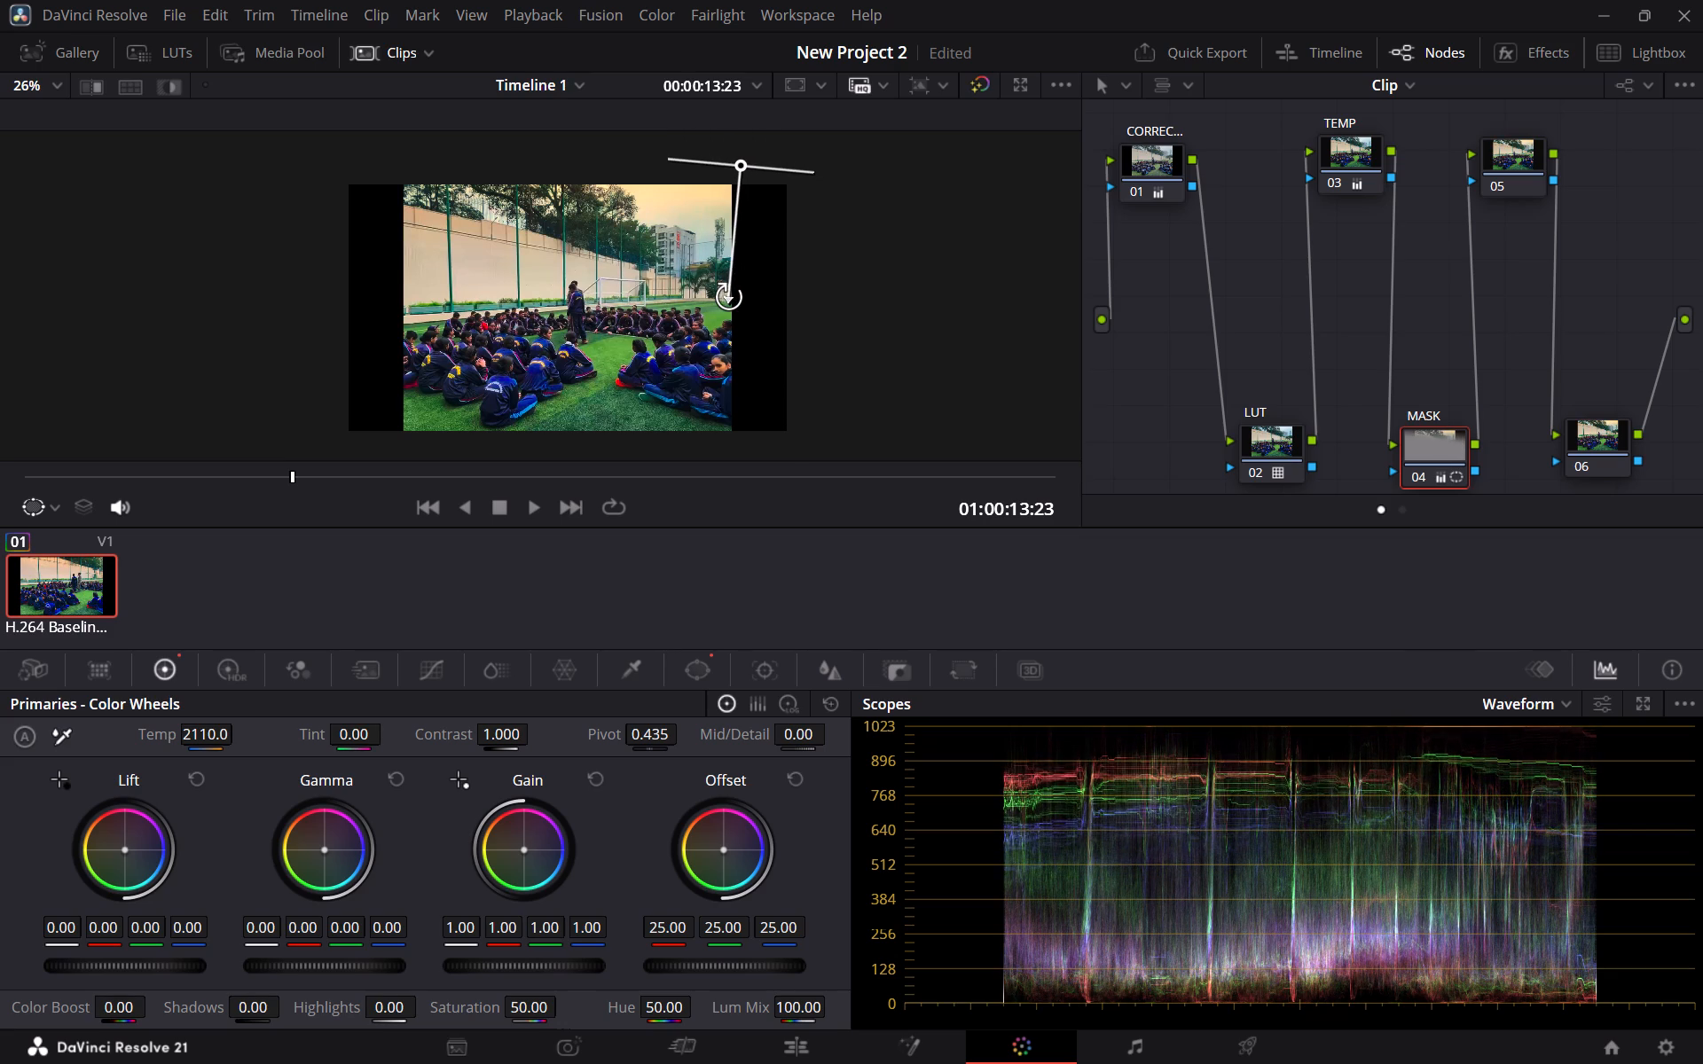
pyautogui.moveTo(729, 297); pyautogui.dragTo(719, 298)
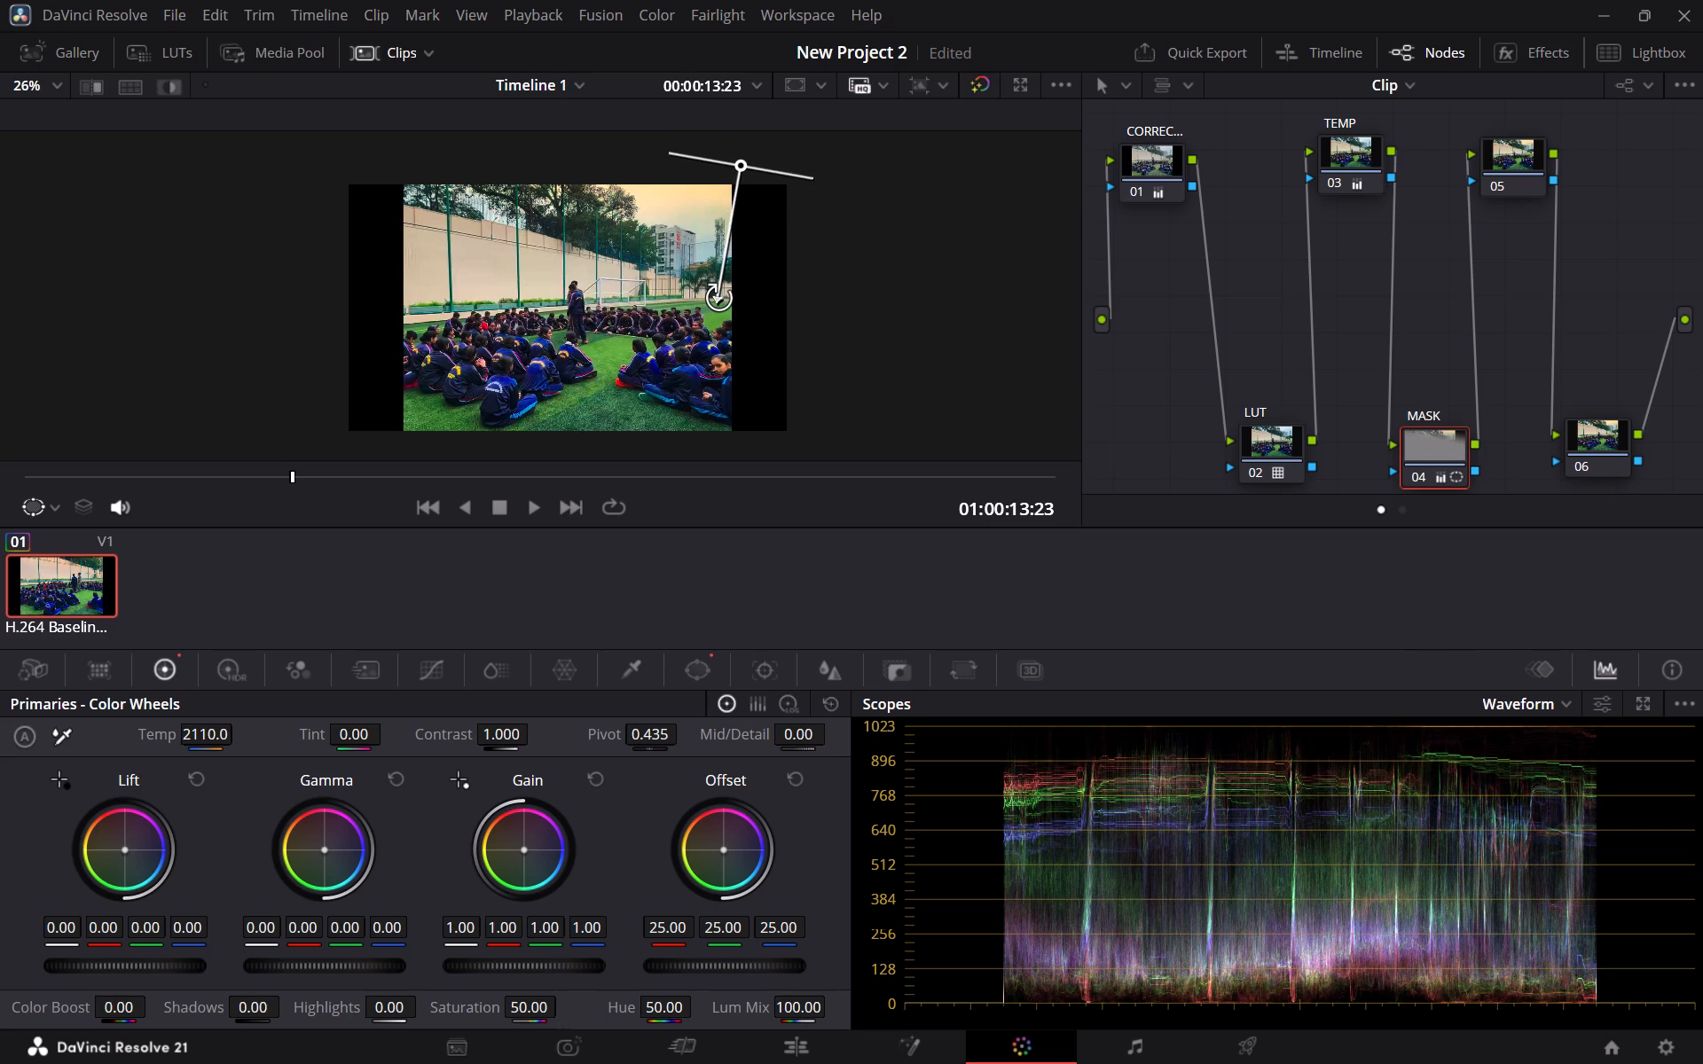
# Move the gradient window above the buildings, at about pan 56.65, tilt 57.80, rotation 8.35 and softness 7.35.
pyautogui.moveTo(719, 298); pyautogui.dragTo(721, 295)
pyautogui.moveTo(742, 161); pyautogui.dragTo(728, 155)
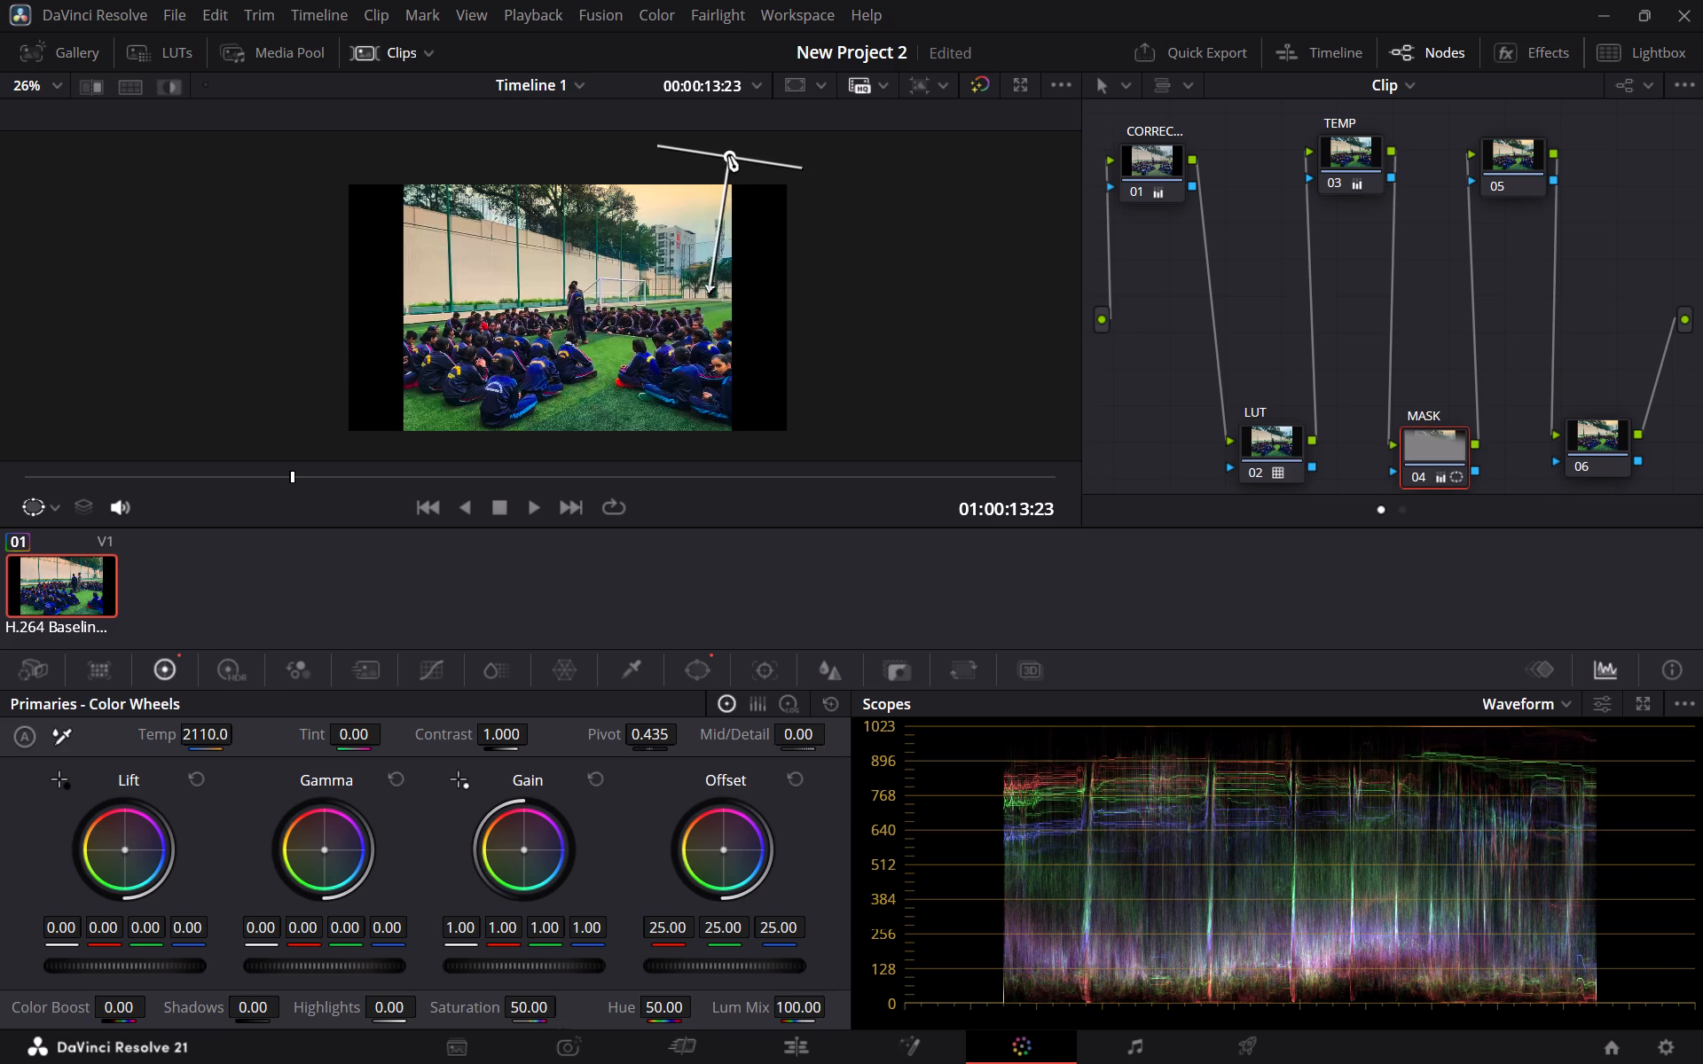
pyautogui.moveTo(728, 155); pyautogui.dragTo(726, 140)
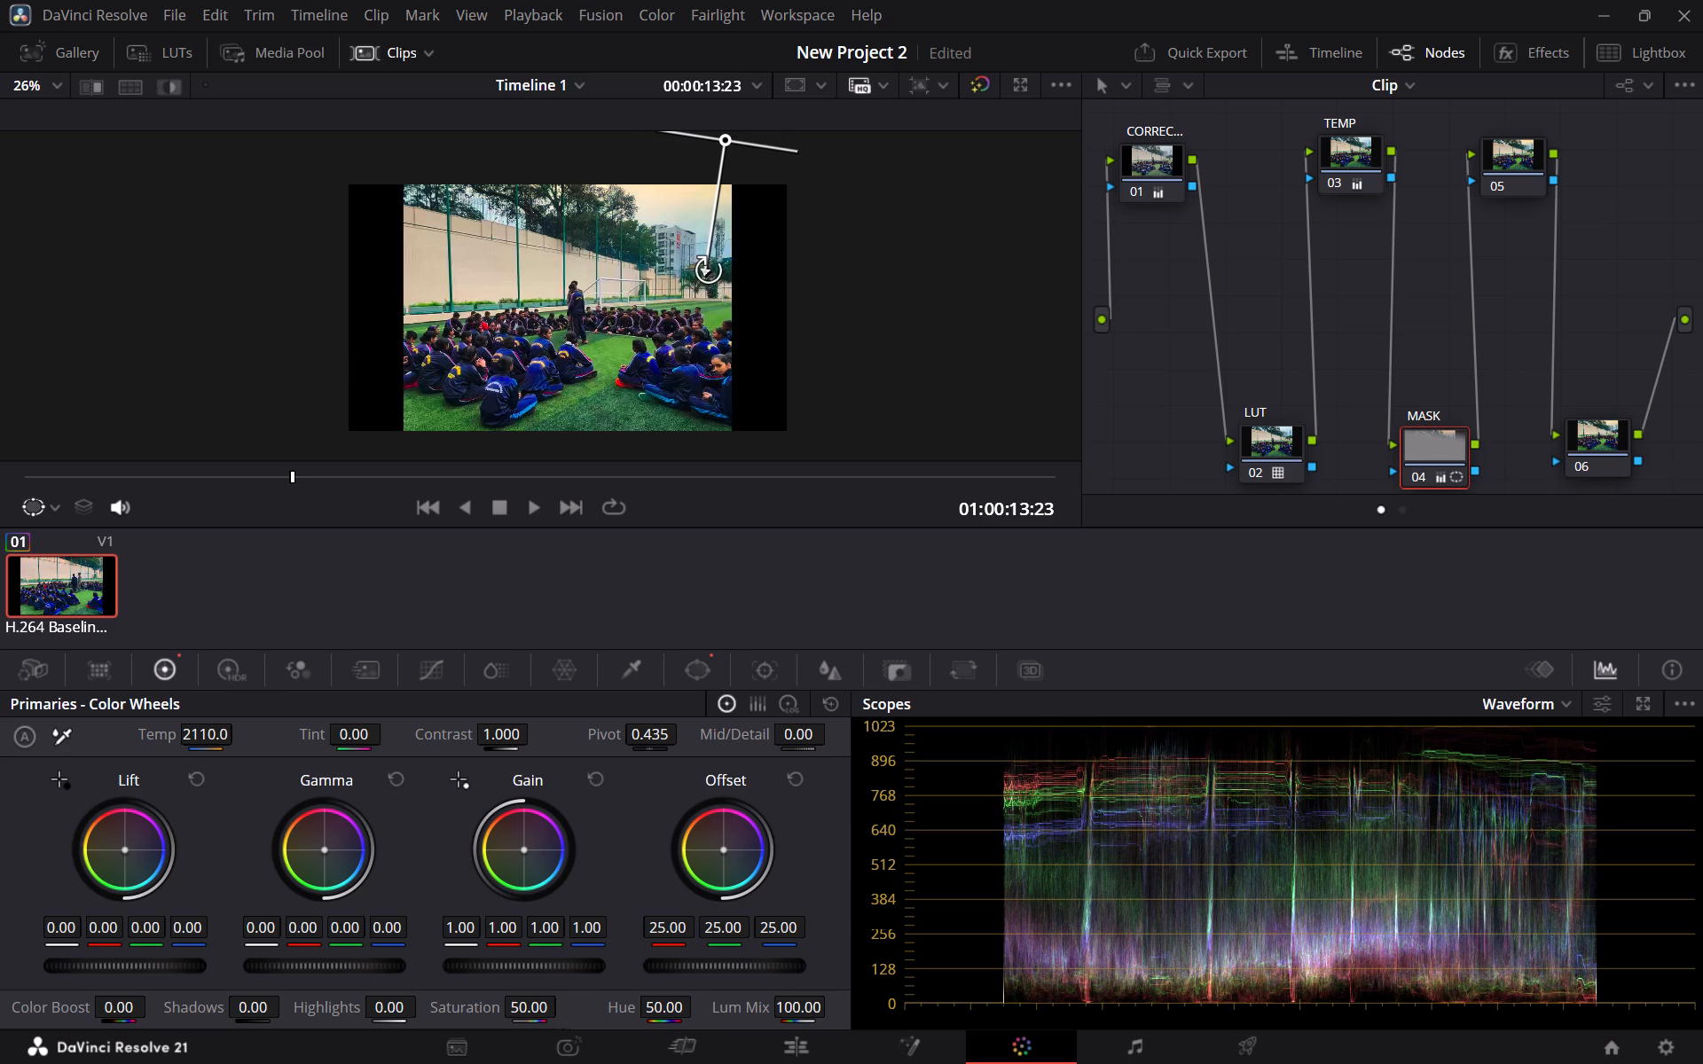
pyautogui.moveTo(709, 270); pyautogui.dragTo(707, 311)
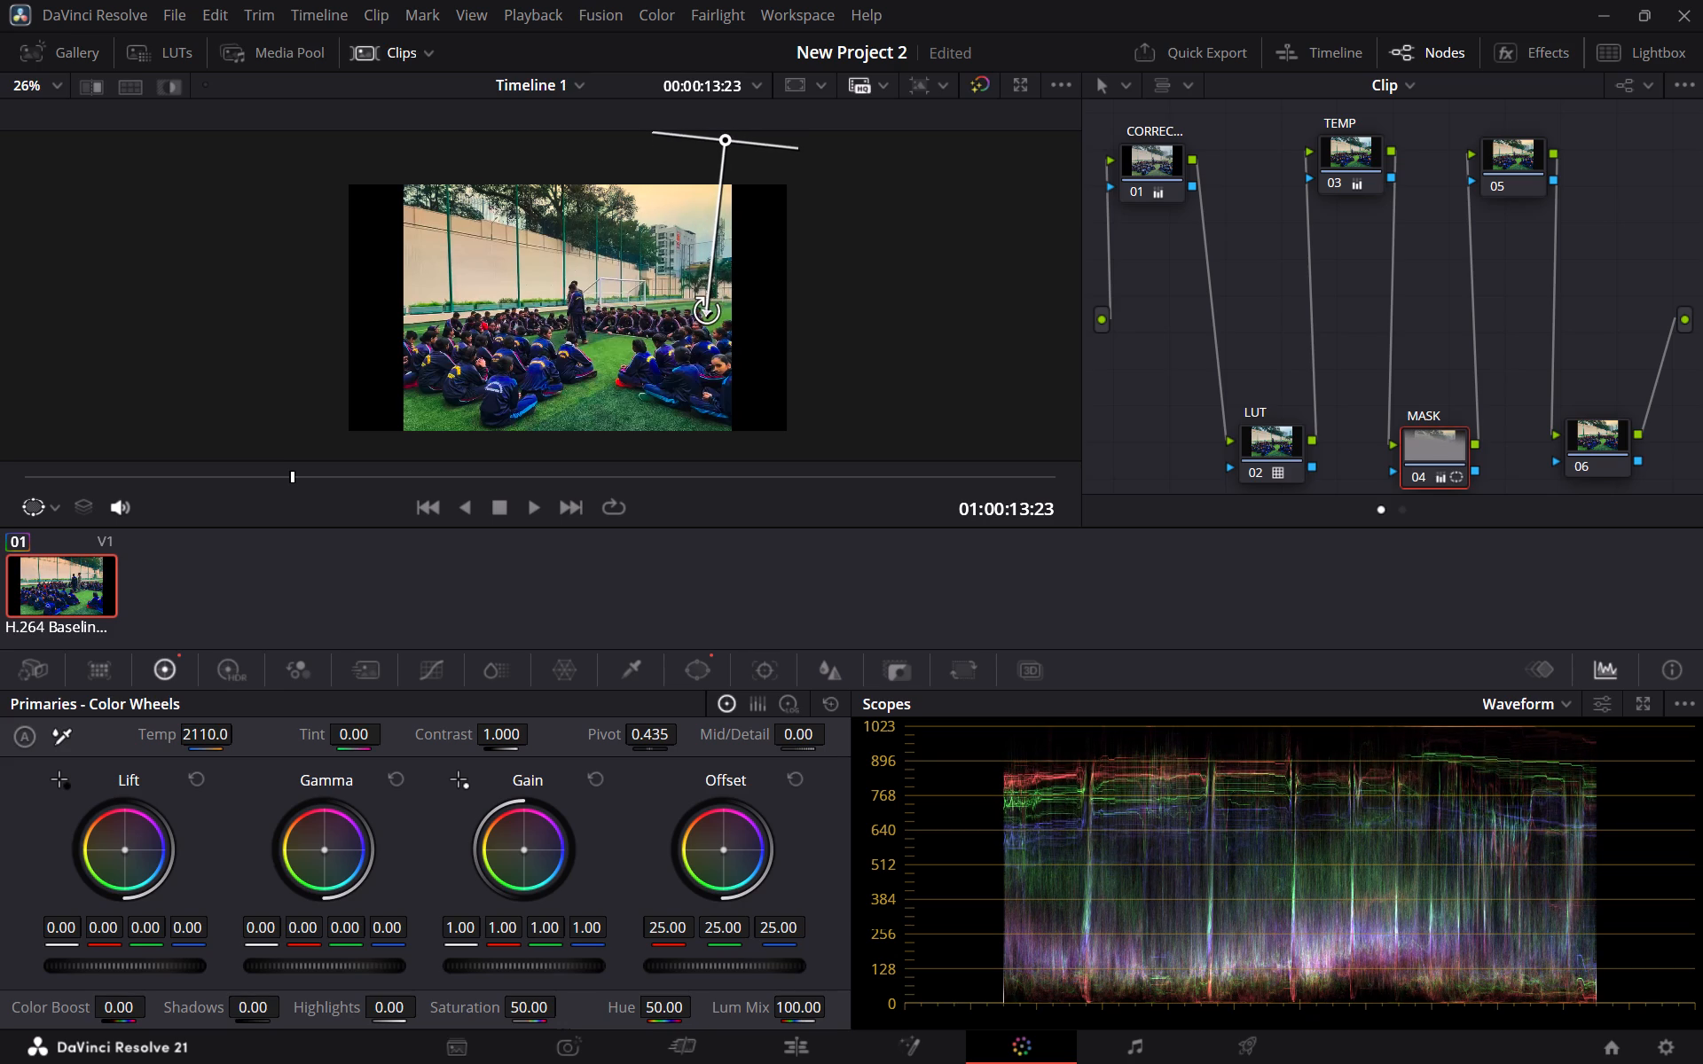
pyautogui.moveTo(707, 311); pyautogui.dragTo(707, 309)
pyautogui.moveTo(721, 140); pyautogui.dragTo(692, 162)
pyautogui.moveTo(676, 330); pyautogui.dragTo(668, 329)
# Cool the MASK node's gradient by setting its colour temperature to -1340.
pyautogui.moveTo(200, 734); pyautogui.dragTo(789, 534)
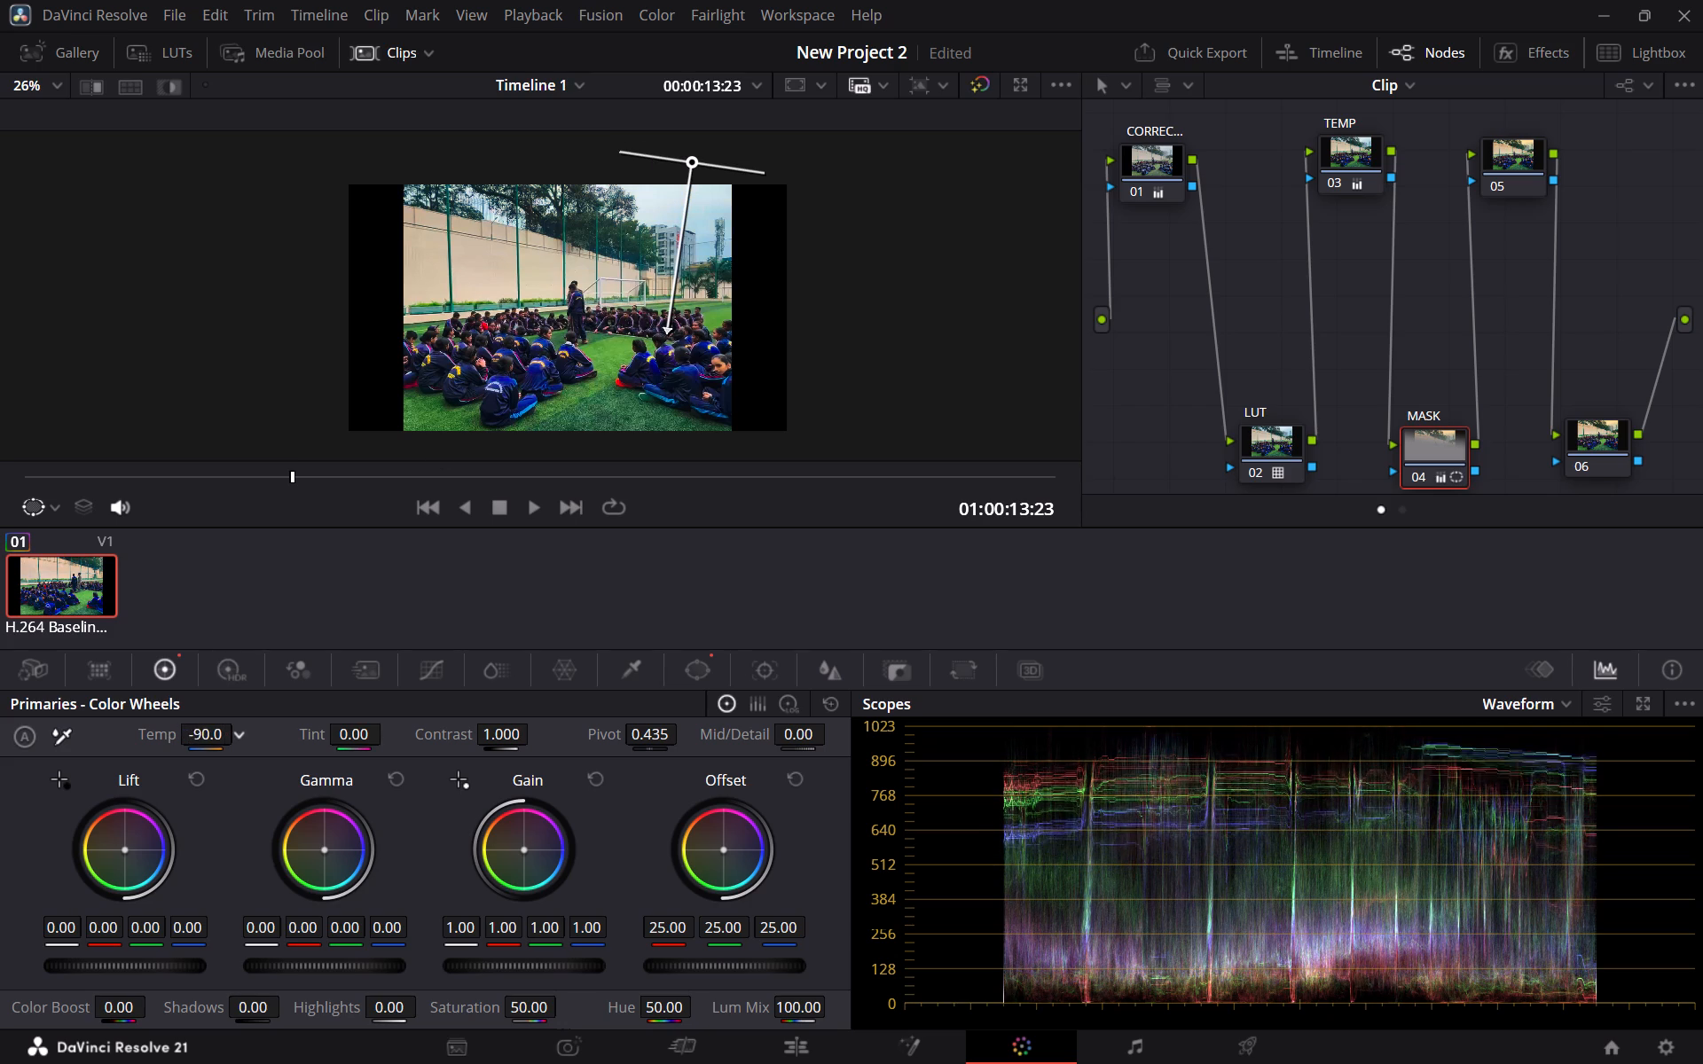
pyautogui.moveTo(789, 534); pyautogui.dragTo(640, 536)
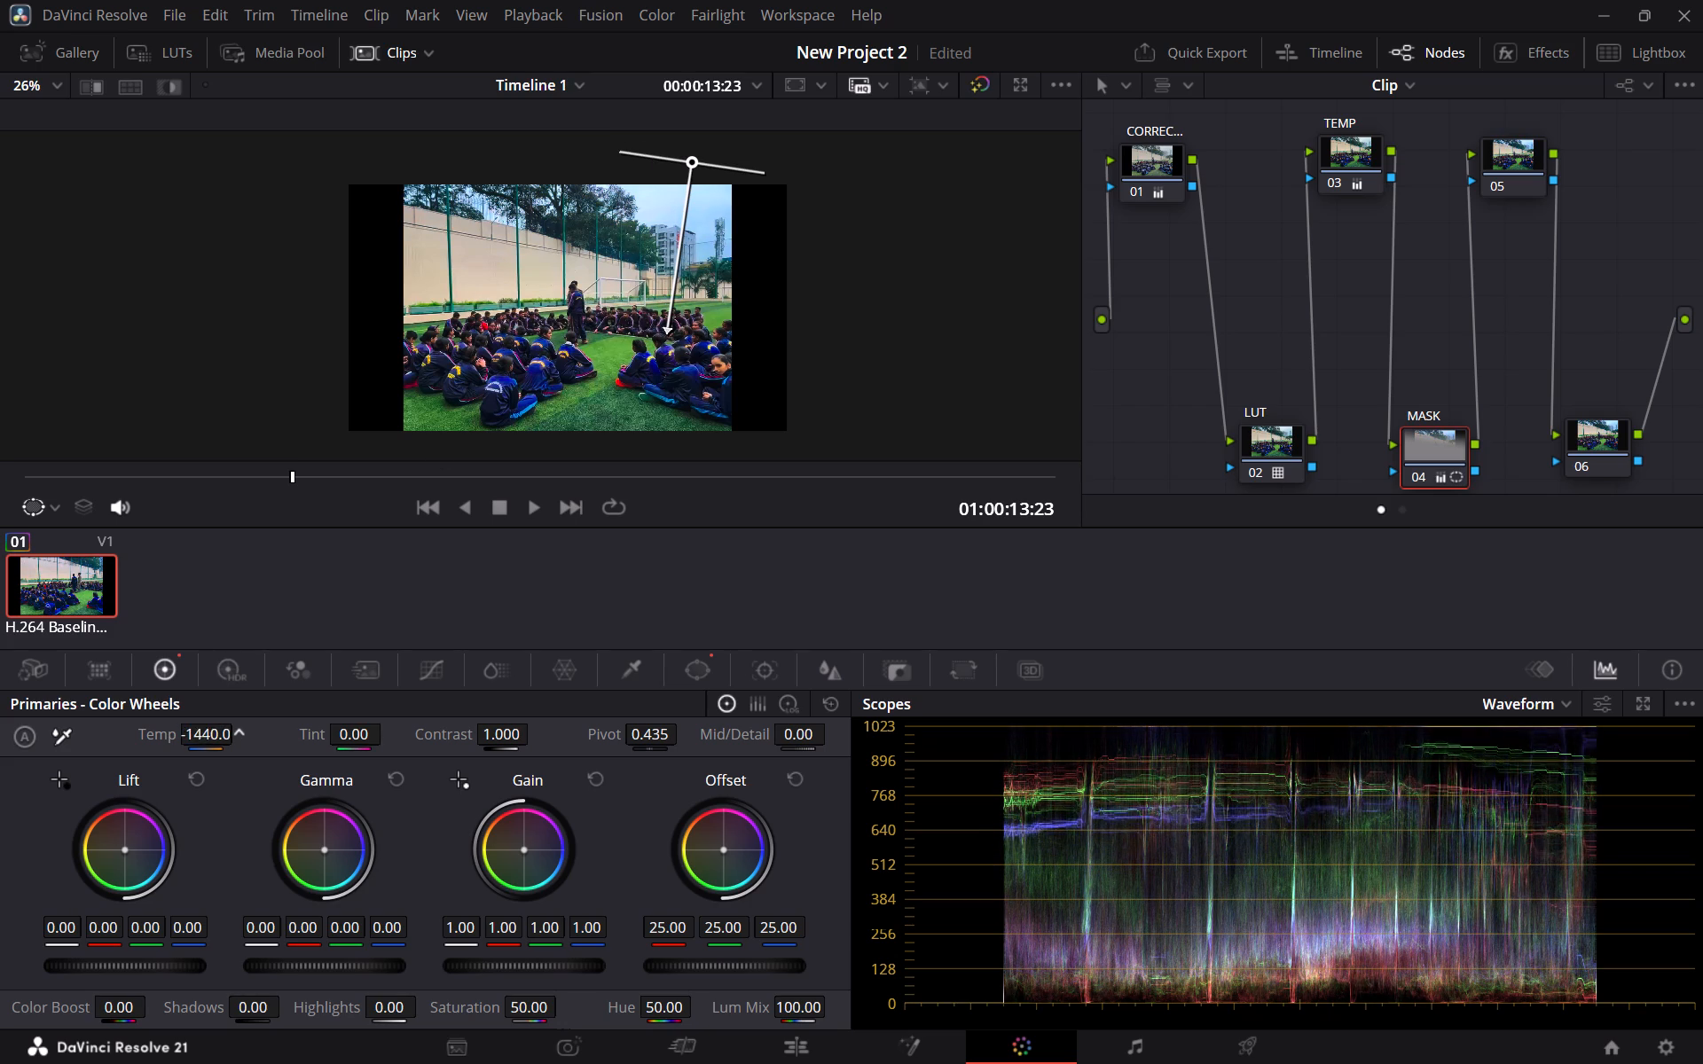
pyautogui.moveTo(640, 536); pyautogui.dragTo(410, 544)
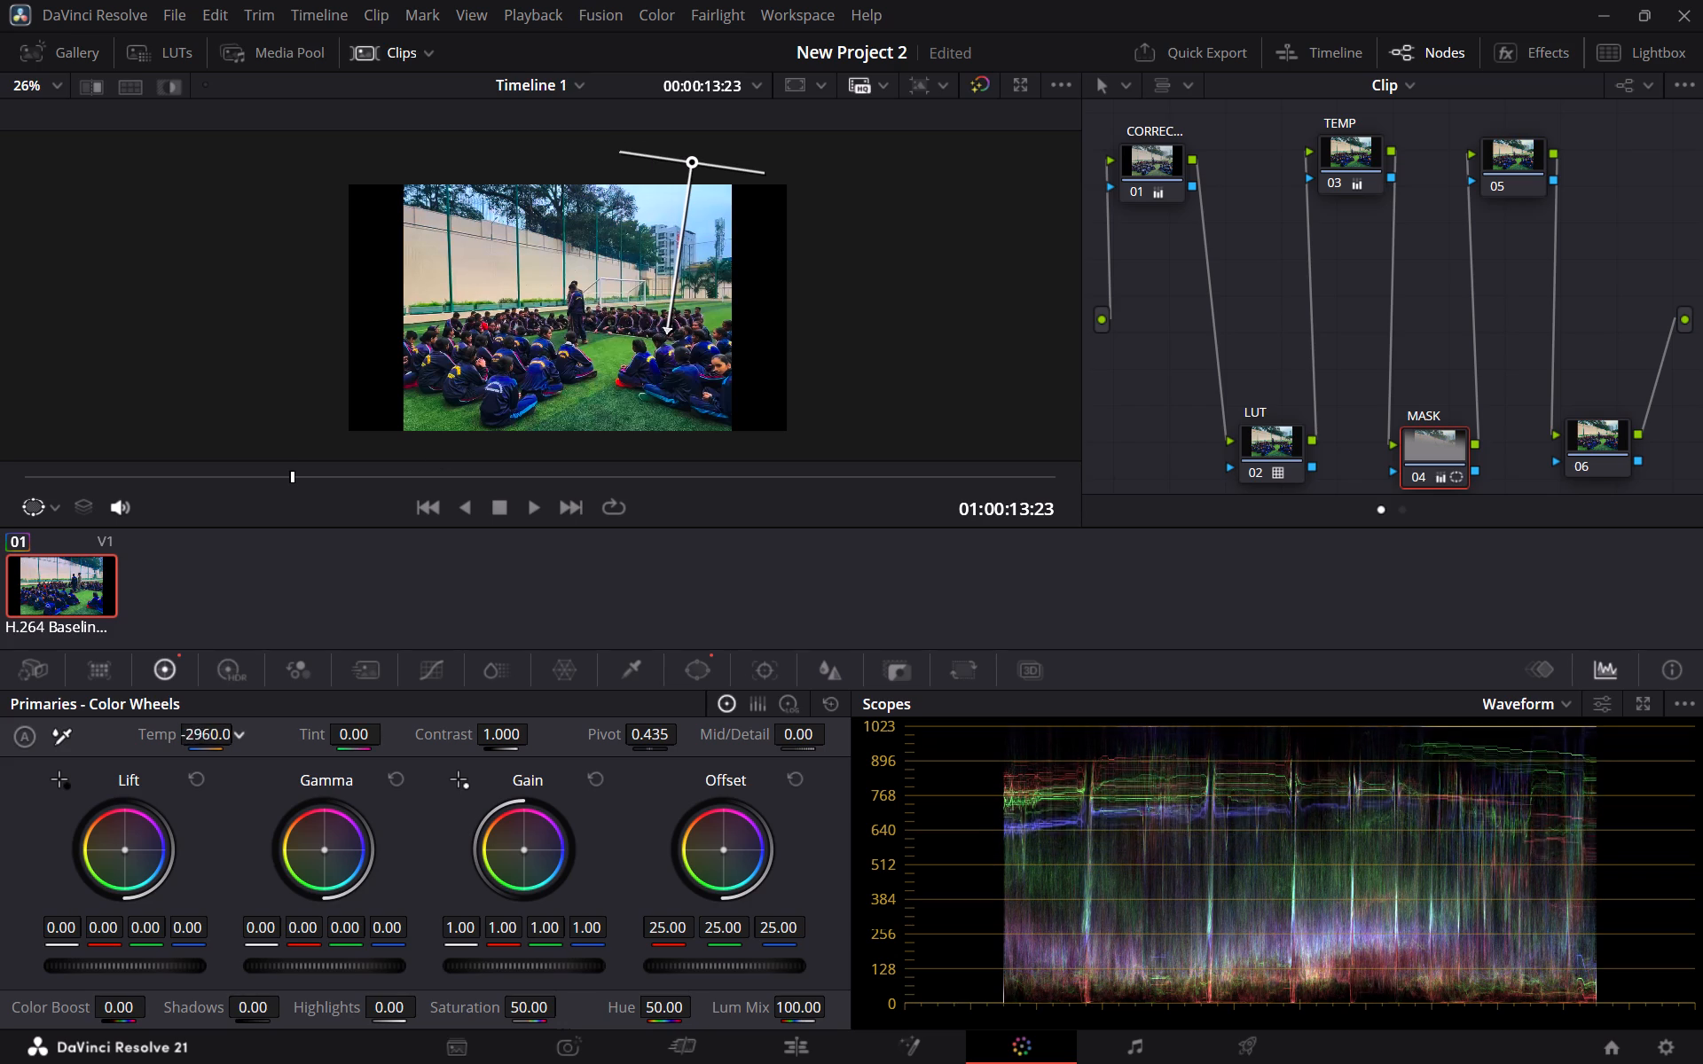
pyautogui.moveTo(410, 544); pyautogui.dragTo(1000, 533)
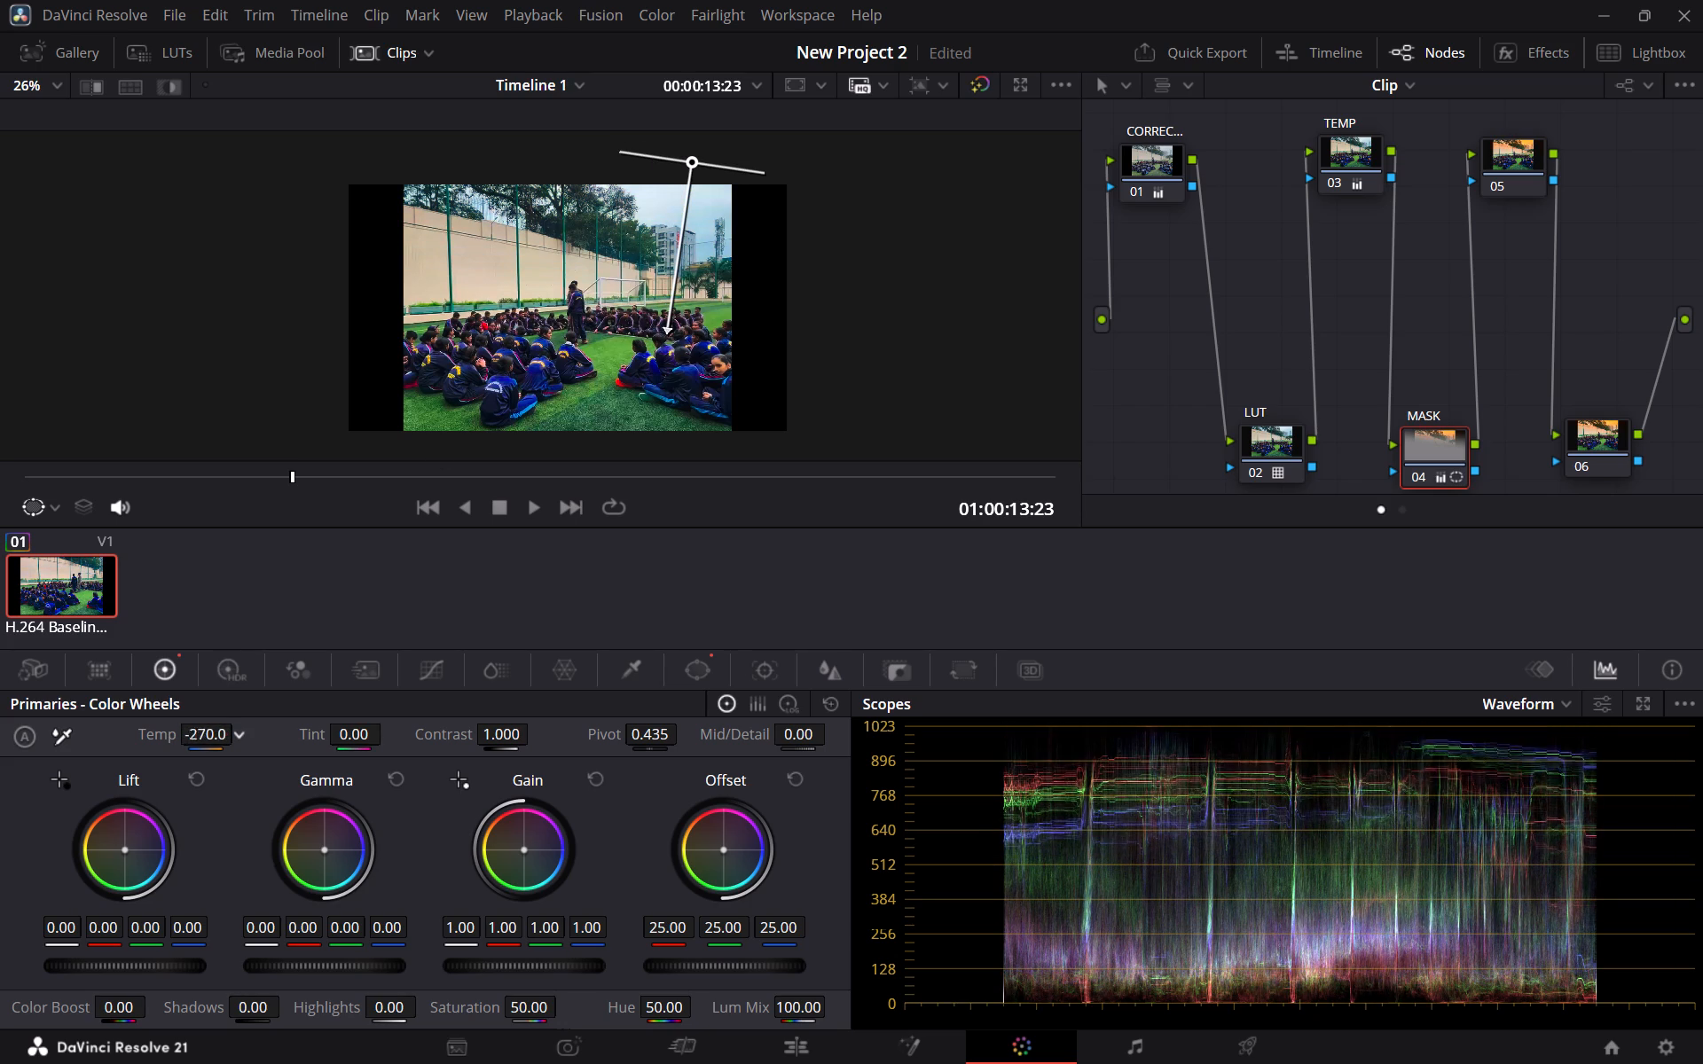
pyautogui.moveTo(1000, 533); pyautogui.dragTo(940, 536)
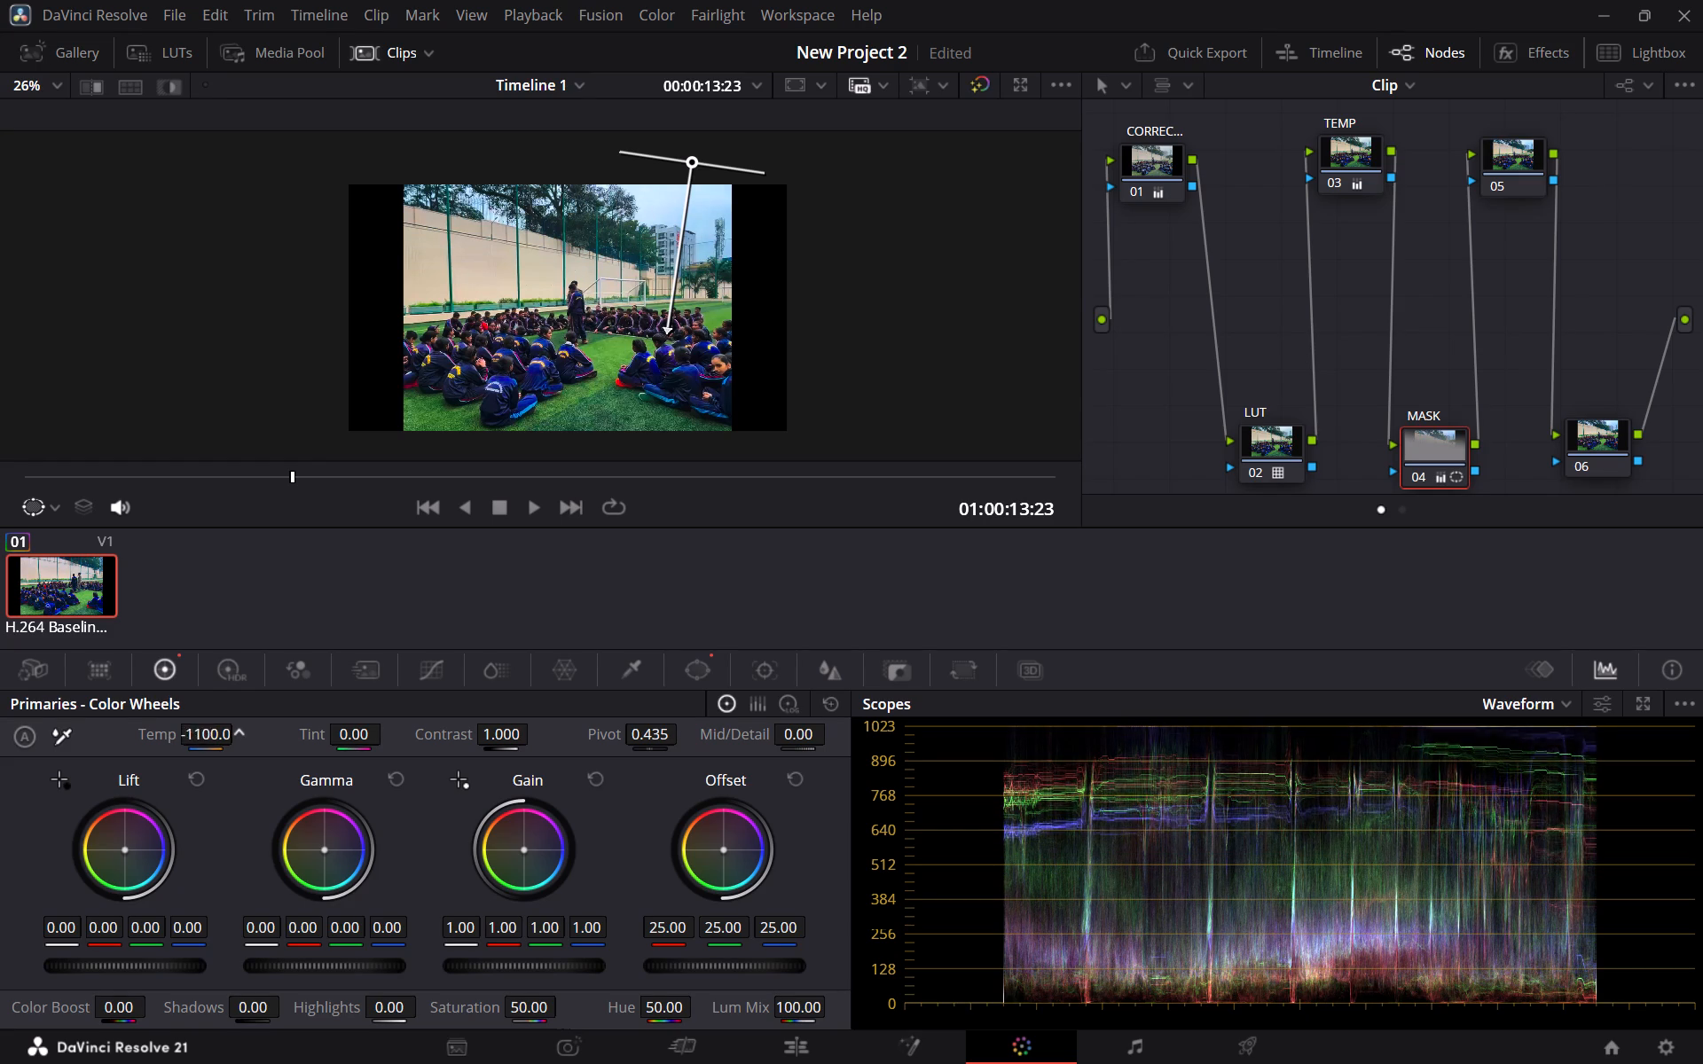
pyautogui.moveTo(940, 536); pyautogui.dragTo(830, 539)
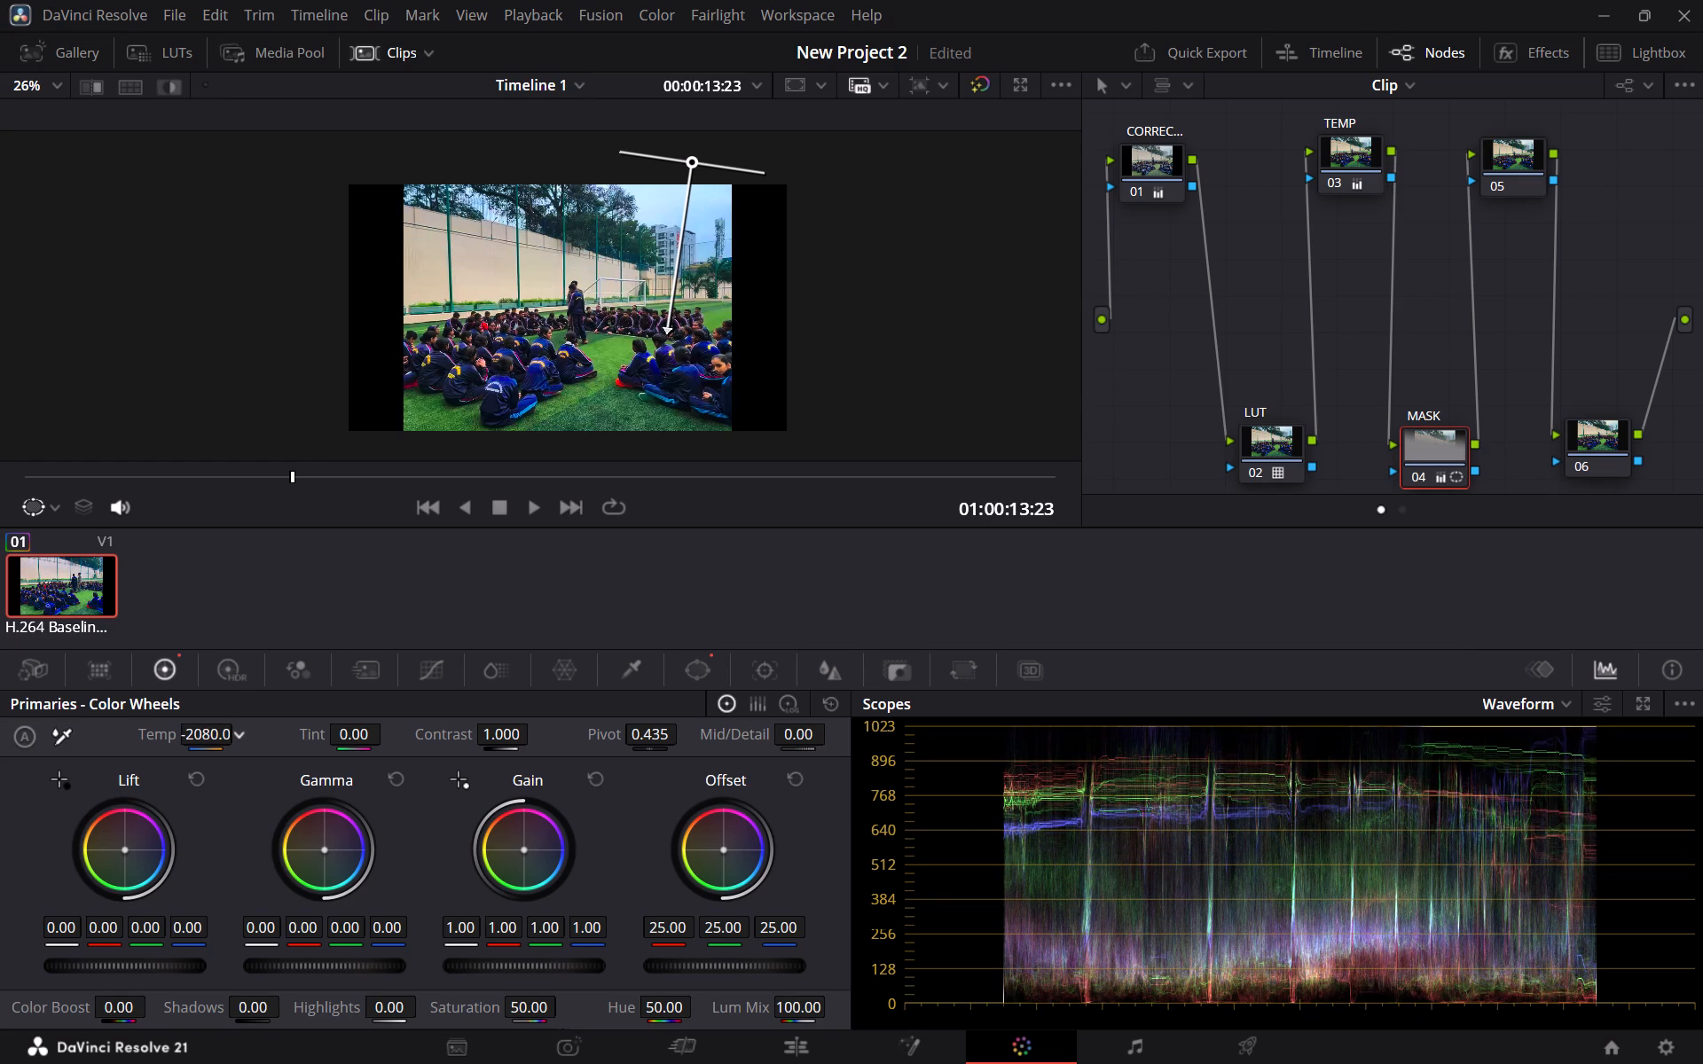
pyautogui.moveTo(830, 539); pyautogui.dragTo(913, 538)
# Try green and magenta tints on the MASK node and settle its tint at 0.50.
pyautogui.moveTo(365, 734); pyautogui.dragTo(326, 736)
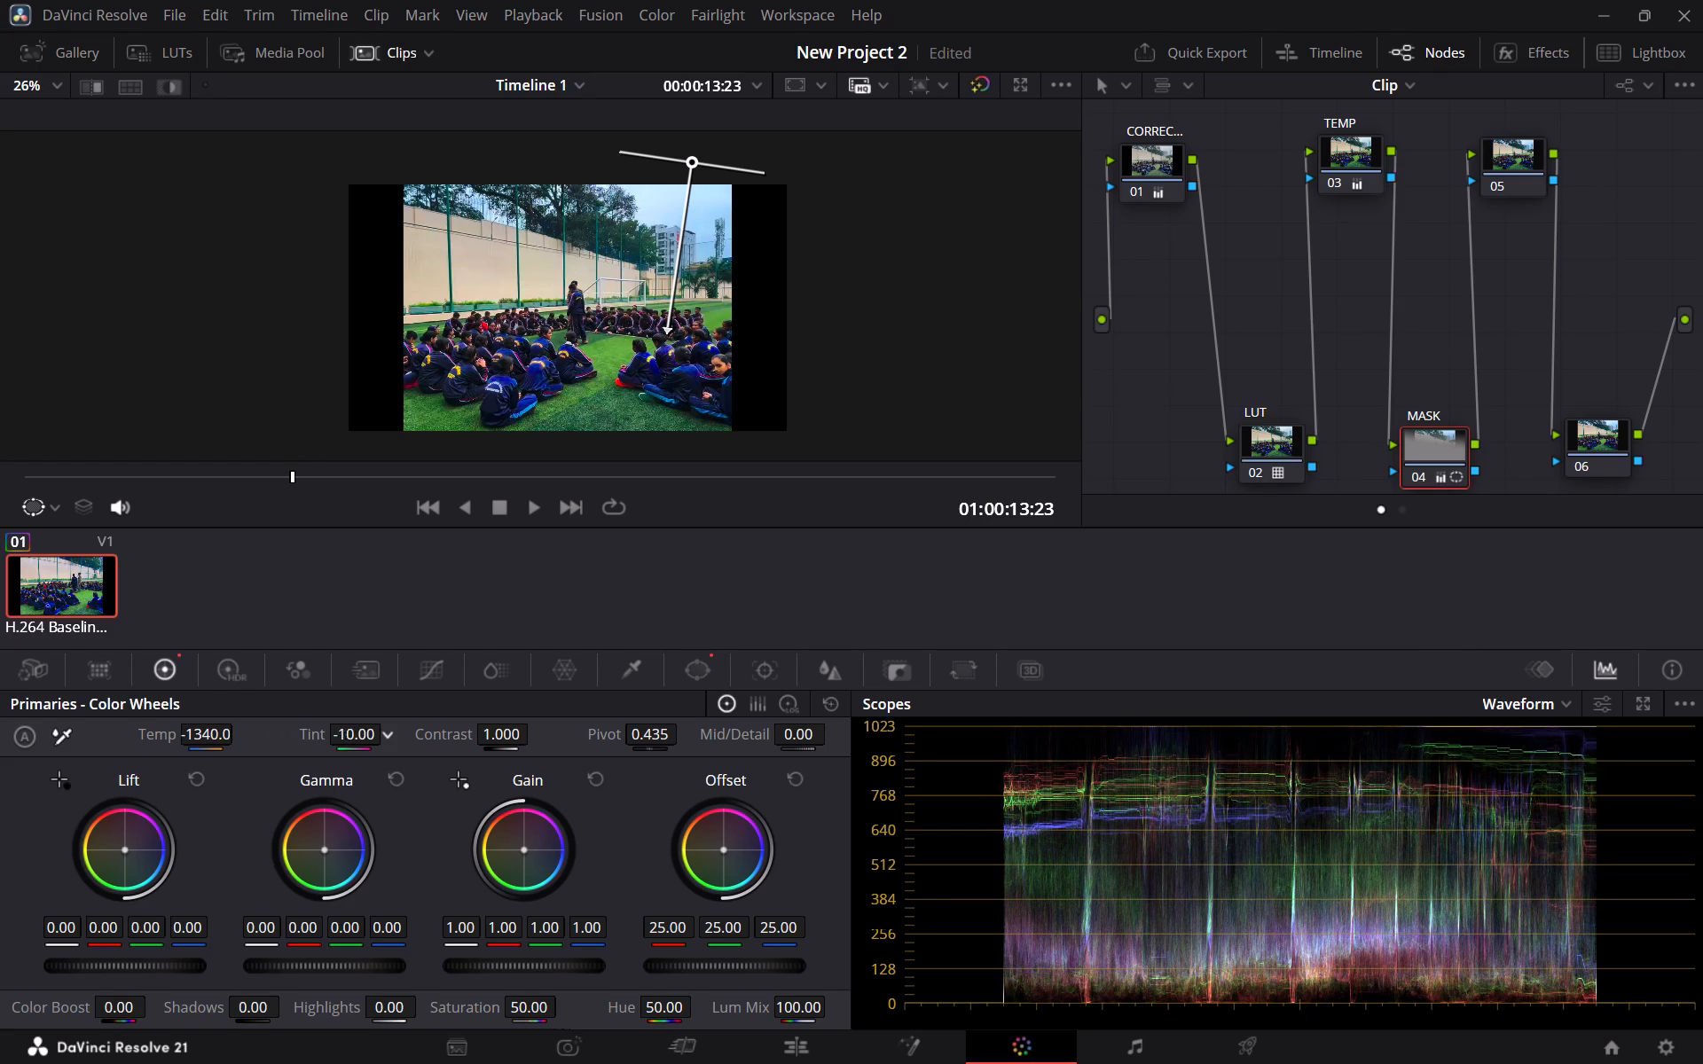
pyautogui.moveTo(326, 736); pyautogui.dragTo(440, 739)
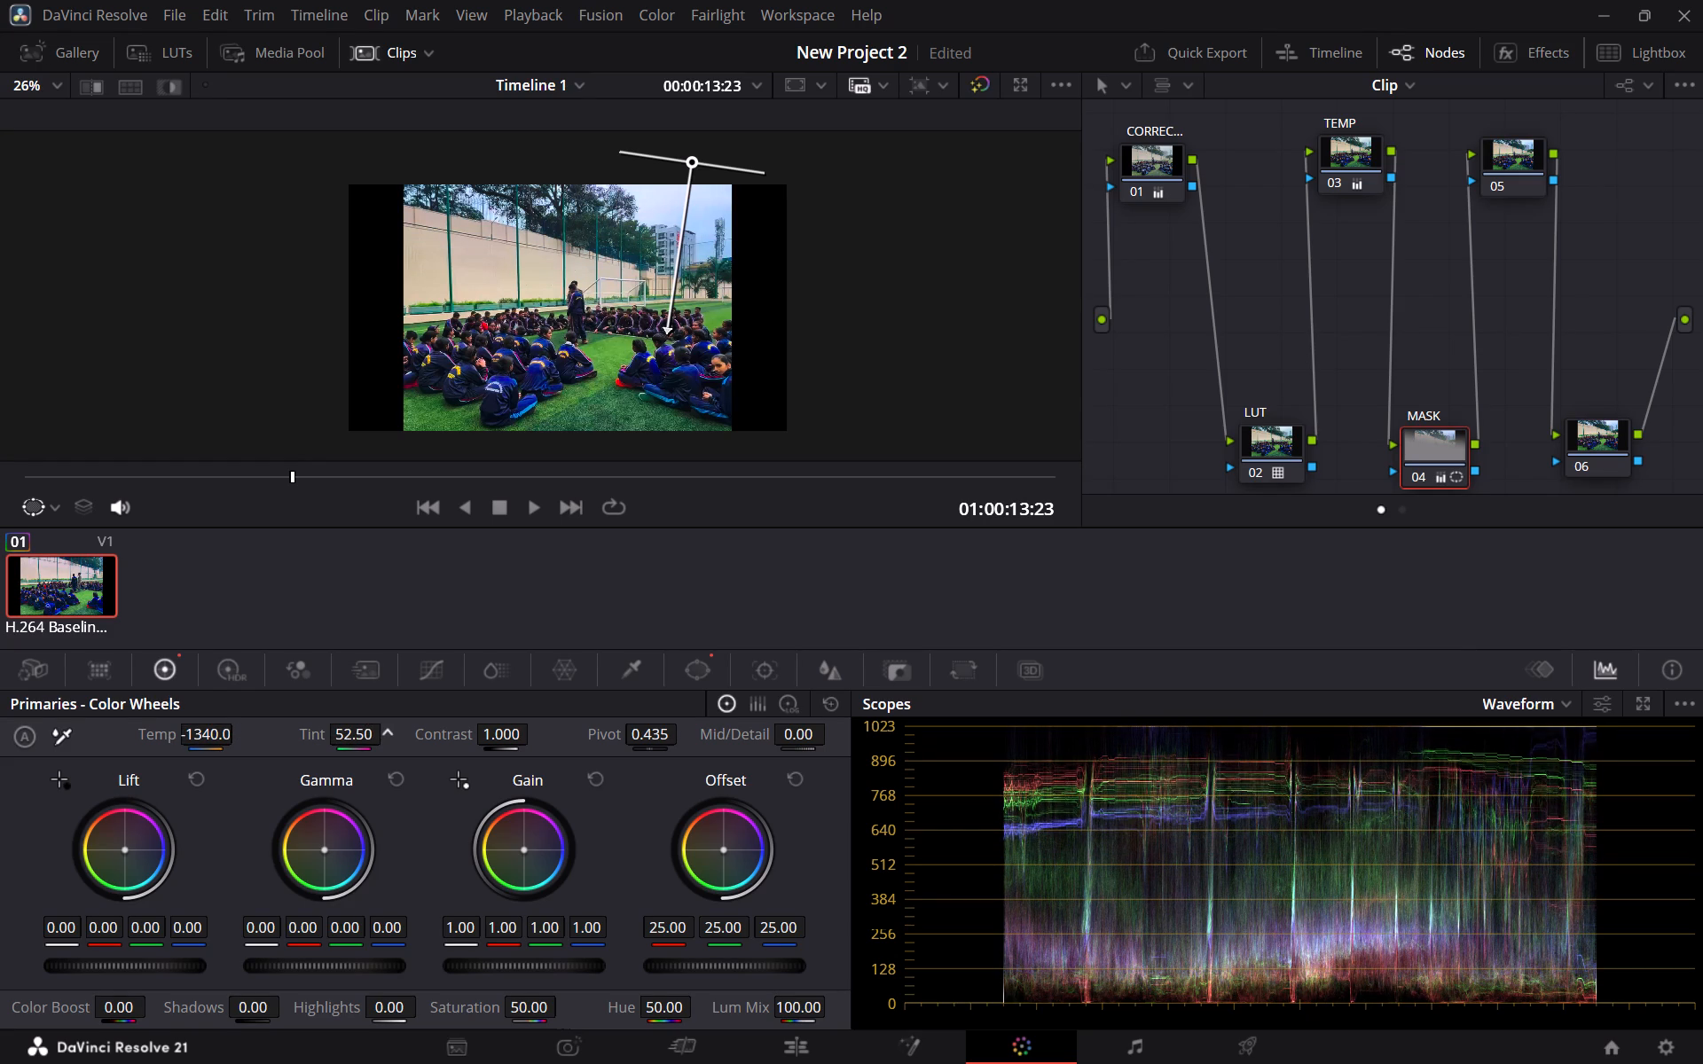
pyautogui.moveTo(440, 739); pyautogui.dragTo(400, 747)
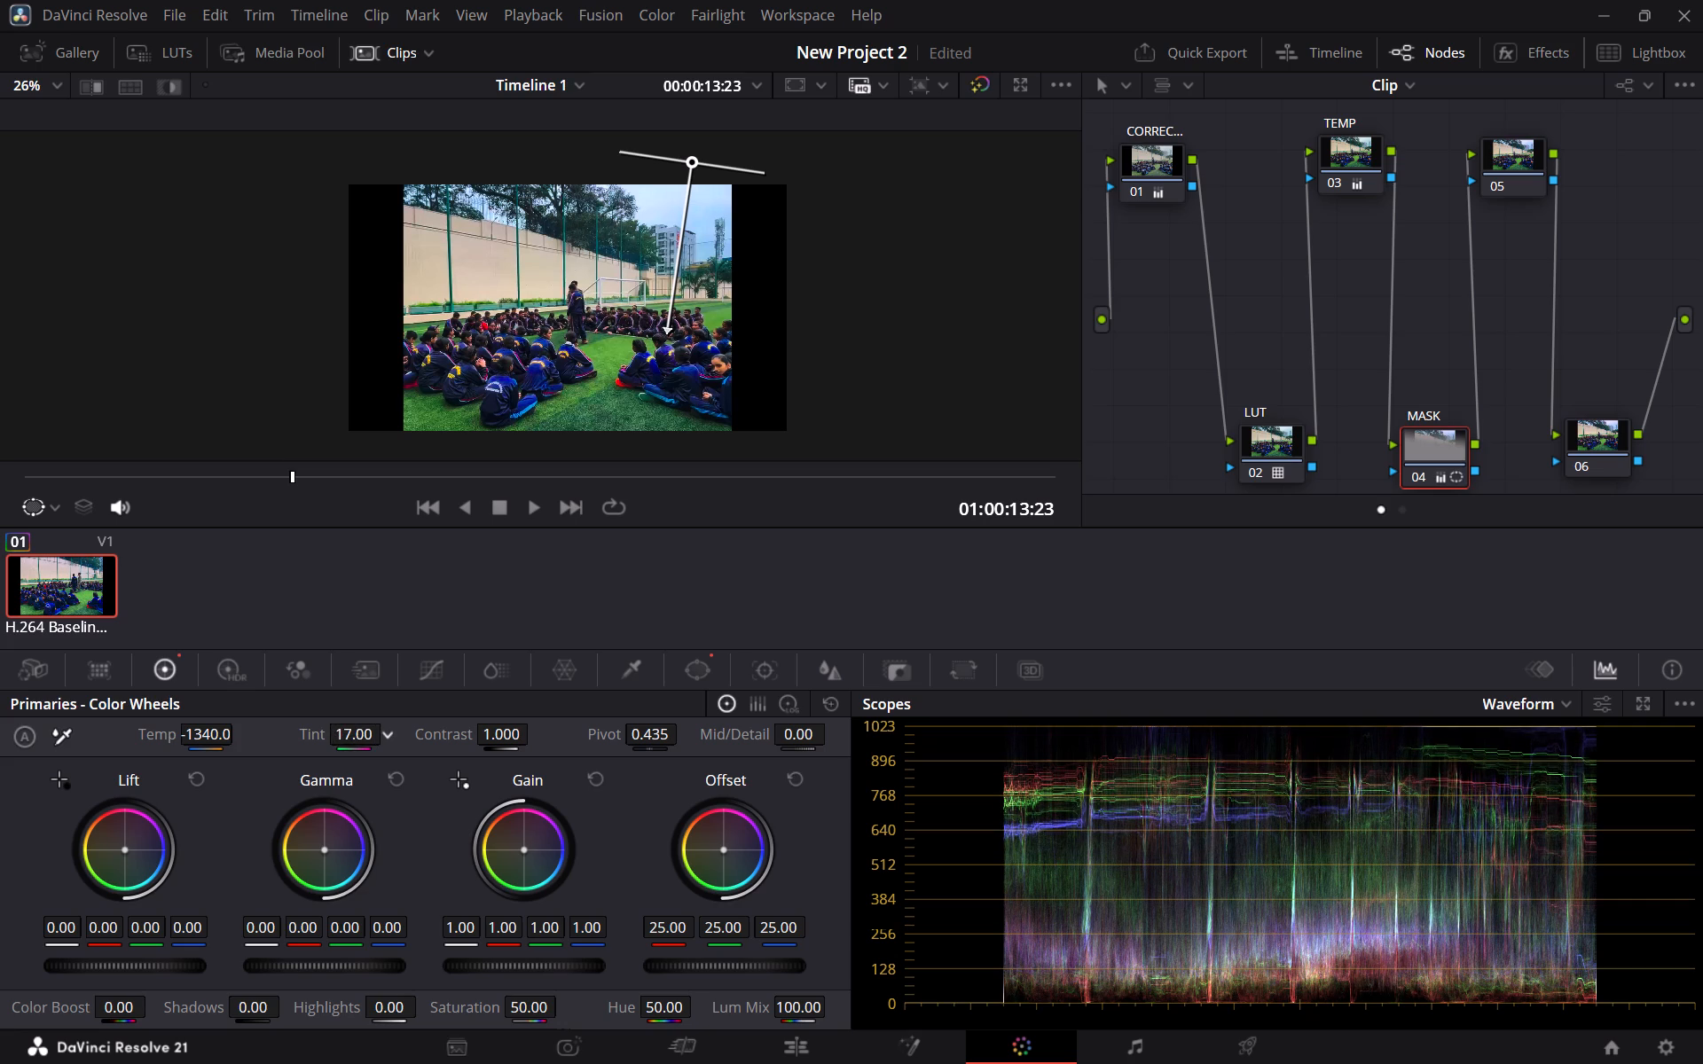
pyautogui.moveTo(400, 747); pyautogui.dragTo(364, 747)
# Set the MASK node's contrast to 1.012 and its pivot to 0.000.
pyautogui.moveTo(516, 737); pyautogui.dragTo(577, 732)
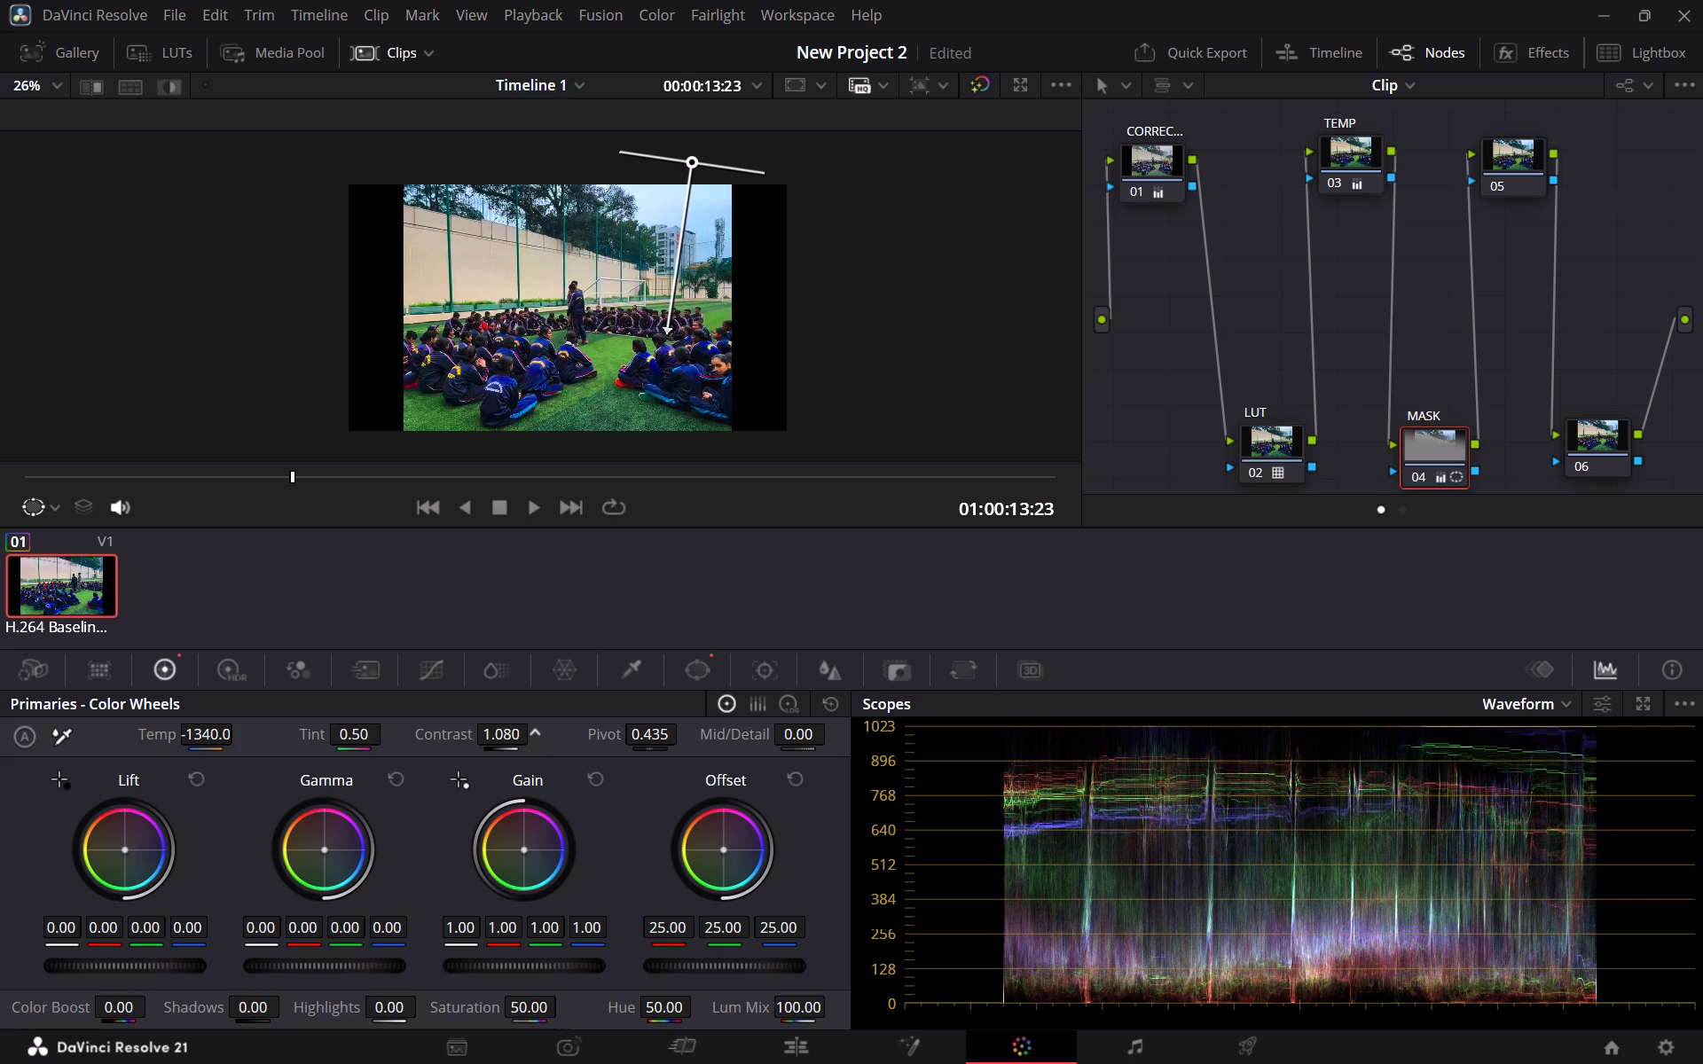
pyautogui.moveTo(577, 732); pyautogui.dragTo(418, 725)
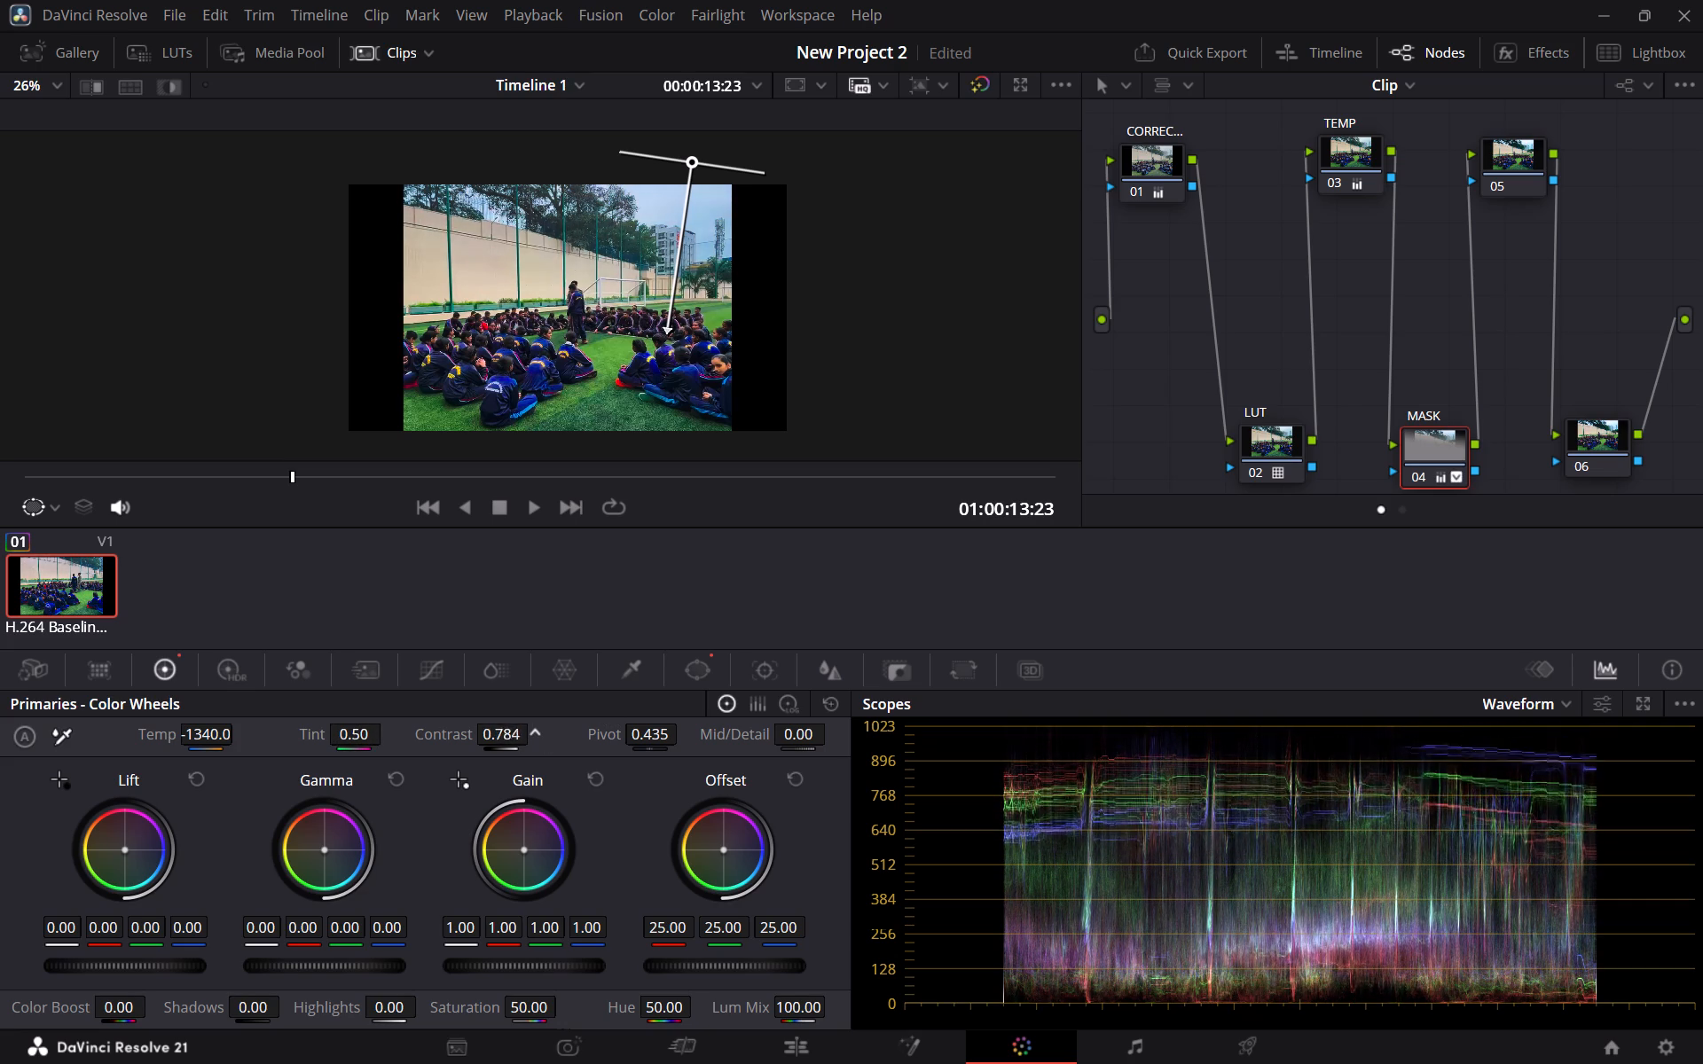
pyautogui.moveTo(418, 725); pyautogui.dragTo(523, 725)
pyautogui.moveTo(647, 737); pyautogui.dragTo(628, 737)
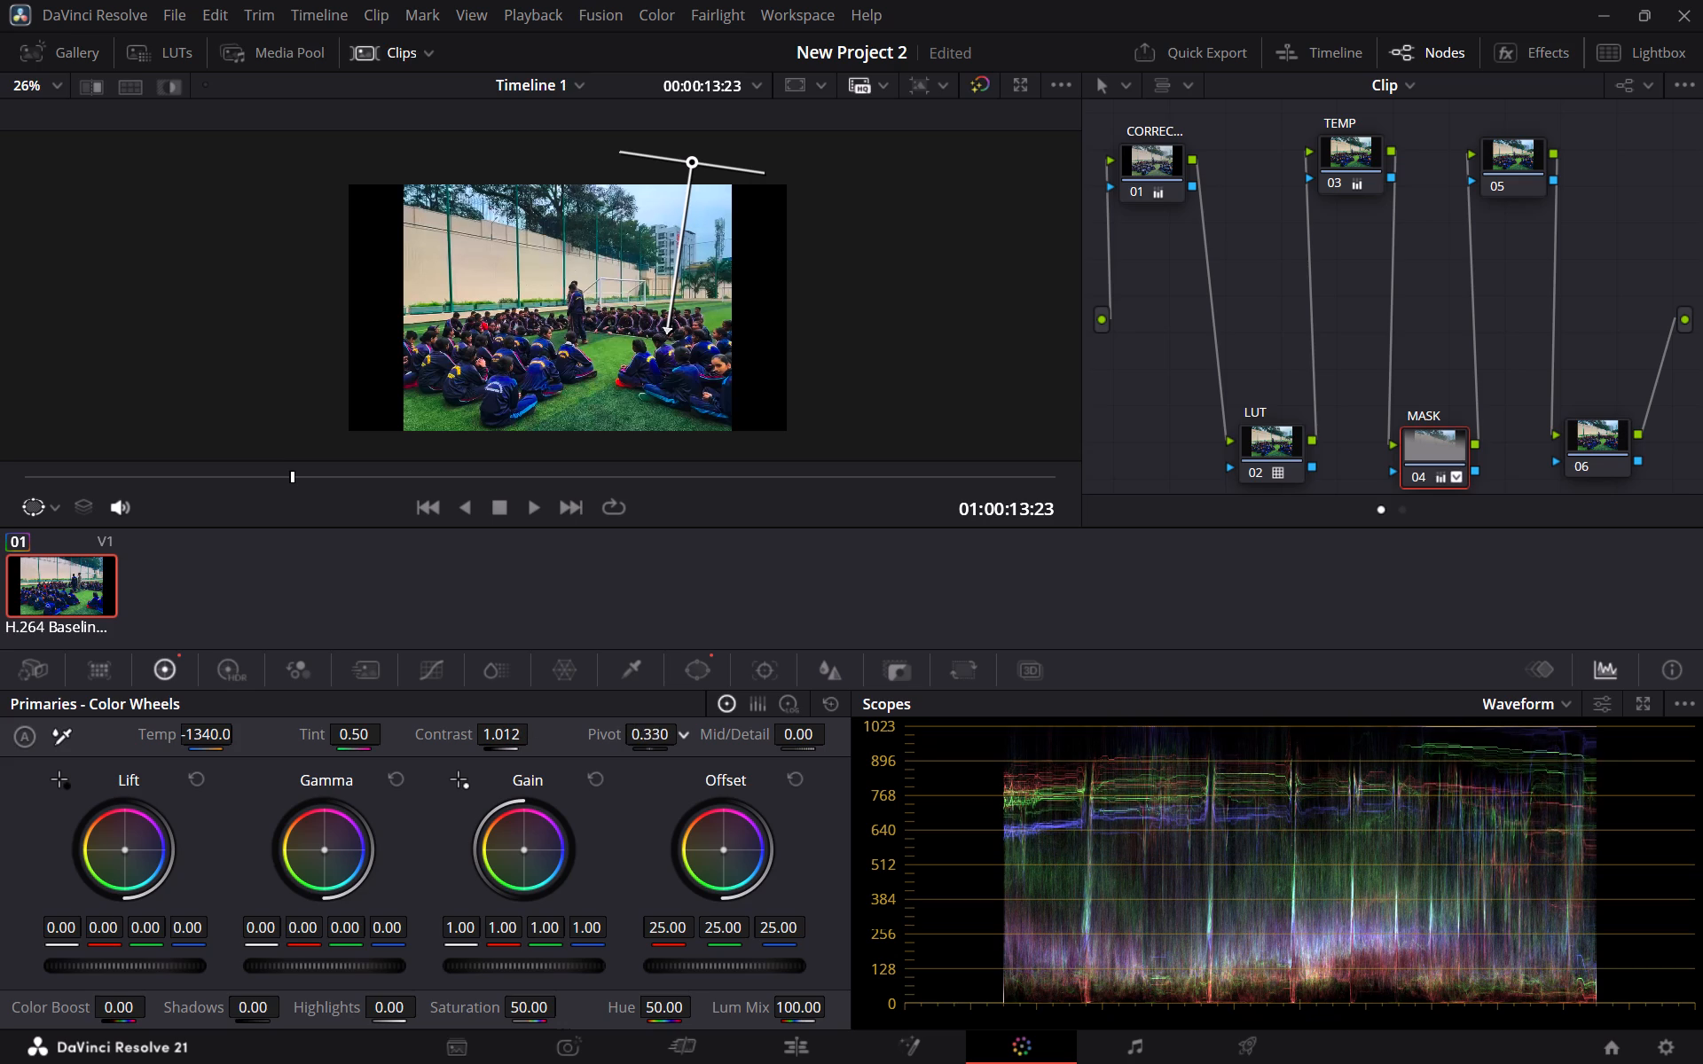
pyautogui.moveTo(628, 737); pyautogui.dragTo(291, 534)
# Raise the MASK node's midtone detail to 54.00.
pyautogui.moveTo(802, 739); pyautogui.dragTo(1048, 742)
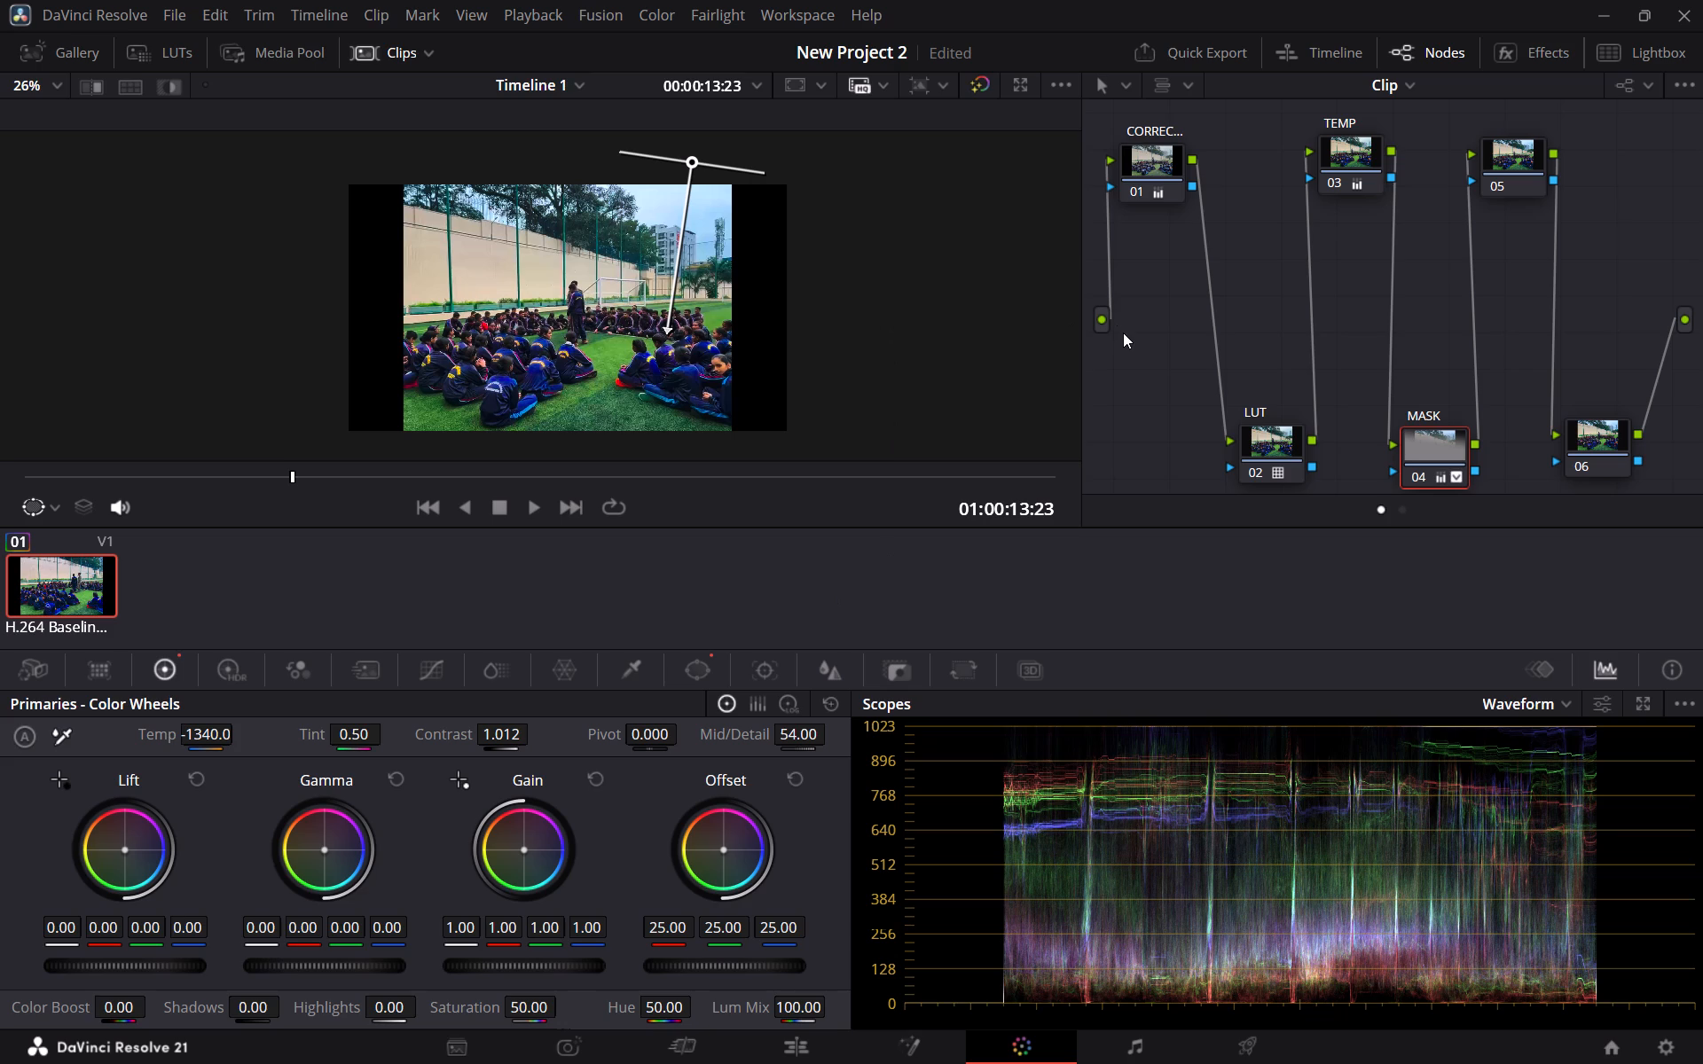
pyautogui.click(1124, 333)
# Check the grade in the highlight and split-screen views and play the clip on to 01:00:17:16.
pyautogui.click(170, 90)
pyautogui.click(170, 90)
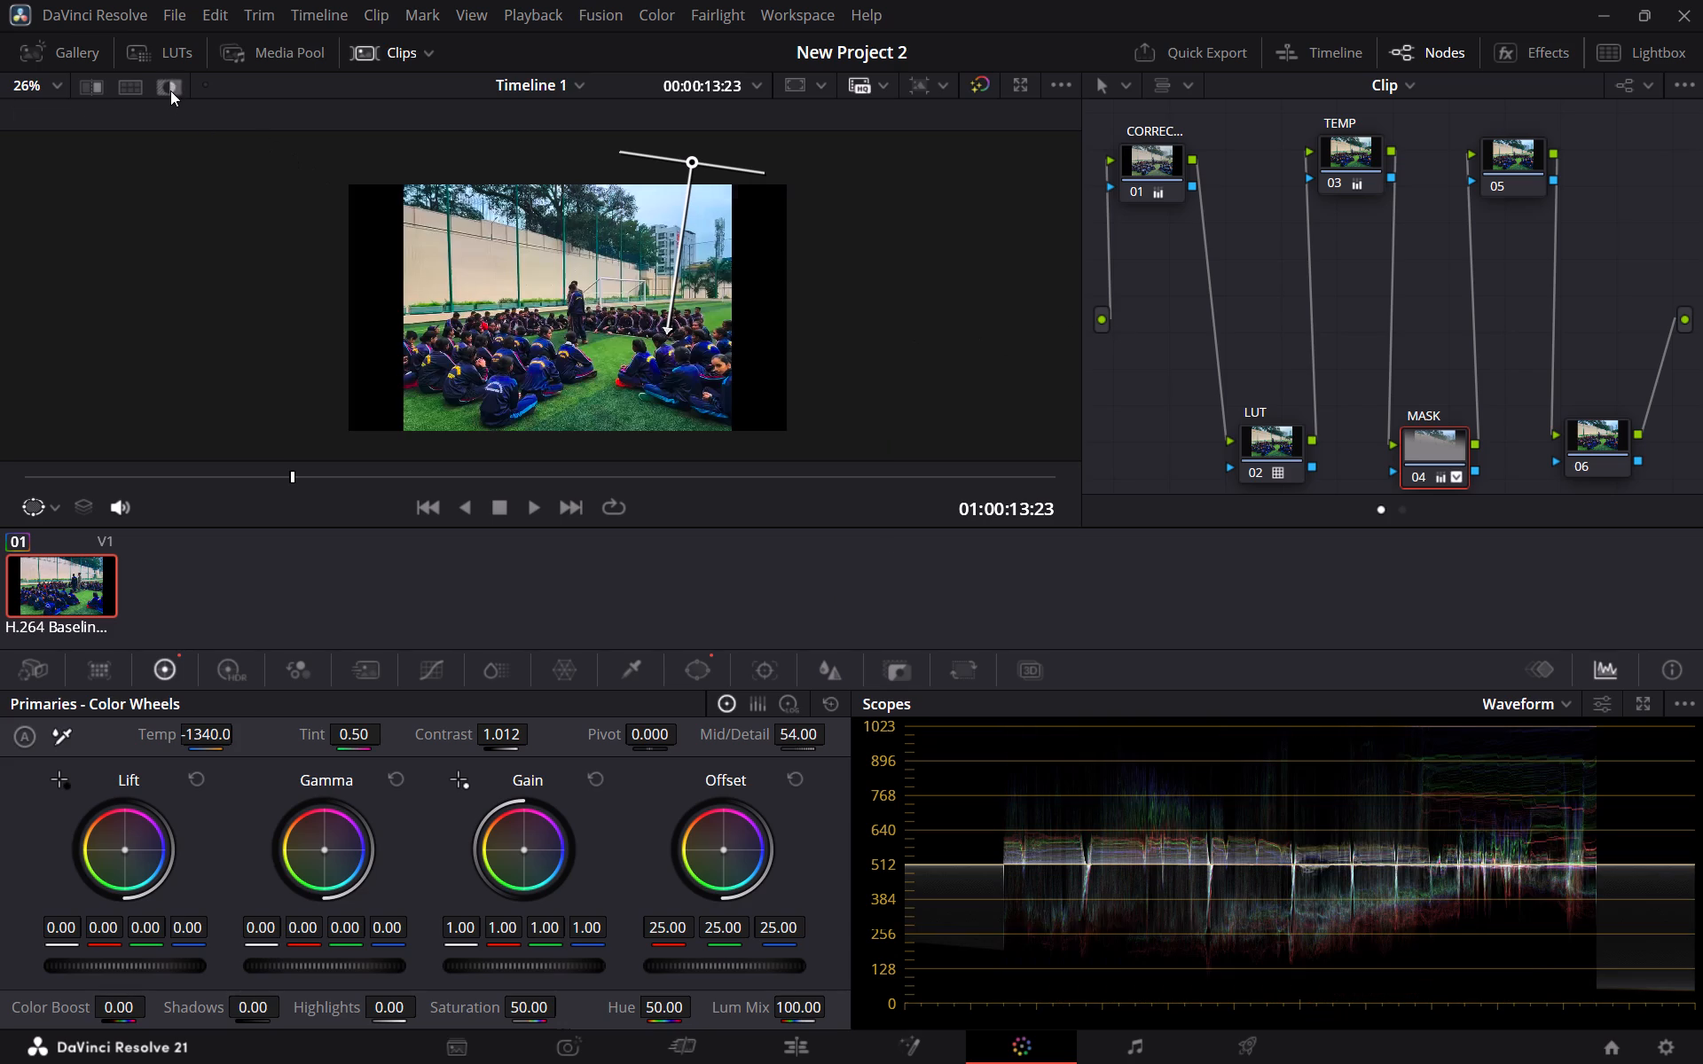
pyautogui.click(131, 90)
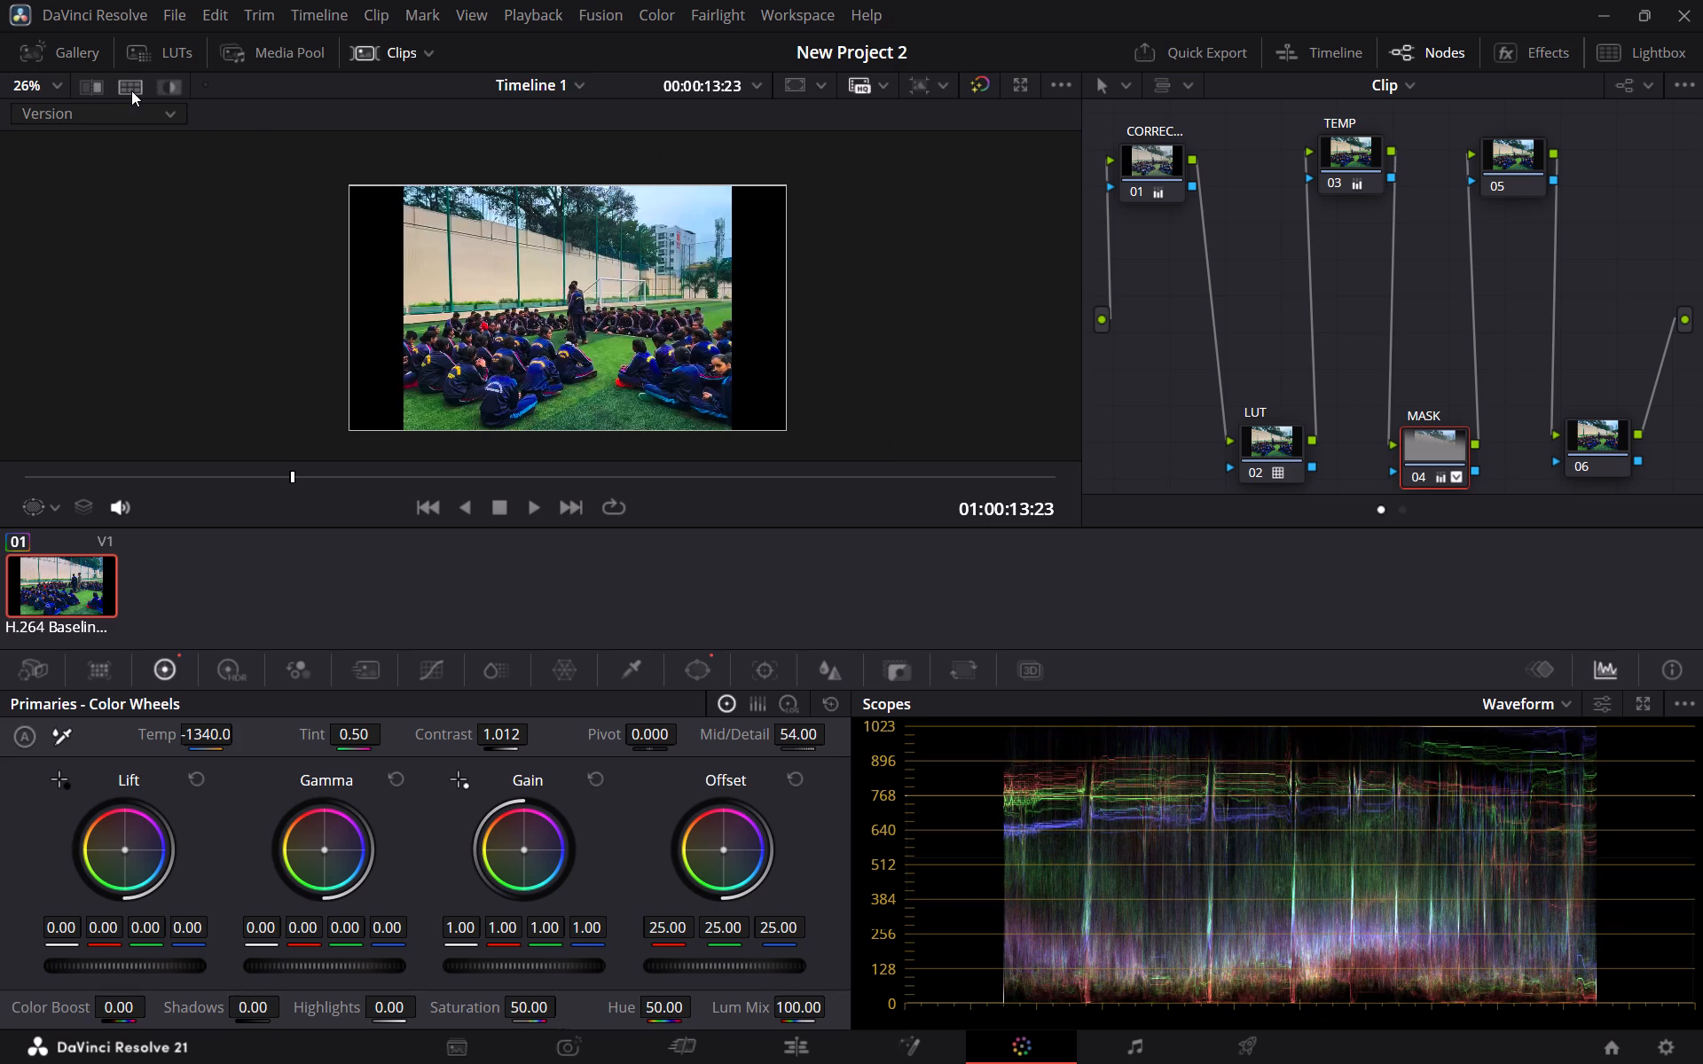
pyautogui.click(131, 90)
pyautogui.press('space')
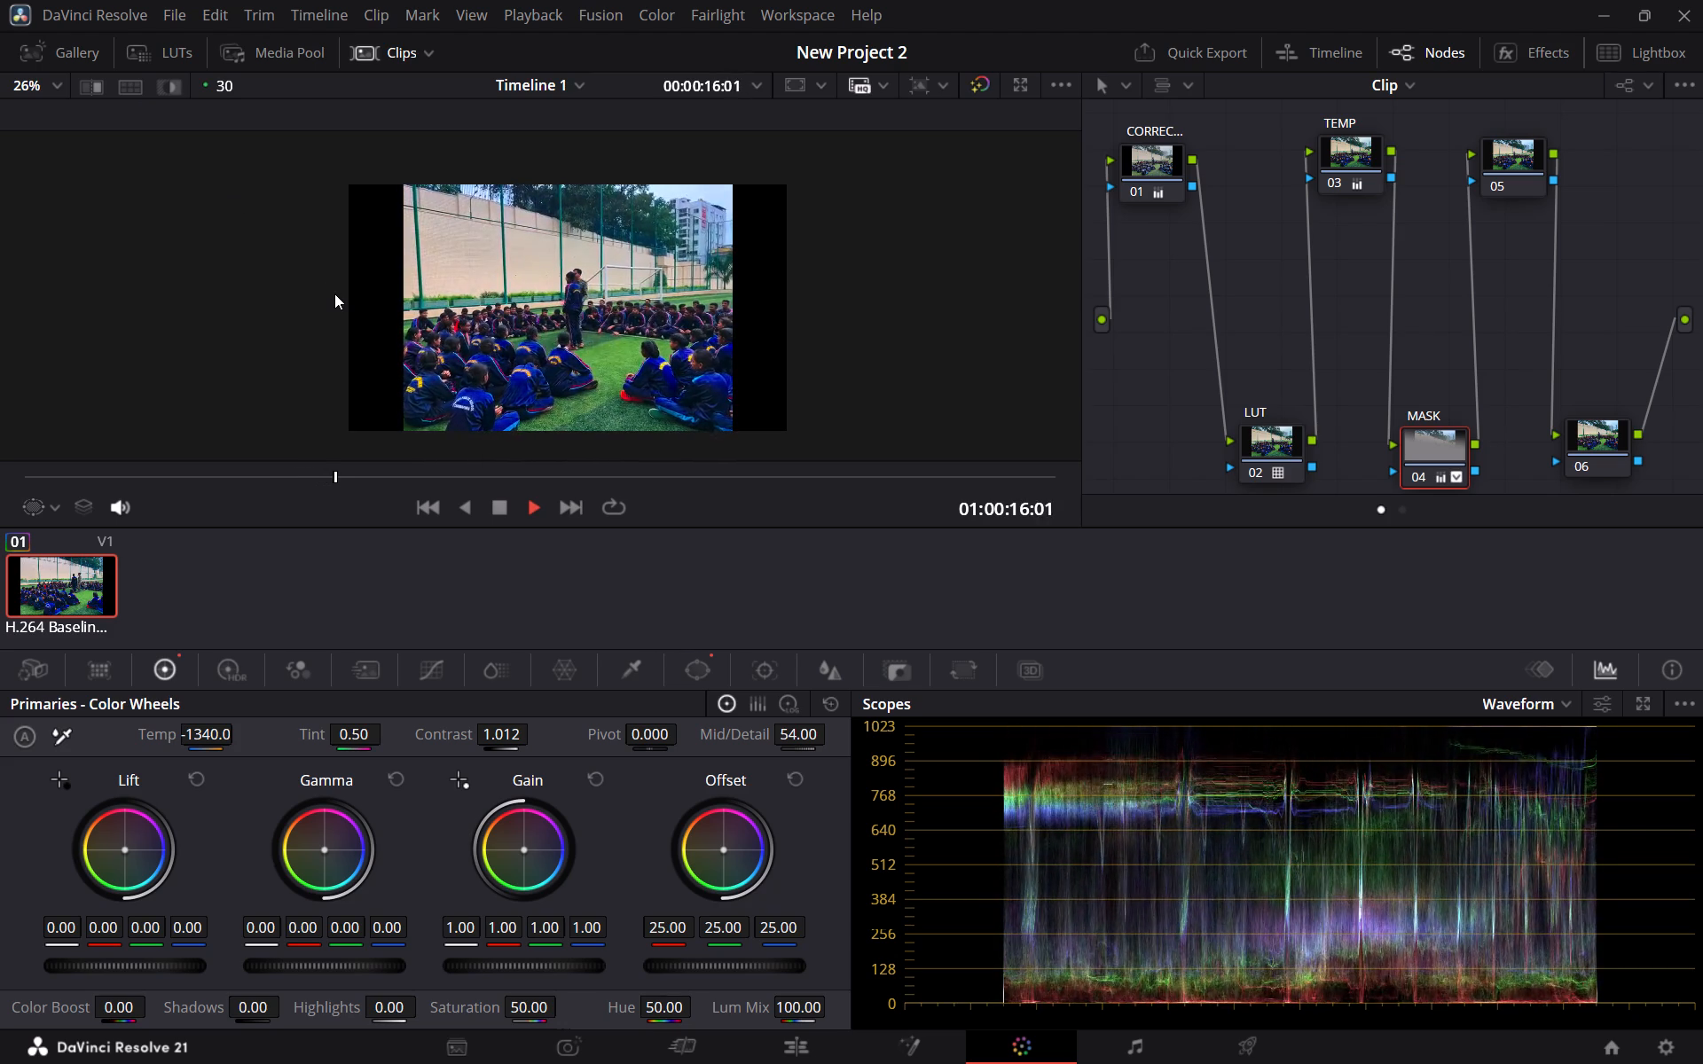
pyautogui.press('space')
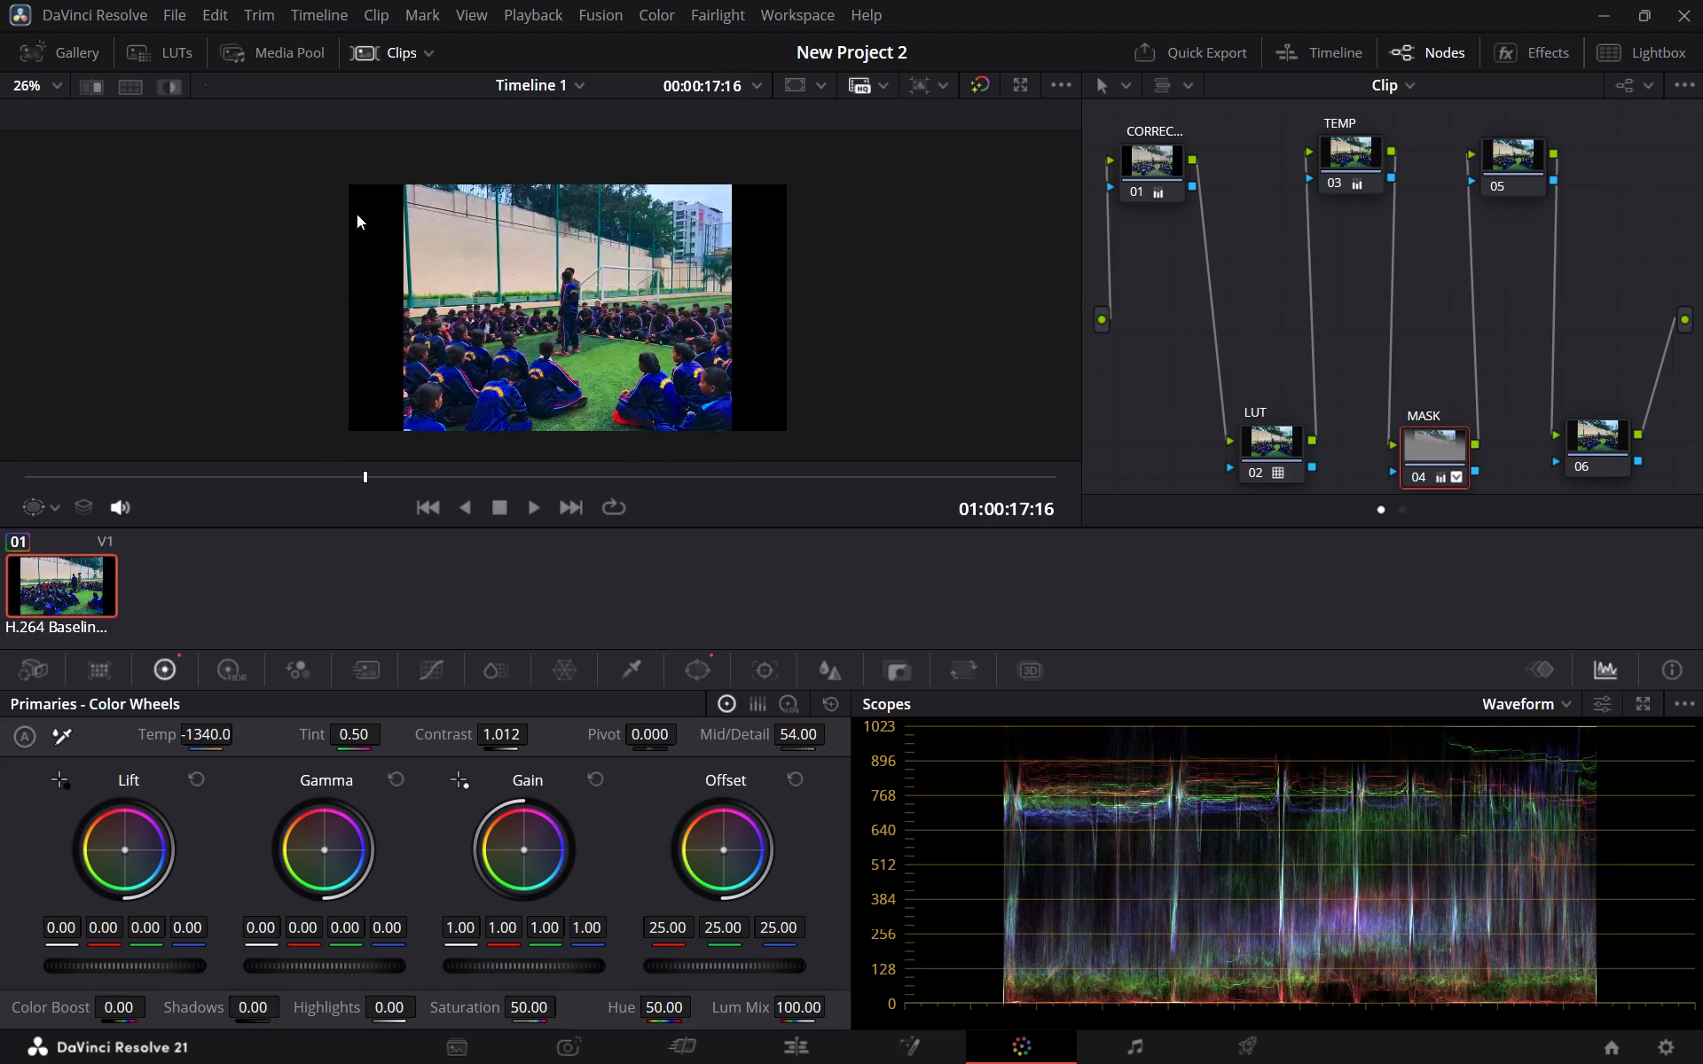
pyautogui.click(162, 95)
pyautogui.click(162, 95)
# Start a curve window on the MASK node, tracing the grass edge along the left-hand seated students down to the foreground.
pyautogui.click(1417, 439)
pyautogui.click(695, 663)
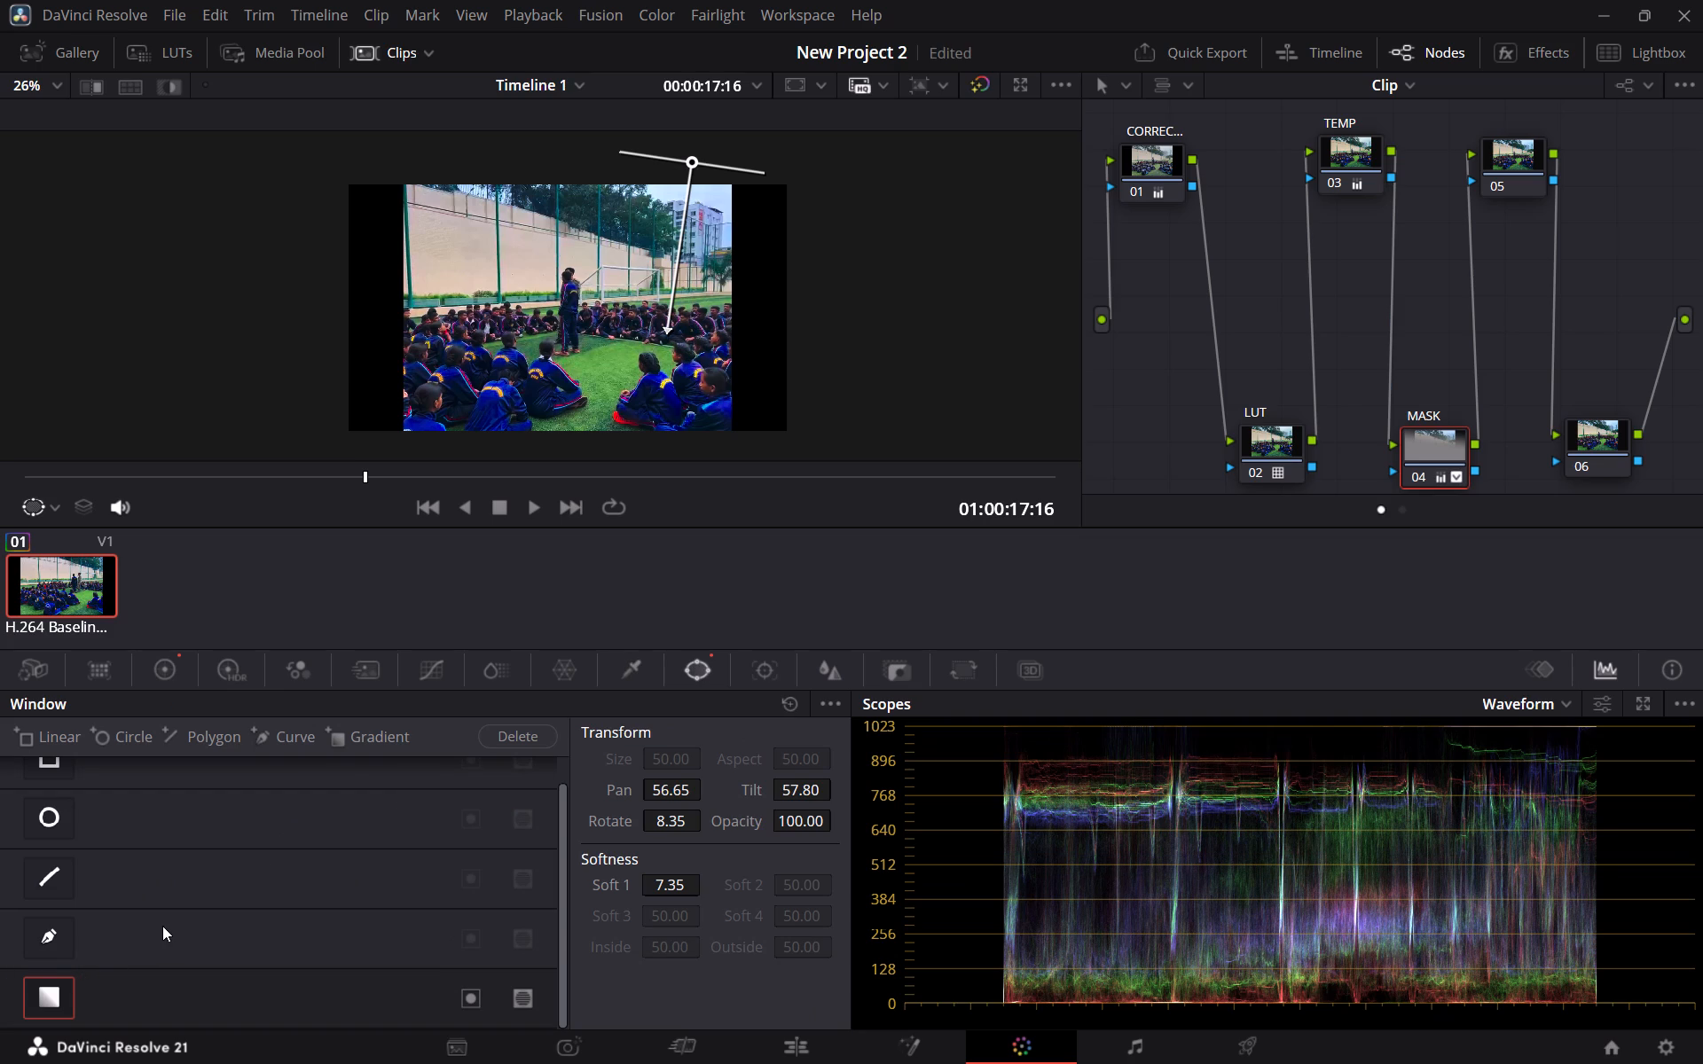
pyautogui.scroll(4, 162, 926)
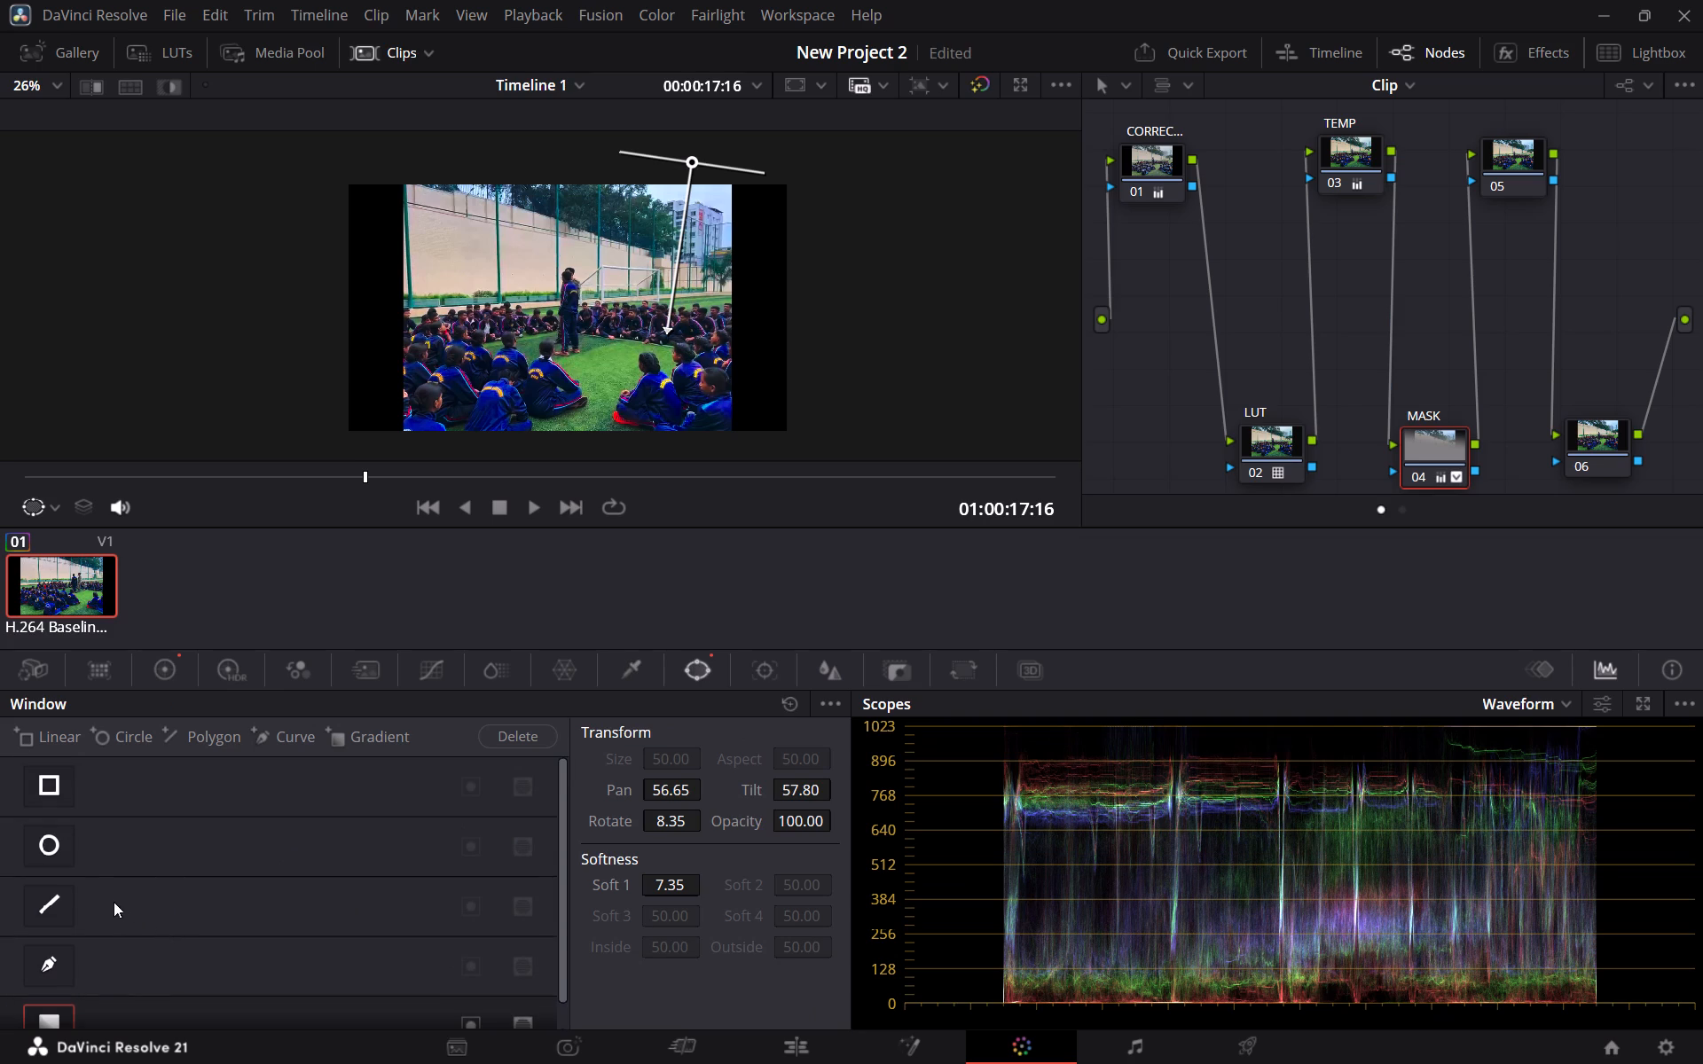
pyautogui.scroll(1, 114, 902)
pyautogui.scroll(-1, 47, 965)
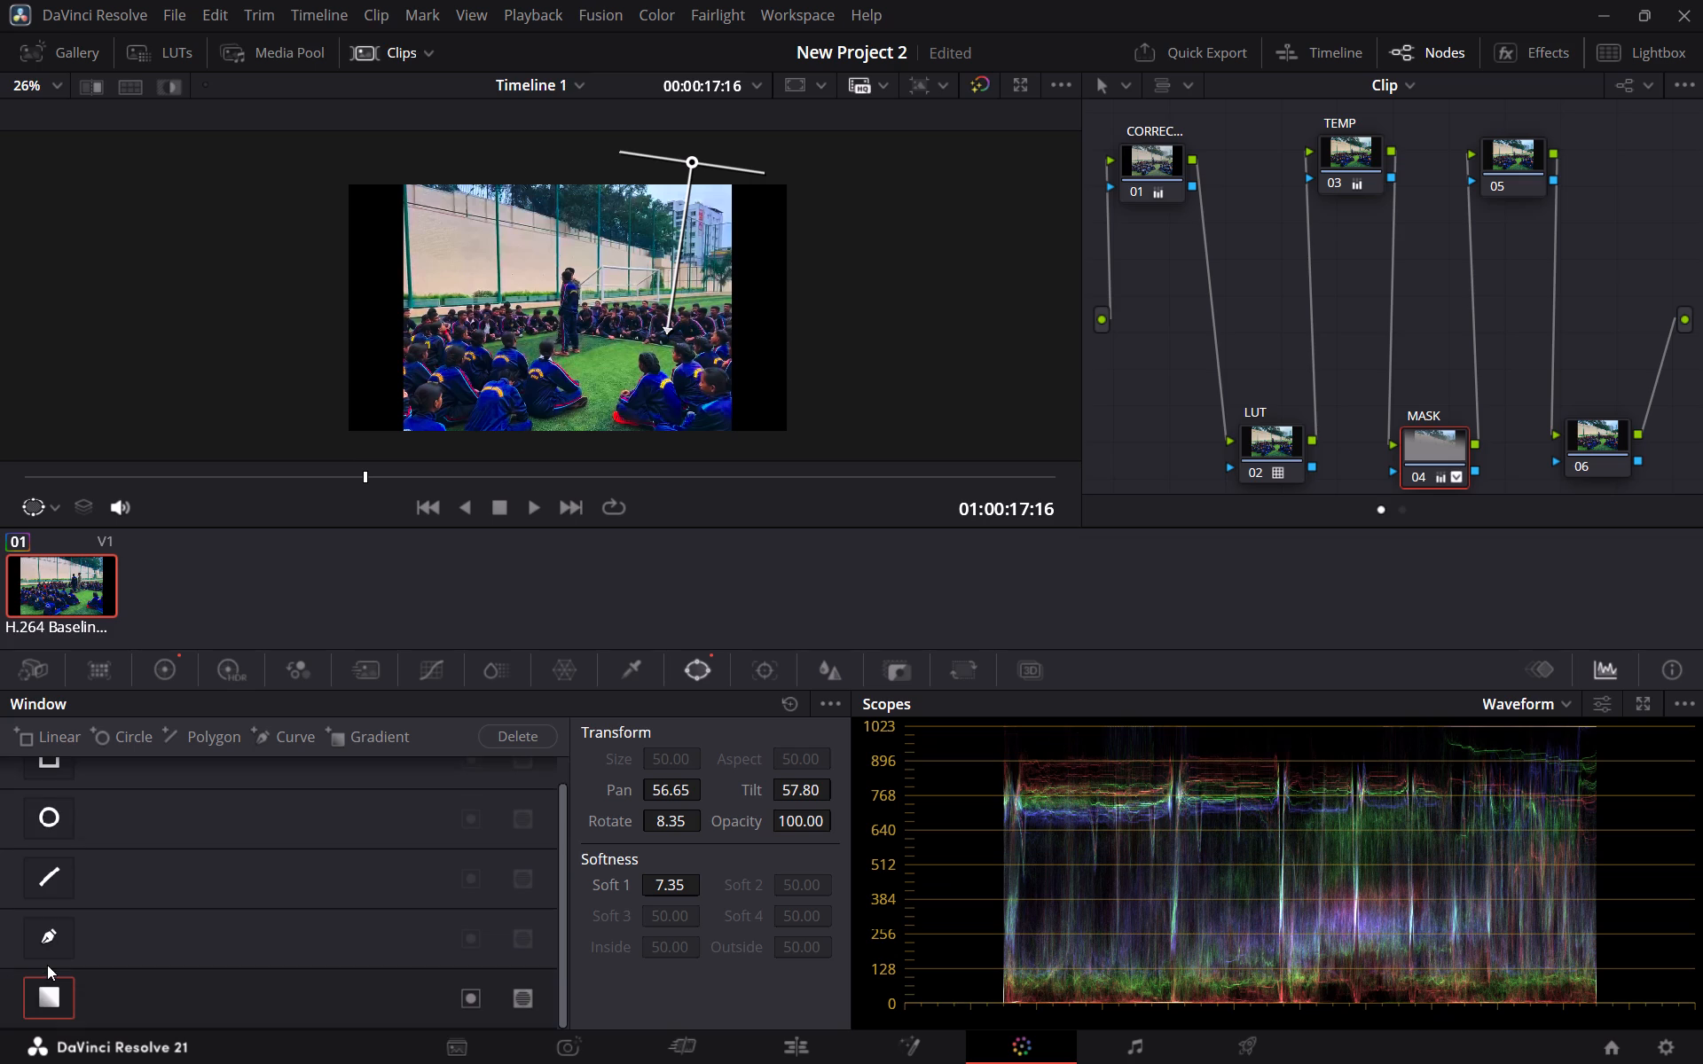
pyautogui.click(47, 946)
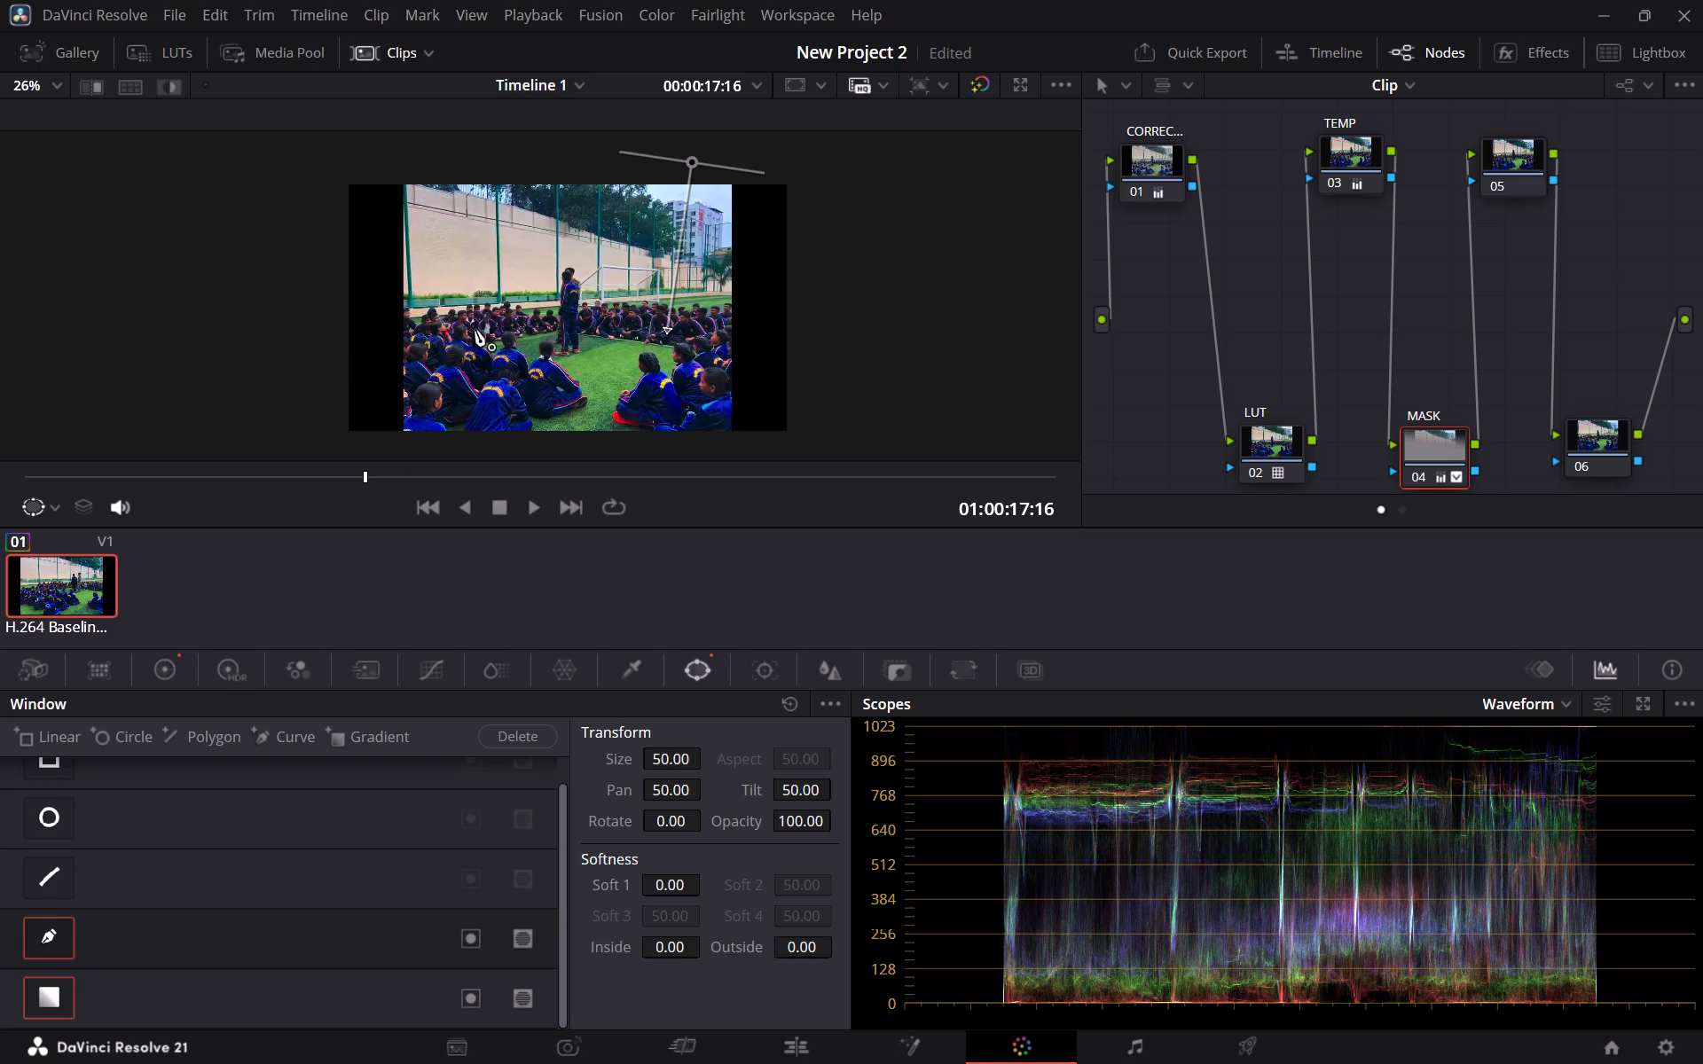
pyautogui.click(475, 330)
pyautogui.click(516, 345)
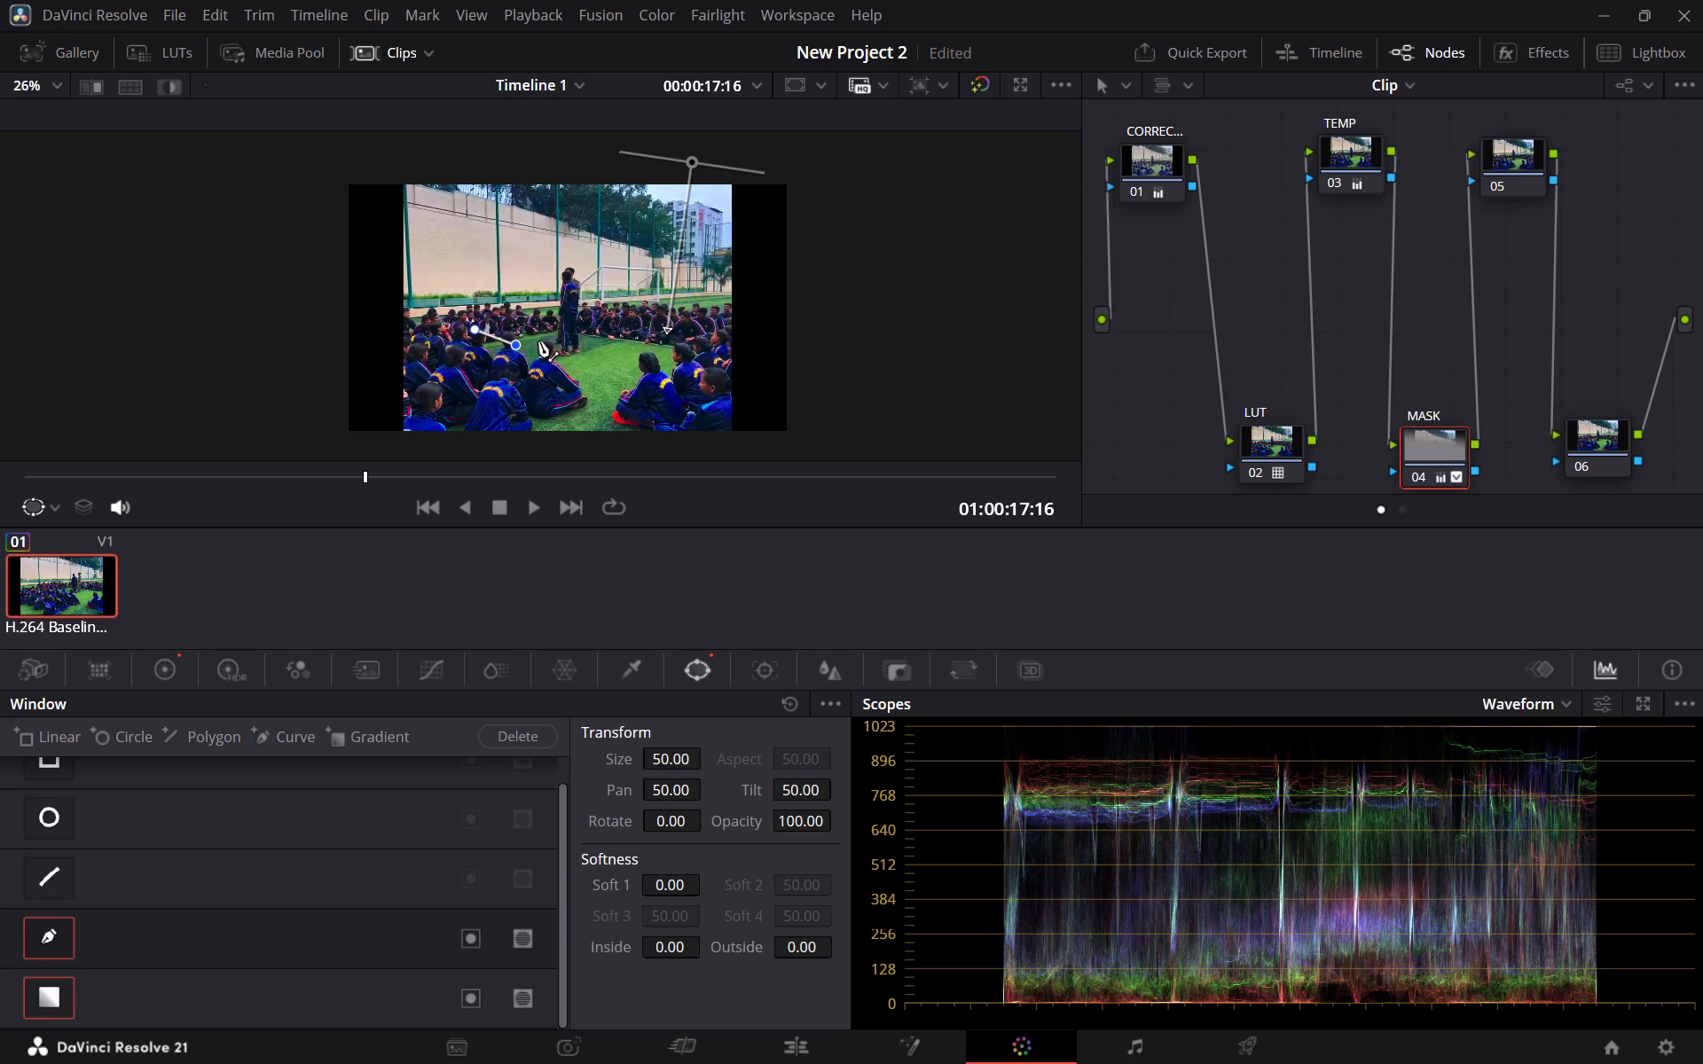
pyautogui.click(540, 340)
pyautogui.click(553, 343)
pyautogui.click(561, 366)
pyautogui.click(585, 386)
pyautogui.click(586, 397)
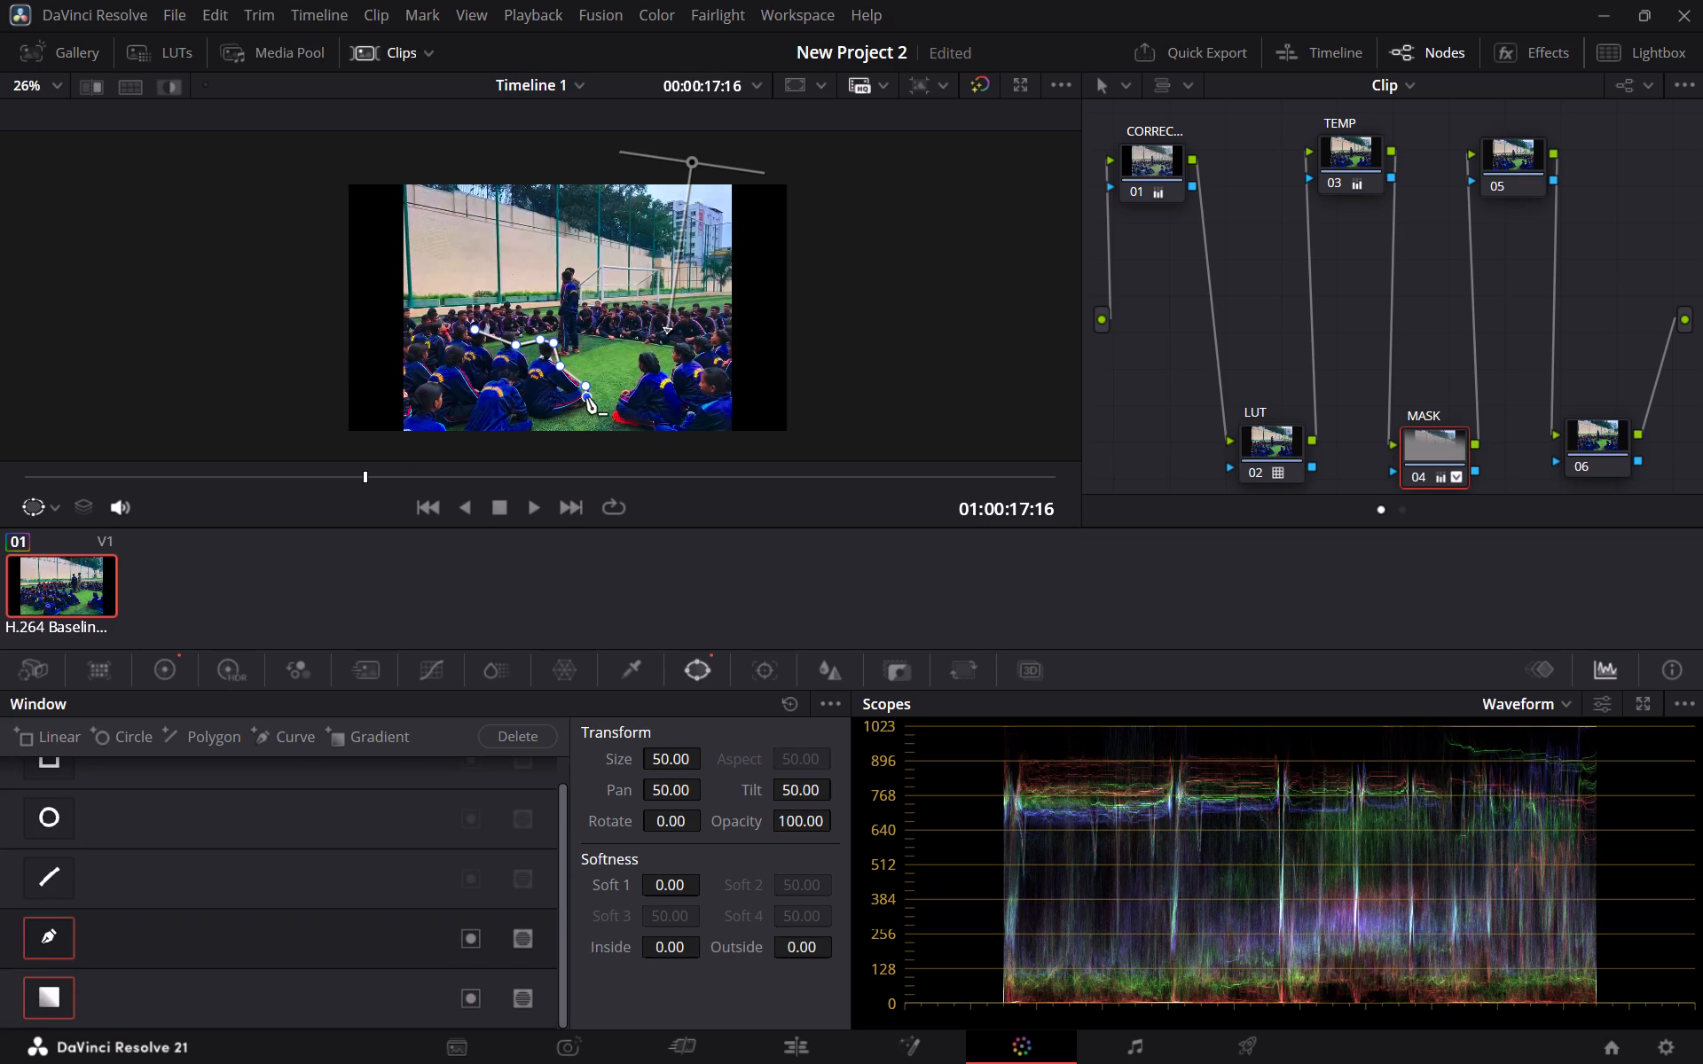
pyautogui.click(605, 404)
# Finish the curve window around the right-hand seated students, the far grass edge and the standing person, closing it at its starting point.
pyautogui.click(616, 396)
pyautogui.click(639, 381)
pyautogui.click(633, 352)
pyautogui.click(660, 345)
pyautogui.click(669, 357)
pyautogui.click(678, 339)
pyautogui.click(586, 329)
pyautogui.click(585, 265)
pyautogui.click(550, 264)
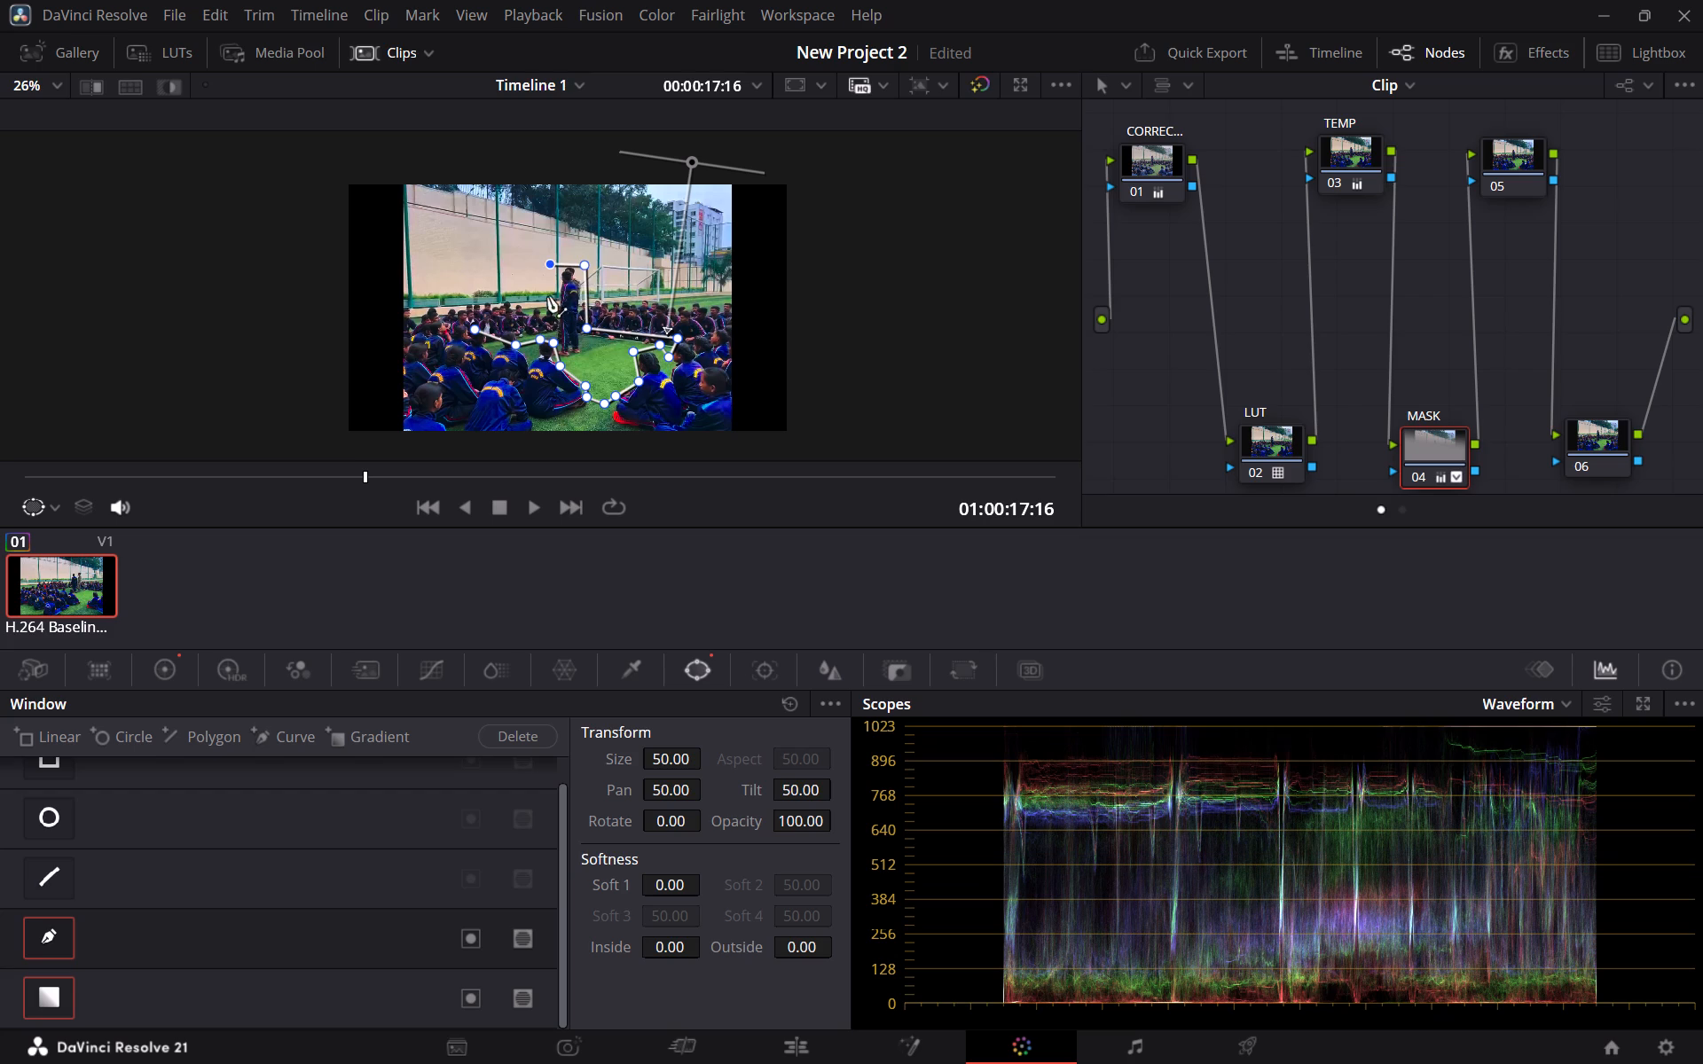
pyautogui.click(553, 324)
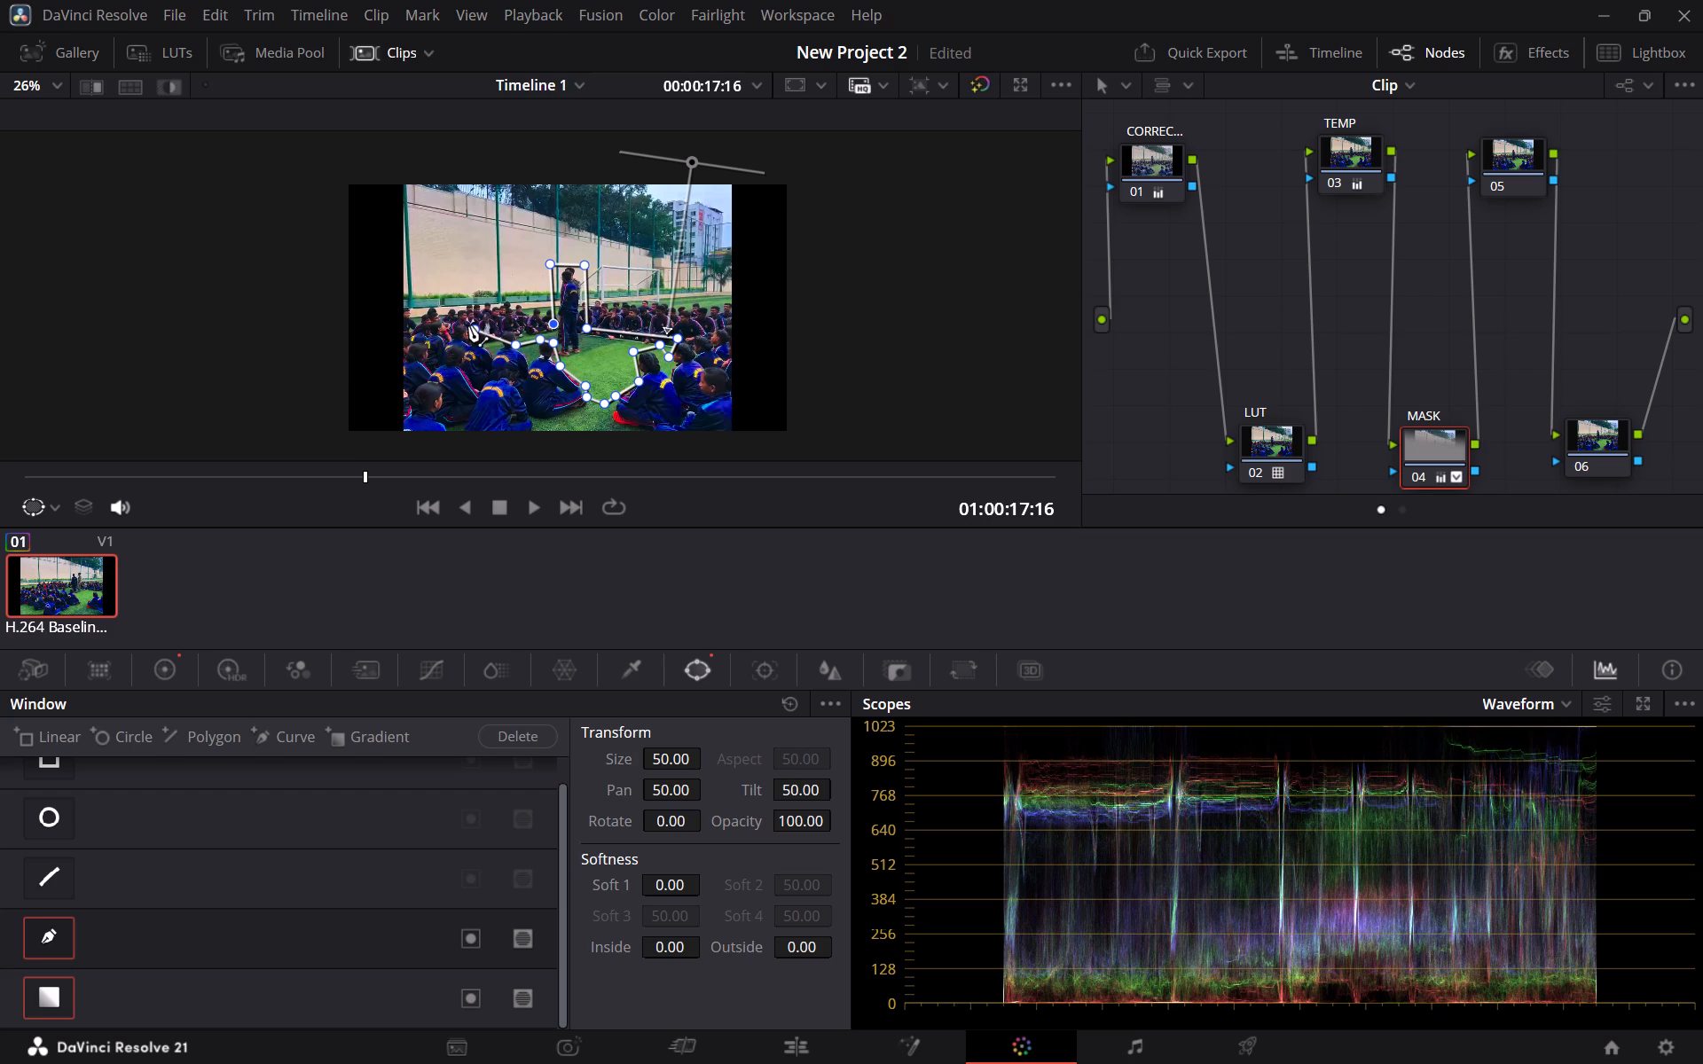
pyautogui.click(472, 325)
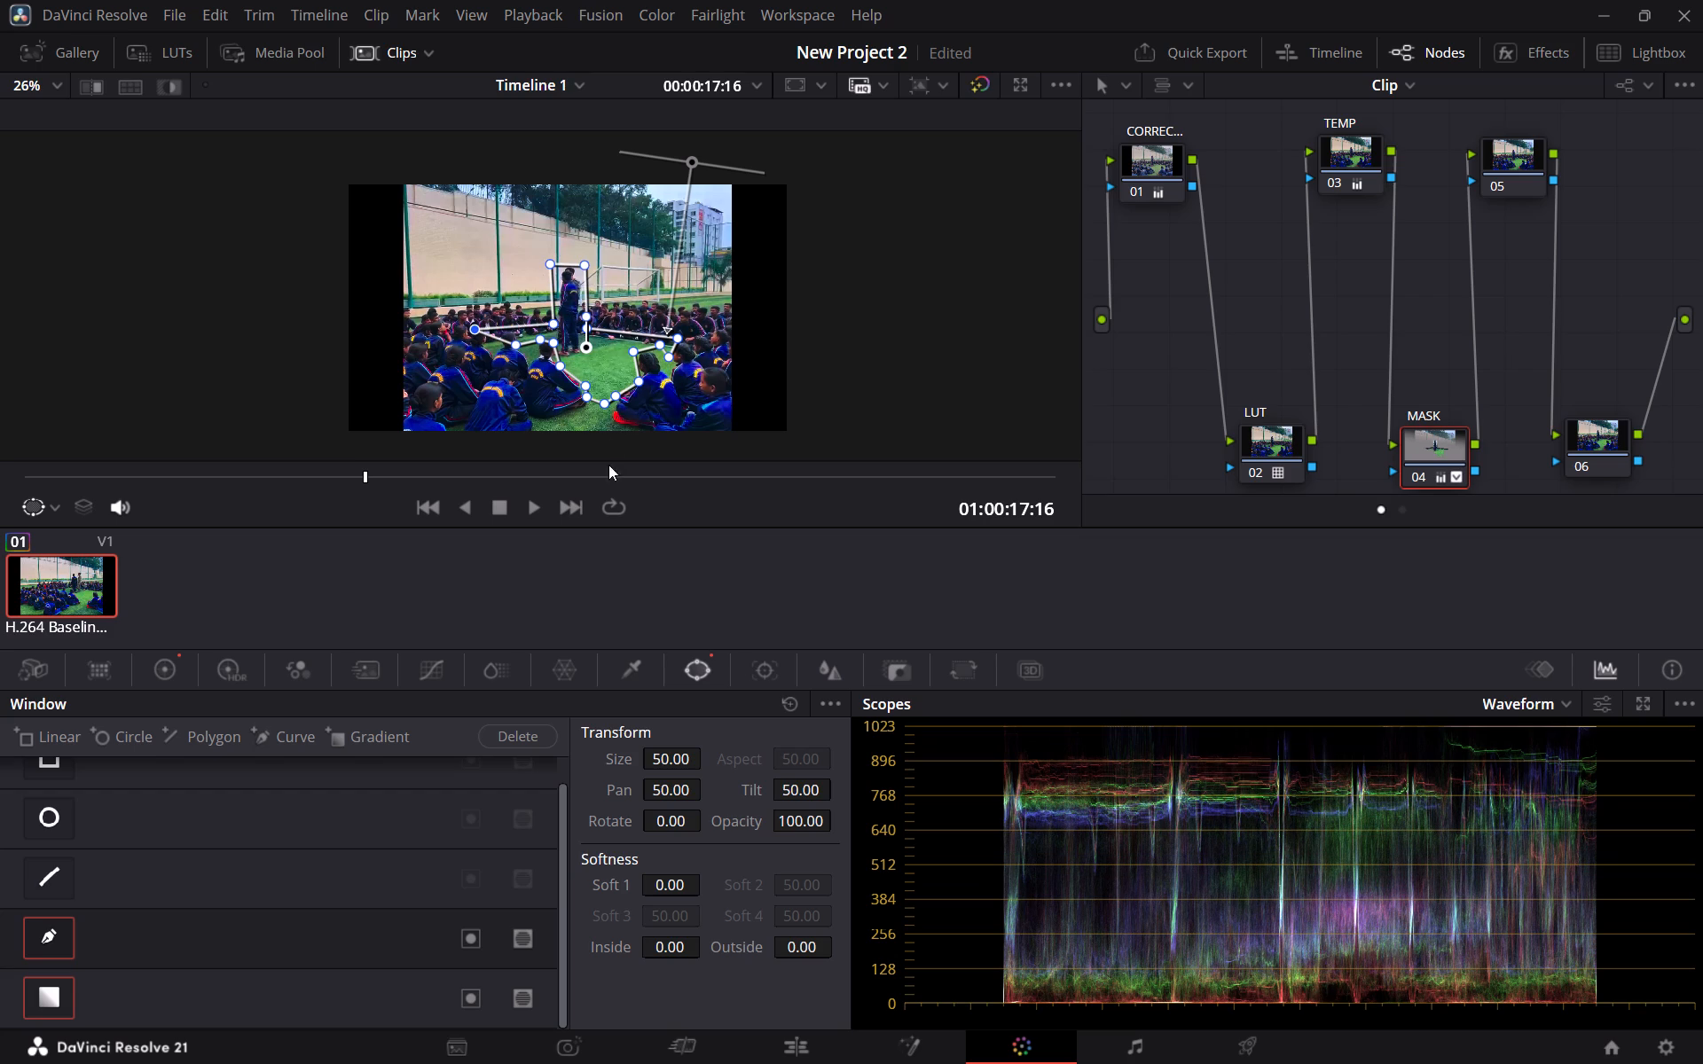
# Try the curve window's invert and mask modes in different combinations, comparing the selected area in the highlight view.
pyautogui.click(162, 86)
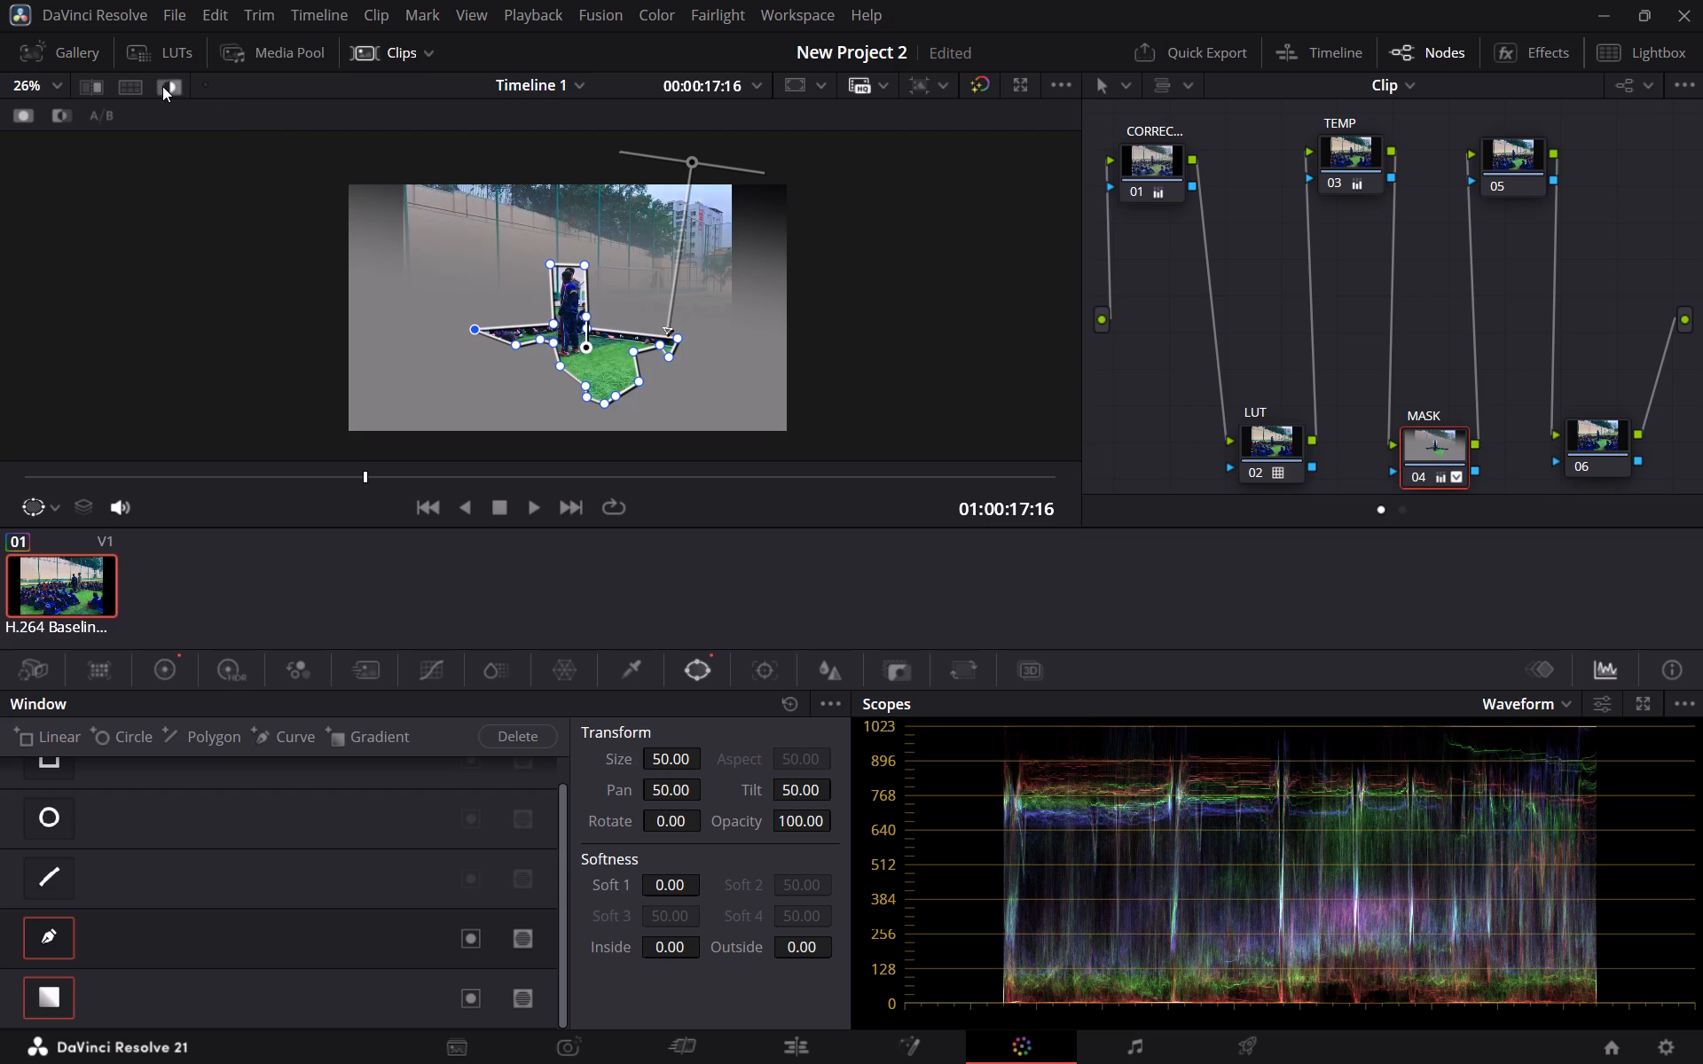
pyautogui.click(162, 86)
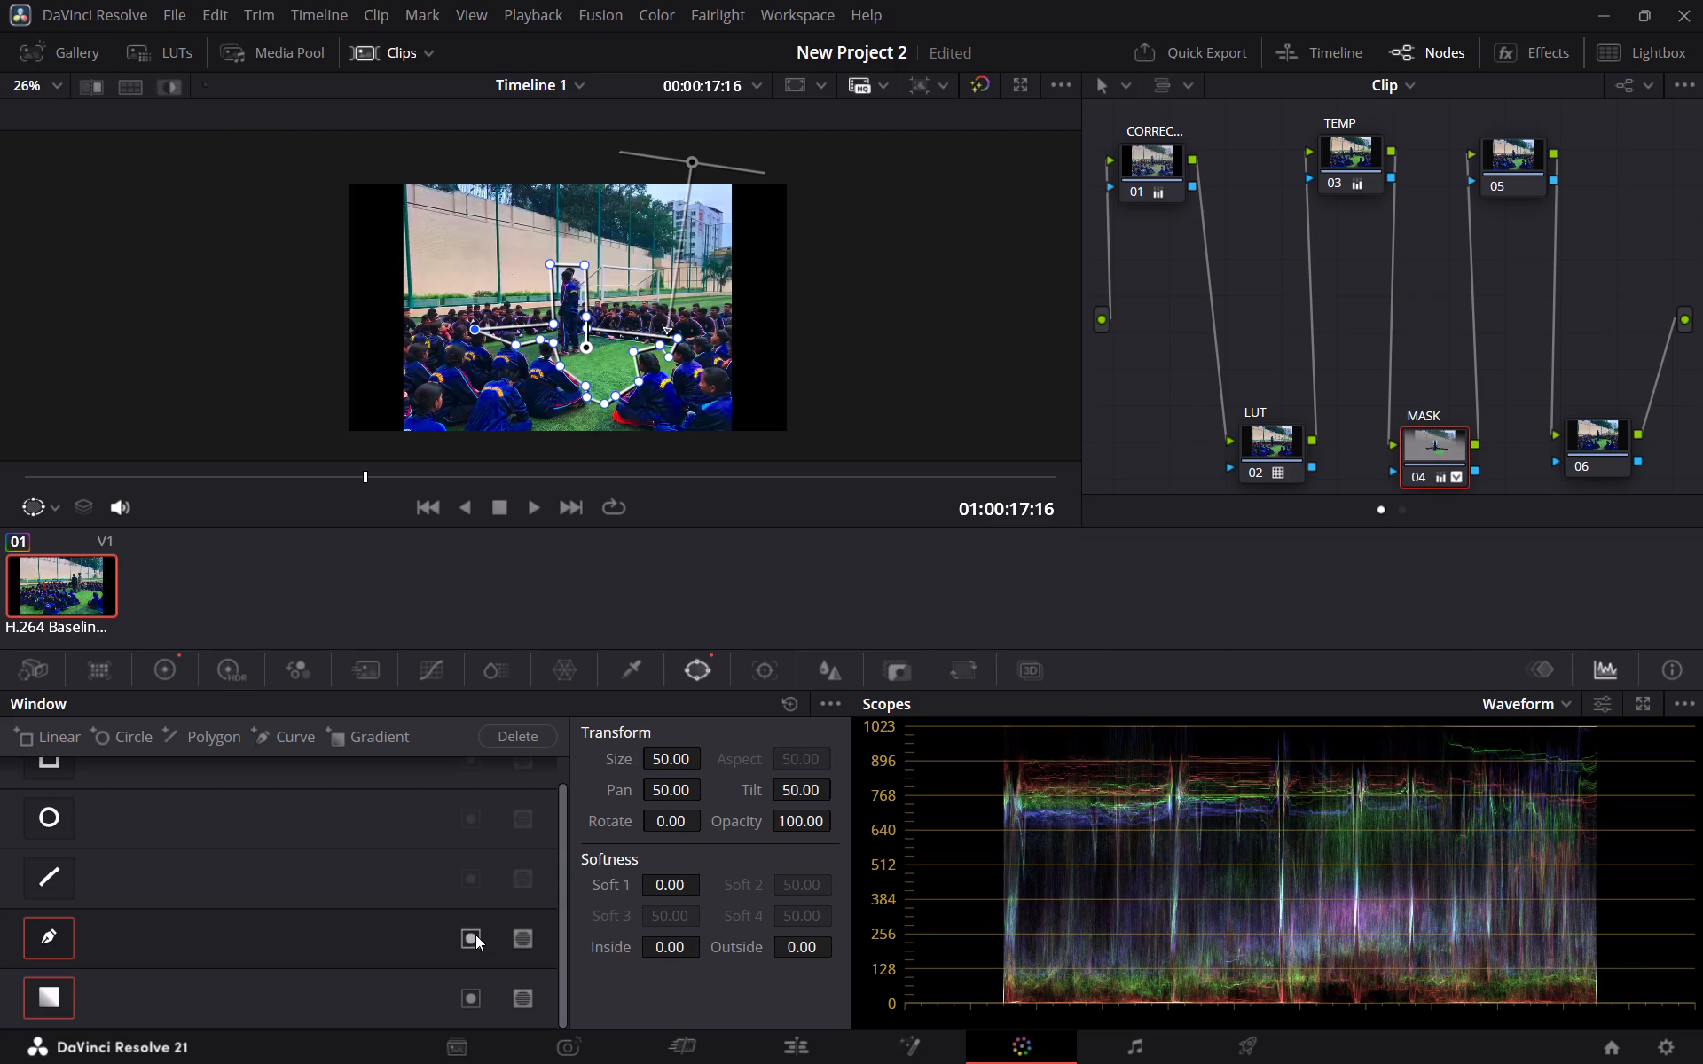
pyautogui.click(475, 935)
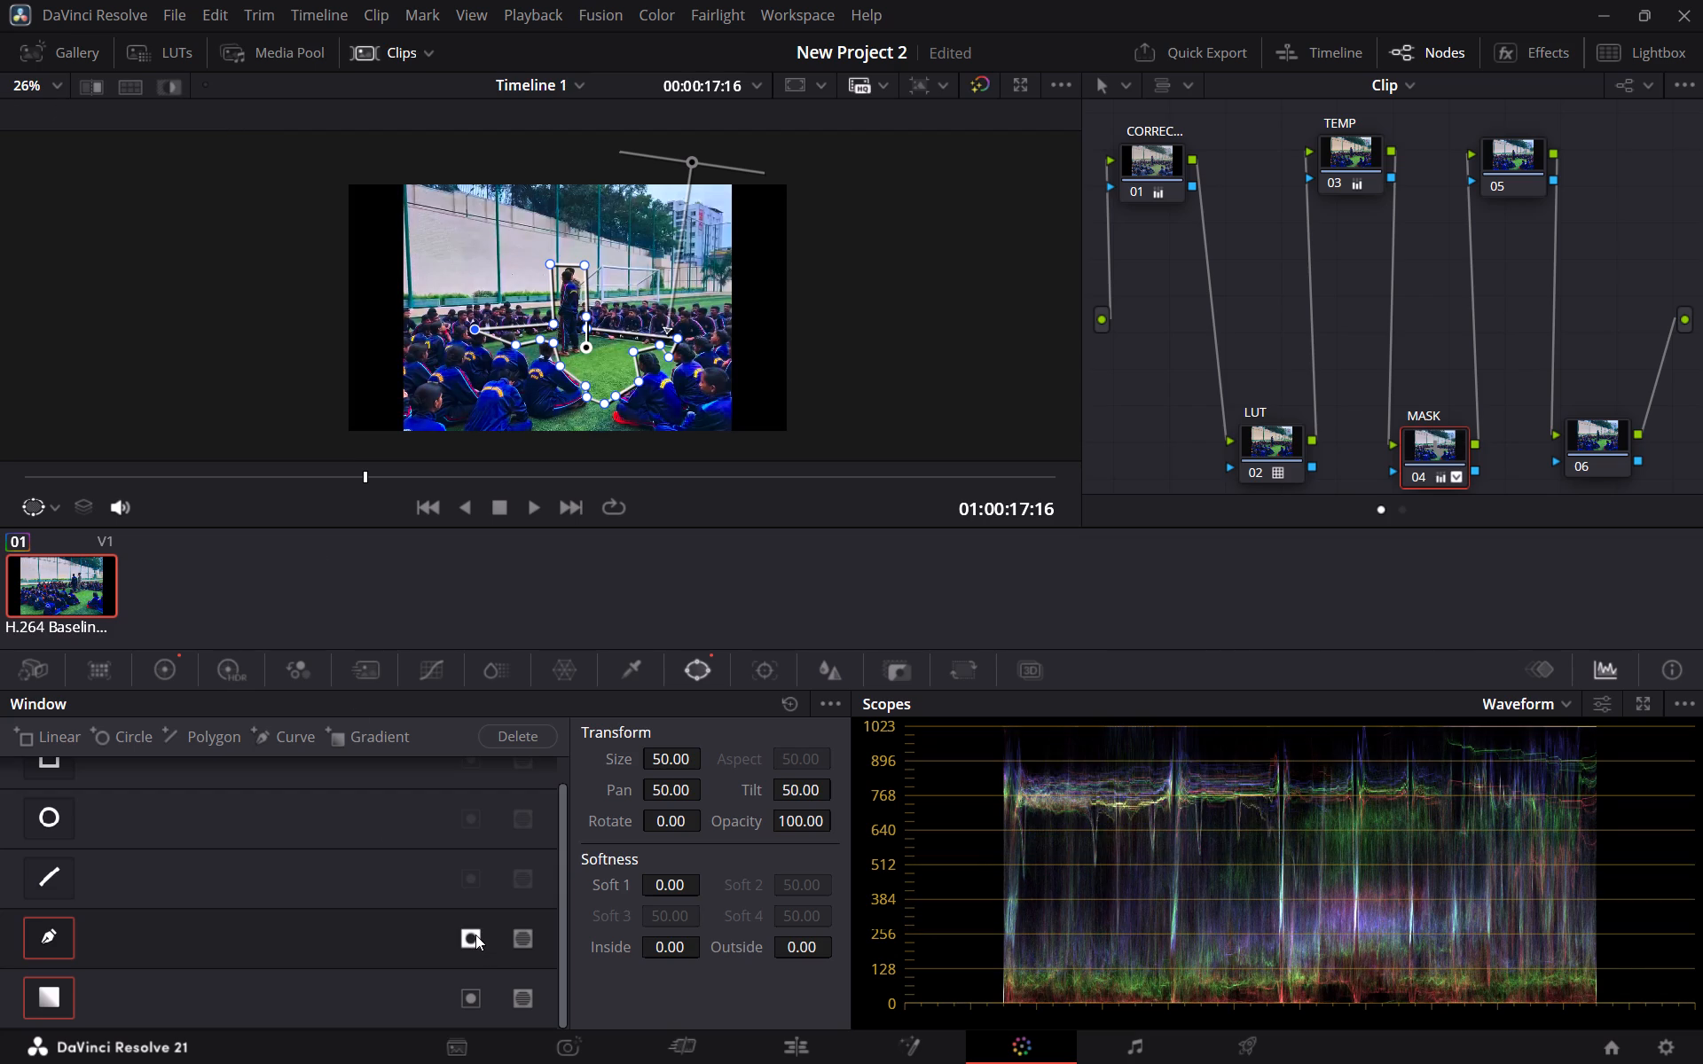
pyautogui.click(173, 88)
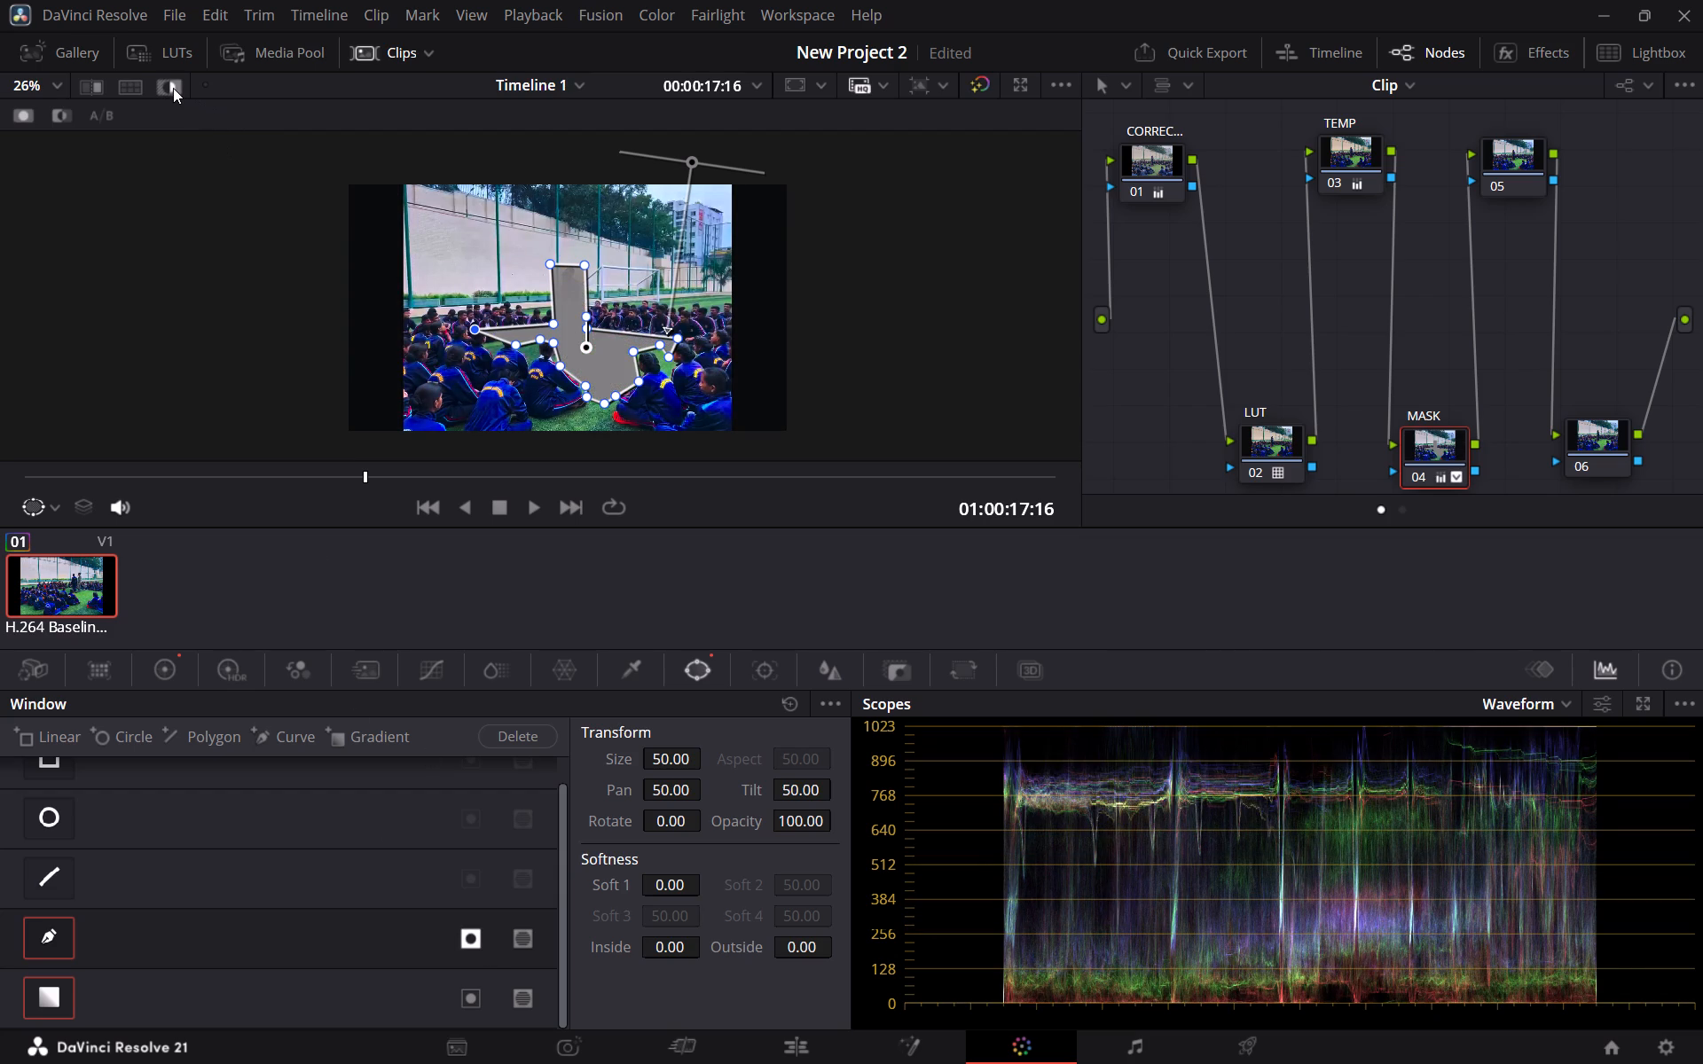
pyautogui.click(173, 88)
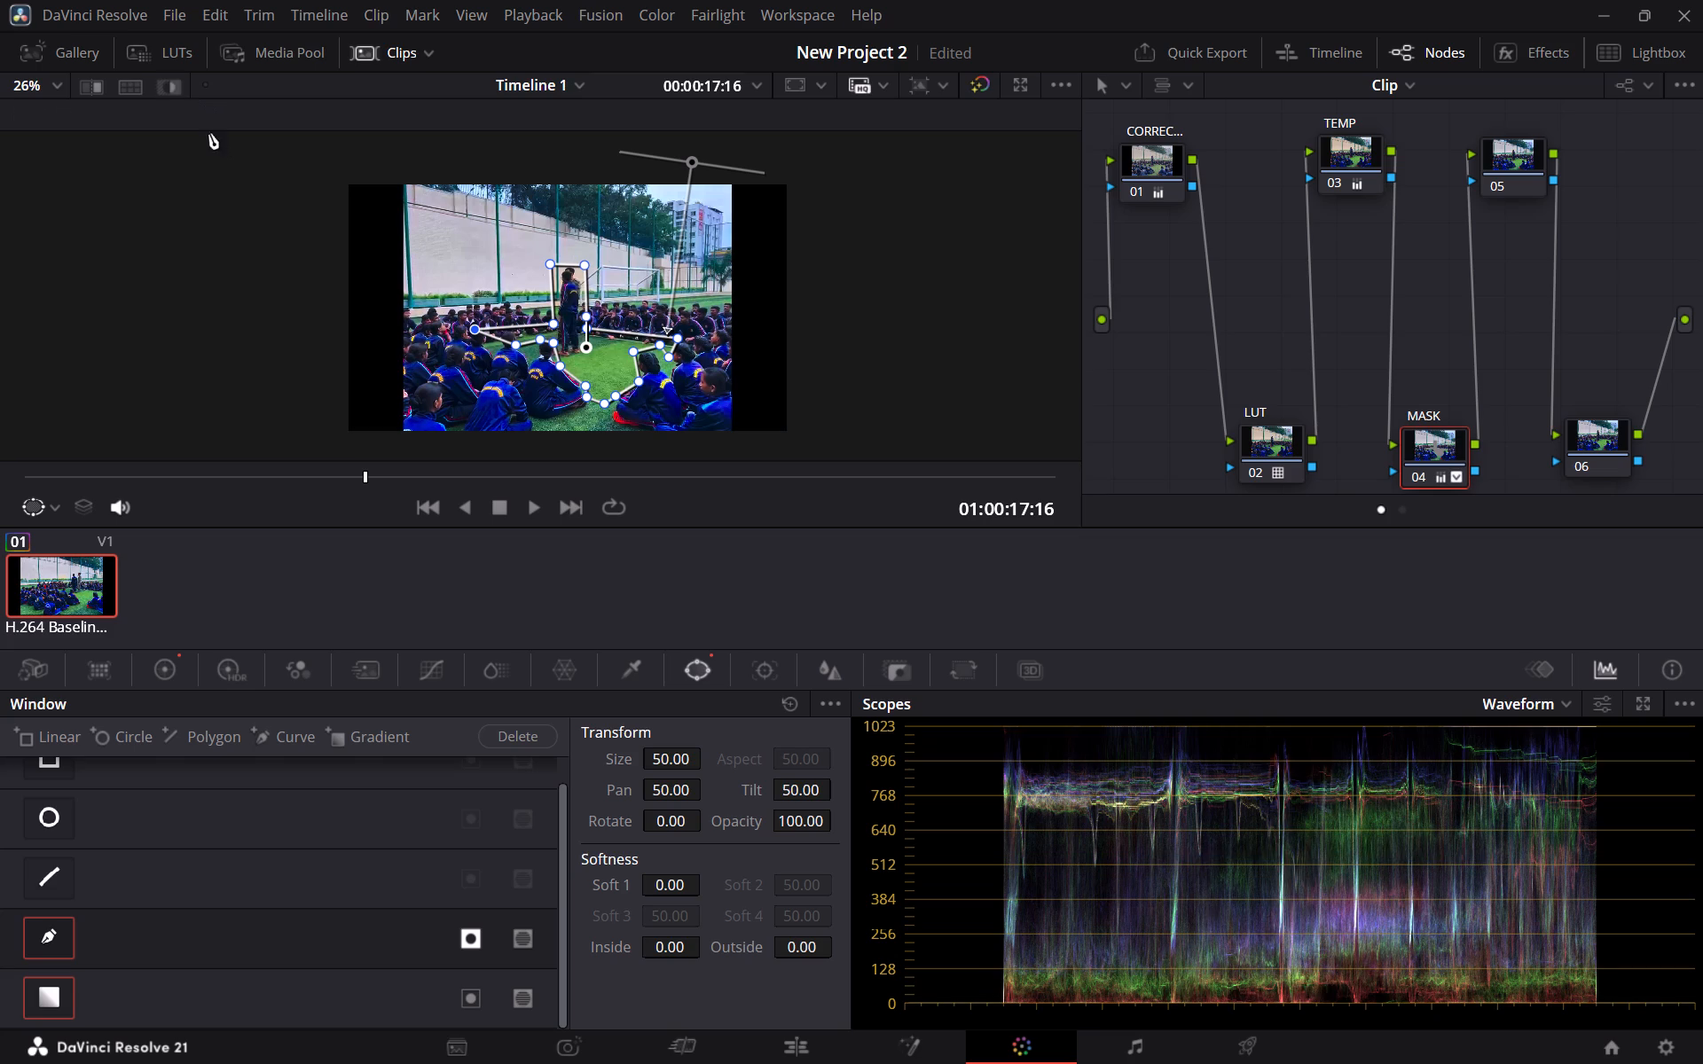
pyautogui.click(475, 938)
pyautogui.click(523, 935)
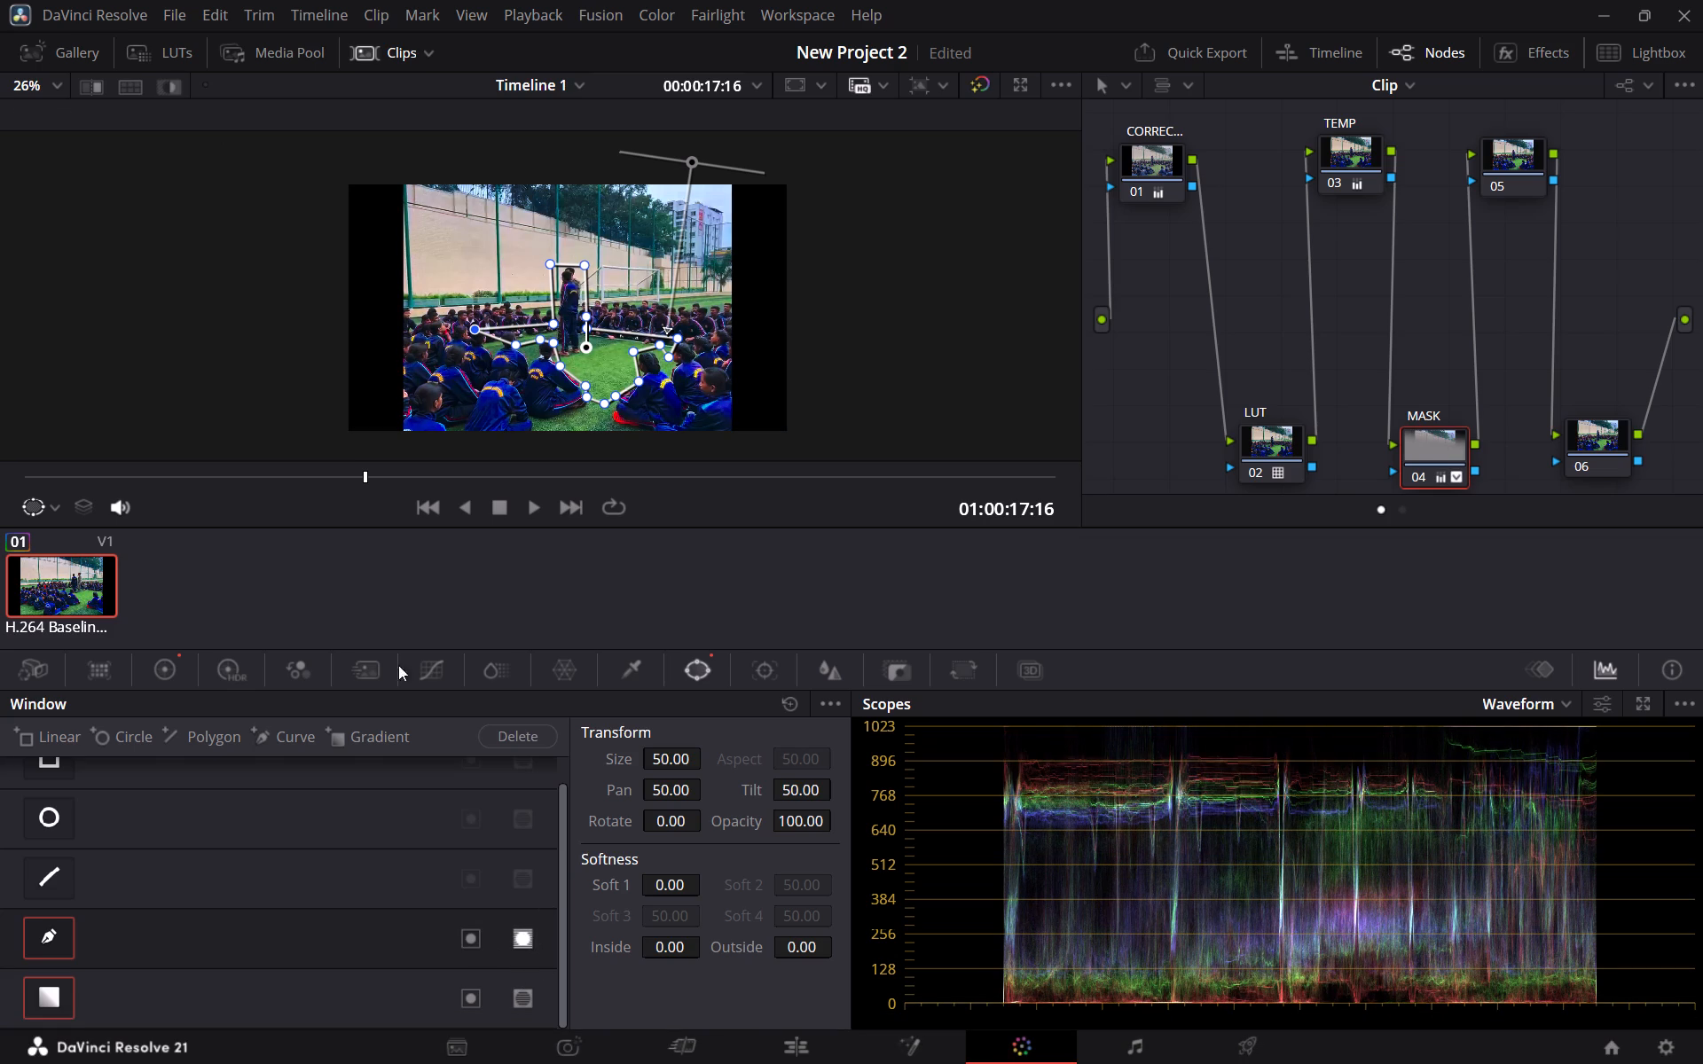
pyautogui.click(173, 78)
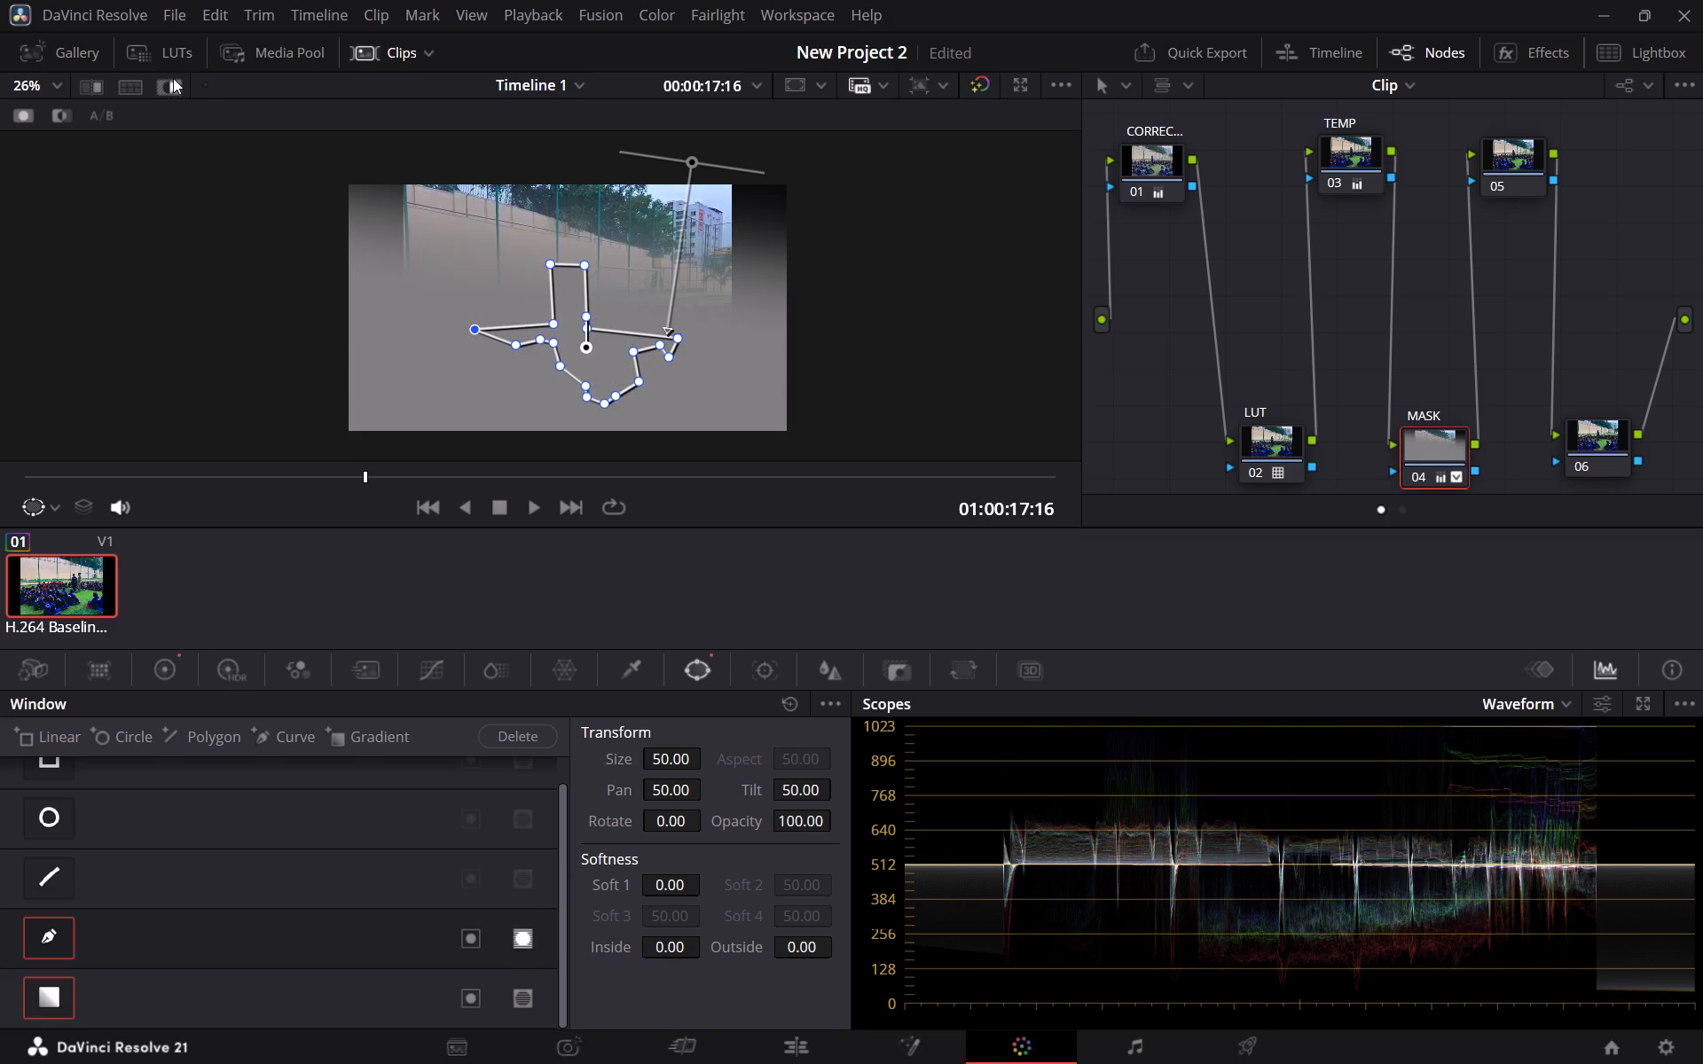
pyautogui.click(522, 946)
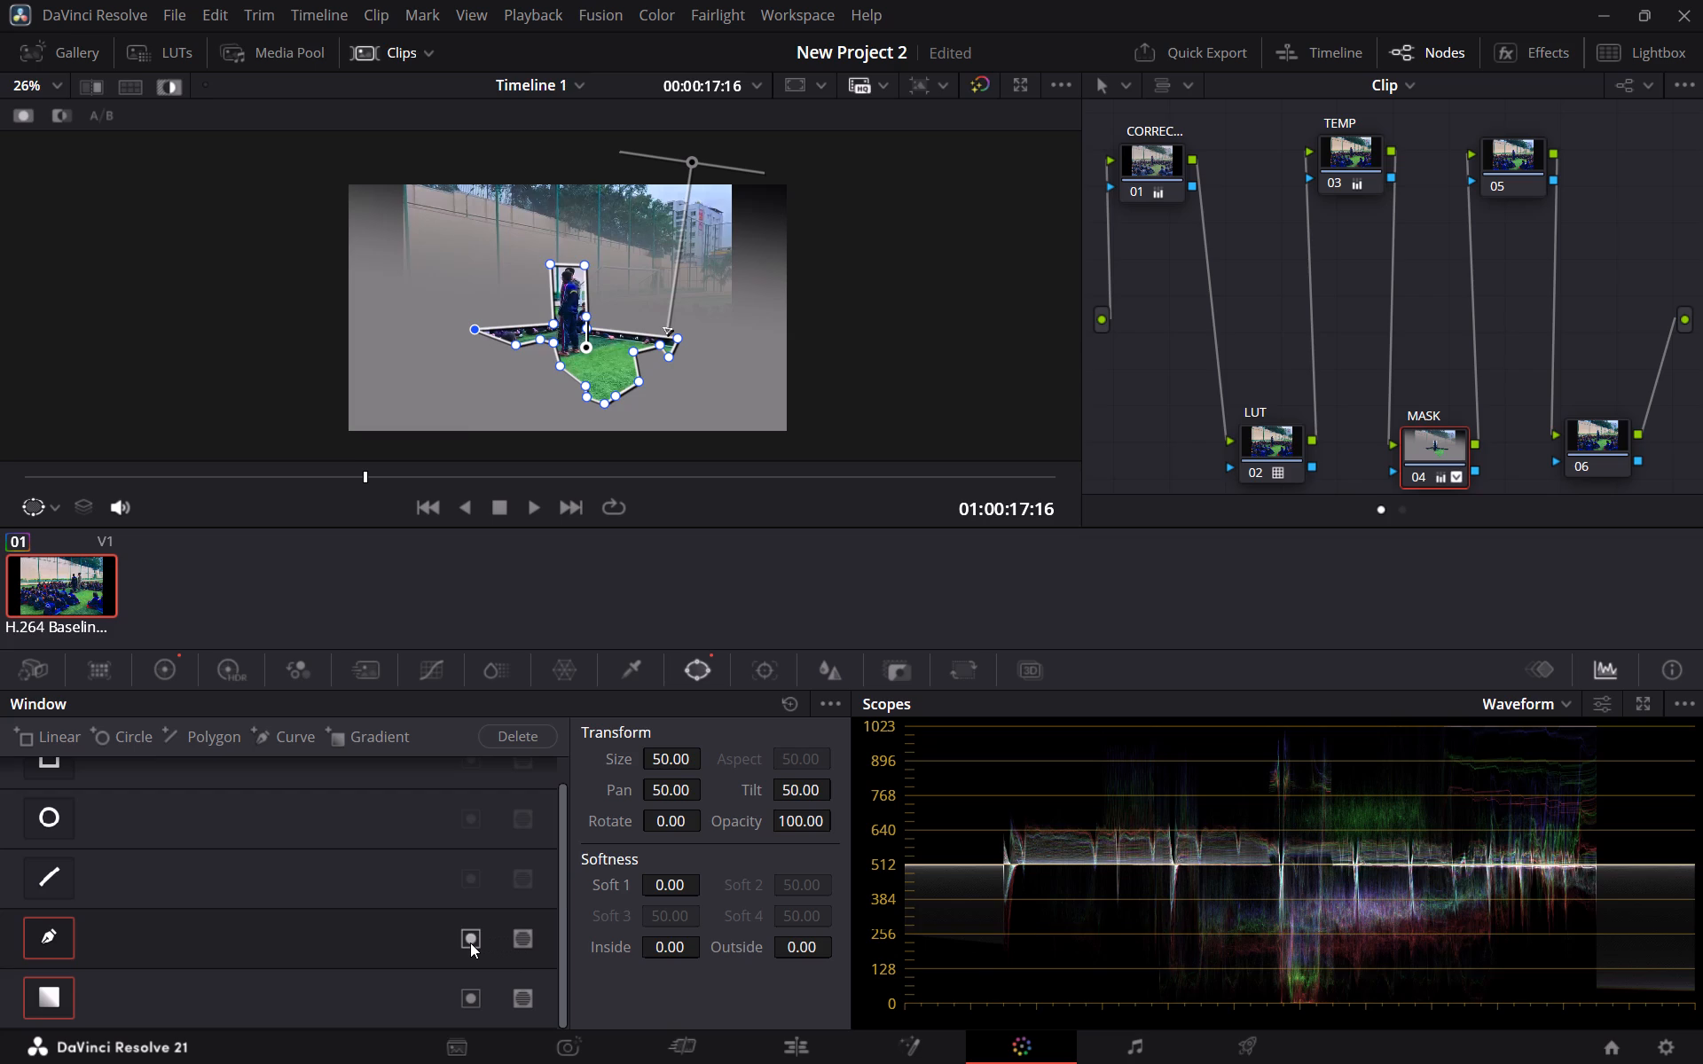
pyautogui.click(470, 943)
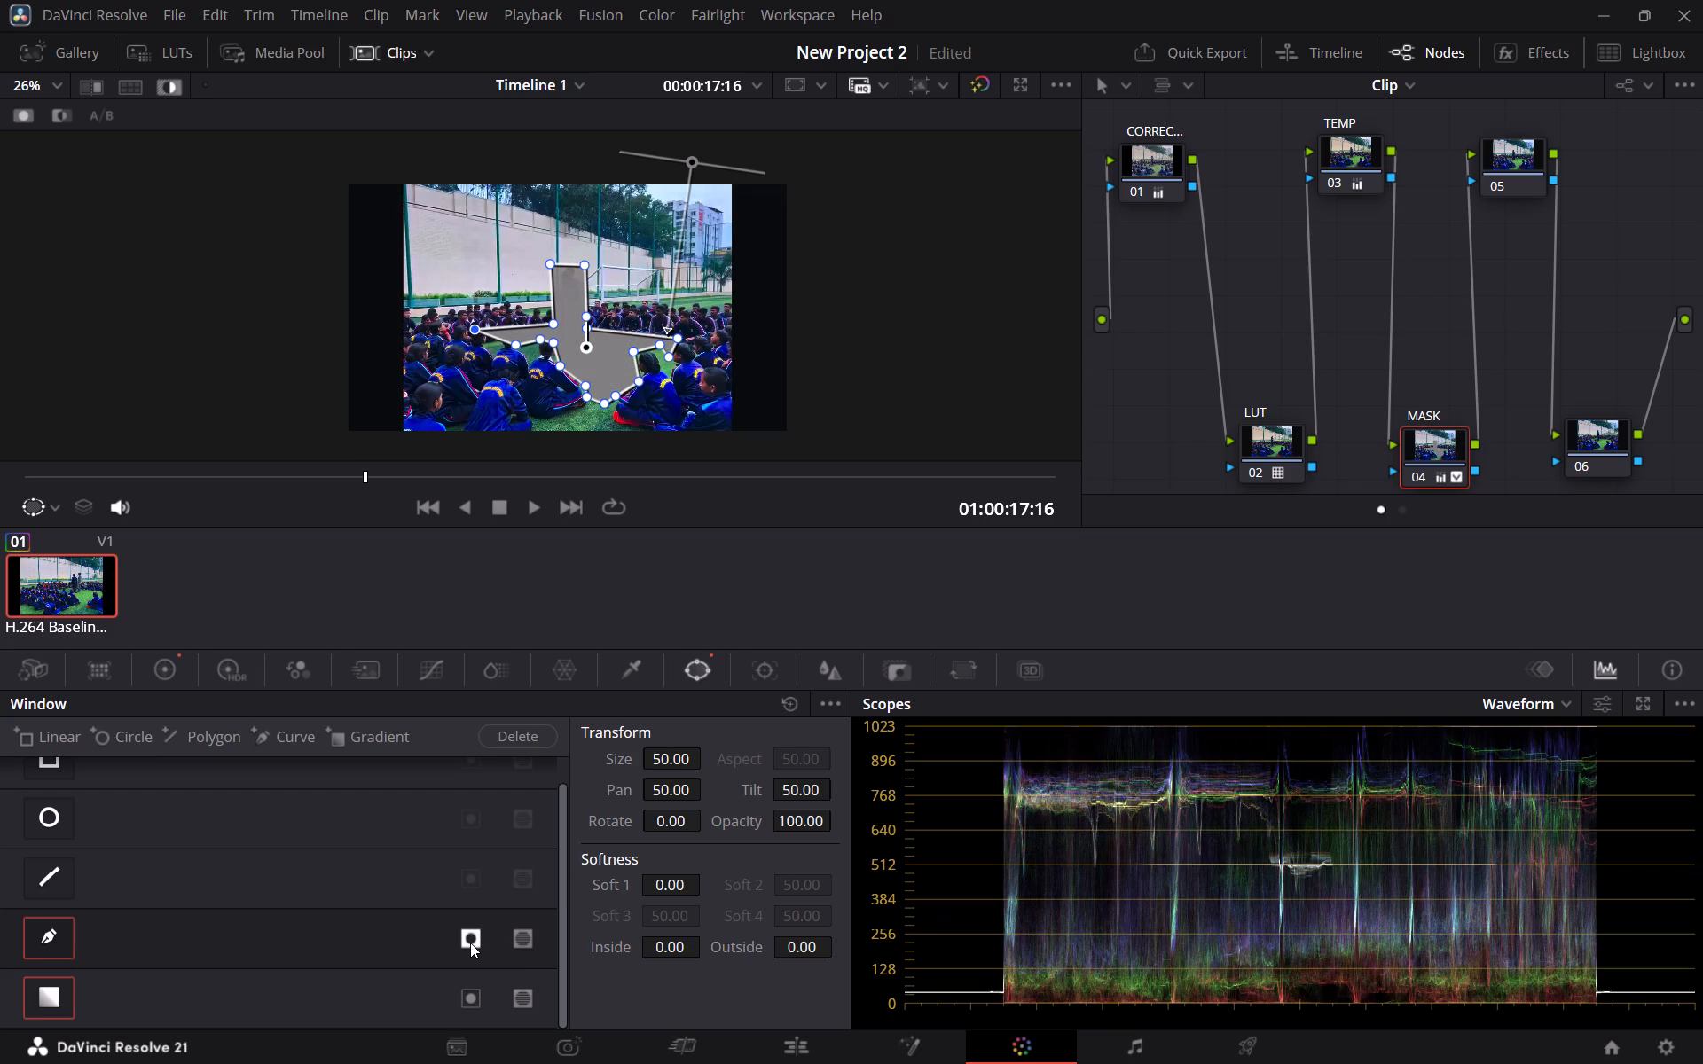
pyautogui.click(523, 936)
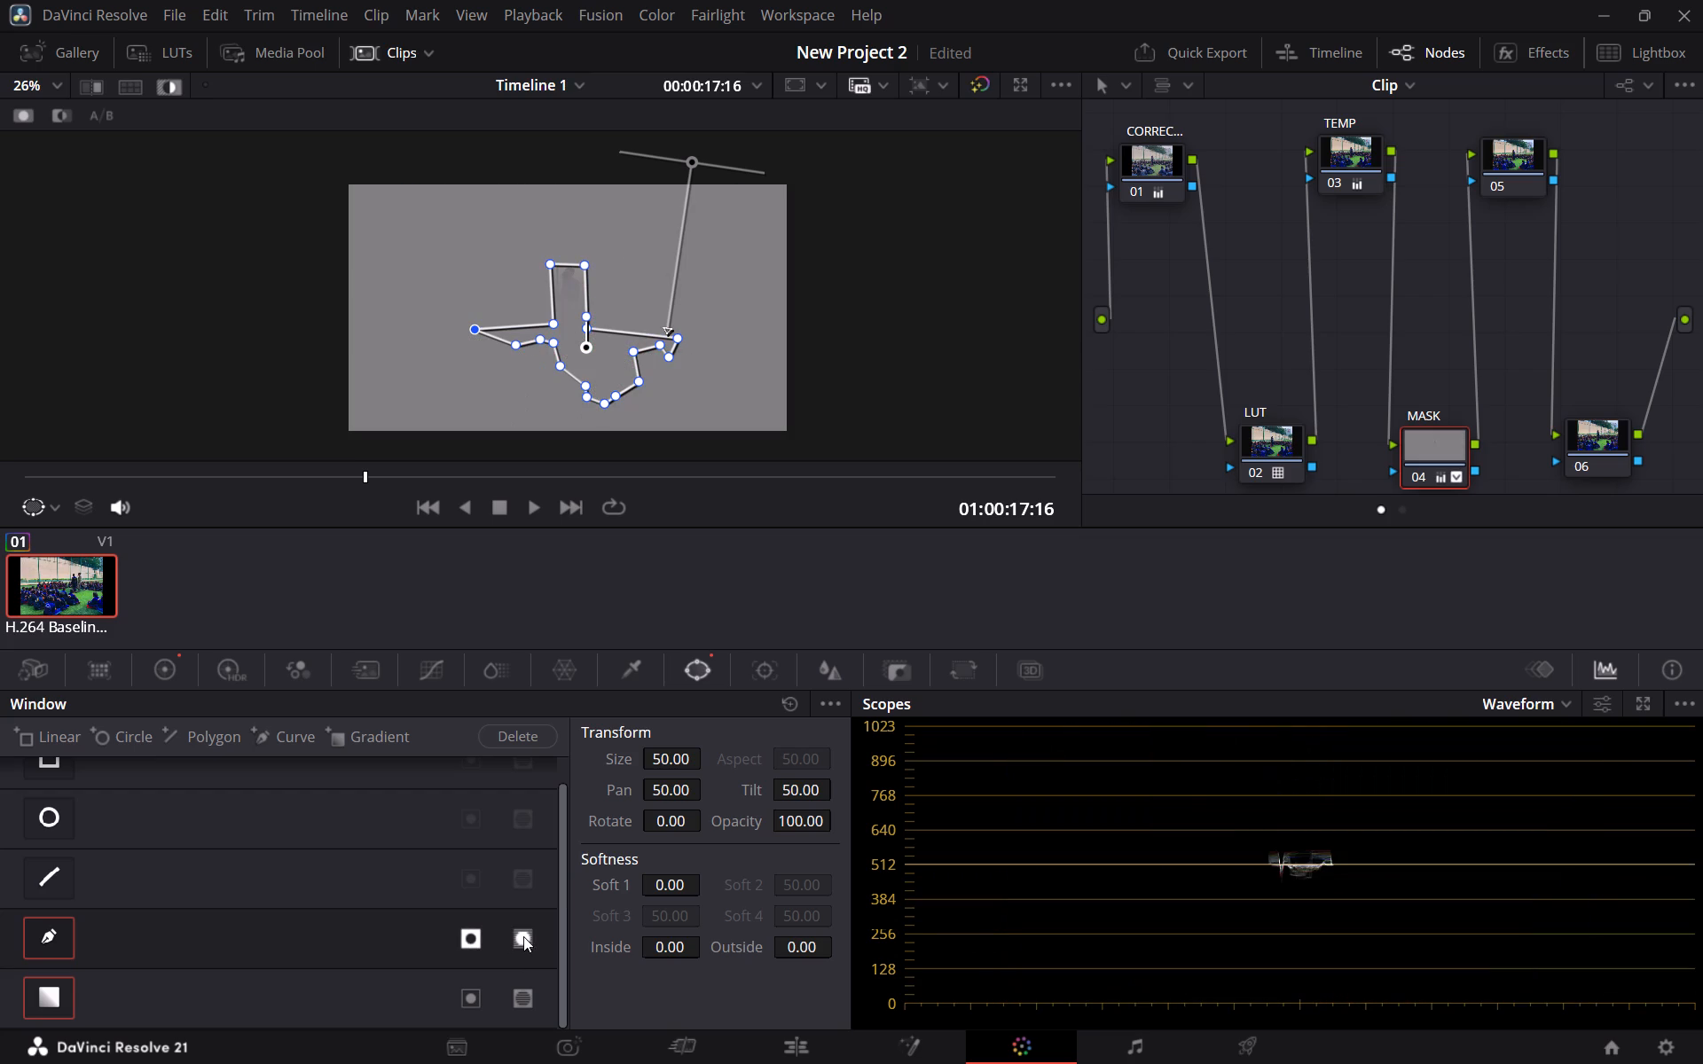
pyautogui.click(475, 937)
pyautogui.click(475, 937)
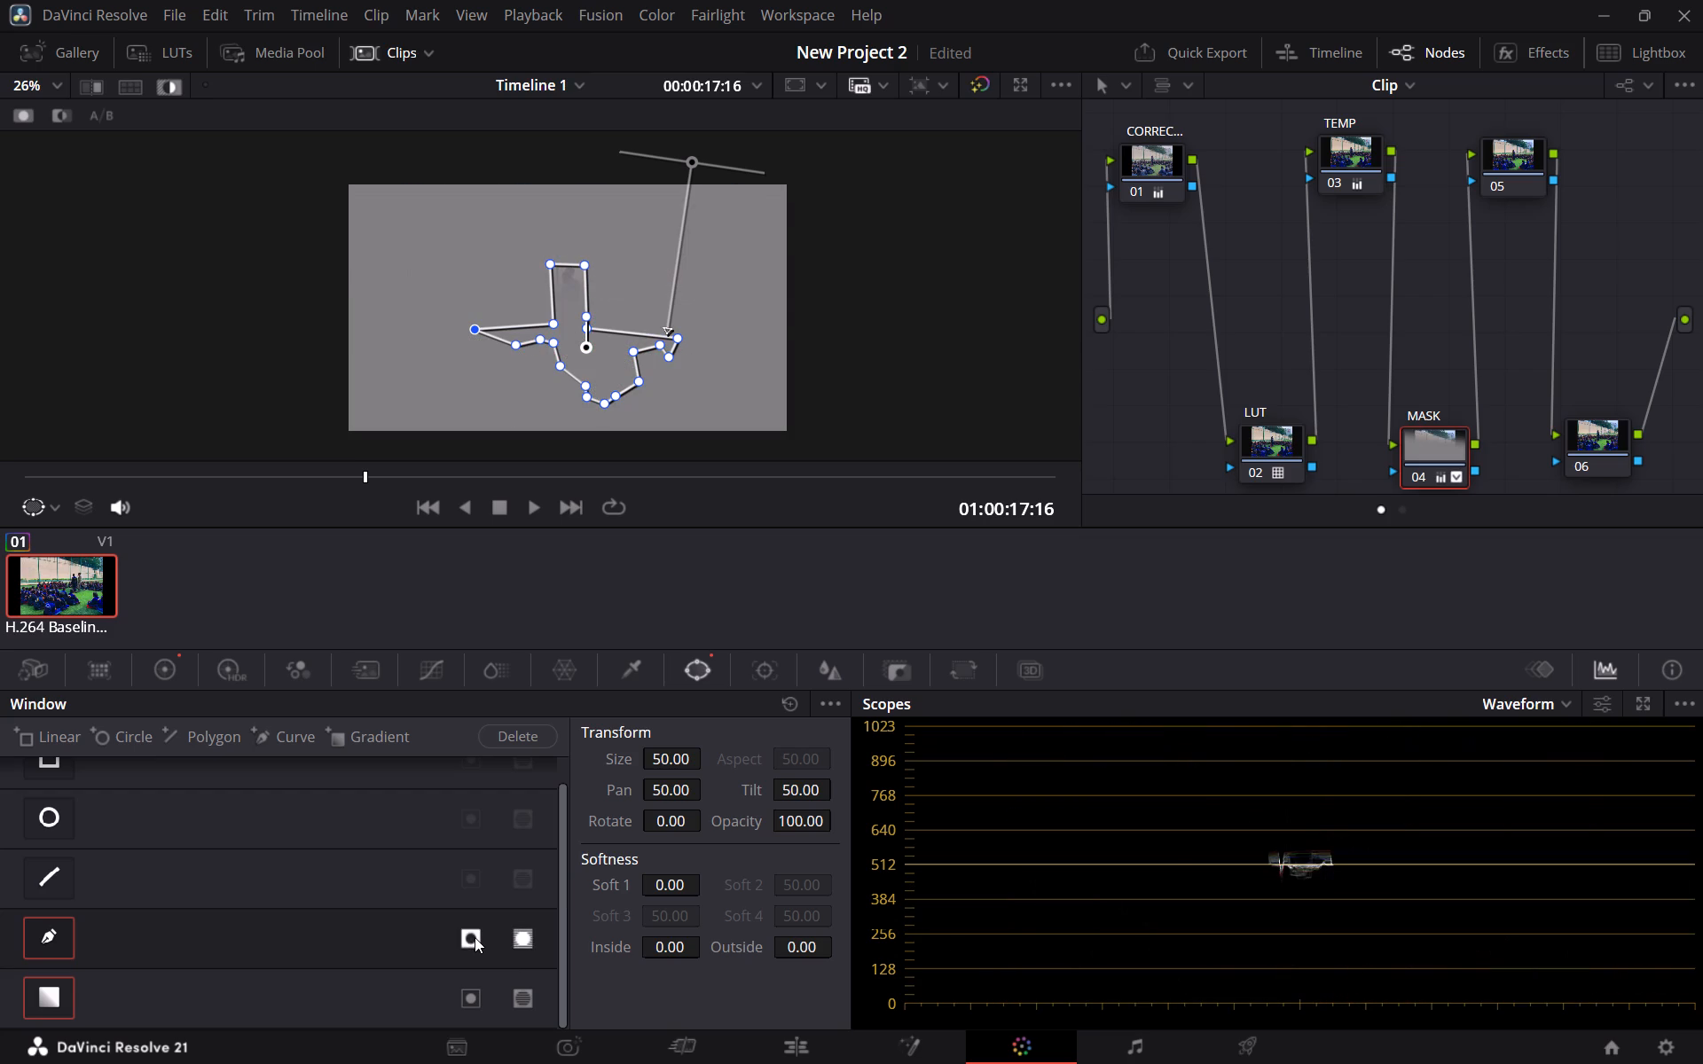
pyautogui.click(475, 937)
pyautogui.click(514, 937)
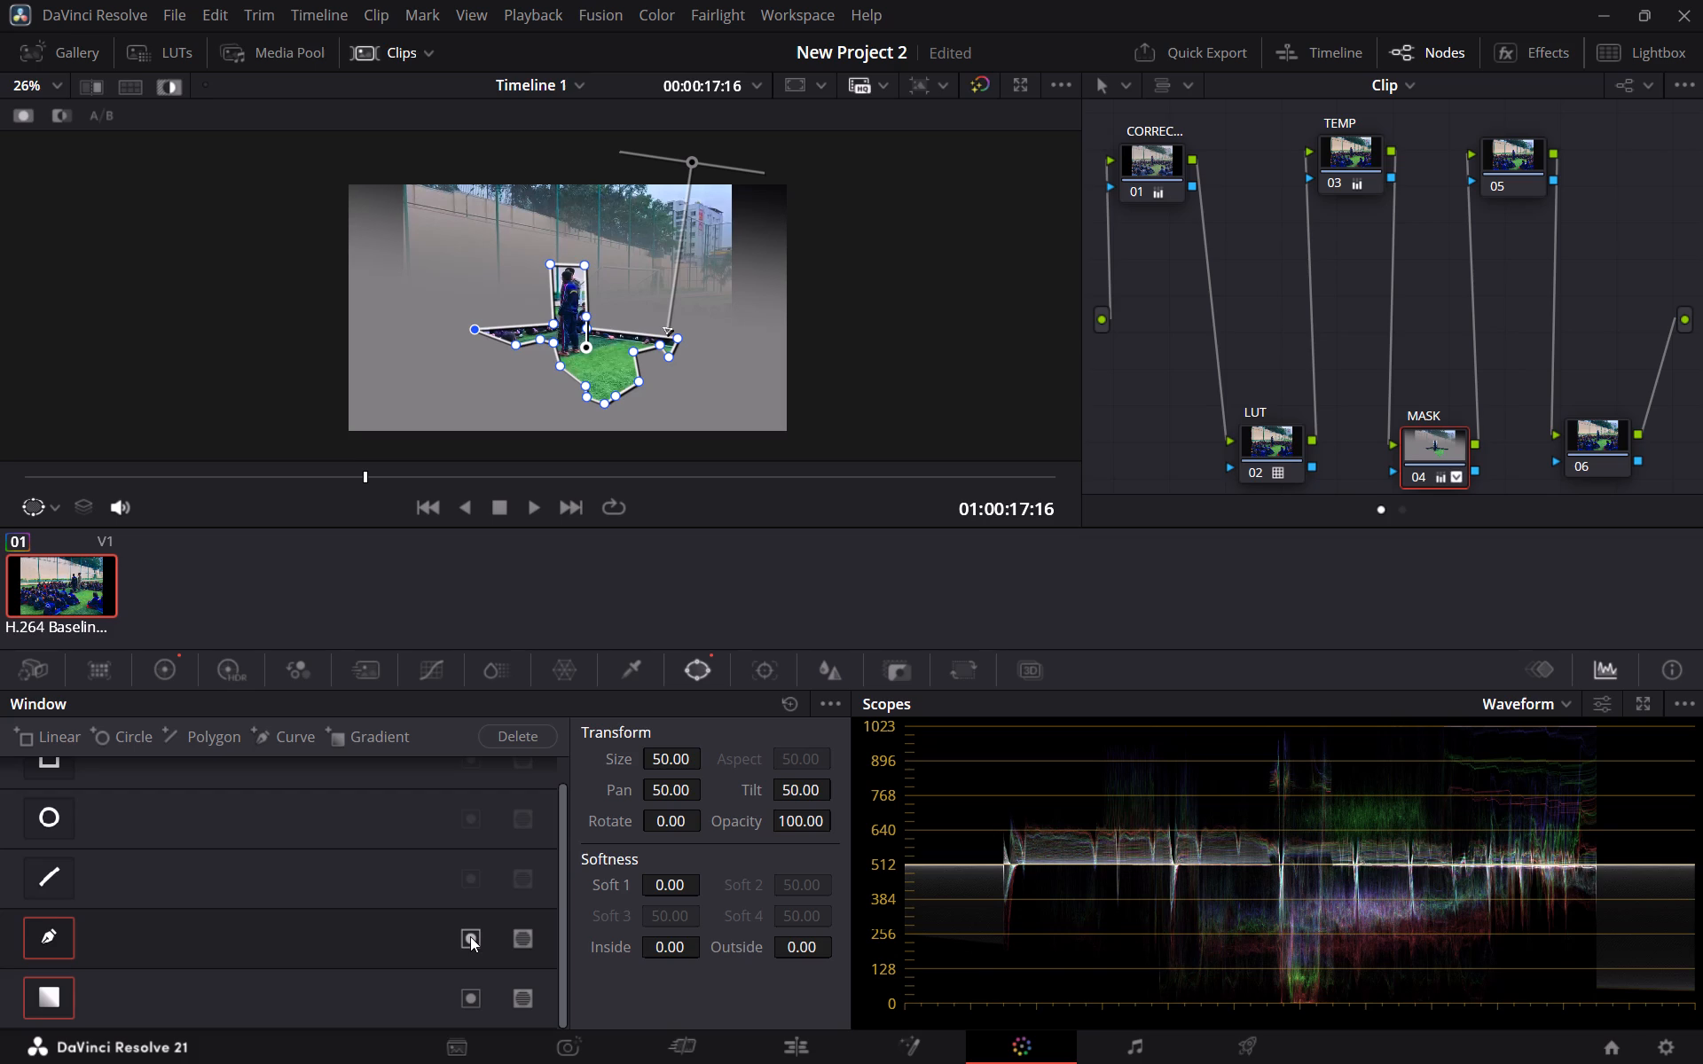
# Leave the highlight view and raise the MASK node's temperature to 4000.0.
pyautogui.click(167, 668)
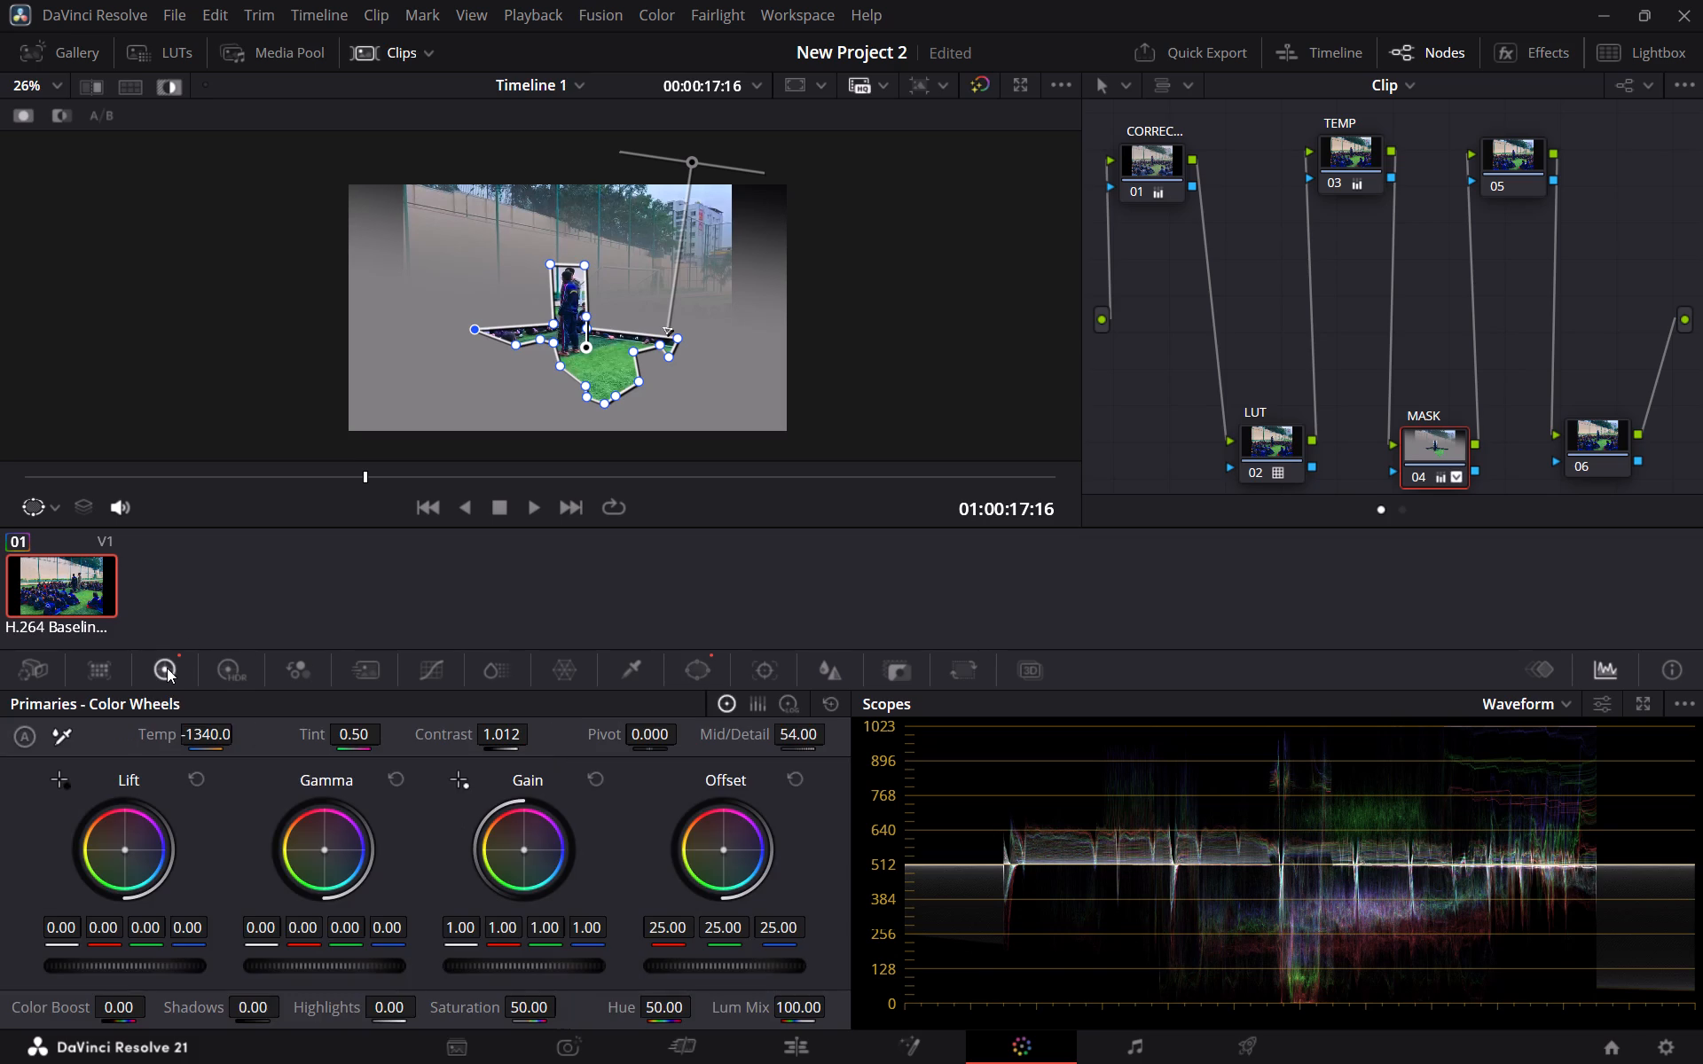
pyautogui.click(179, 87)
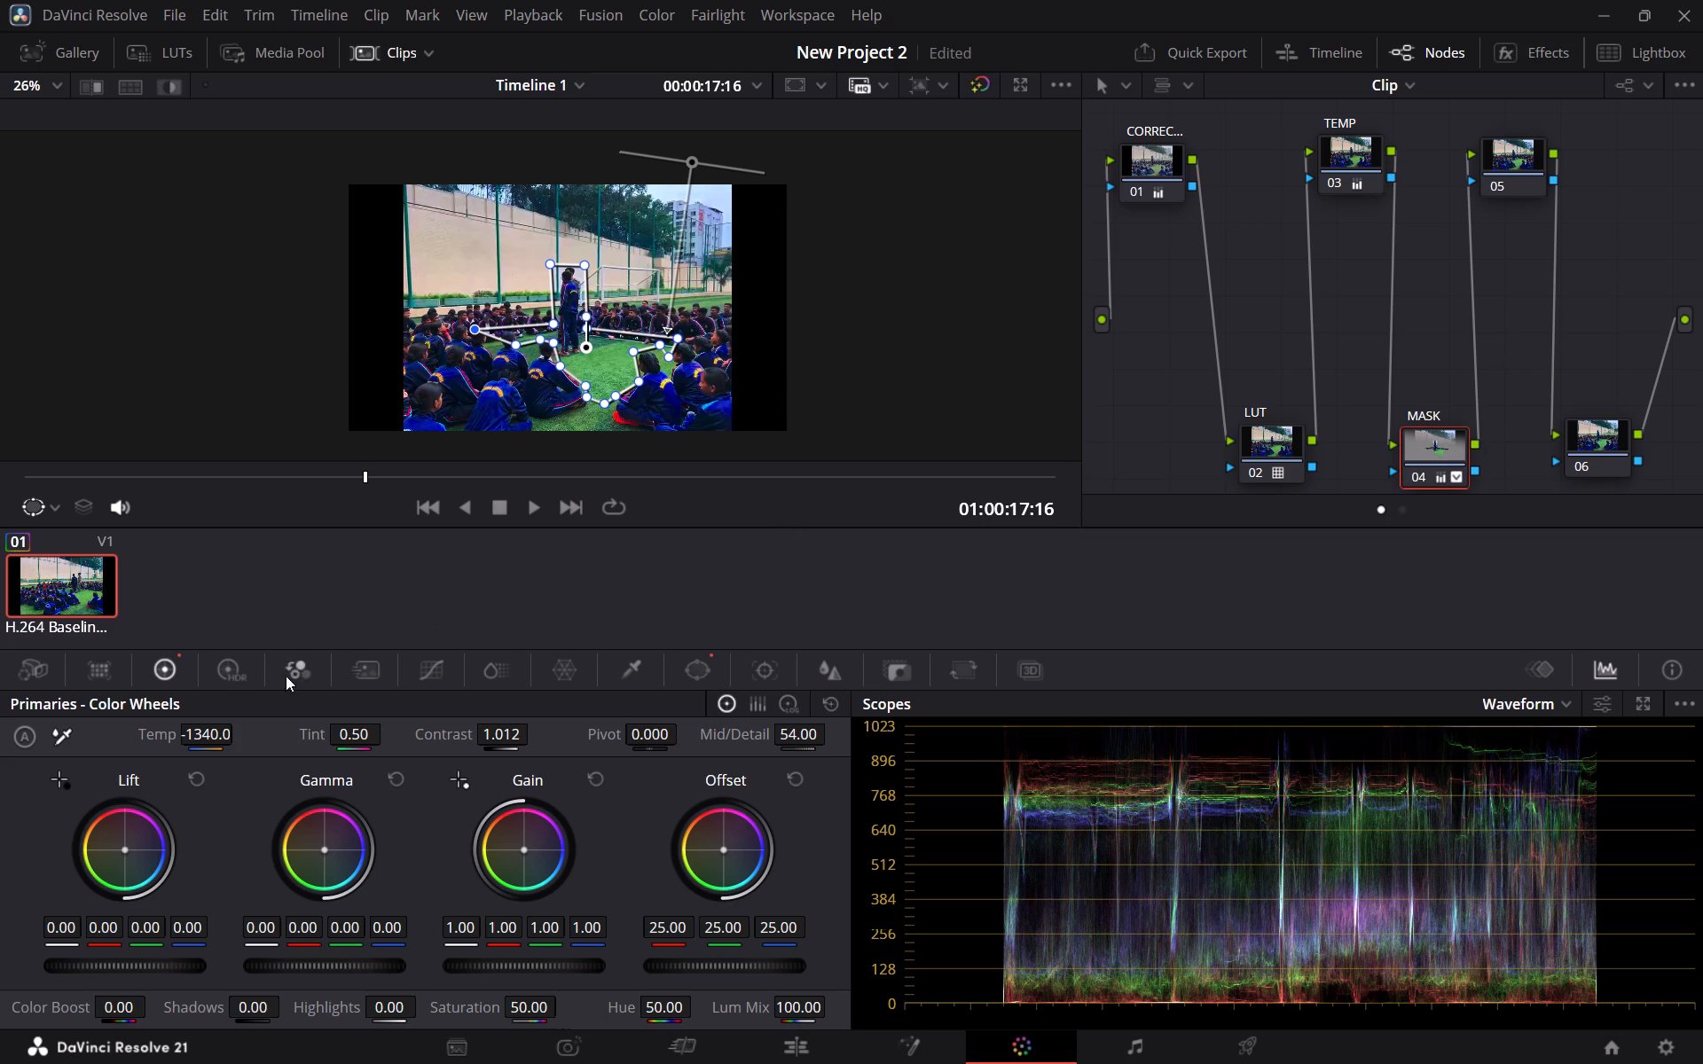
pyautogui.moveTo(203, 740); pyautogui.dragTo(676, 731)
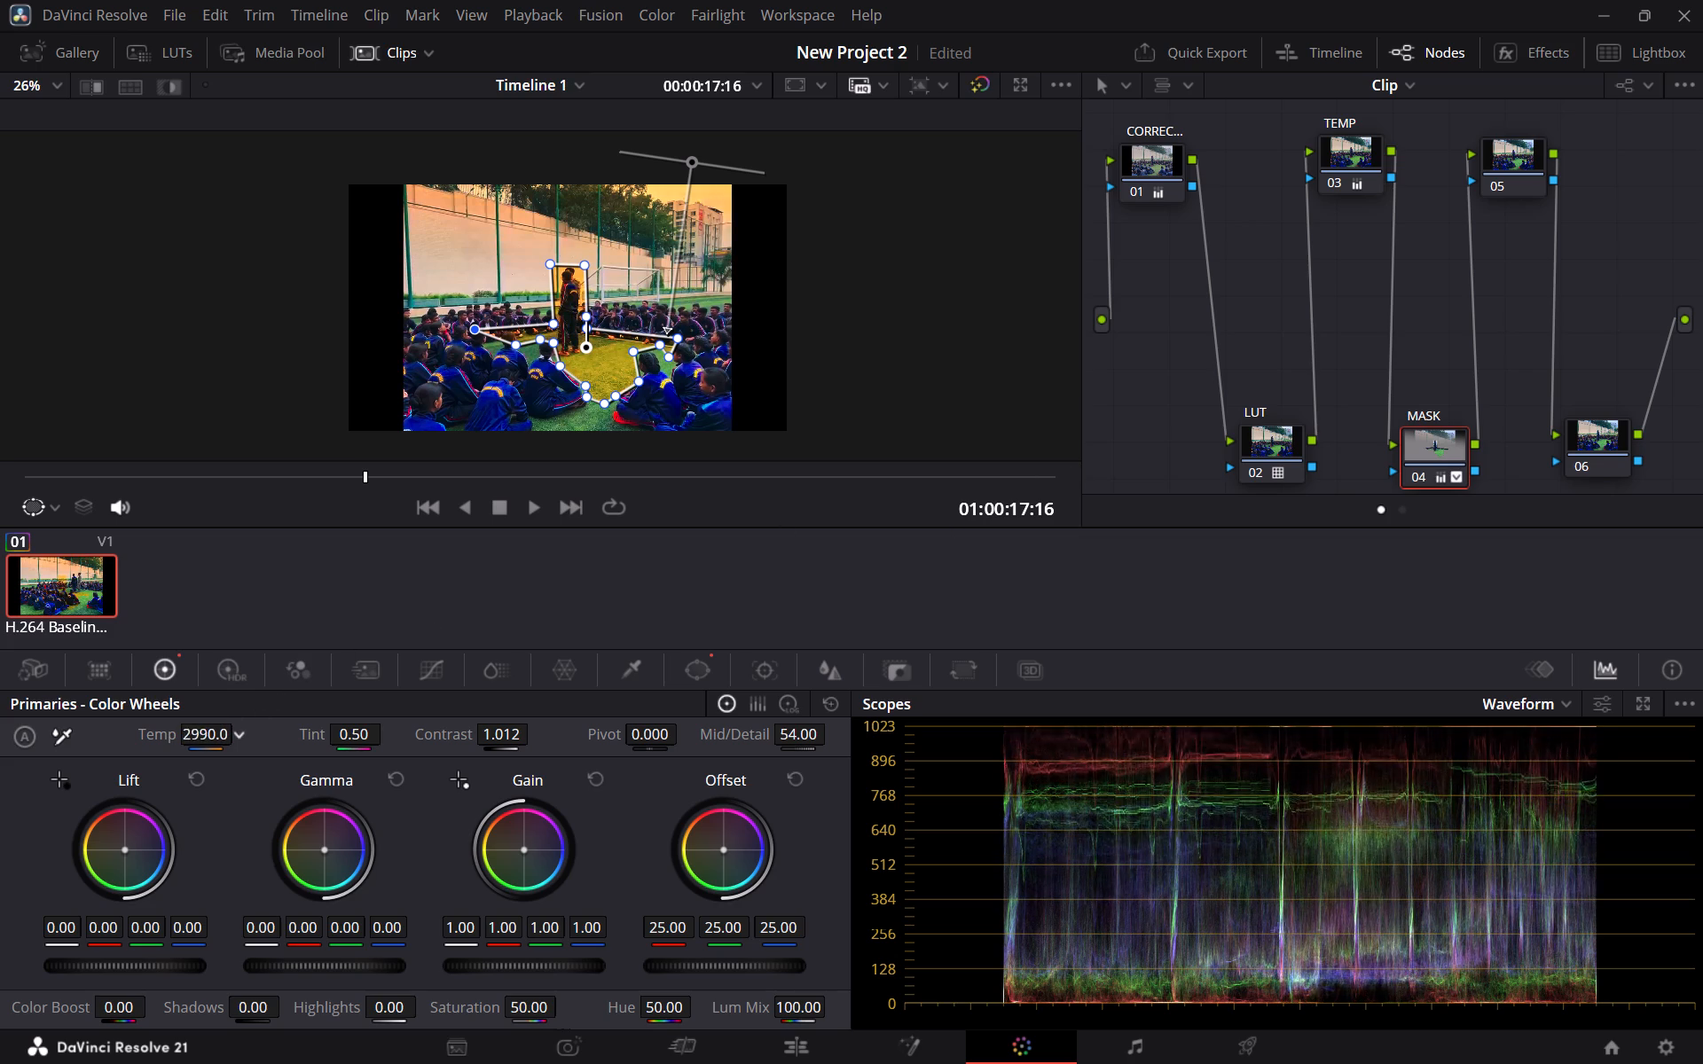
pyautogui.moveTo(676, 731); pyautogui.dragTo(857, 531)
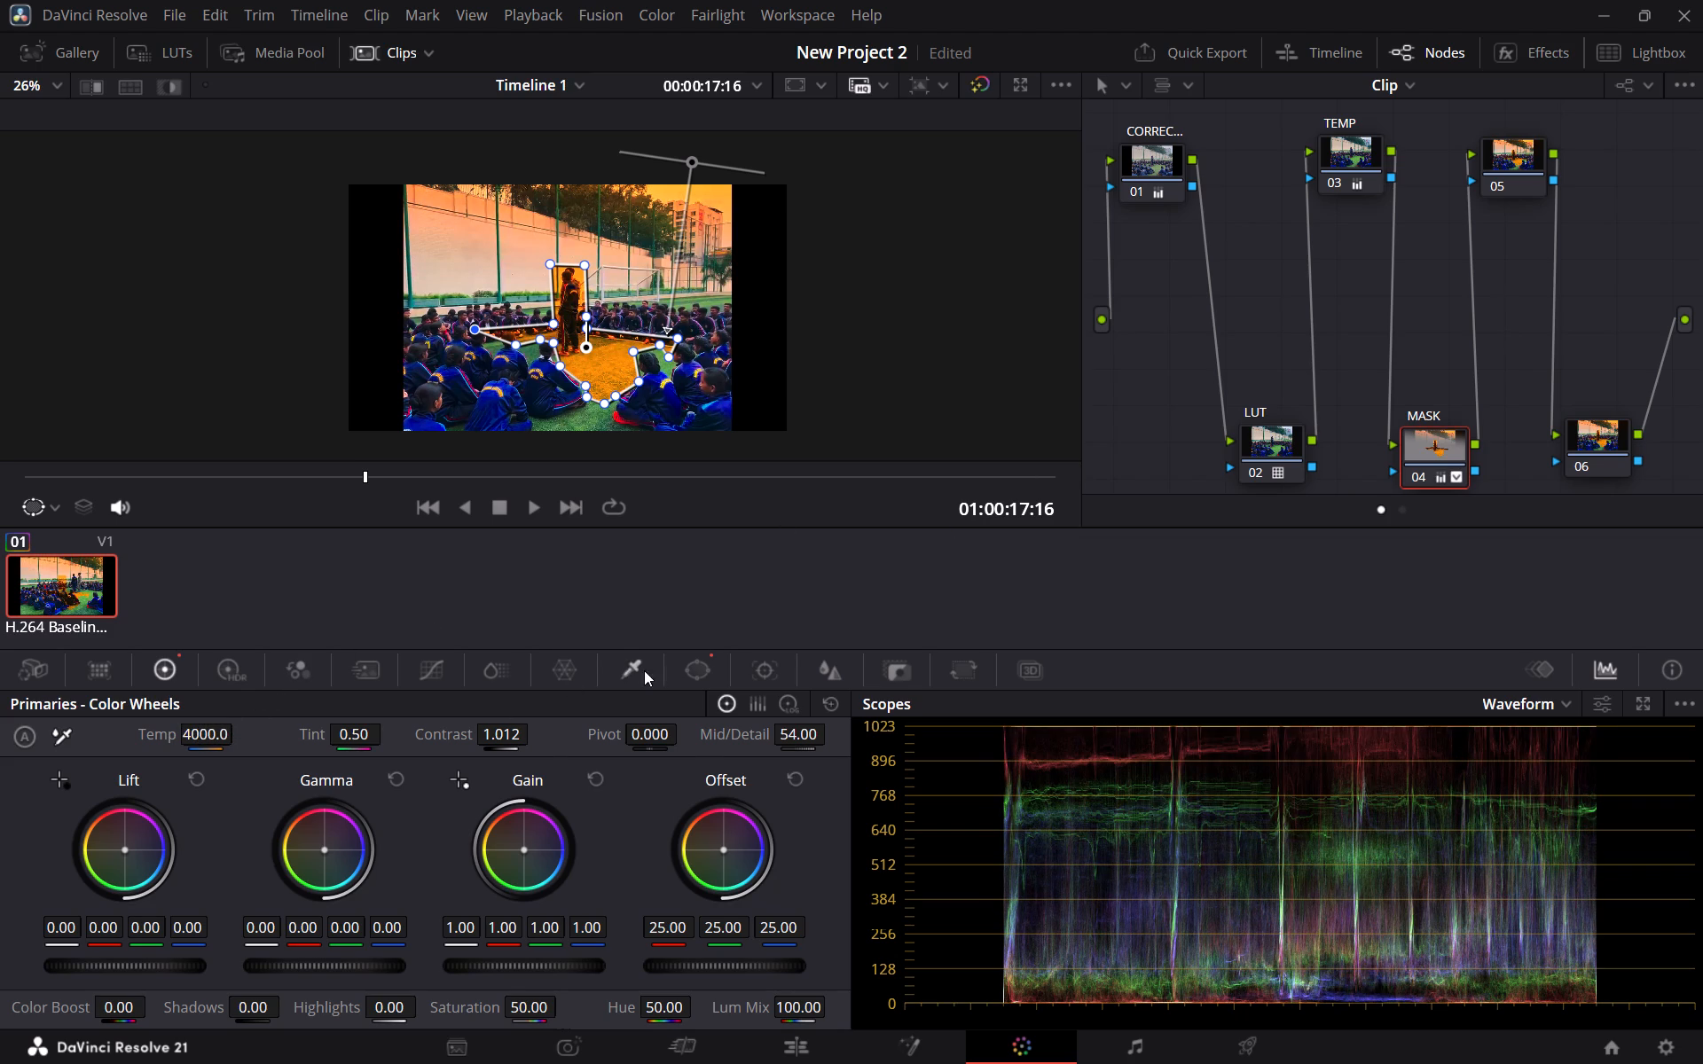
# Invert the MASK node's curve window, comparing the invert and mask modes and keeping its mask mode on.
pyautogui.click(695, 668)
pyautogui.scroll(-1, 450, 933)
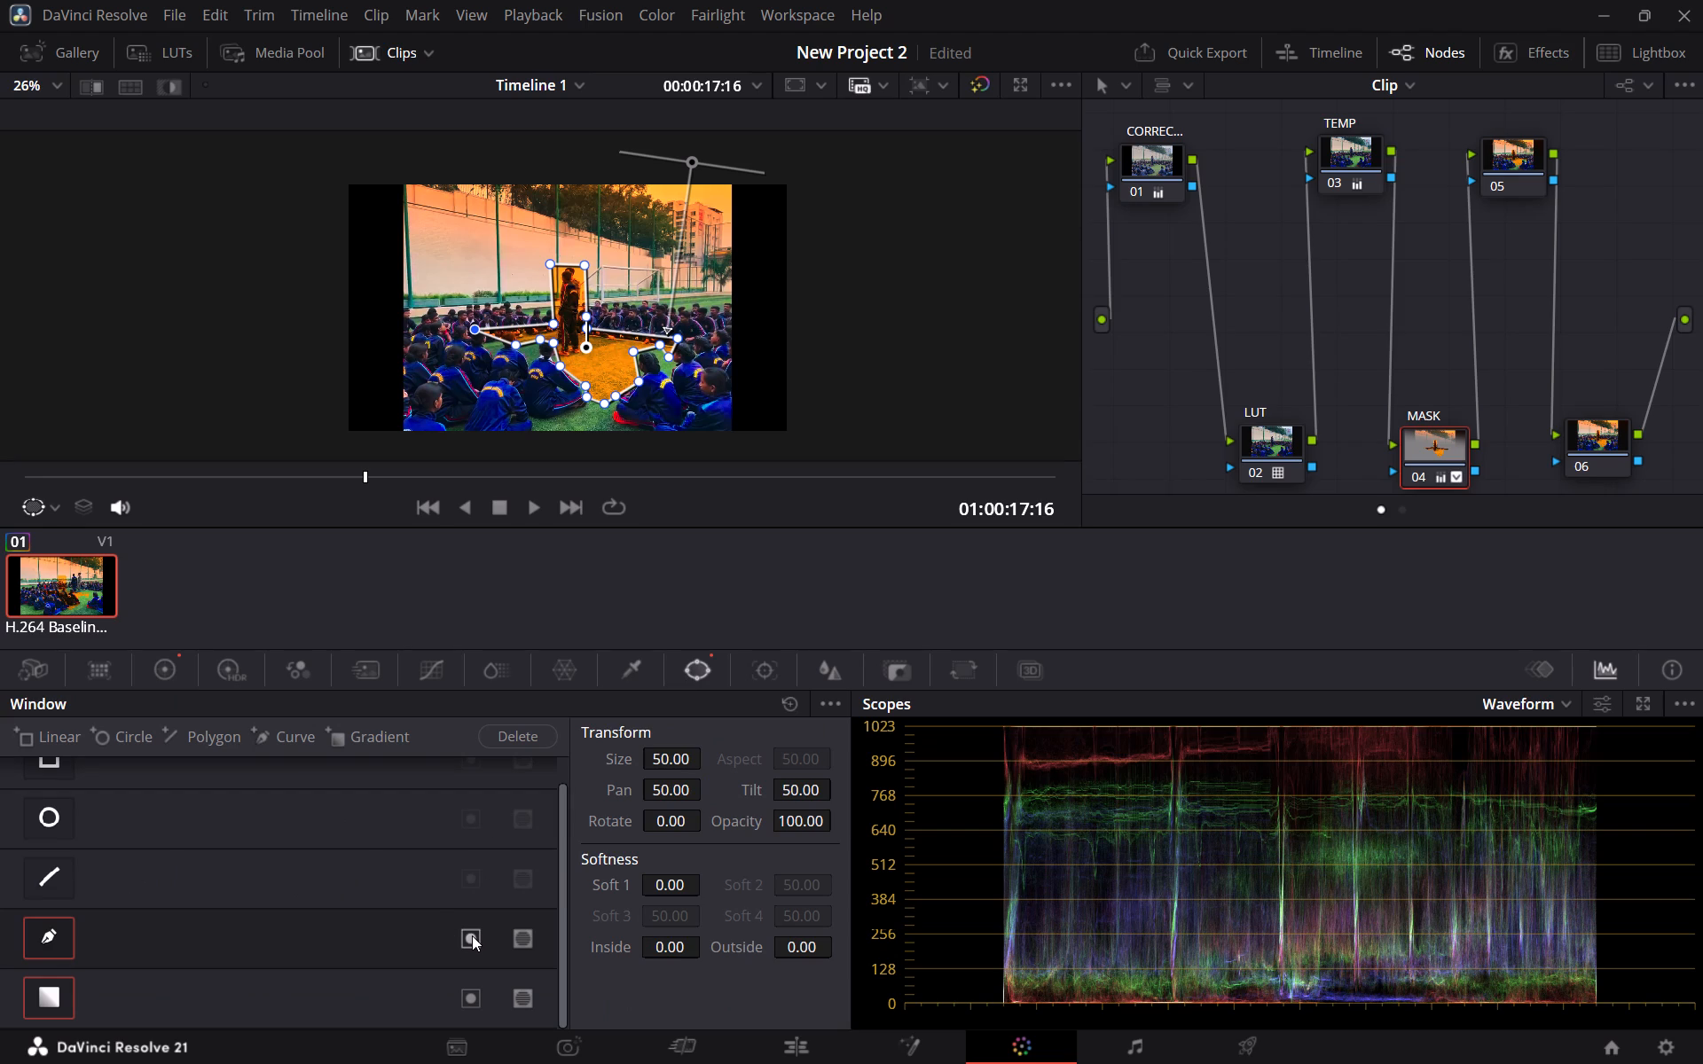
pyautogui.click(472, 935)
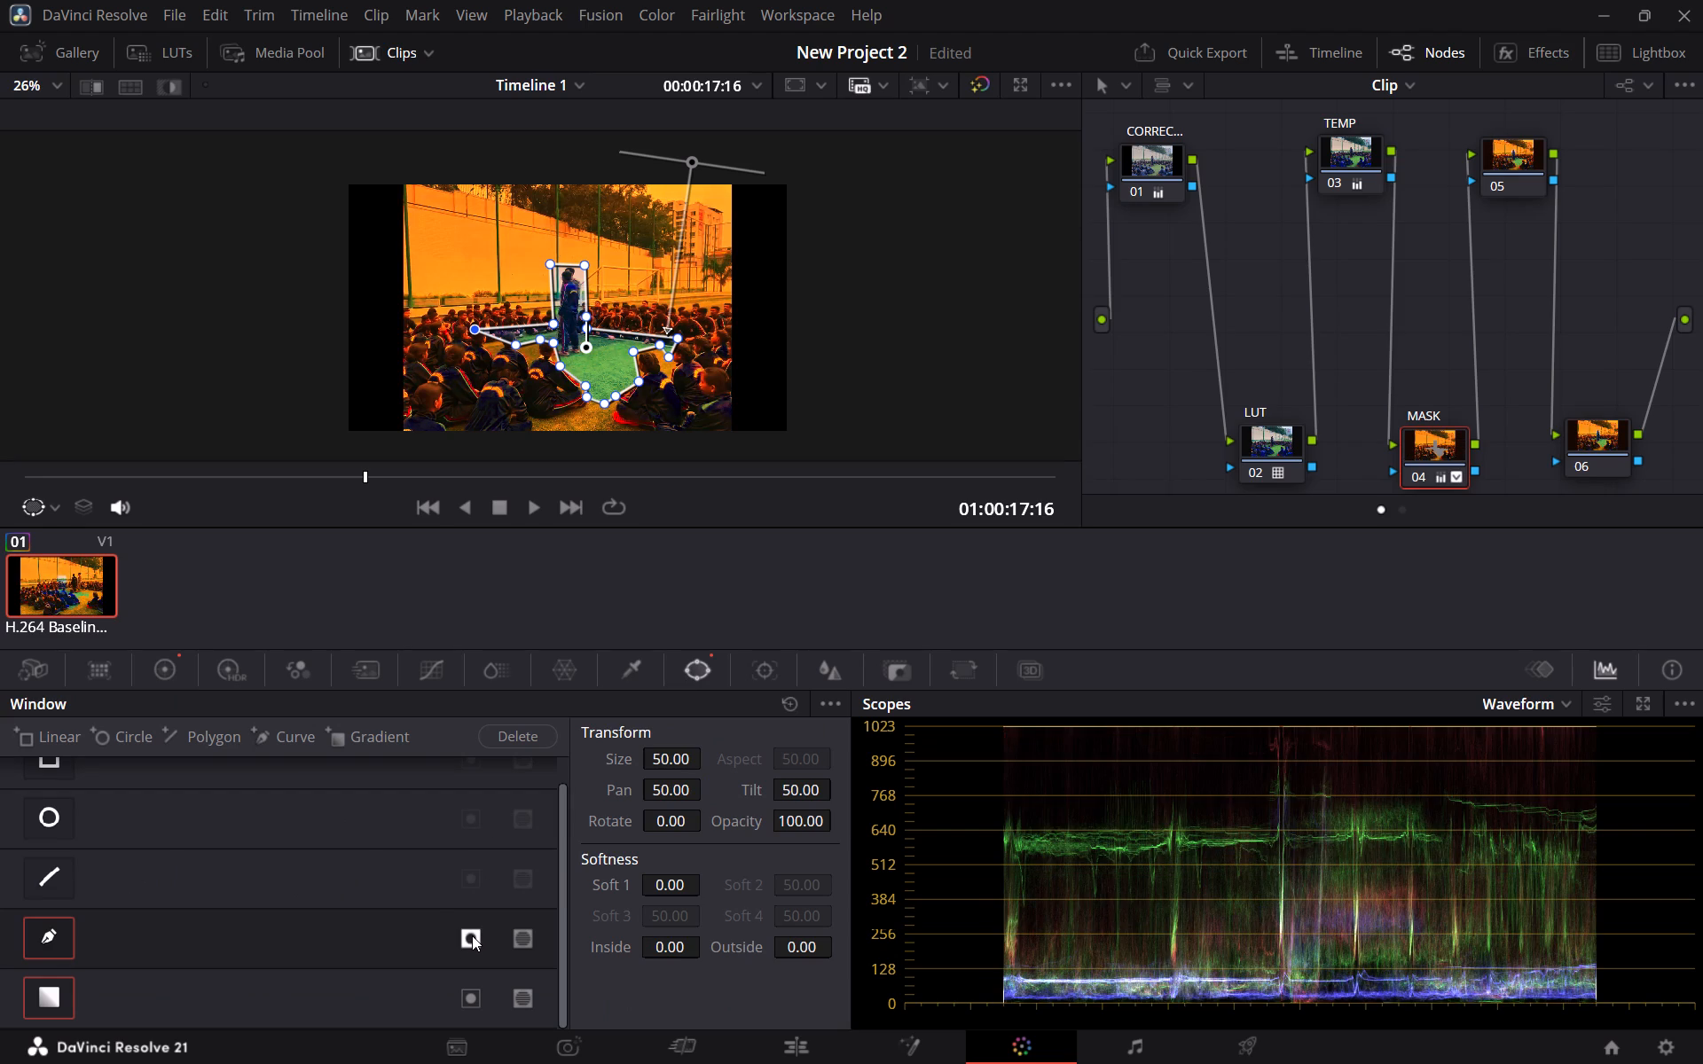
pyautogui.click(519, 936)
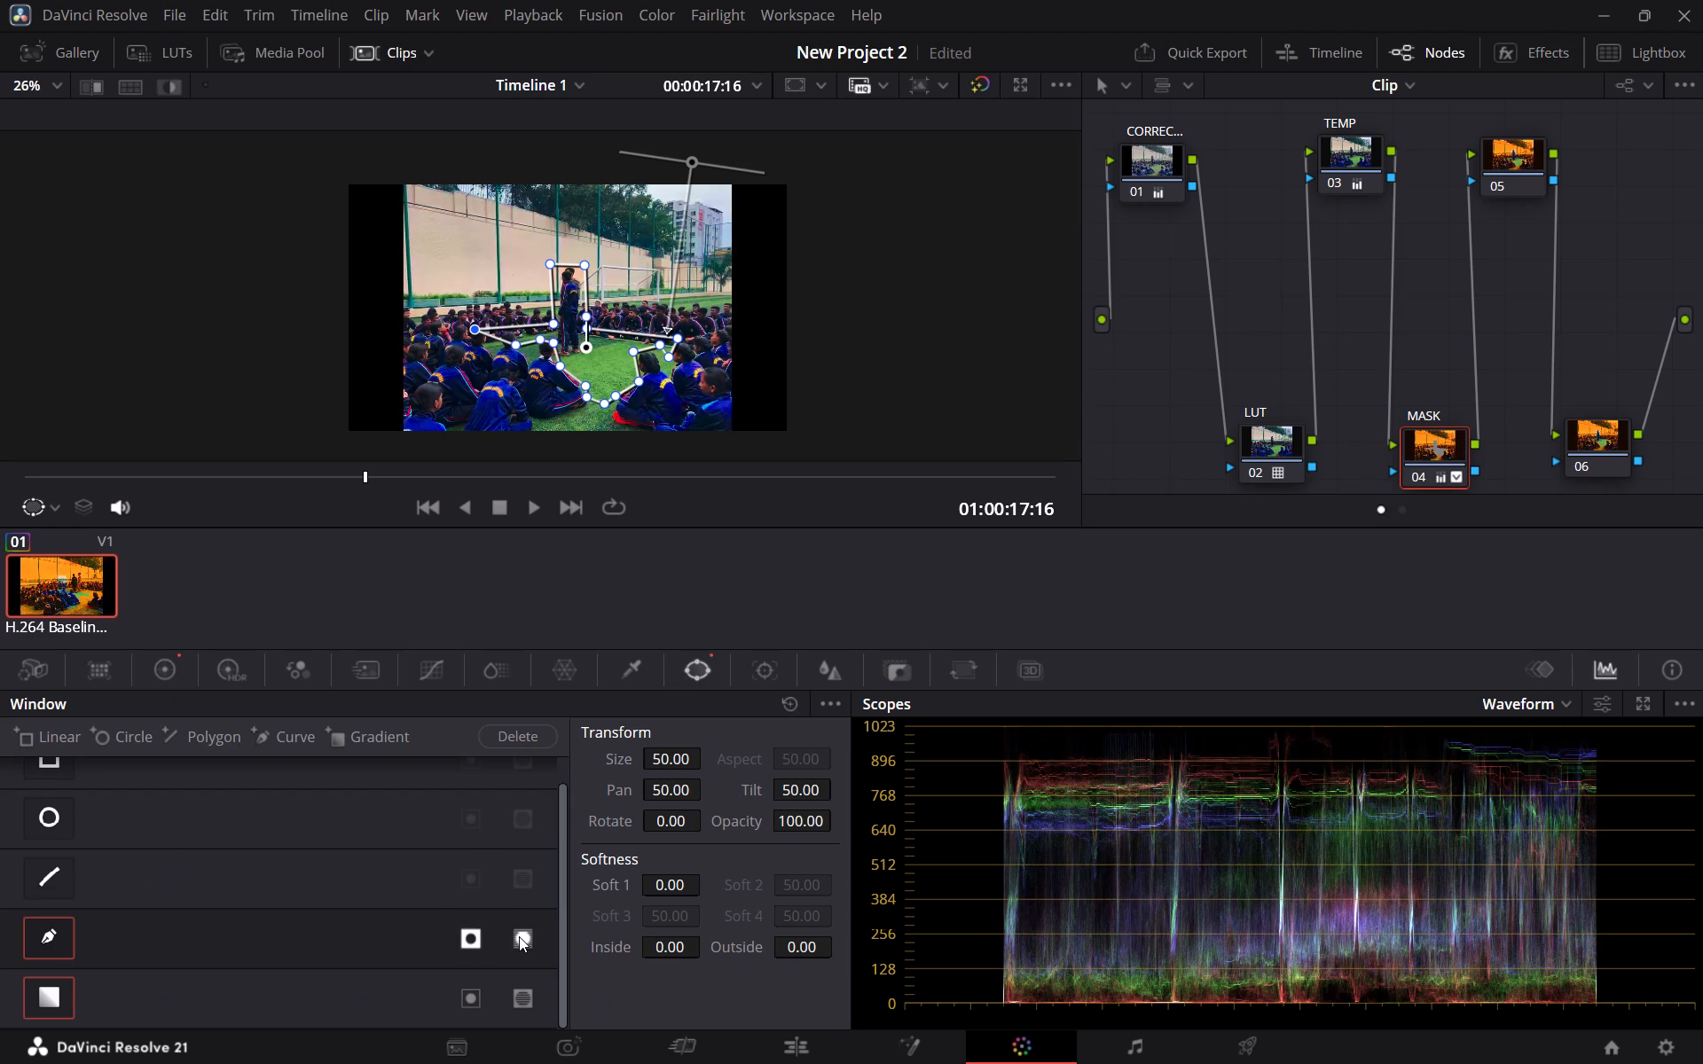
pyautogui.click(475, 937)
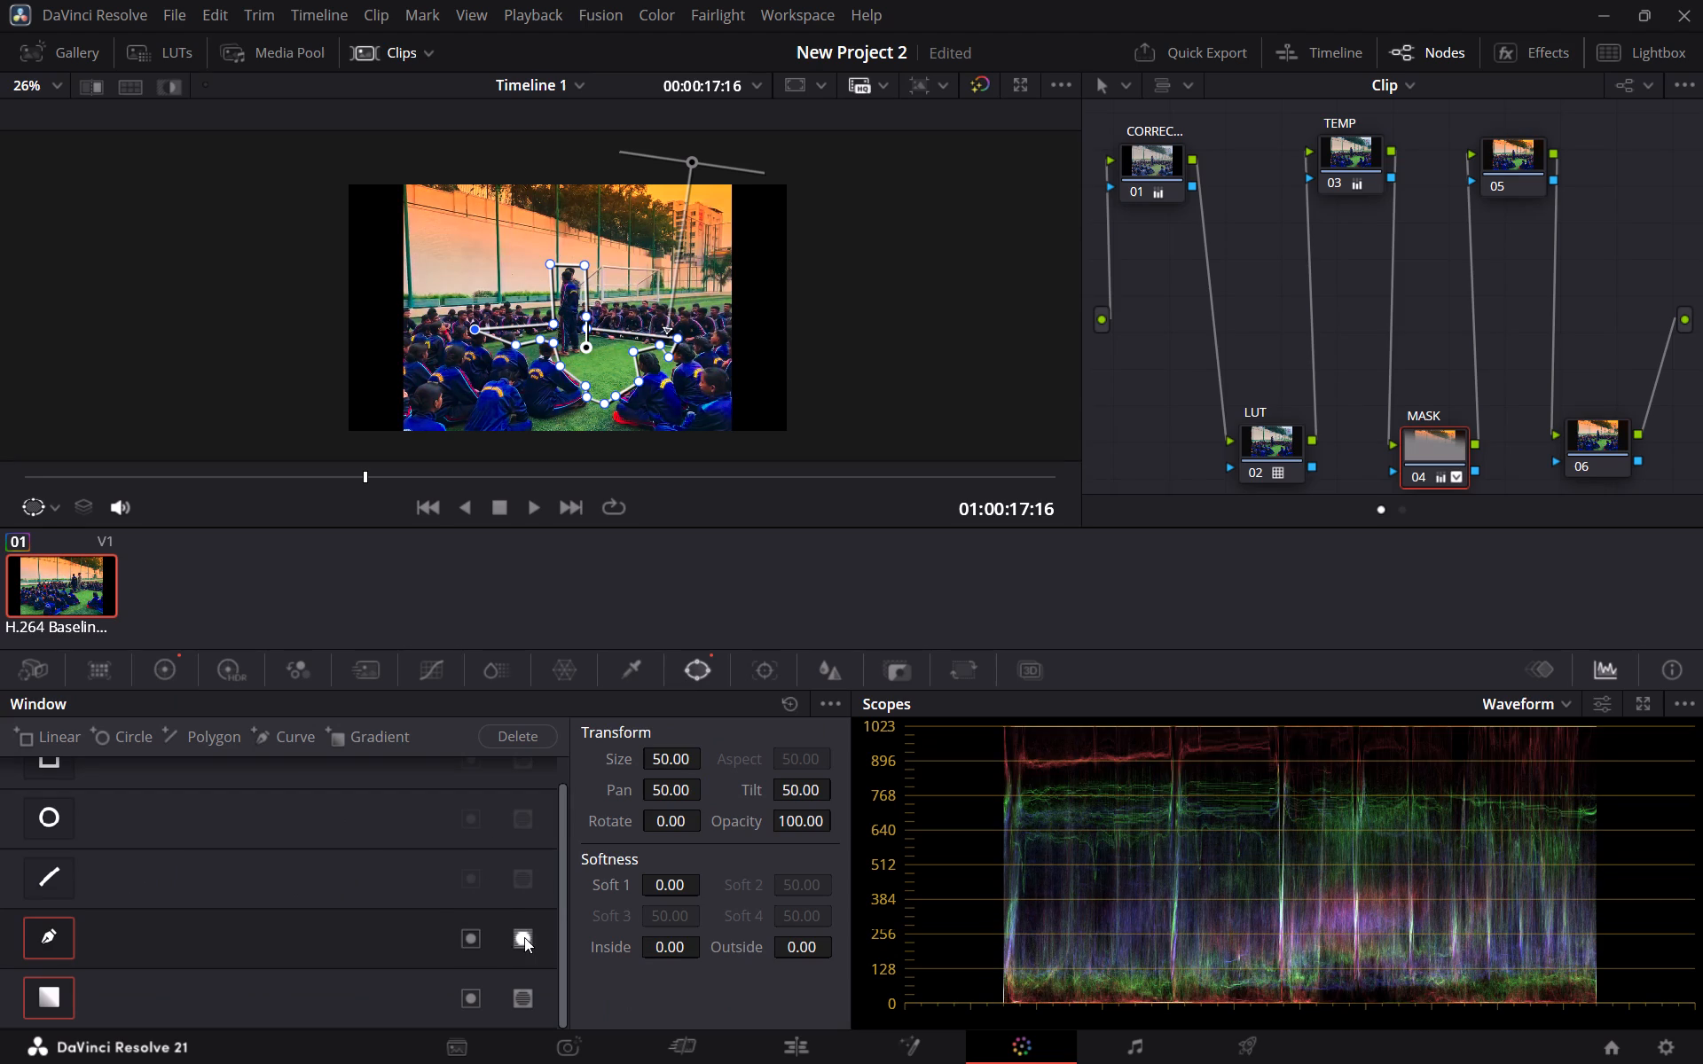
pyautogui.click(479, 939)
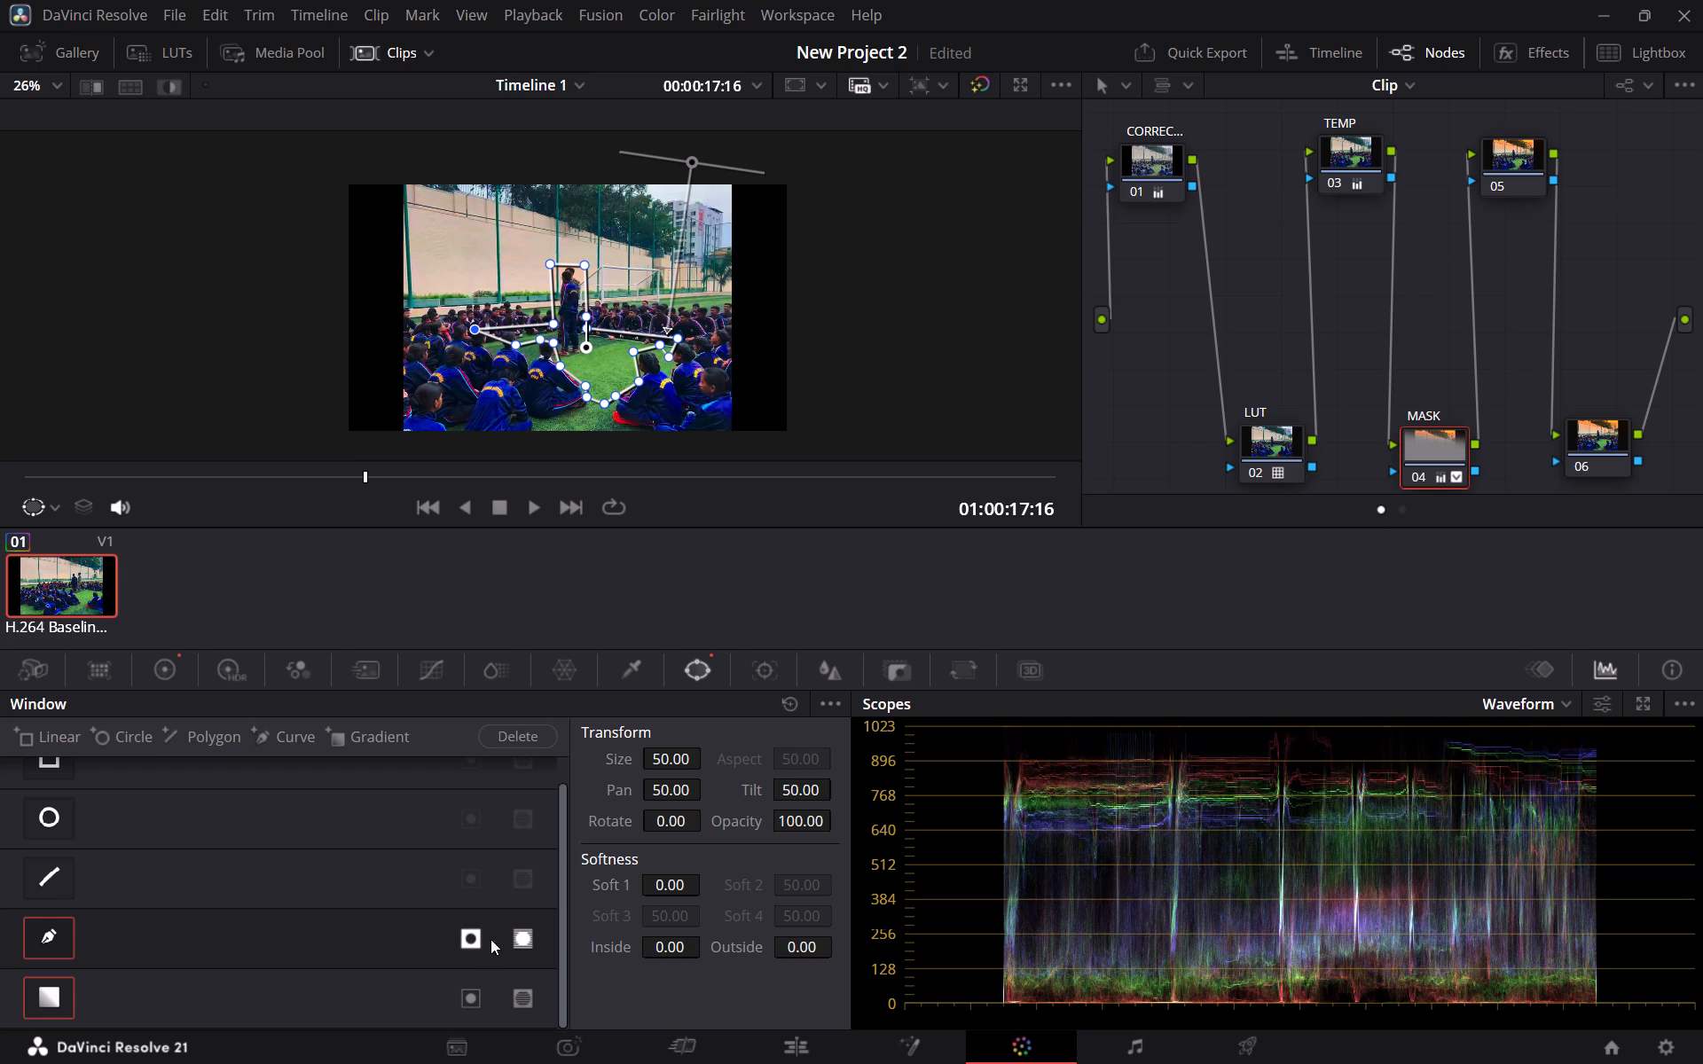
pyautogui.click(524, 939)
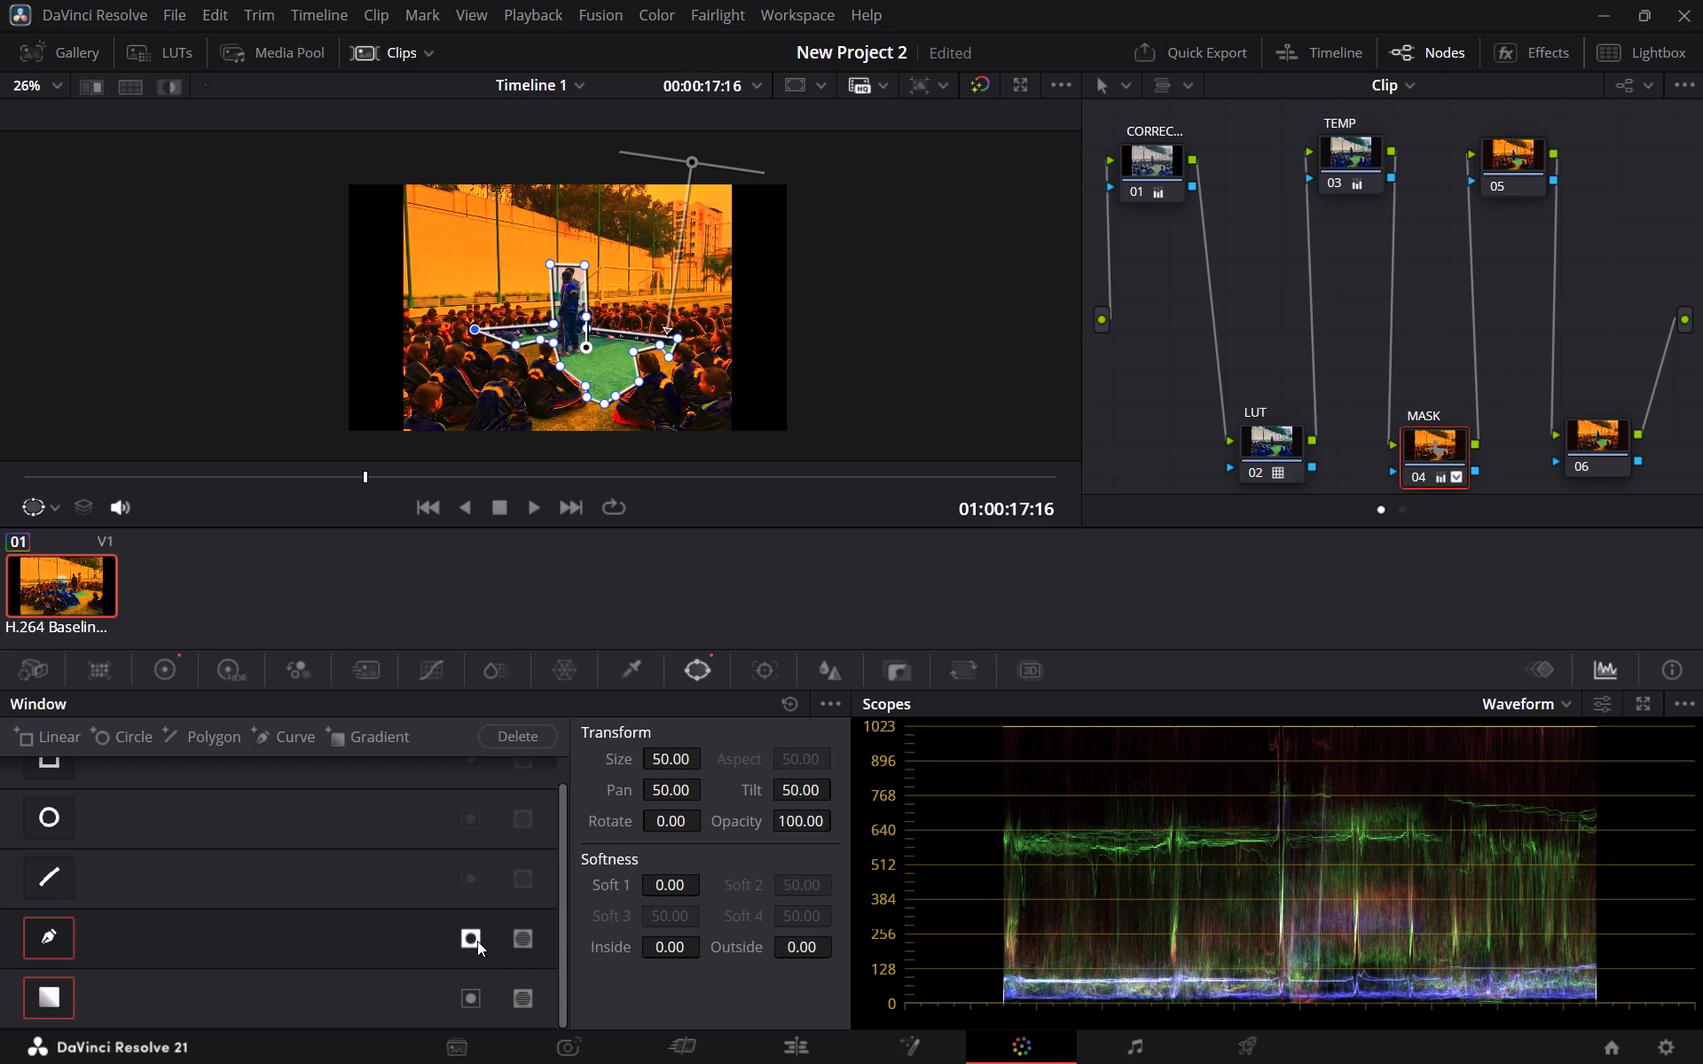
# Set the MASK node's temperature to -1700.0.
pyautogui.click(161, 674)
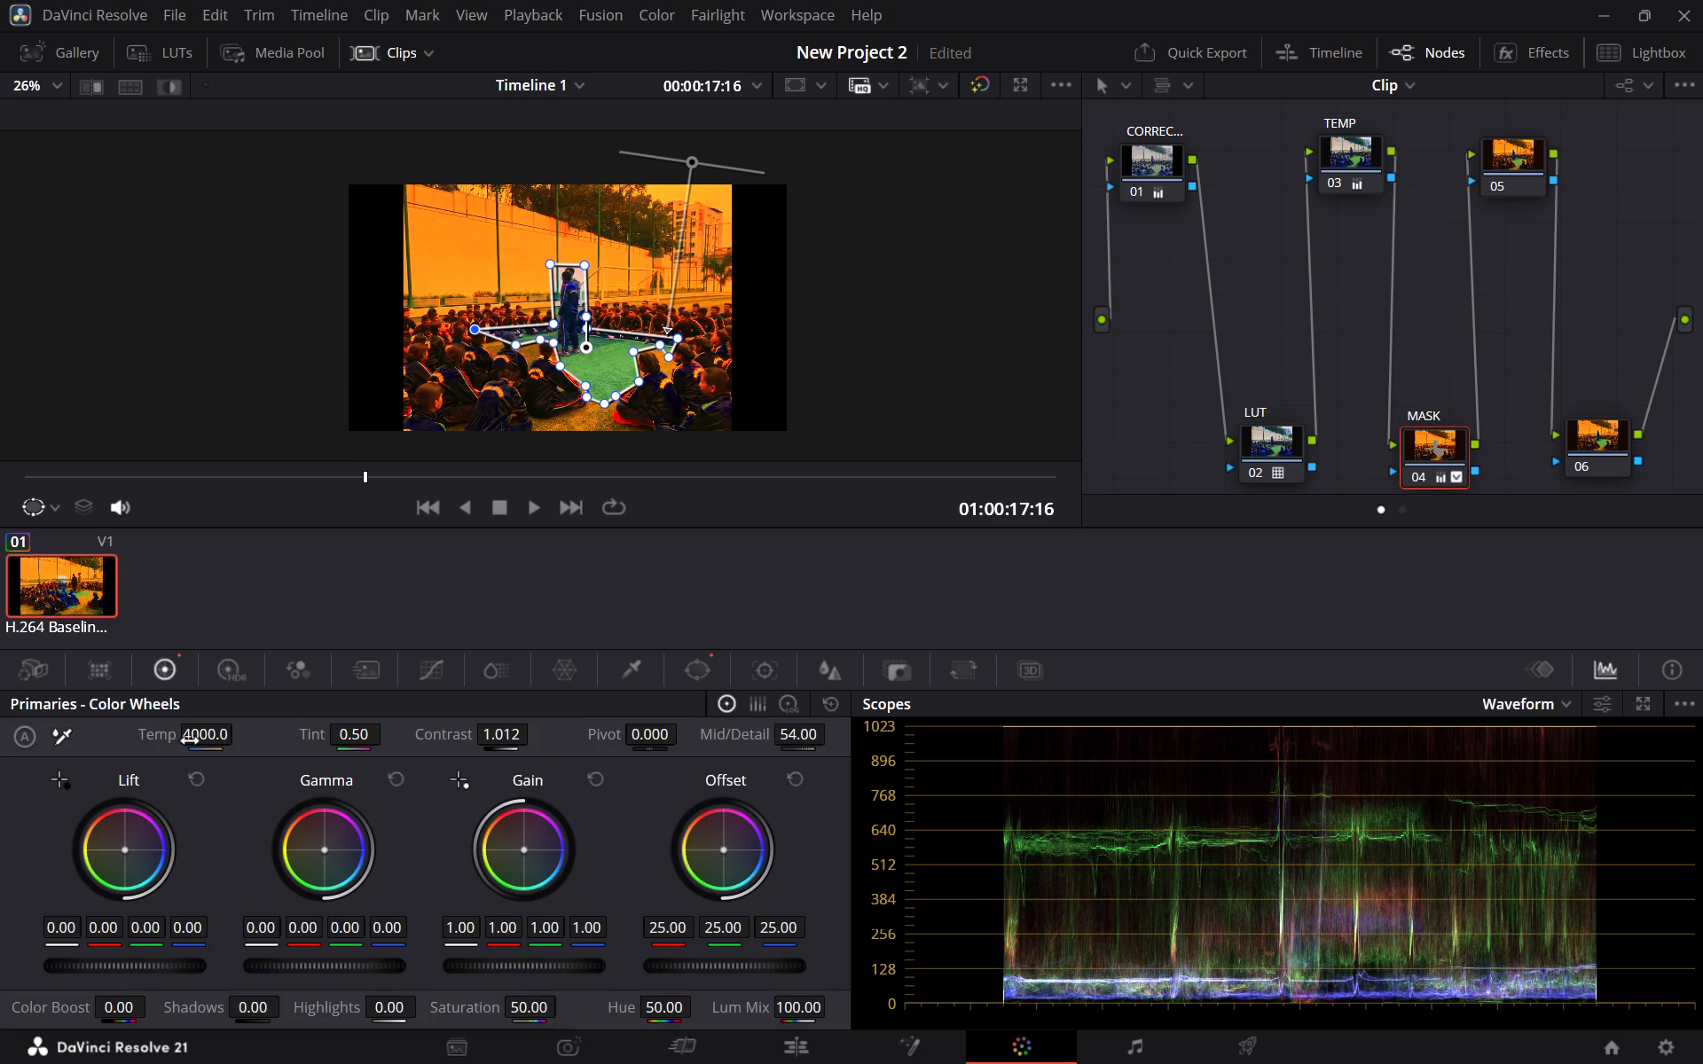
pyautogui.moveTo(213, 734); pyautogui.dragTo(463, 548)
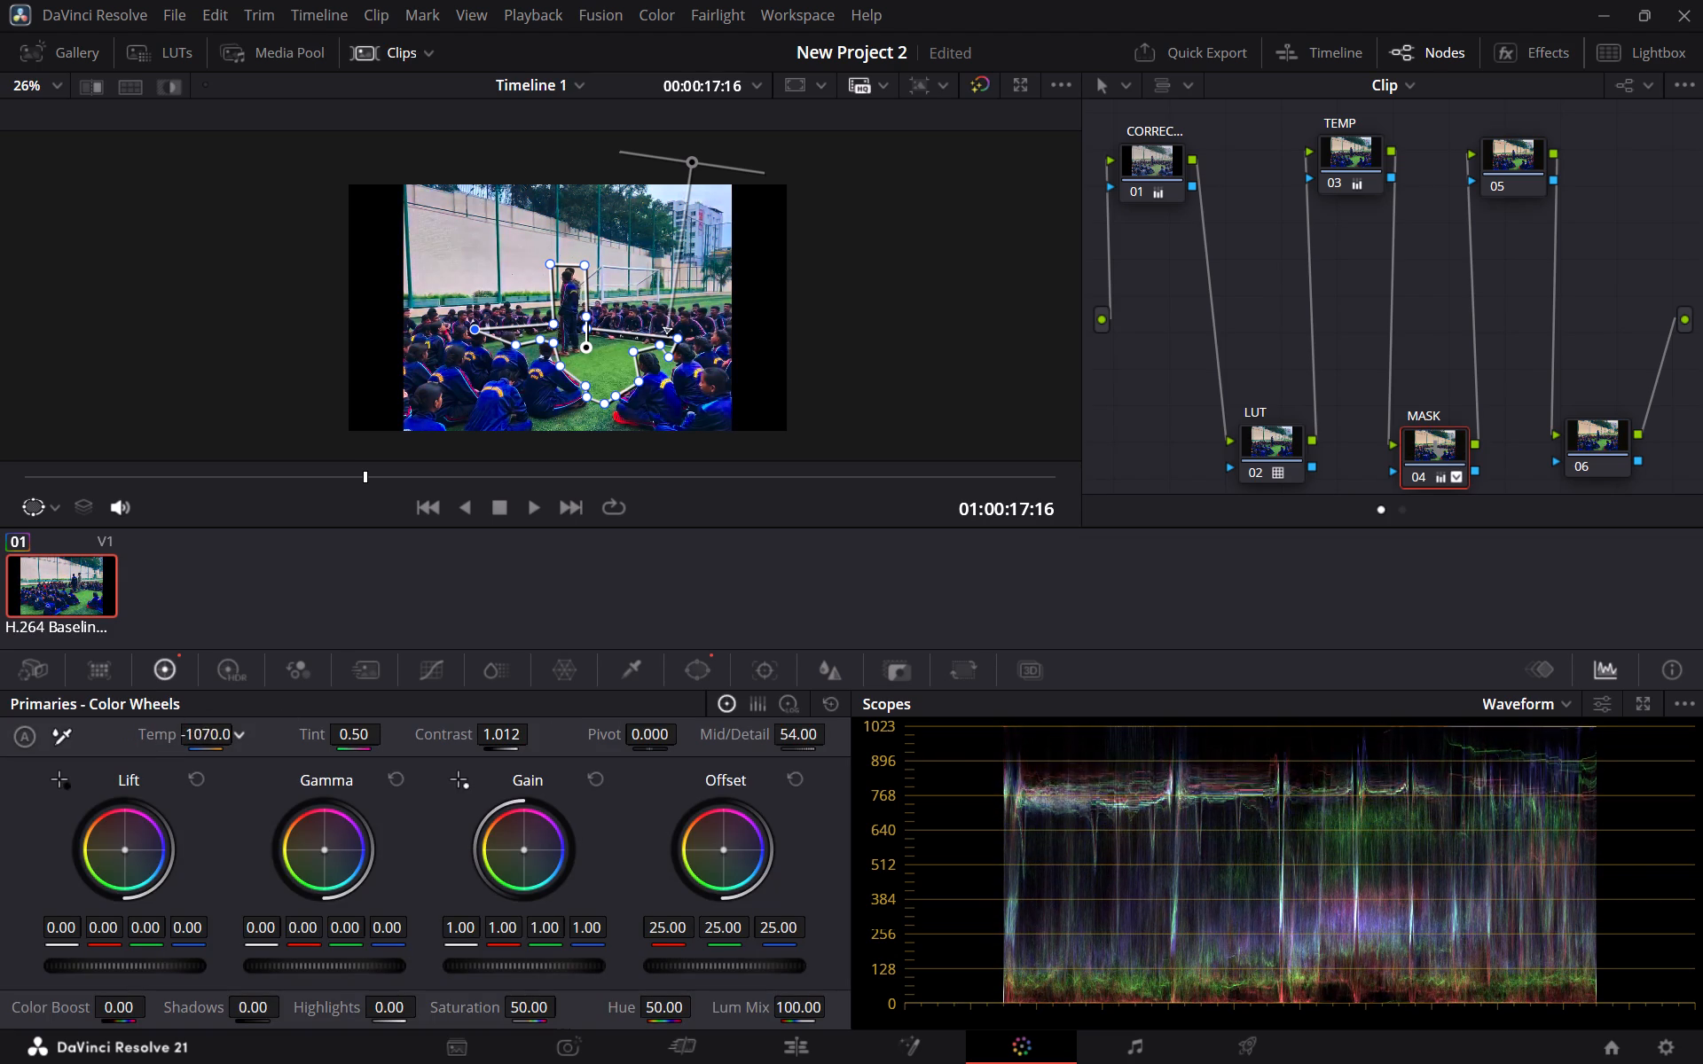
pyautogui.moveTo(463, 548); pyautogui.dragTo(412, 549)
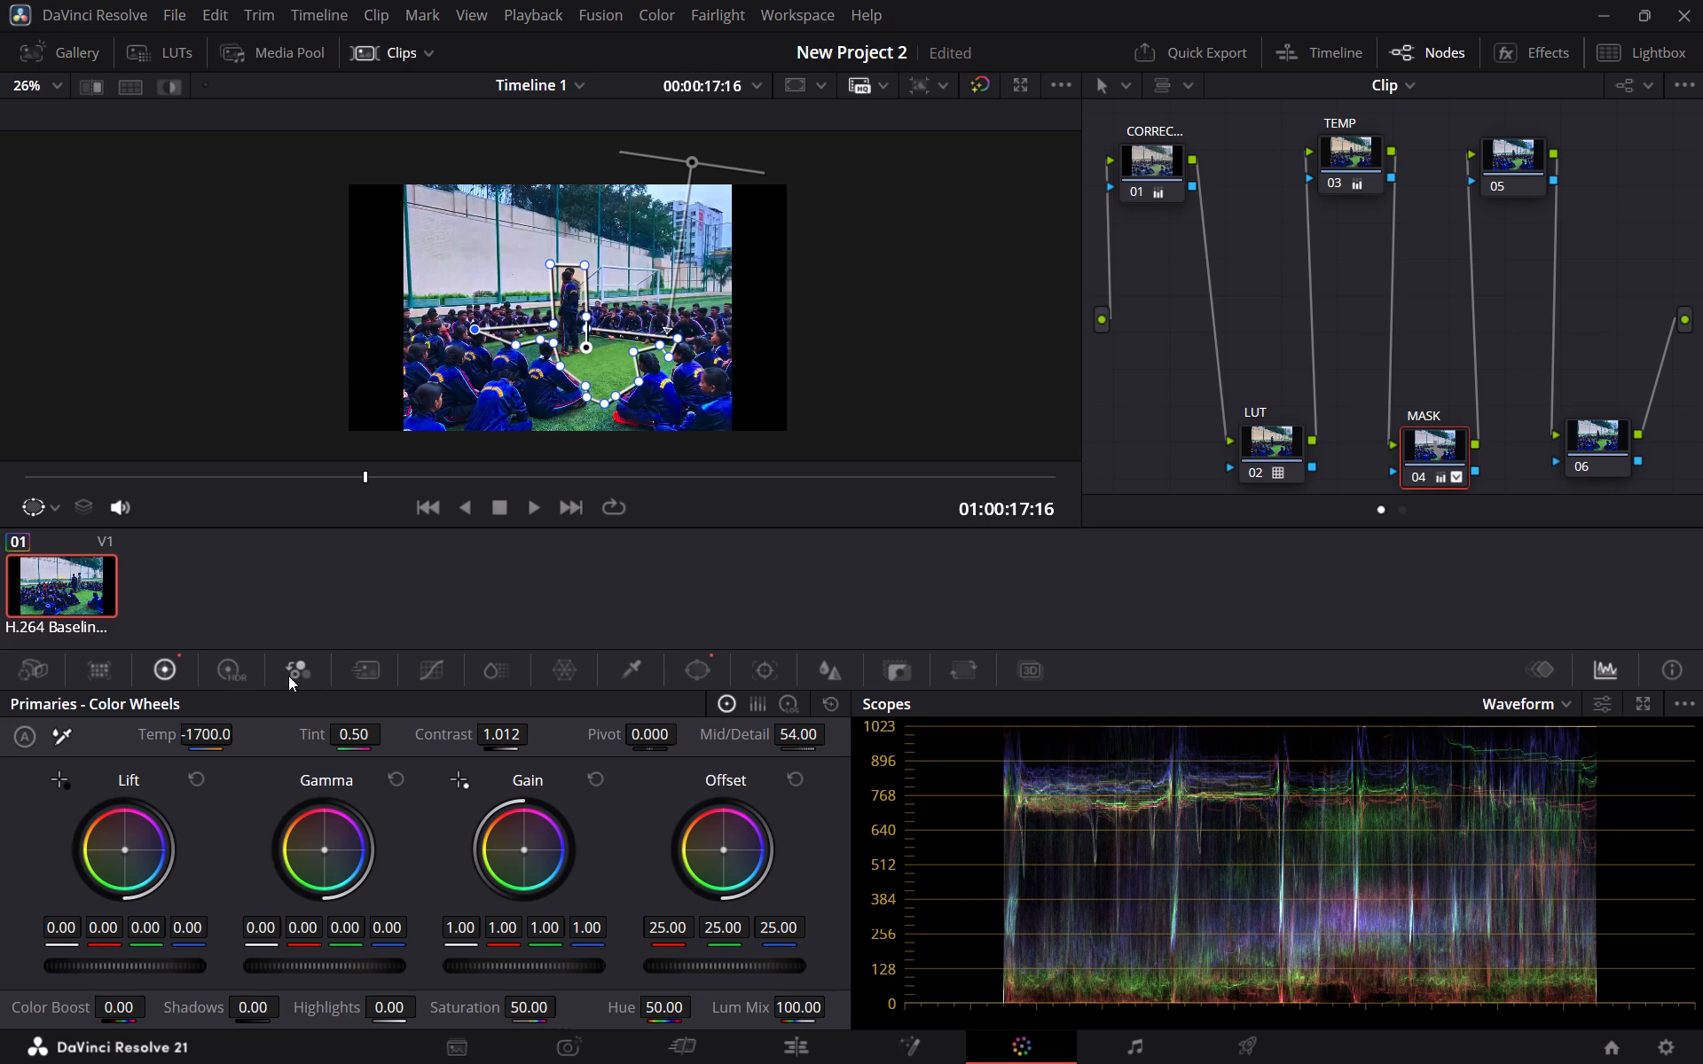
# Set the MASK node's tint to 0.00 in the primaries.
pyautogui.click(224, 677)
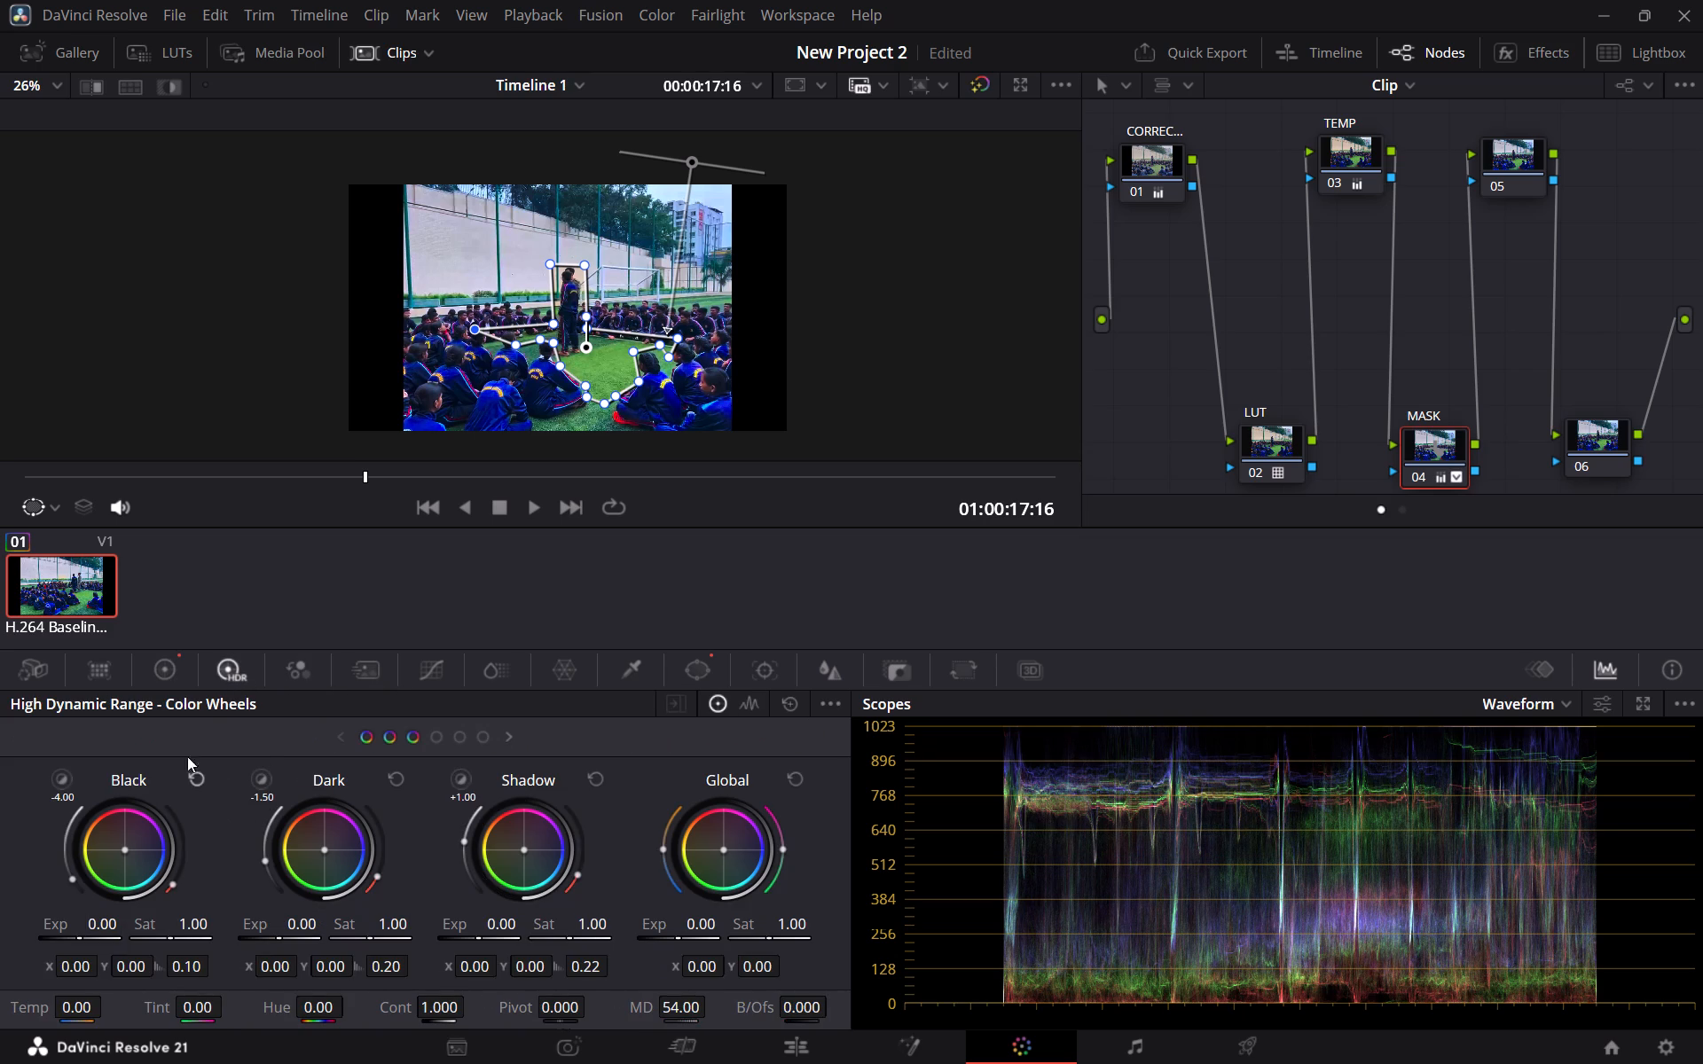
pyautogui.click(175, 666)
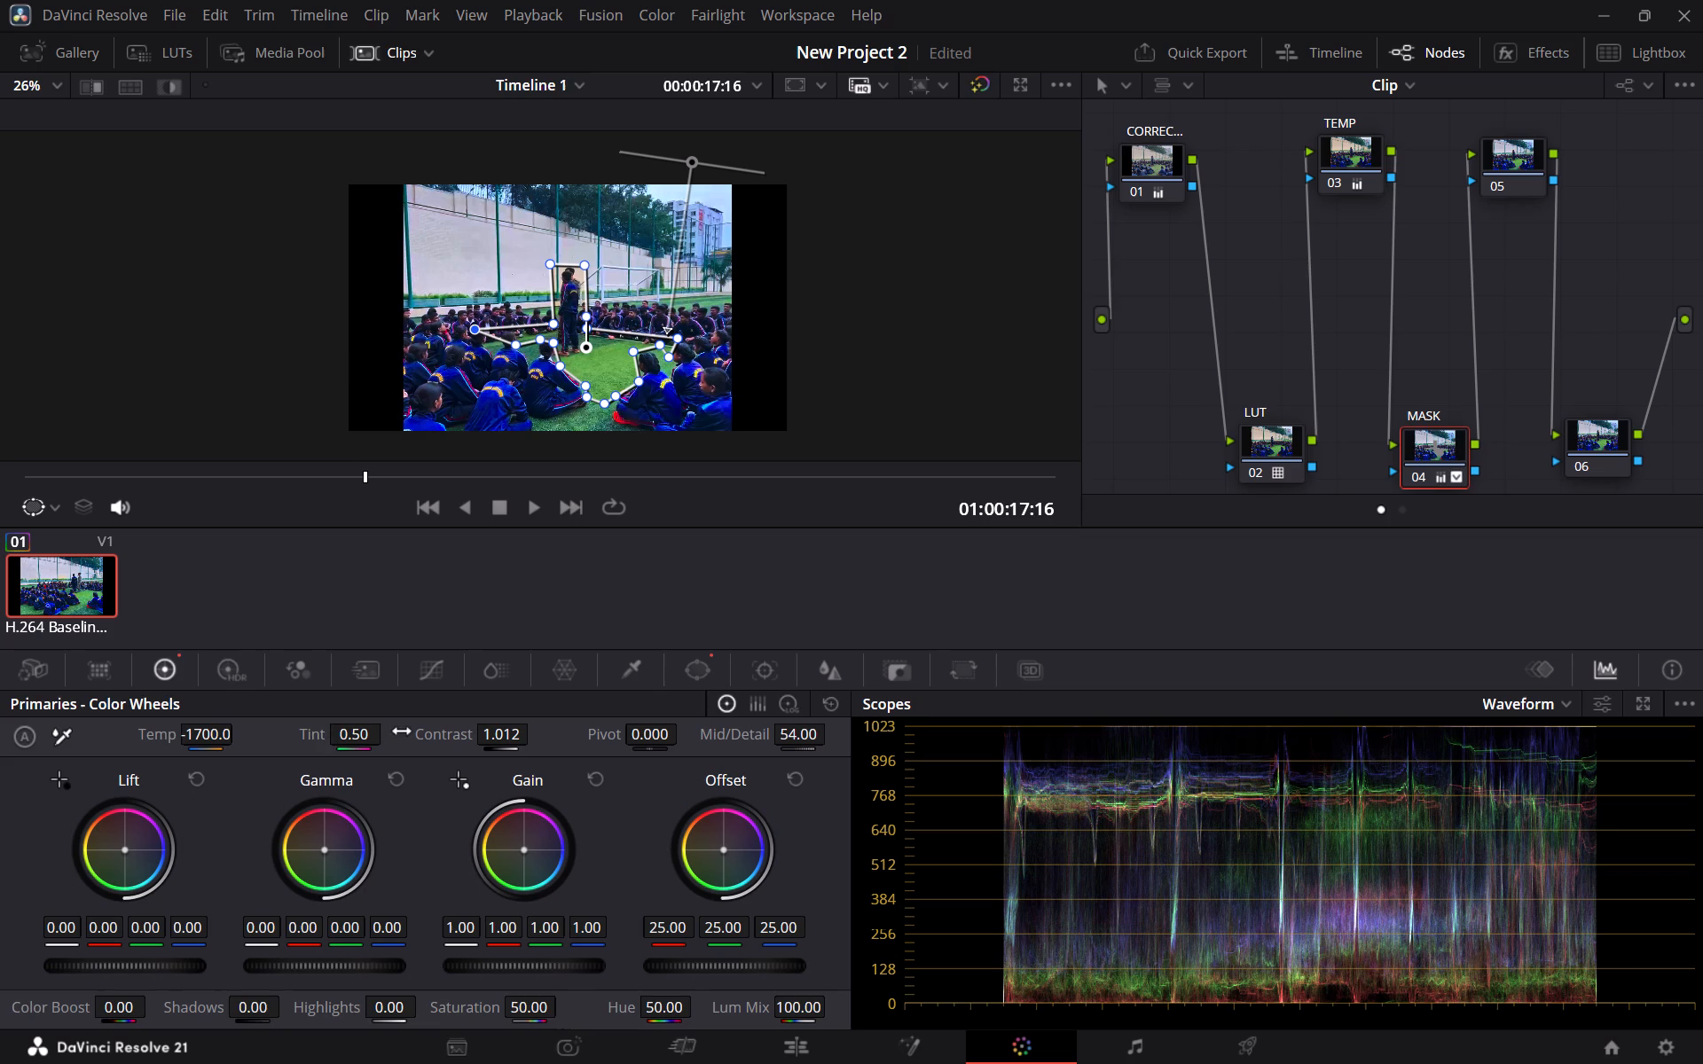
pyautogui.moveTo(357, 741); pyautogui.dragTo(316, 738)
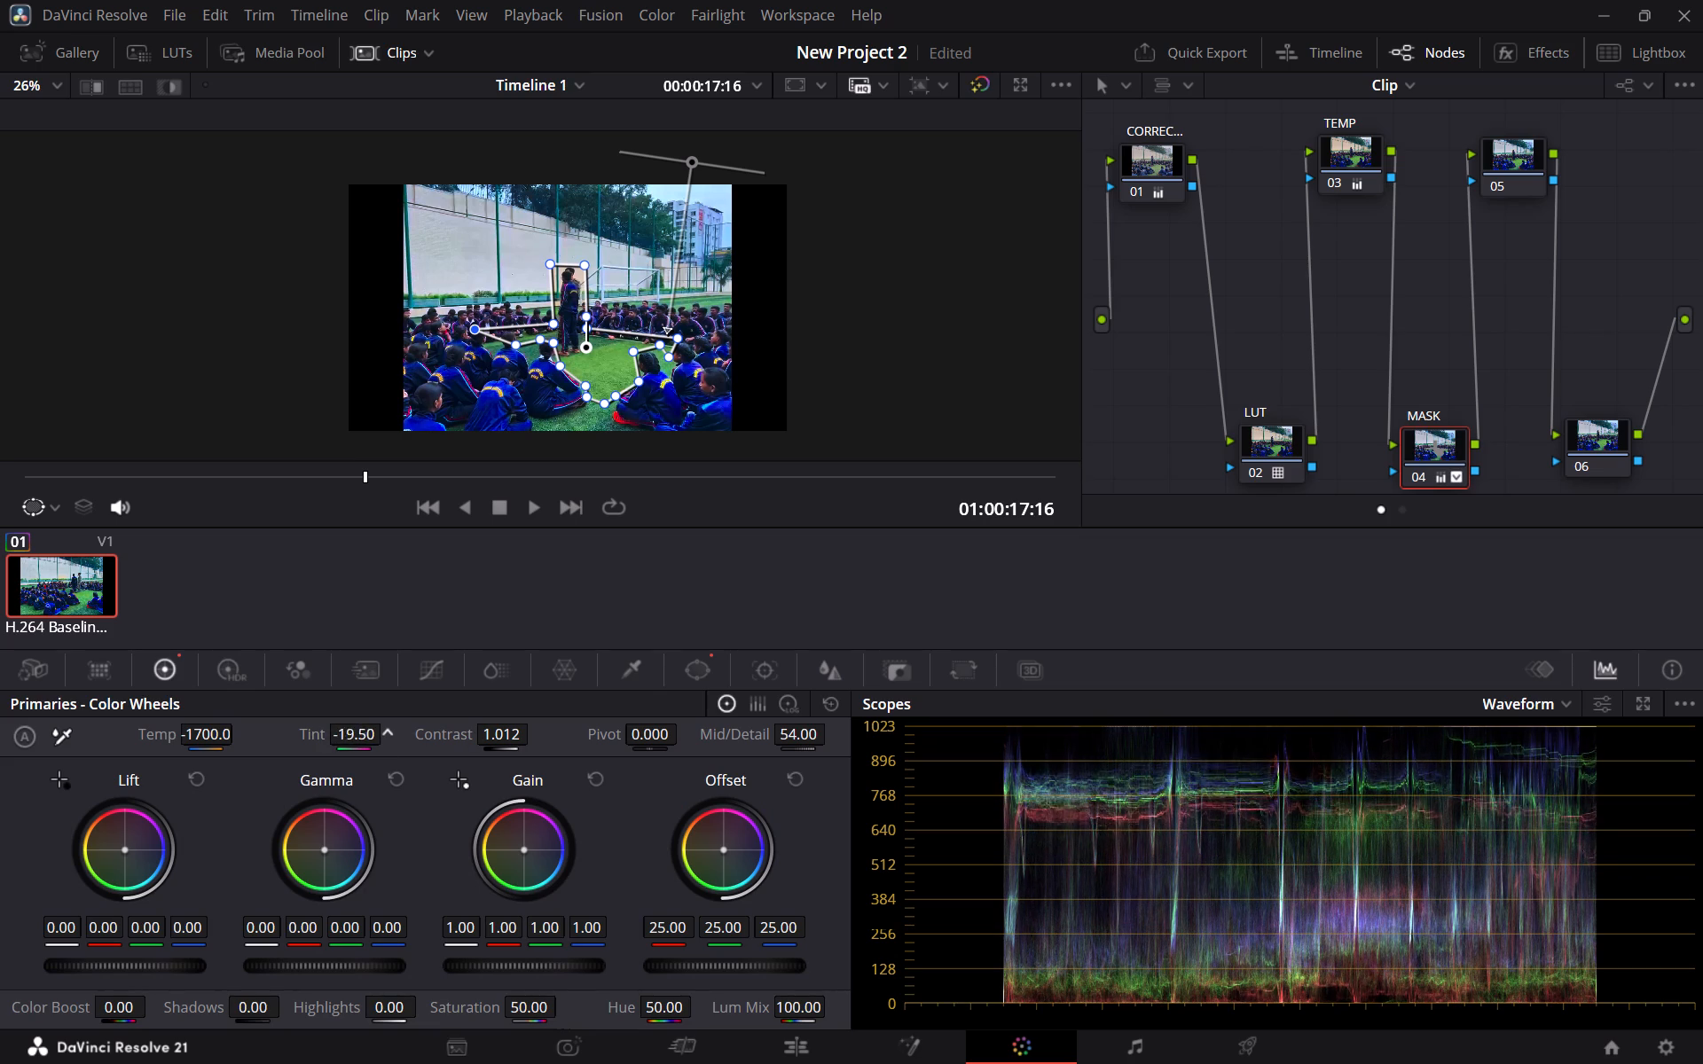
pyautogui.moveTo(316, 738); pyautogui.dragTo(349, 735)
pyautogui.click(357, 730)
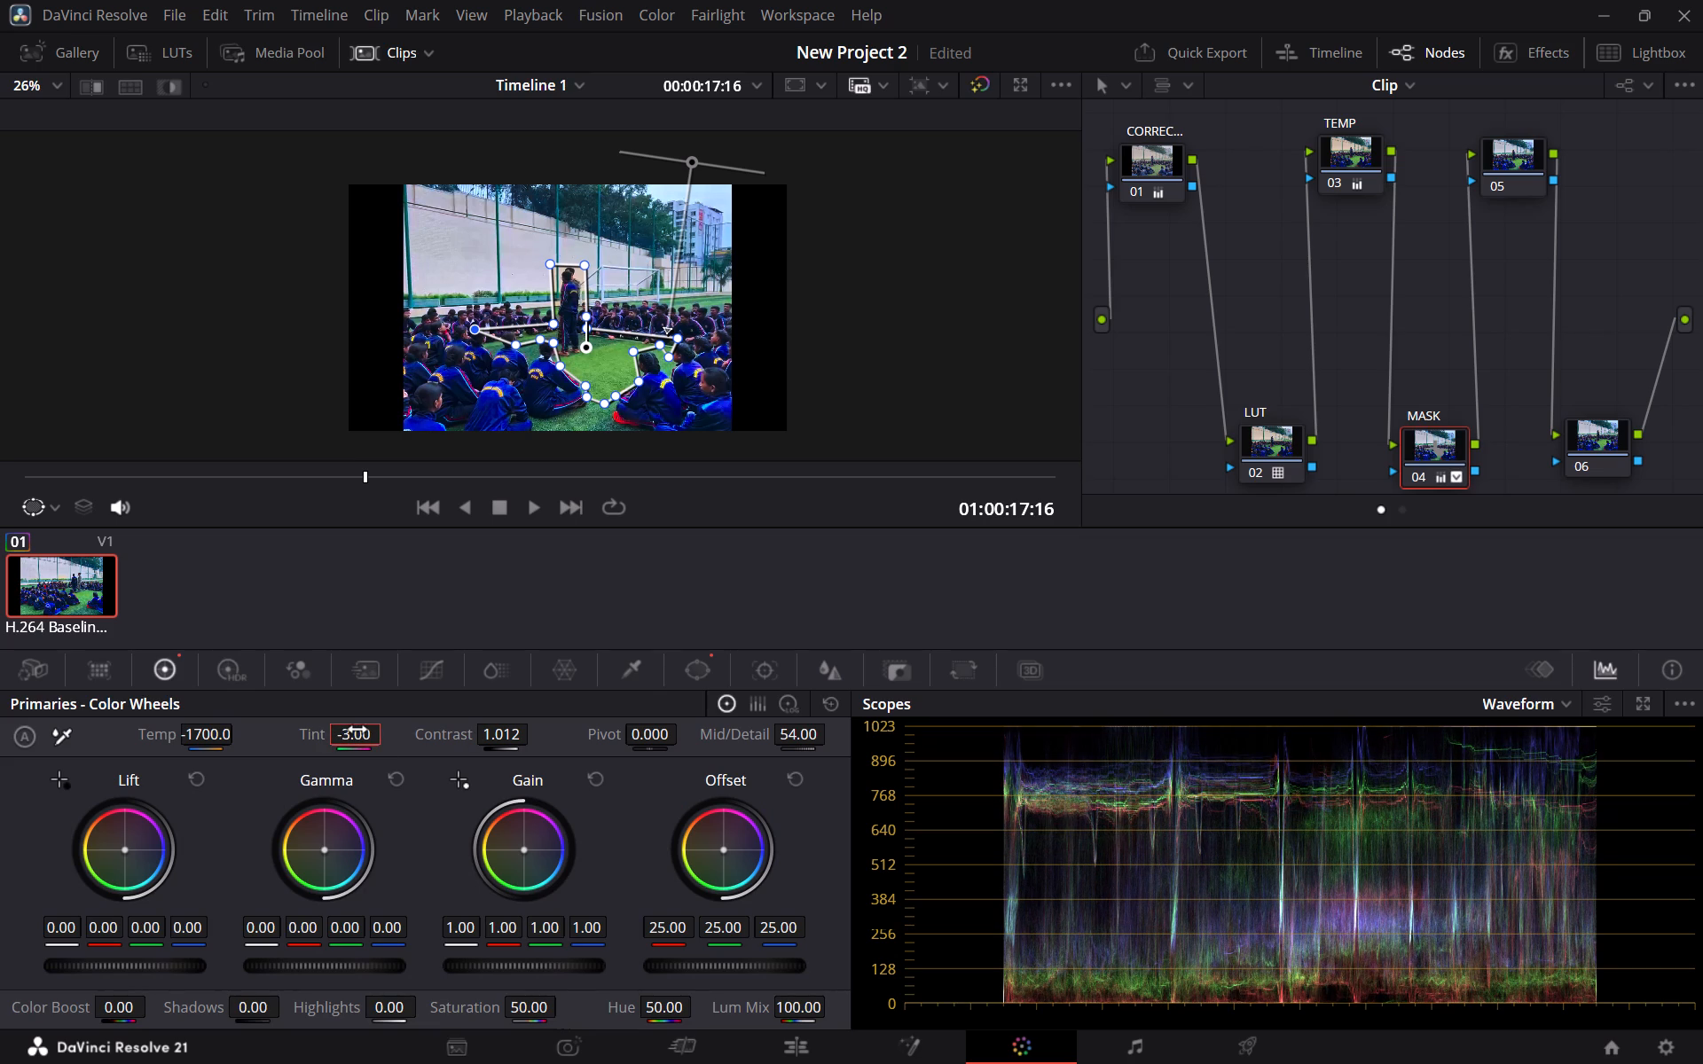
pyautogui.doubleClick(357, 730)
pyautogui.press('0')
# Set the MASK node's contrast to 1.048 and its pivot to 1.000.
pyautogui.click(504, 731)
pyautogui.moveTo(506, 733); pyautogui.dragTo(508, 732)
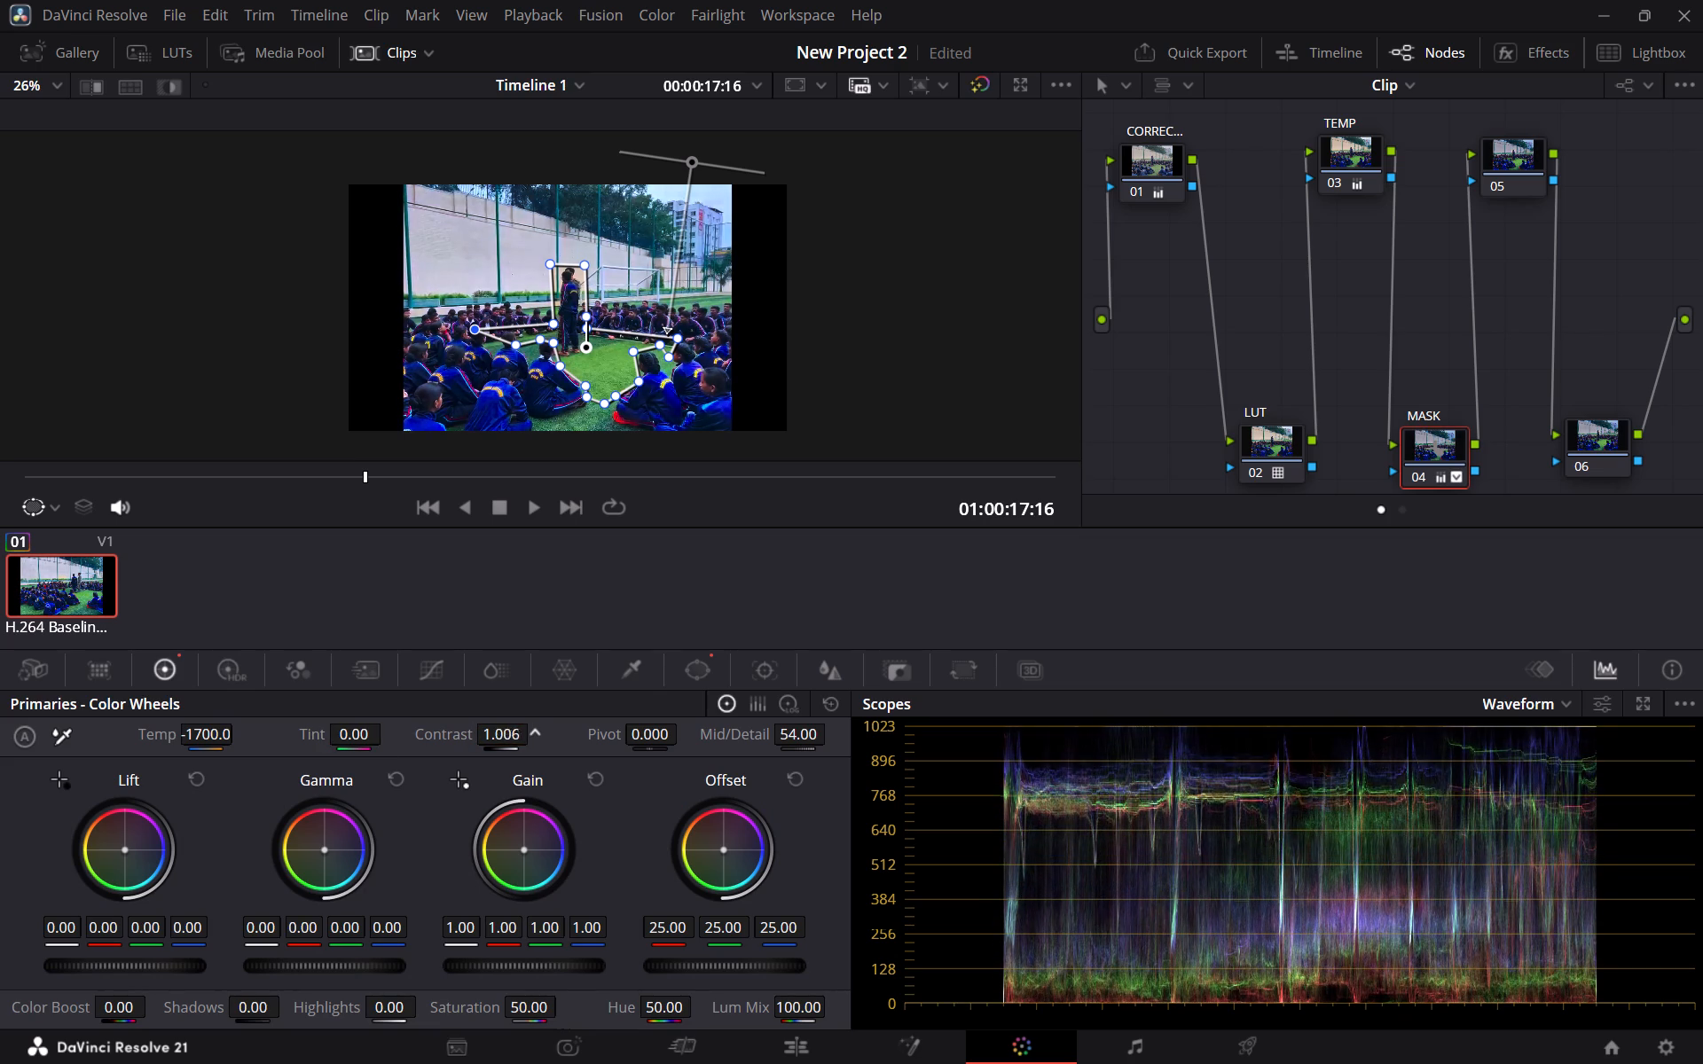
pyautogui.moveTo(508, 732); pyautogui.dragTo(525, 732)
pyautogui.moveTo(641, 731); pyautogui.dragTo(748, 732)
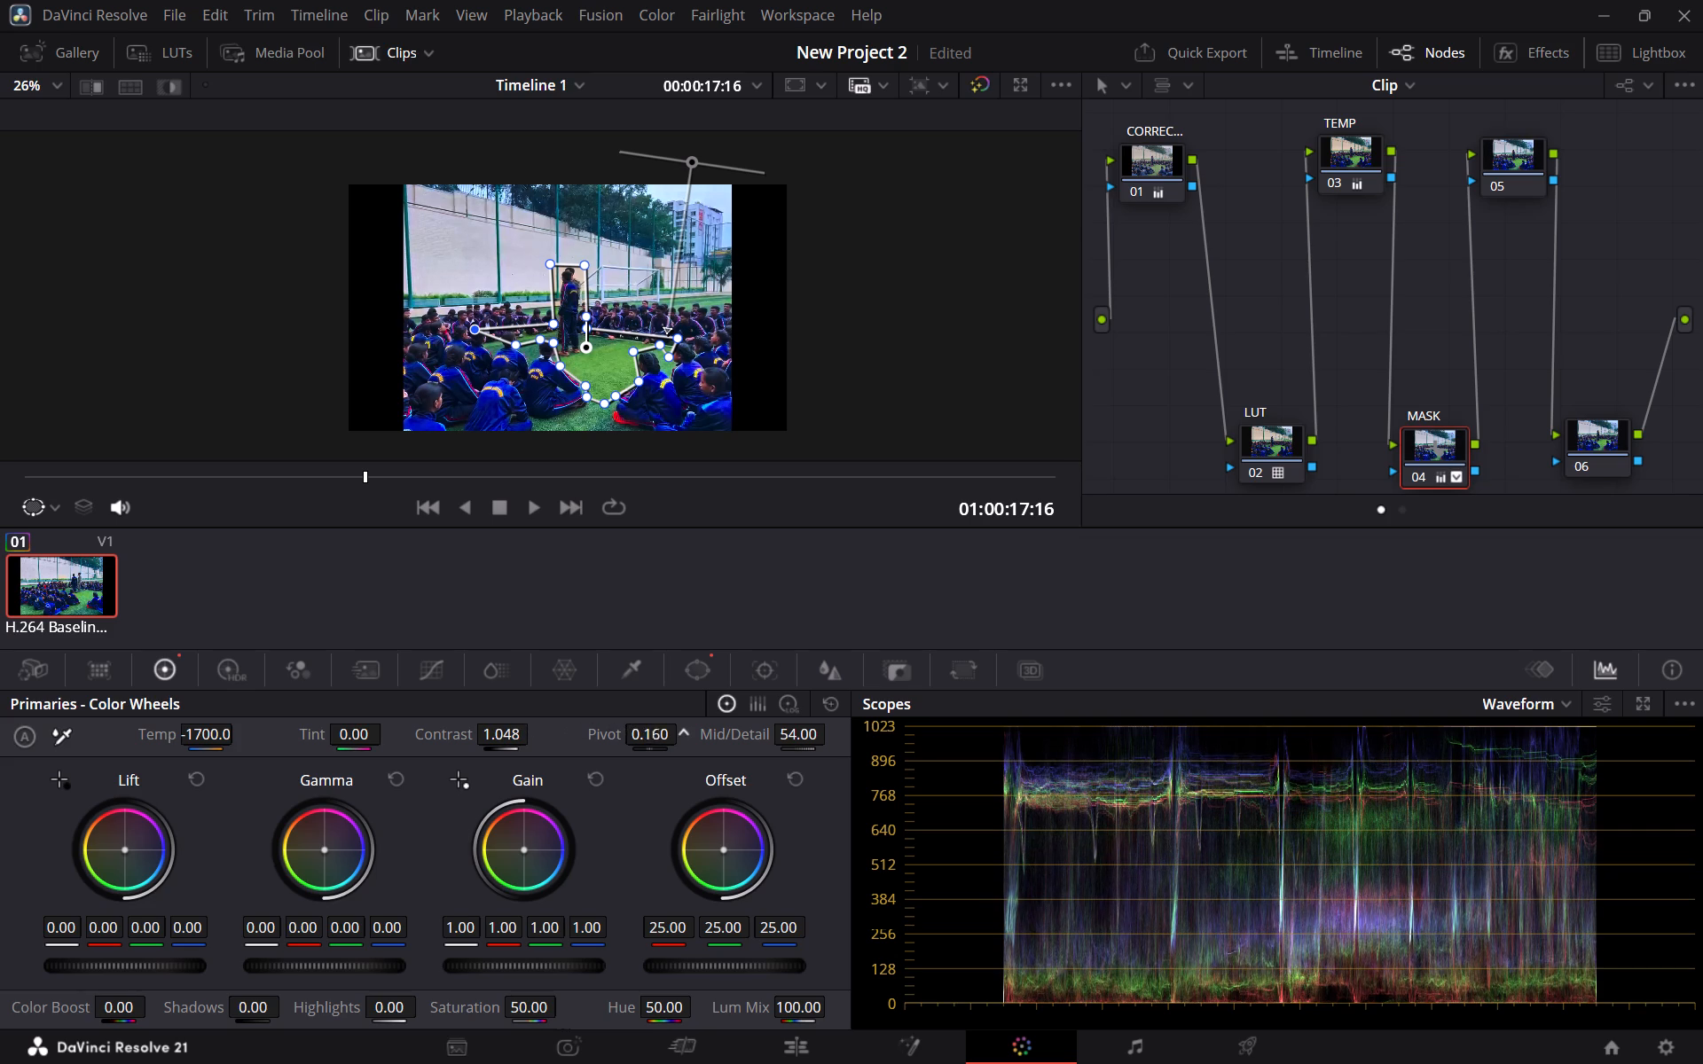
pyautogui.moveTo(748, 732); pyautogui.dragTo(1085, 726)
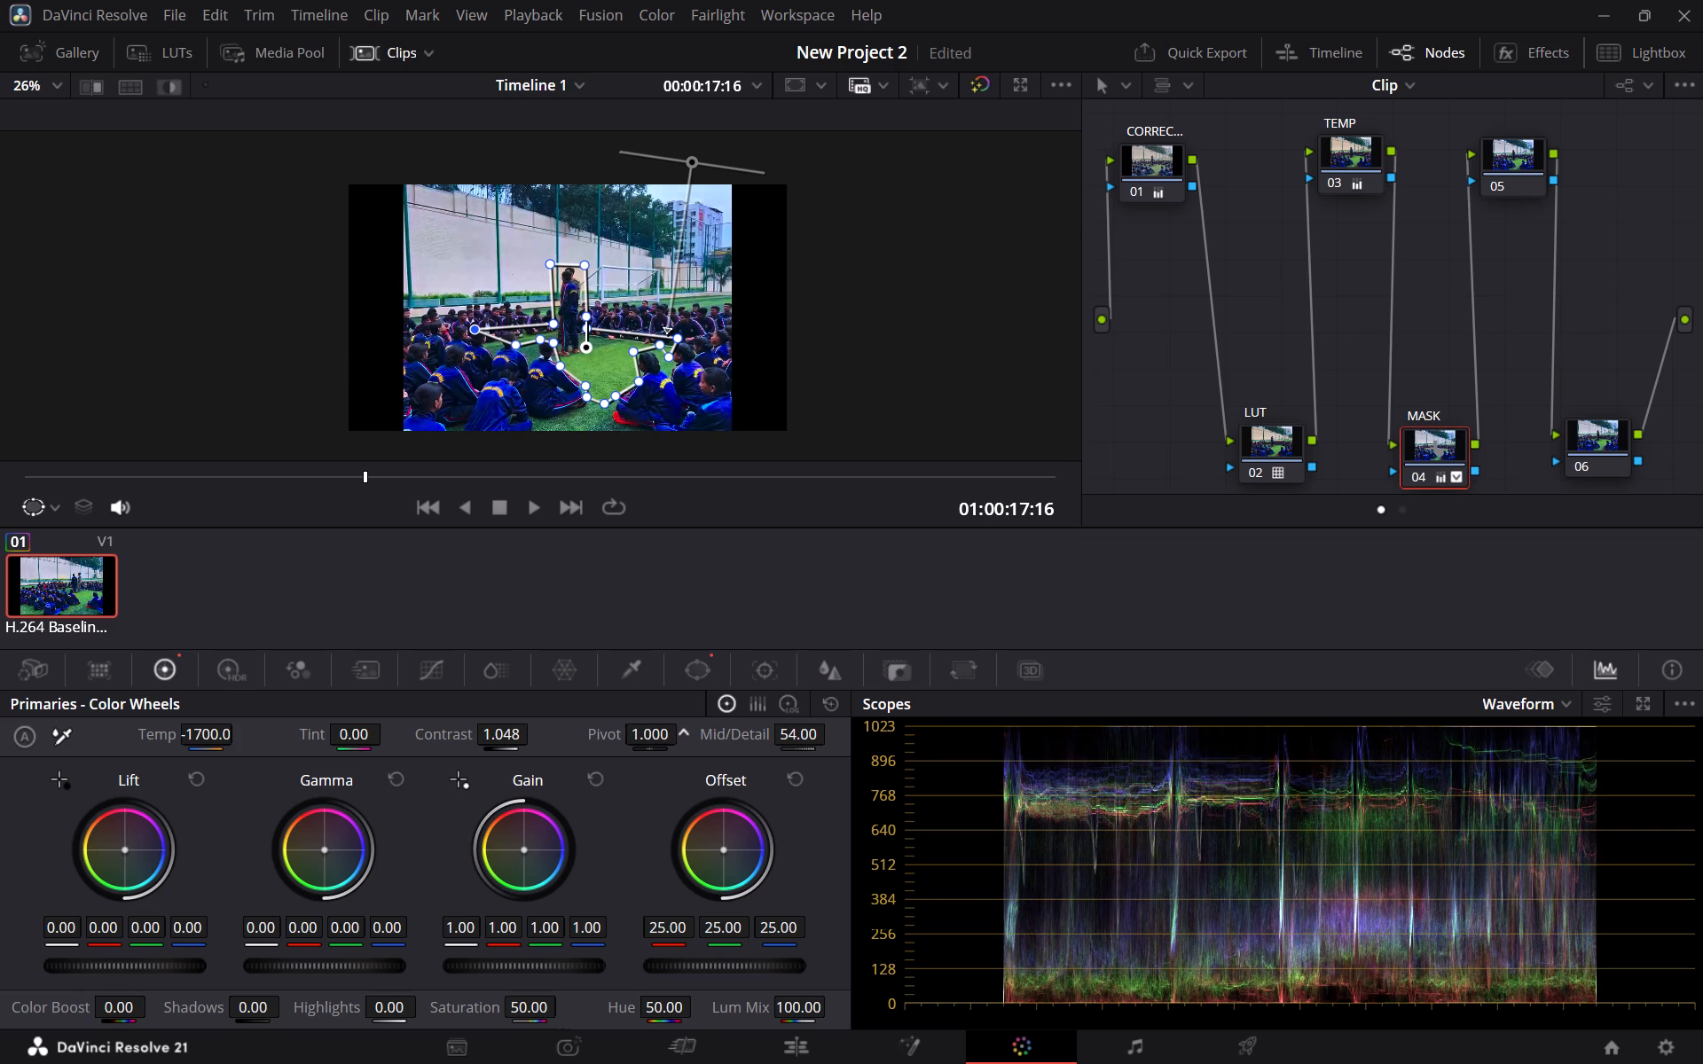
pyautogui.moveTo(1085, 726); pyautogui.dragTo(1181, 725)
# Set the MASK node's midtone detail to 14.50.
pyautogui.moveTo(797, 735); pyautogui.dragTo(1064, 737)
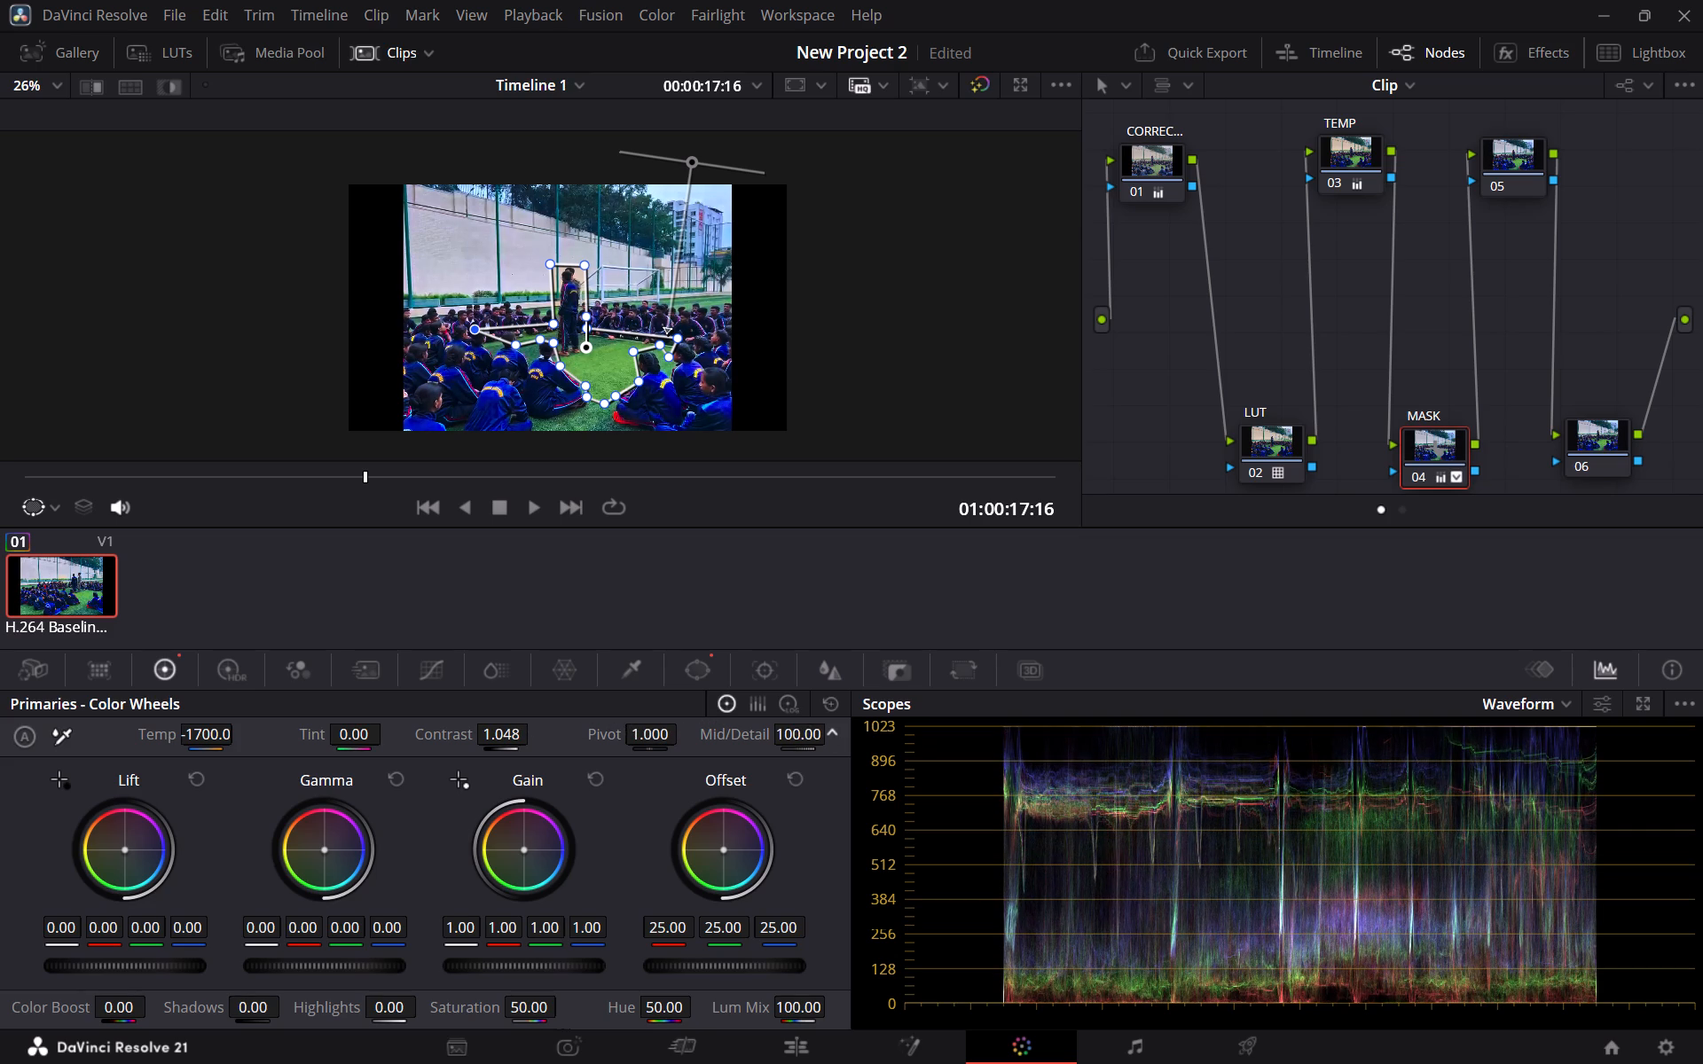
pyautogui.moveTo(1064, 737); pyautogui.dragTo(779, 760)
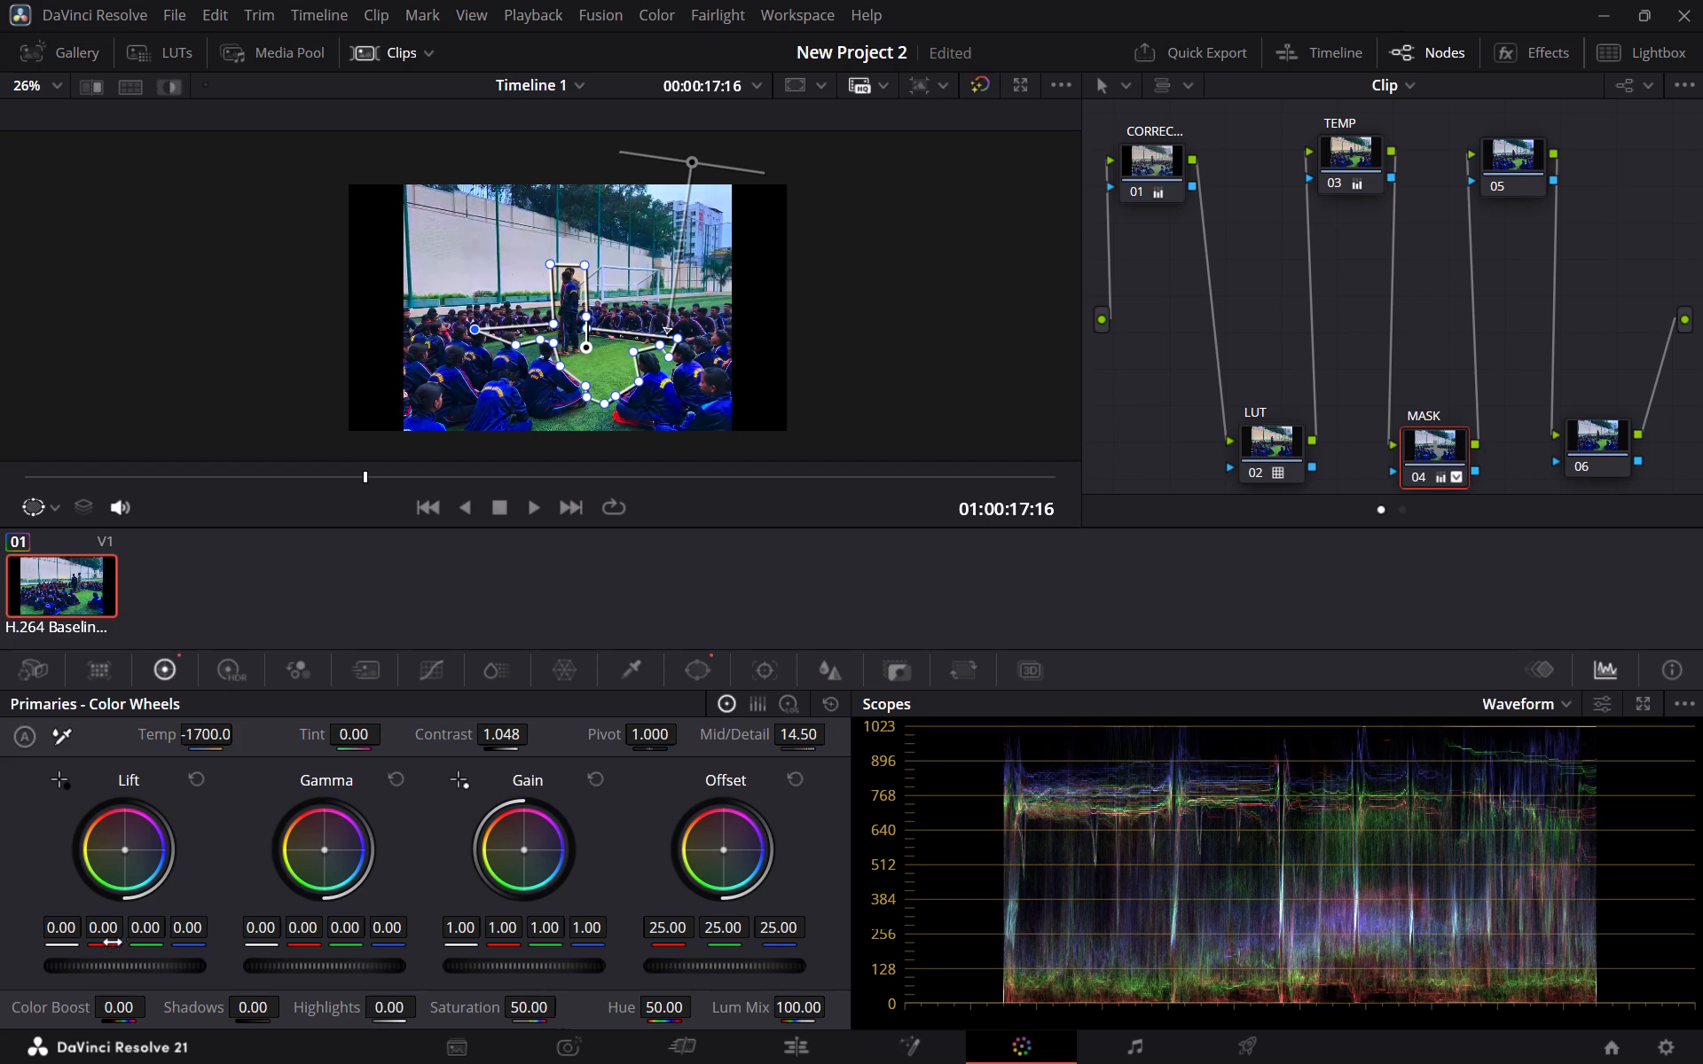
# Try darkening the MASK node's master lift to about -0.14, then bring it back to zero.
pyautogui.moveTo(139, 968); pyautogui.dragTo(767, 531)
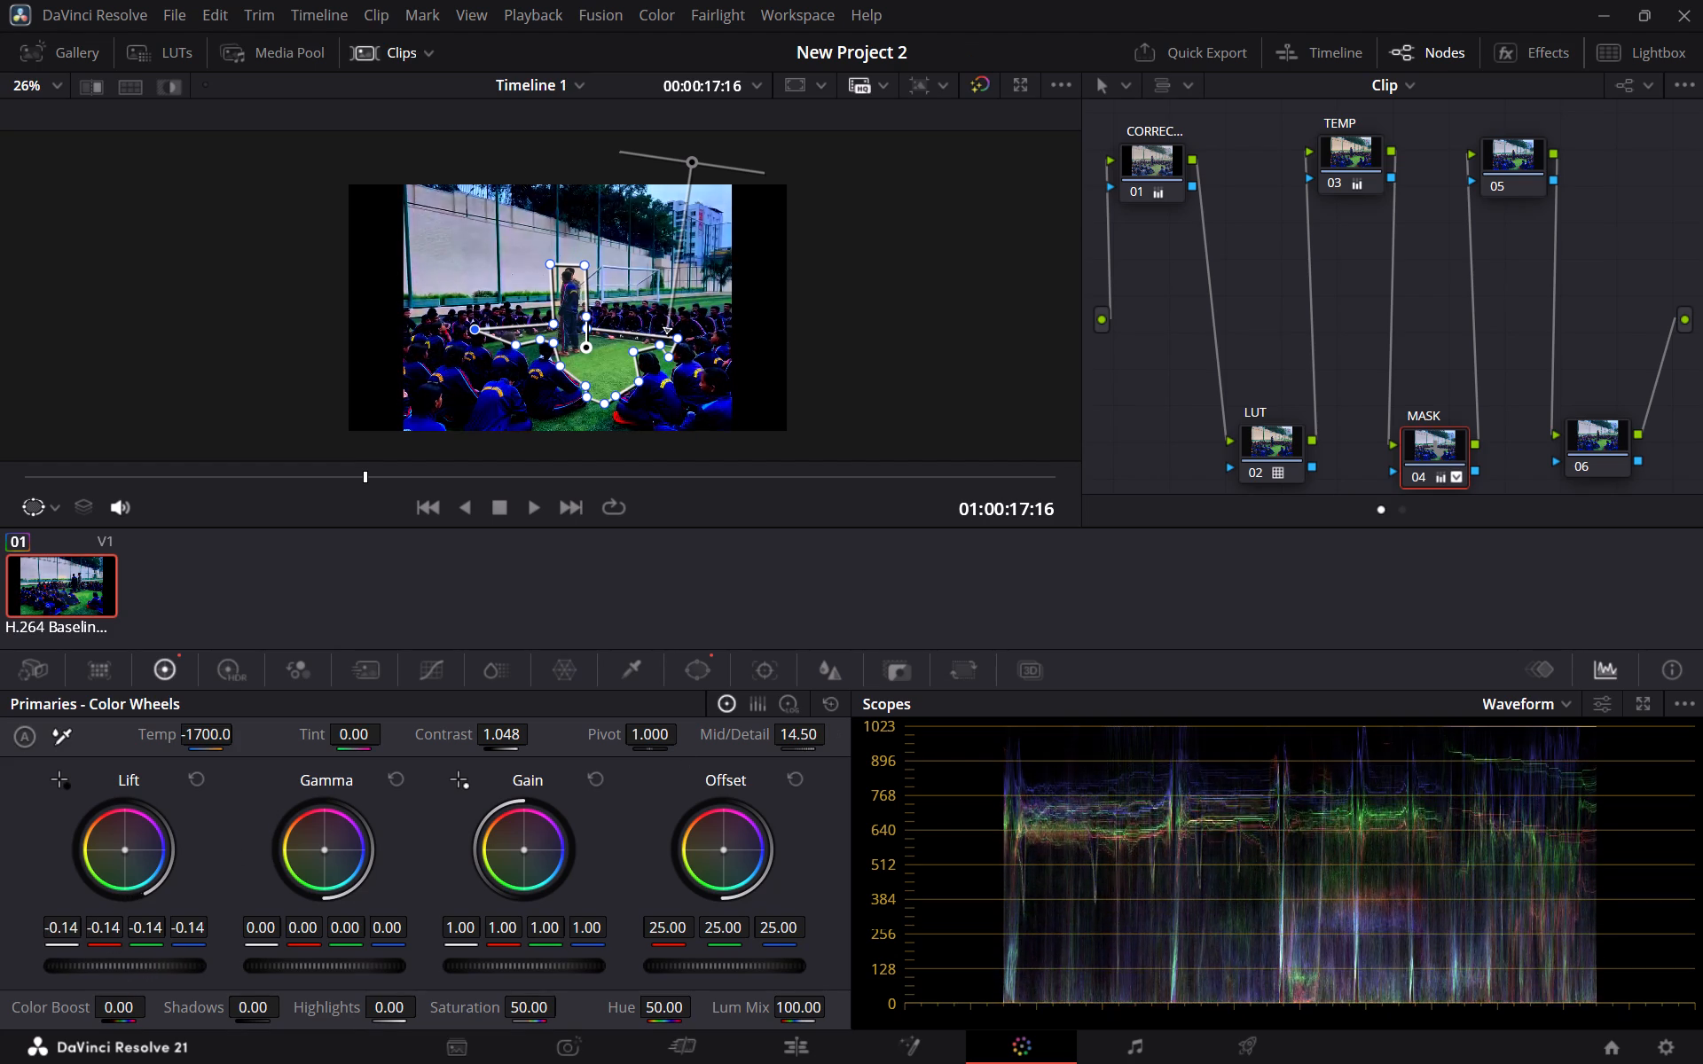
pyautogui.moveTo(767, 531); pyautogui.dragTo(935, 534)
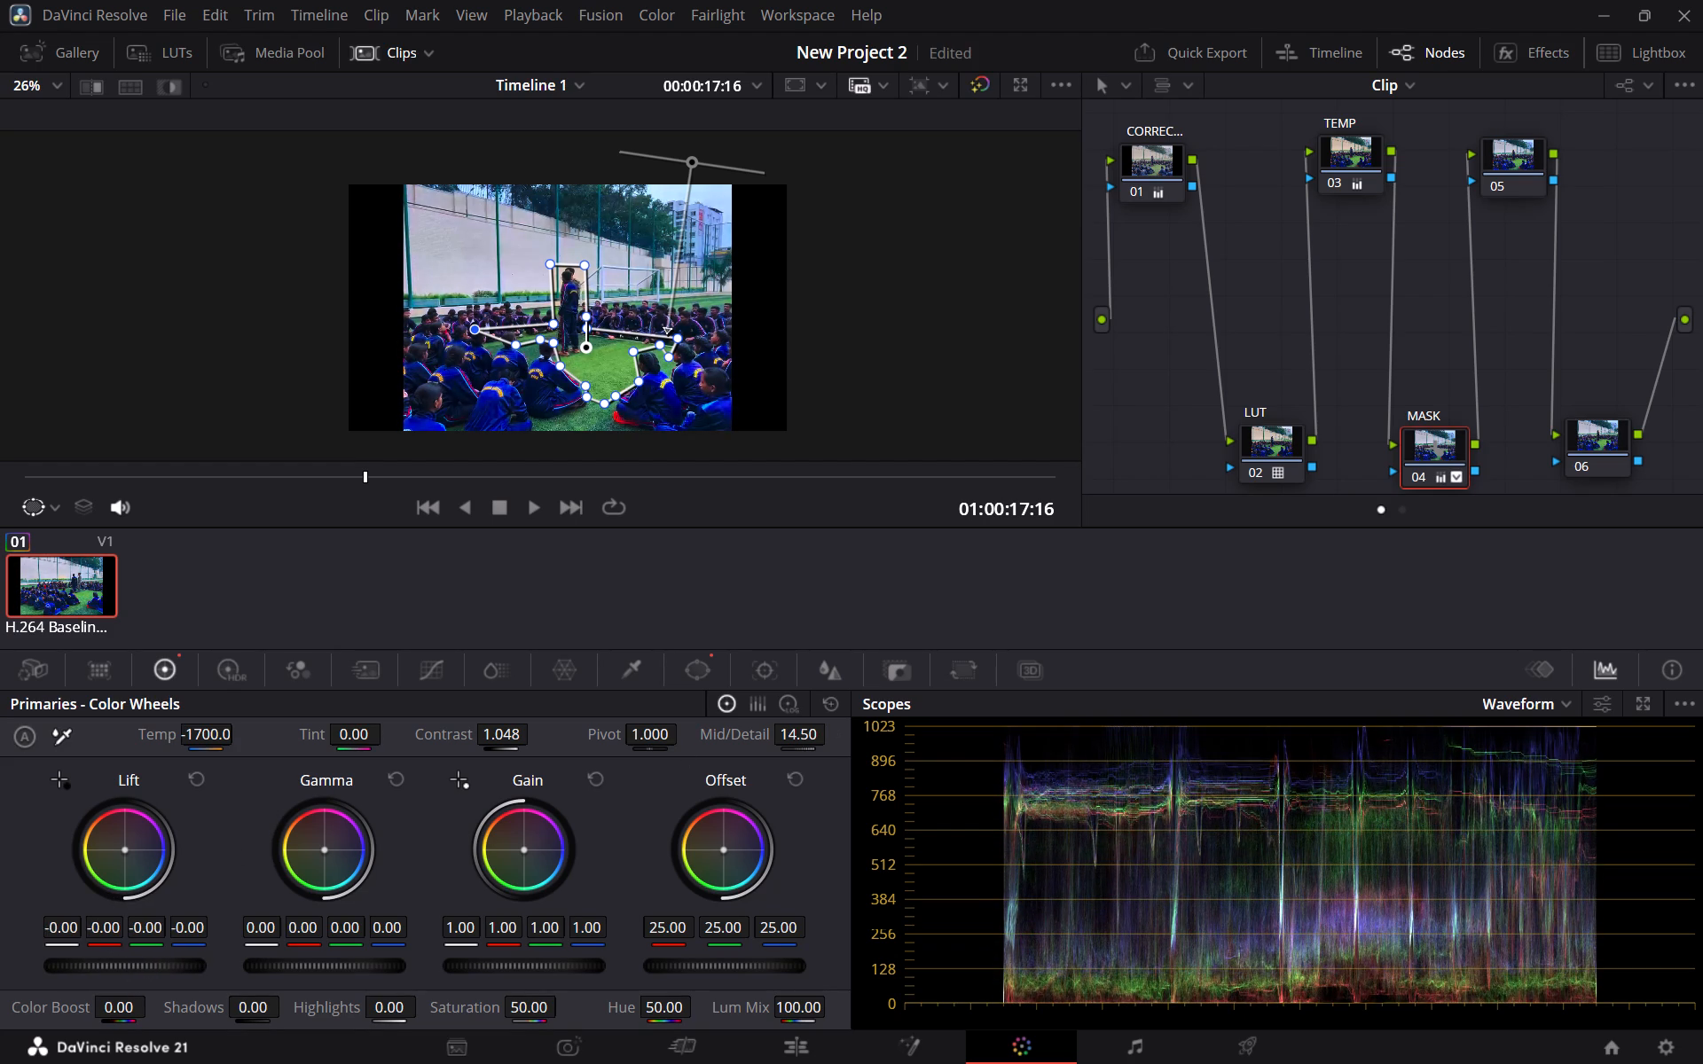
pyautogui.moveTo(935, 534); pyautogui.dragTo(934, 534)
# Raise the MASK node's master gamma to 0.01 and its master gain to 1.11.
pyautogui.moveTo(333, 966); pyautogui.dragTo(612, 969)
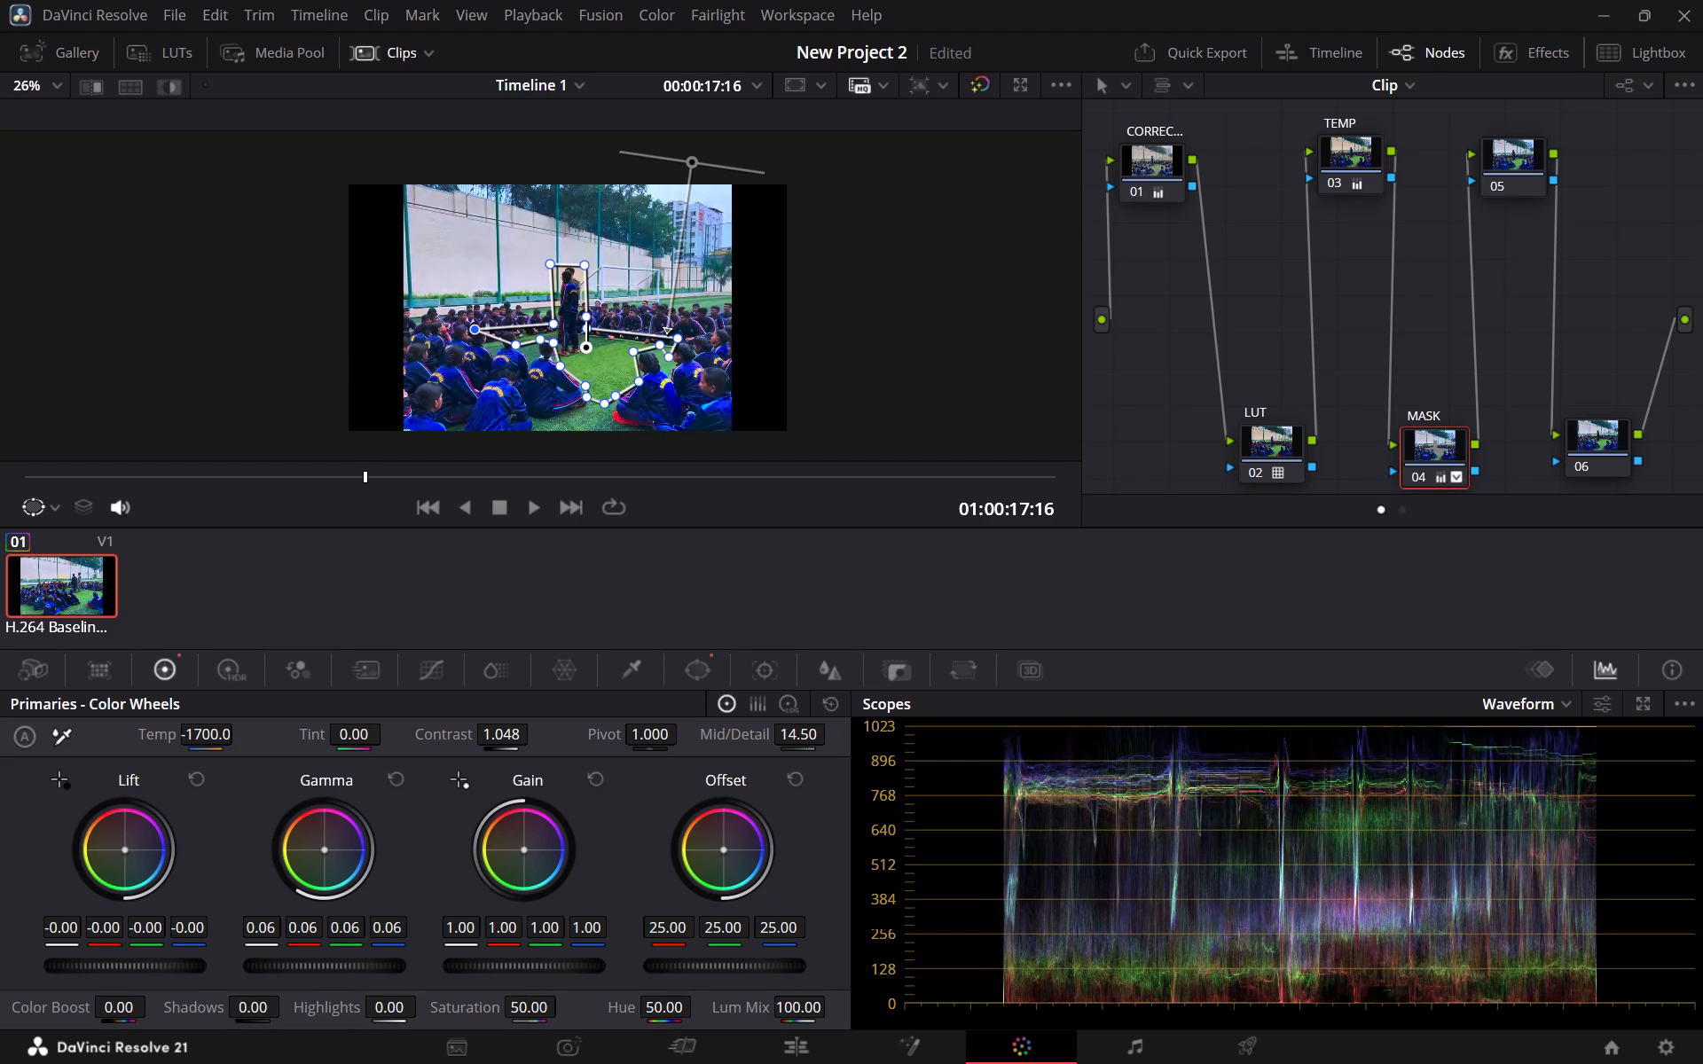
pyautogui.moveTo(612, 969); pyautogui.dragTo(370, 968)
pyautogui.moveTo(527, 964); pyautogui.dragTo(621, 964)
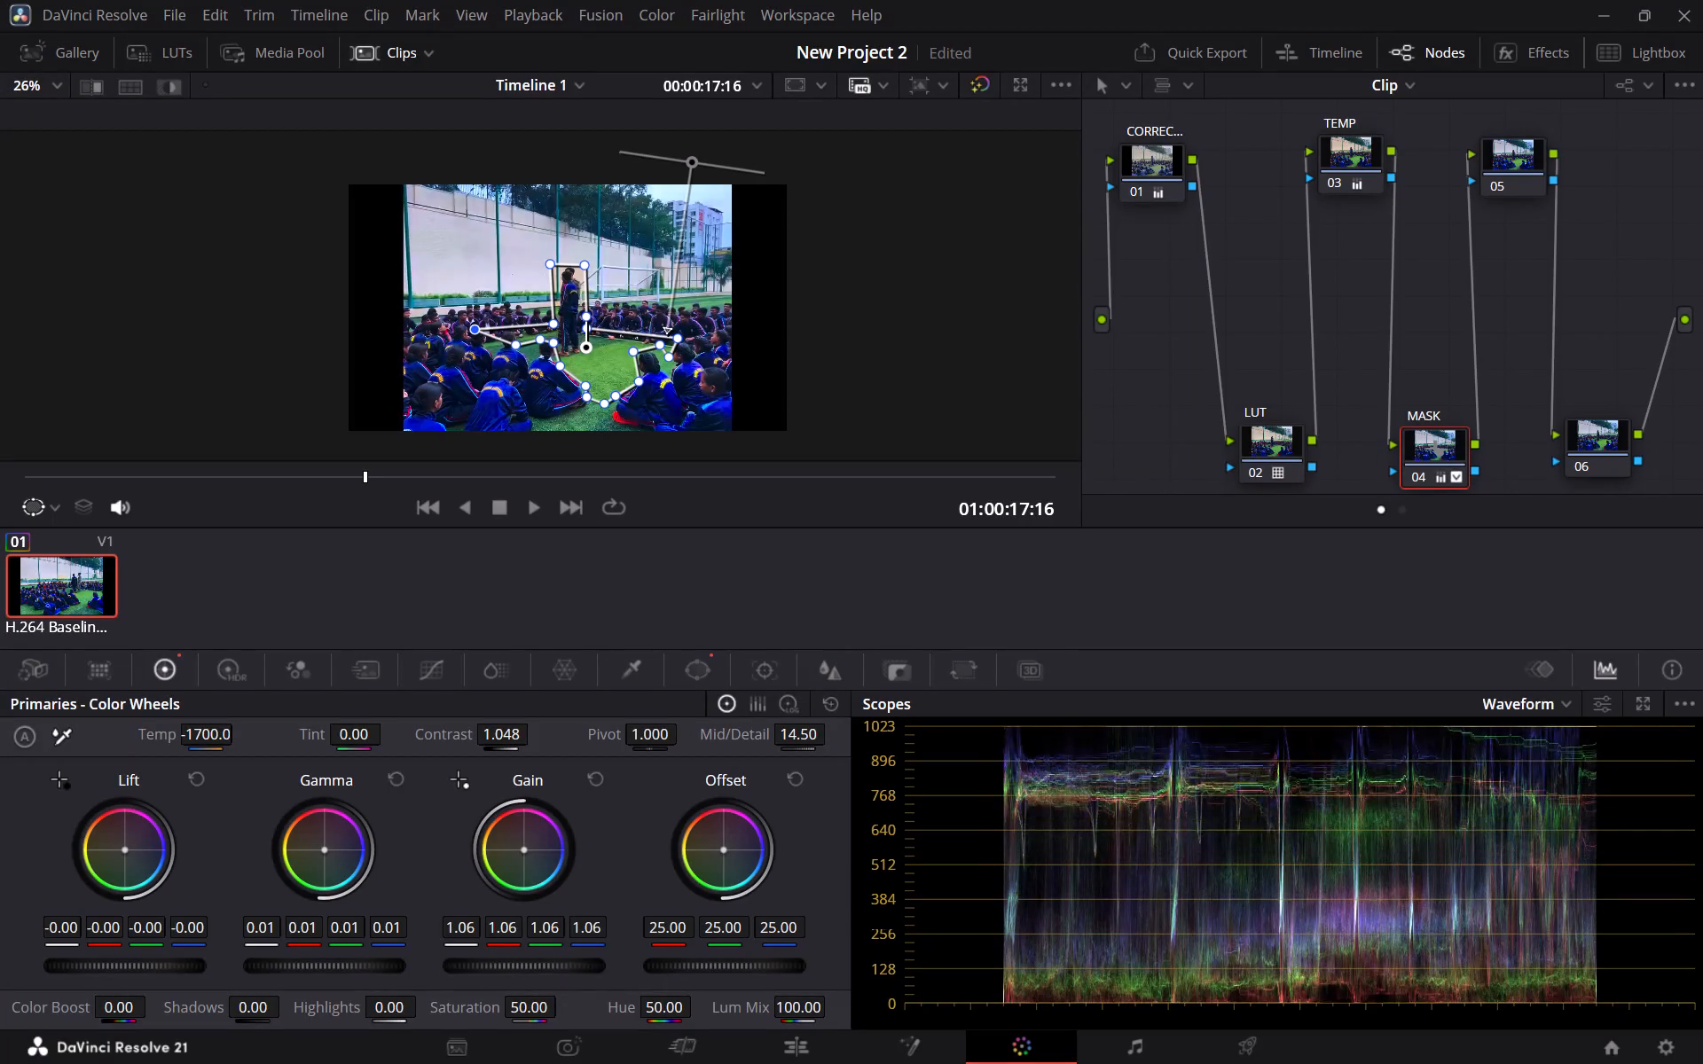
pyautogui.moveTo(621, 964); pyautogui.dragTo(621, 963)
# Try raising the MASK node's master offset to about 27.40, then lower it again.
pyautogui.moveTo(739, 966); pyautogui.dragTo(829, 966)
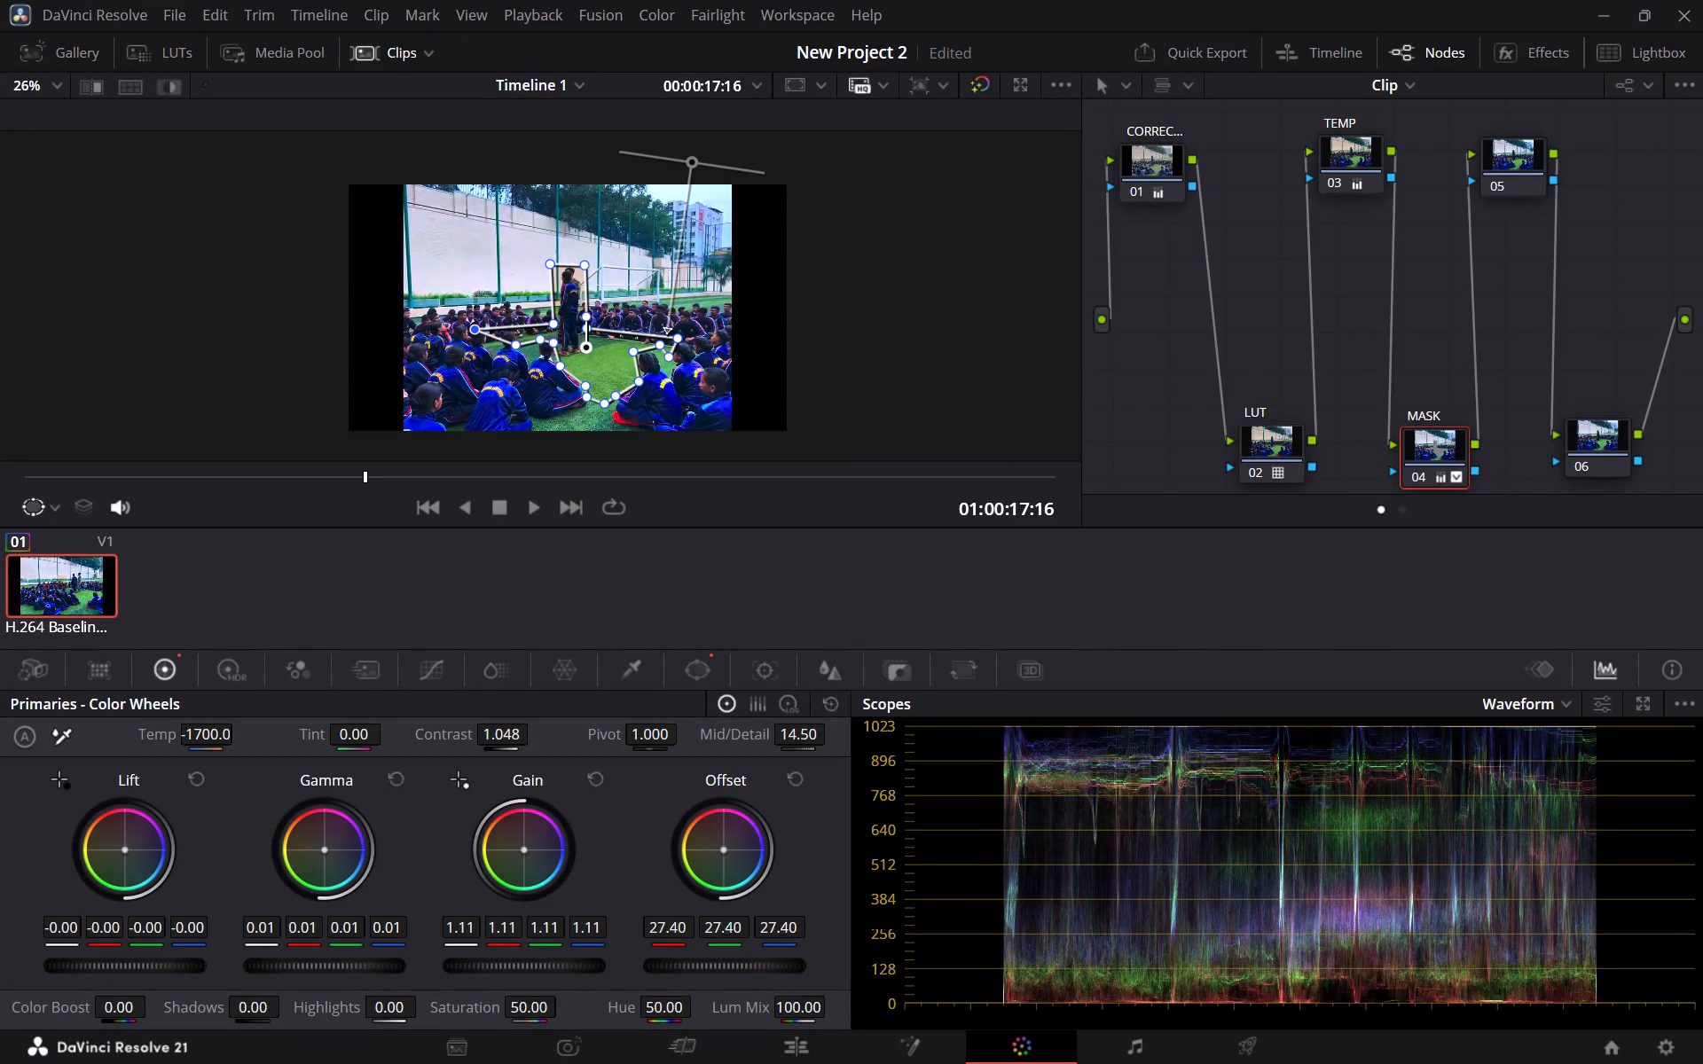
pyautogui.moveTo(829, 966); pyautogui.dragTo(536, 966)
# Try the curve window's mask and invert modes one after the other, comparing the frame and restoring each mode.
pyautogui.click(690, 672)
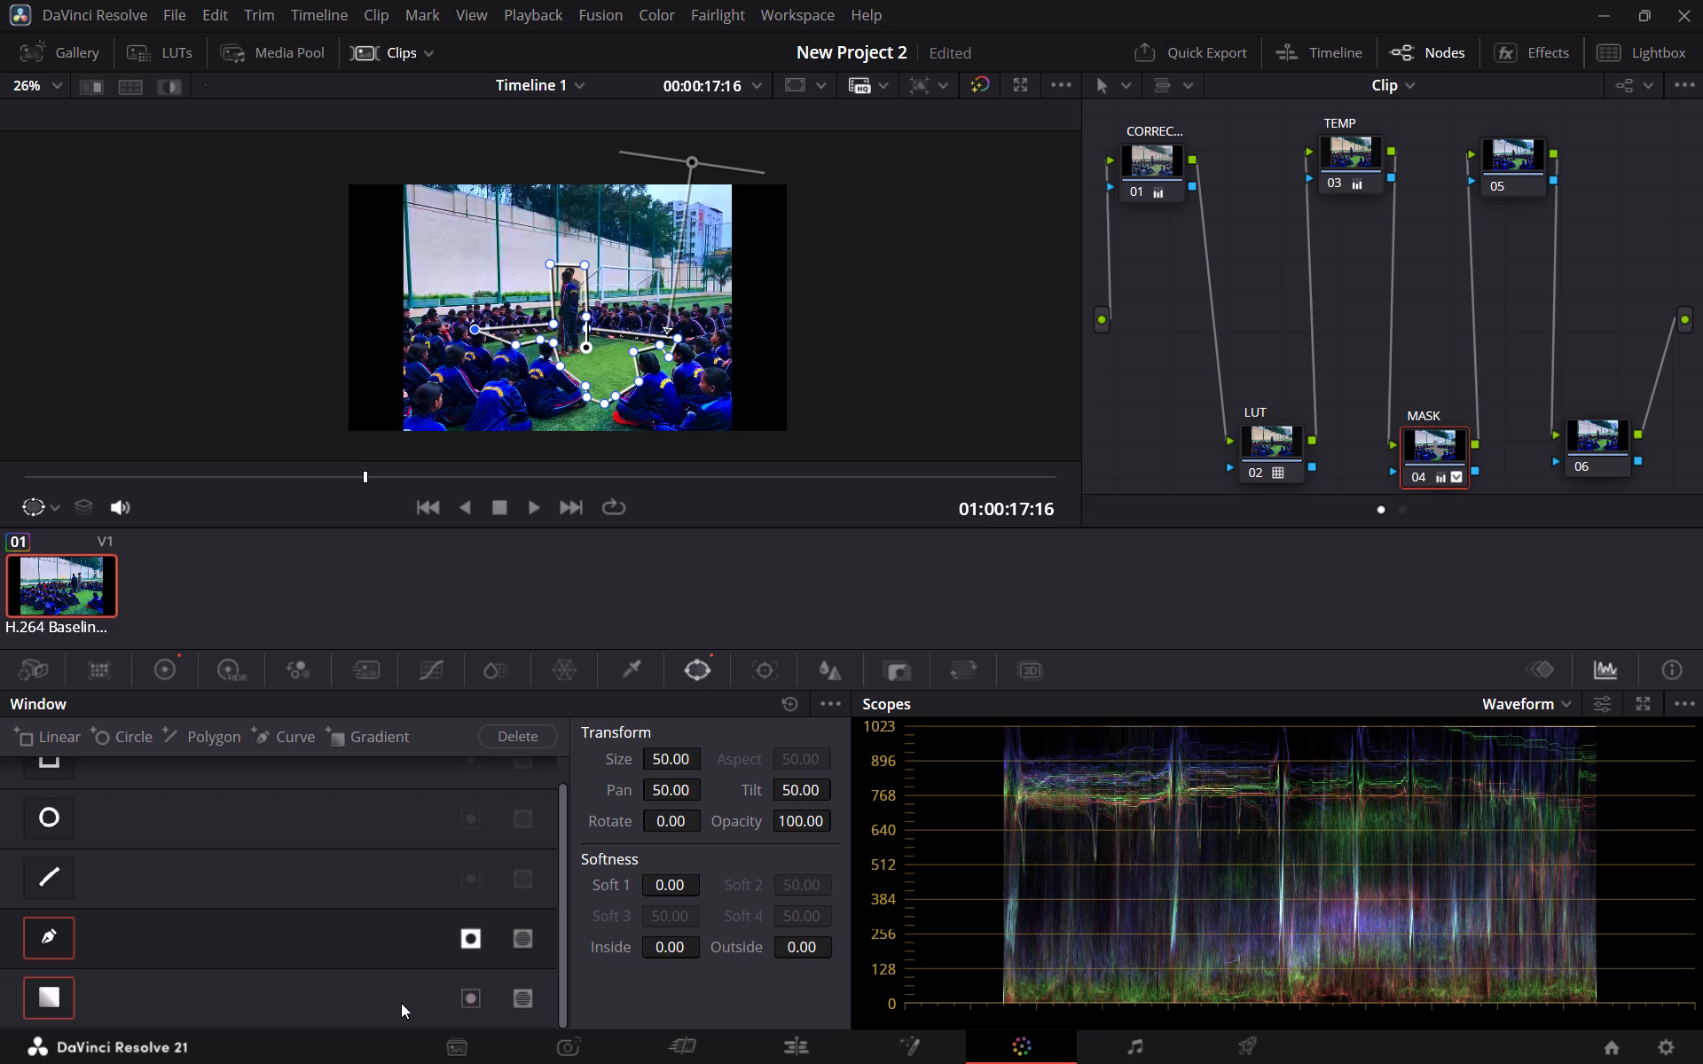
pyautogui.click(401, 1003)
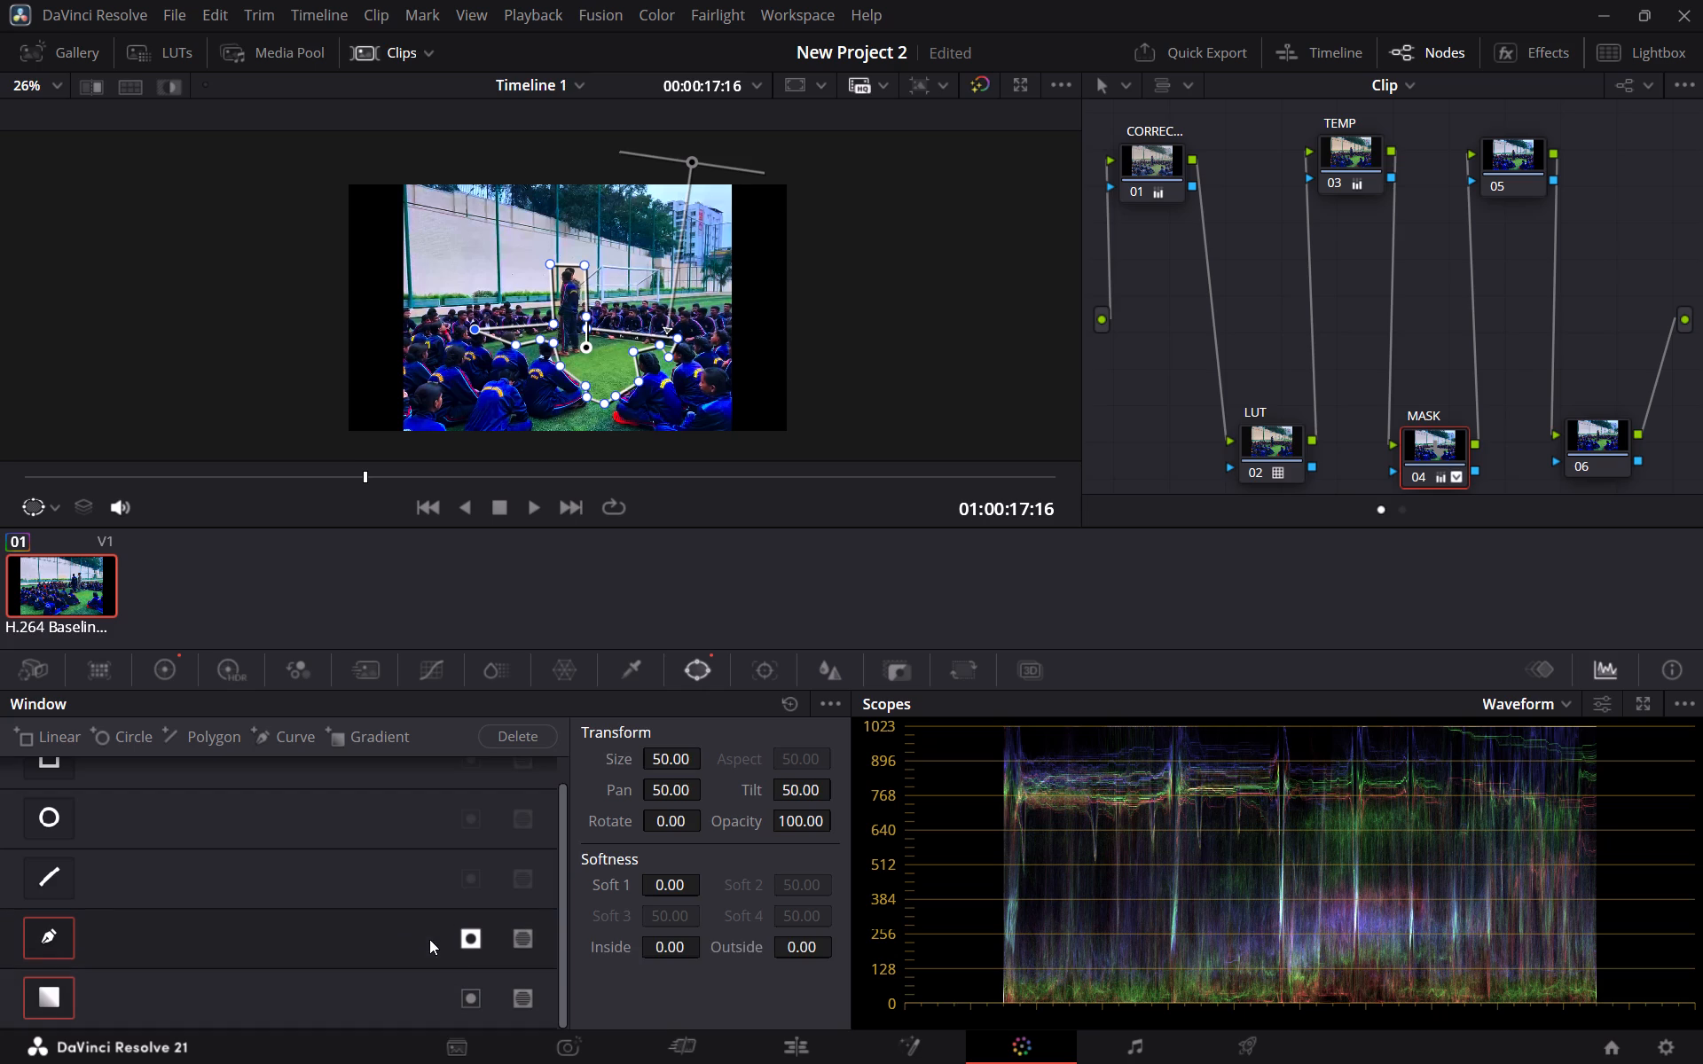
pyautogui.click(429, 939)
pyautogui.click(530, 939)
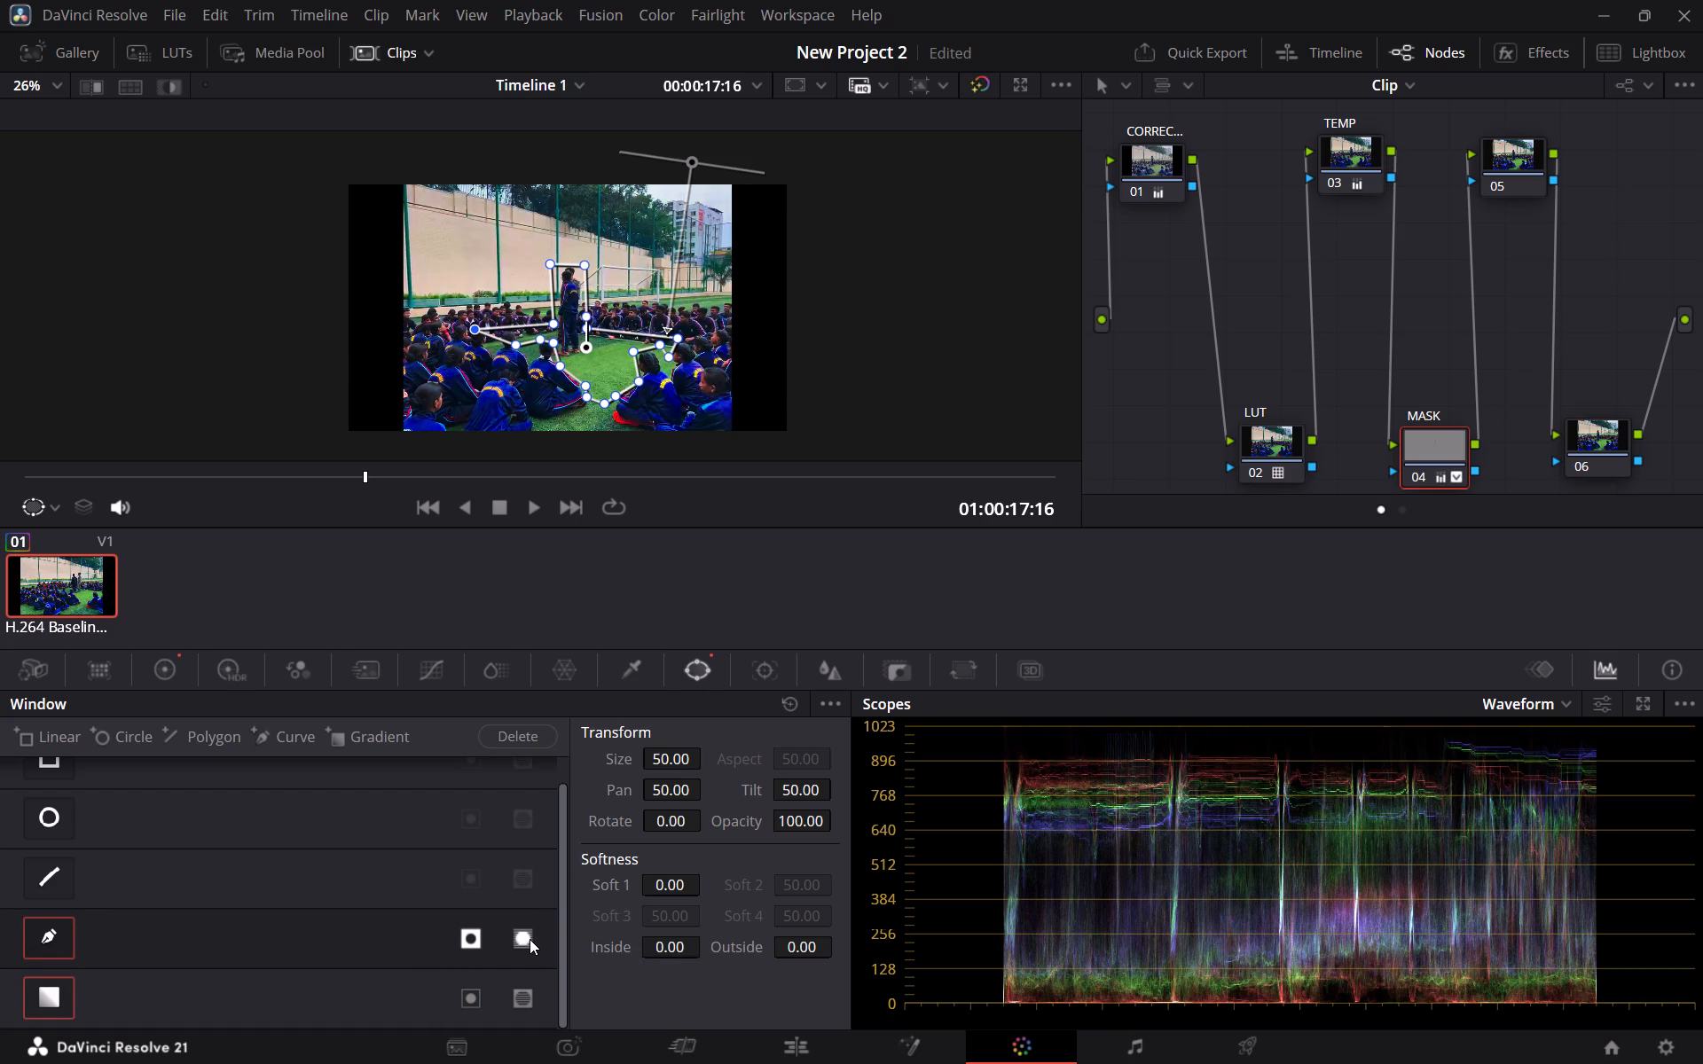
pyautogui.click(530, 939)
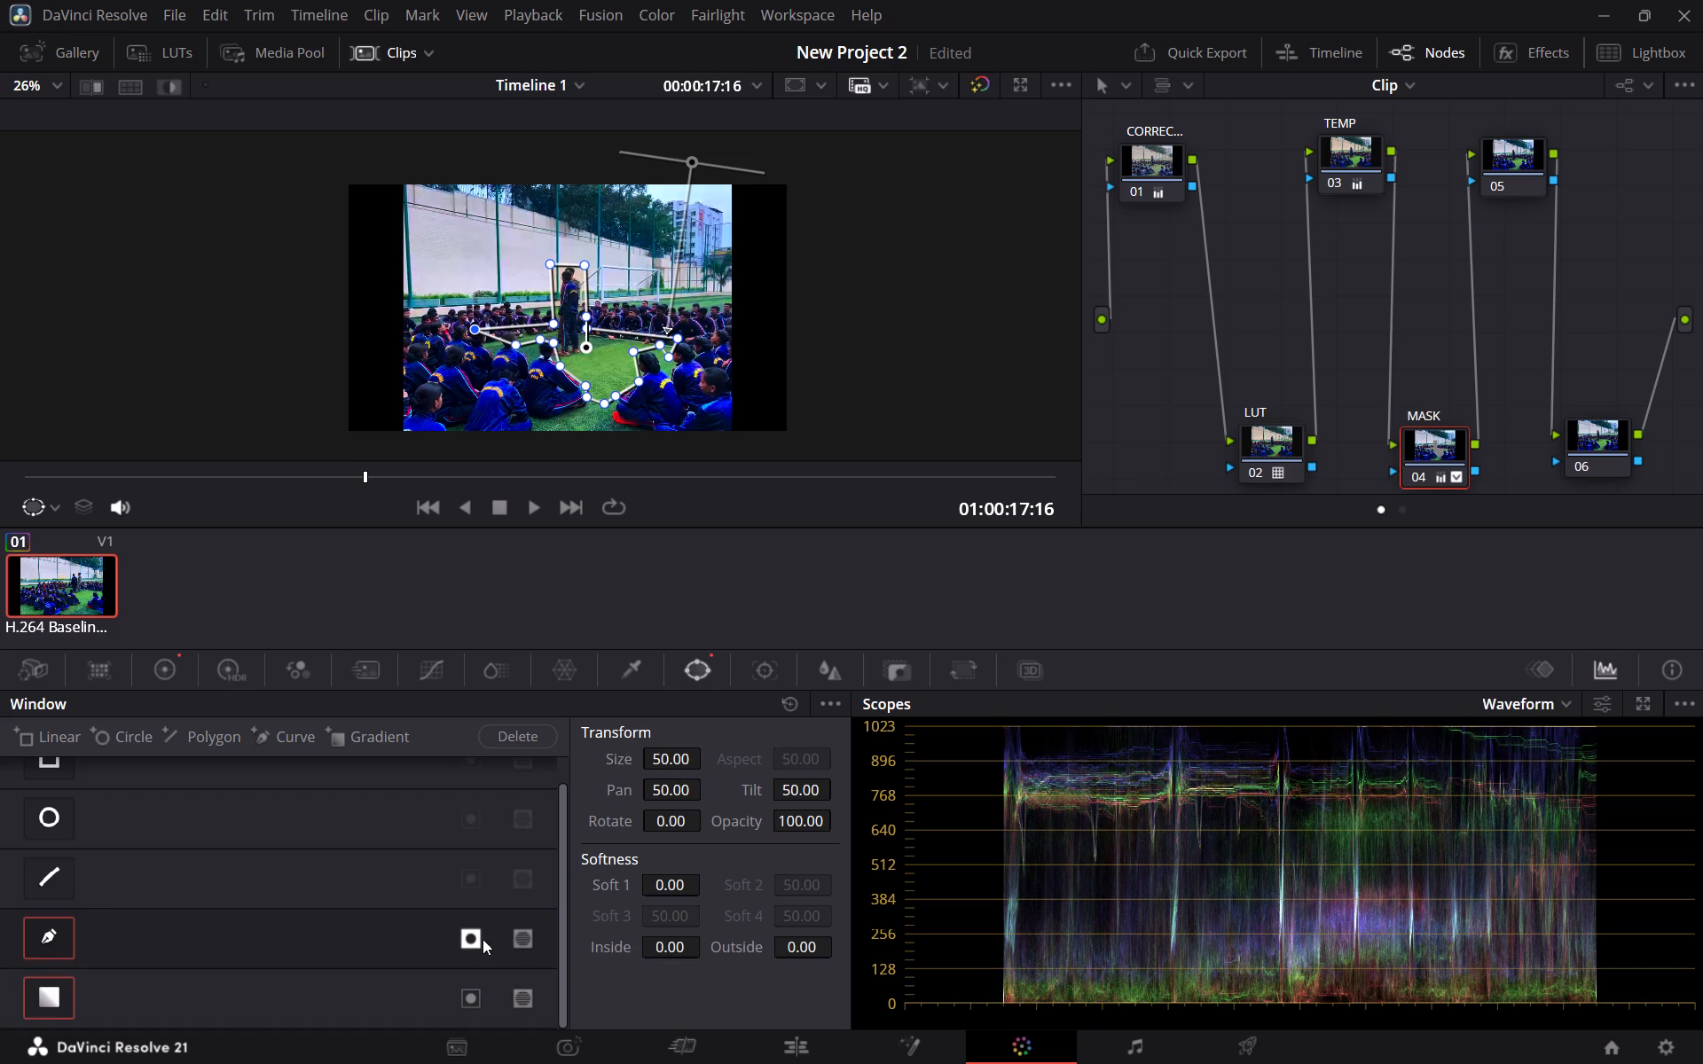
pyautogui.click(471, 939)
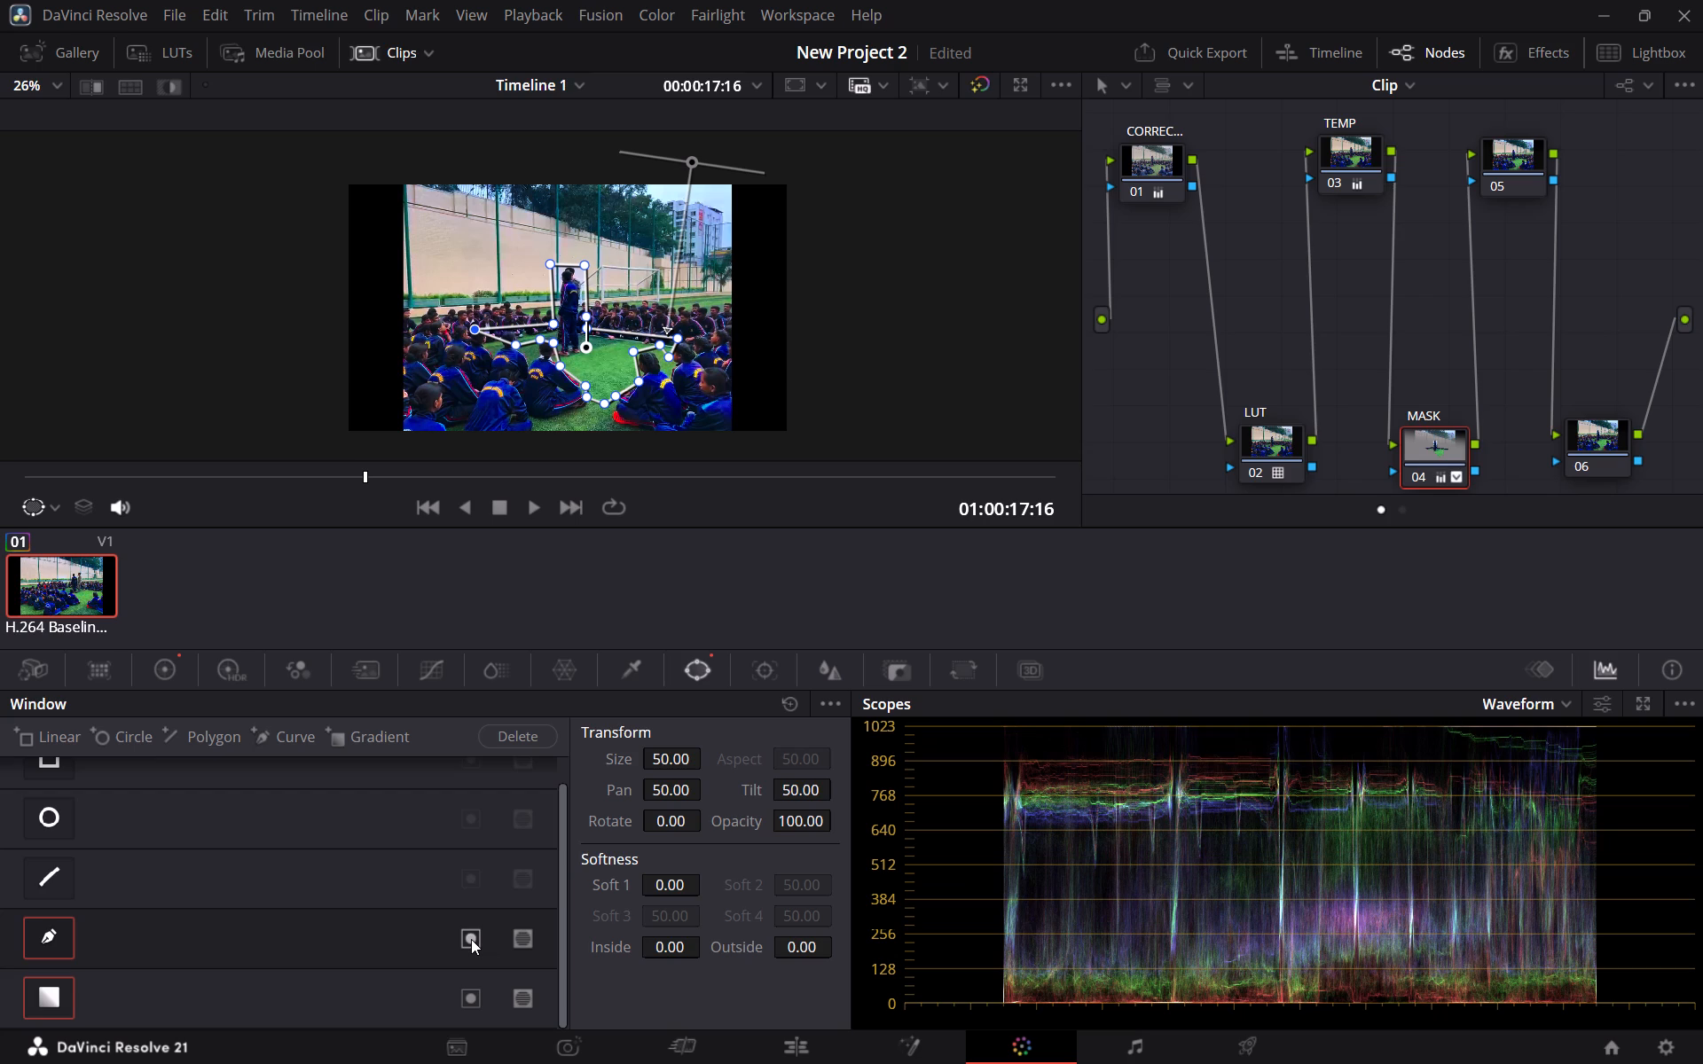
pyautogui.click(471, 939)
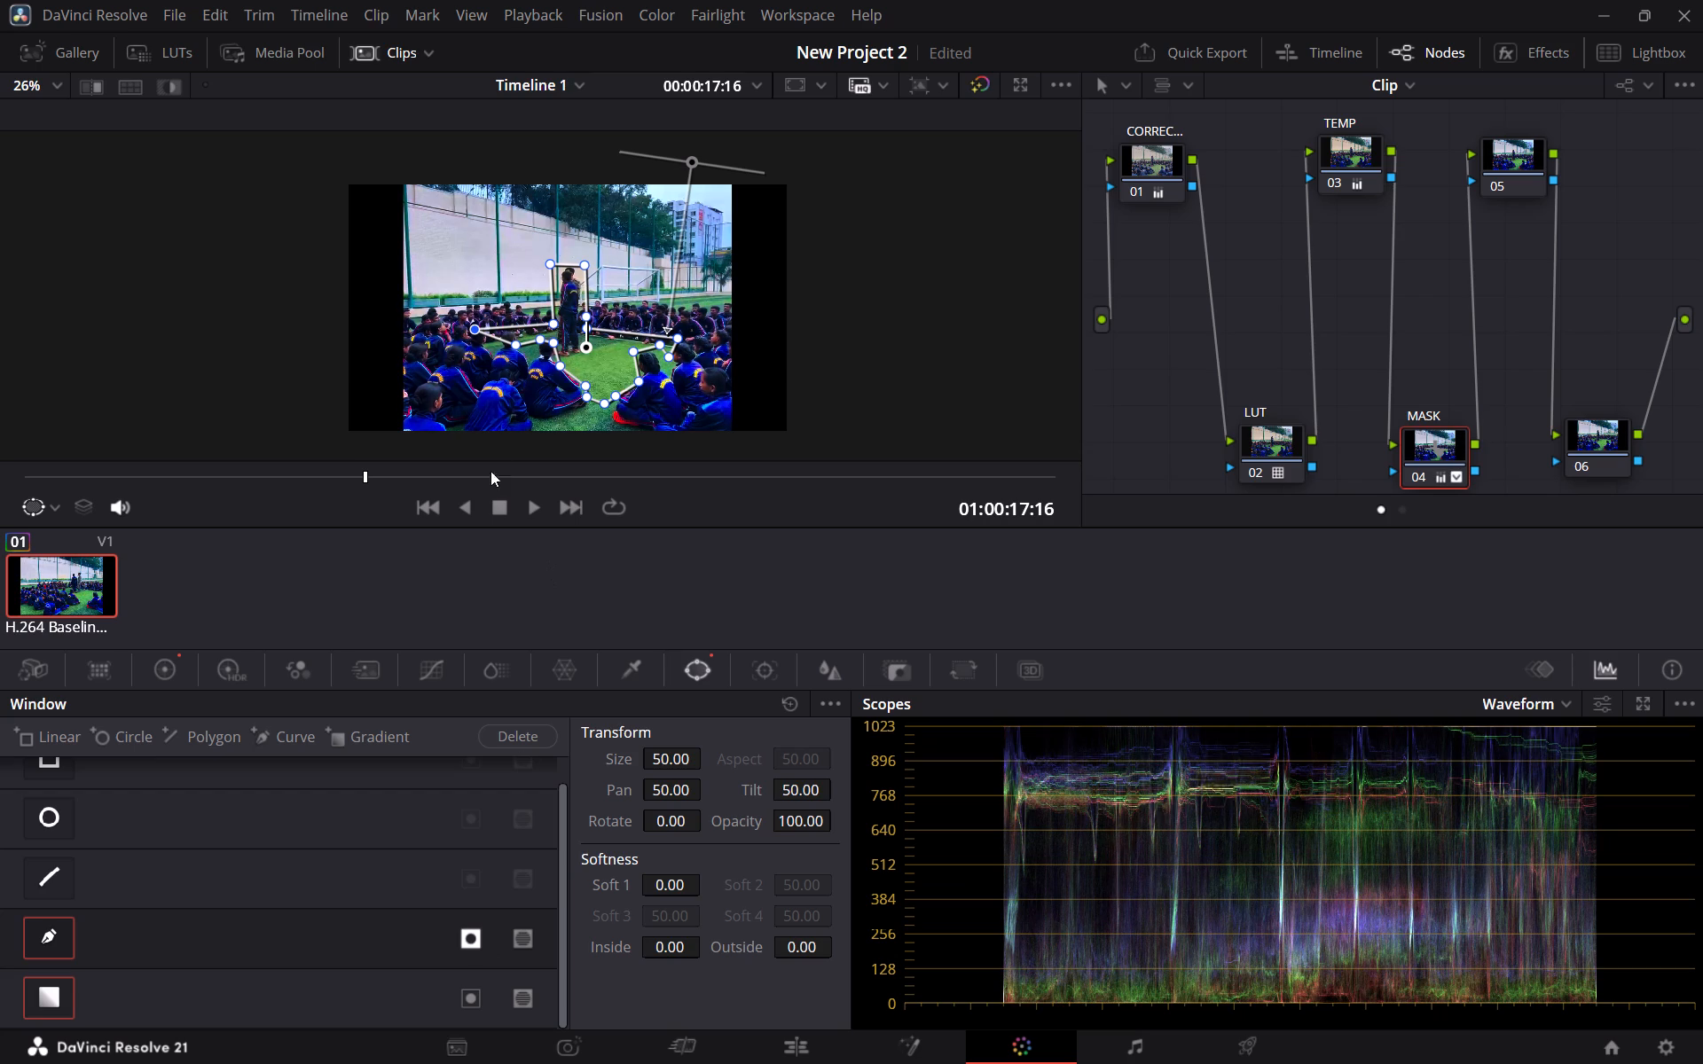
# Compare the graded frame in the highlight, image wipe and split screen views, ending in the split screen view.
pyautogui.click(572, 289)
pyautogui.click(754, 288)
pyautogui.click(138, 84)
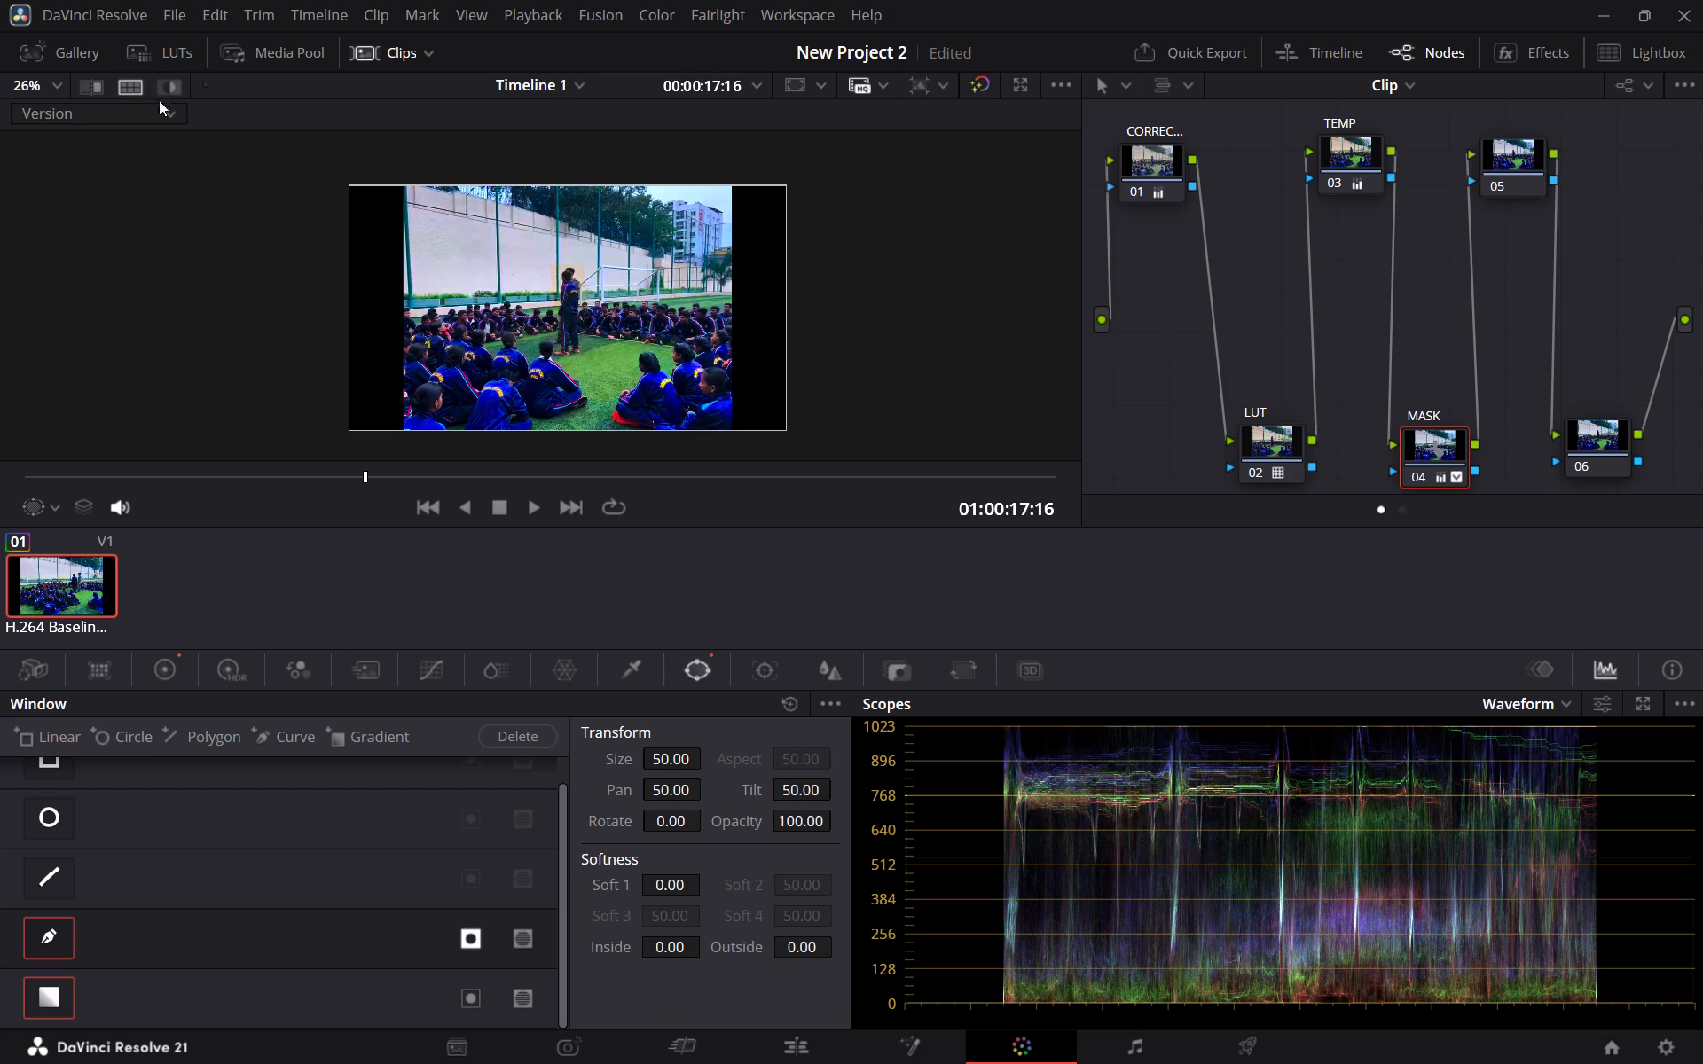
pyautogui.click(571, 292)
pyautogui.click(131, 88)
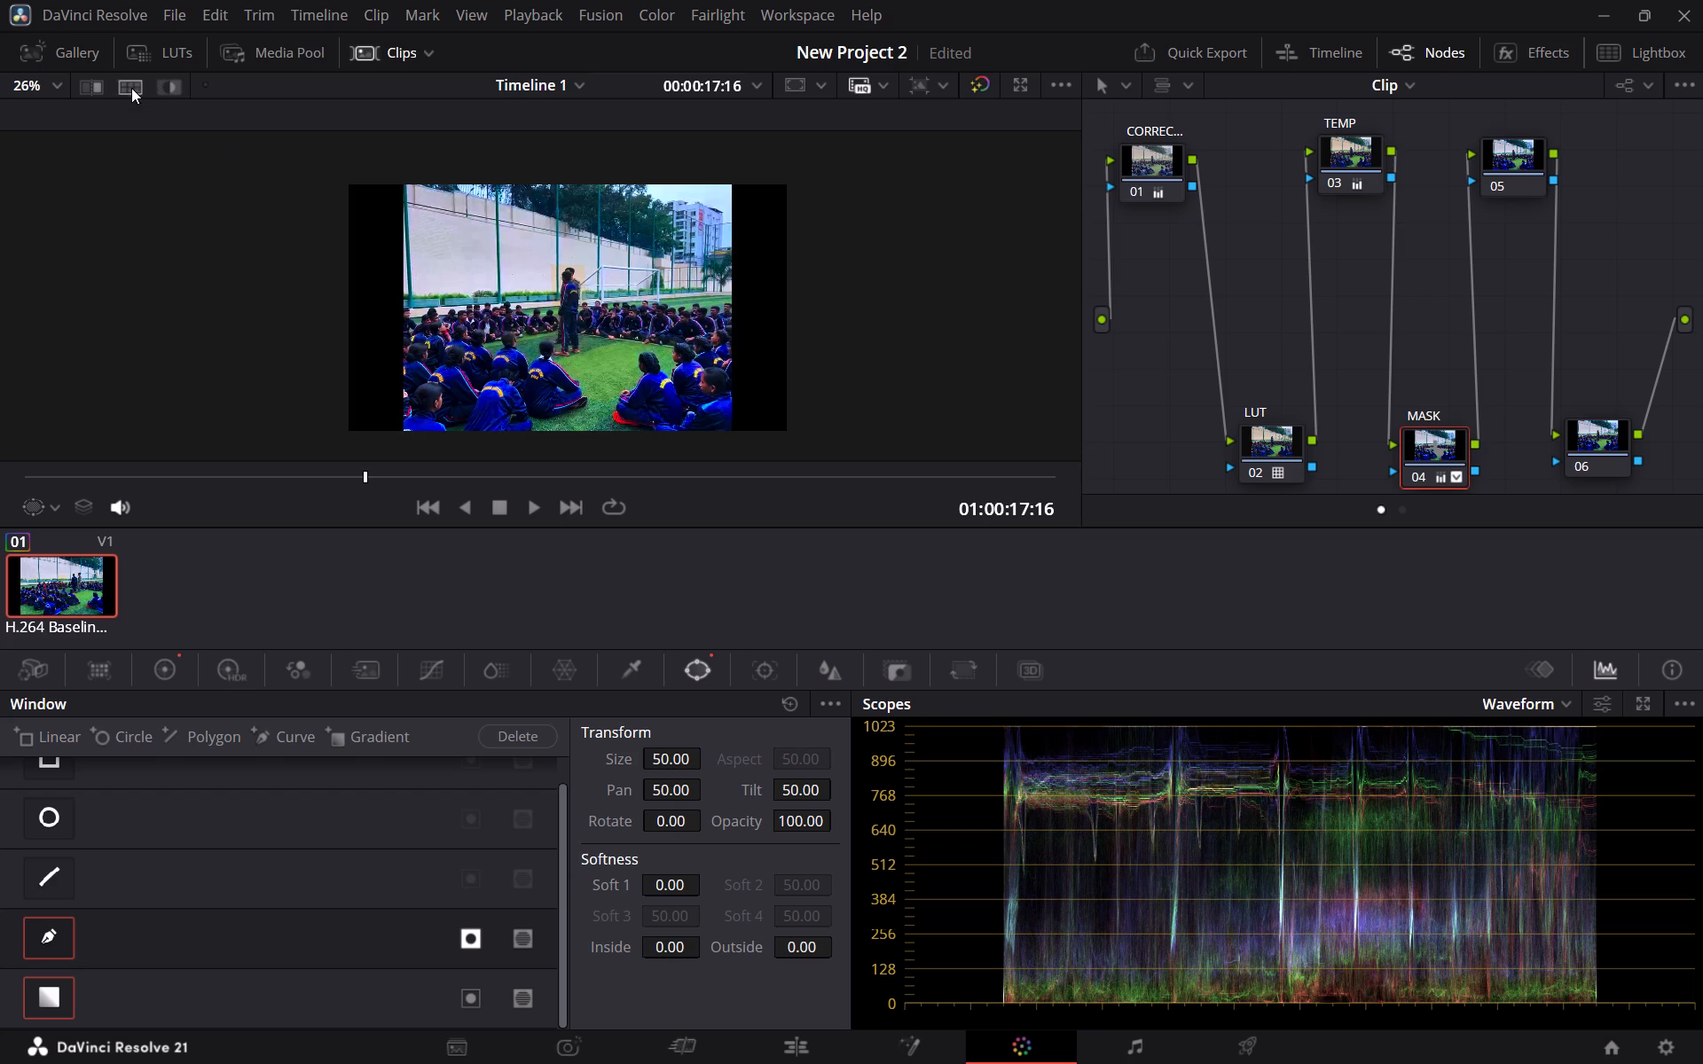
pyautogui.click(183, 82)
pyautogui.click(173, 83)
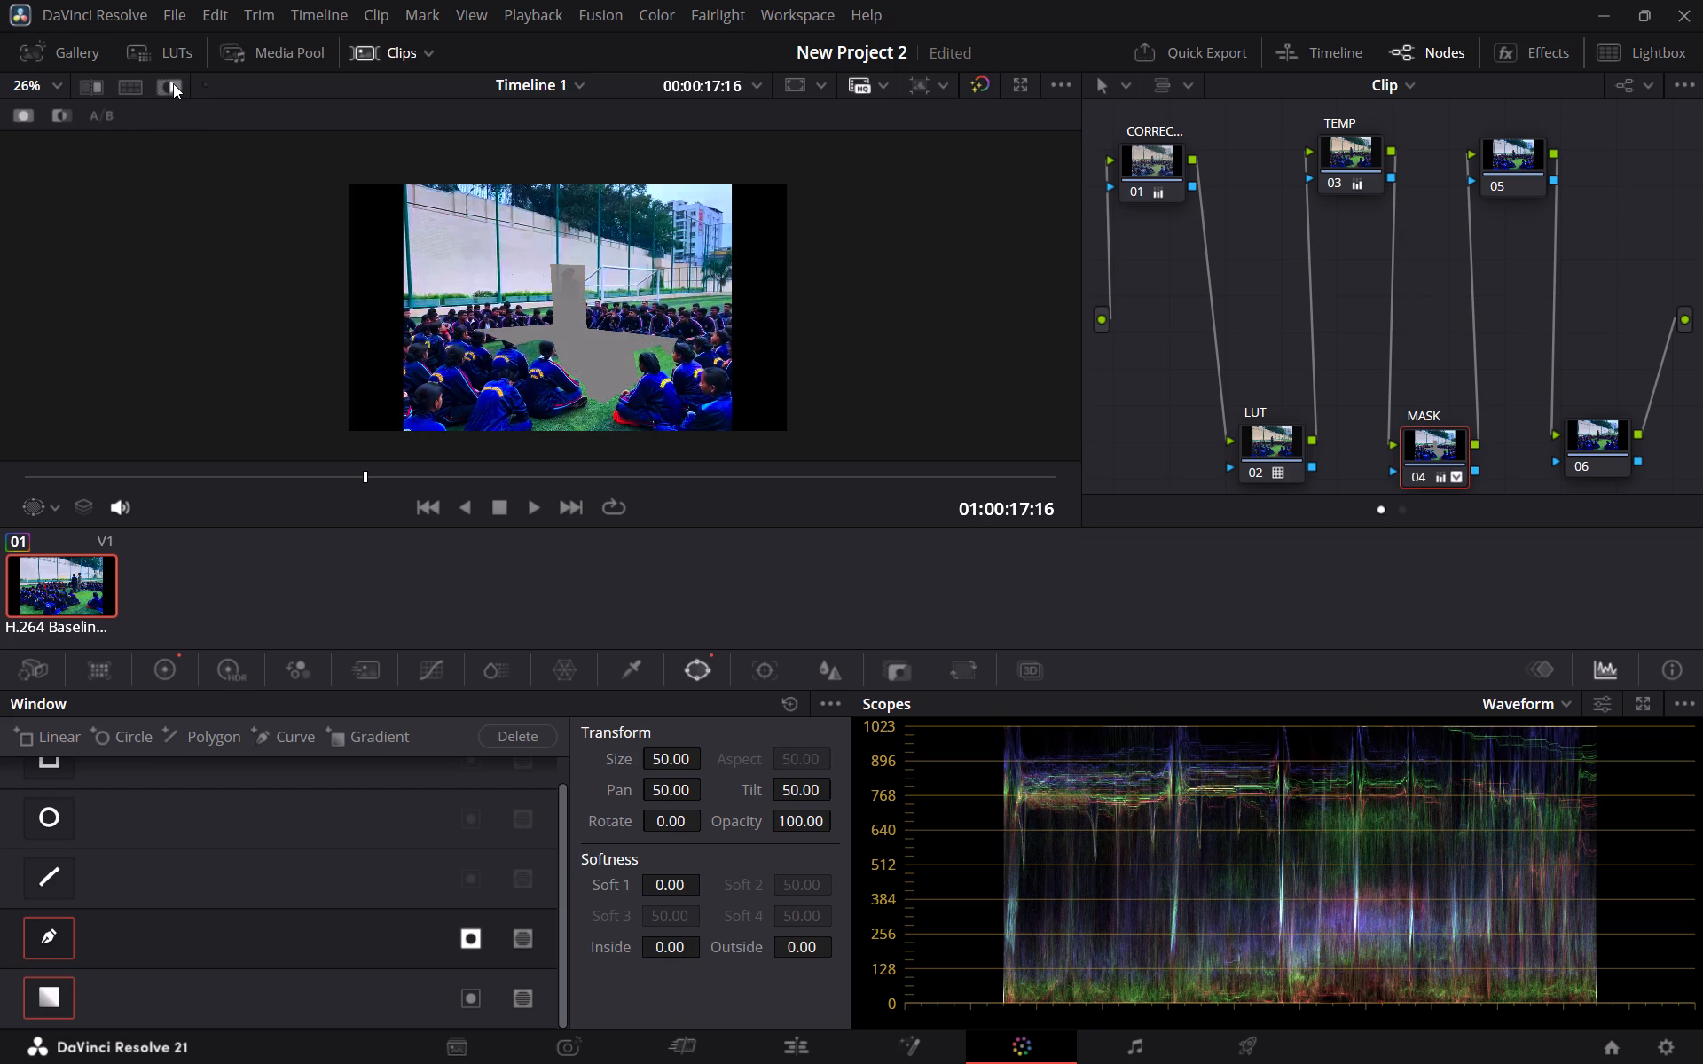
pyautogui.click(173, 83)
pyautogui.click(139, 91)
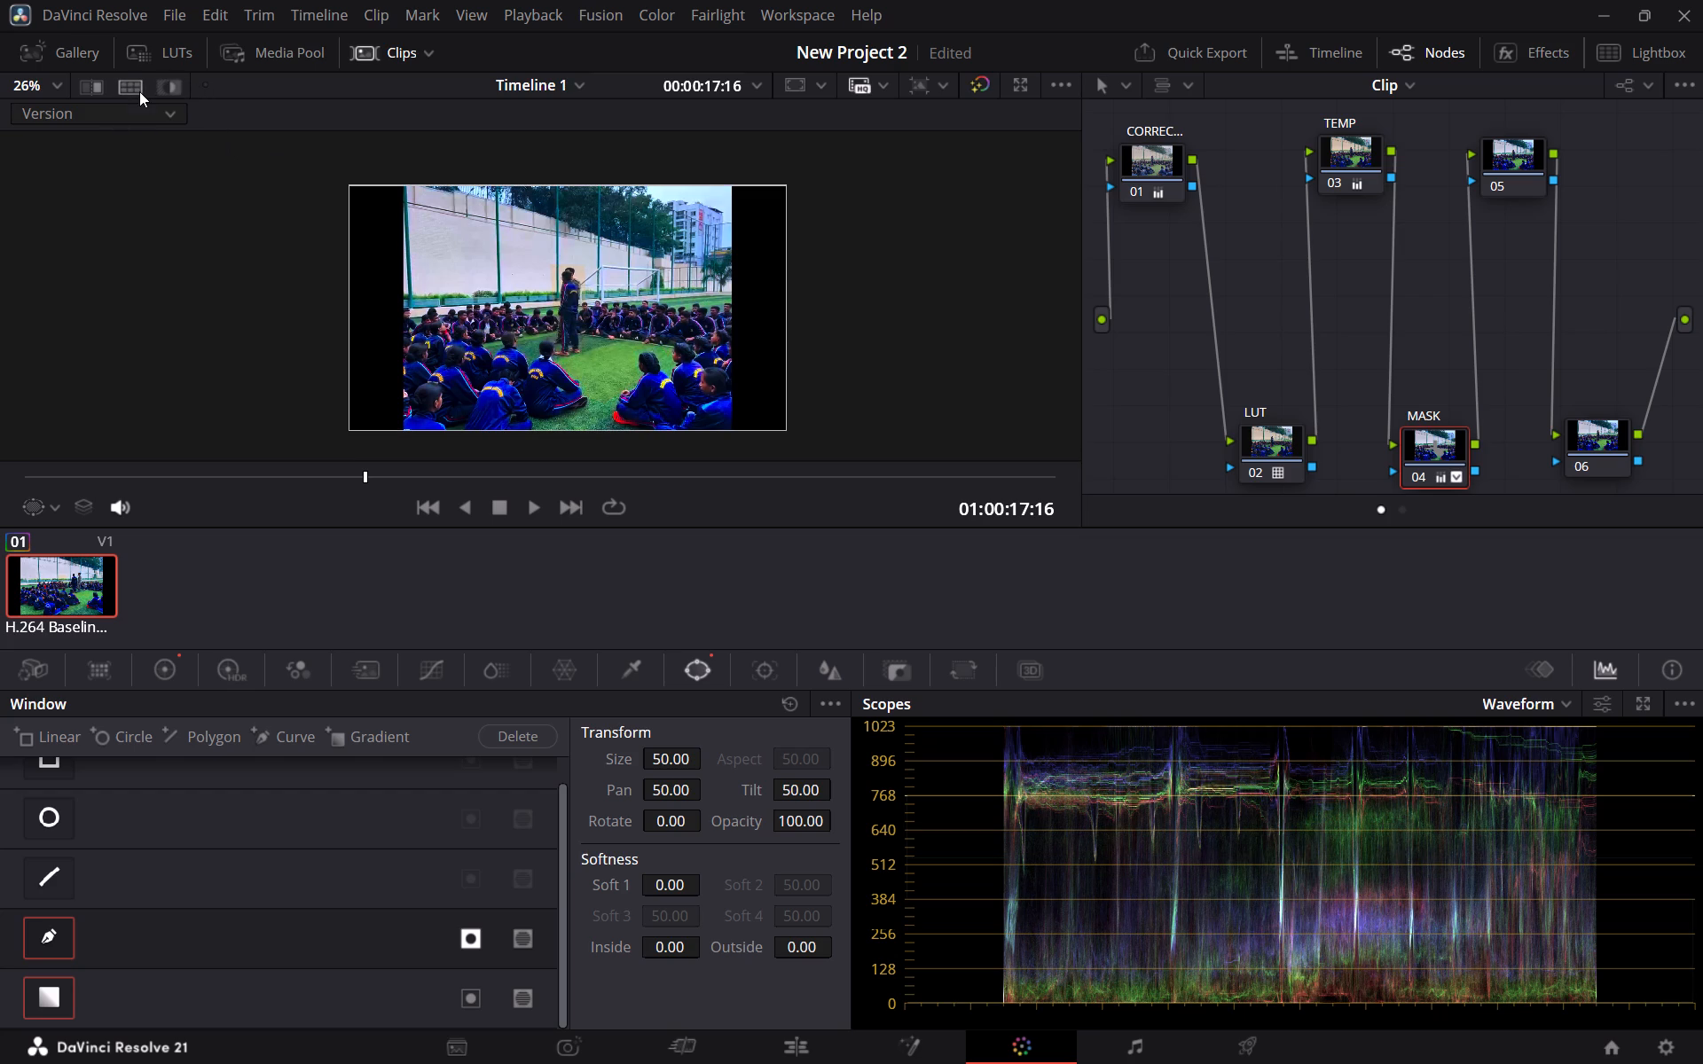
pyautogui.click(161, 86)
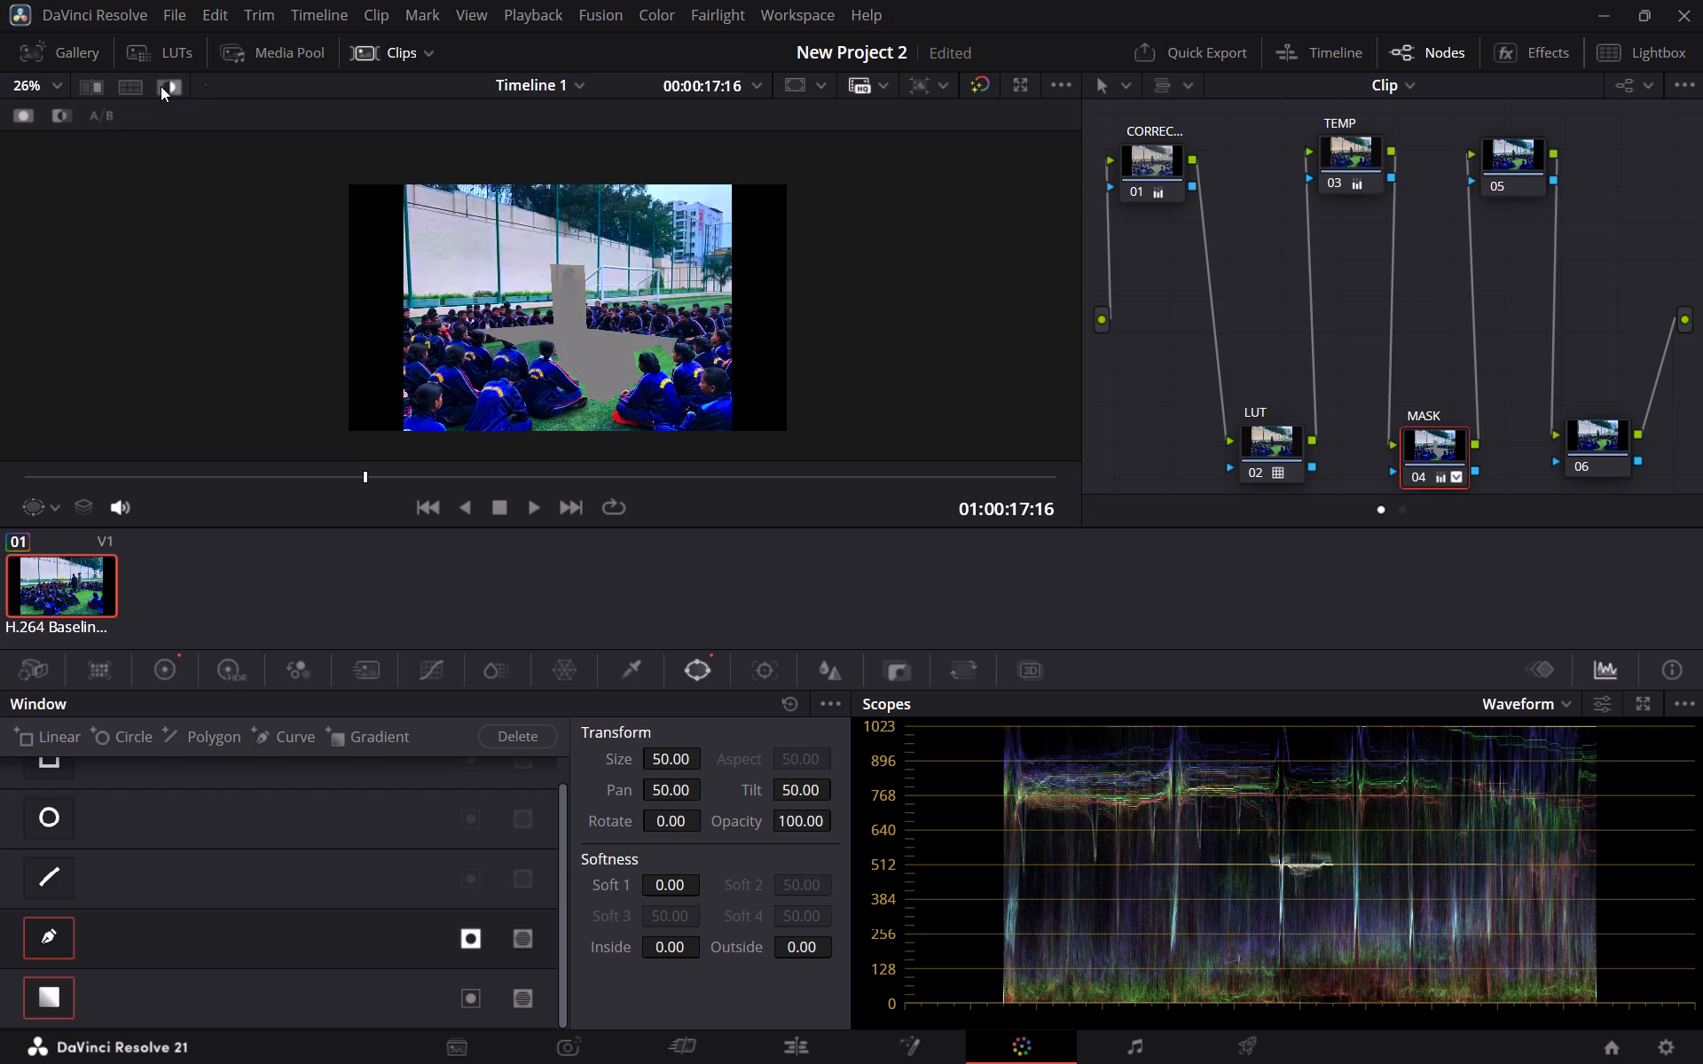
pyautogui.click(95, 82)
pyautogui.click(168, 90)
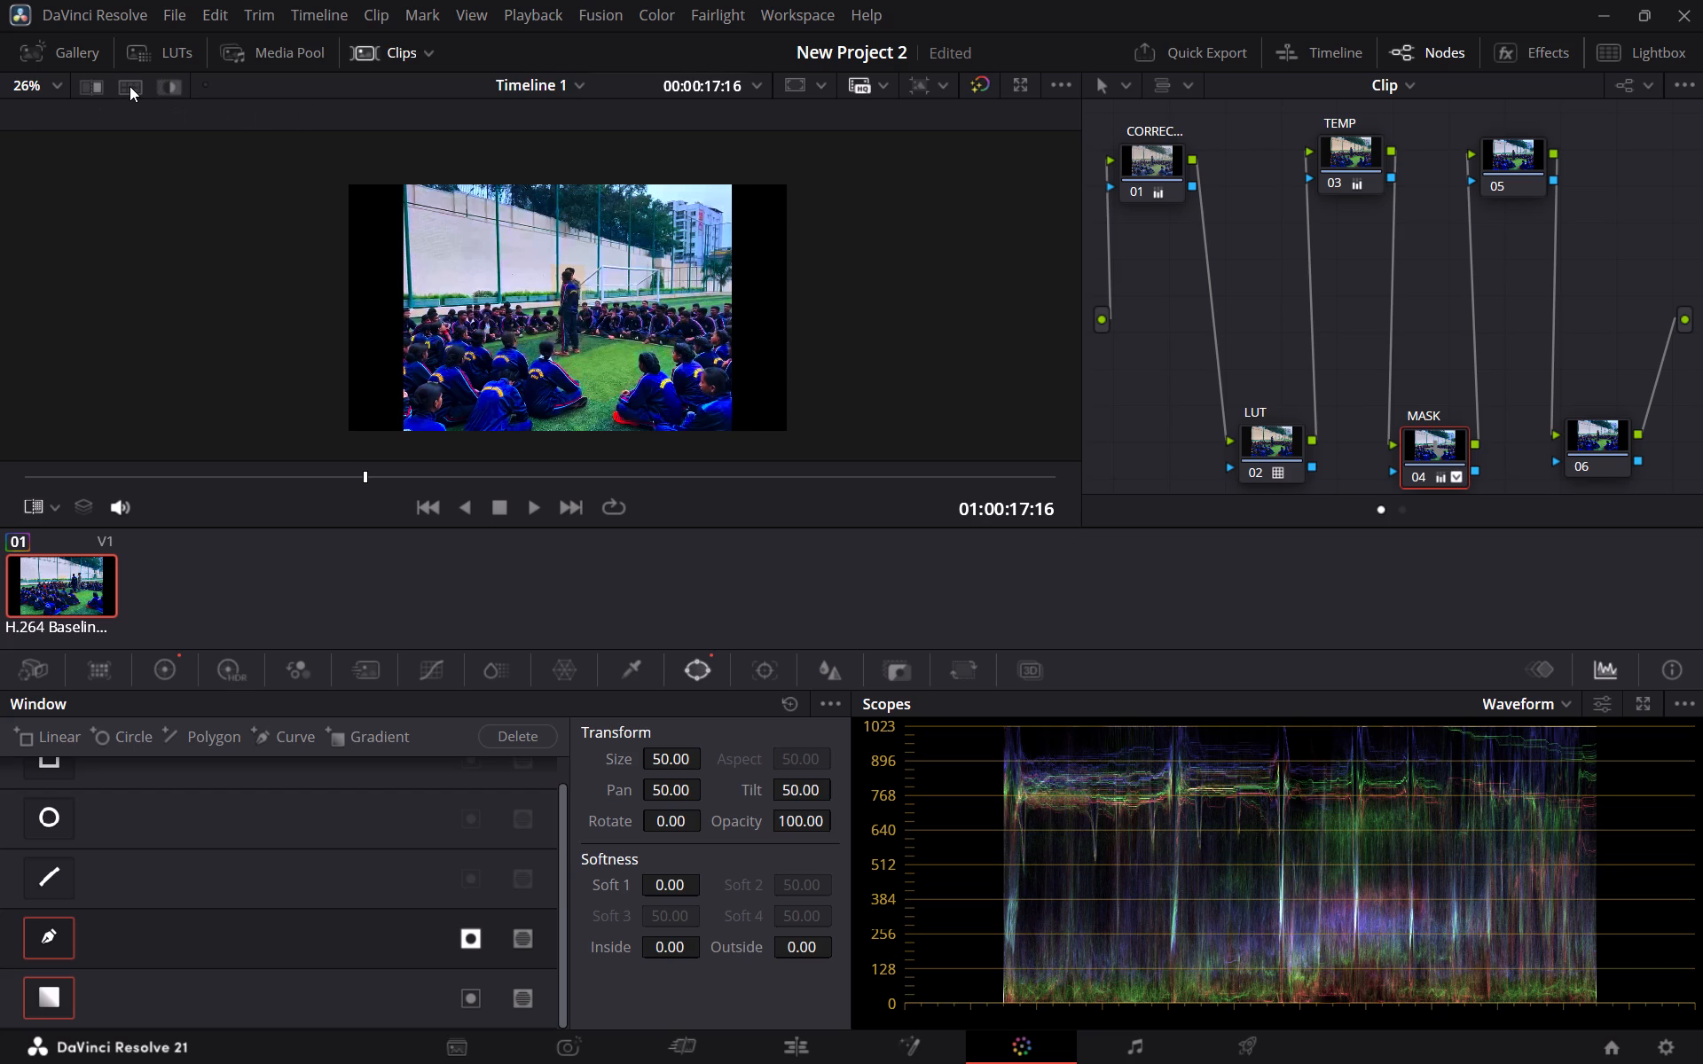
pyautogui.click(129, 86)
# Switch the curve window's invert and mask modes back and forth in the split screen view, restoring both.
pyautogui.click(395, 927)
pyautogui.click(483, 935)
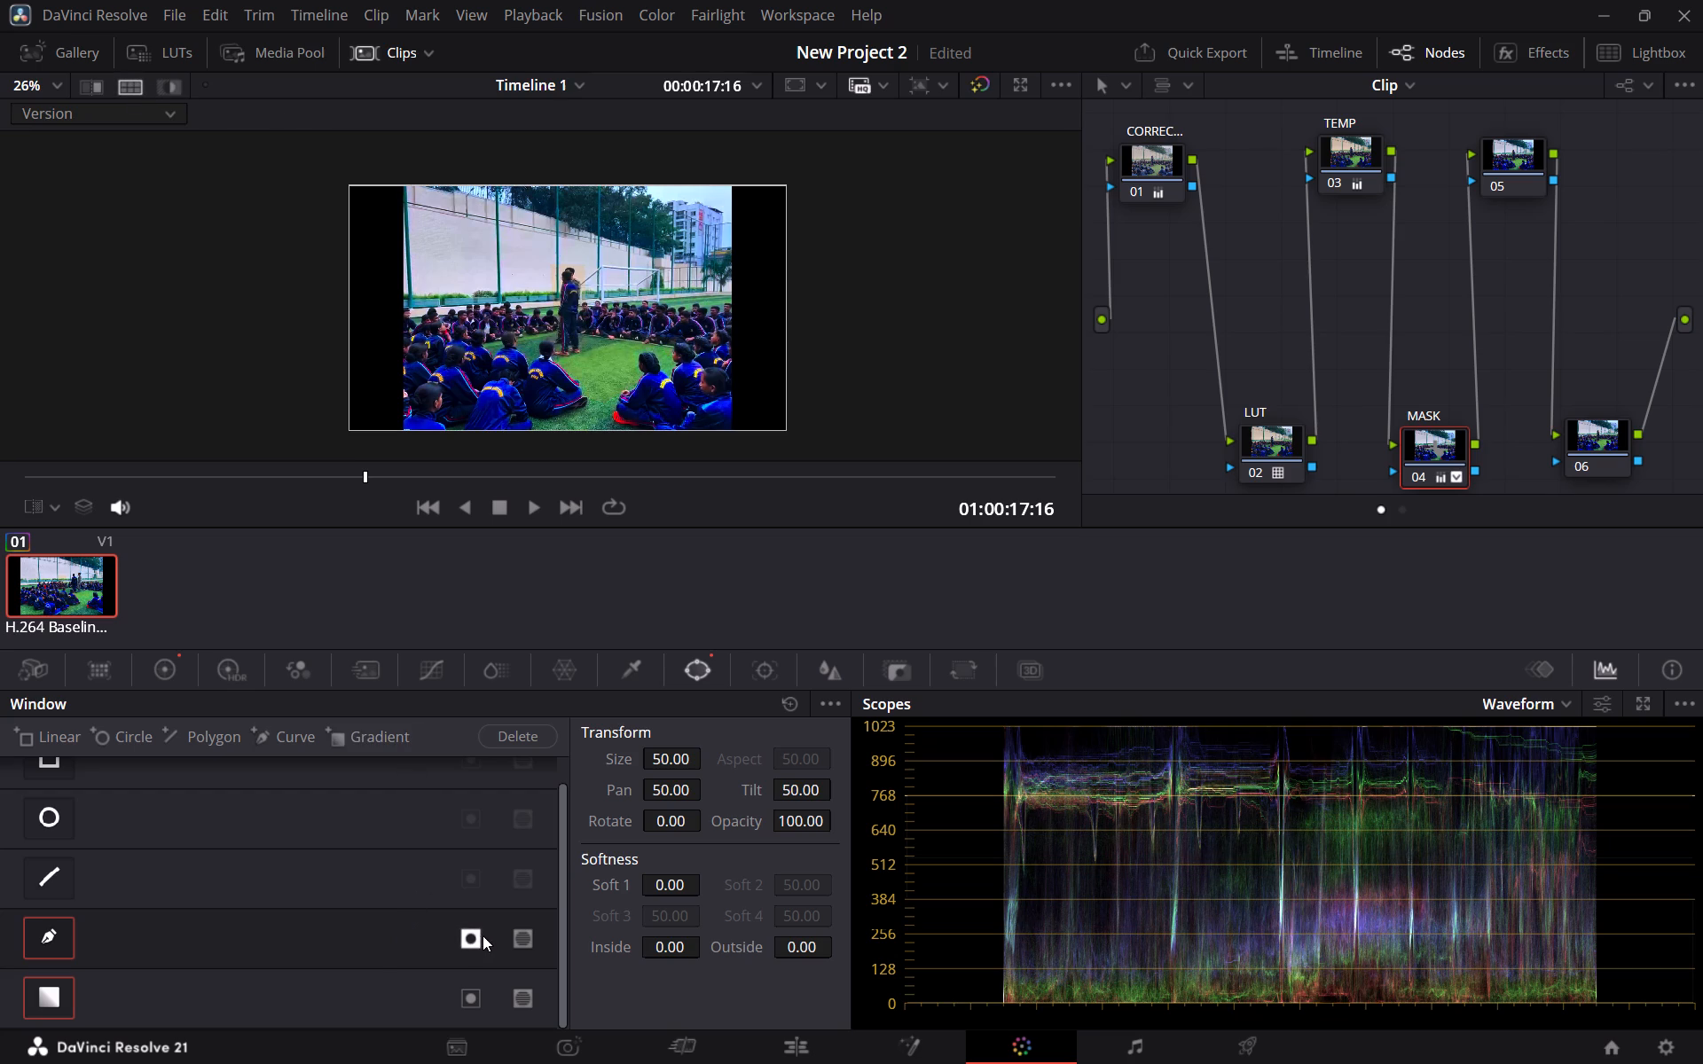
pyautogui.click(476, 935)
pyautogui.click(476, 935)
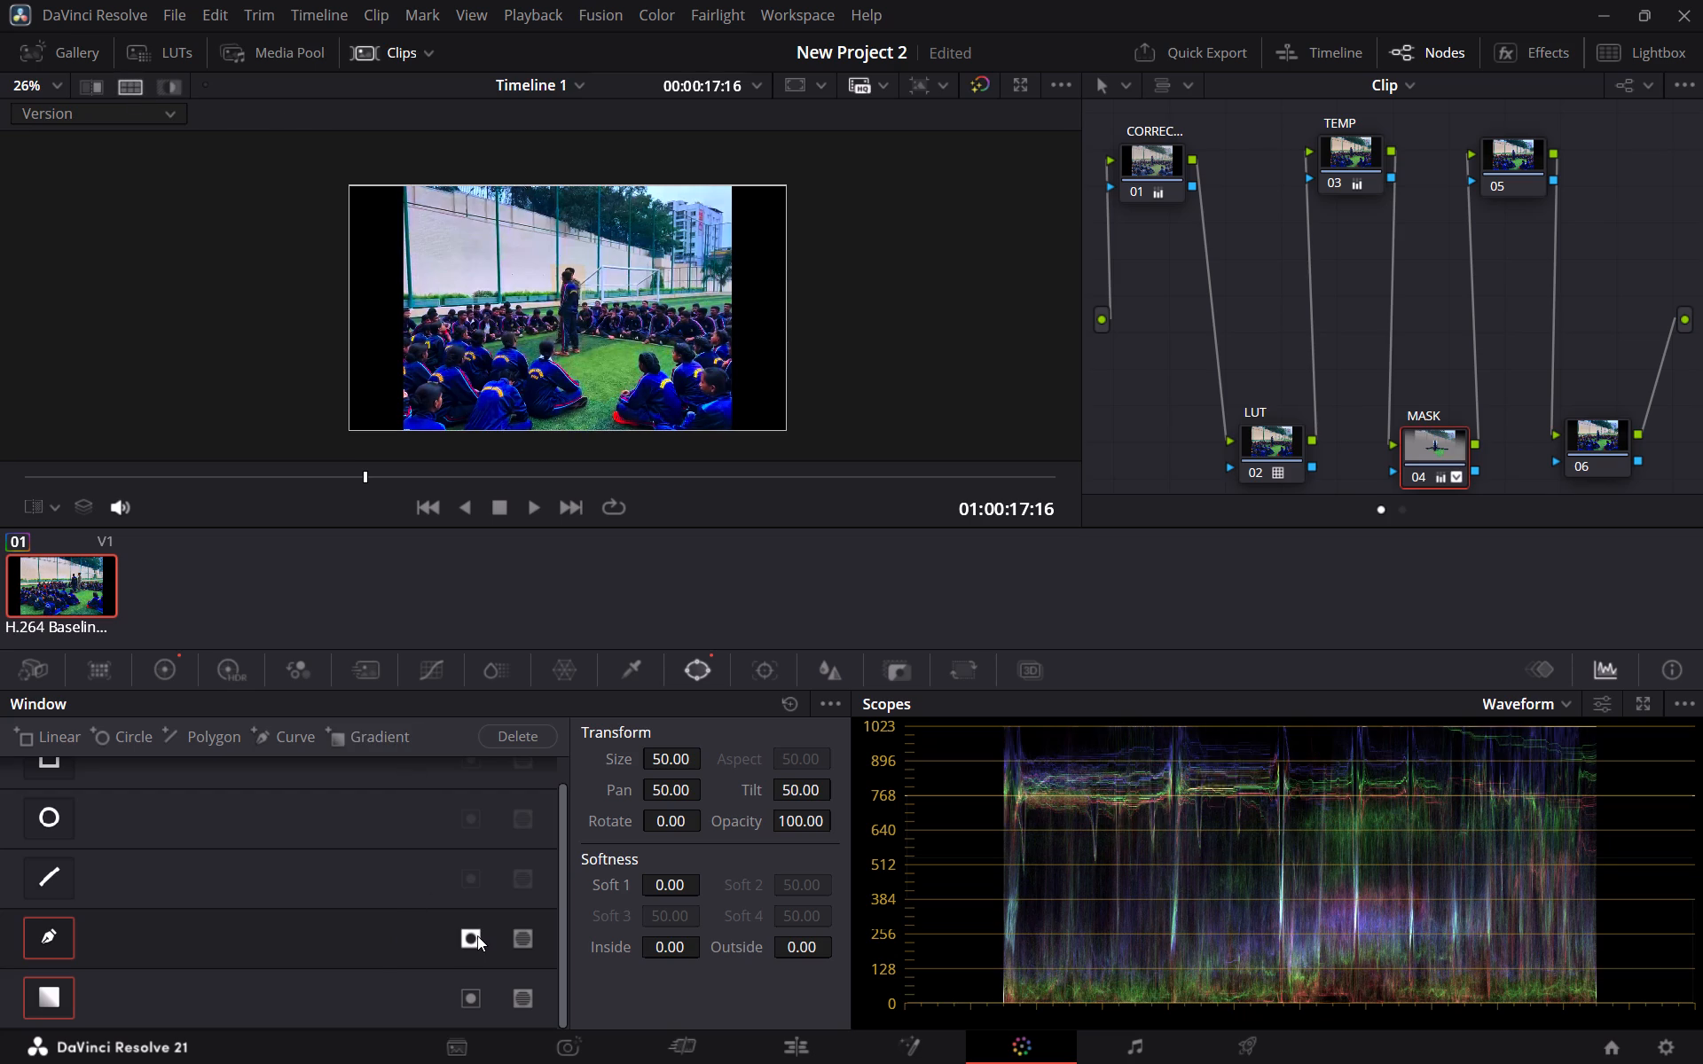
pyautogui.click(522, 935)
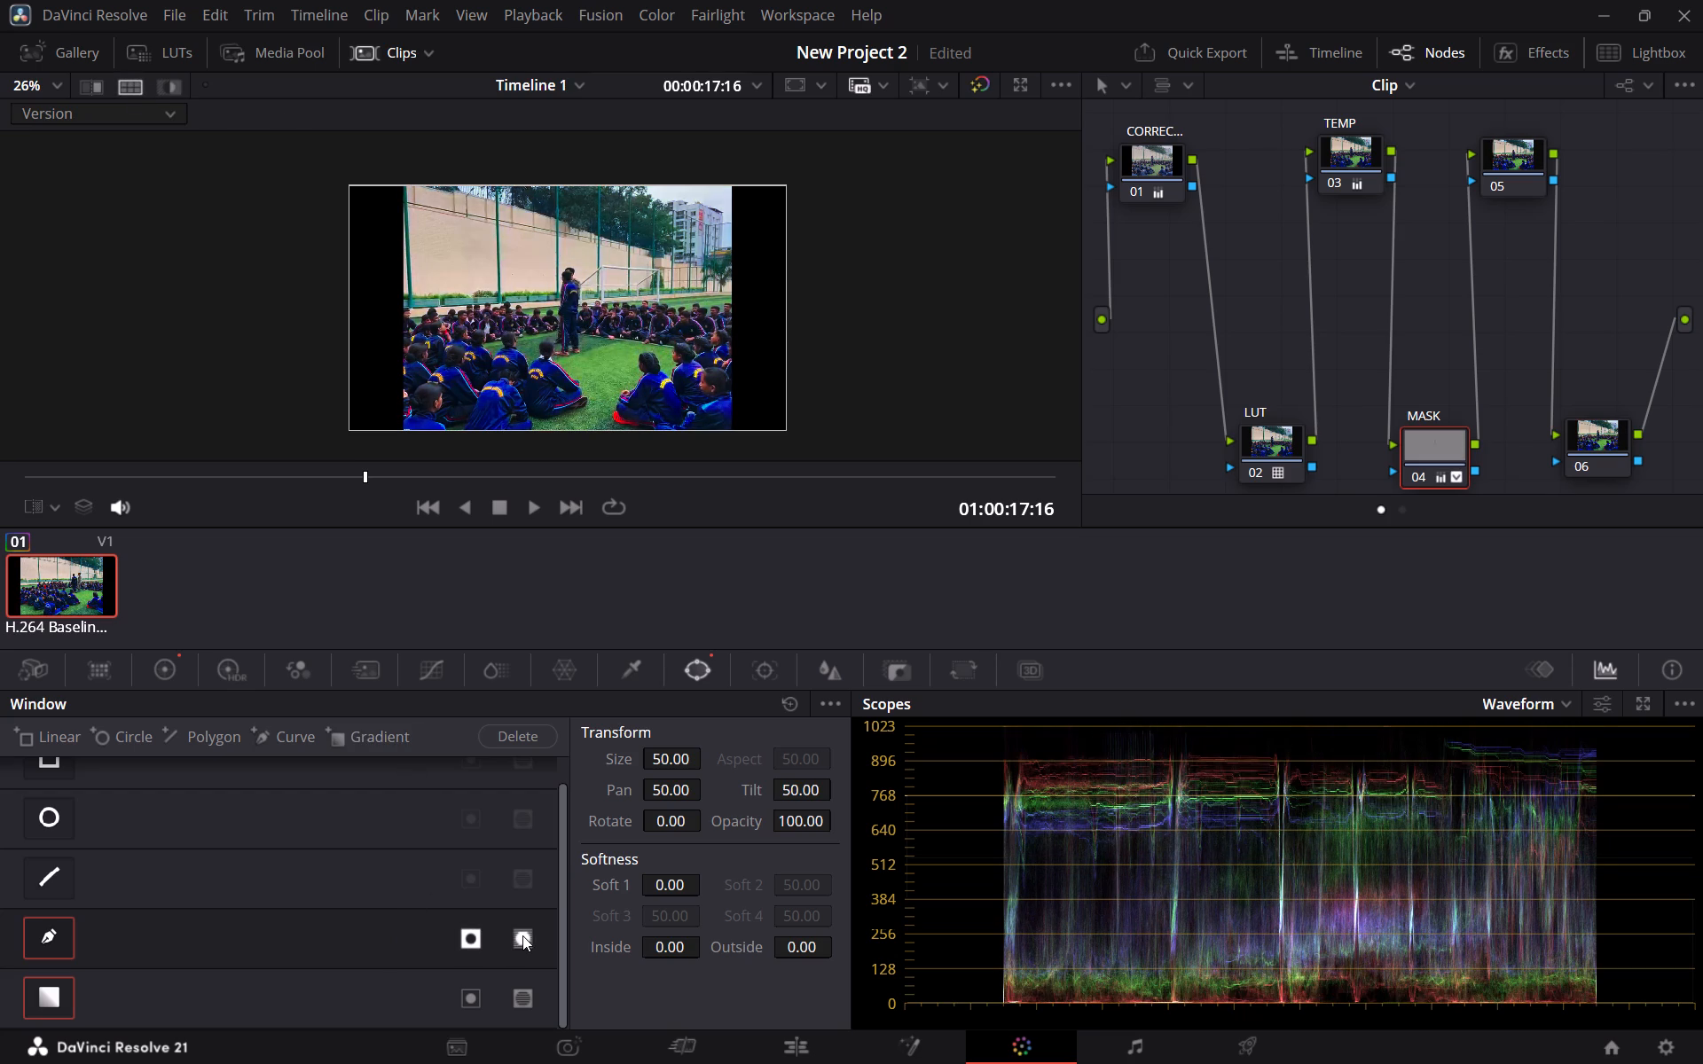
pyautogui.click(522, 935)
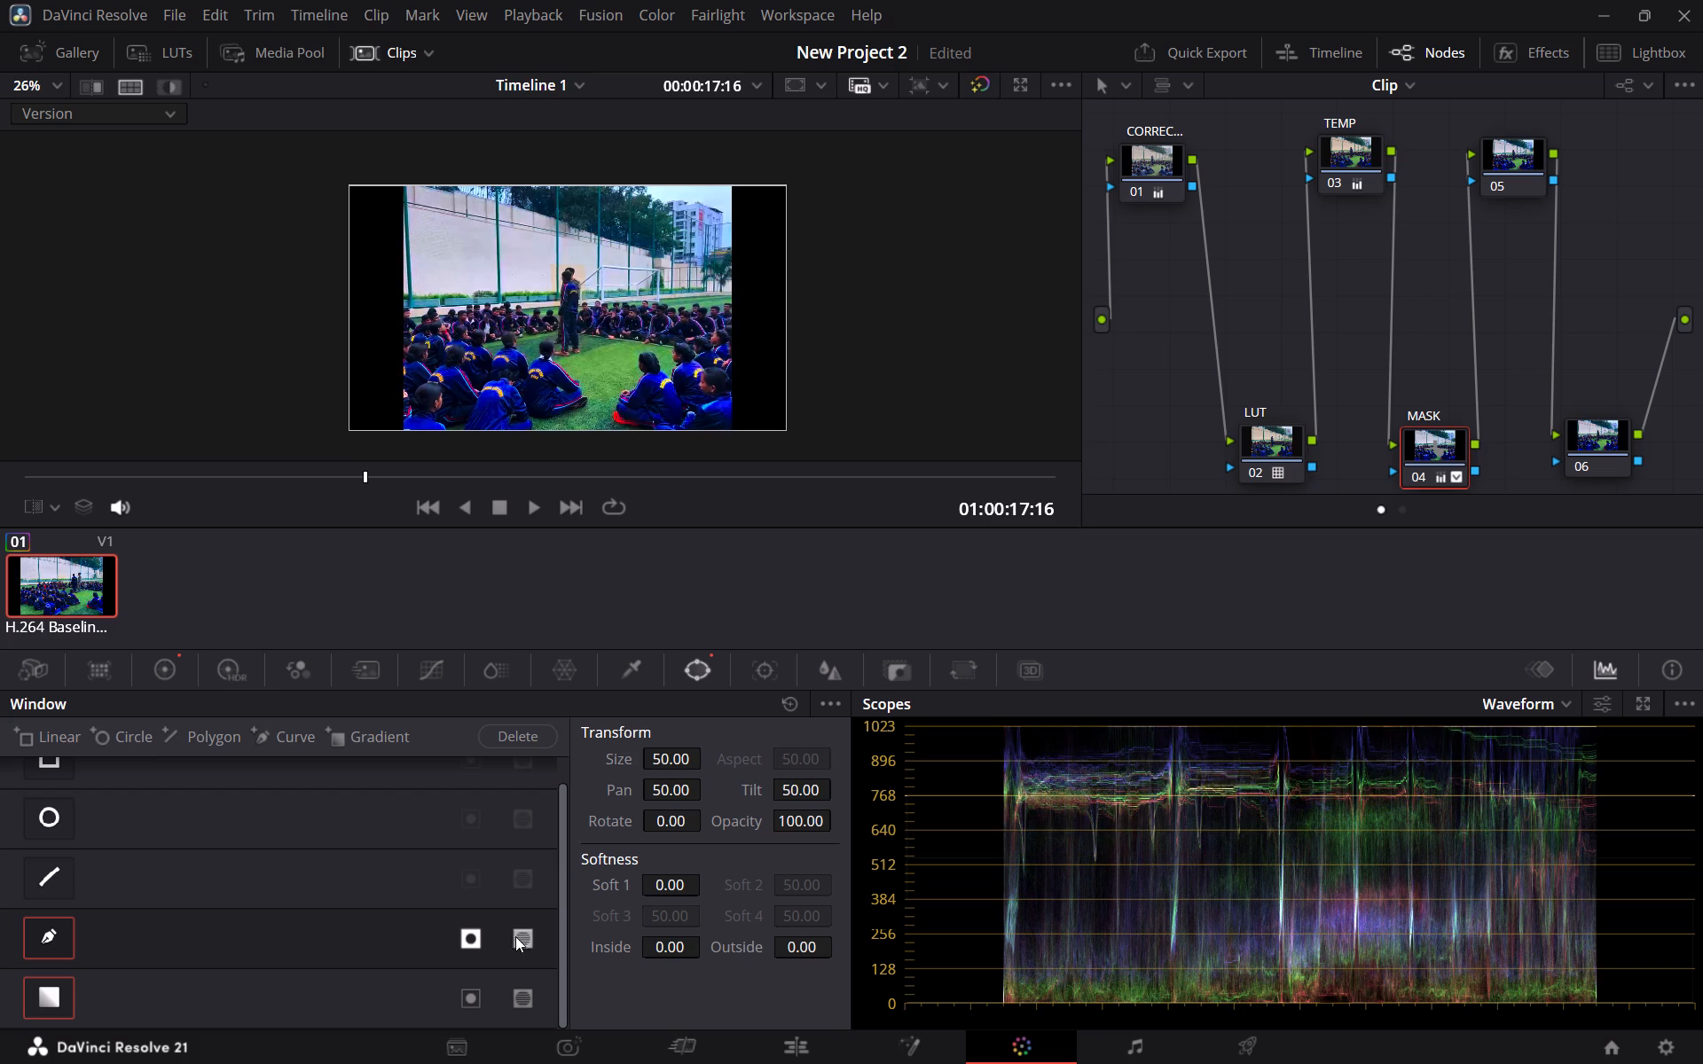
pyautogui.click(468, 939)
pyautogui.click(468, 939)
# Turn off the MASK node's curve window and gradient window.
pyautogui.click(59, 930)
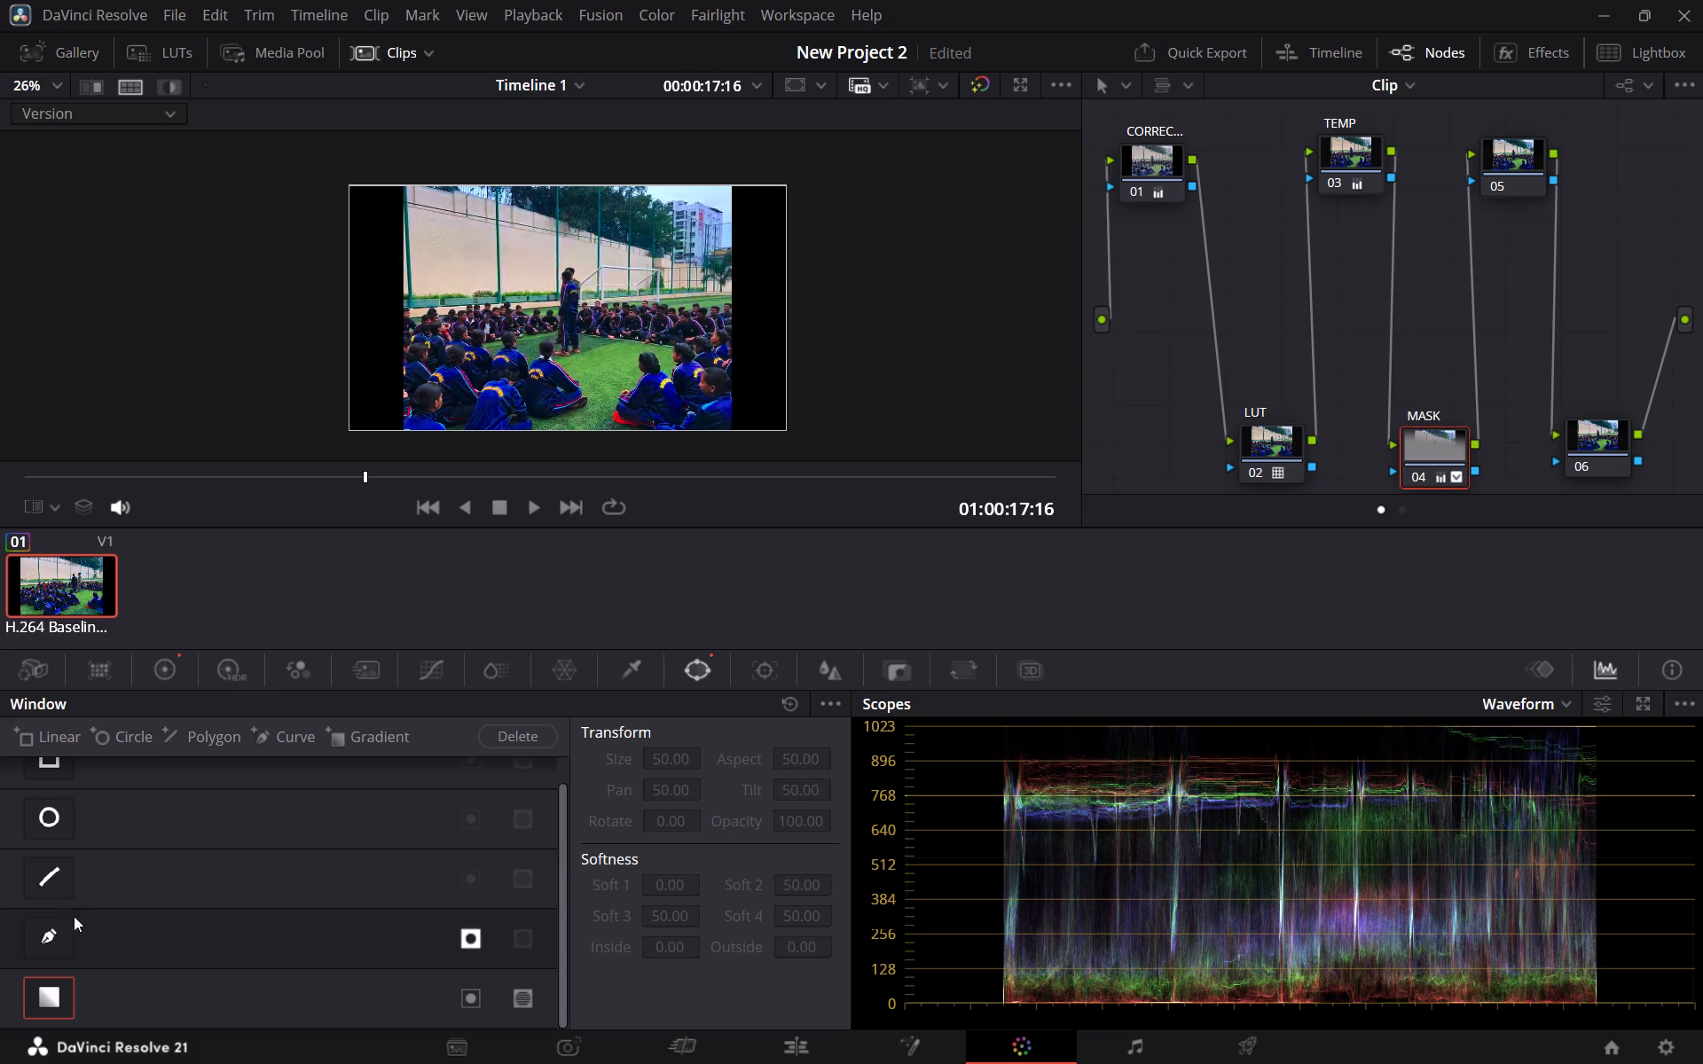
pyautogui.click(51, 1002)
pyautogui.click(196, 946)
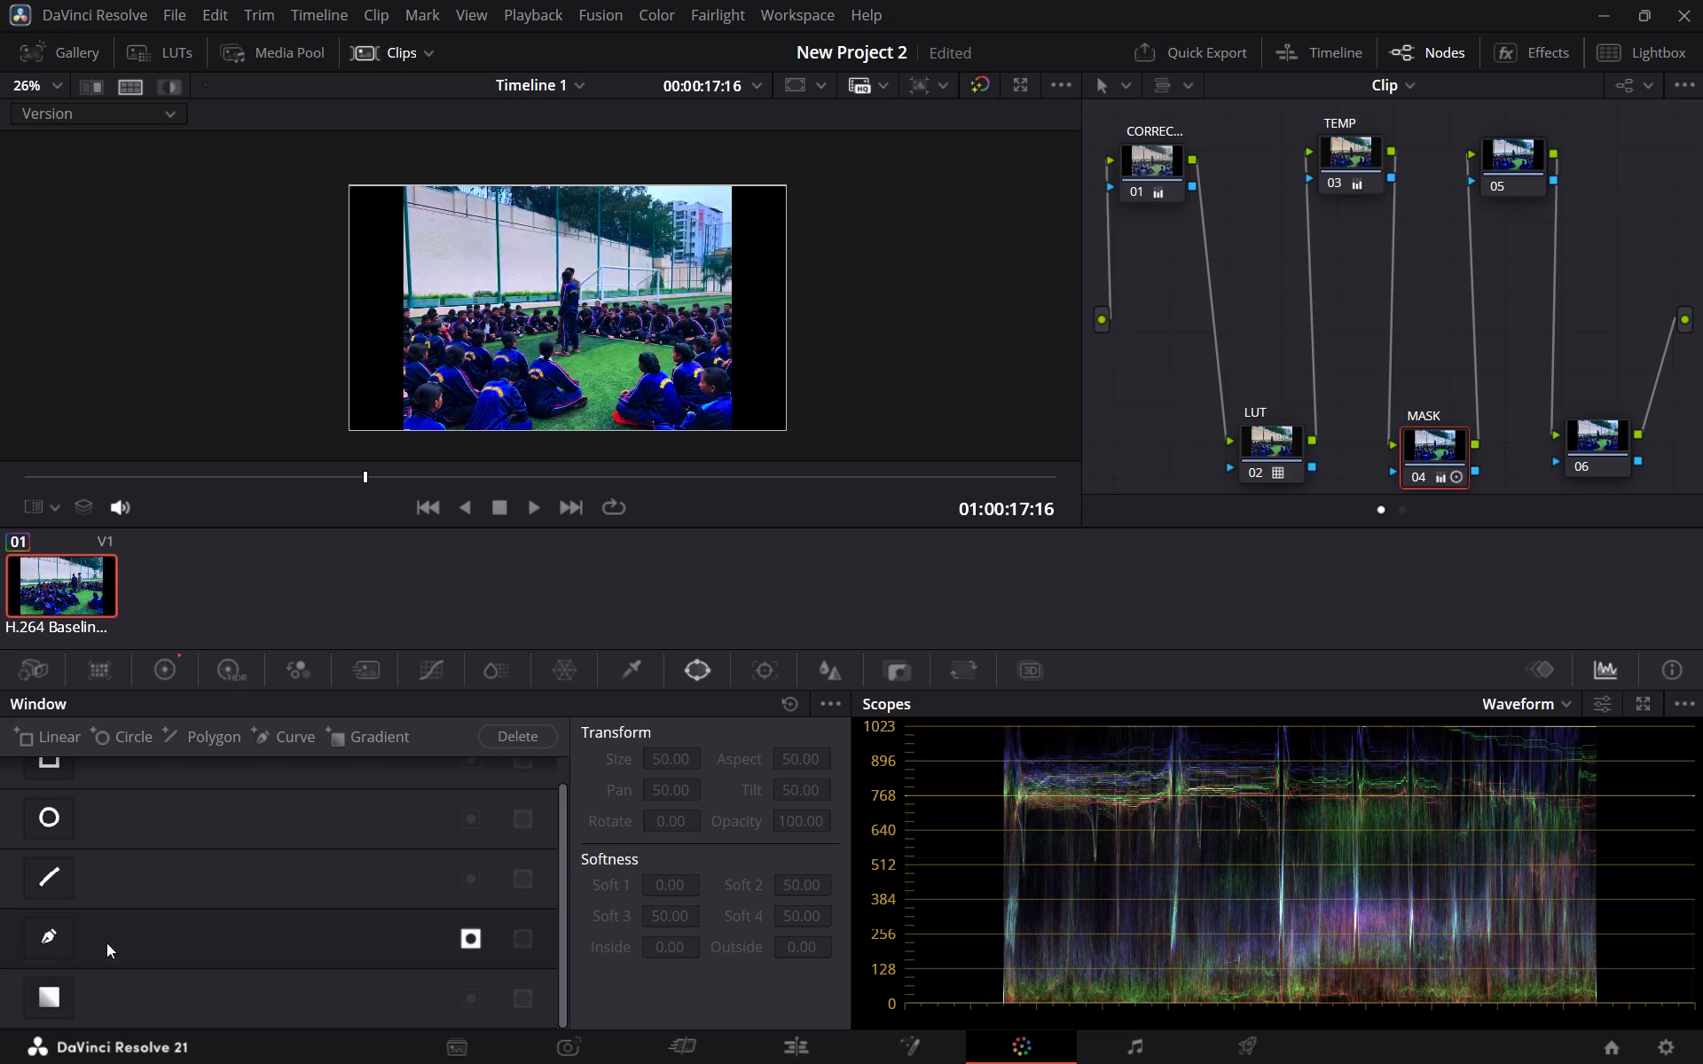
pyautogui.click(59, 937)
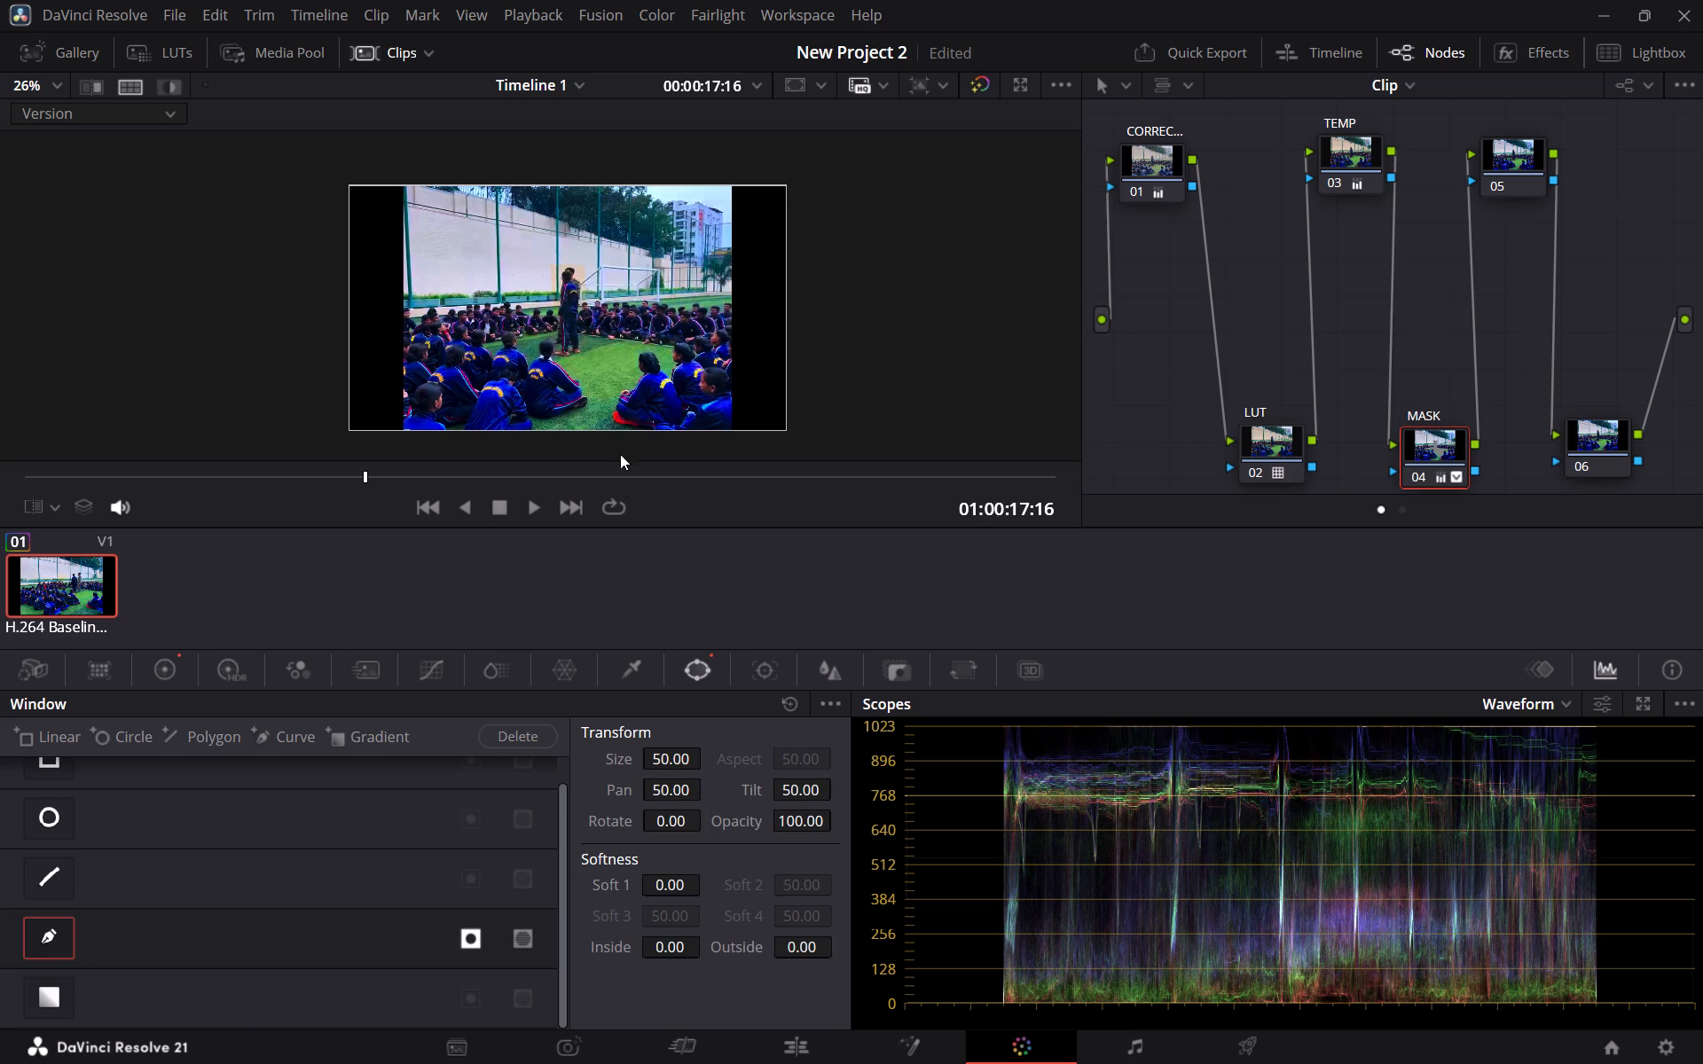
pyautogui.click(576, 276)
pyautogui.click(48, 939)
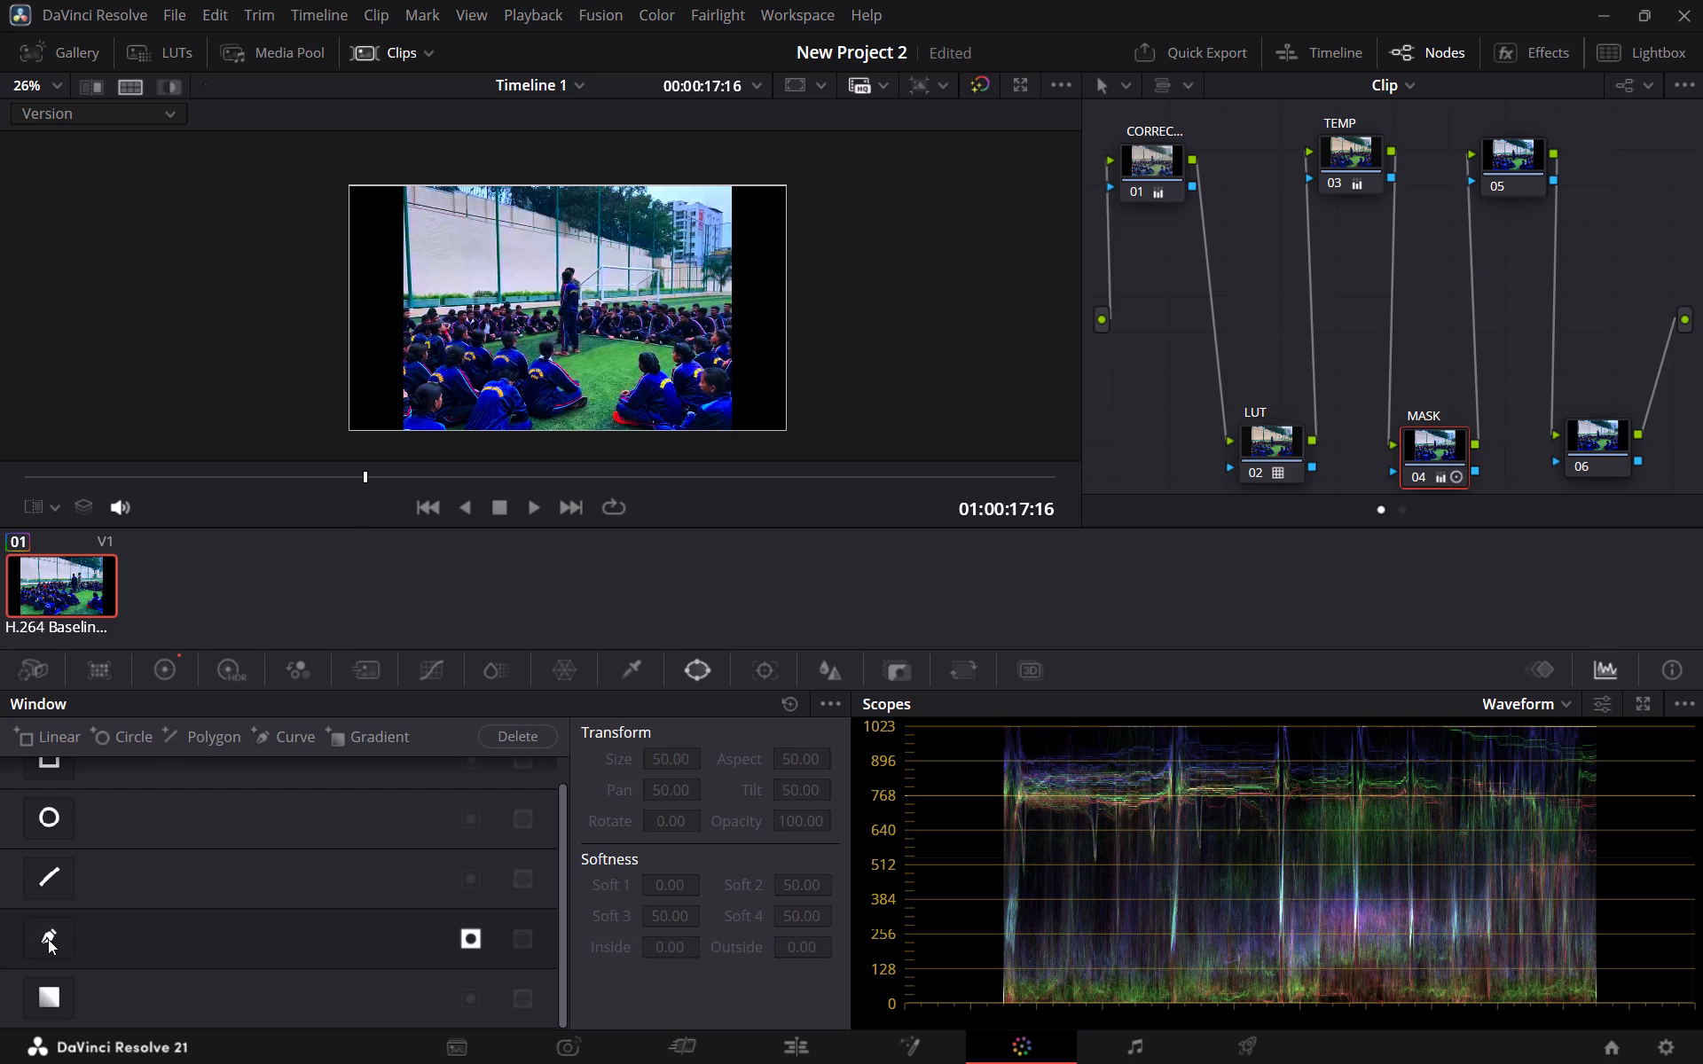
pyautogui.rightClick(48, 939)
# Reset the MASK node's grade.
pyautogui.rightClick(1424, 453)
pyautogui.click(1450, 469)
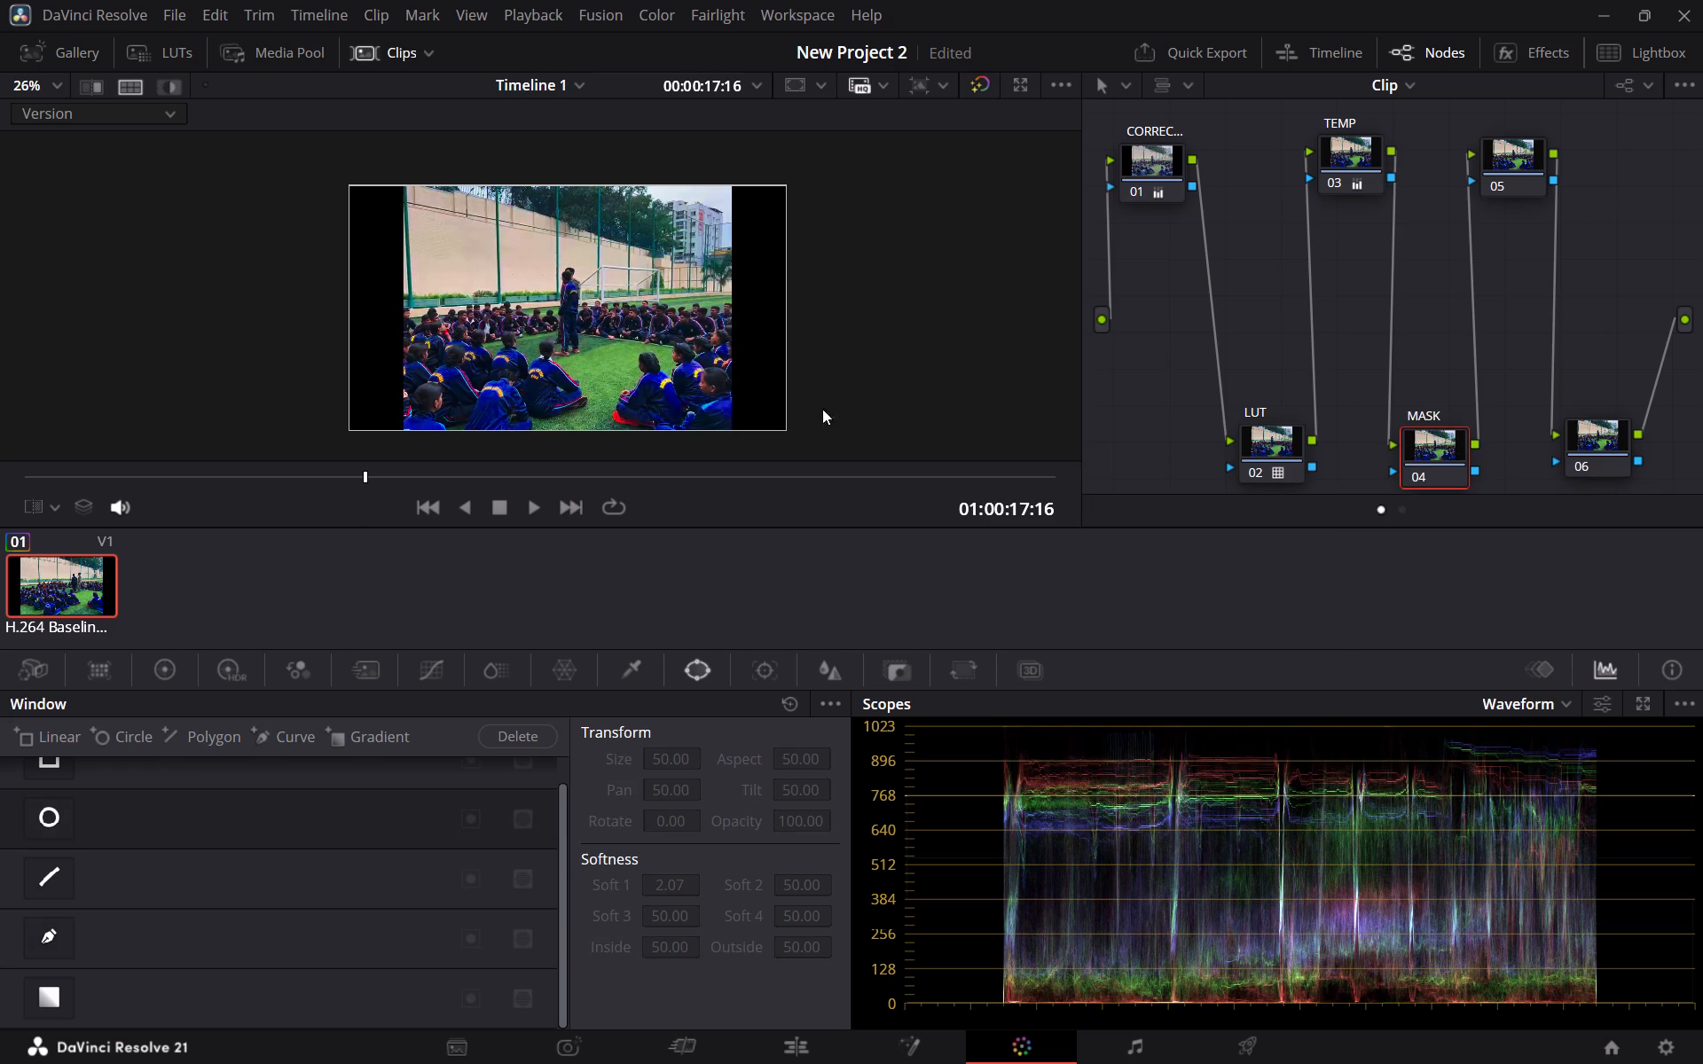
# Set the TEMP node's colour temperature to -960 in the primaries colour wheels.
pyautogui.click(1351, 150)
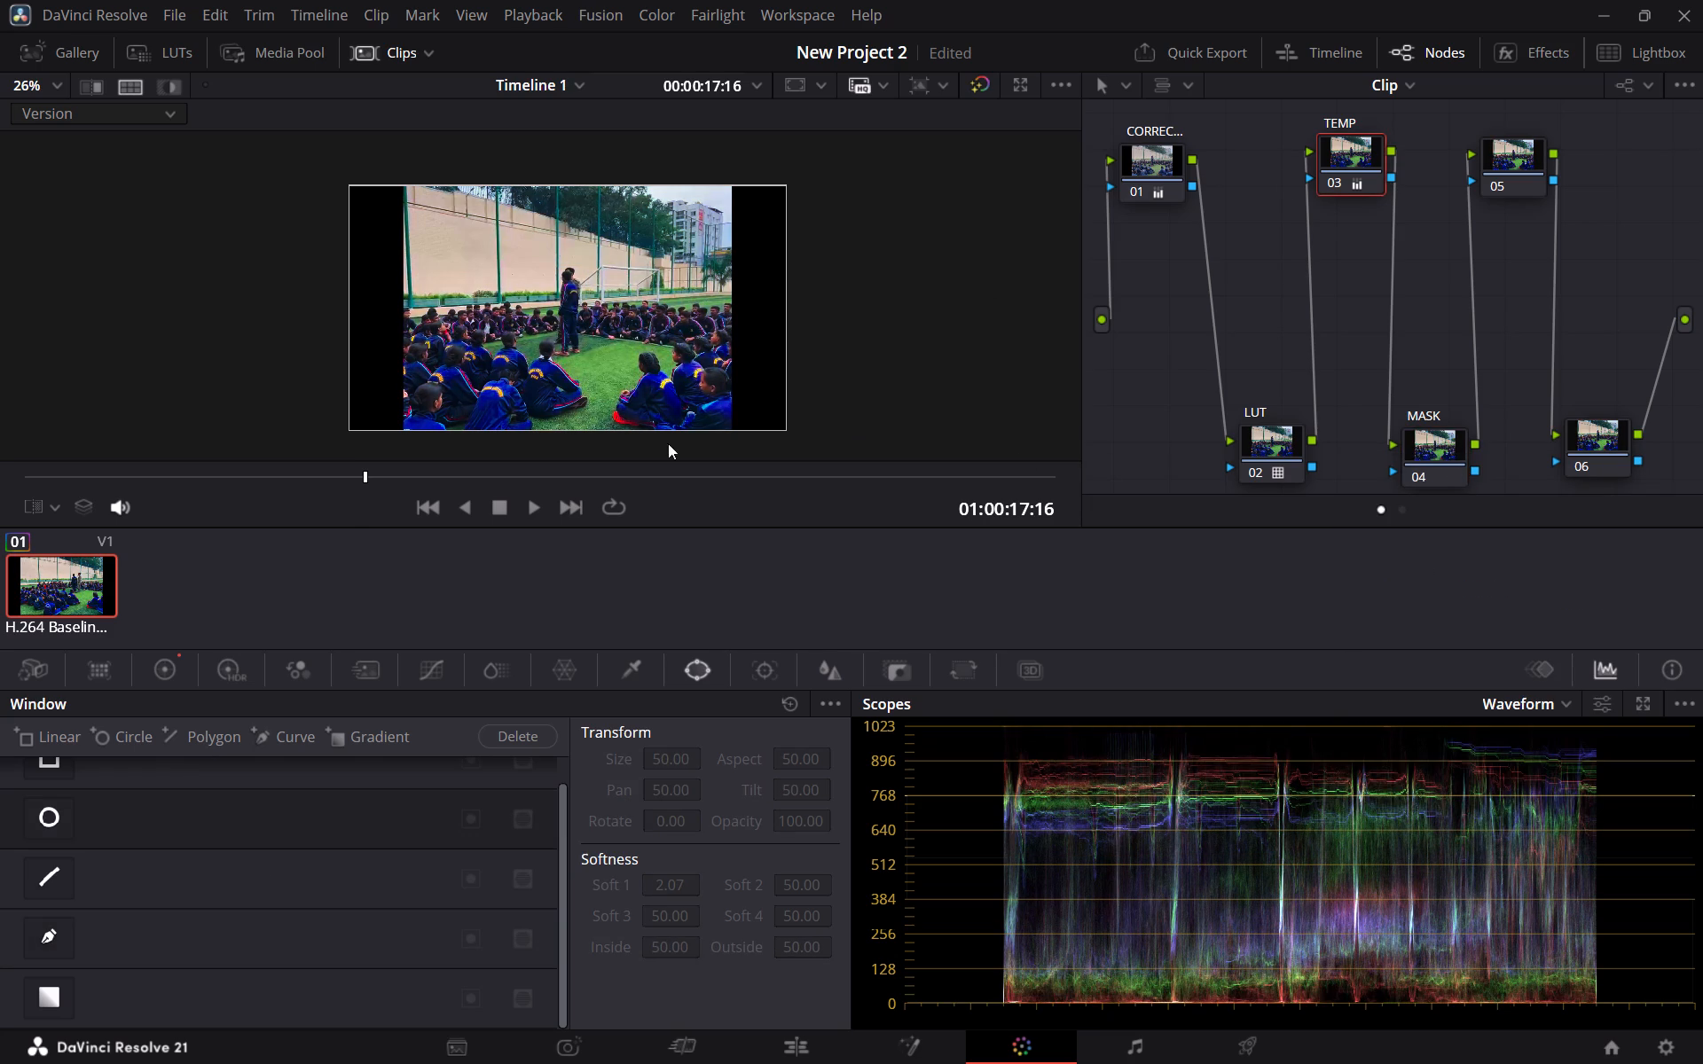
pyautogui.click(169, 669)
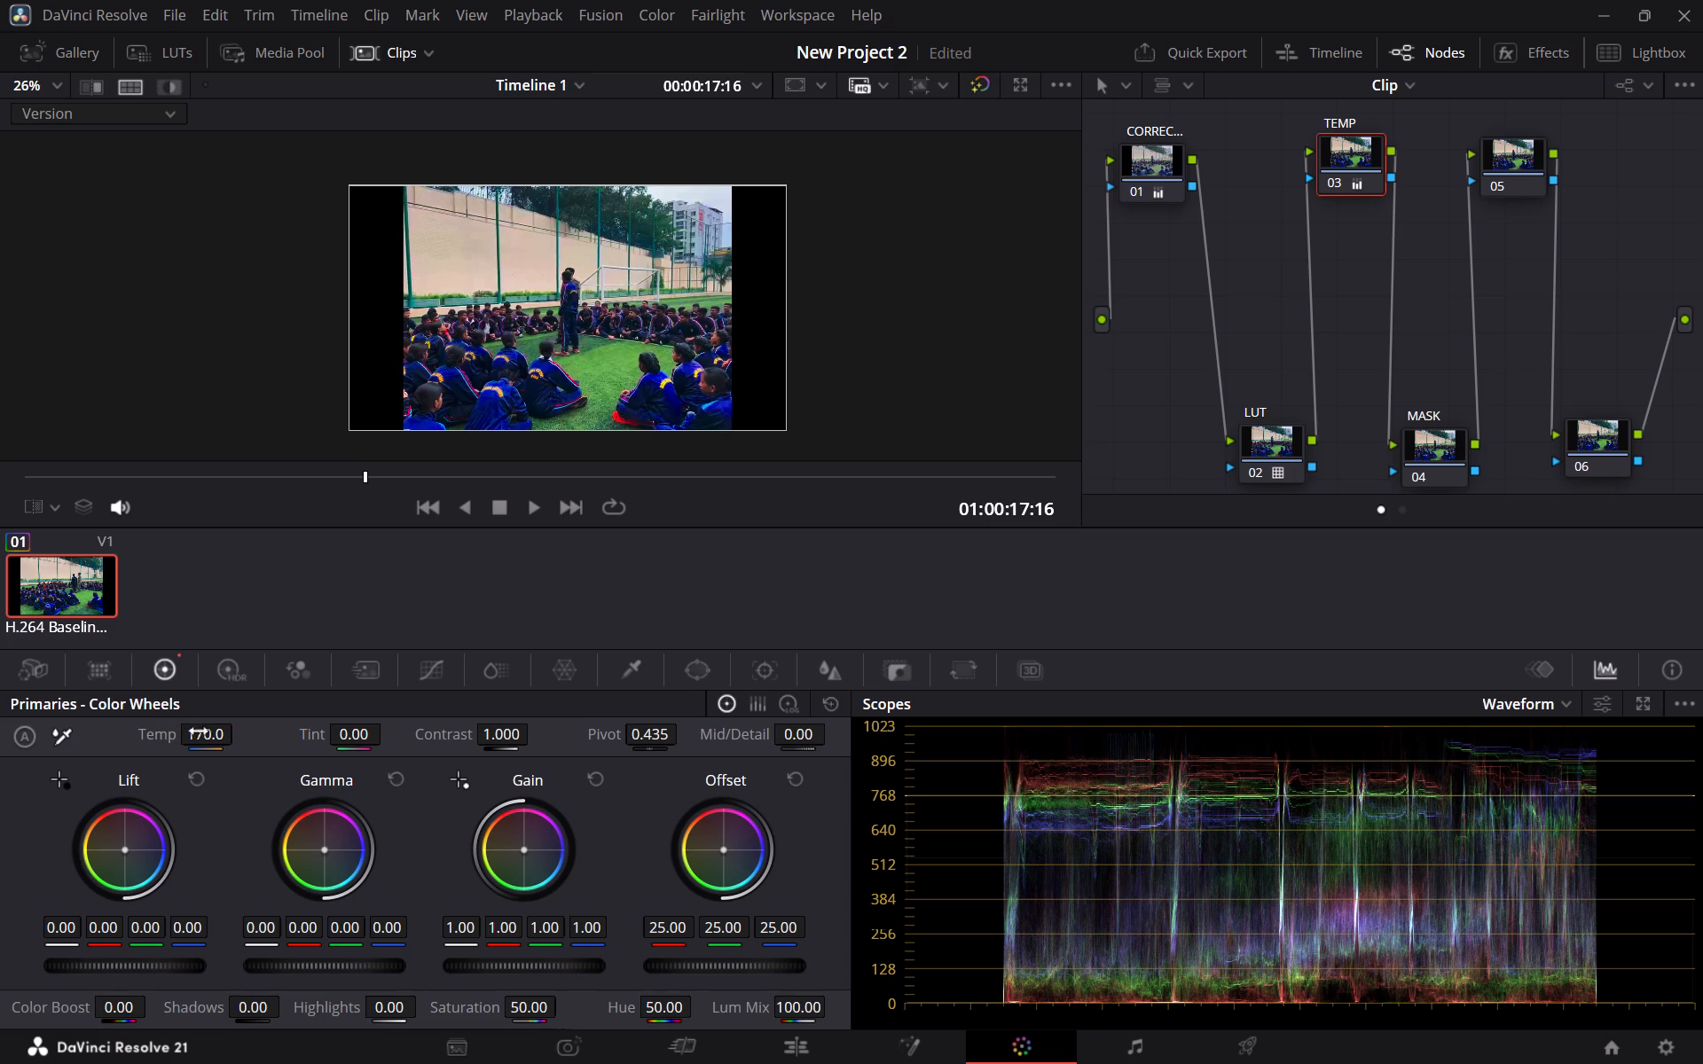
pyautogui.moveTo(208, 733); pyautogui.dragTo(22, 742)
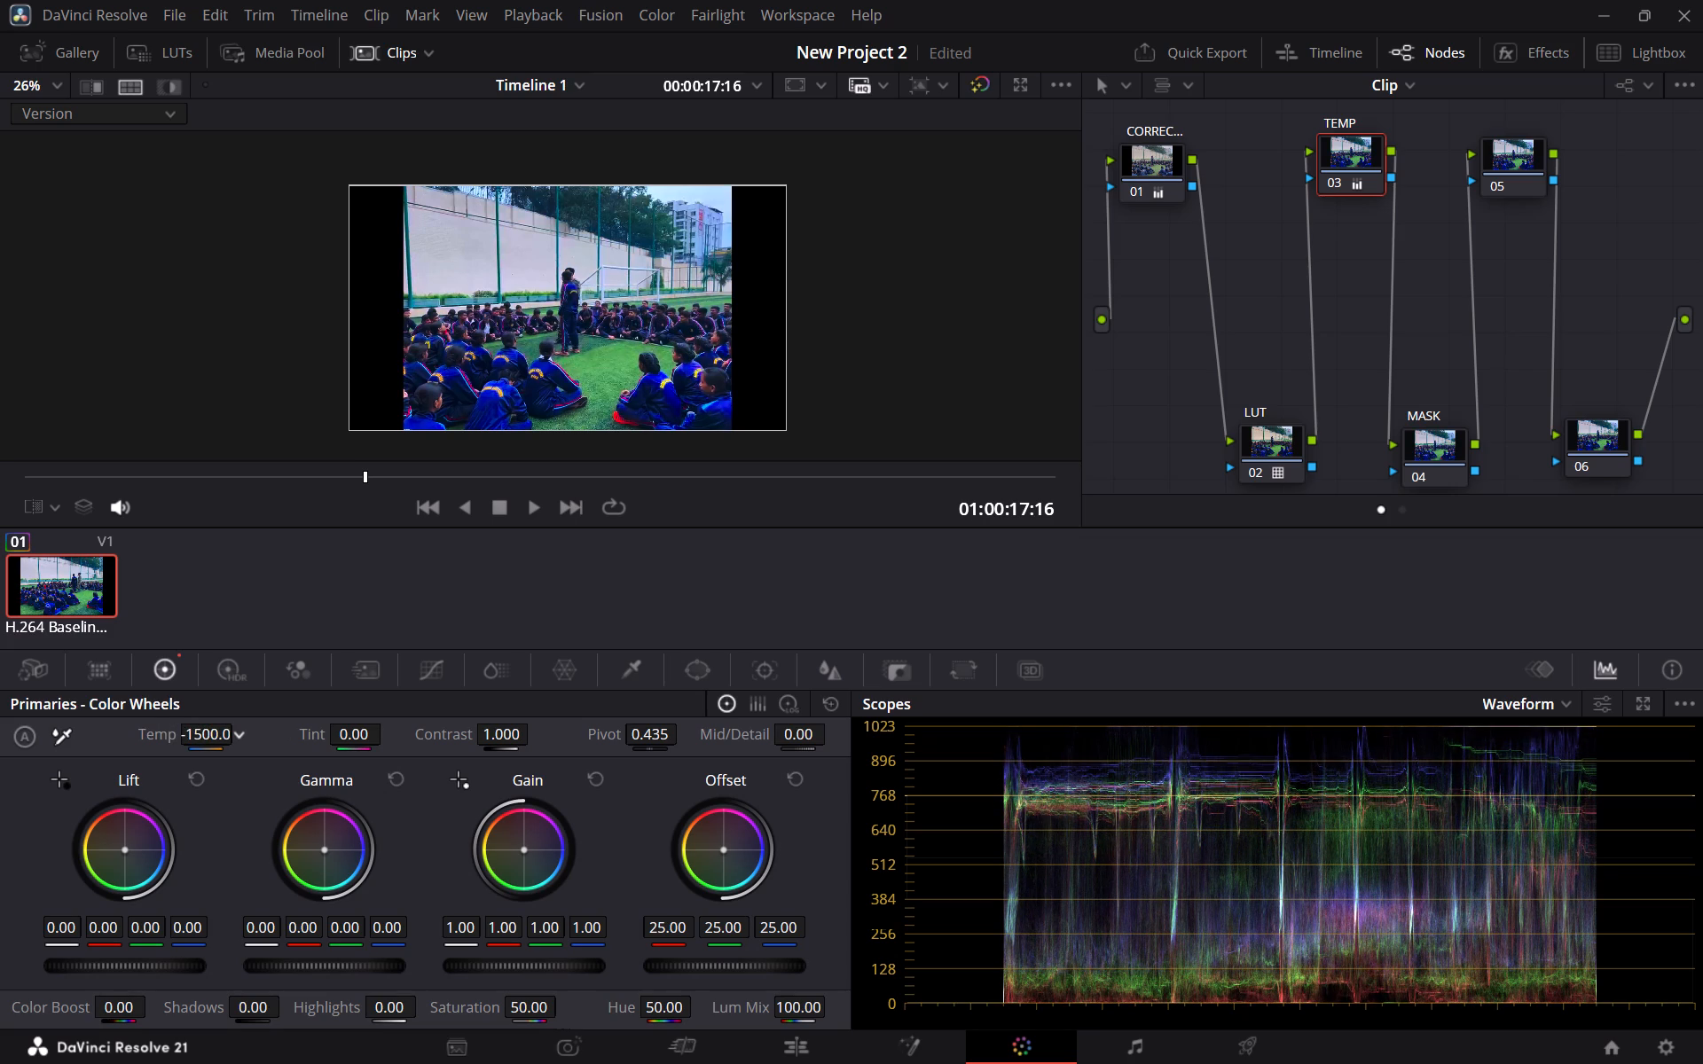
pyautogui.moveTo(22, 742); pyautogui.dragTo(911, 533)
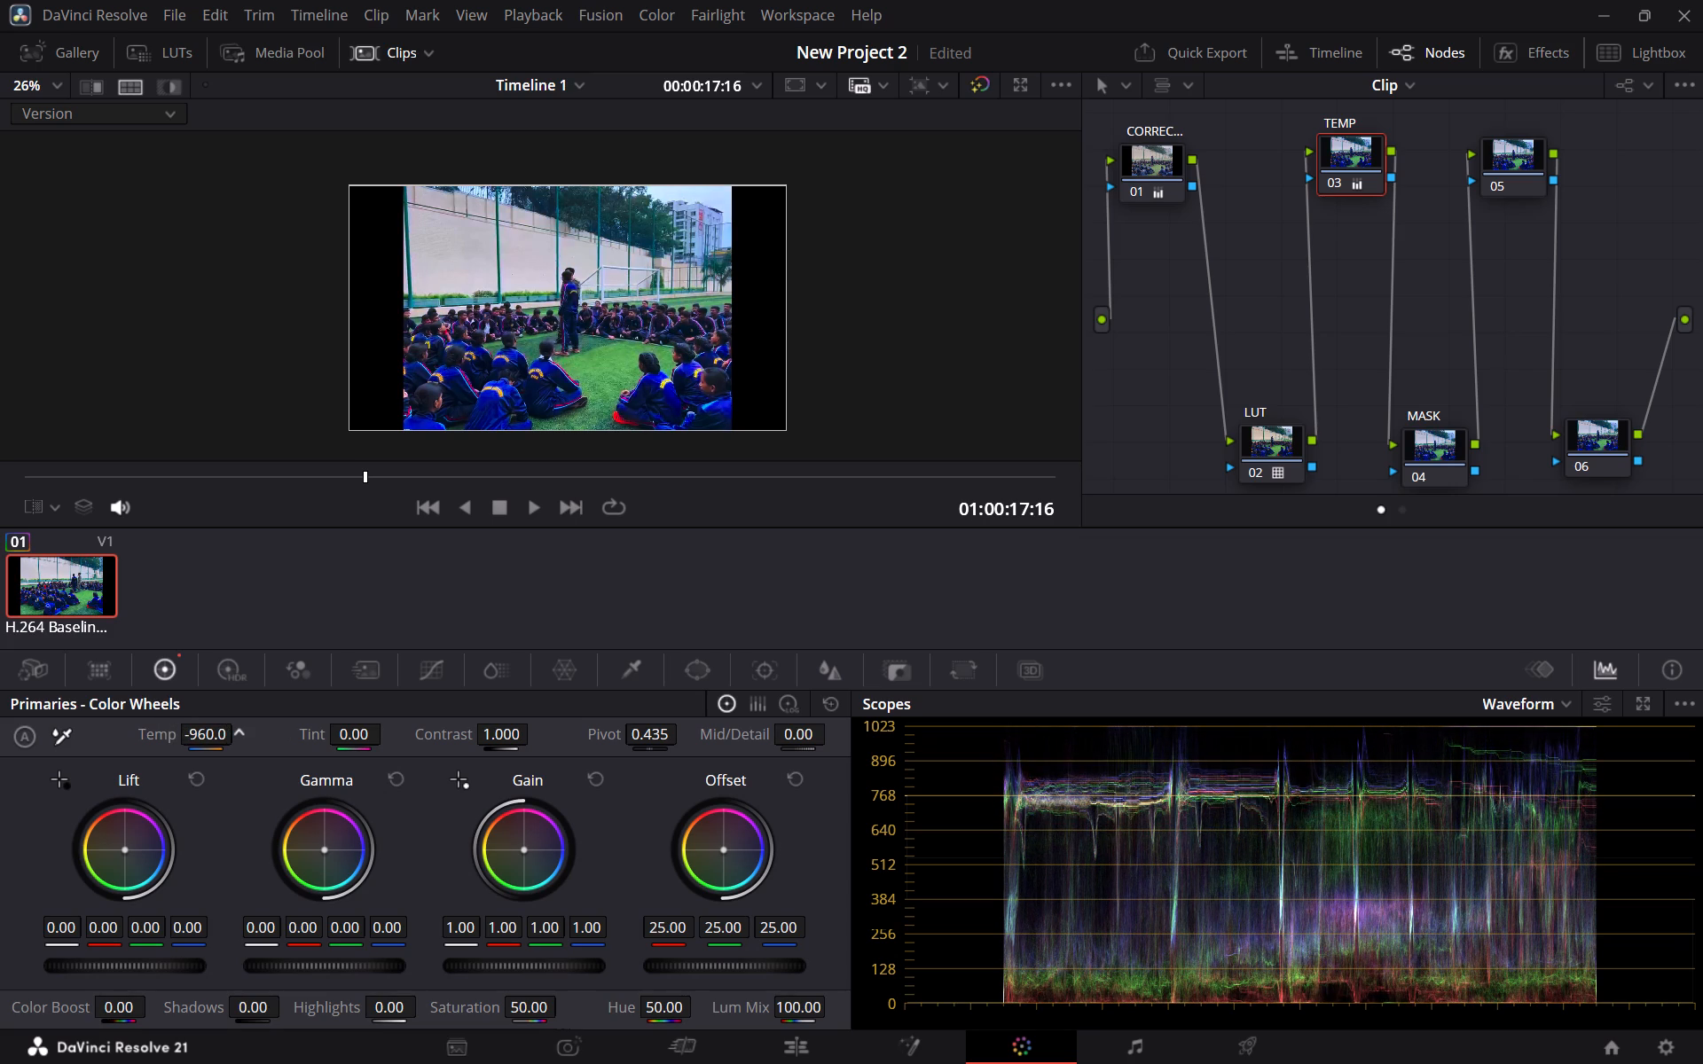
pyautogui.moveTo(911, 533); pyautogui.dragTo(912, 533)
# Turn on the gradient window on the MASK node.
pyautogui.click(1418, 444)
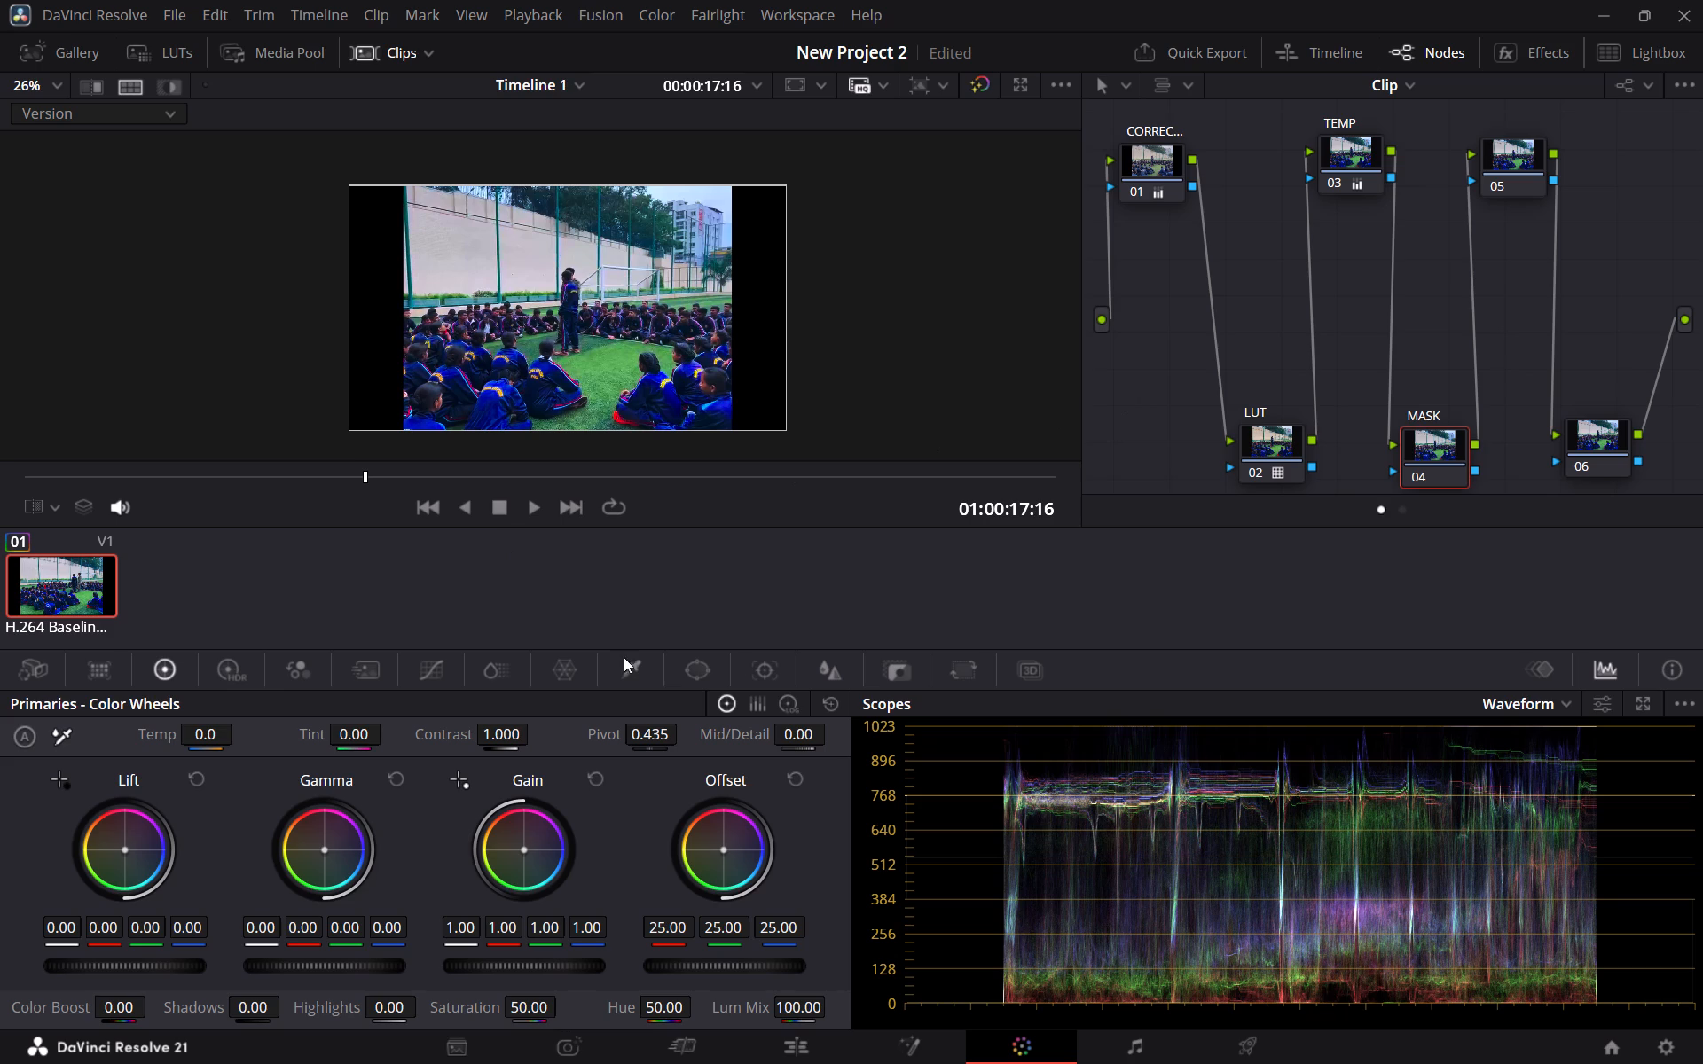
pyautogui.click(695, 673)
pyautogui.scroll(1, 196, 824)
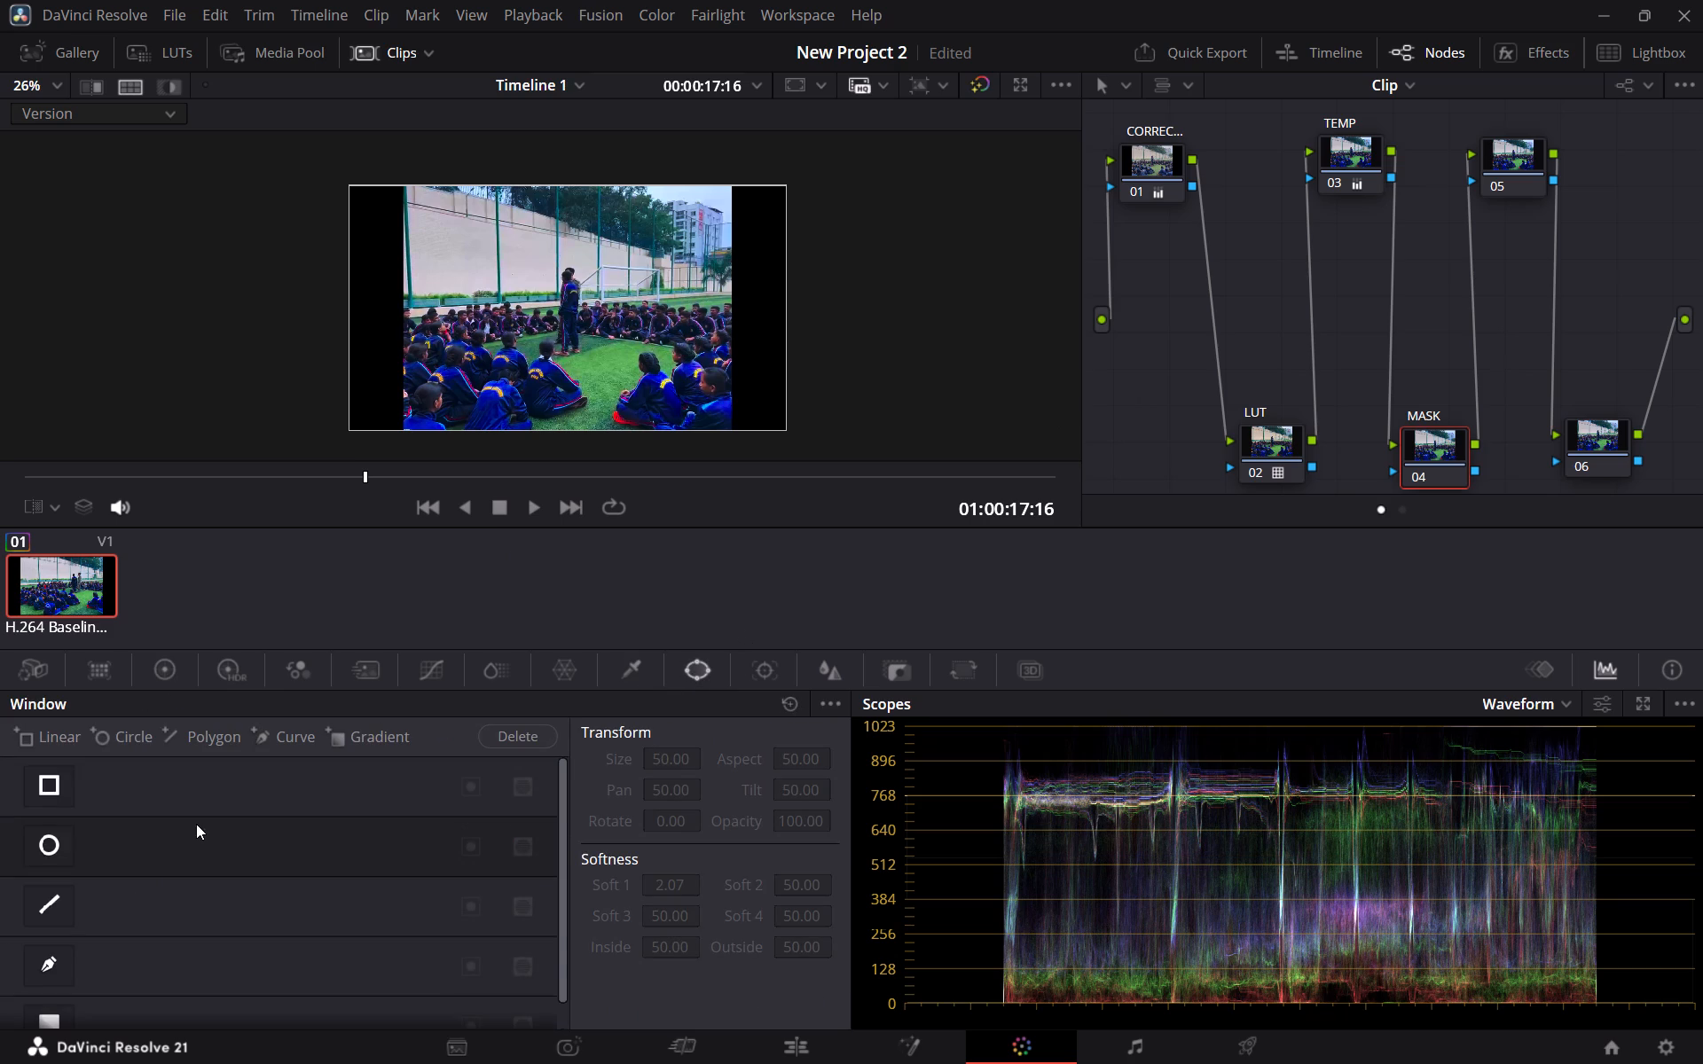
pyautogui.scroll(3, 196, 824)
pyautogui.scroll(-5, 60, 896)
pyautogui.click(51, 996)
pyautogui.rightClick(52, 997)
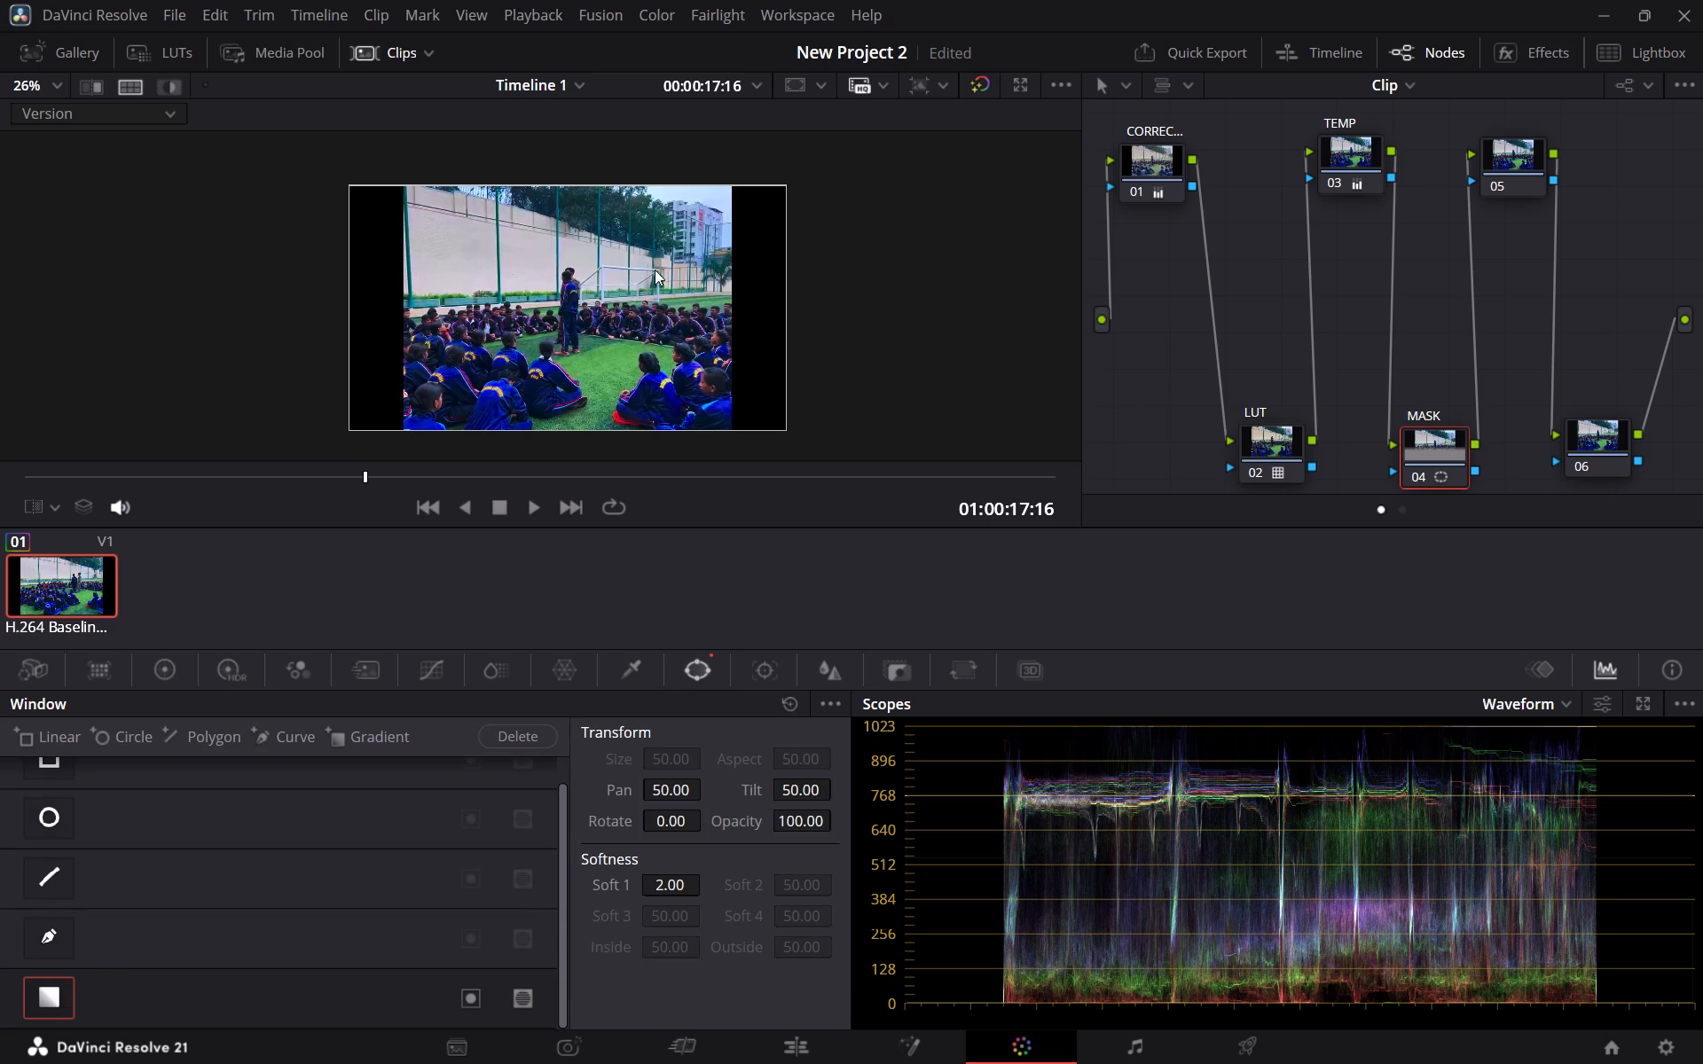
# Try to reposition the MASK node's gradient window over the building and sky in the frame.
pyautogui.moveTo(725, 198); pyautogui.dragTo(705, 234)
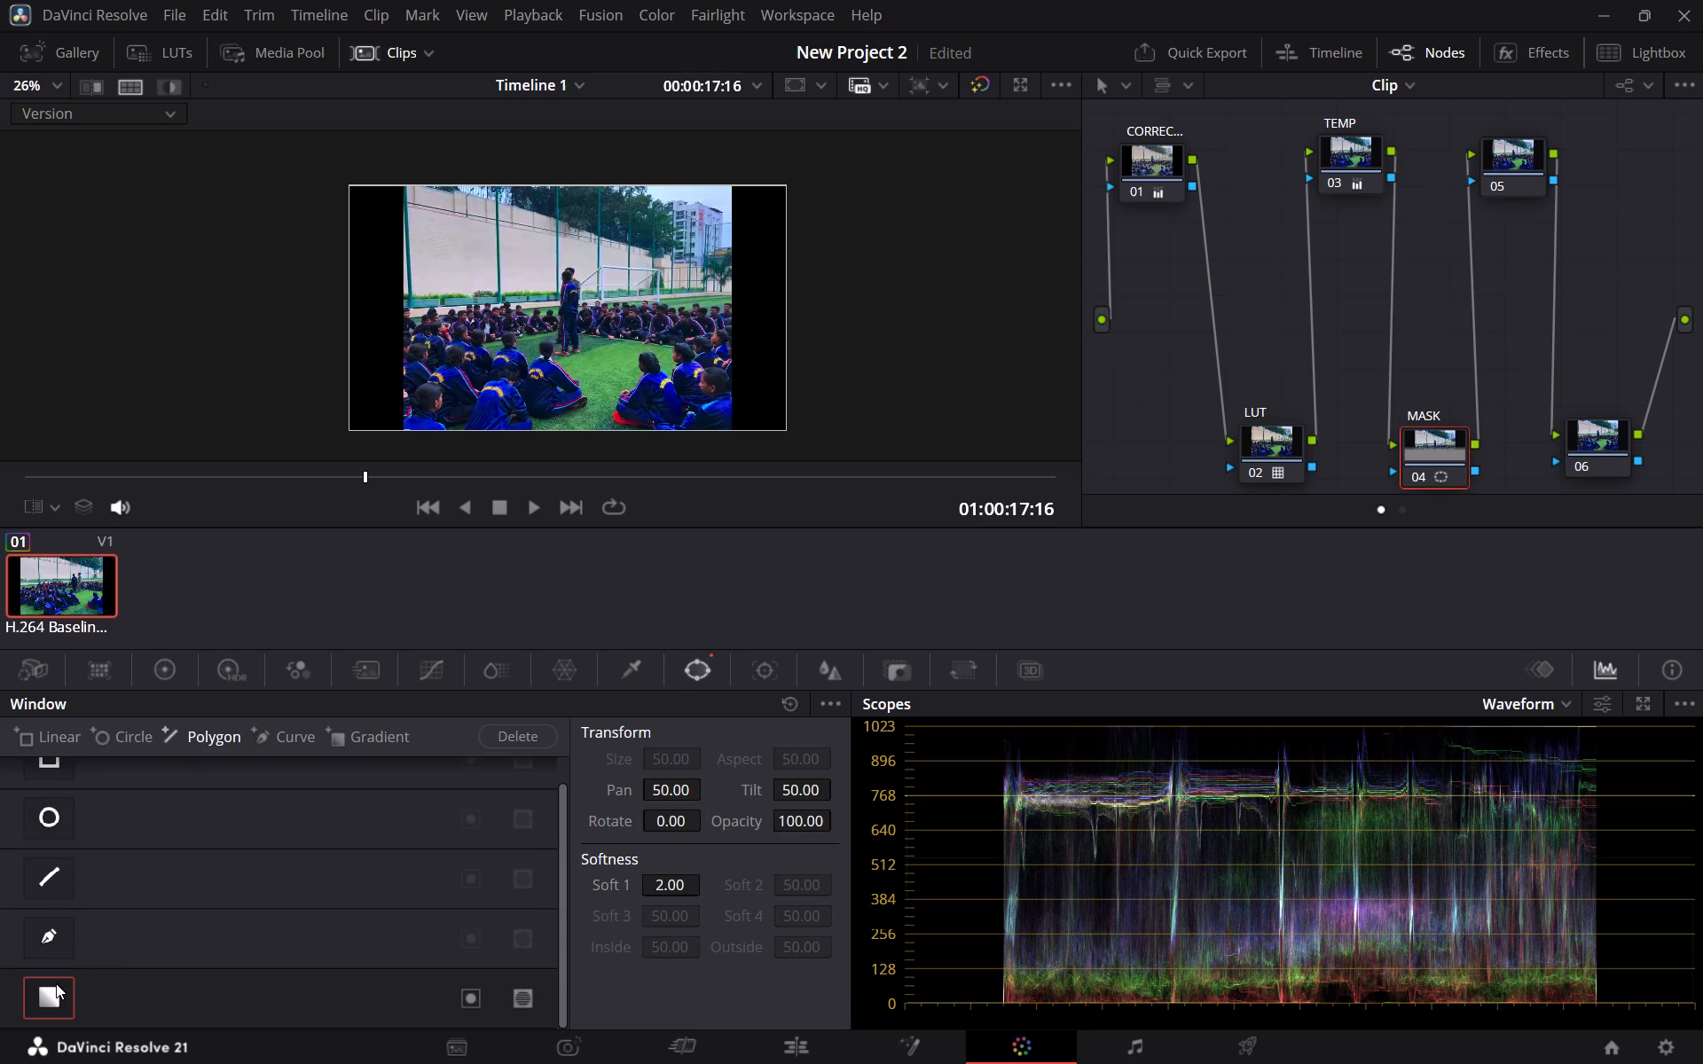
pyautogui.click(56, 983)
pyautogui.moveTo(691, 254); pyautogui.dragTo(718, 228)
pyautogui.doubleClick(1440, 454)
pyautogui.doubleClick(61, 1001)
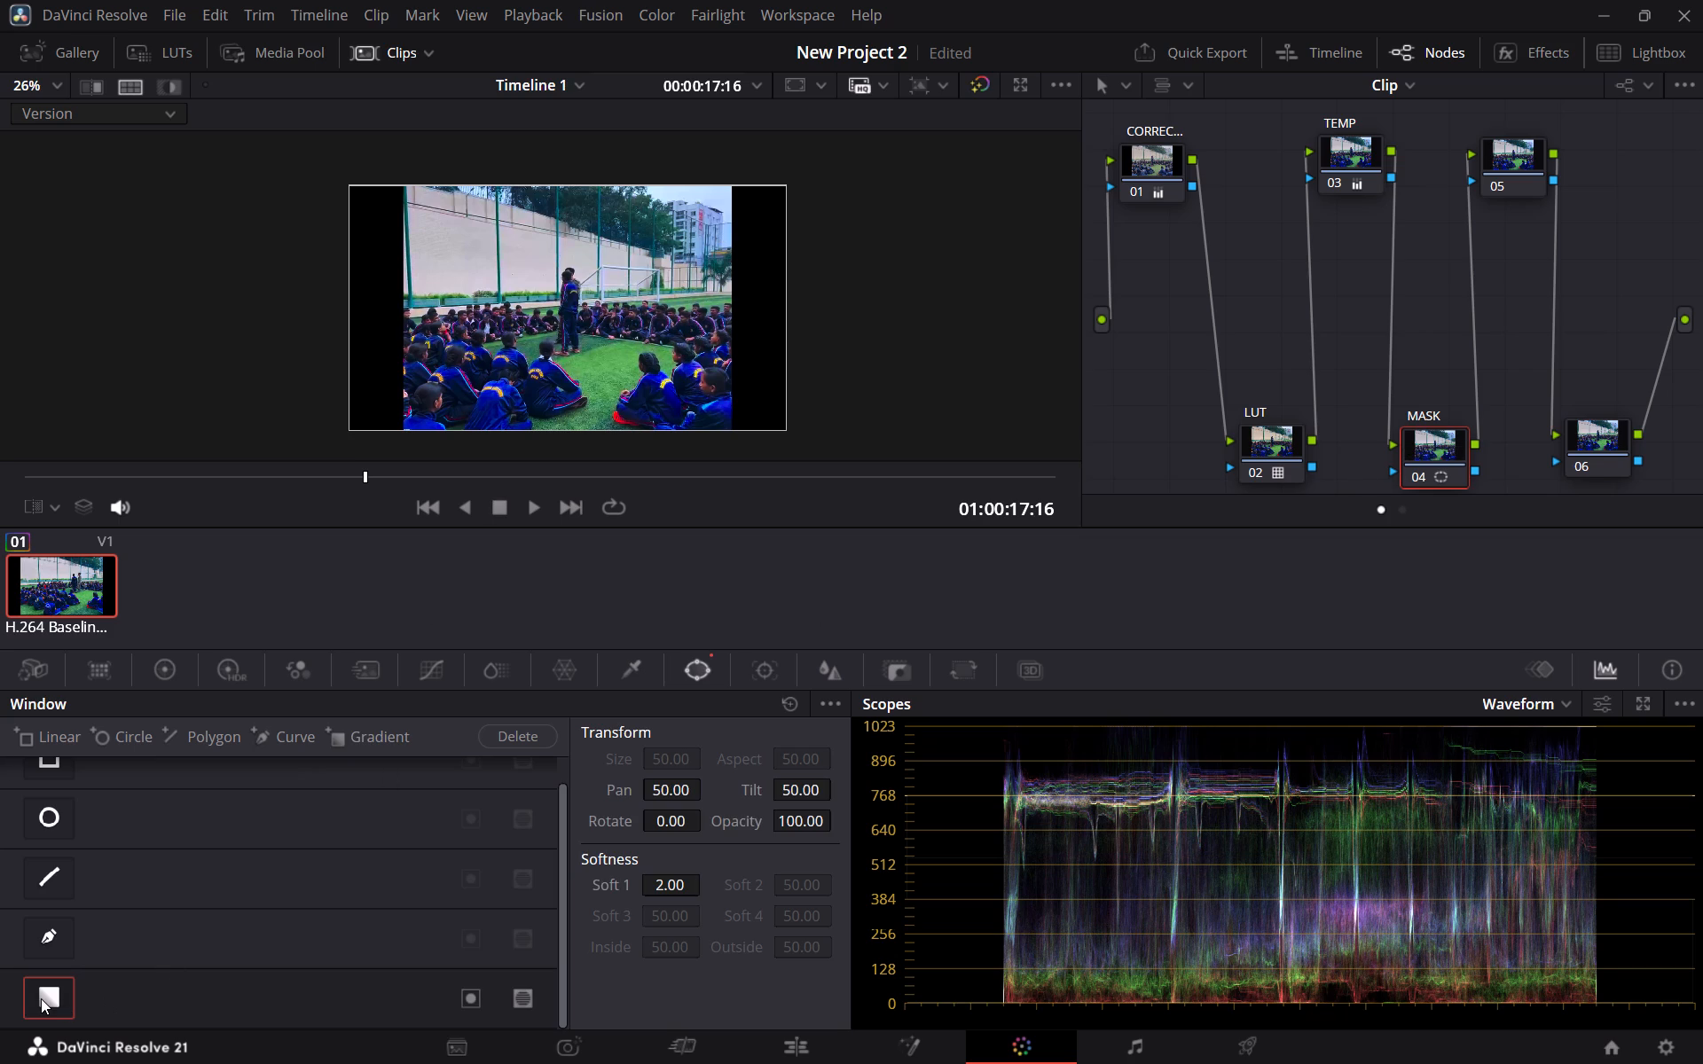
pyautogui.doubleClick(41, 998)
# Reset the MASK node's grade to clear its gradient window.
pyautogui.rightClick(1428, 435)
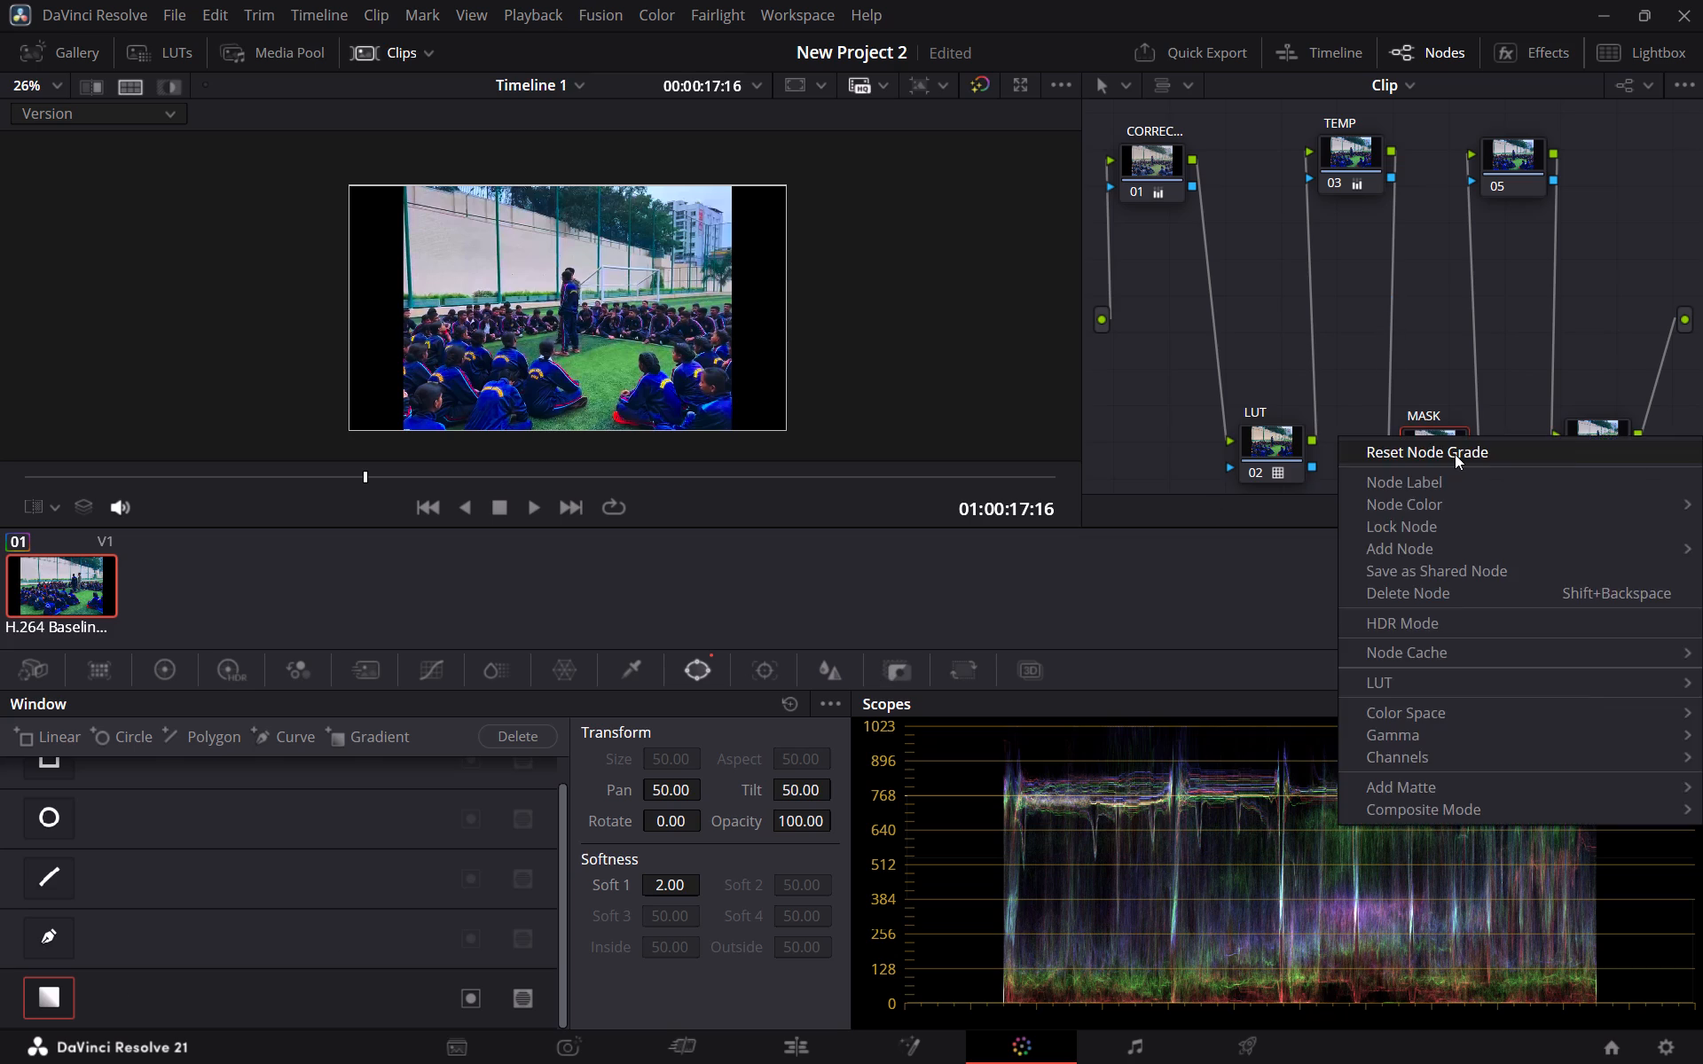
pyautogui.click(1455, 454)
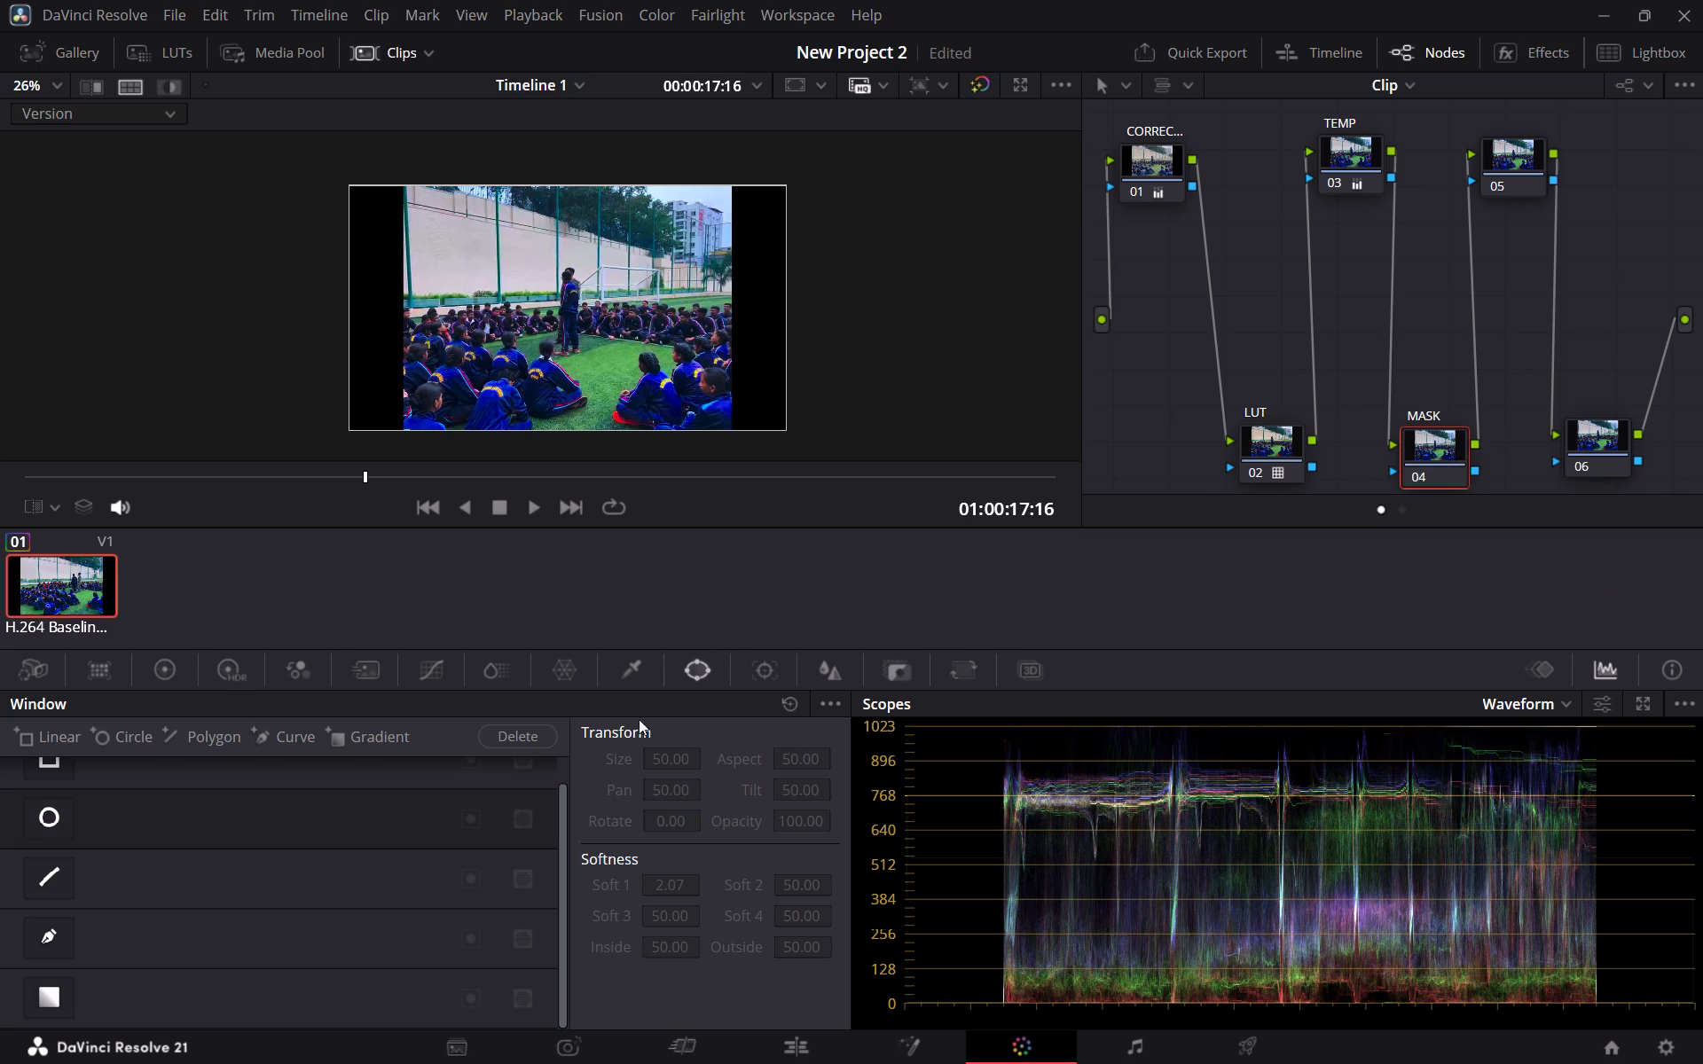
# Set the TEMP node's colour temperature to -440, trying cooler values on the way.
pyautogui.click(1336, 149)
pyautogui.click(171, 669)
pyautogui.moveTo(205, 735); pyautogui.dragTo(132, 730)
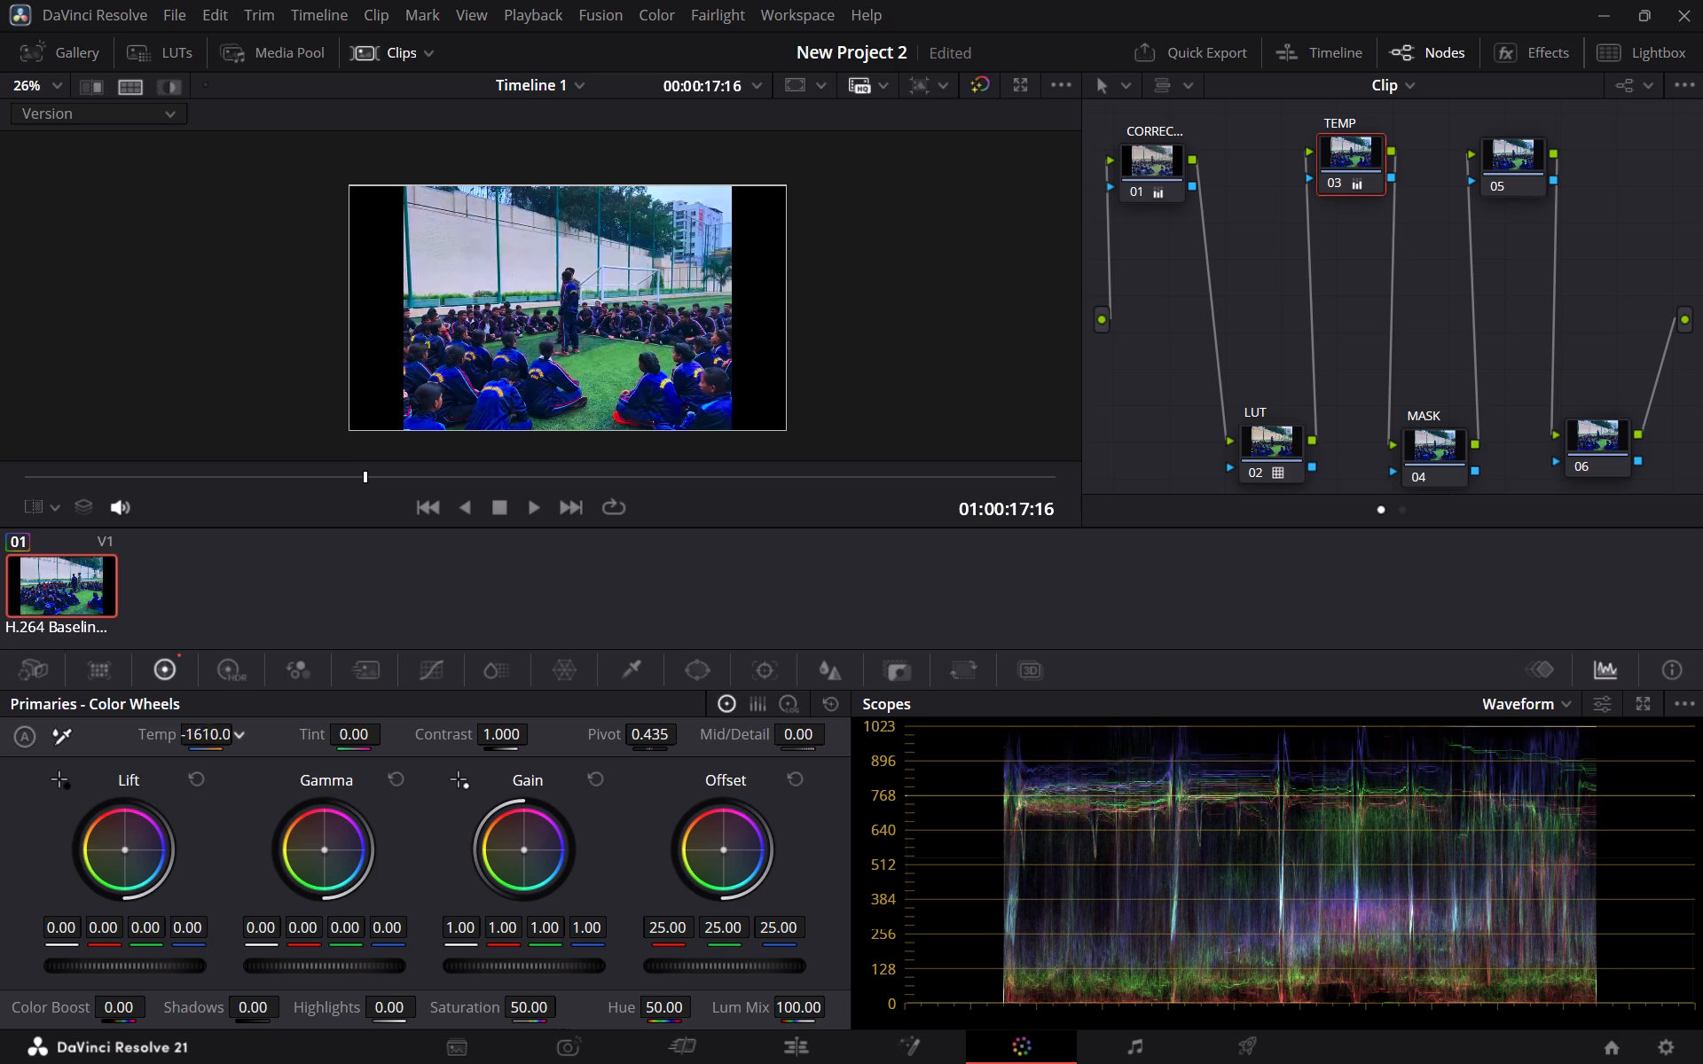
pyautogui.moveTo(132, 730); pyautogui.dragTo(787, 541)
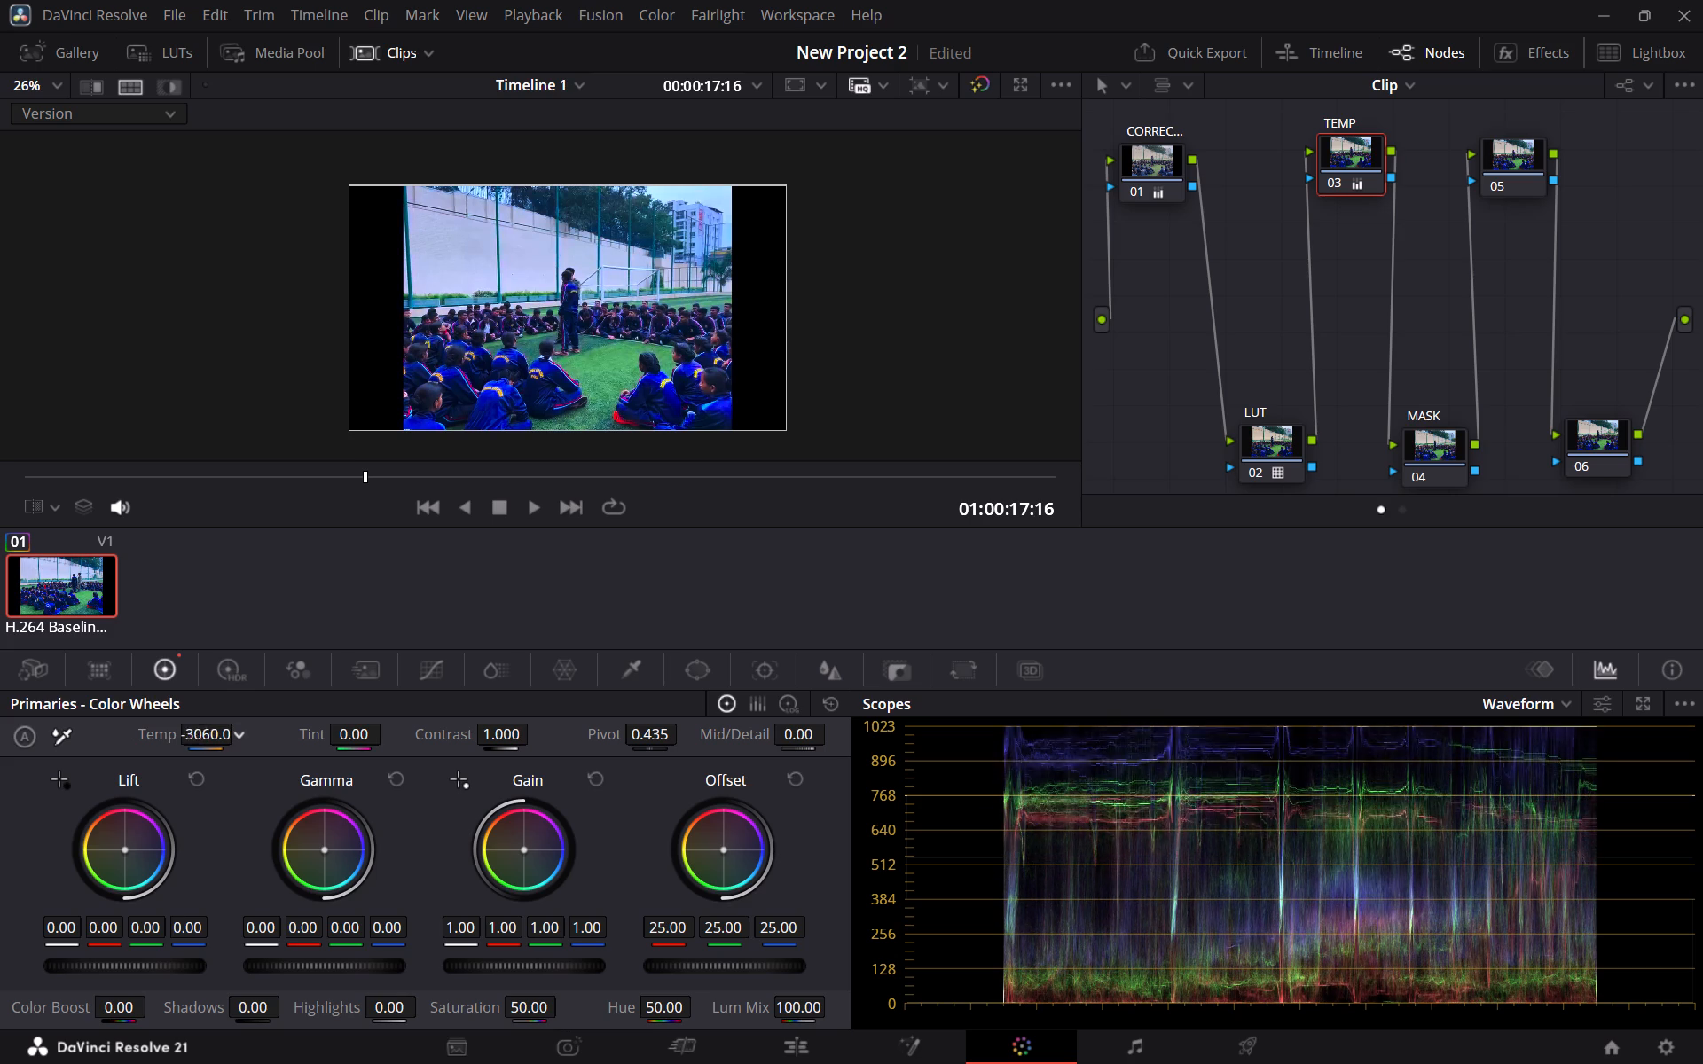
pyautogui.moveTo(787, 541); pyautogui.dragTo(955, 543)
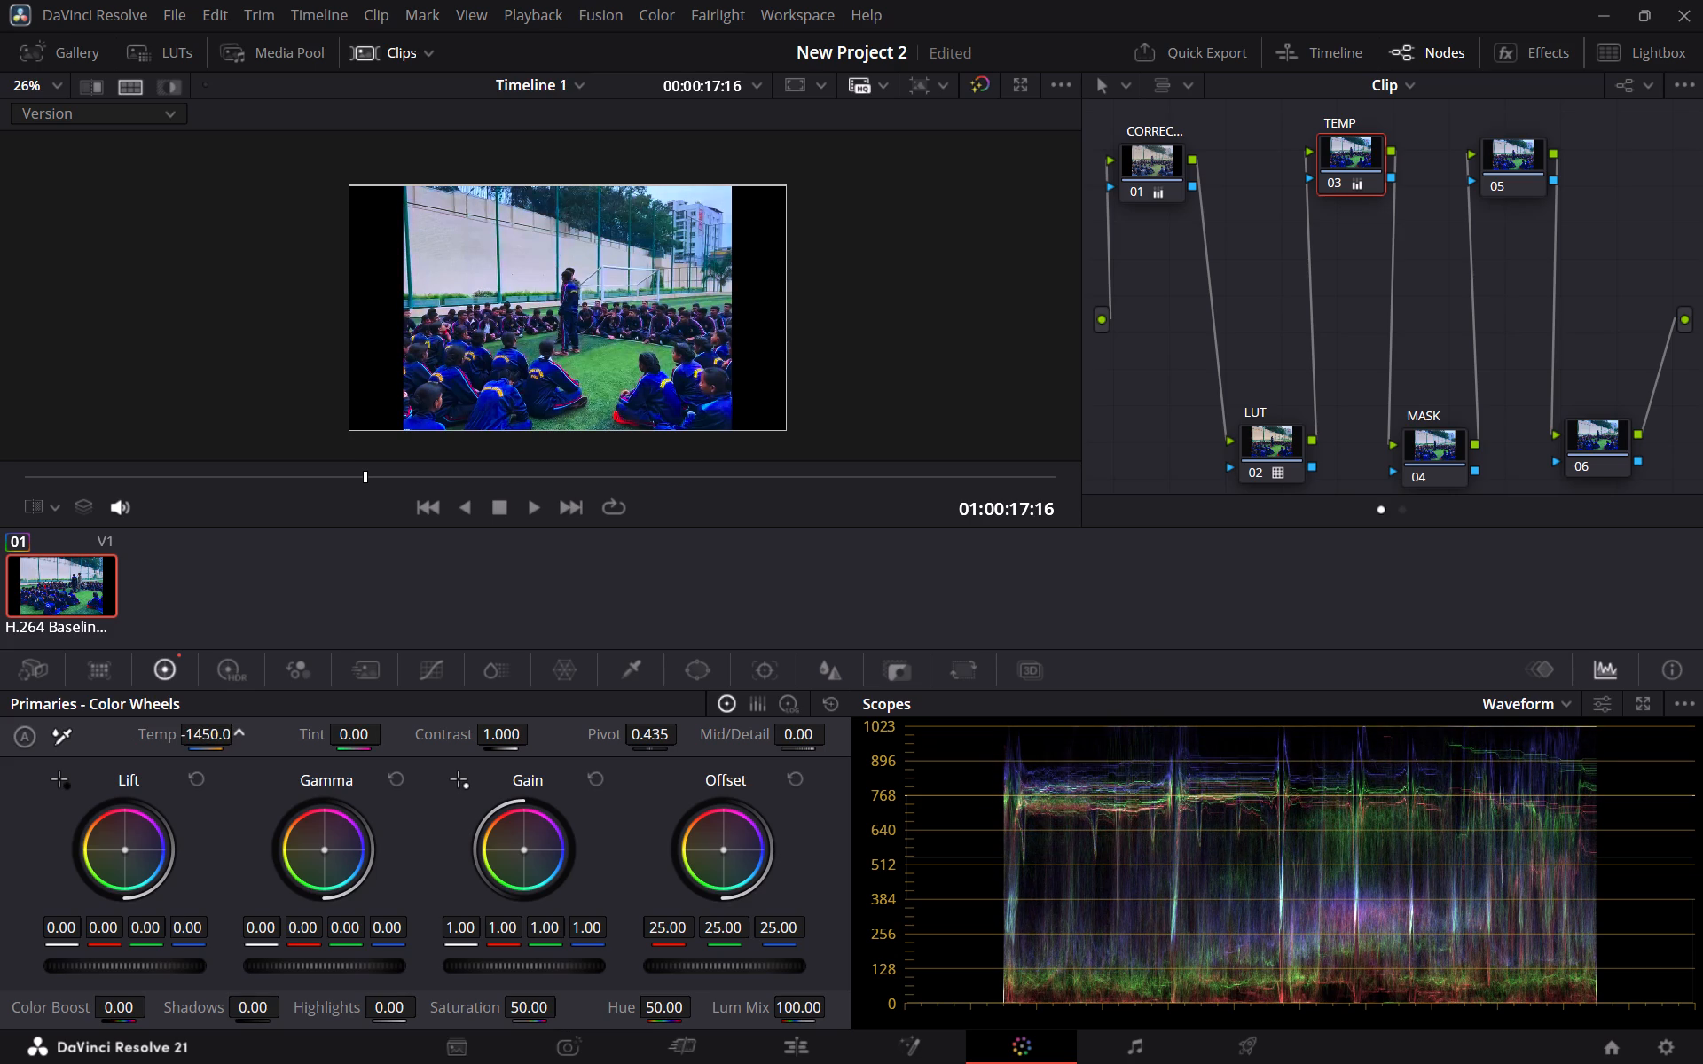
pyautogui.moveTo(955, 543); pyautogui.dragTo(1022, 542)
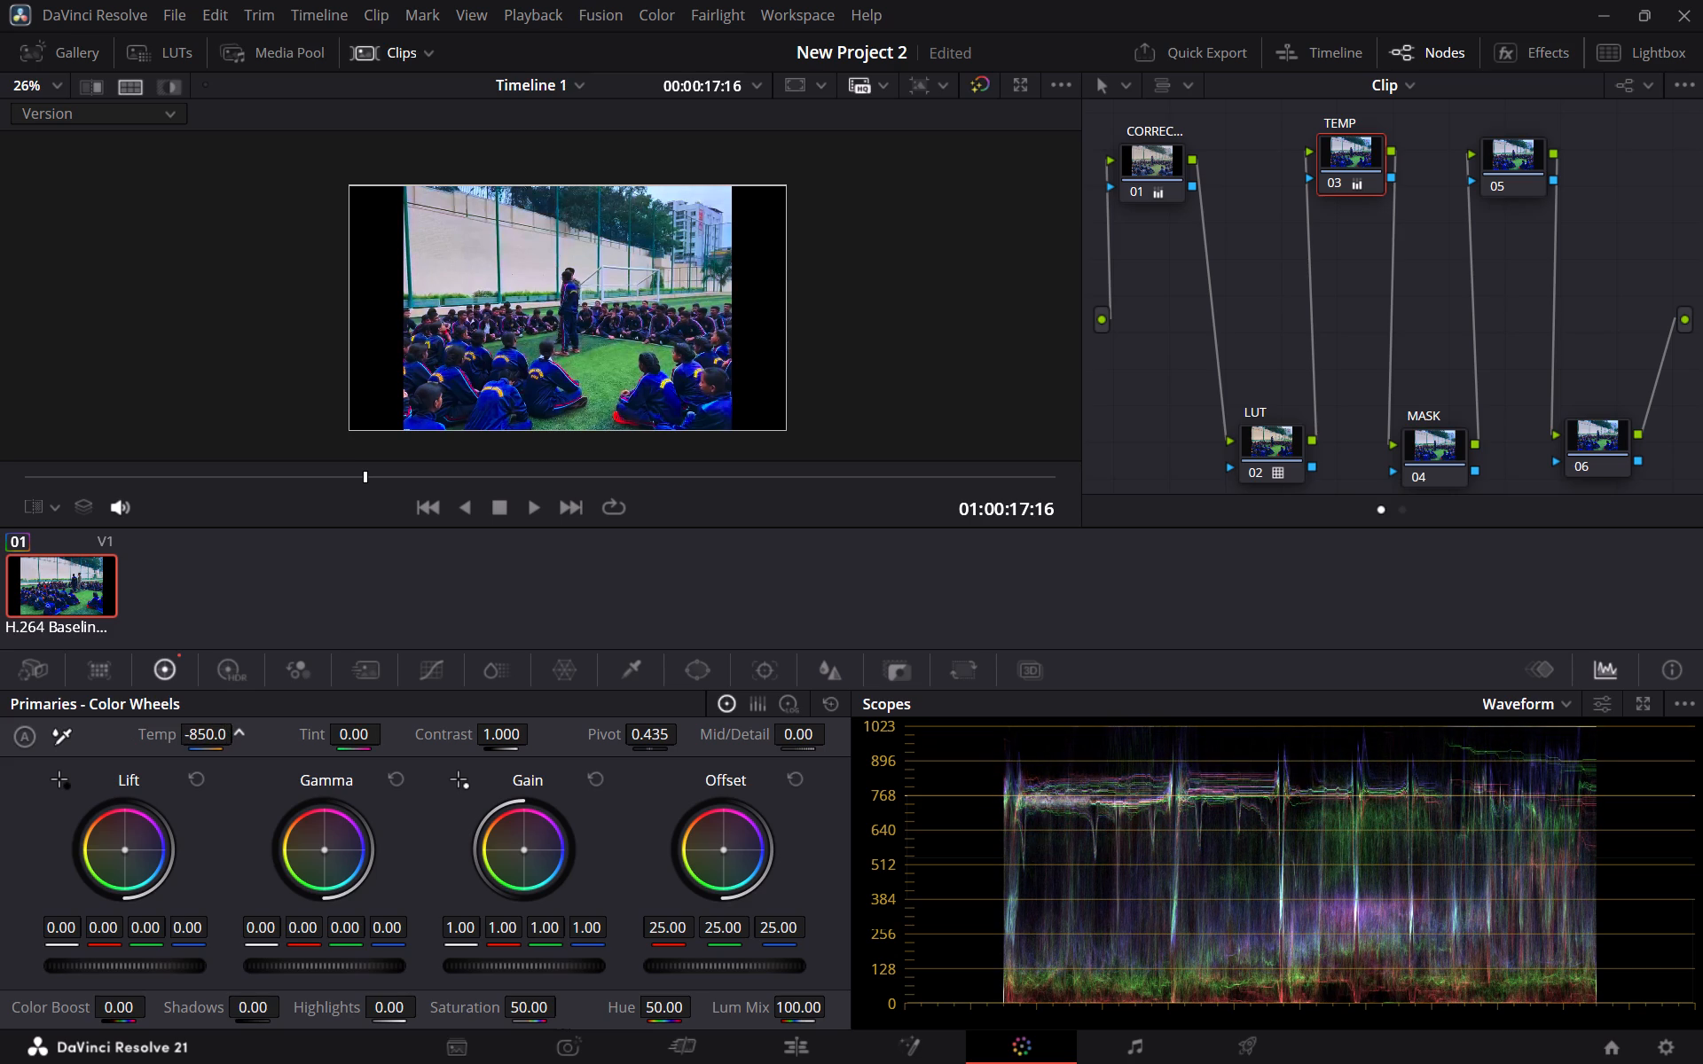
pyautogui.moveTo(1022, 542); pyautogui.dragTo(1068, 536)
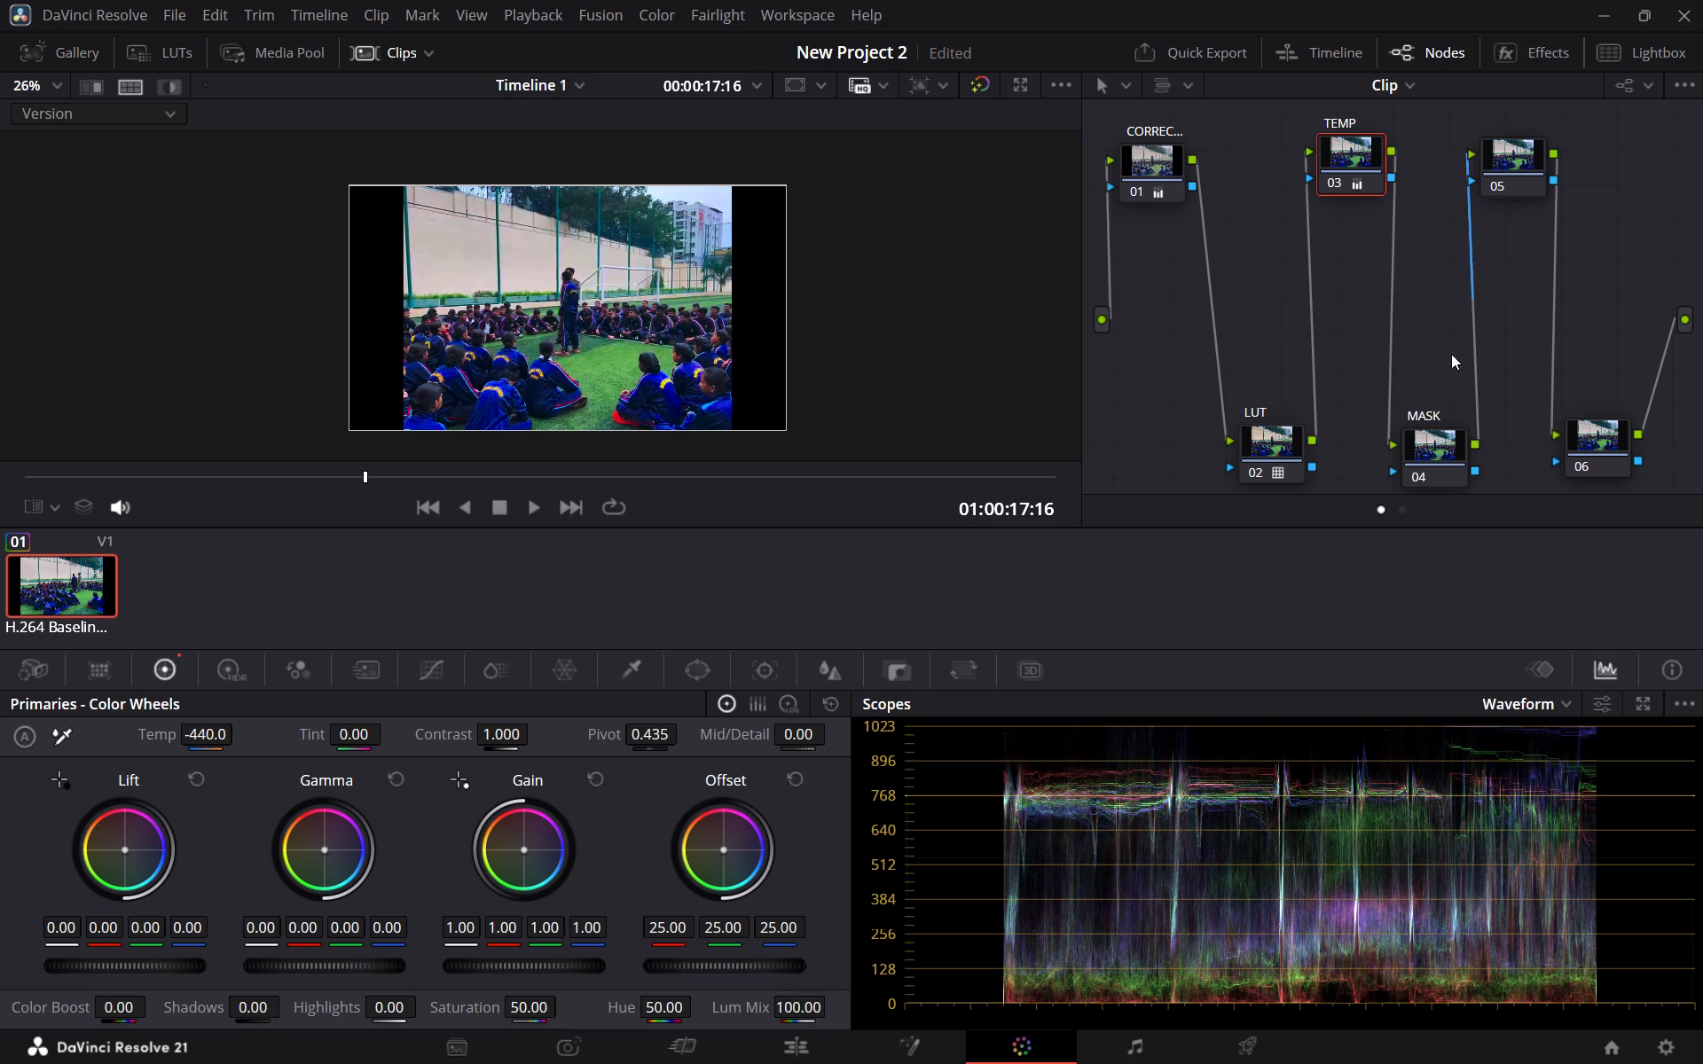
# Turn on the gradient window on the MASK node.
pyautogui.click(1436, 441)
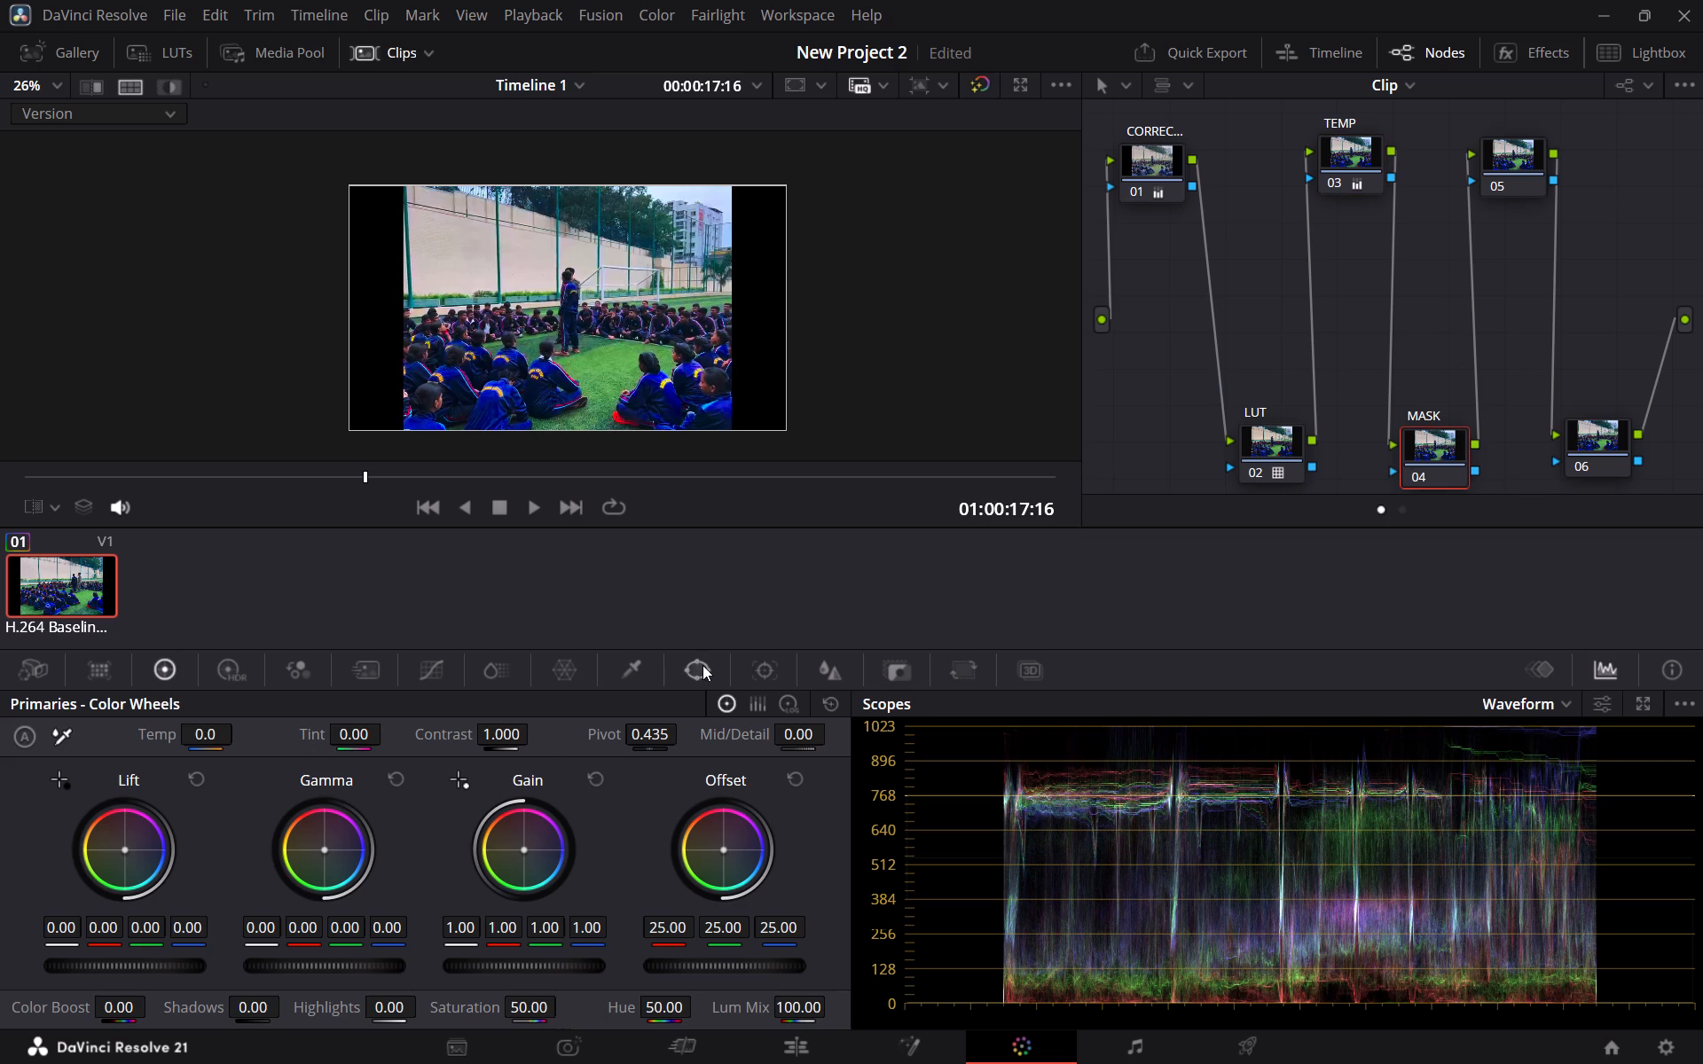
pyautogui.click(702, 665)
pyautogui.click(42, 994)
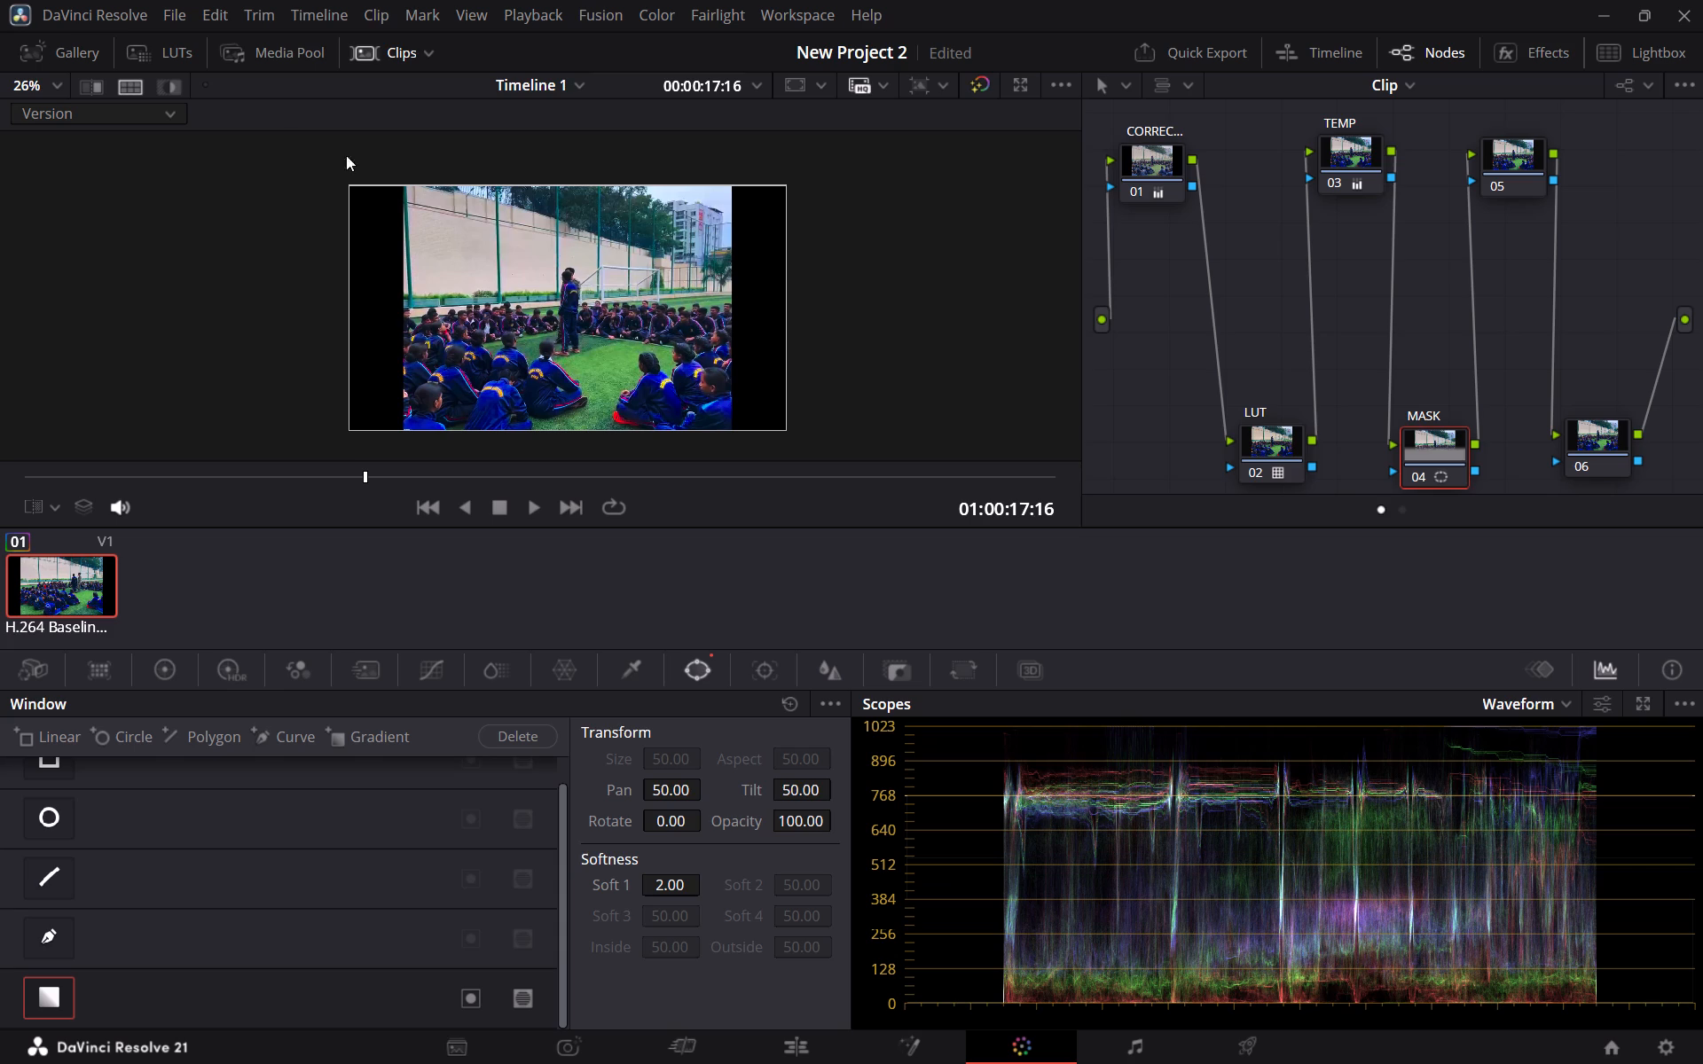
# Check the gradient window's coverage in the highlight view, try to move its boundary upward, and return to the plain frame view.
pyautogui.click(173, 83)
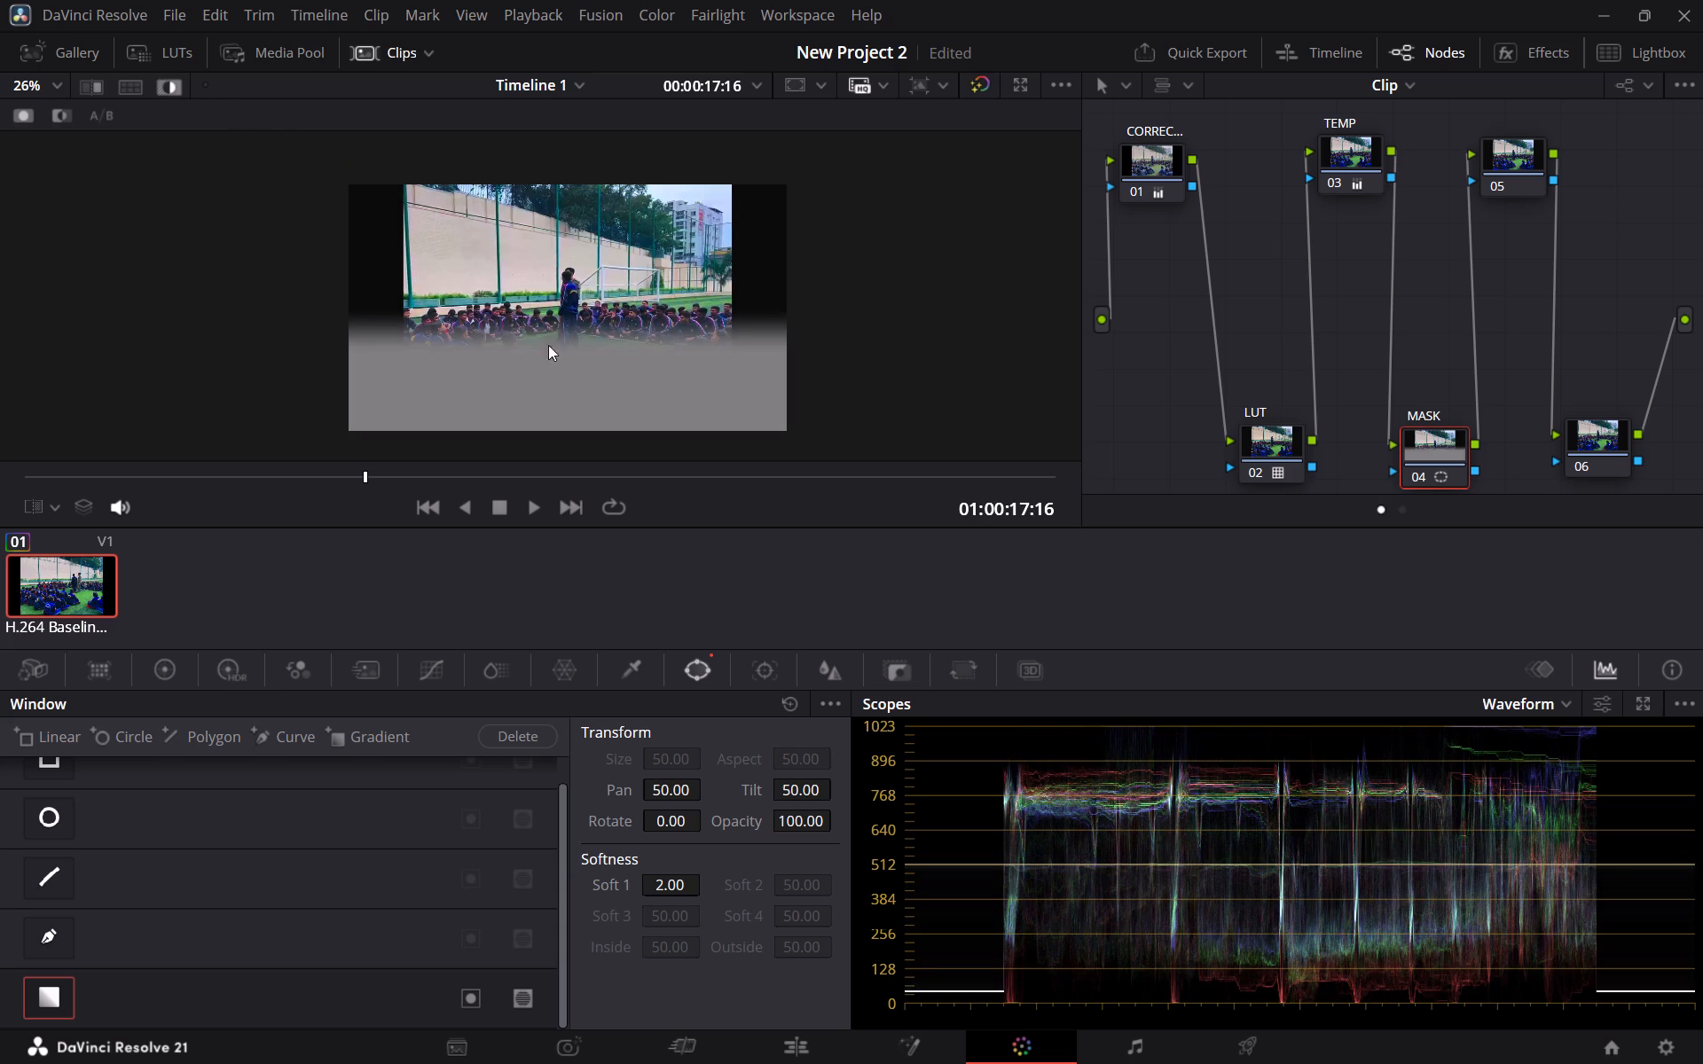
pyautogui.moveTo(580, 423); pyautogui.dragTo(582, 352)
pyautogui.click(172, 89)
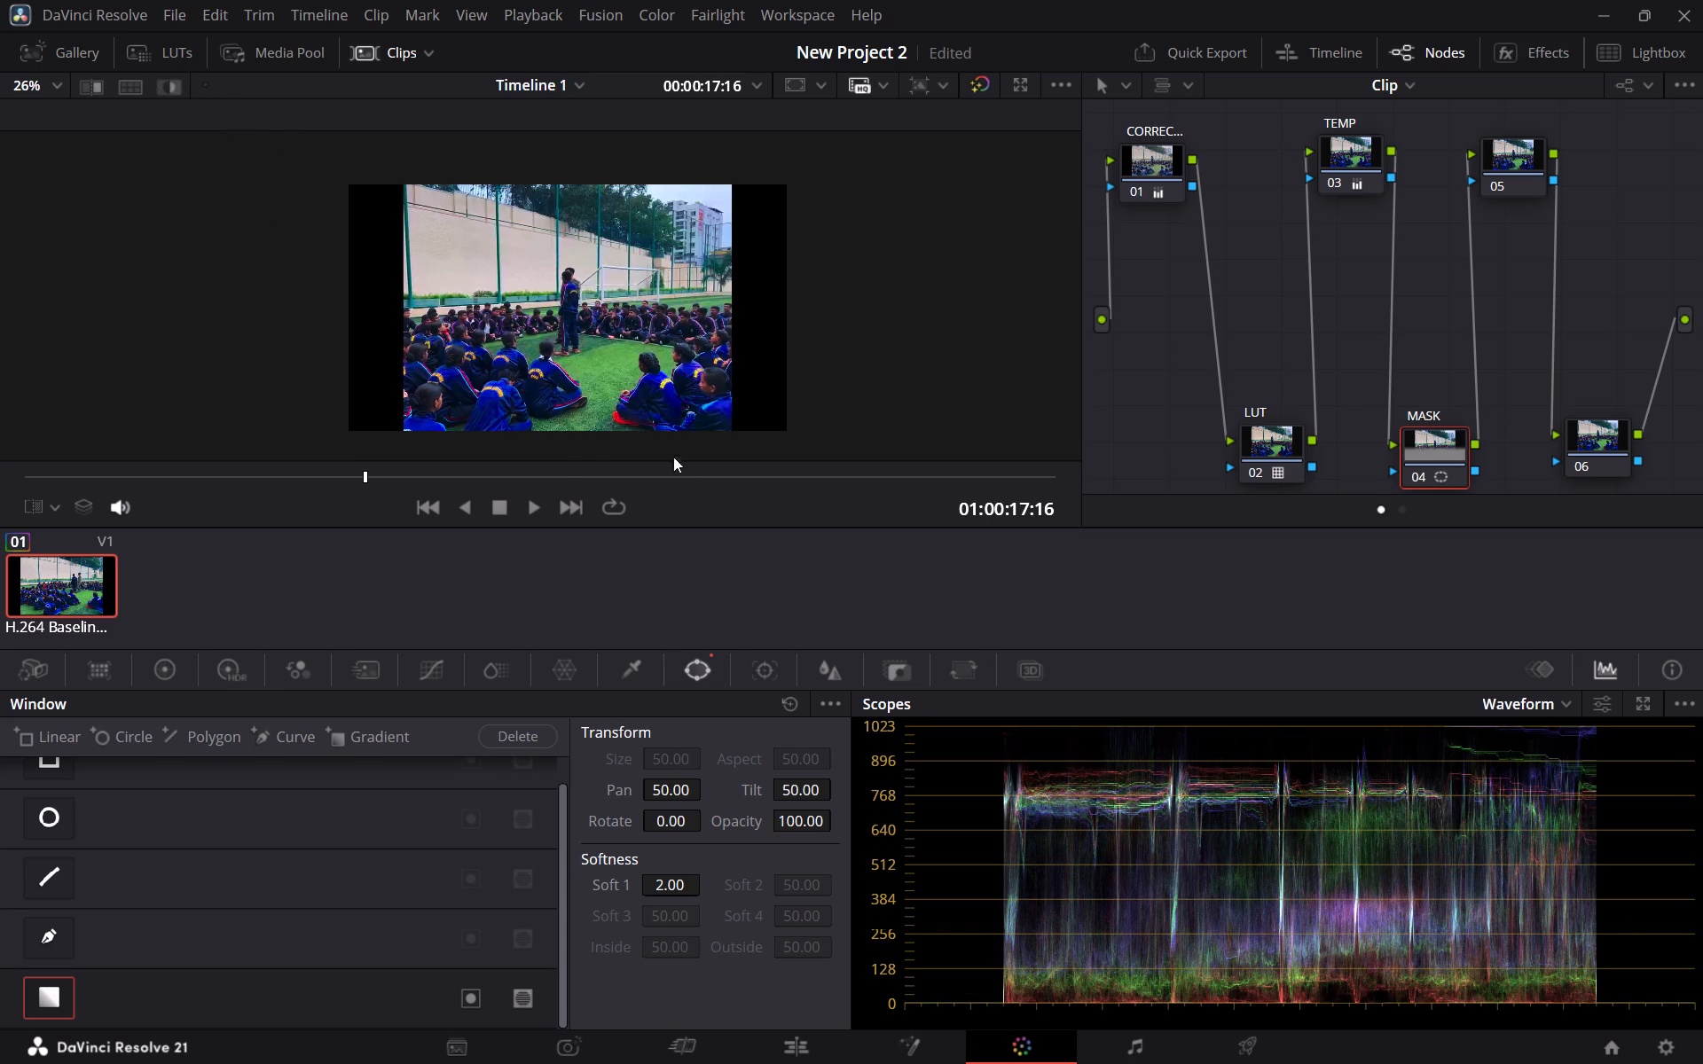
pyautogui.moveTo(578, 456); pyautogui.dragTo(526, 447)
# Grab a still of the graded frame at 01:00:17:16.
pyautogui.rightClick(740, 319)
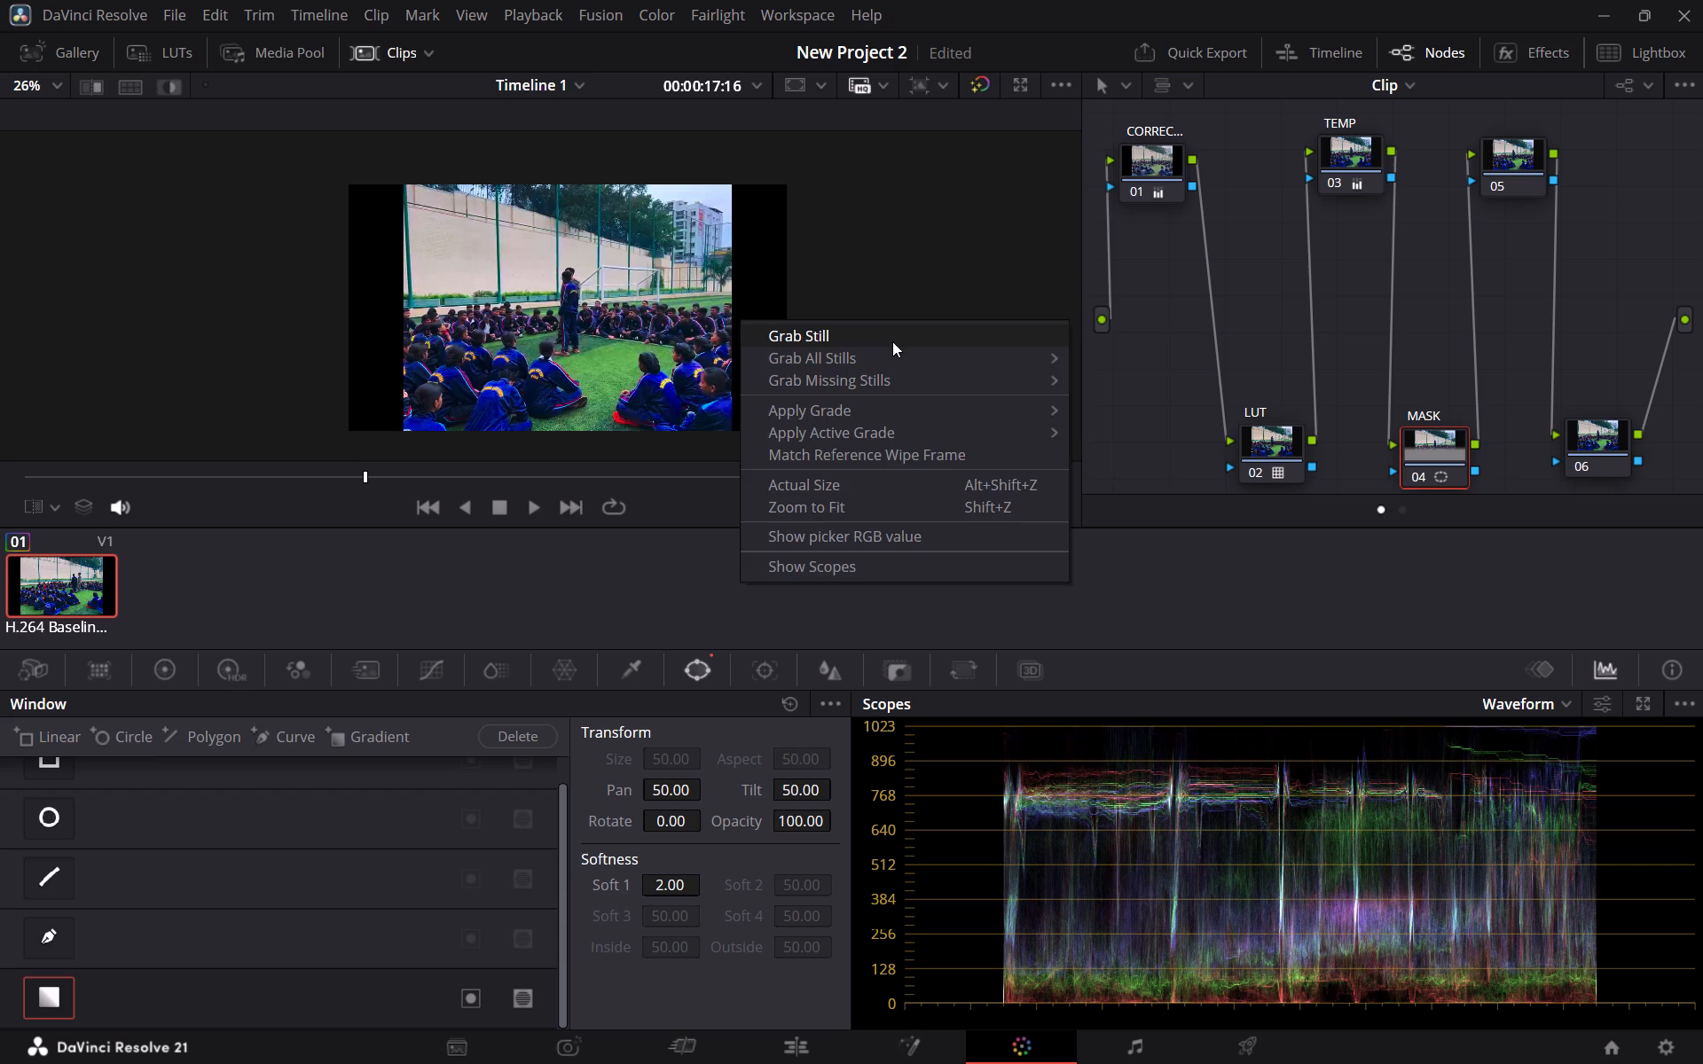
pyautogui.click(894, 329)
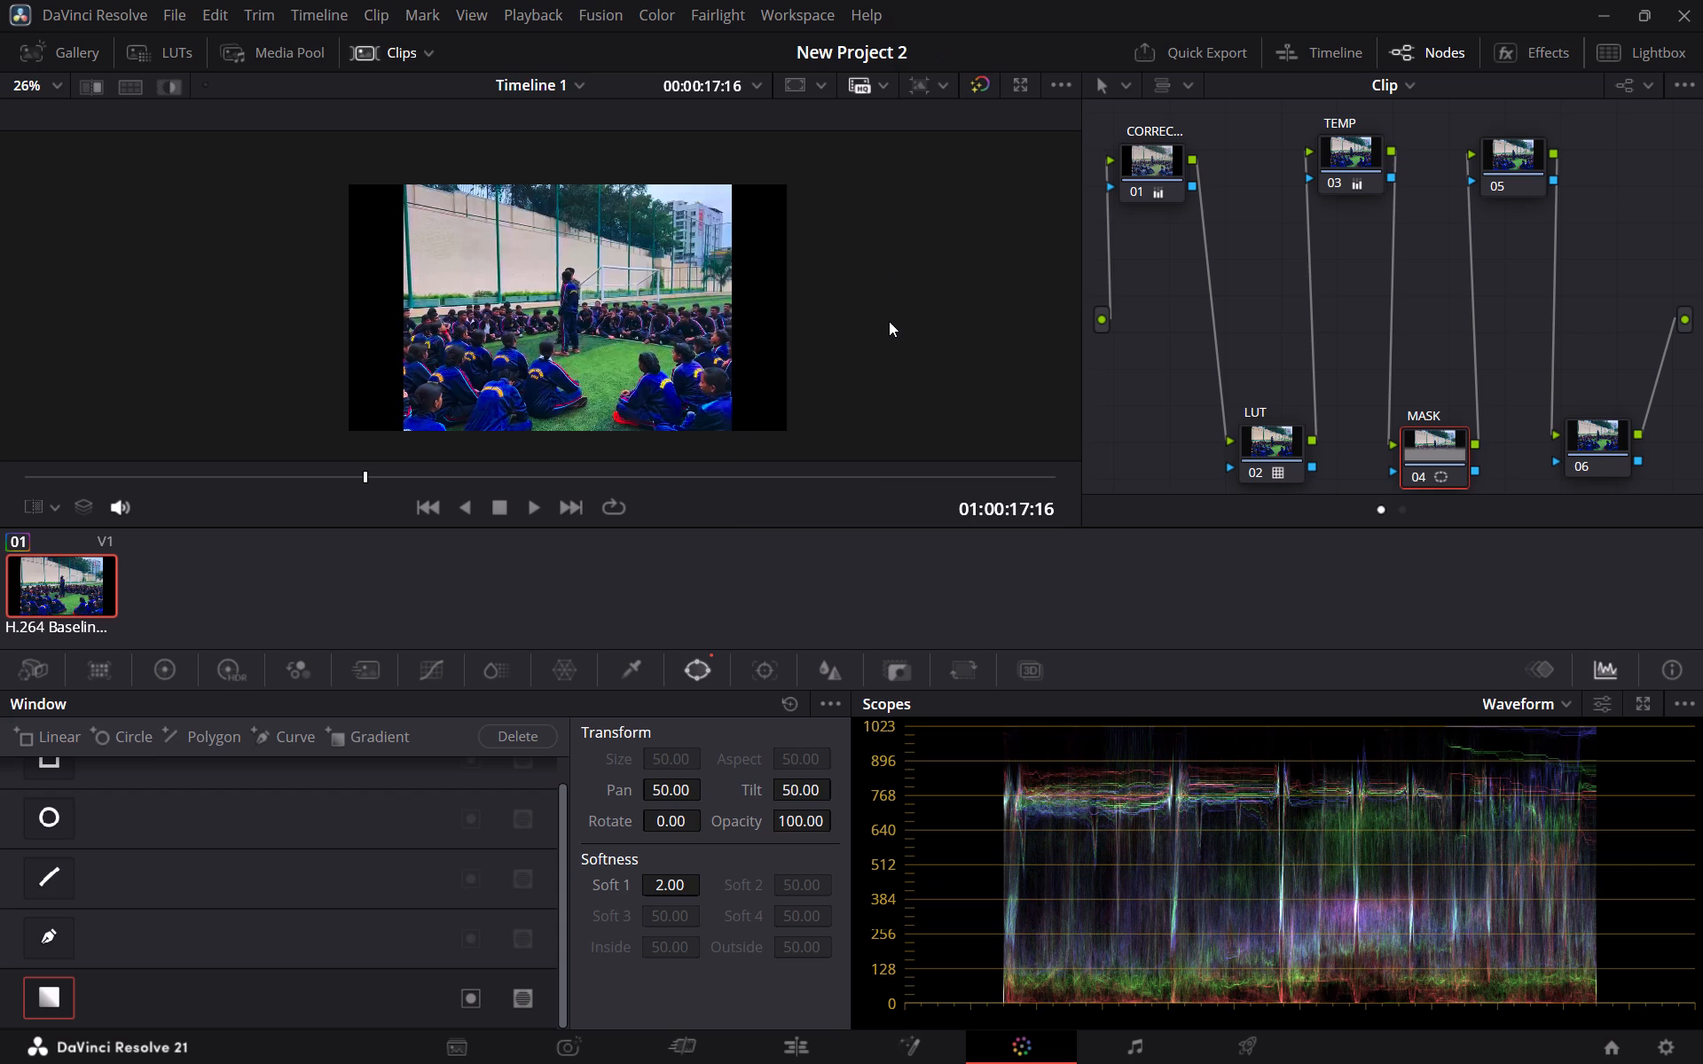
pyautogui.click(836, 275)
# Bypass all colour grades to compare with the ungraded frame.
pyautogui.click(977, 79)
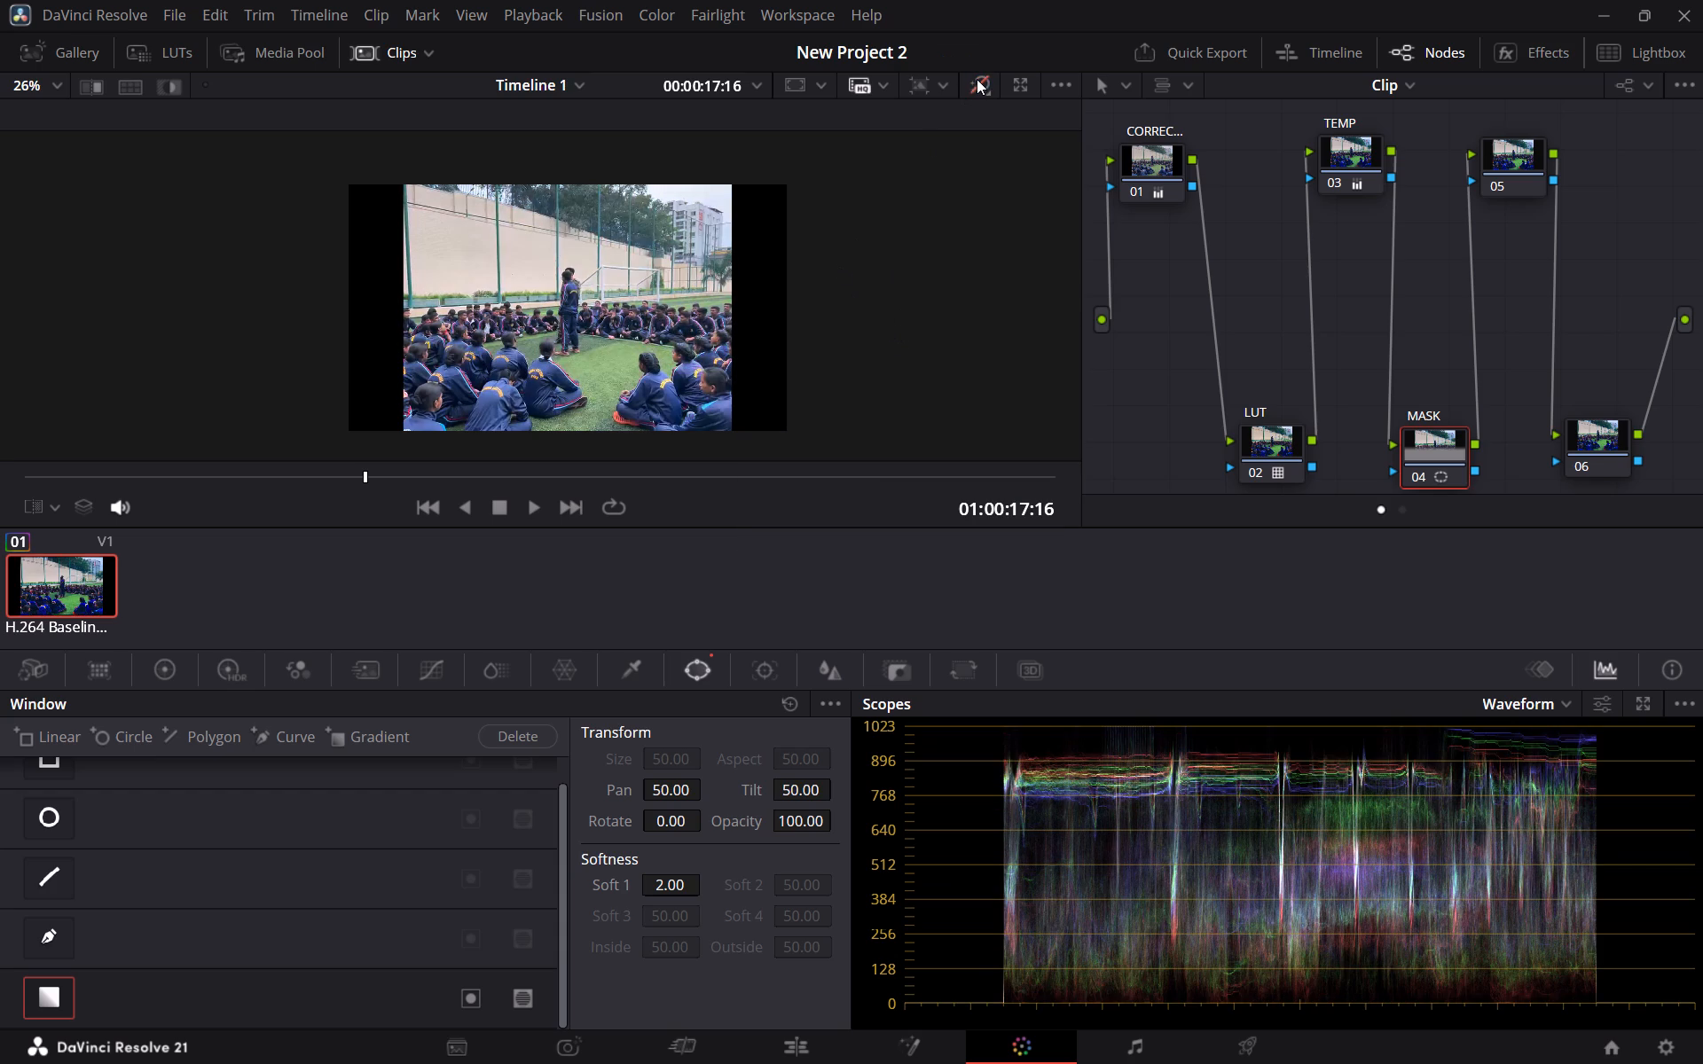
# Toggle the colour grade bypass and re-enable the grades to compare the graded frame with the original.
pyautogui.click(977, 79)
pyautogui.click(977, 80)
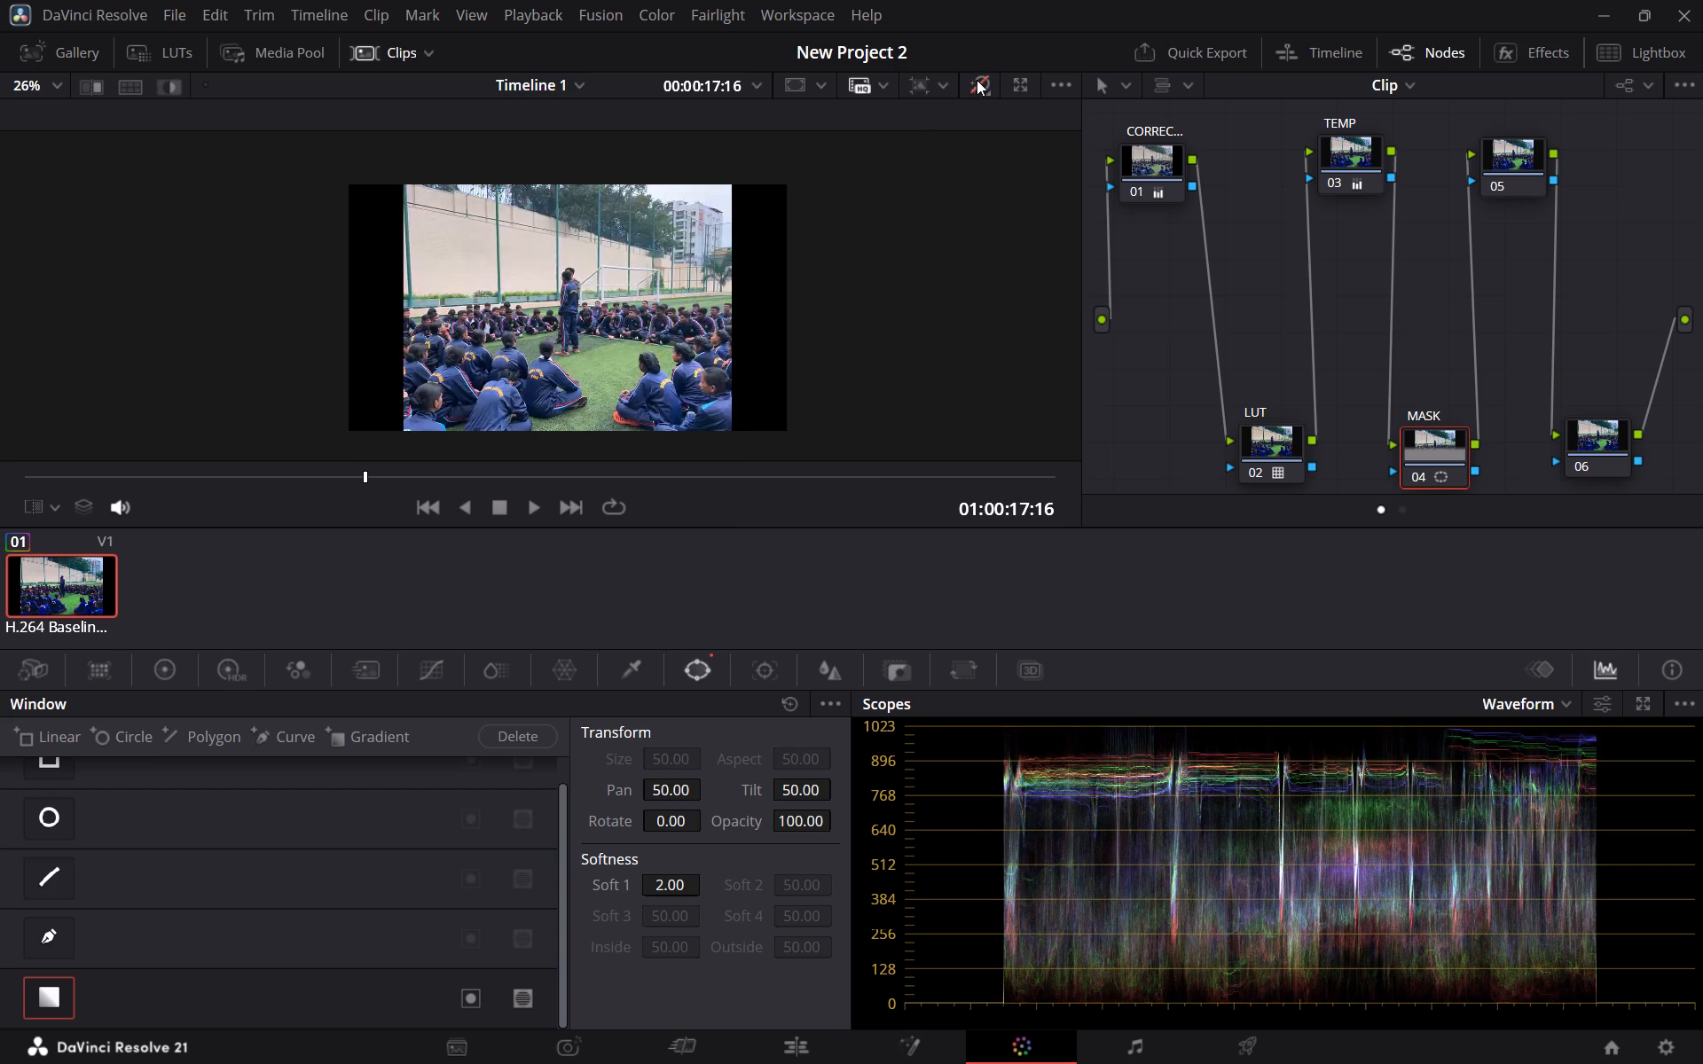
pyautogui.click(977, 80)
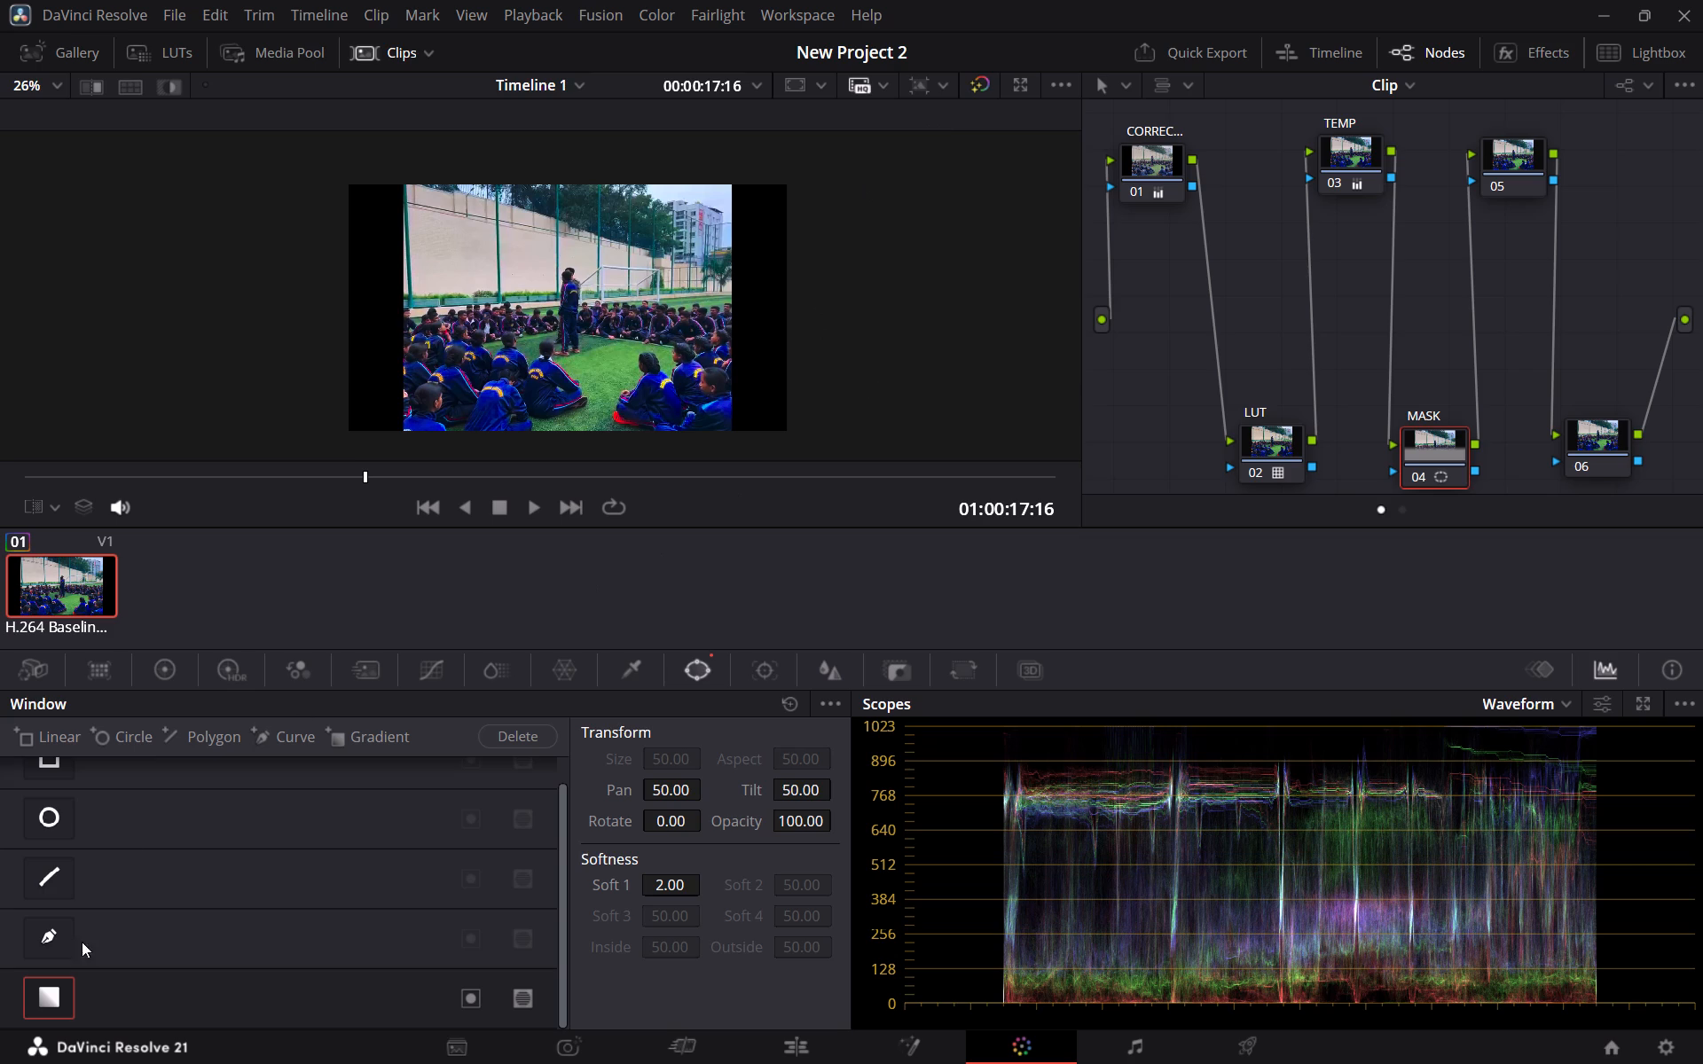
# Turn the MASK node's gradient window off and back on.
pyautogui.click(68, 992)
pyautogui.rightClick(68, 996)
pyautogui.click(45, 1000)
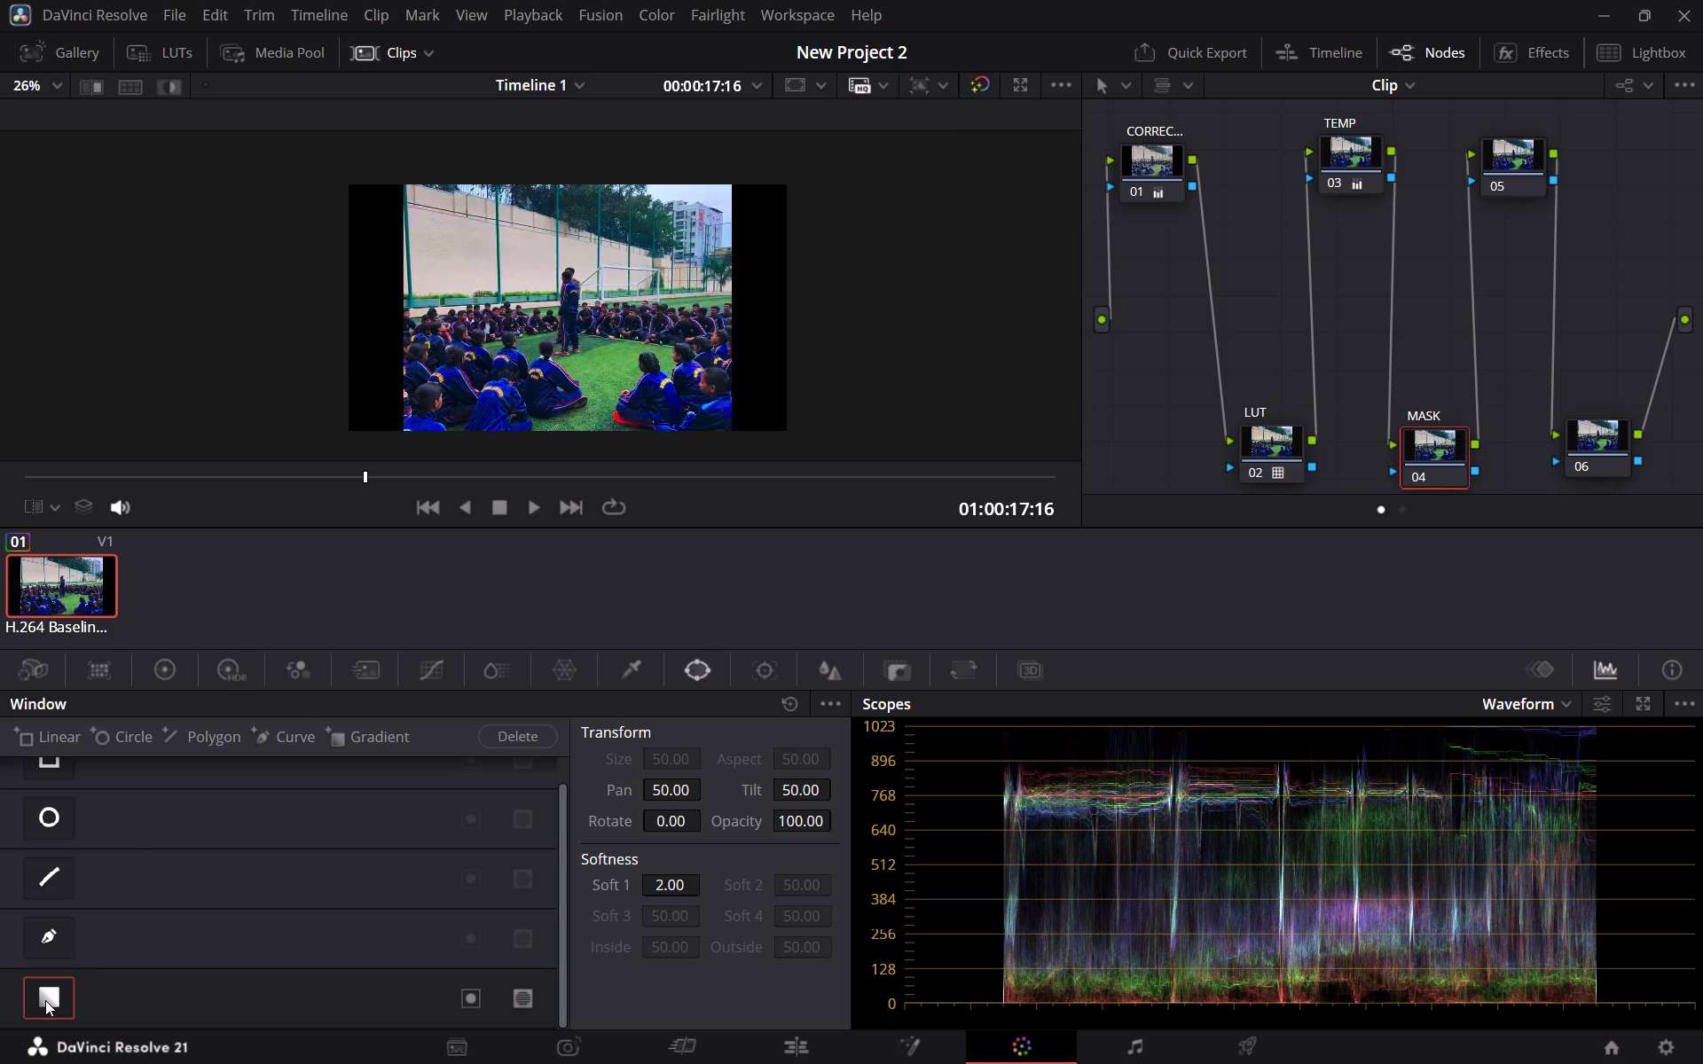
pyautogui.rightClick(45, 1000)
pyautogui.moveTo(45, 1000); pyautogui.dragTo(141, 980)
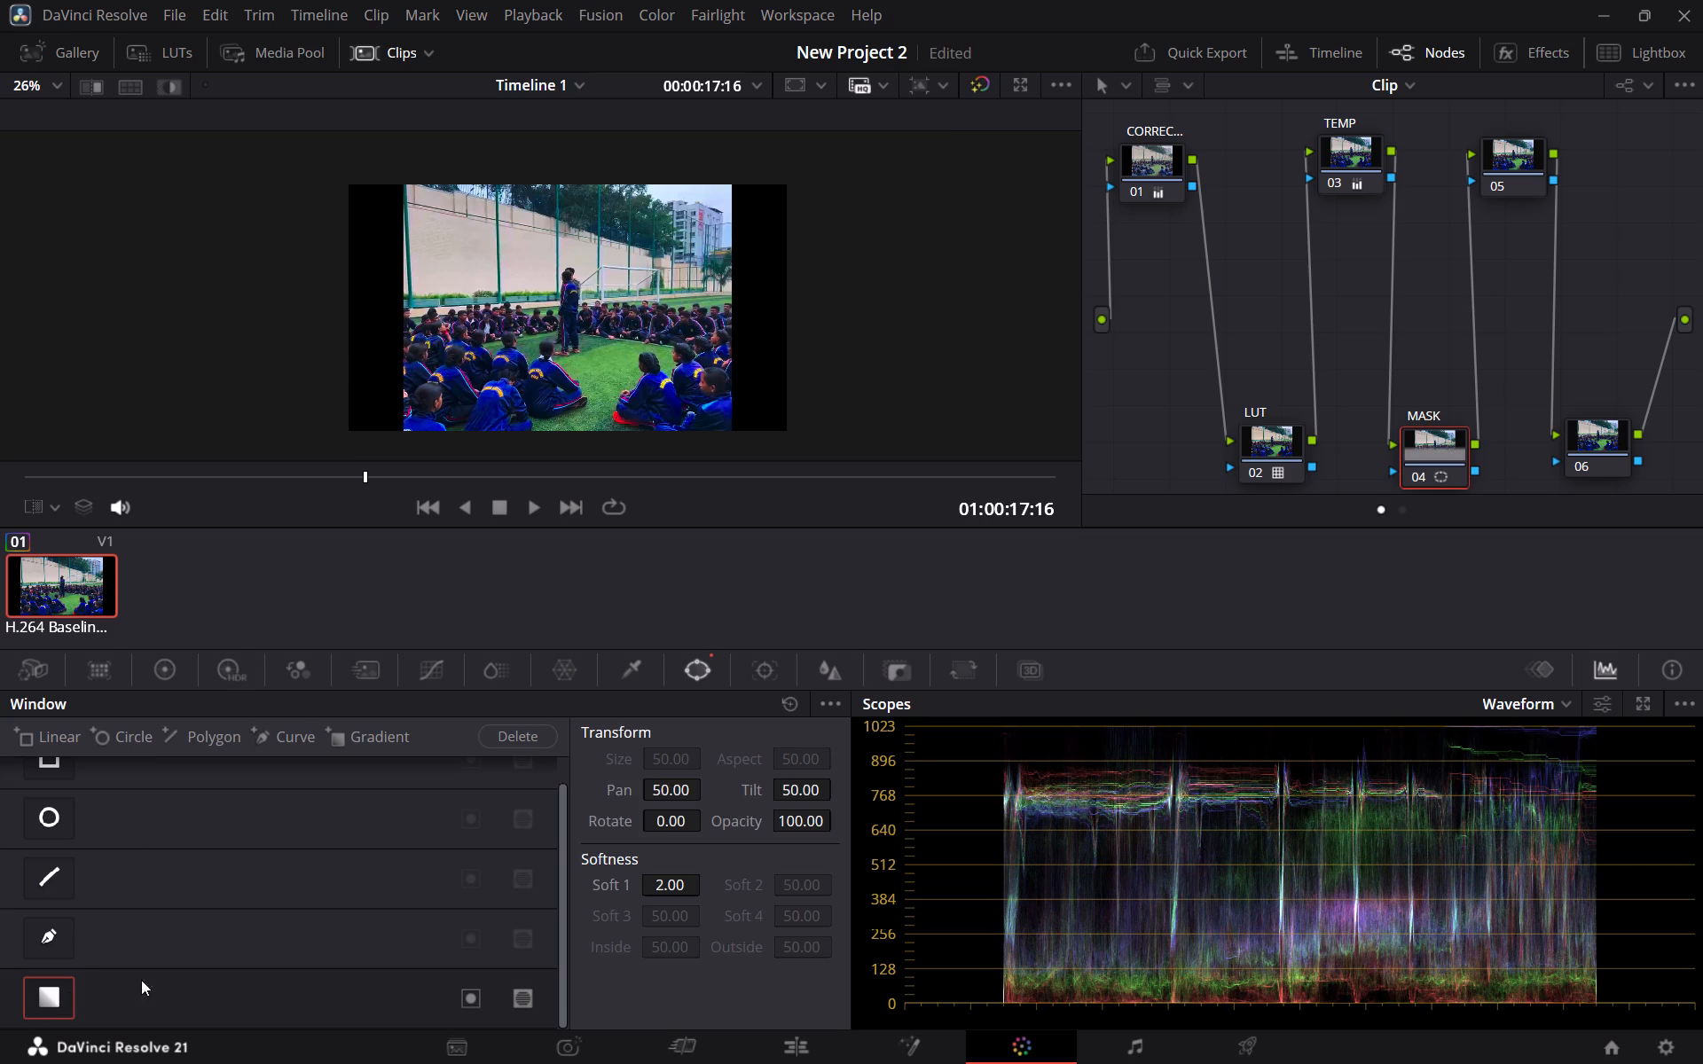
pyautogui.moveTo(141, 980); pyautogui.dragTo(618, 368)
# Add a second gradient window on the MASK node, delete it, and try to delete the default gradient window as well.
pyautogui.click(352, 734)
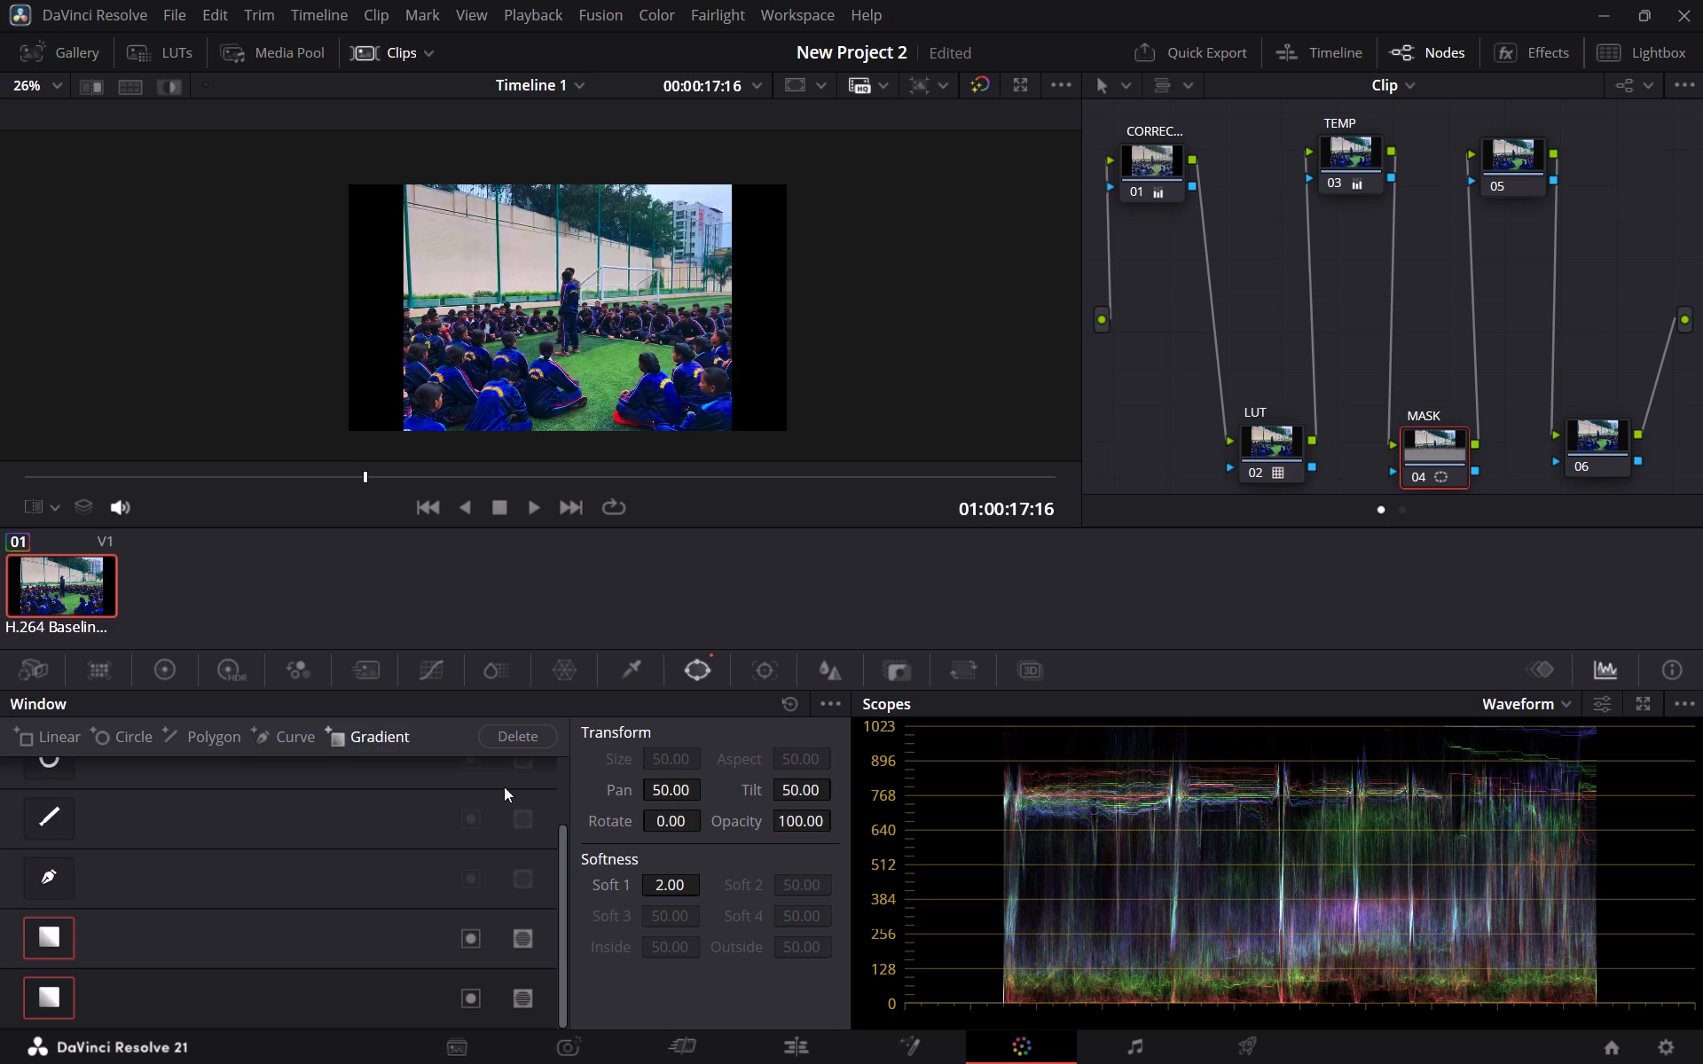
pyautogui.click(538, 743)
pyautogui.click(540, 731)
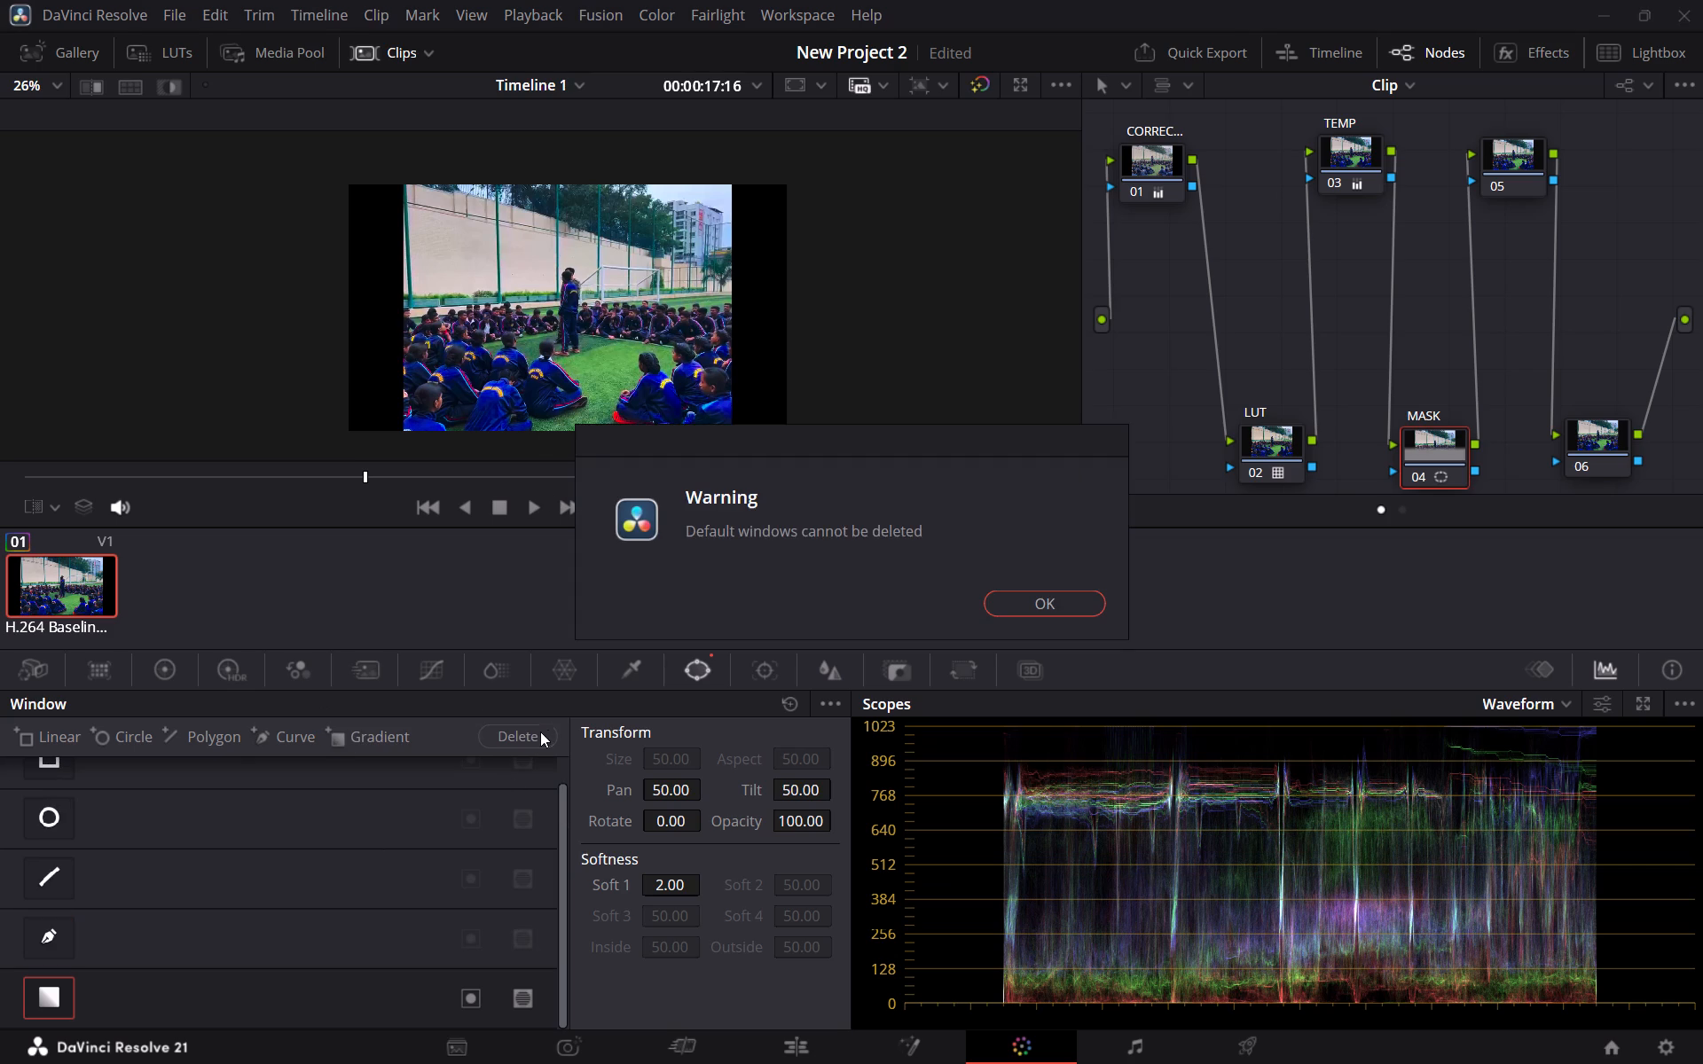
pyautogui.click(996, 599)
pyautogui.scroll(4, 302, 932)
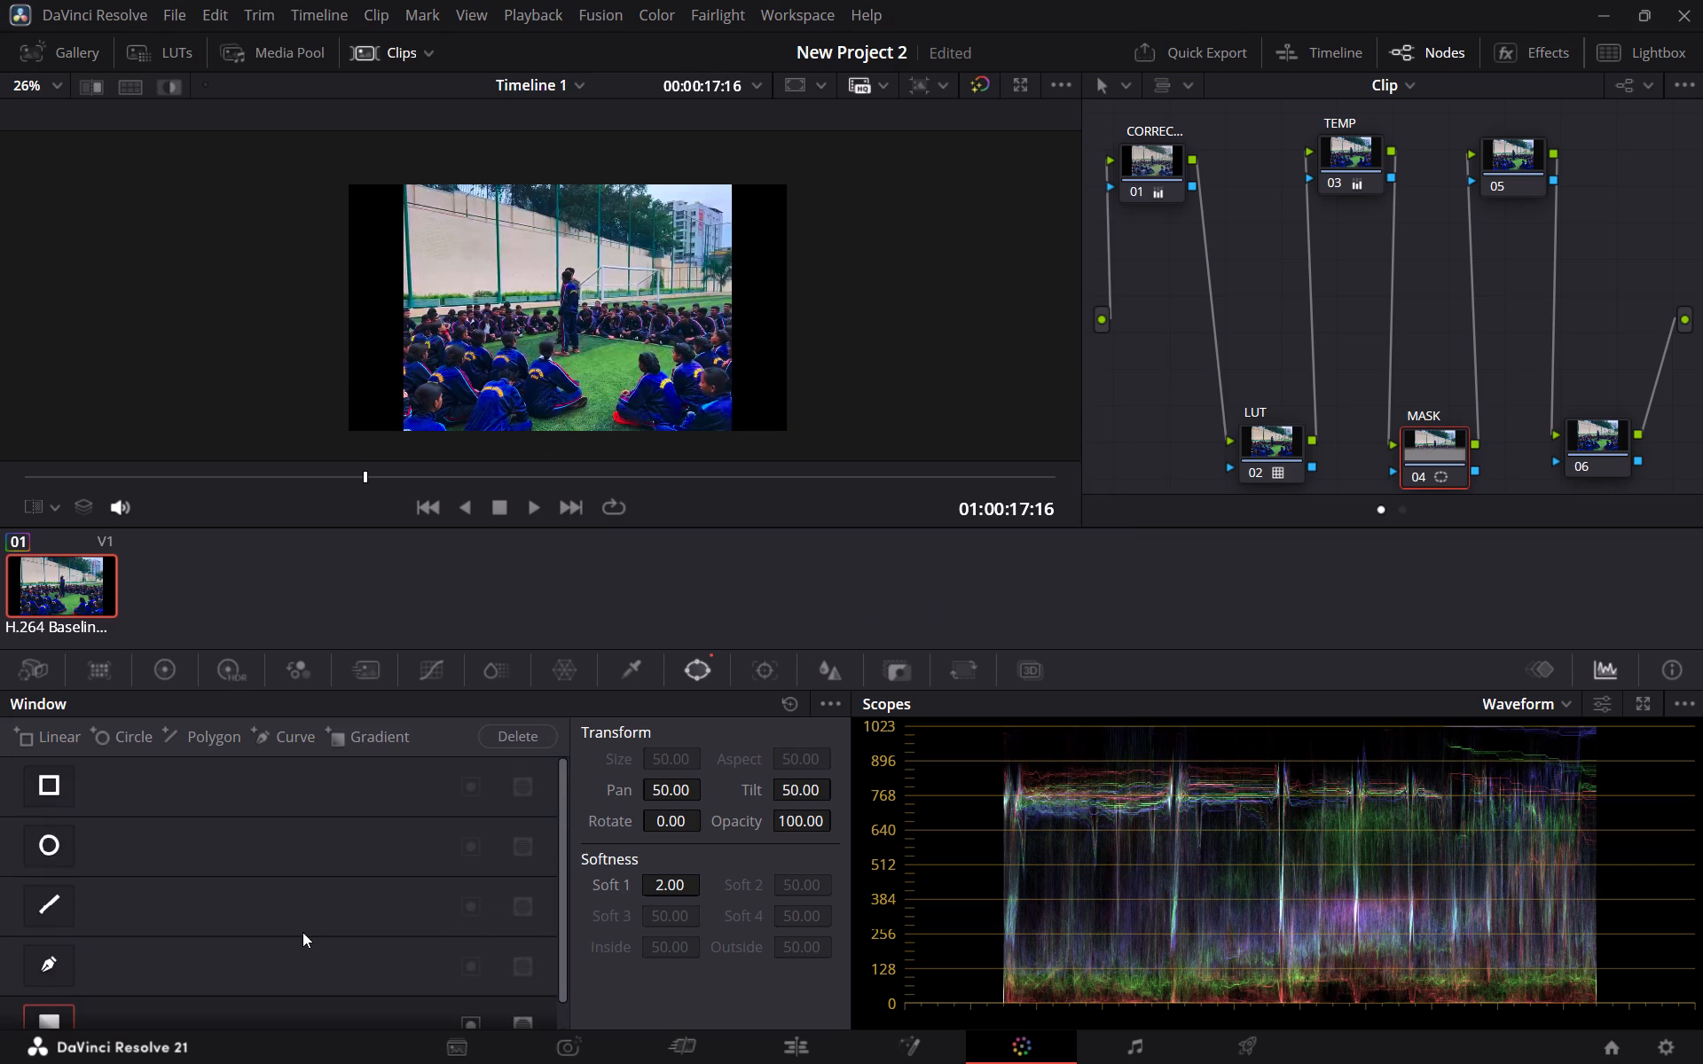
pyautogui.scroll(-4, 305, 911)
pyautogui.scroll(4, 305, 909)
# Check the gradient window's coverage in the highlight view and return to the plain frame view.
pyautogui.click(205, 87)
pyautogui.click(174, 92)
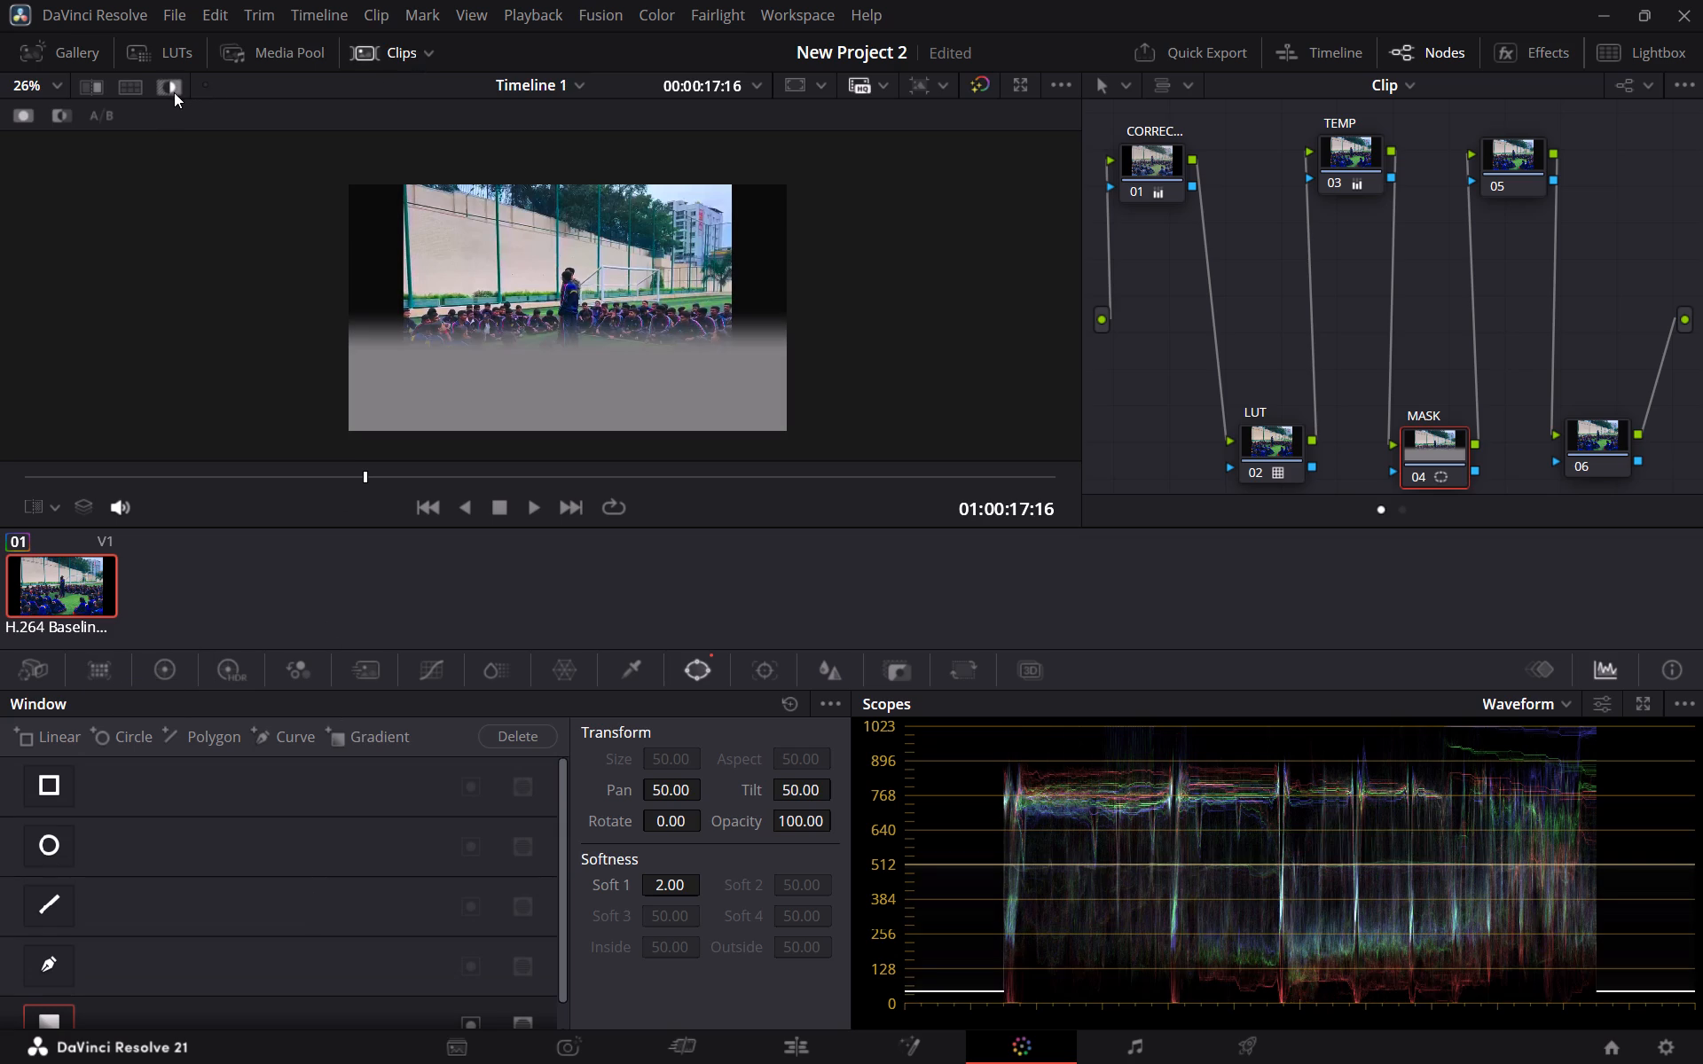
pyautogui.click(174, 92)
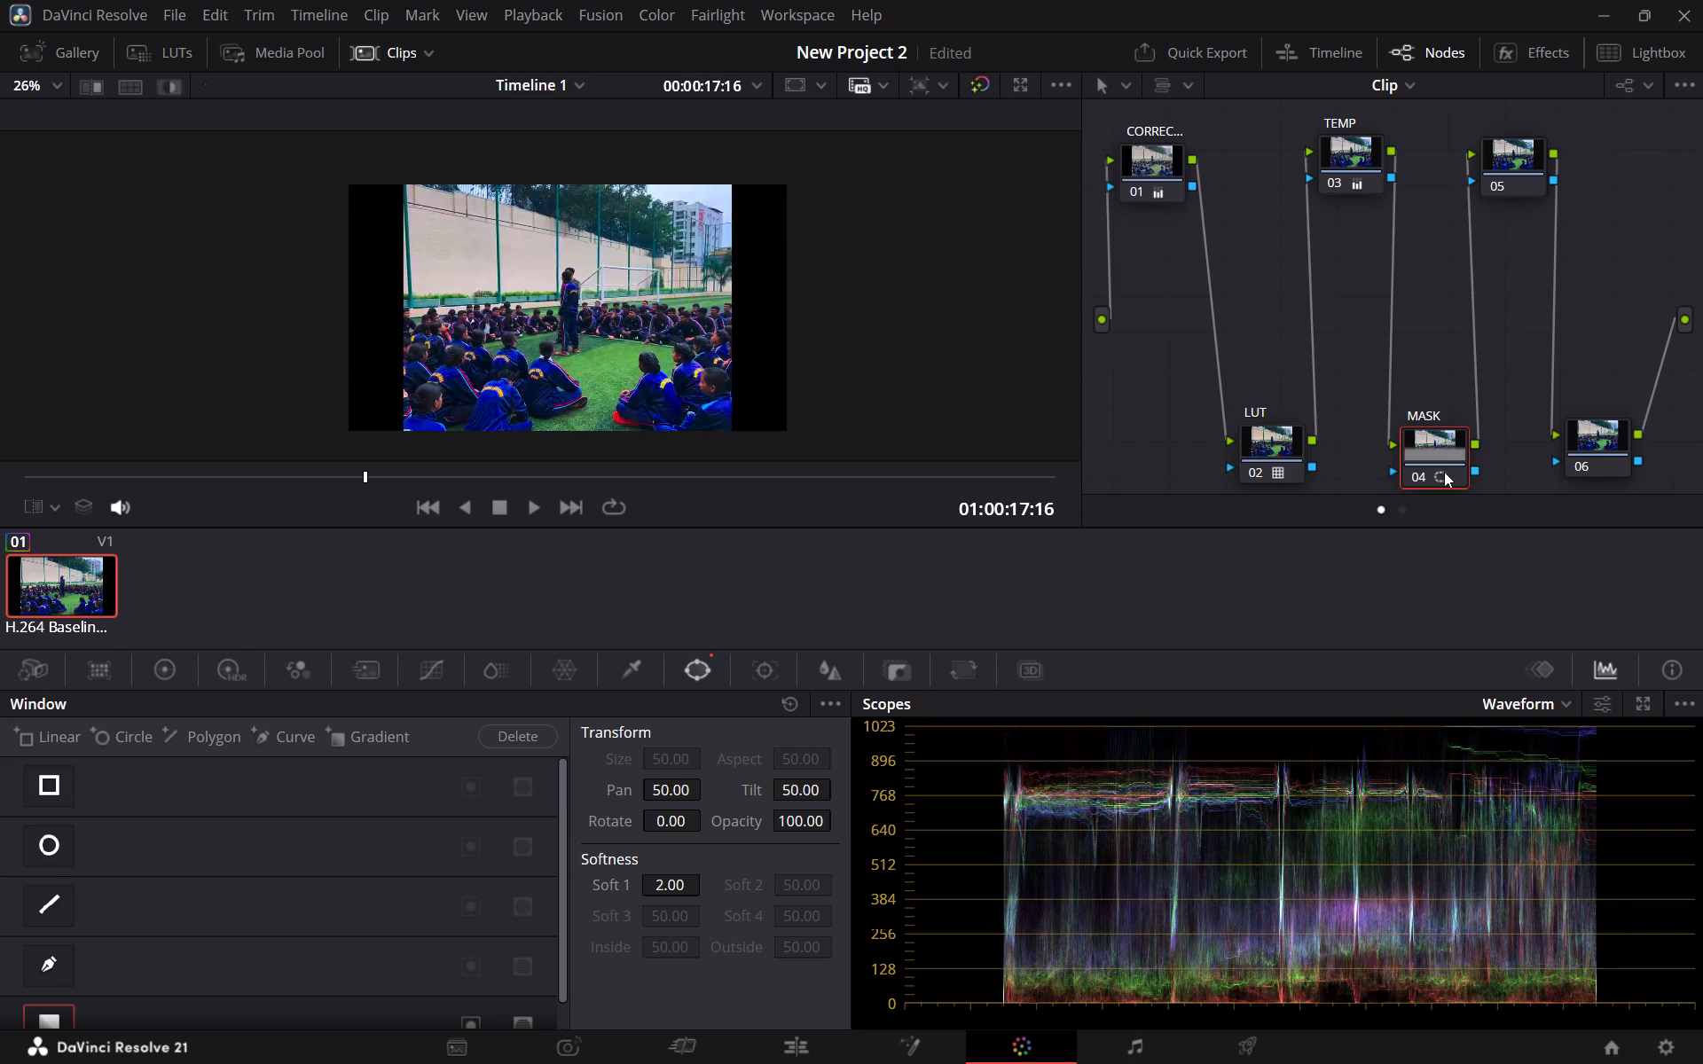
# Reset the MASK node's grade to clear its gradient window.
pyautogui.rightClick(1444, 447)
pyautogui.click(1444, 467)
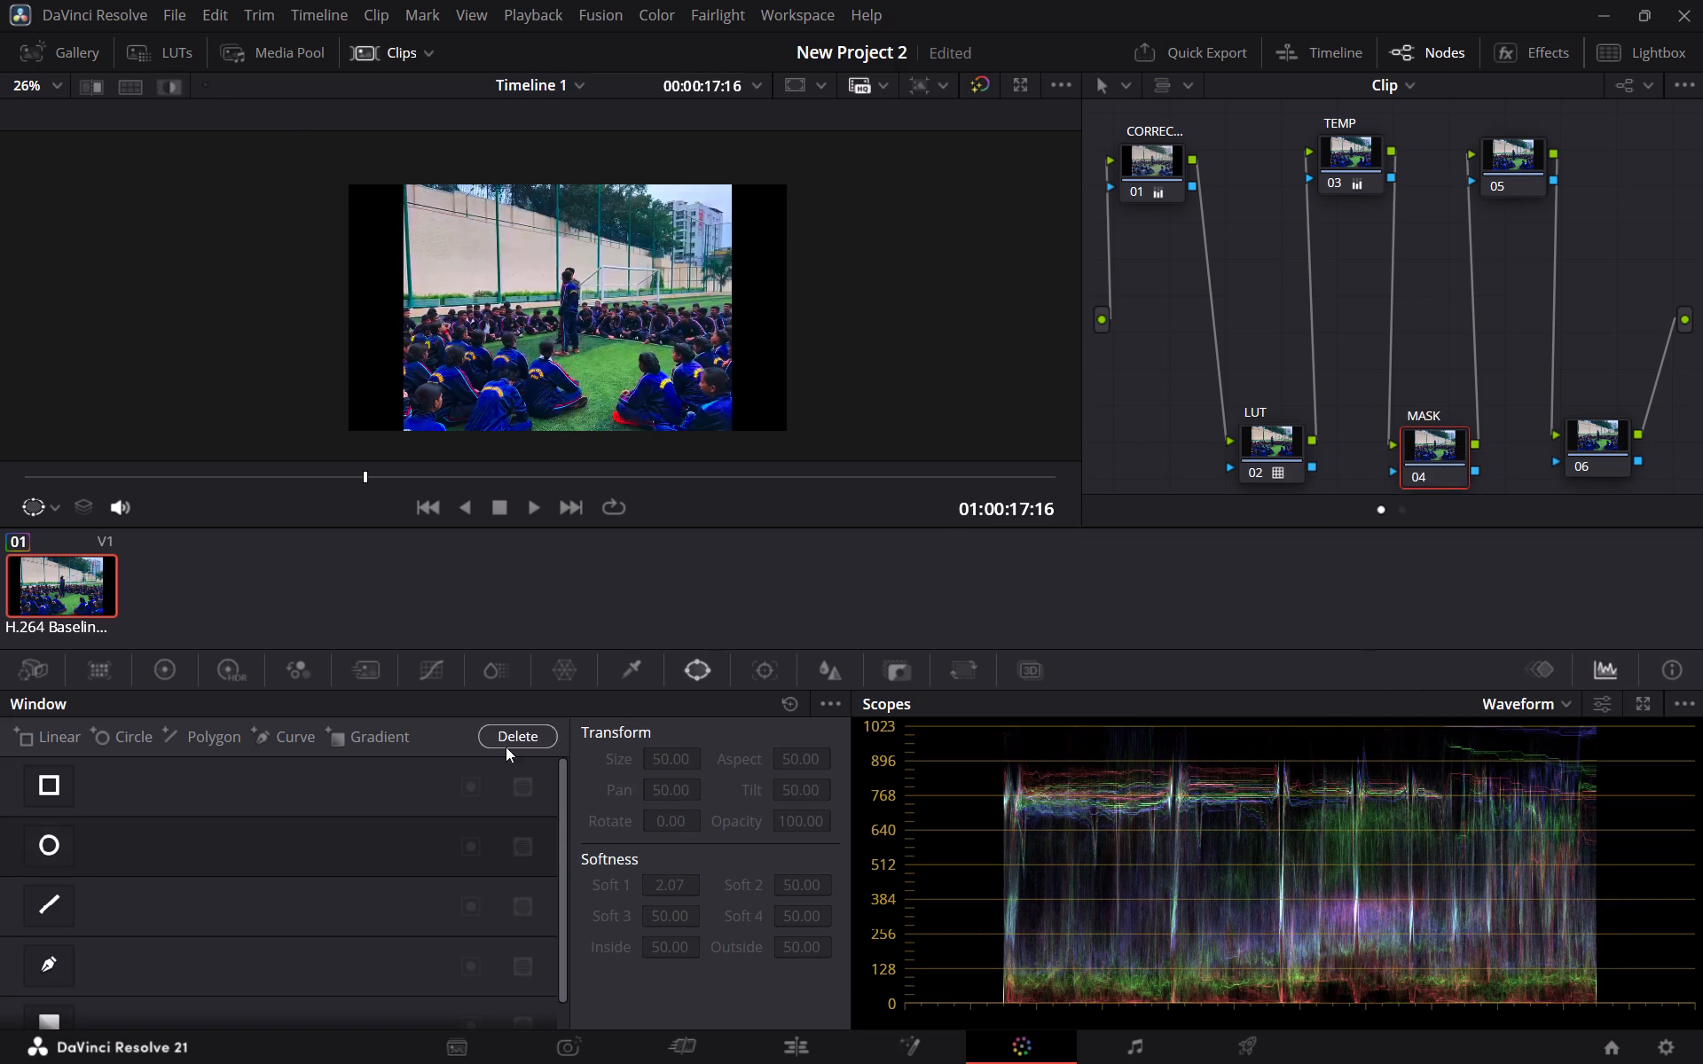
# Turn on the MASK node's gradient window and place it beyond the frame's upper-right corner, at Pan 63.40, Tilt 57.97, Rotate 66.62 and Soft 1 7.46.
pyautogui.click(56, 1013)
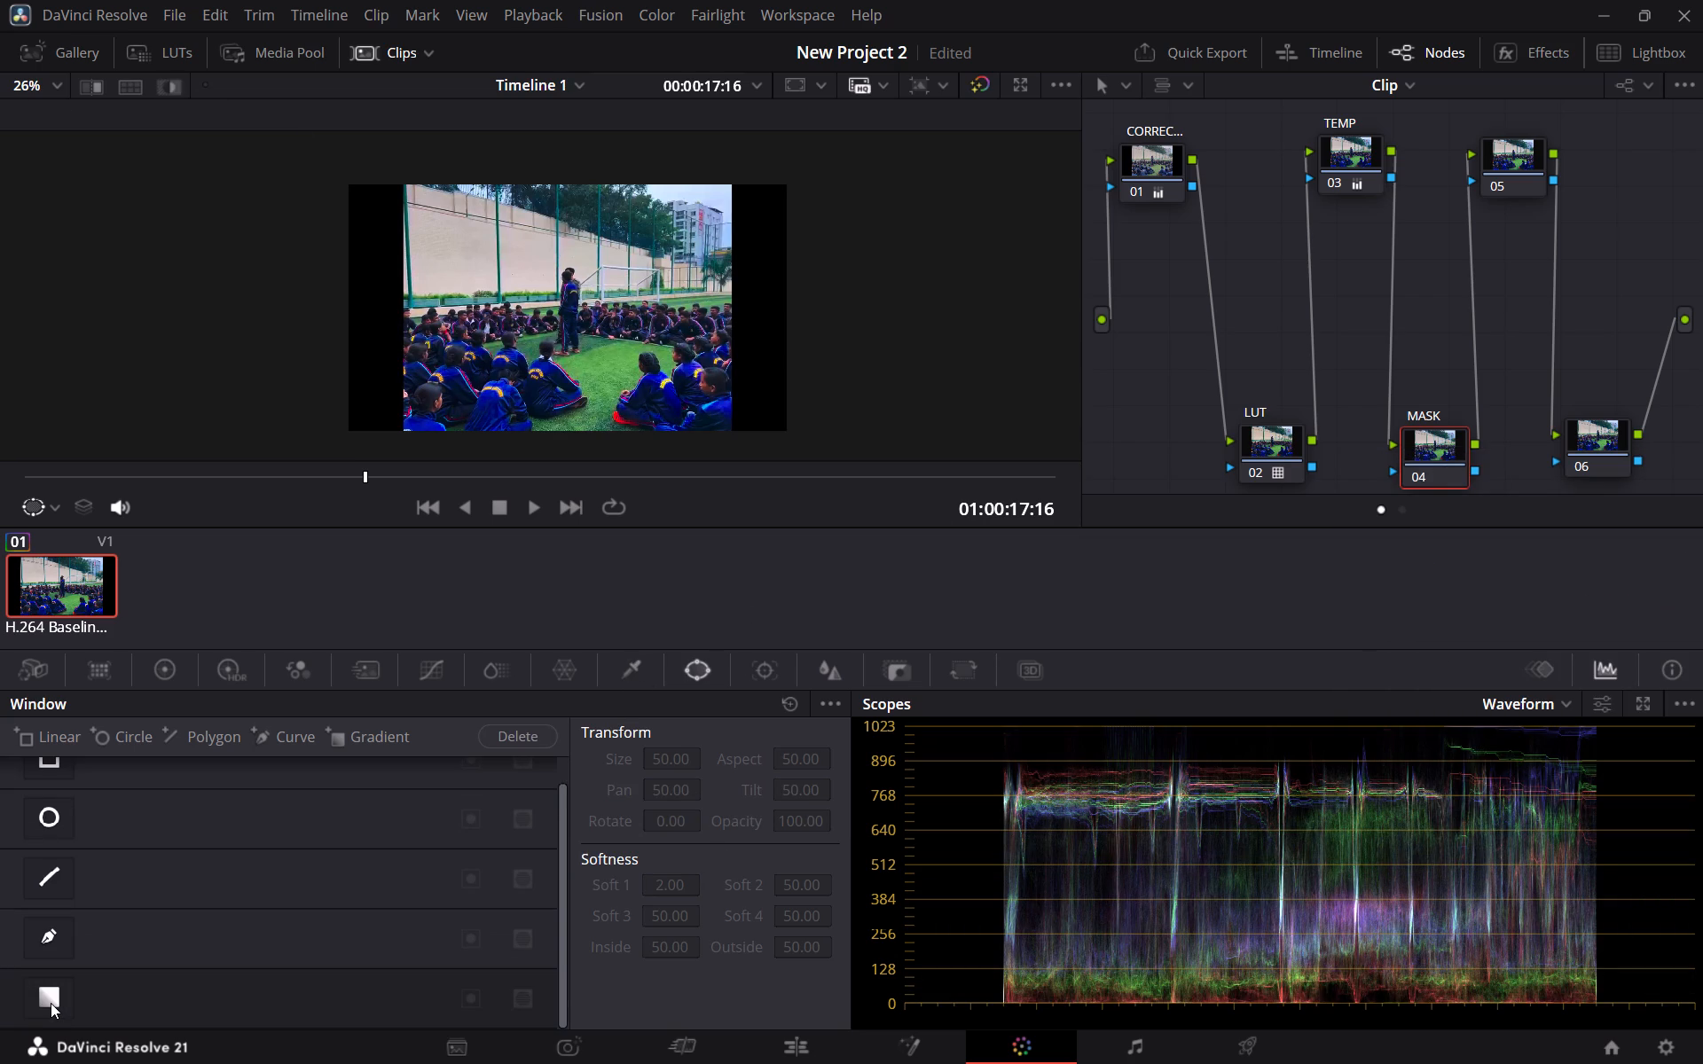
pyautogui.click(51, 1003)
pyautogui.moveTo(565, 356); pyautogui.dragTo(561, 356)
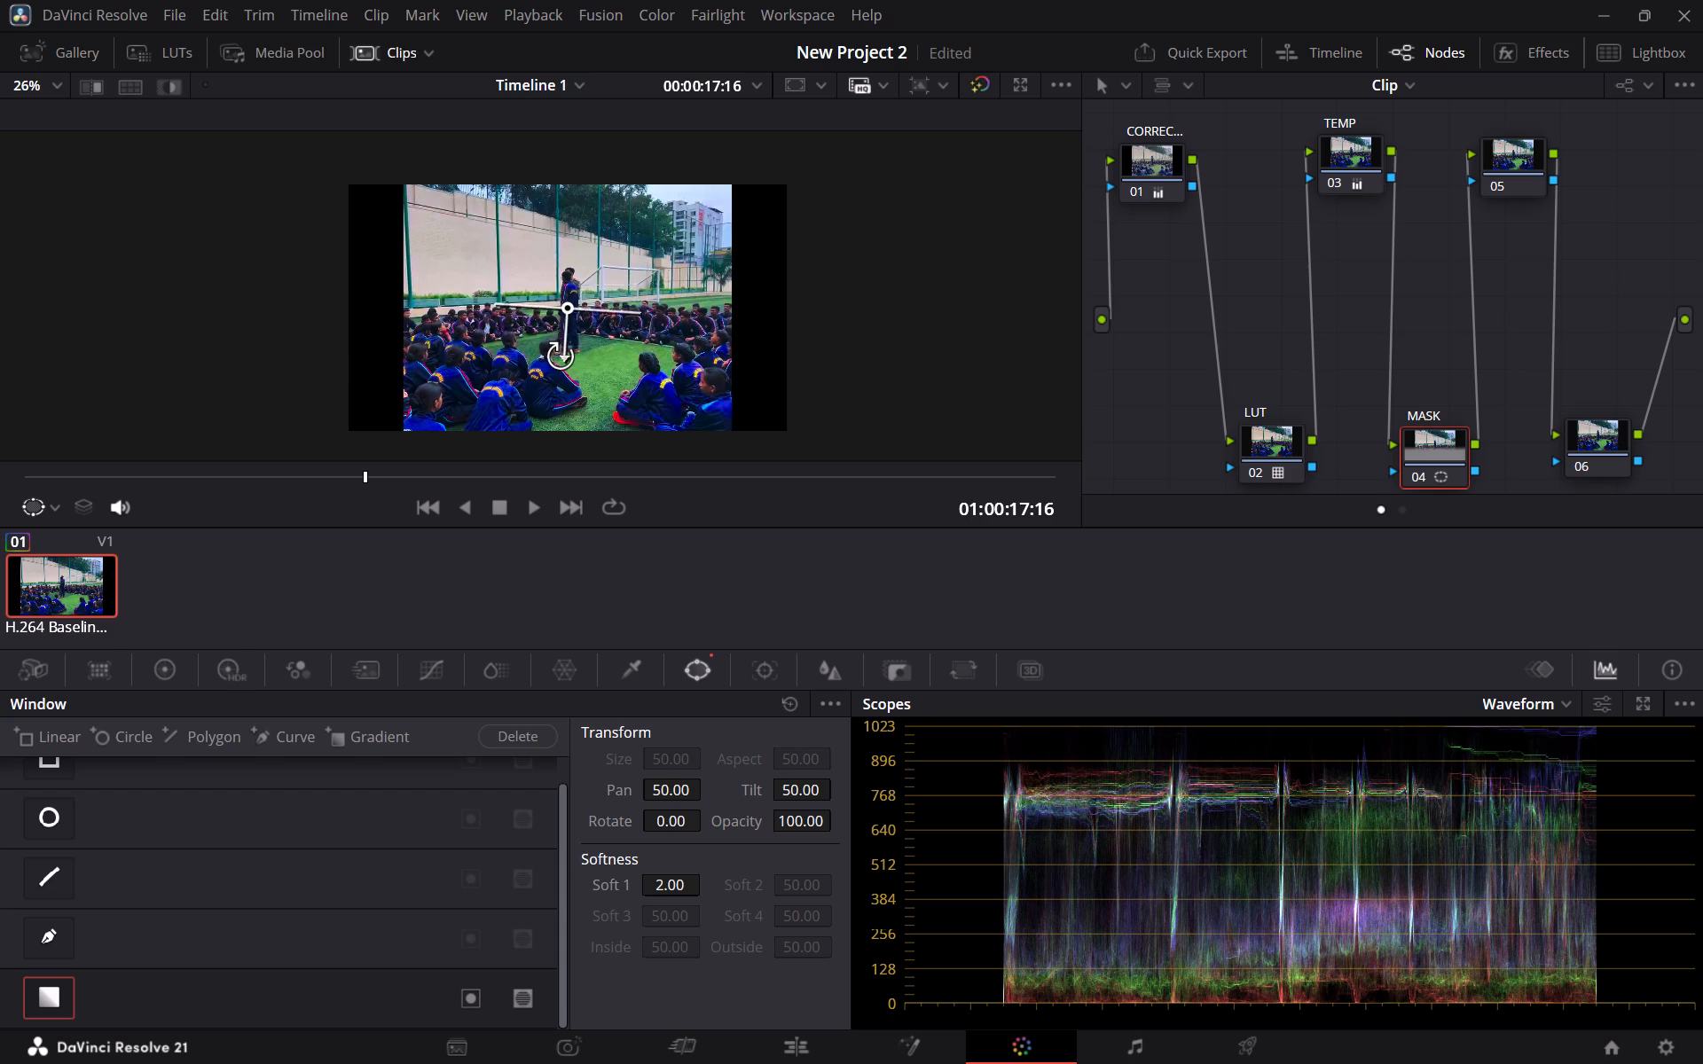
pyautogui.moveTo(561, 356); pyautogui.dragTo(550, 330)
pyautogui.moveTo(569, 307); pyautogui.dragTo(760, 202)
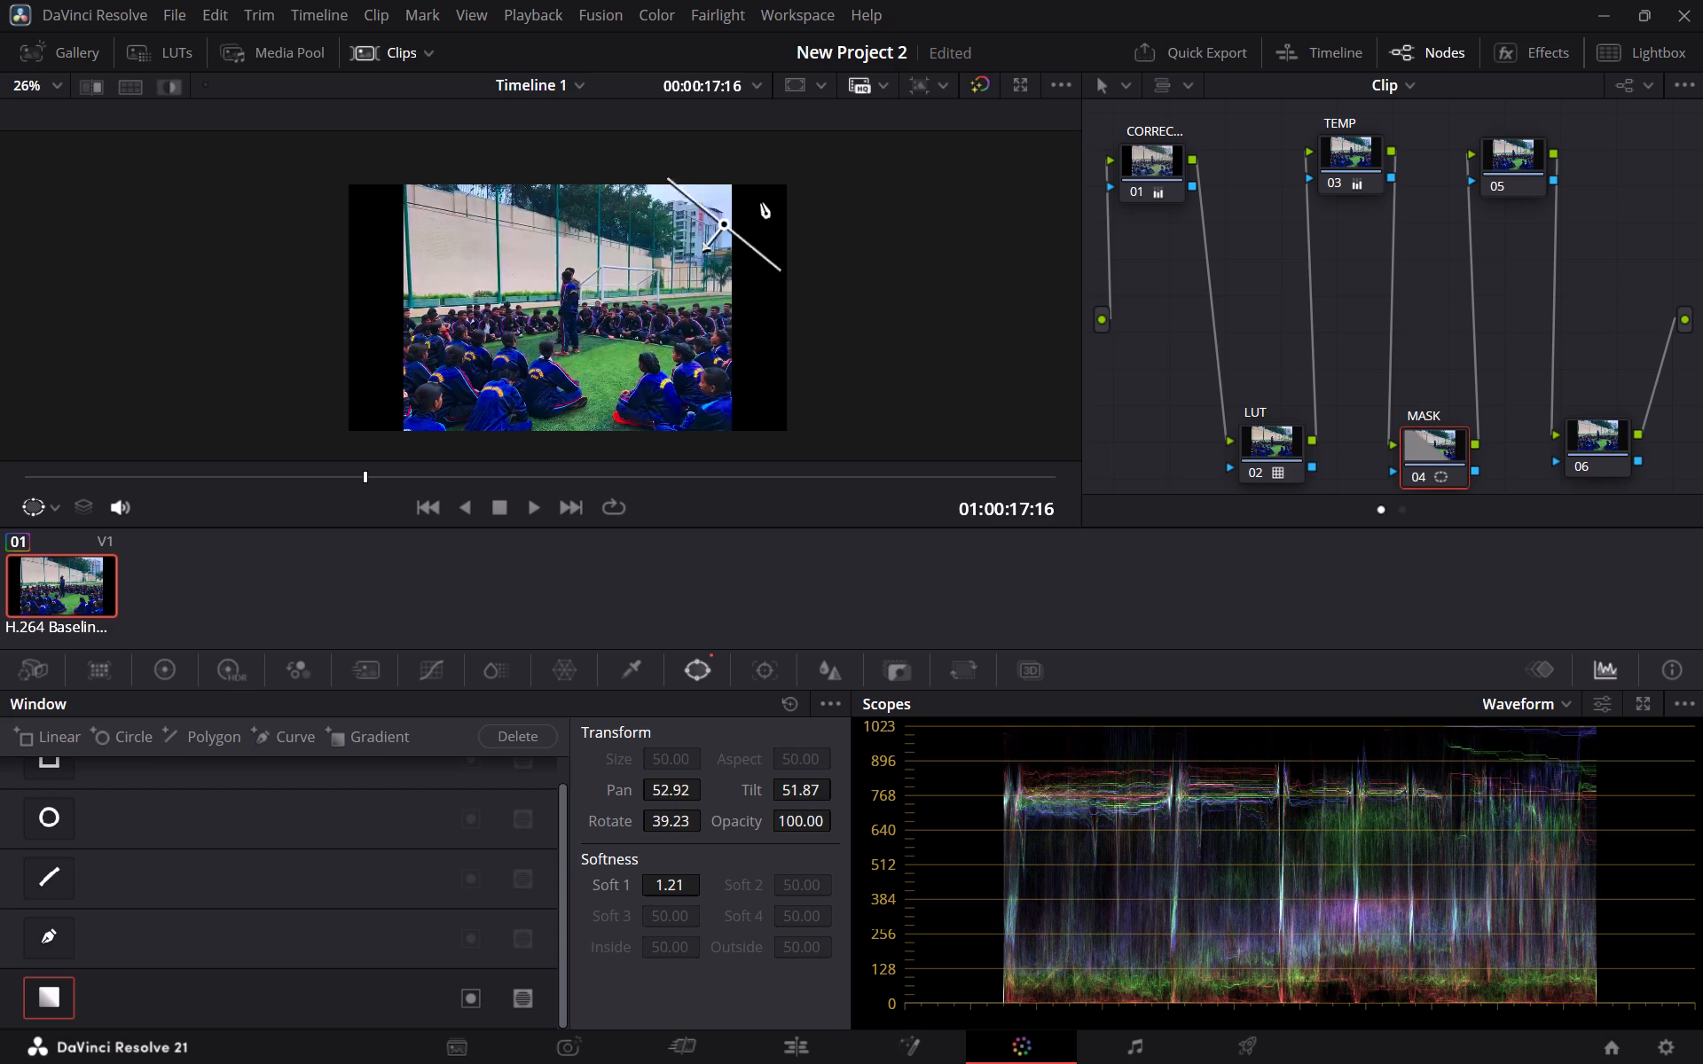
pyautogui.moveTo(760, 202); pyautogui.dragTo(819, 159)
pyautogui.moveTo(796, 183); pyautogui.dragTo(664, 231)
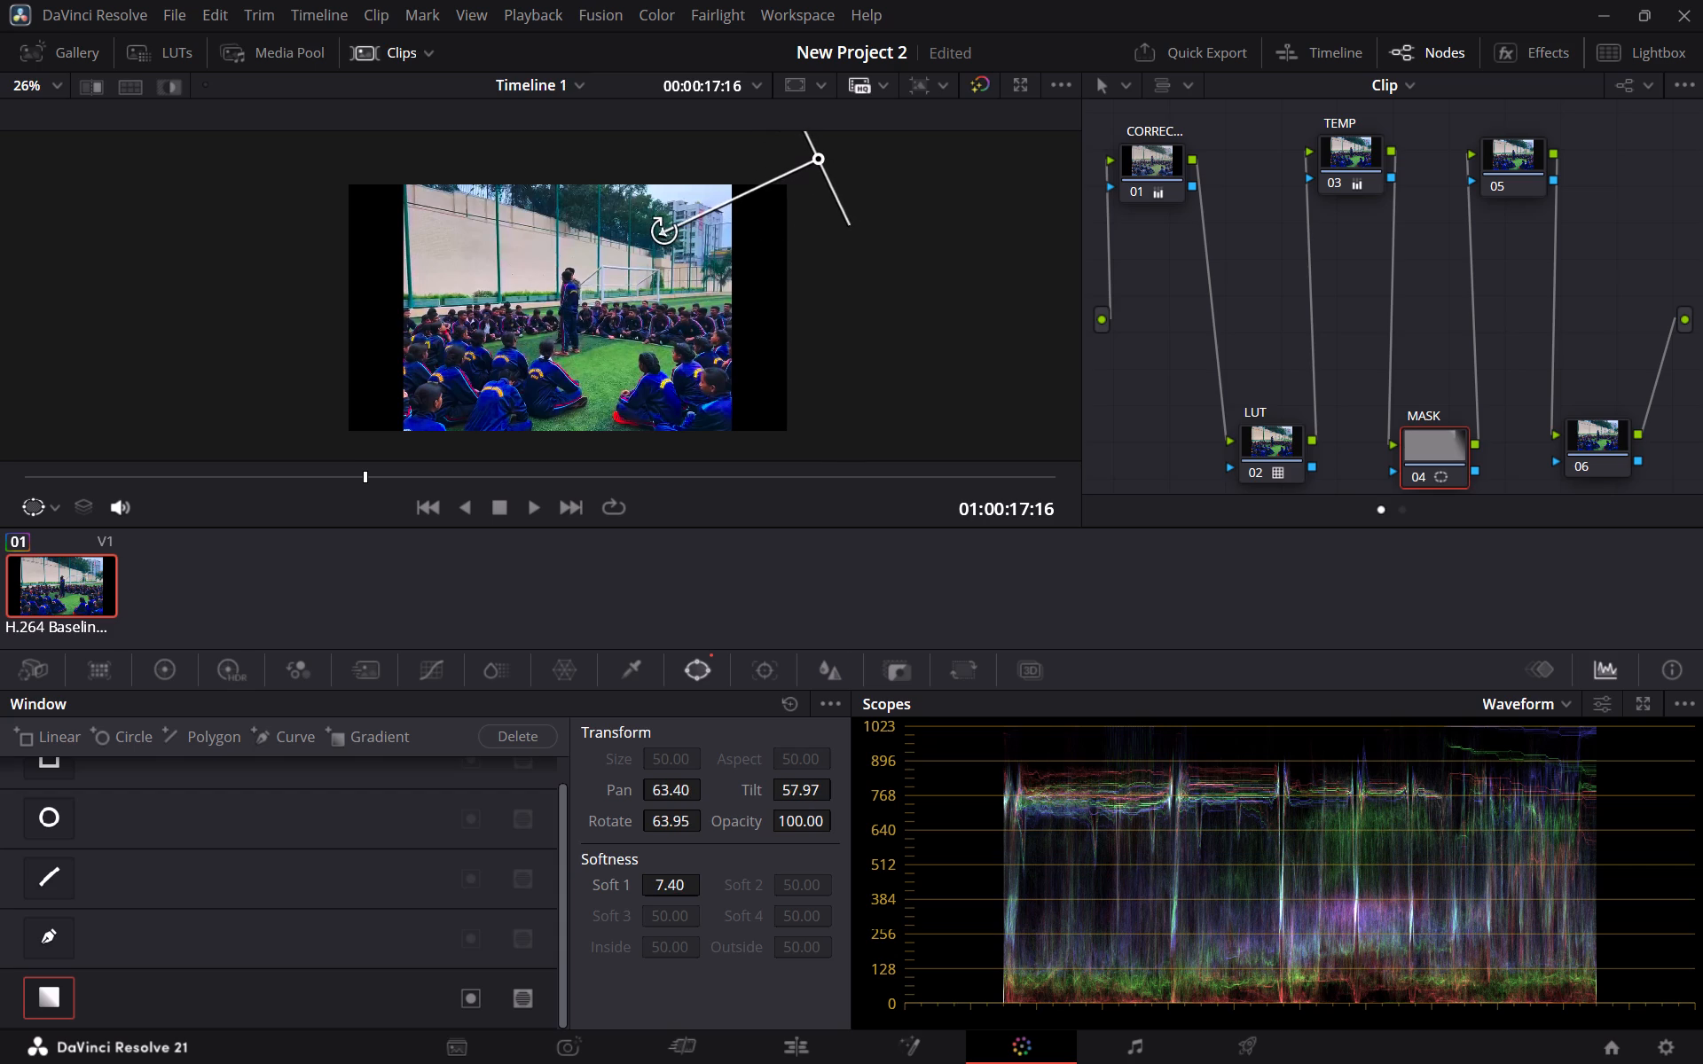
pyautogui.moveTo(664, 231); pyautogui.dragTo(662, 227)
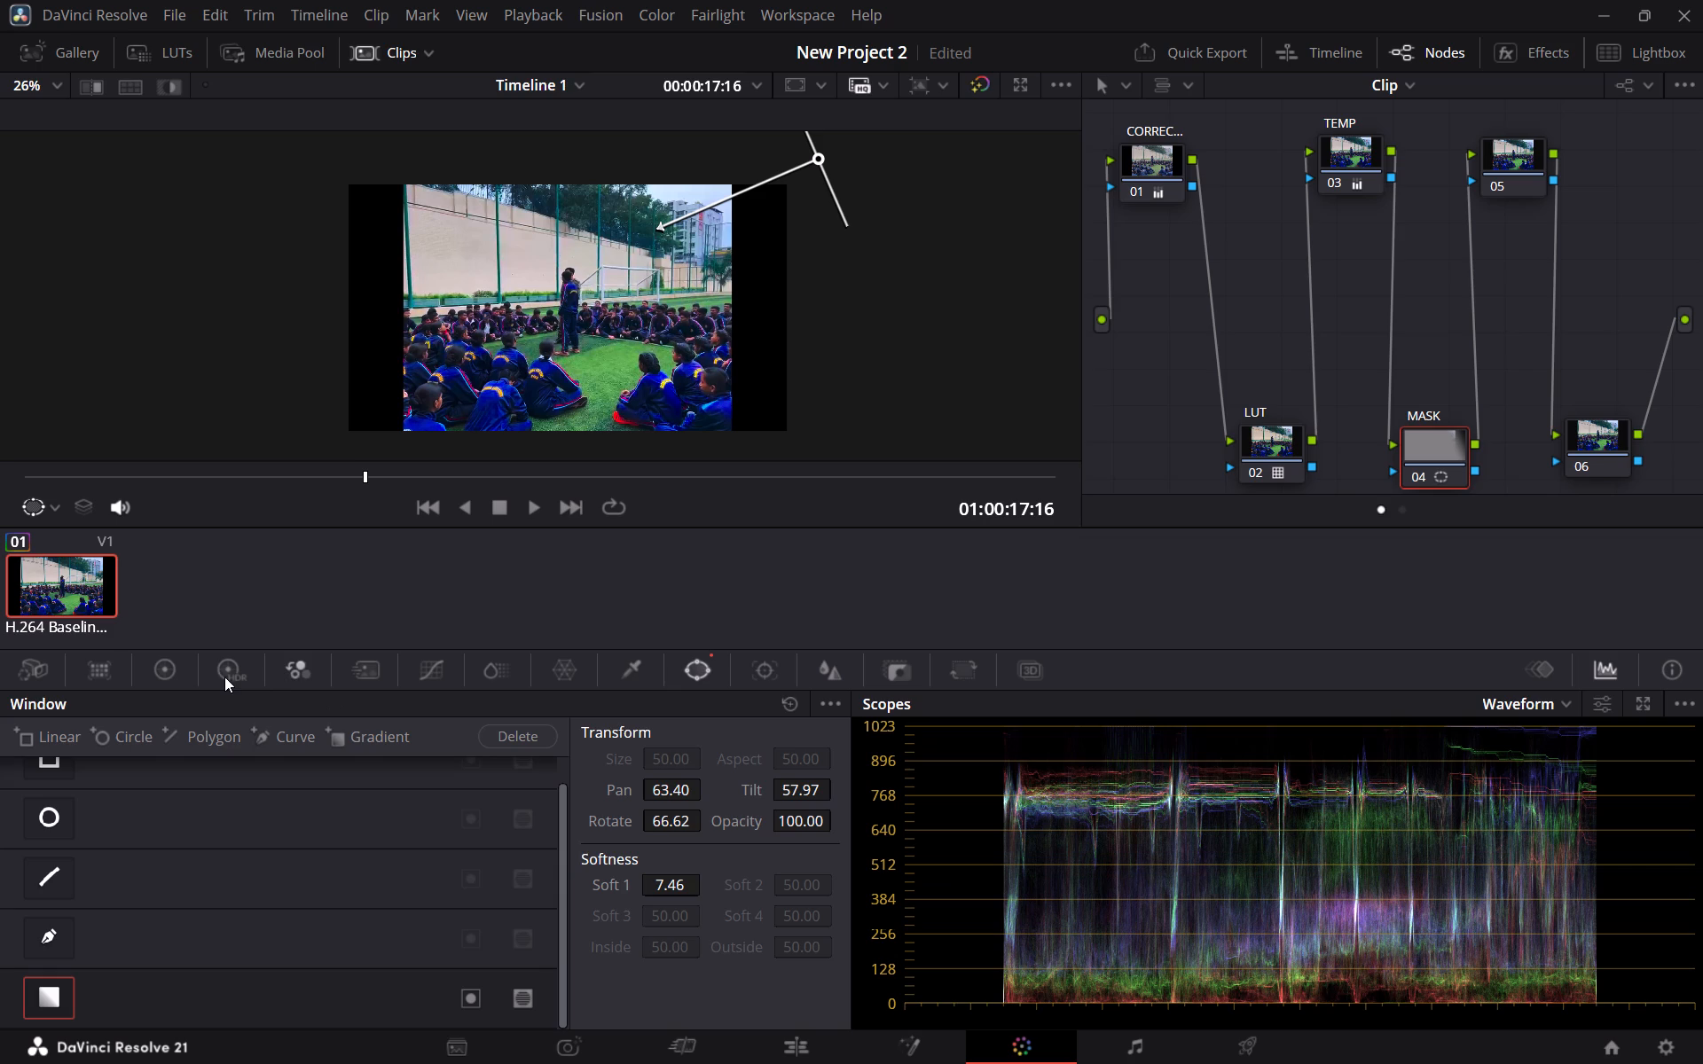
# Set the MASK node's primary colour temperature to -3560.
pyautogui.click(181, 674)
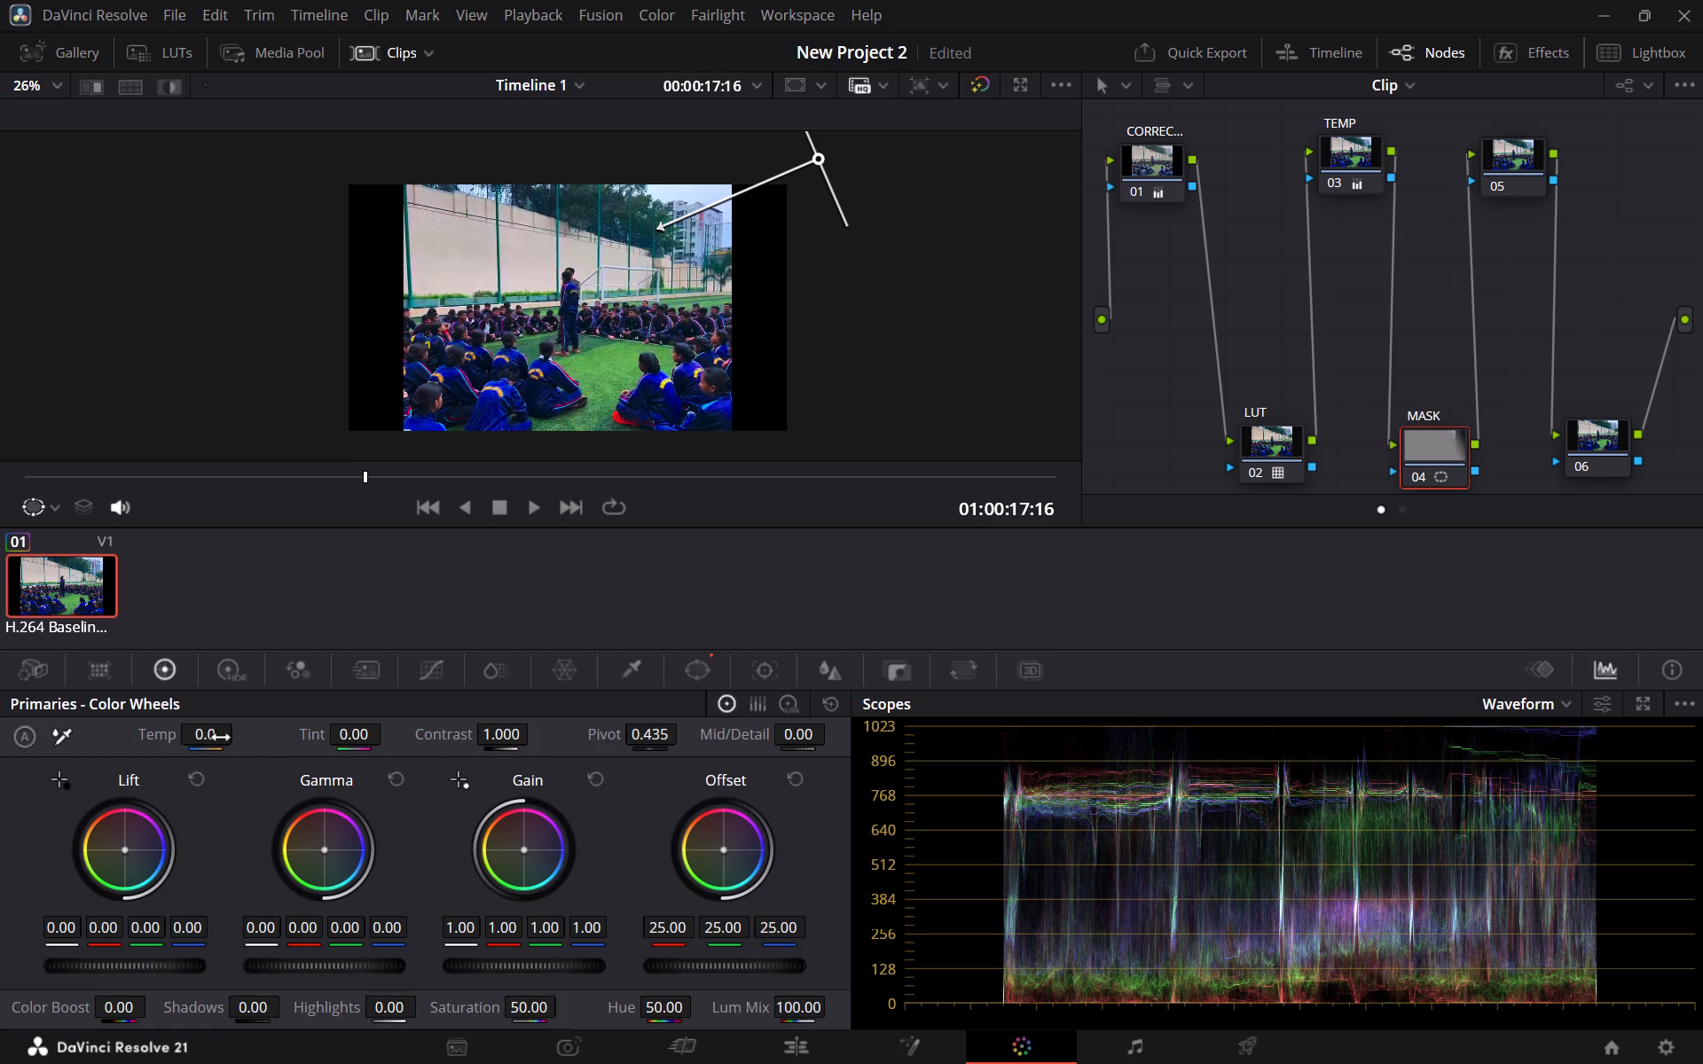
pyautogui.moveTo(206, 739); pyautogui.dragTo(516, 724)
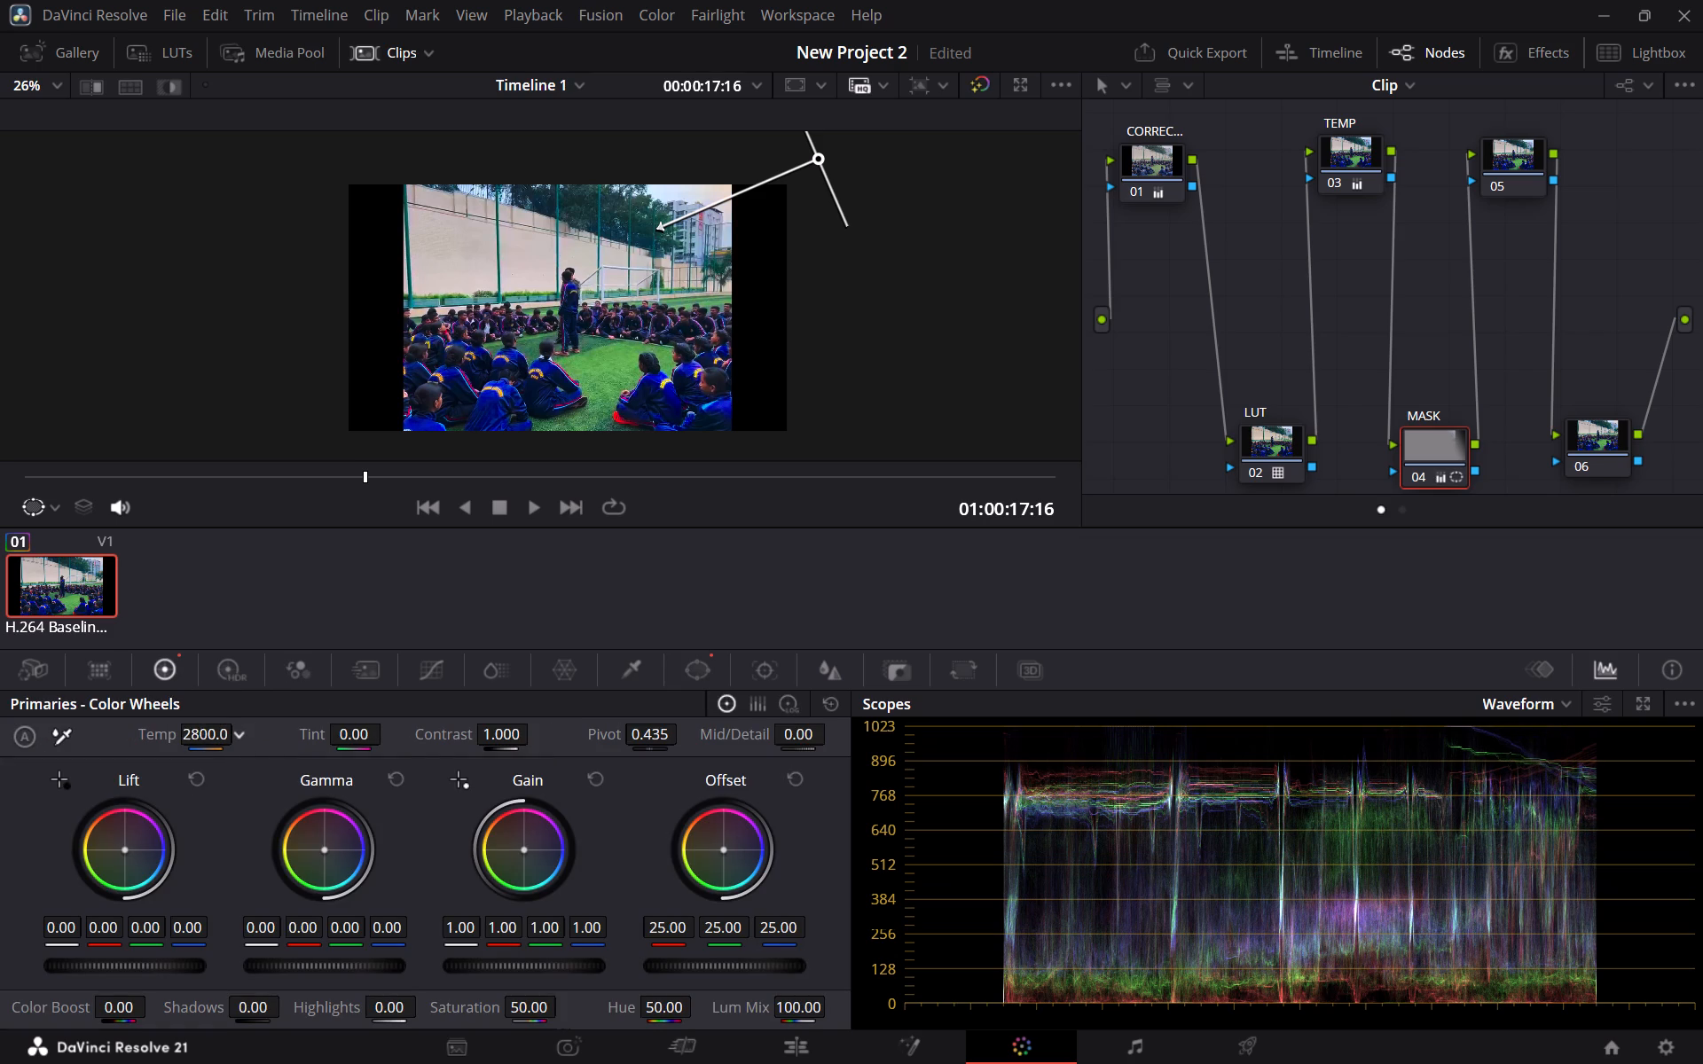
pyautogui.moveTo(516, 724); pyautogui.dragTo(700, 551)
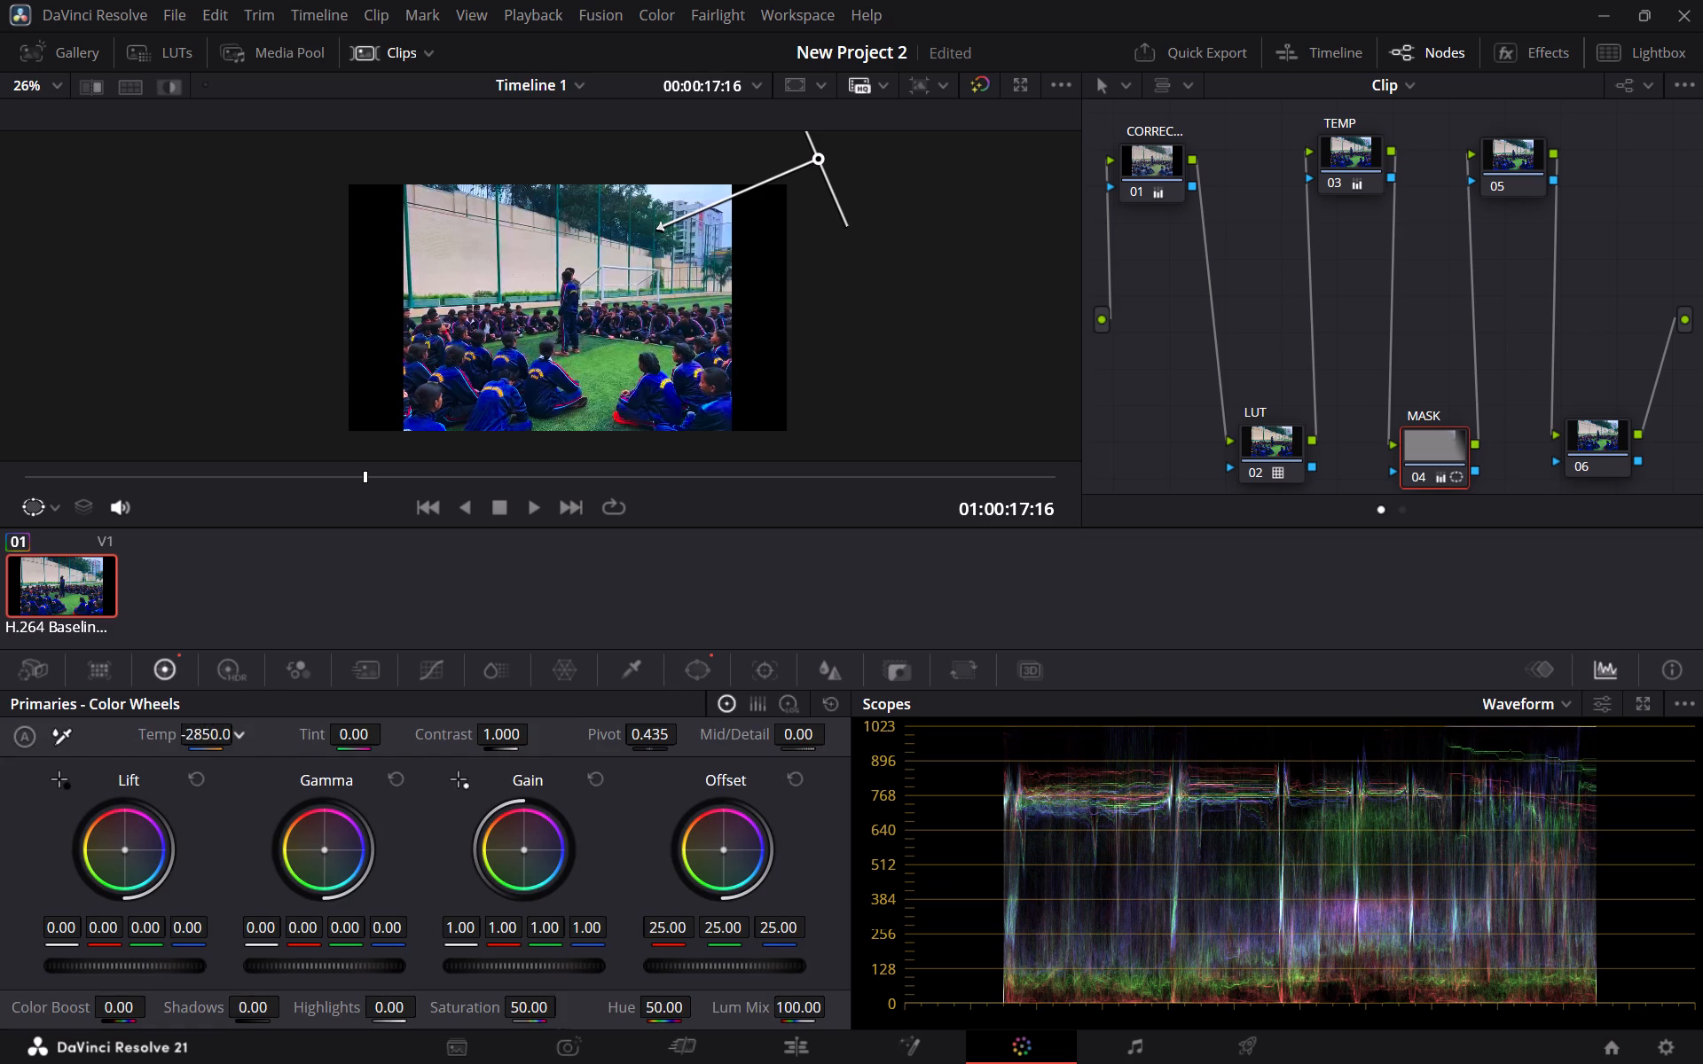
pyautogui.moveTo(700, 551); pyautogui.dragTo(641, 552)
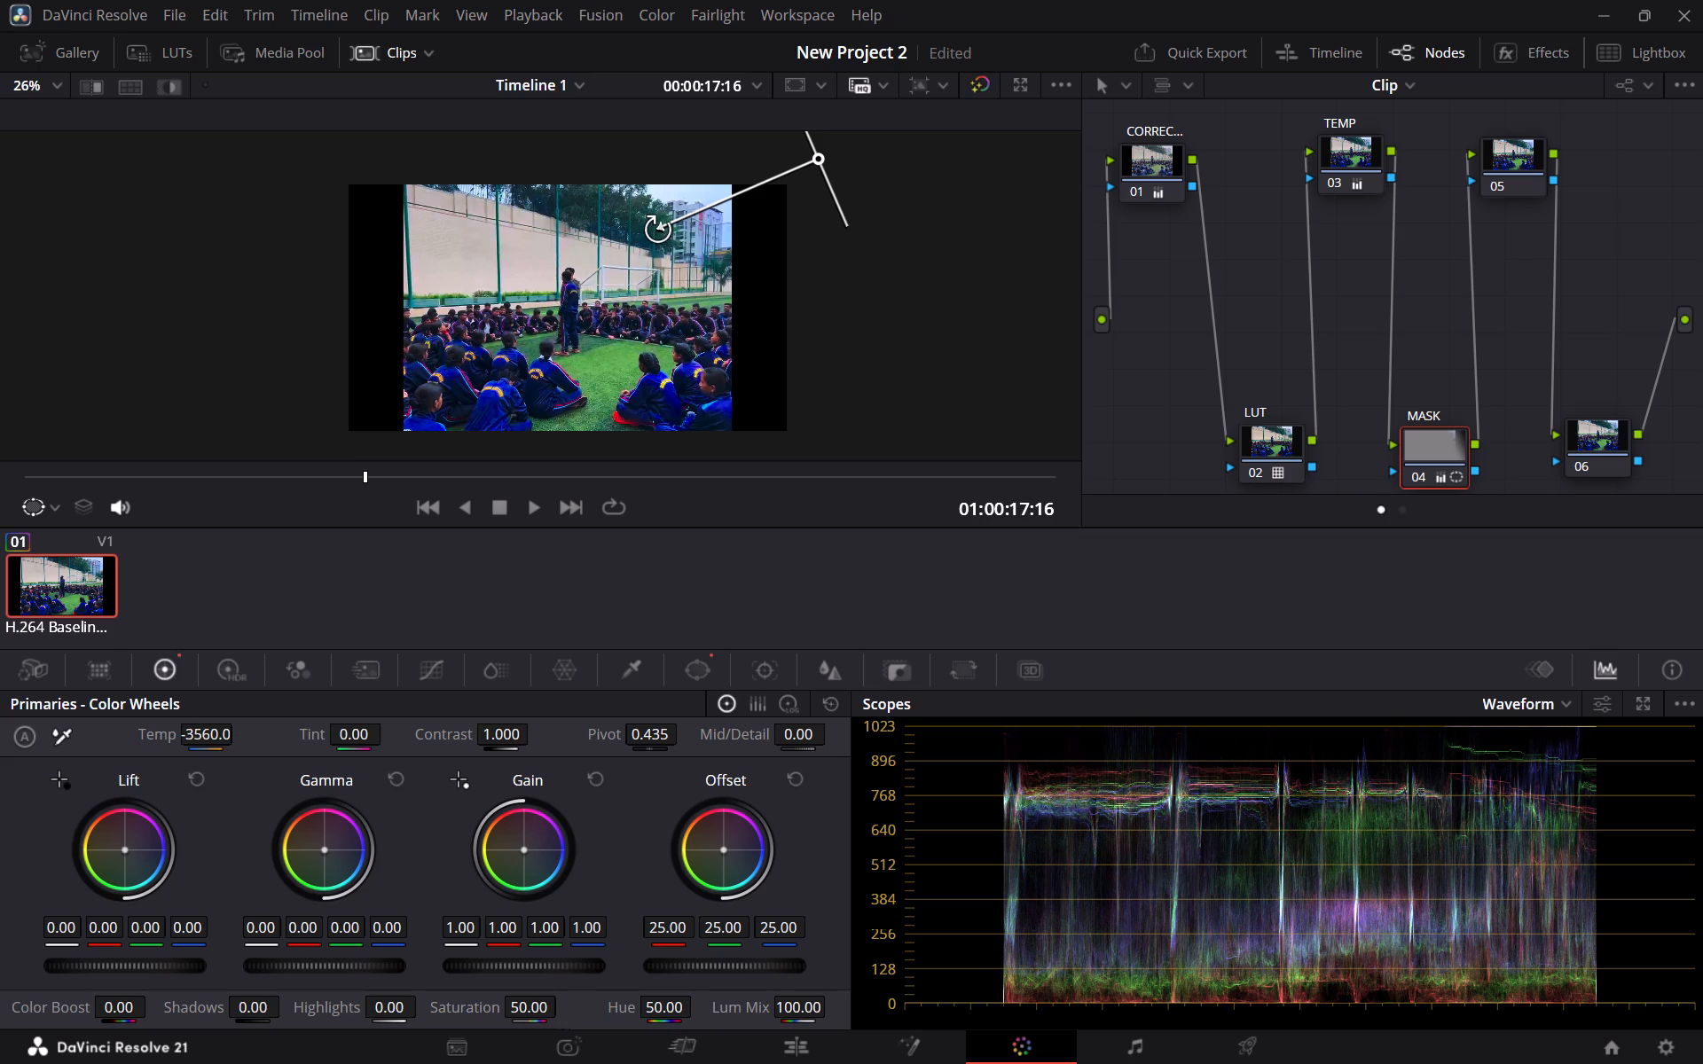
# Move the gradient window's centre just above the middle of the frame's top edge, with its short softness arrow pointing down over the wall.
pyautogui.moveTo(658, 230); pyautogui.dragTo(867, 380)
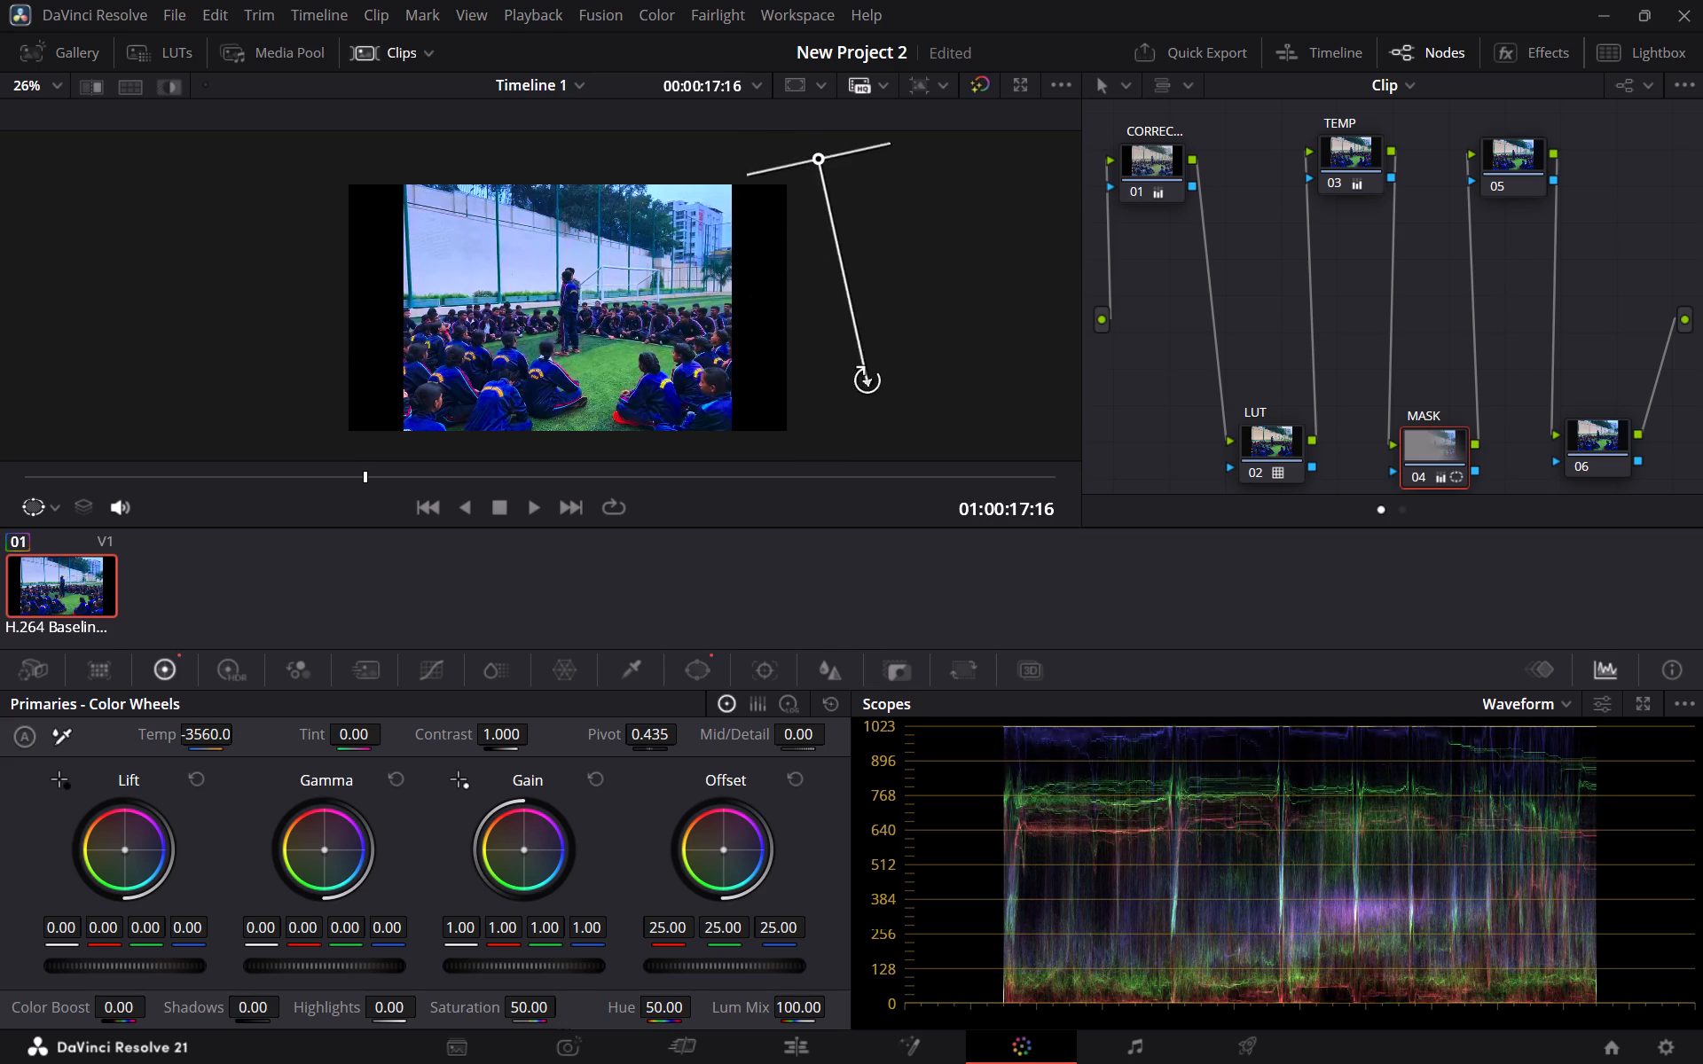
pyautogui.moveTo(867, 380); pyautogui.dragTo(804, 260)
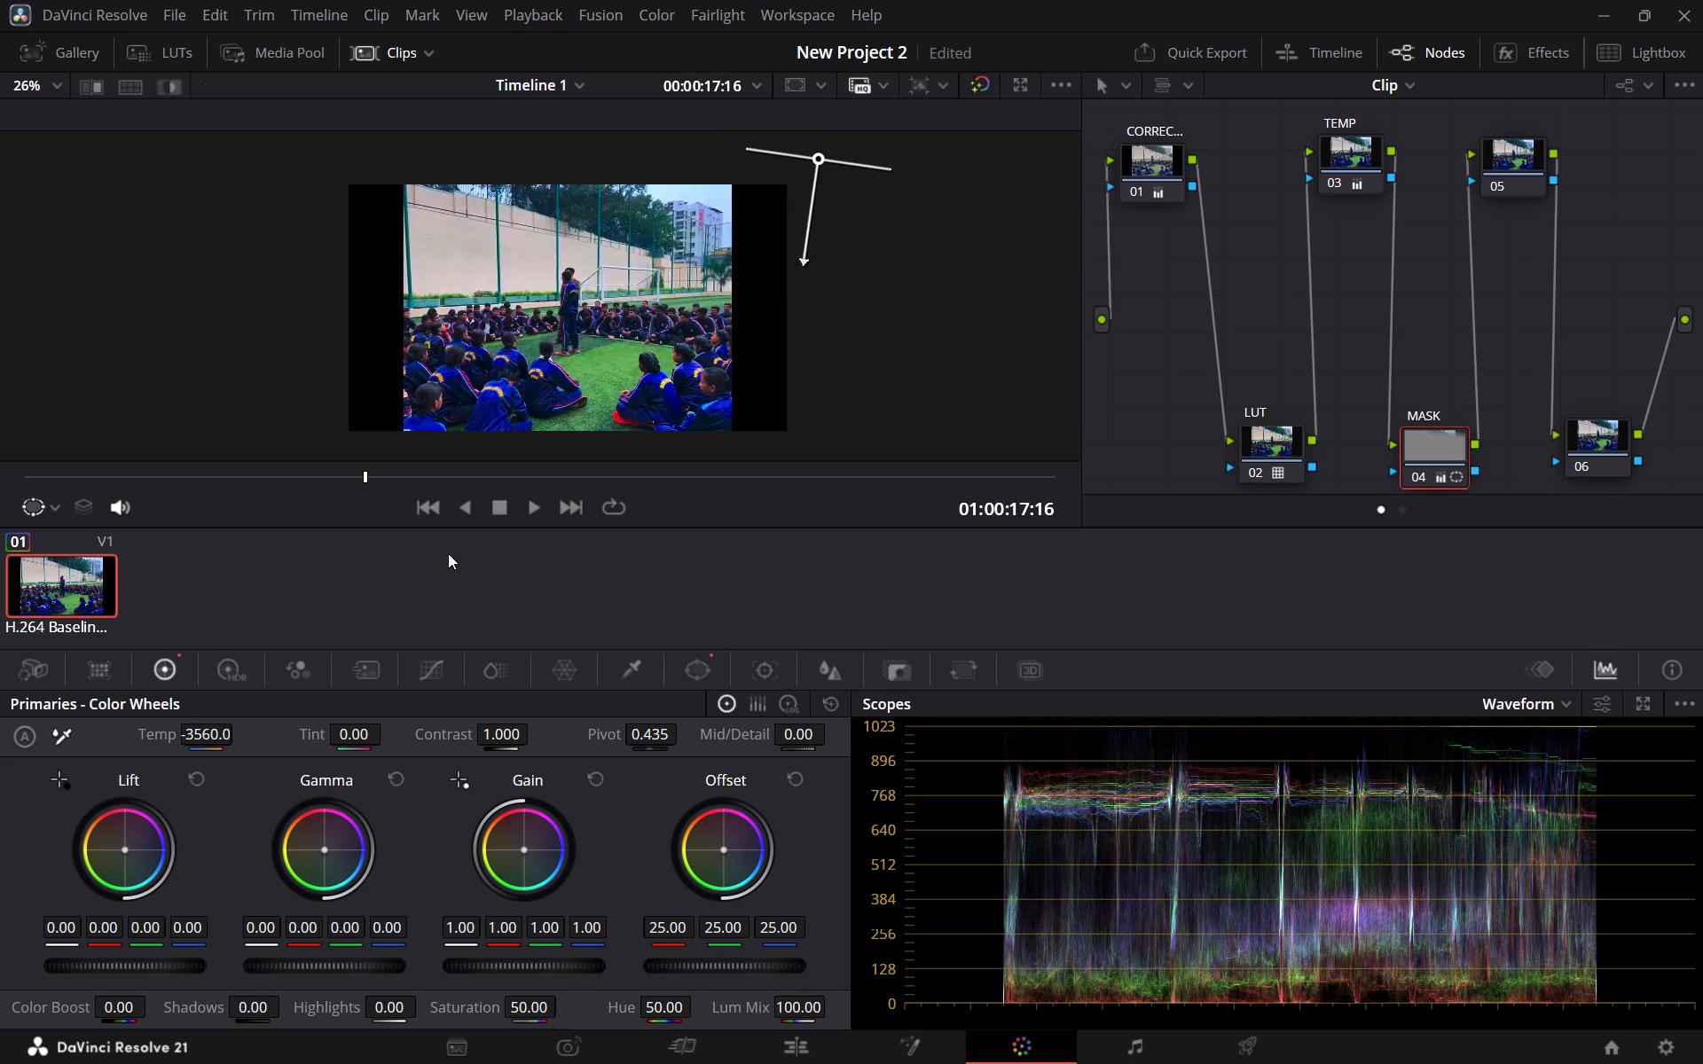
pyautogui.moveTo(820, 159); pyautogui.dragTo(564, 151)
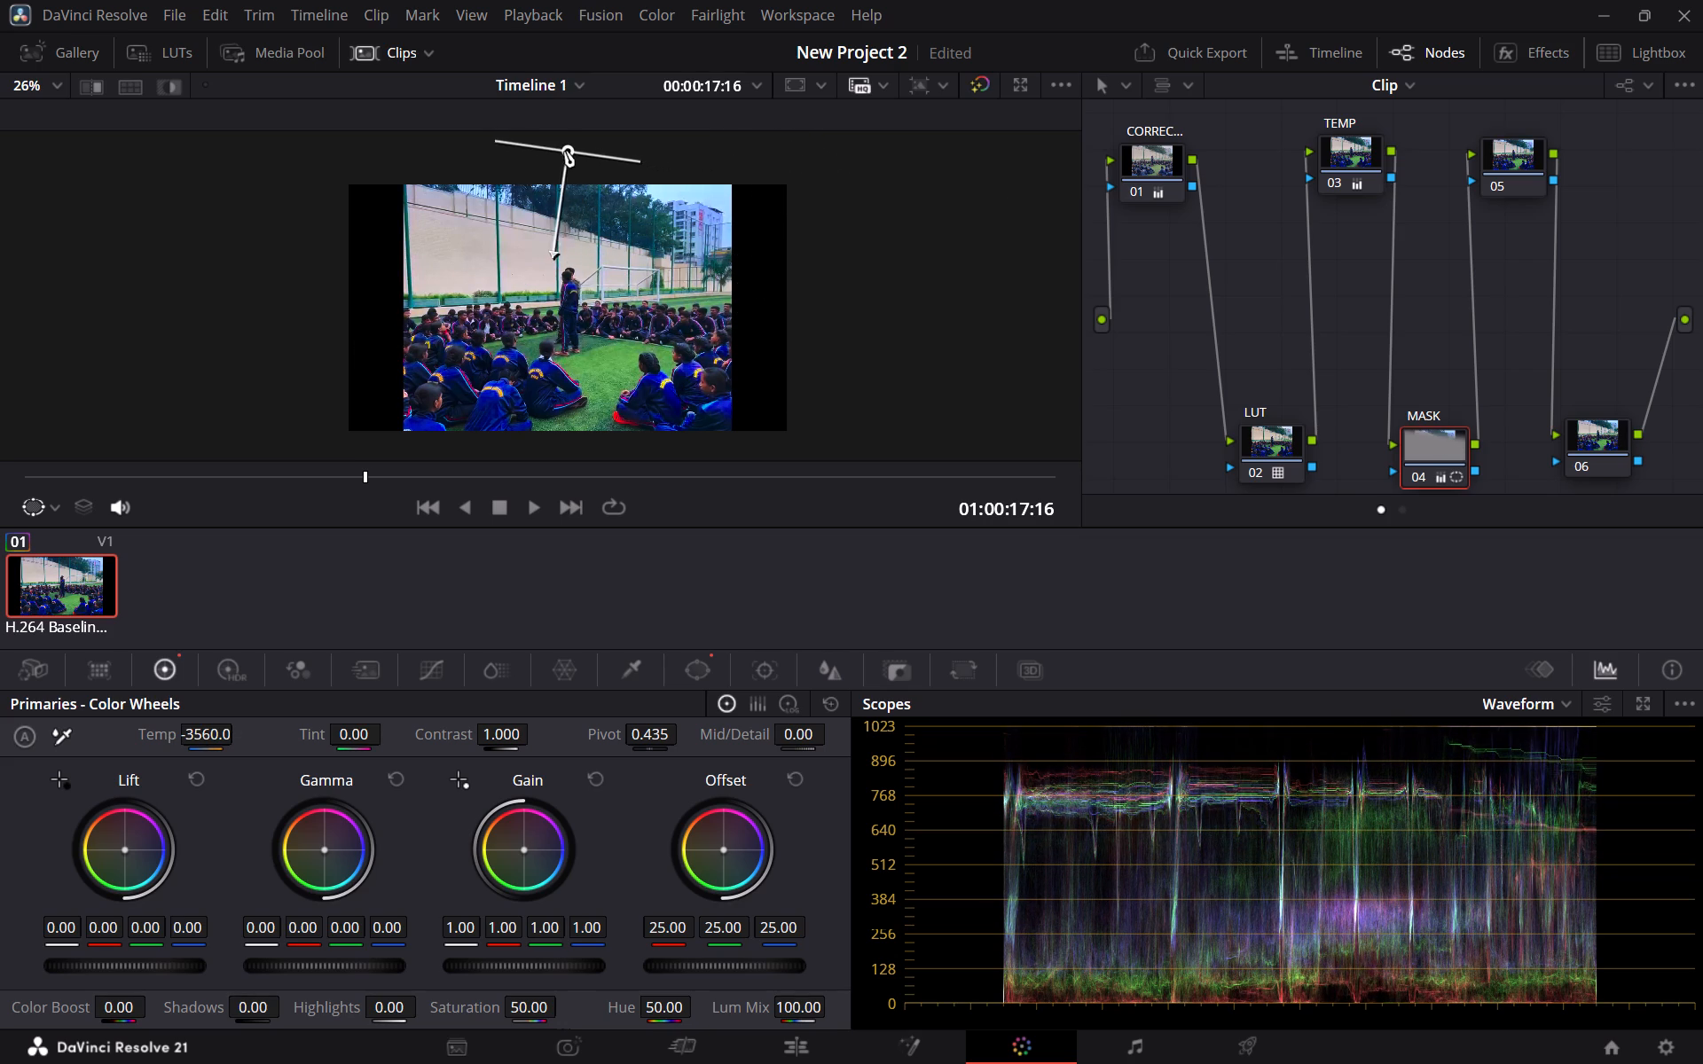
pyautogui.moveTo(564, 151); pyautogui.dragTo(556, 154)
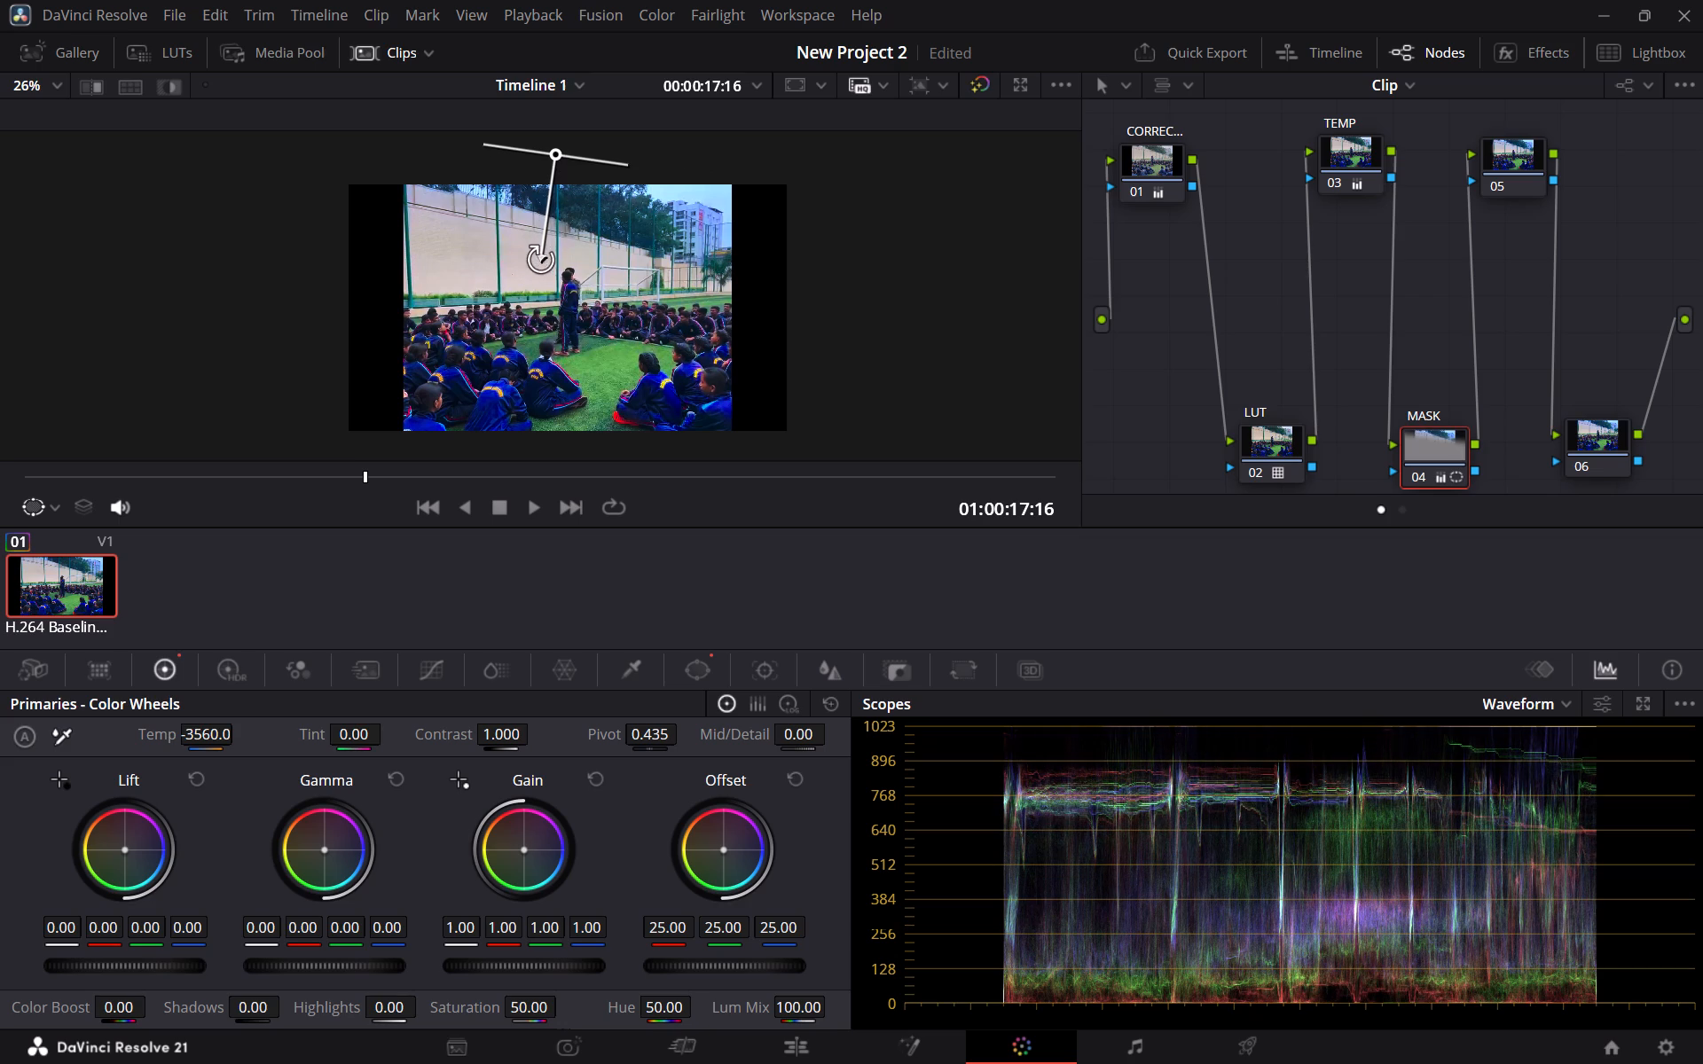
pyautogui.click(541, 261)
# Set the MASK node's primary colour temperature to 1610.
pyautogui.moveTo(194, 735); pyautogui.dragTo(794, 739)
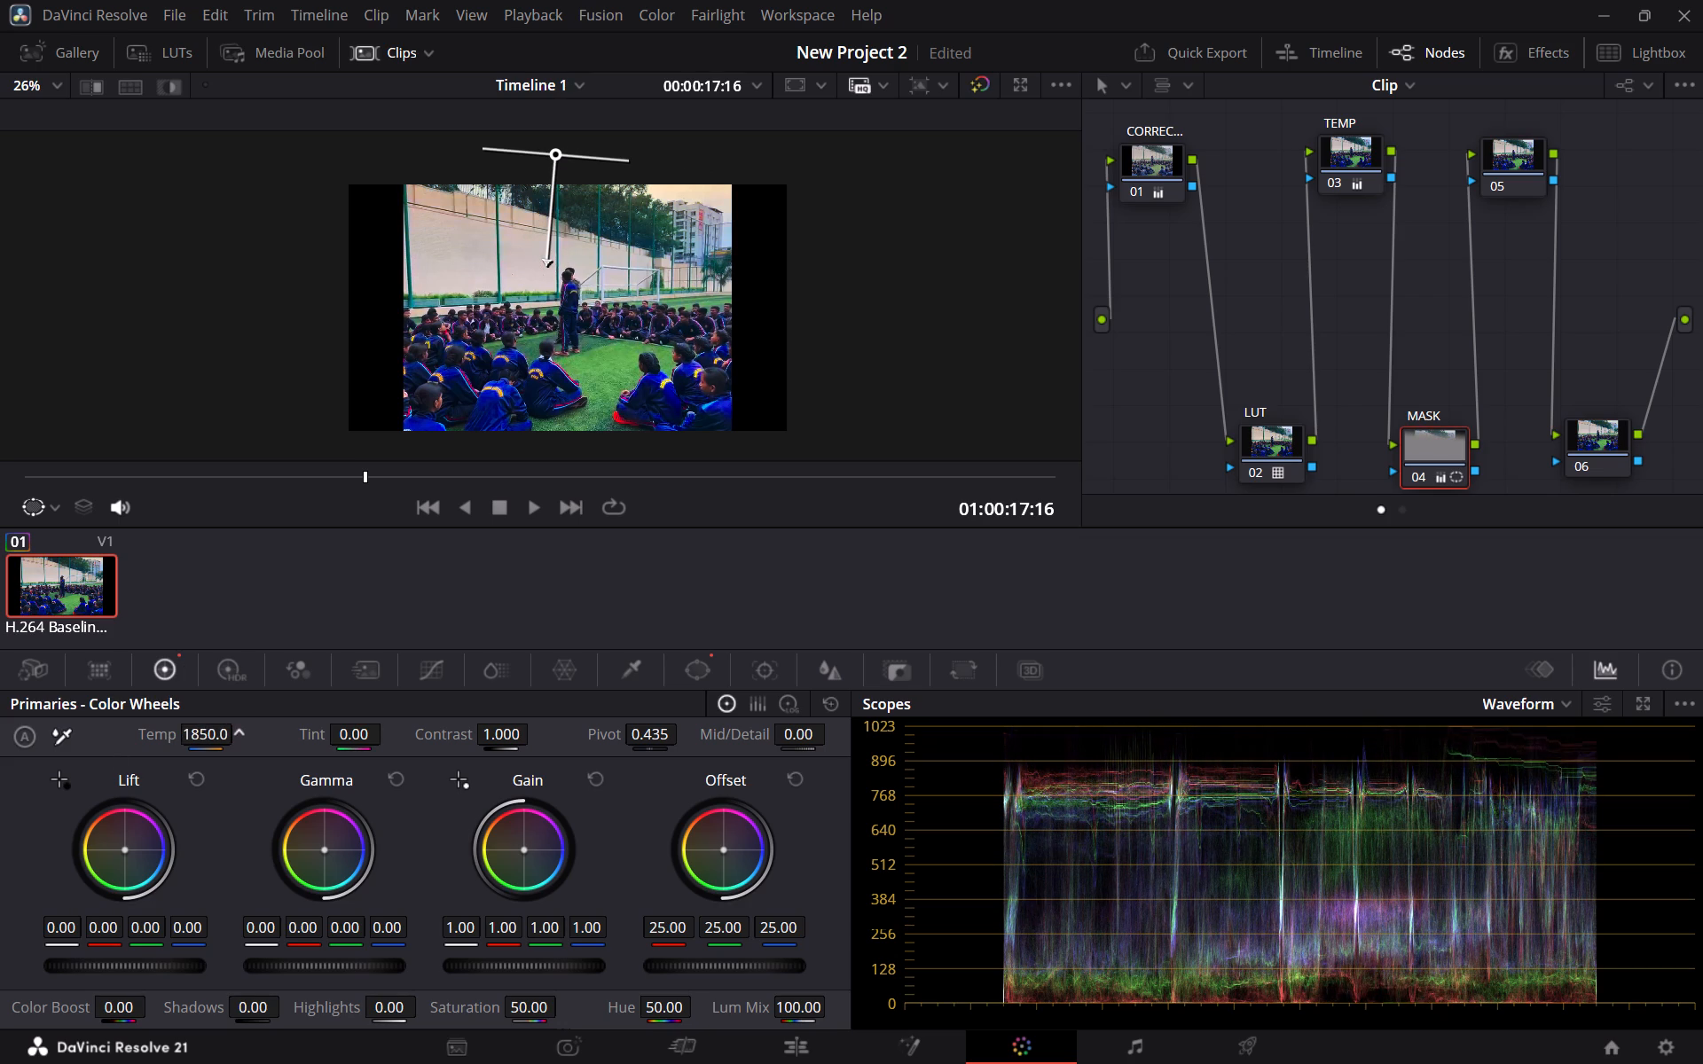
pyautogui.moveTo(794, 739); pyautogui.dragTo(767, 740)
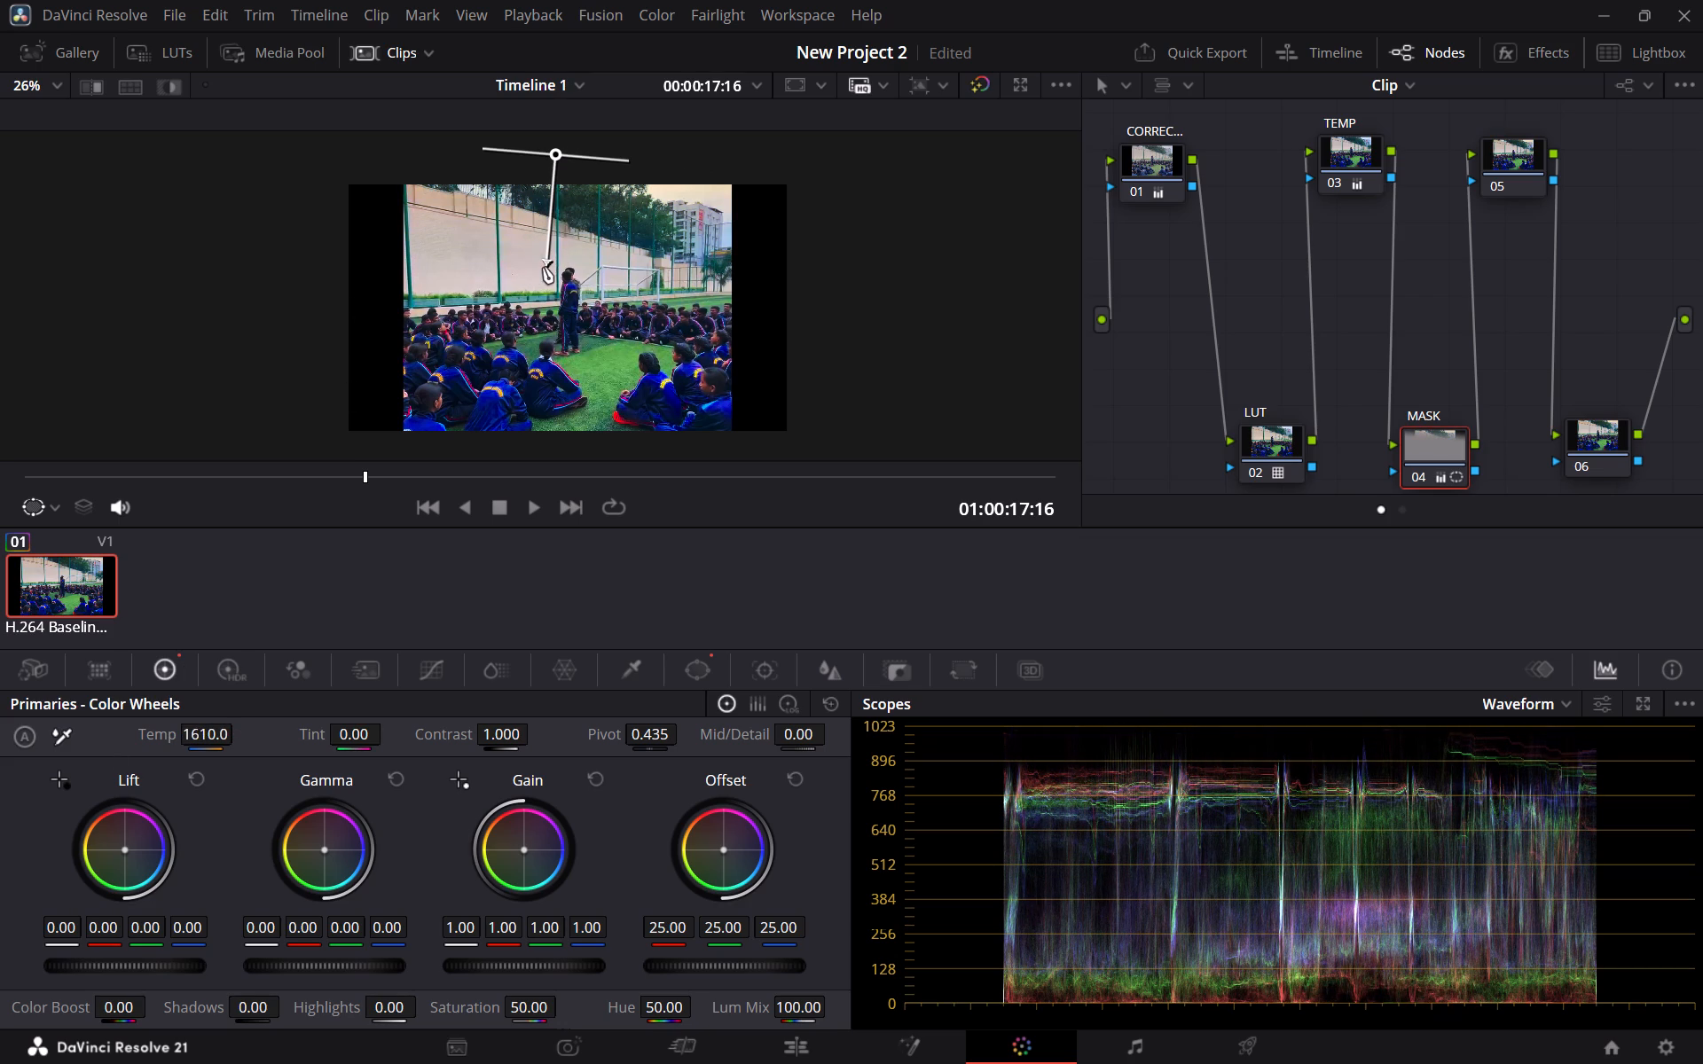
# Move the gradient window's centre beyond the frame's upper-right corner and extend its softness arrow steeply down beside the frame's right edge.
pyautogui.moveTo(545, 263); pyautogui.dragTo(479, 262)
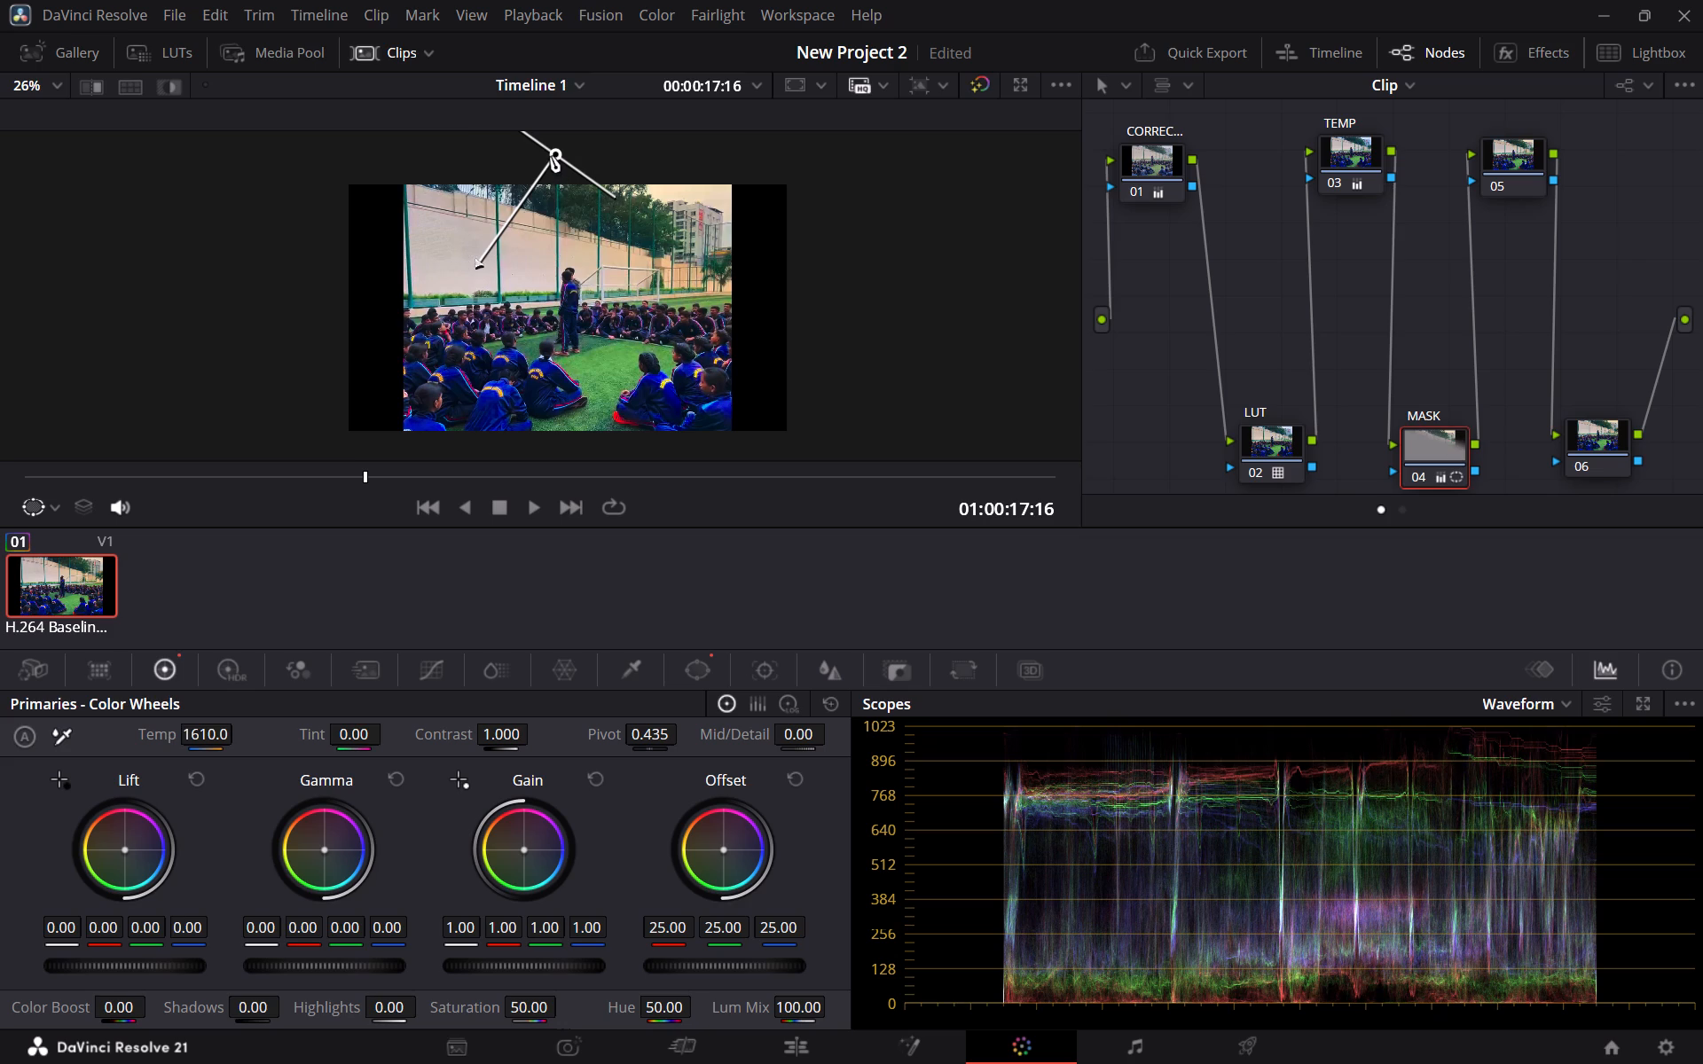
pyautogui.moveTo(557, 153); pyautogui.dragTo(897, 135)
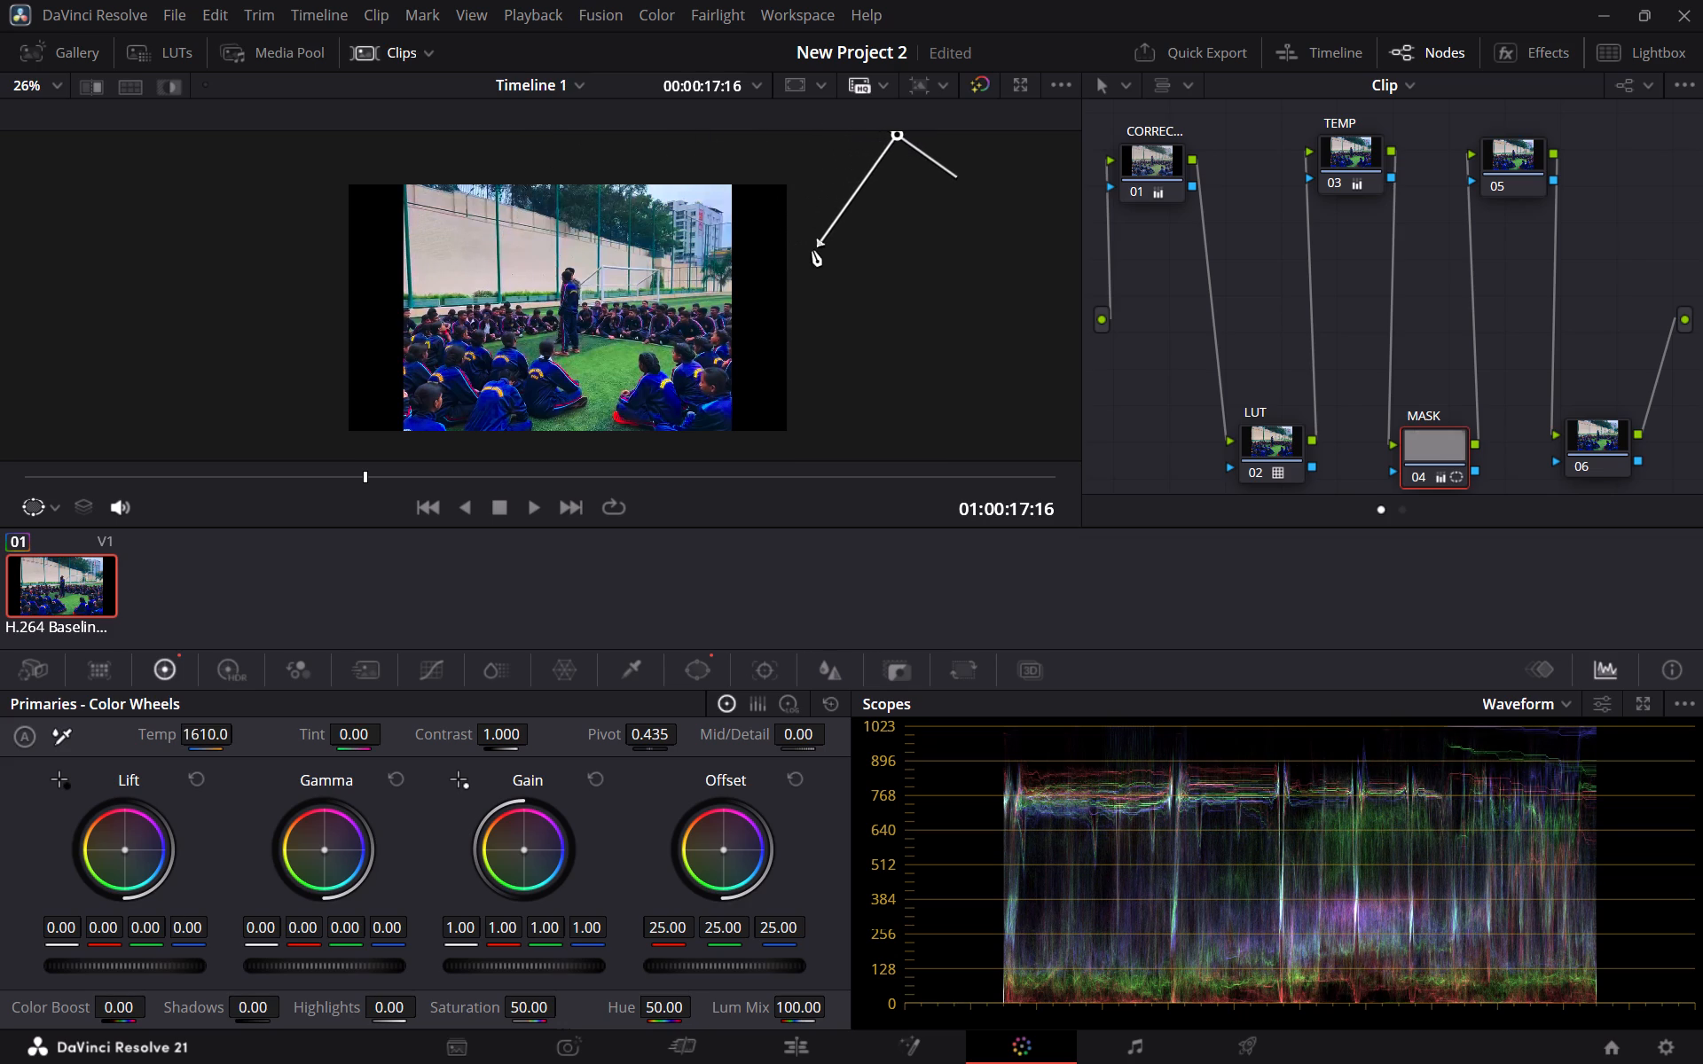
pyautogui.moveTo(814, 245); pyautogui.dragTo(580, 337)
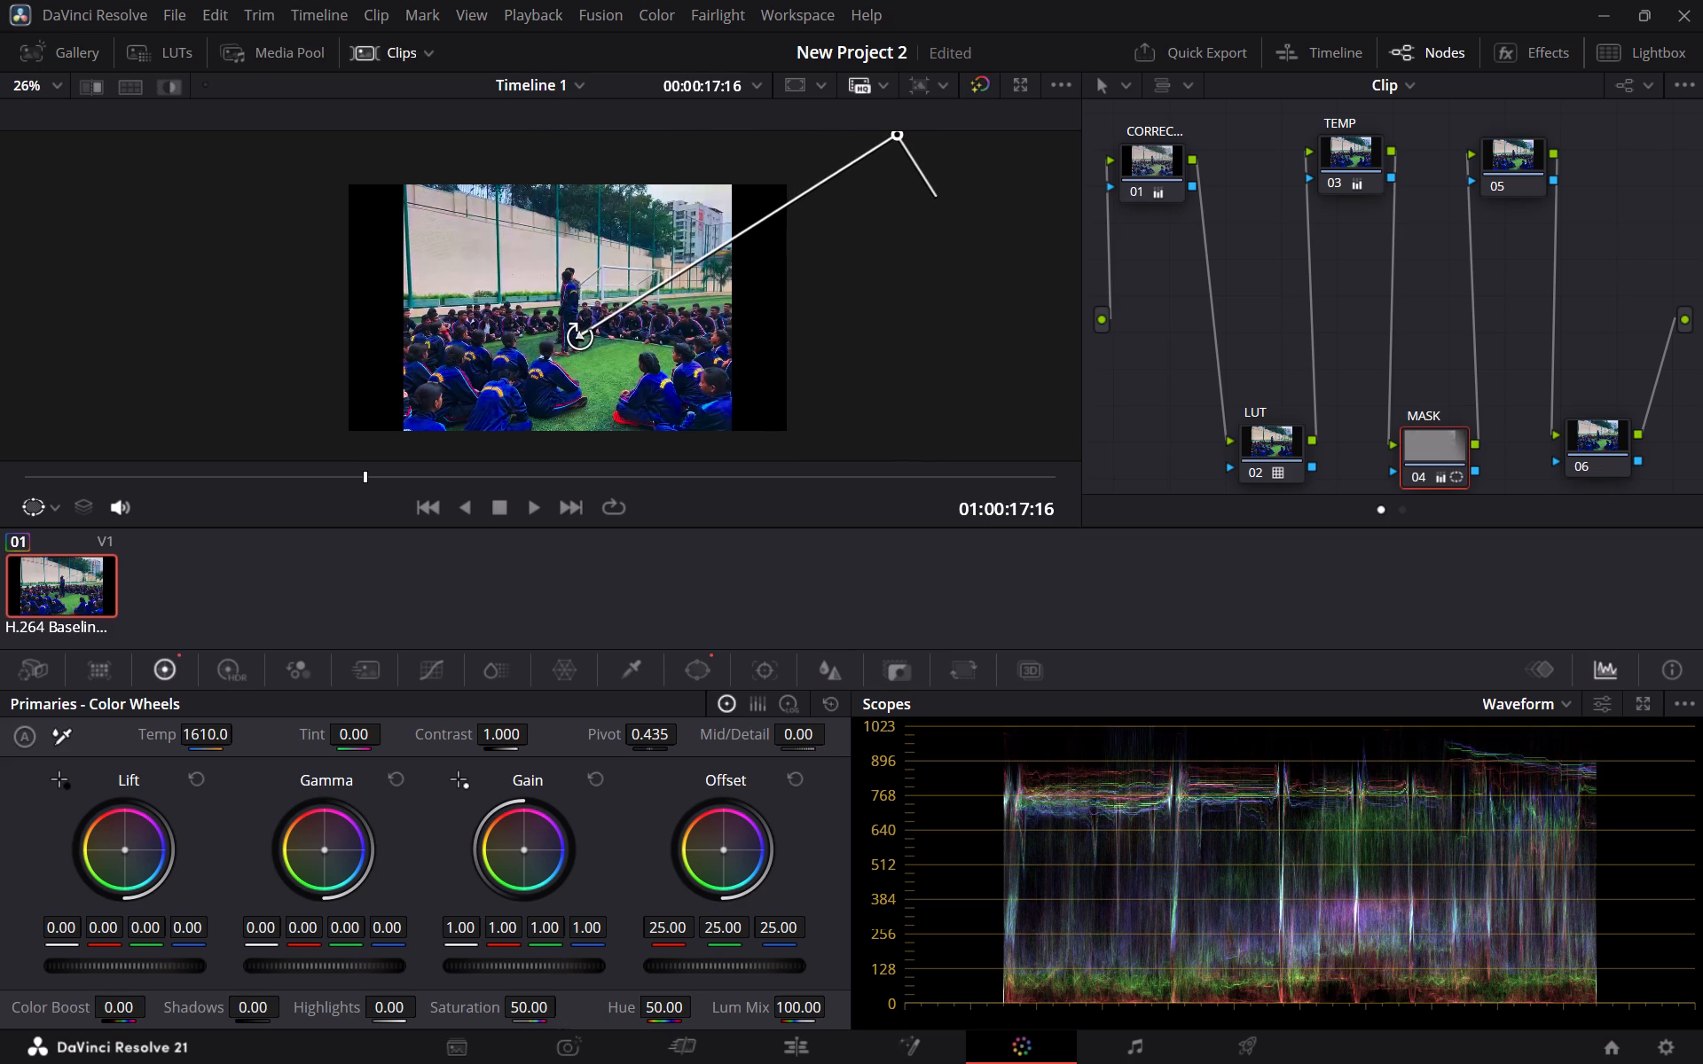
pyautogui.moveTo(580, 337); pyautogui.dragTo(729, 458)
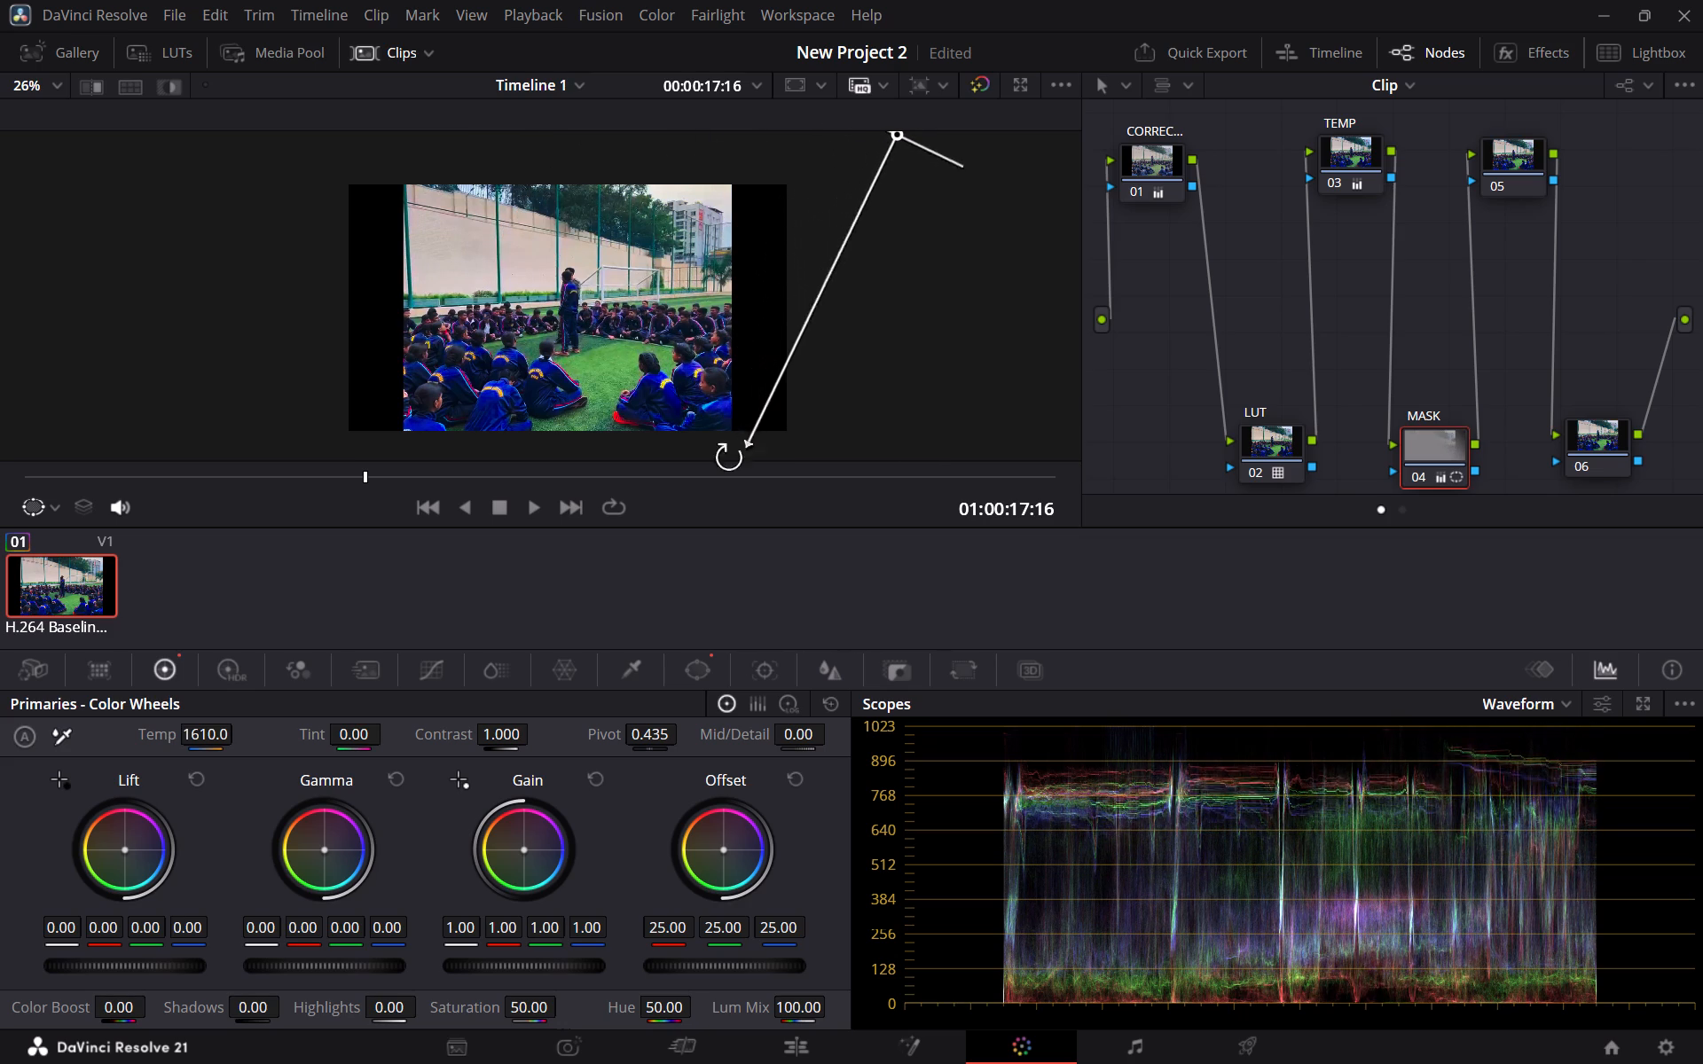
pyautogui.moveTo(729, 458); pyautogui.dragTo(836, 405)
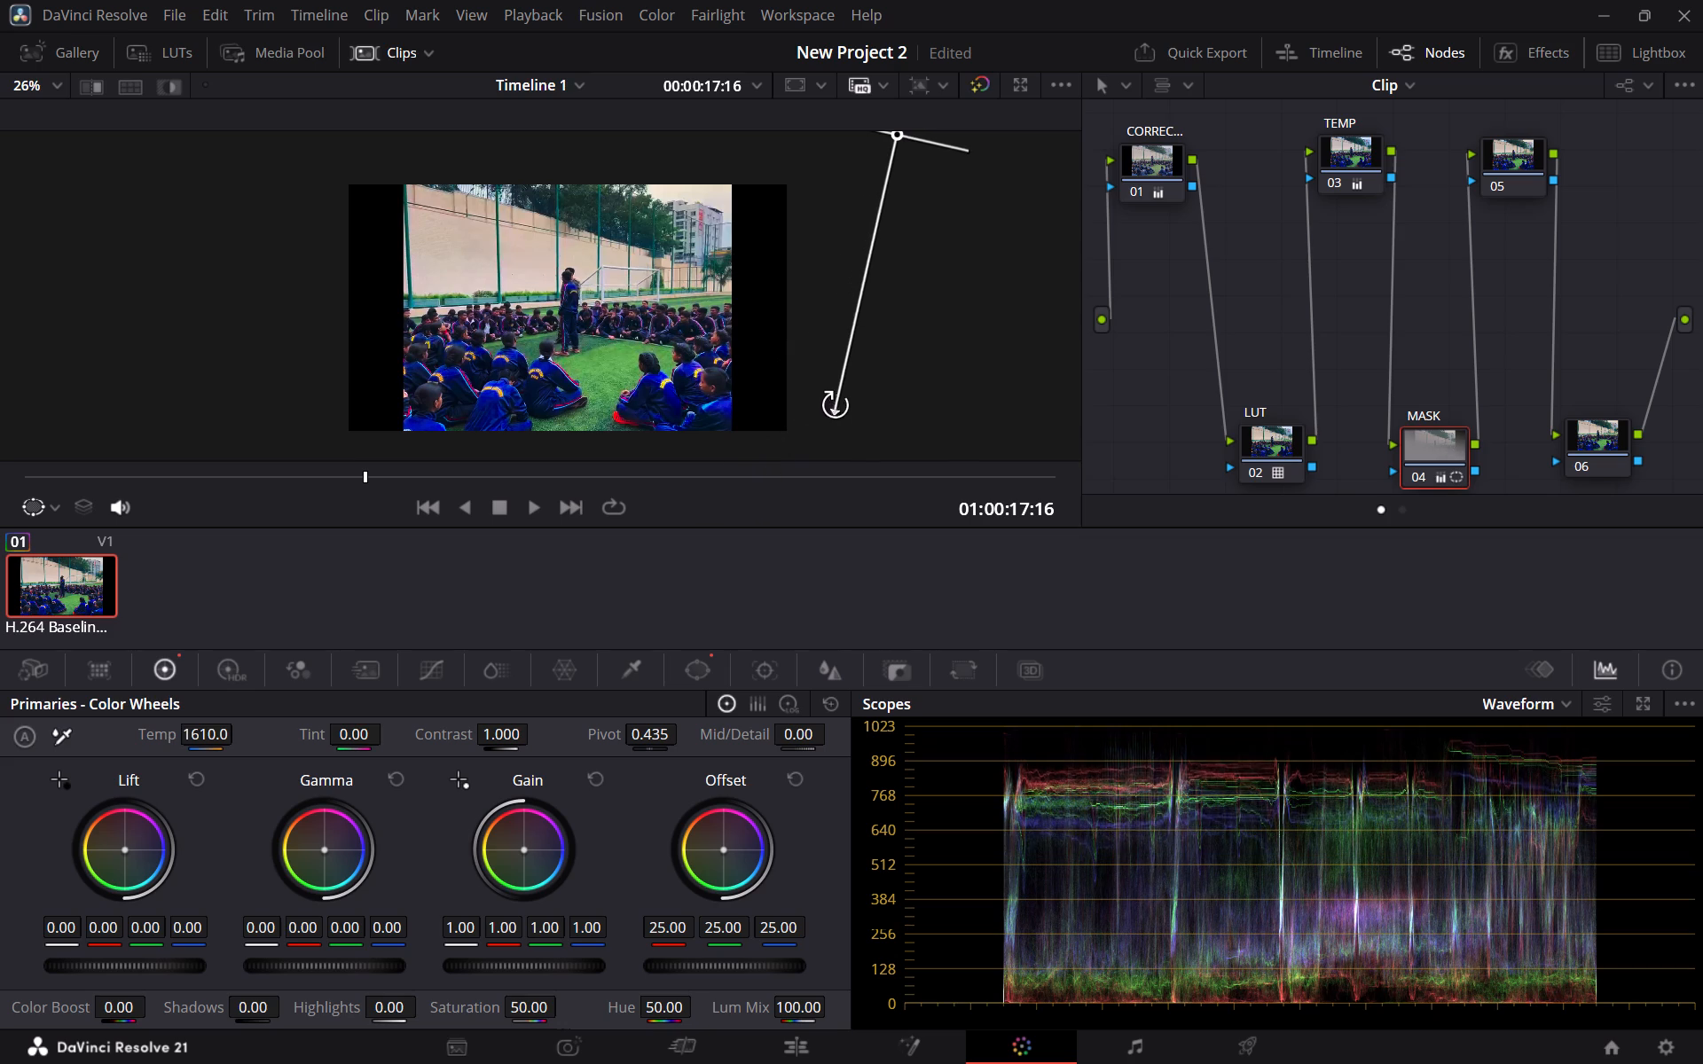
pyautogui.moveTo(836, 405); pyautogui.dragTo(809, 411)
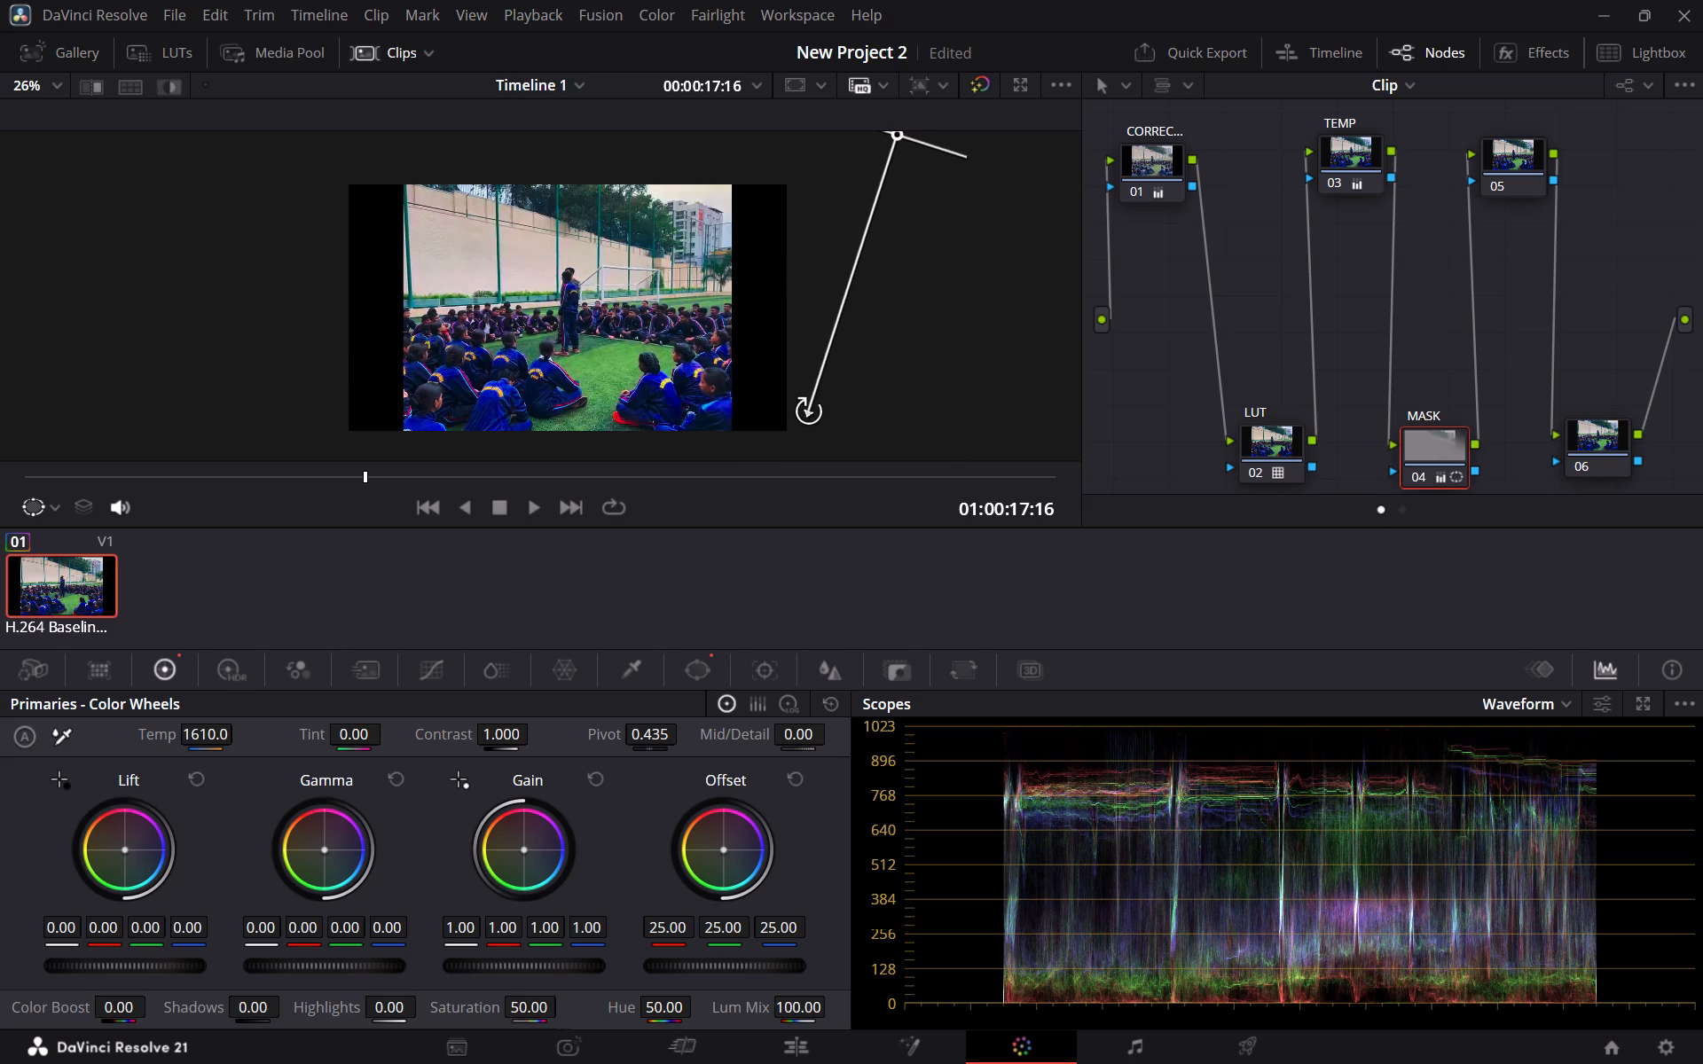
pyautogui.moveTo(809, 411); pyautogui.dragTo(830, 382)
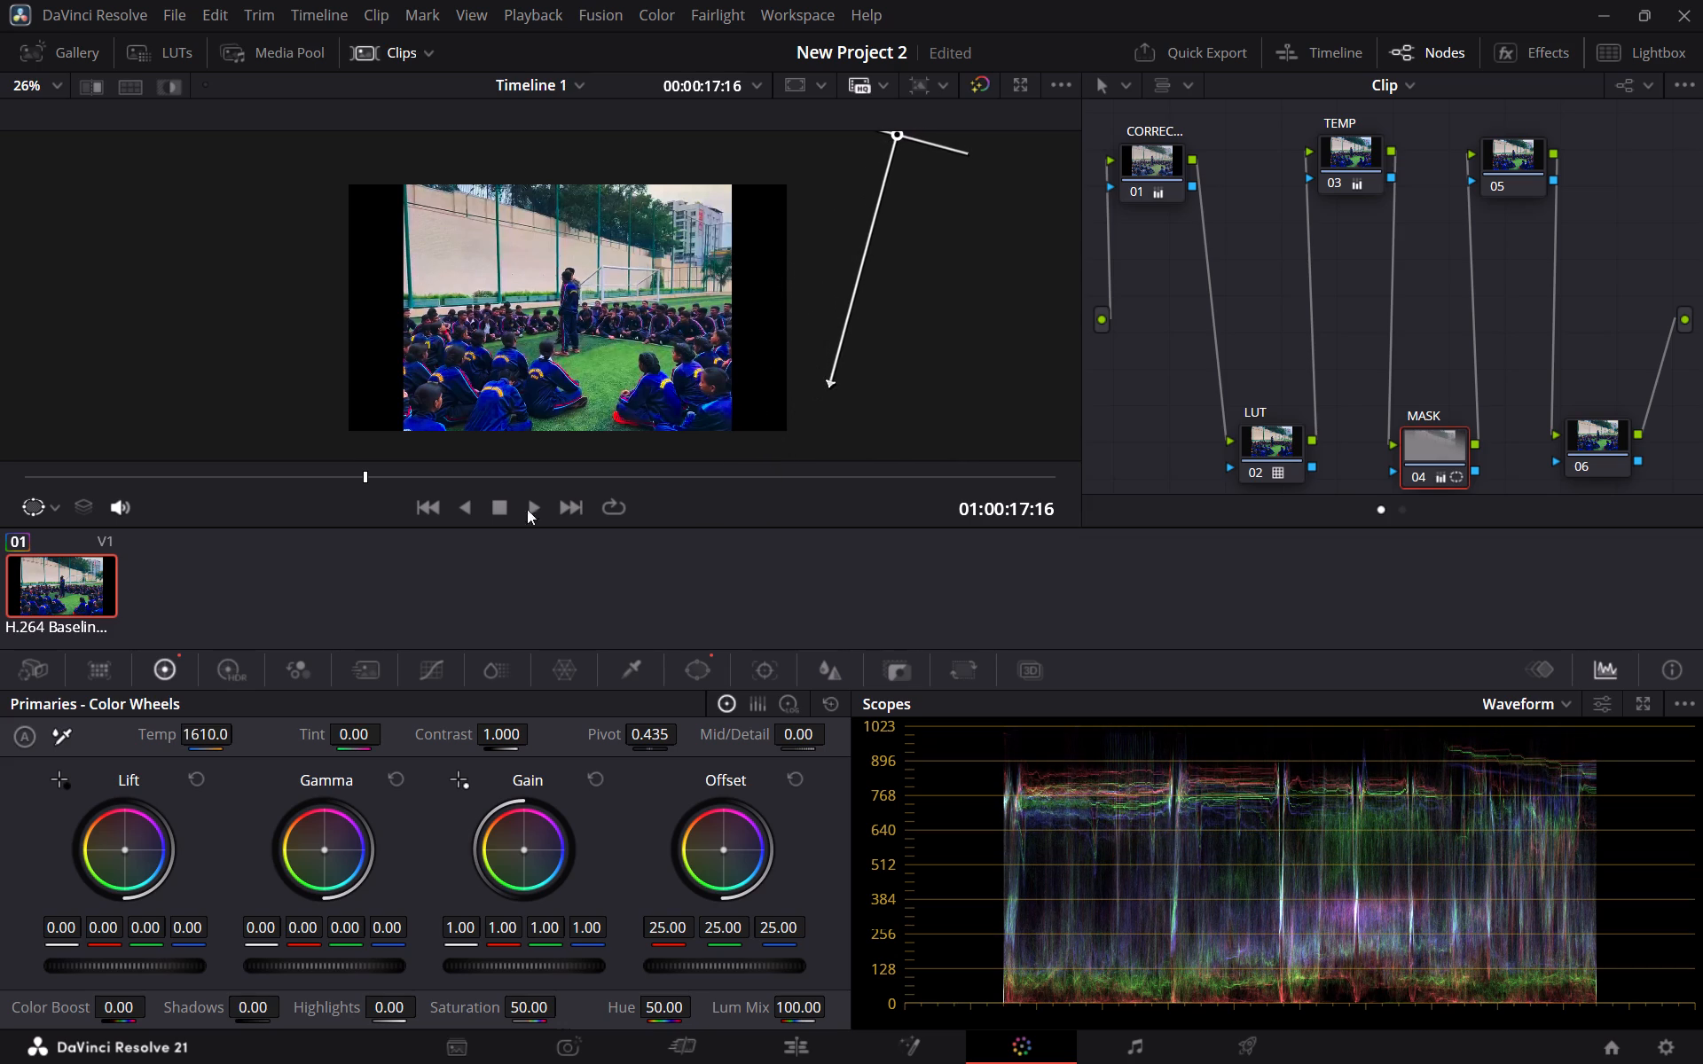
# Set the MASK node's primary contrast to 1.254 and its pivot to 1.000.
pyautogui.moveTo(499, 738); pyautogui.dragTo(643, 739)
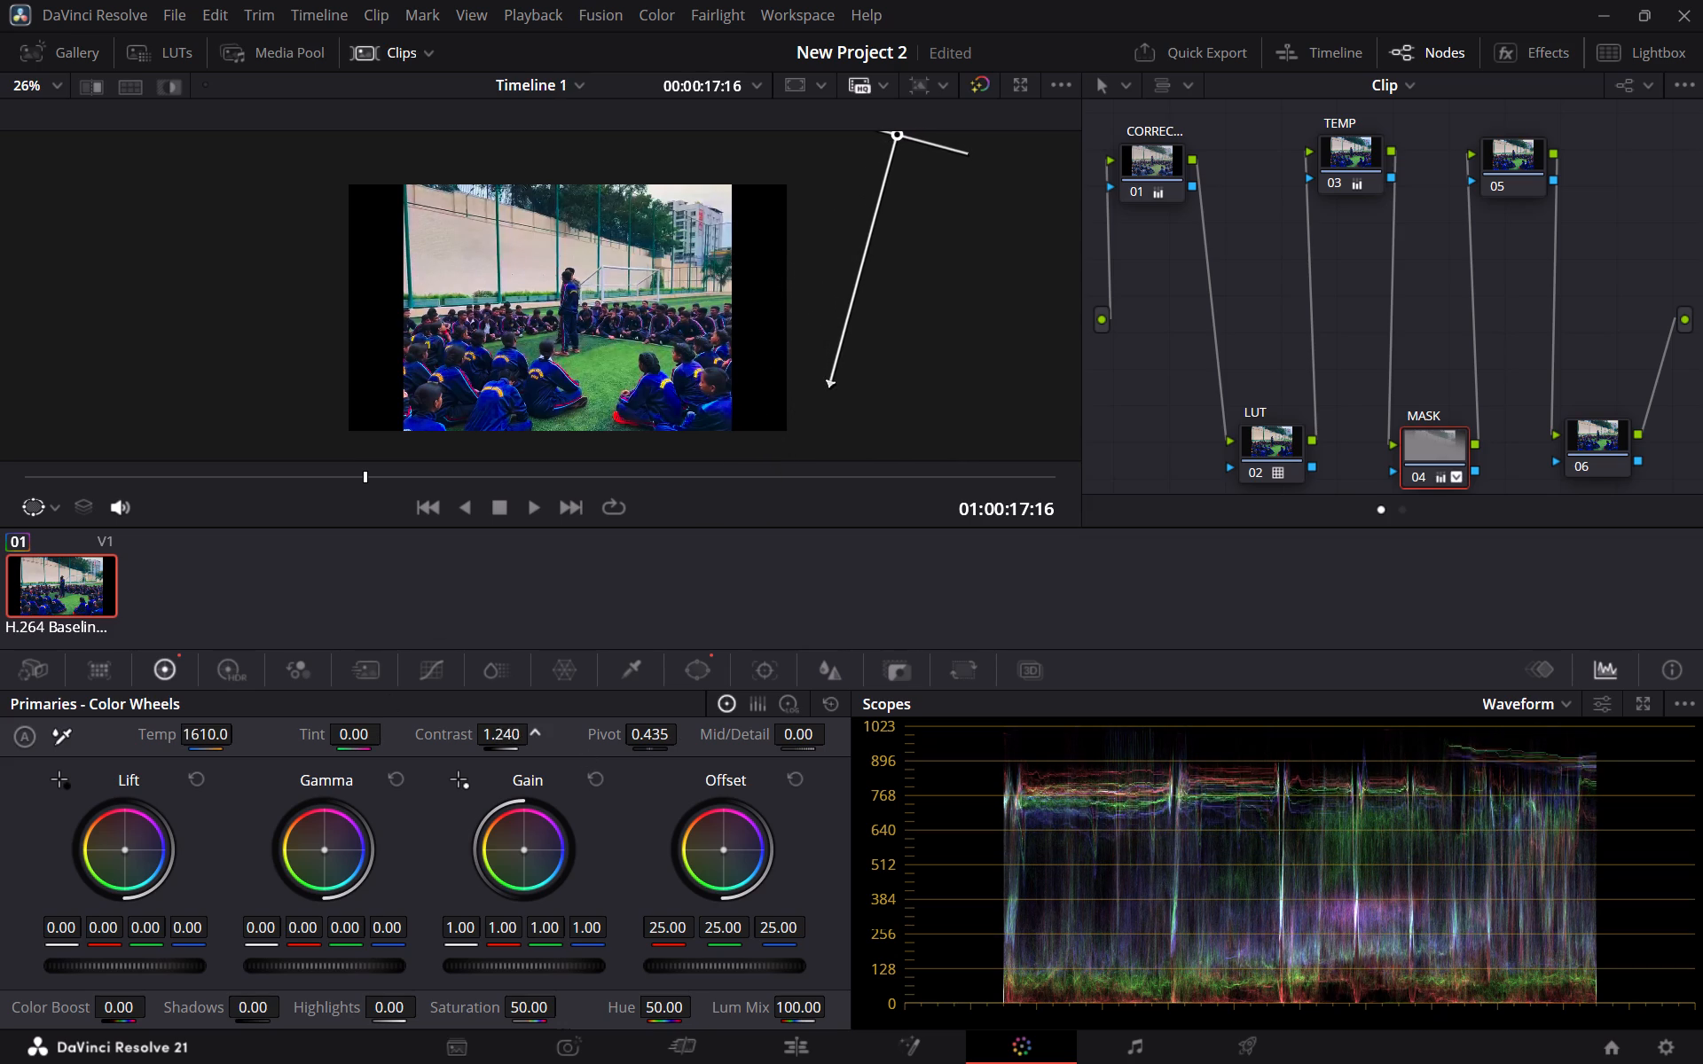
pyautogui.moveTo(643, 739); pyautogui.dragTo(640, 751)
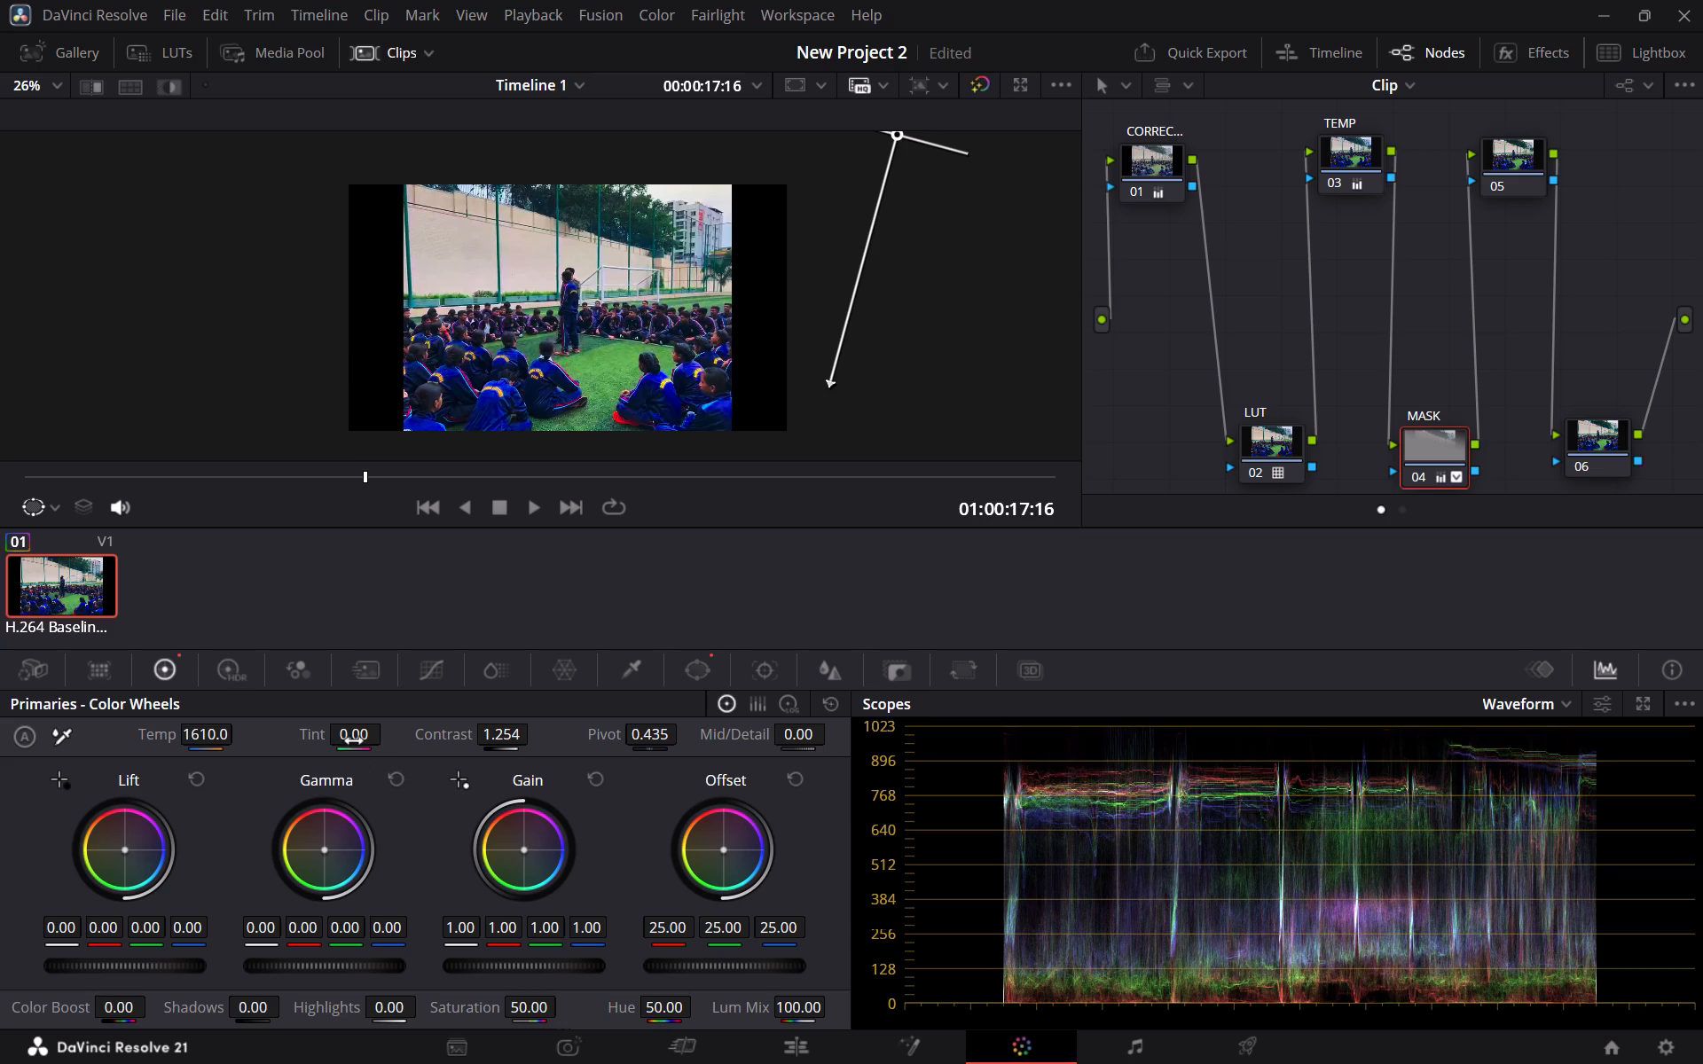
pyautogui.moveTo(653, 736); pyautogui.dragTo(510, 762)
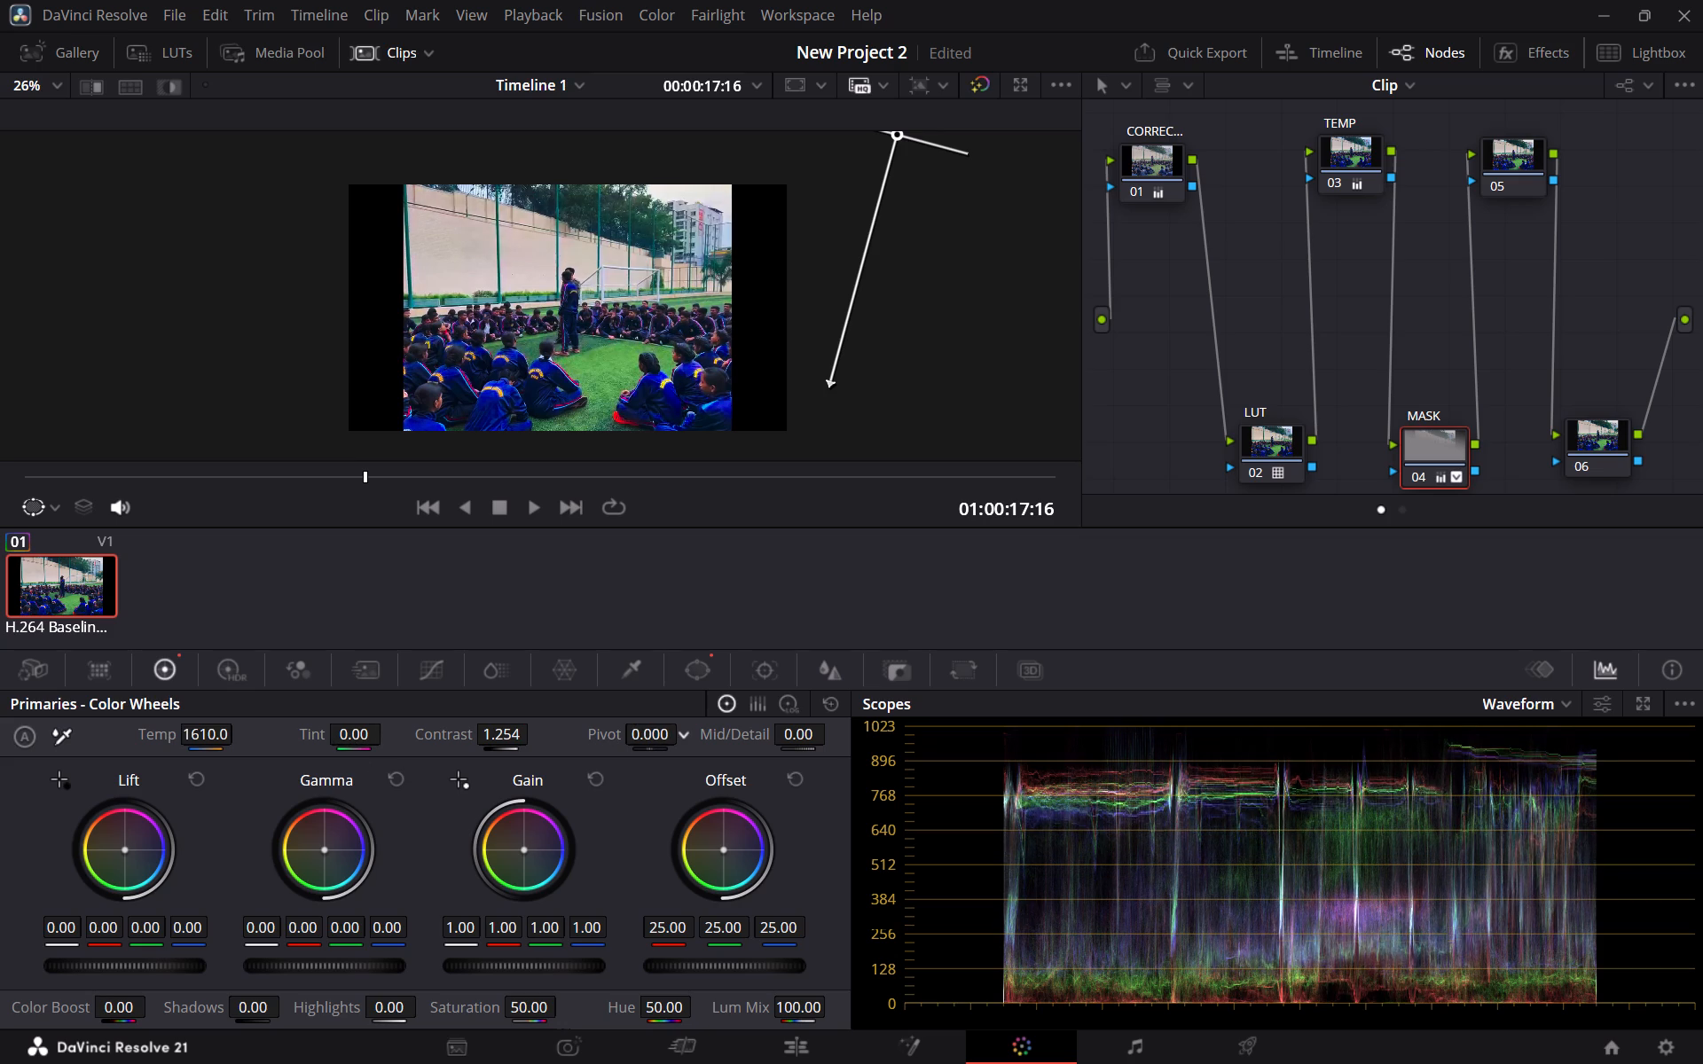
pyautogui.moveTo(510, 762); pyautogui.dragTo(972, 757)
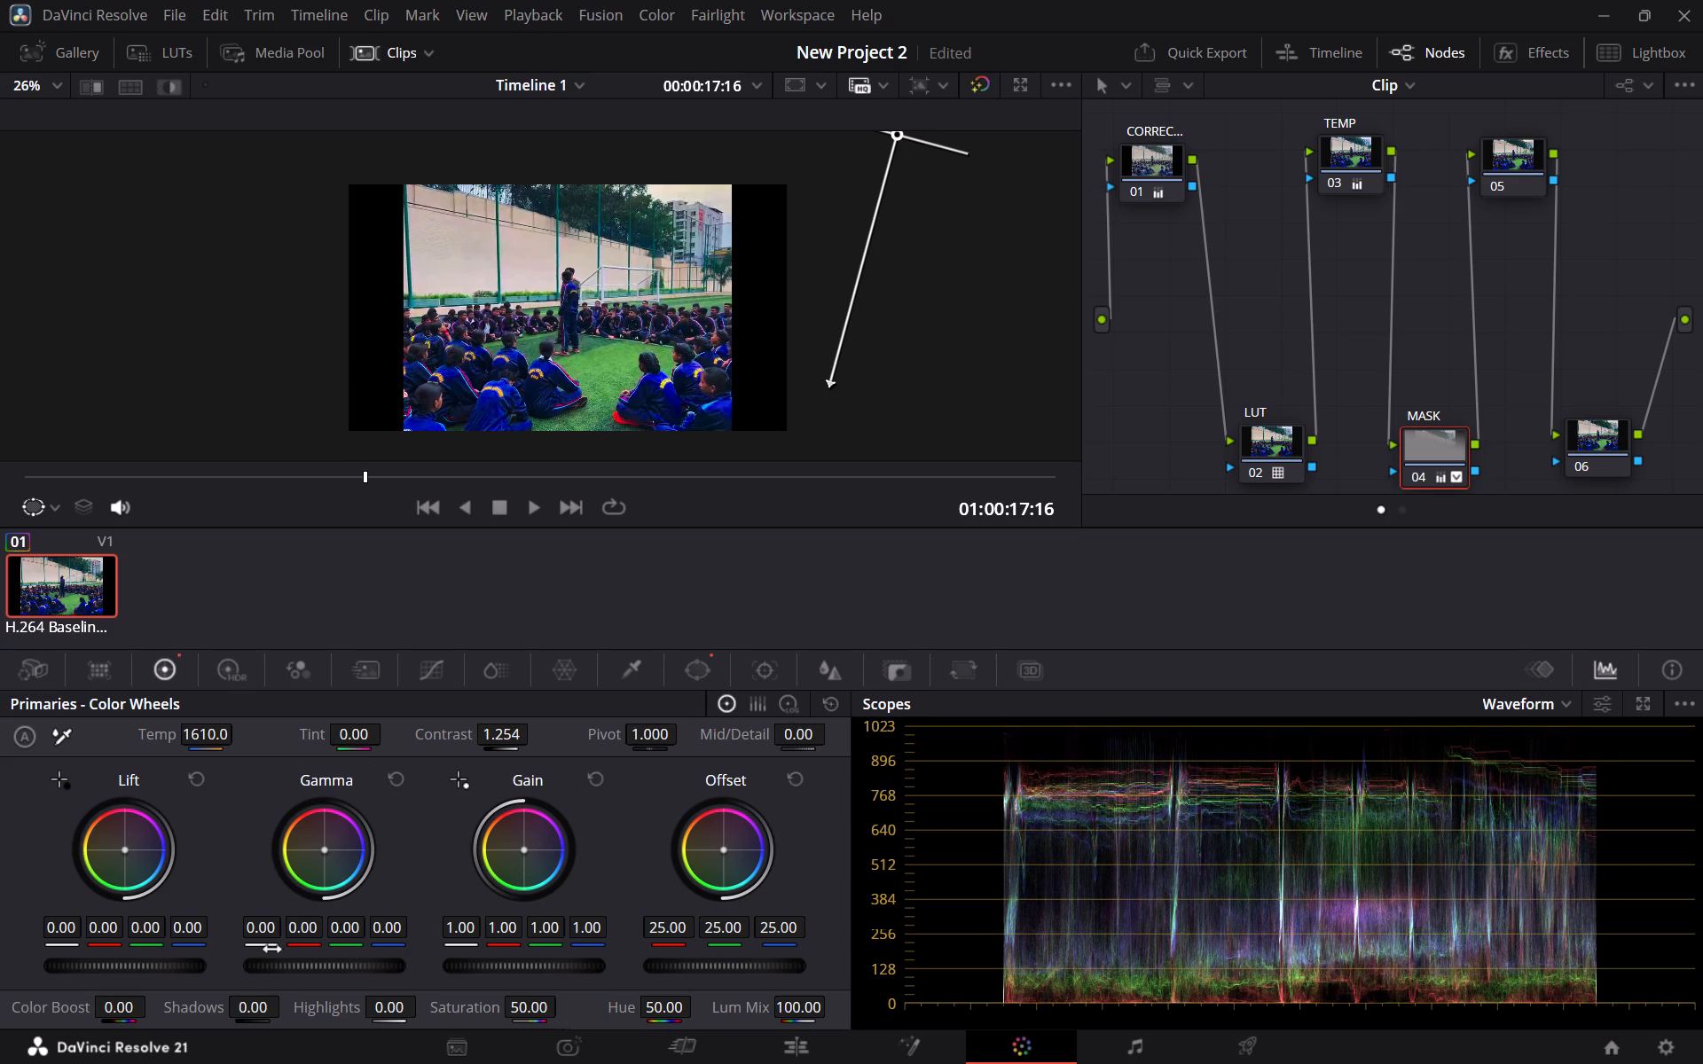
# Set the MASK gradient window's Soft 1 to 10.90, keeping its opacity at 100.00.
pyautogui.click(700, 679)
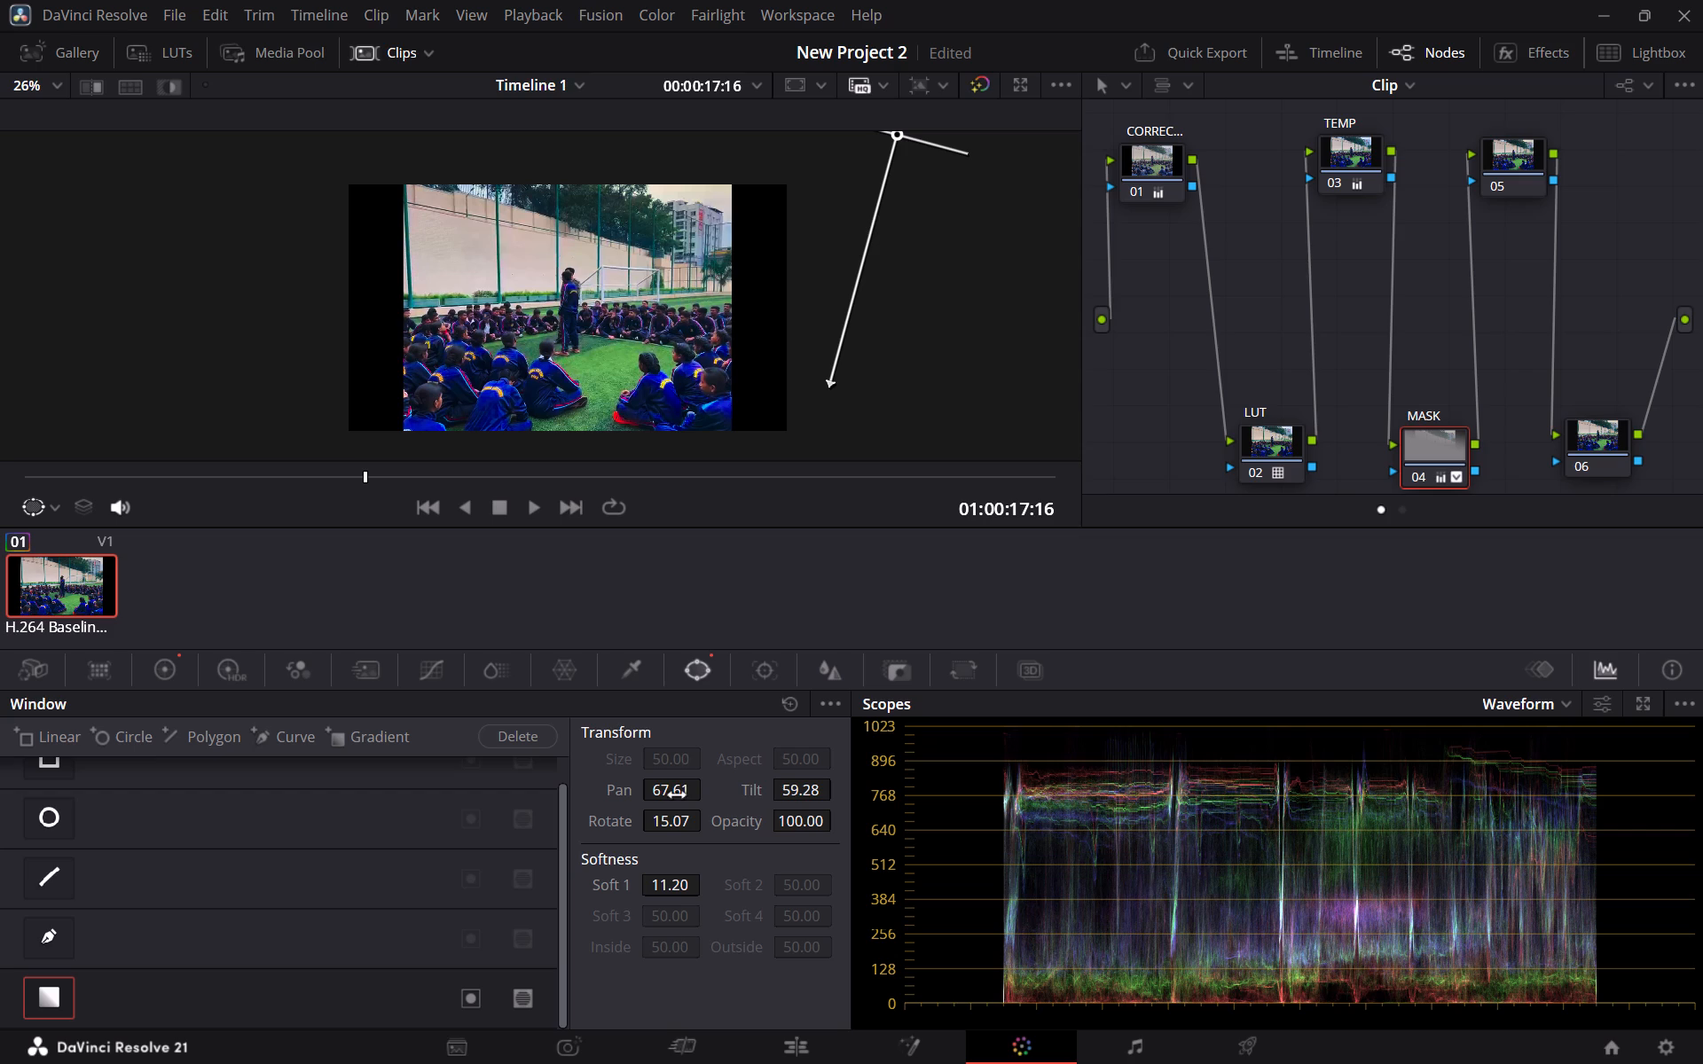
pyautogui.moveTo(673, 886); pyautogui.dragTo(1328, 841)
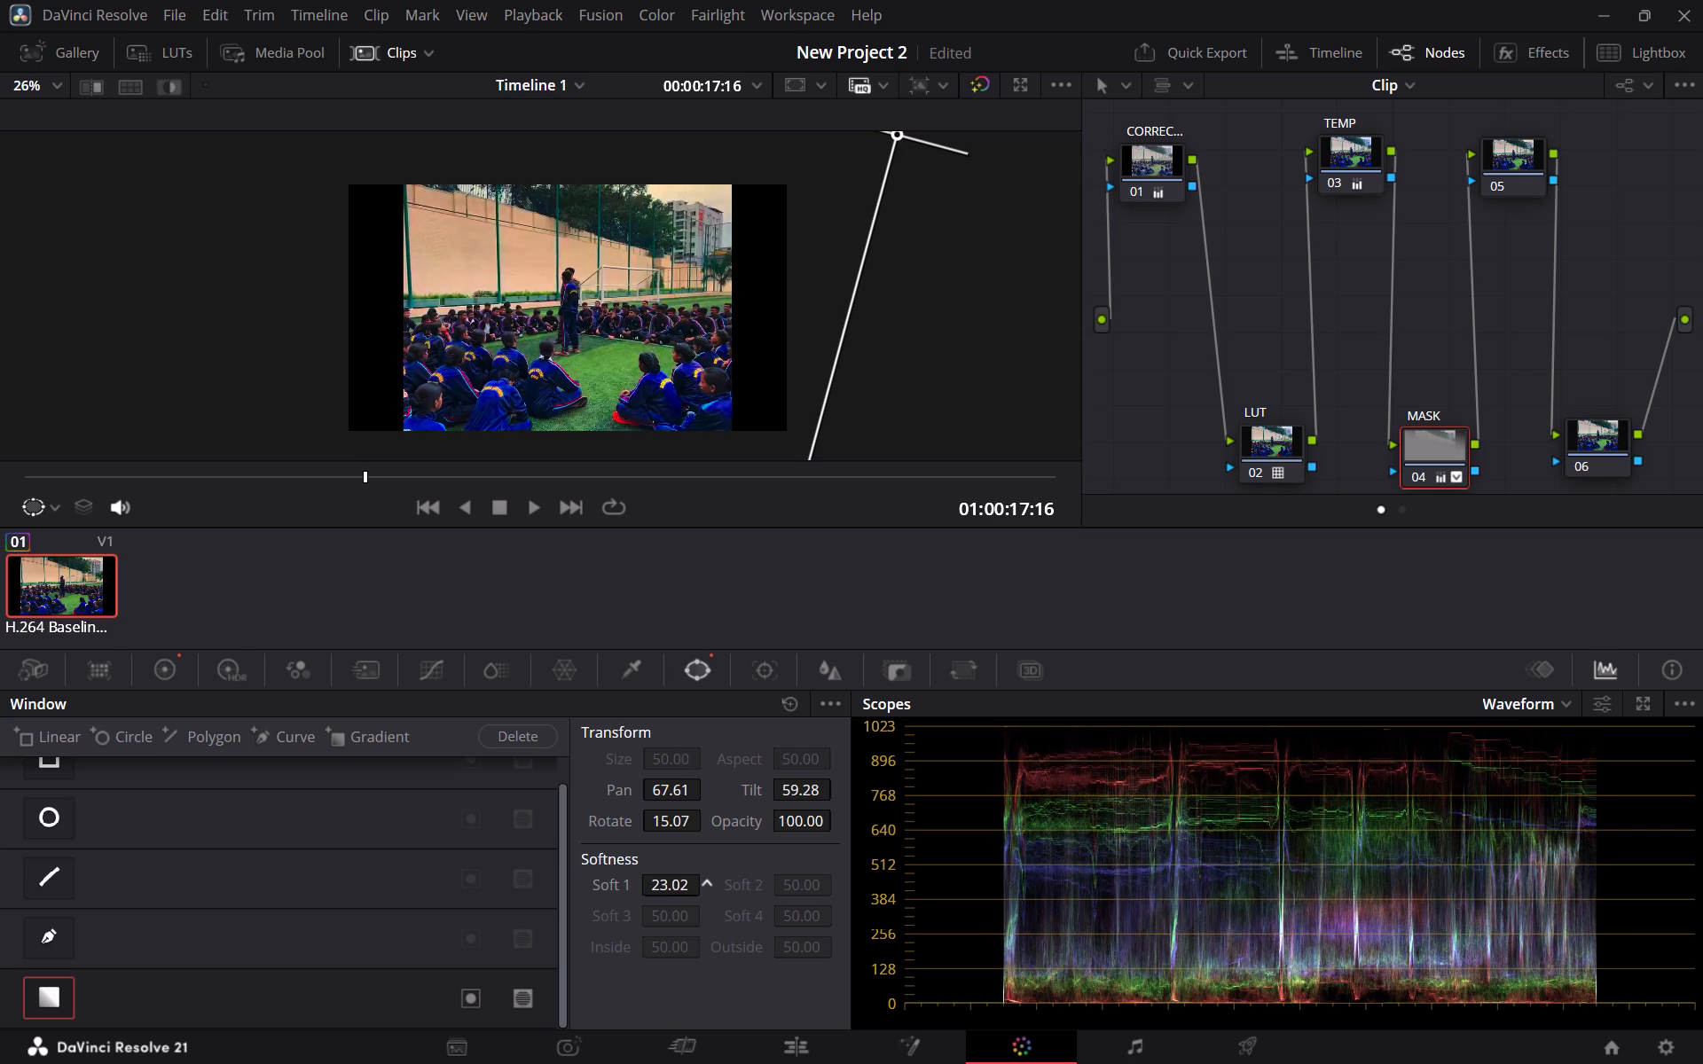
pyautogui.moveTo(1328, 841); pyautogui.dragTo(363, 821)
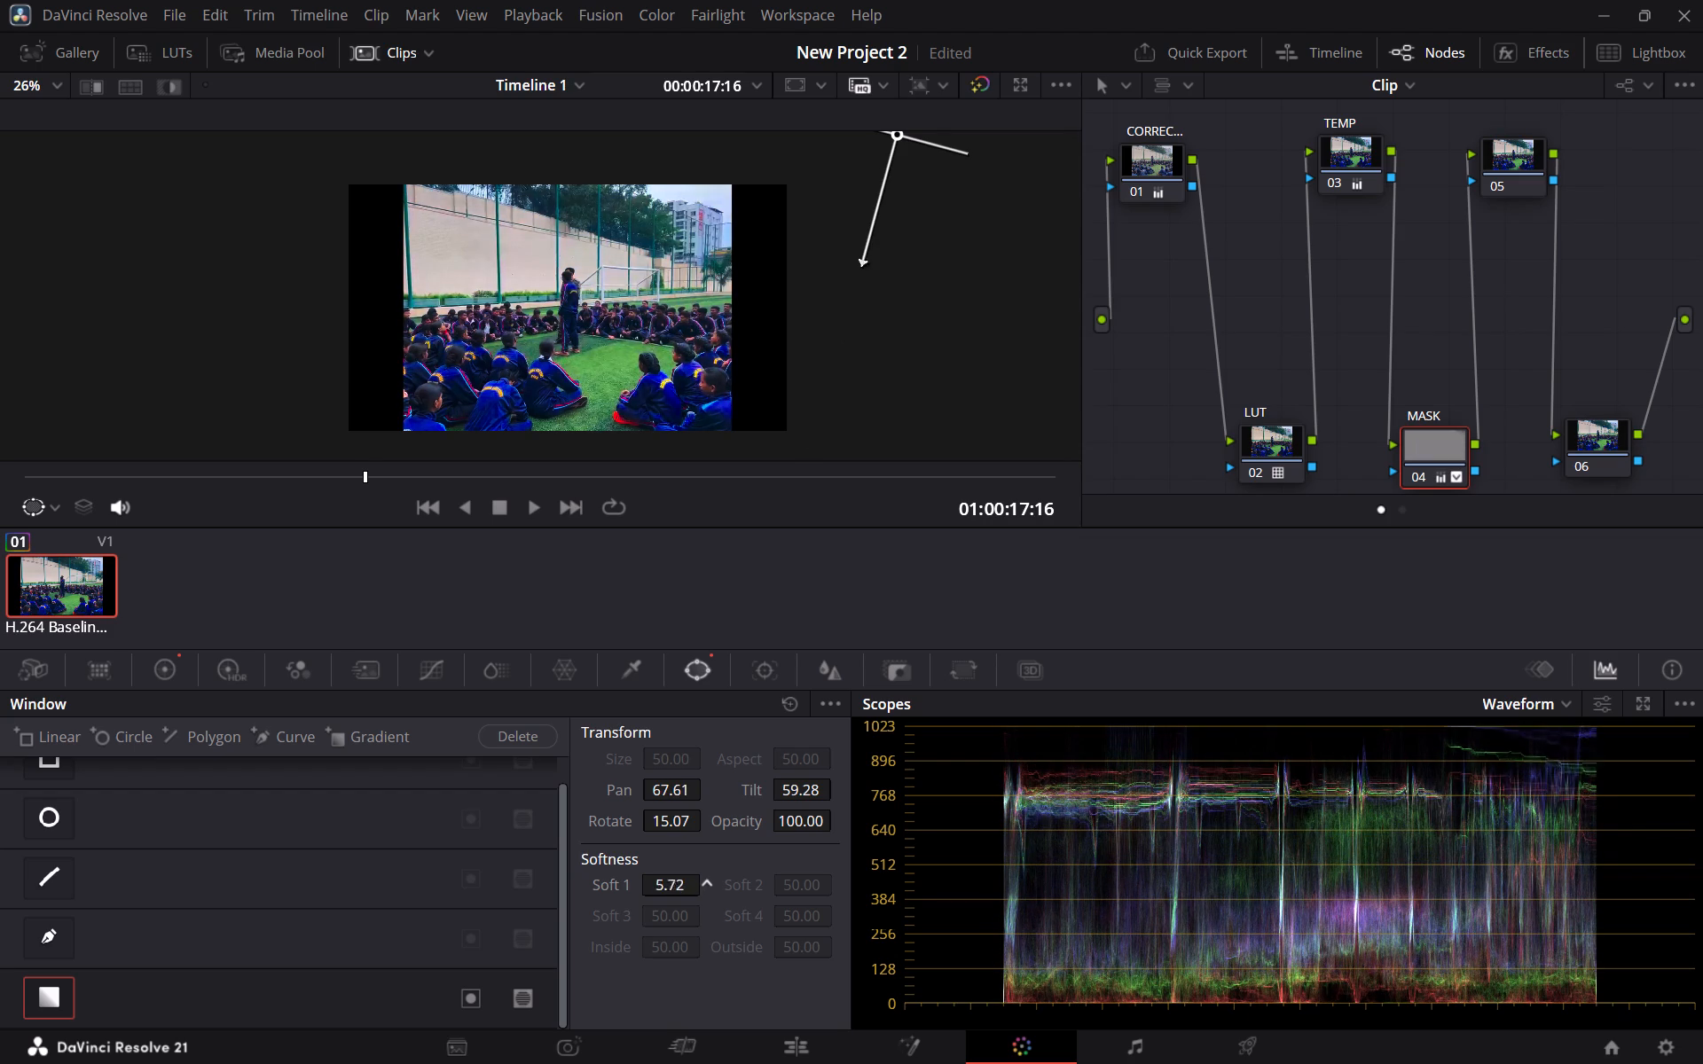
pyautogui.moveTo(363, 821); pyautogui.dragTo(641, 801)
pyautogui.moveTo(797, 827); pyautogui.dragTo(1265, 806)
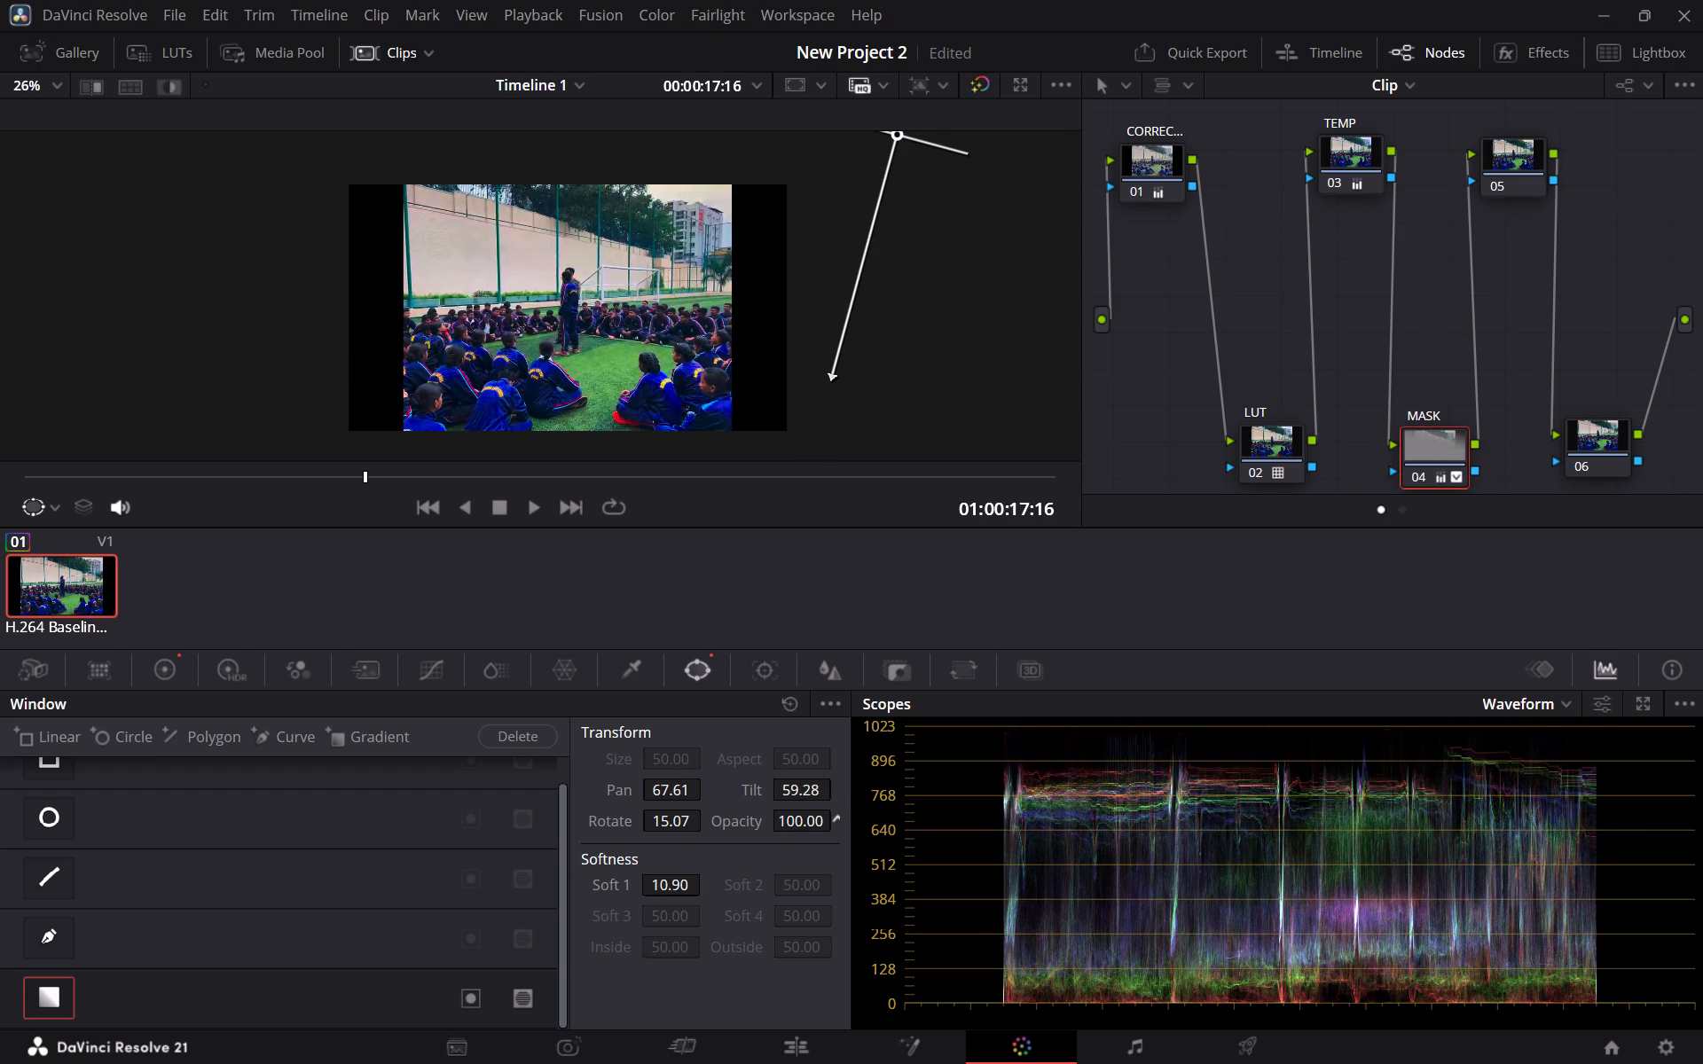
pyautogui.moveTo(1265, 806); pyautogui.dragTo(1487, 512)
pyautogui.moveTo(1487, 512); pyautogui.dragTo(879, 531)
# Select node 05 and show its primary colour wheels.
pyautogui.click(1523, 165)
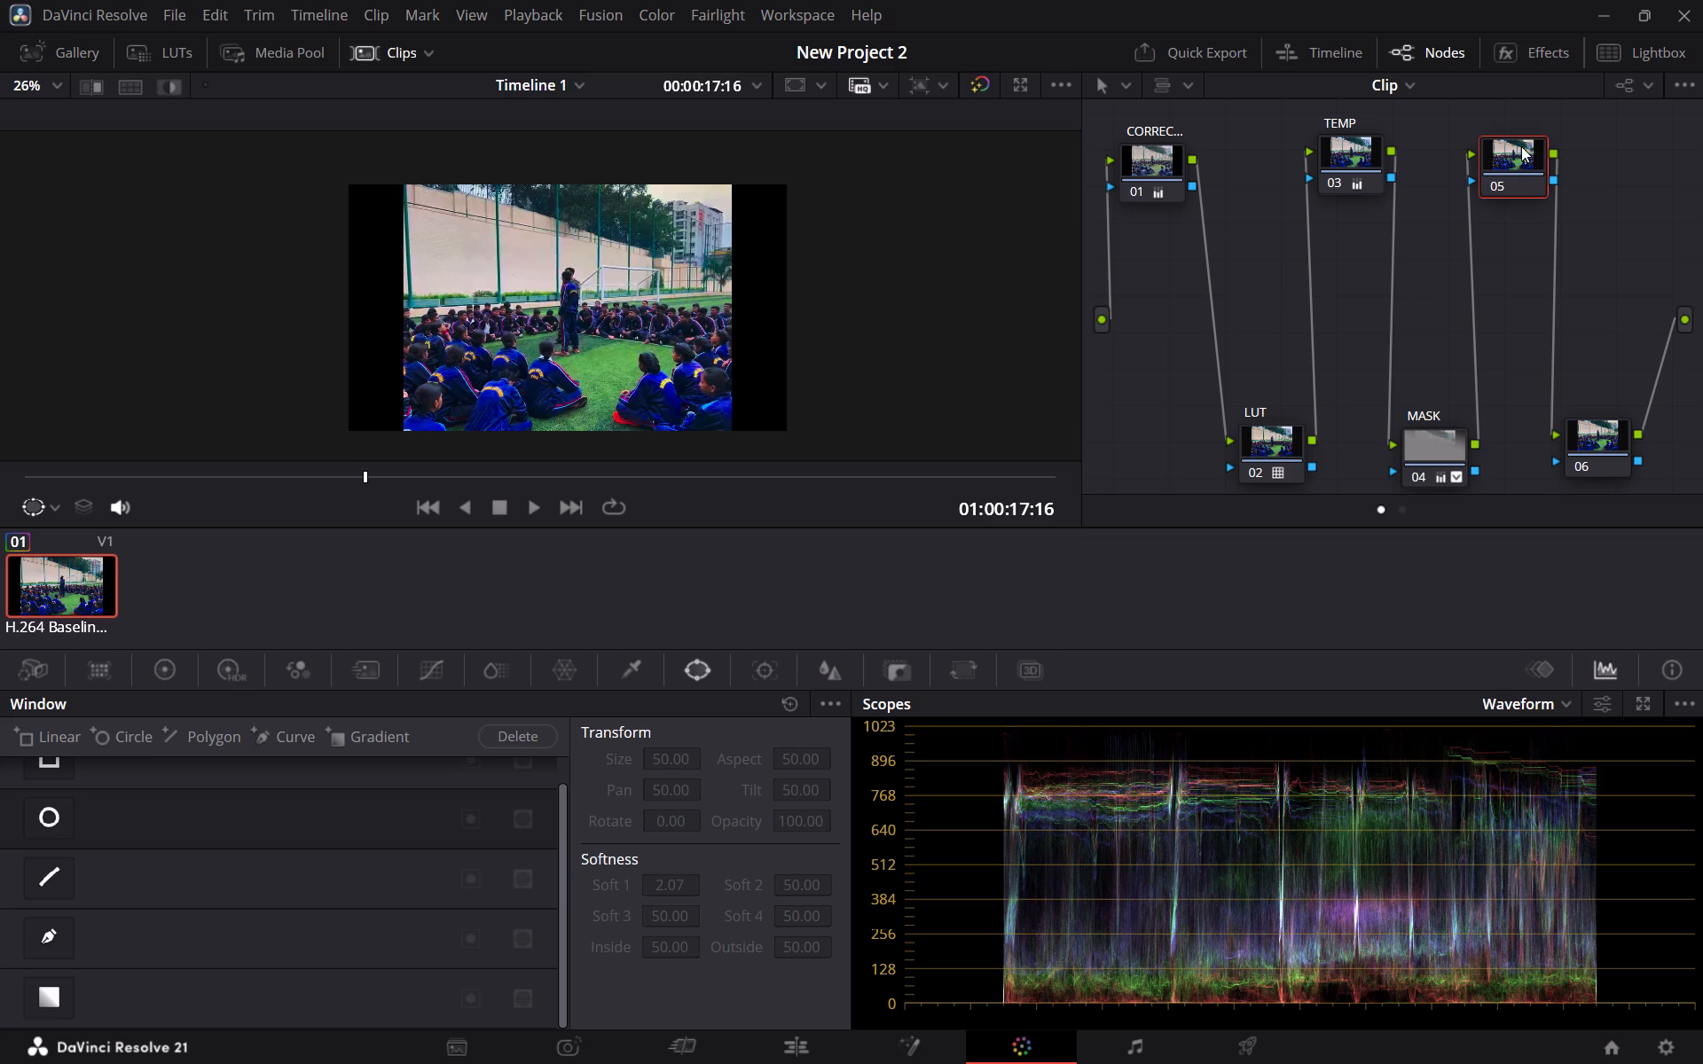
pyautogui.click(177, 666)
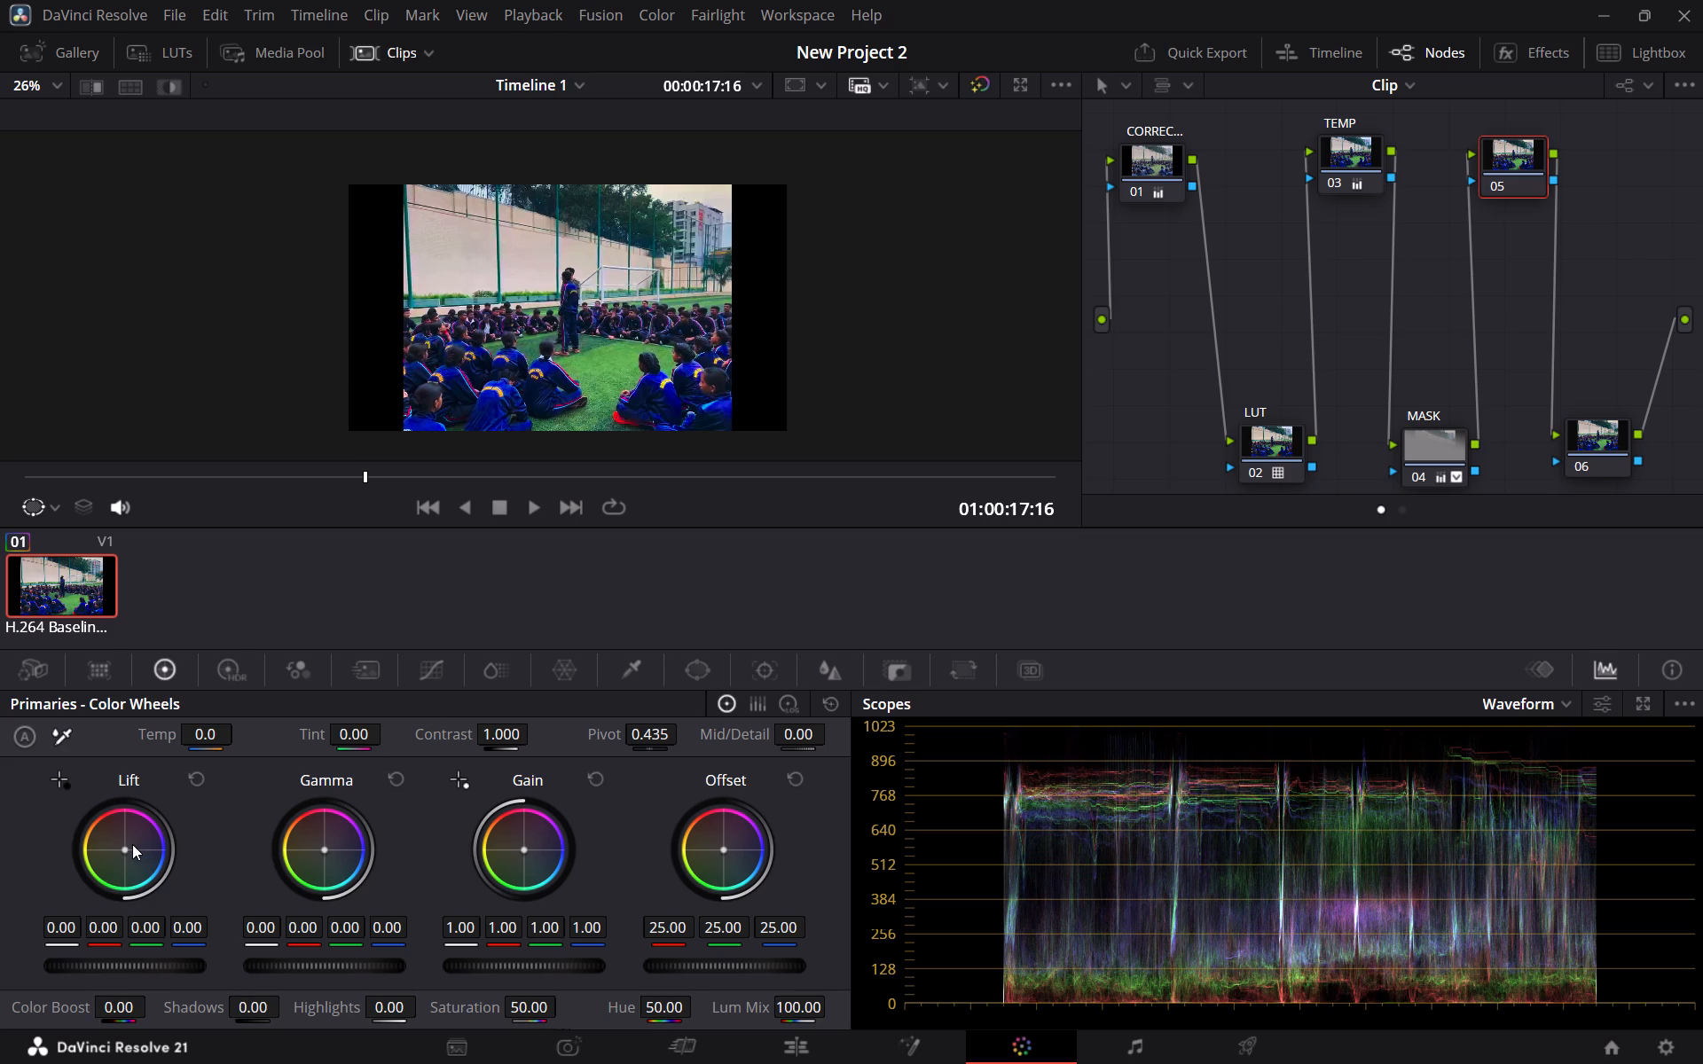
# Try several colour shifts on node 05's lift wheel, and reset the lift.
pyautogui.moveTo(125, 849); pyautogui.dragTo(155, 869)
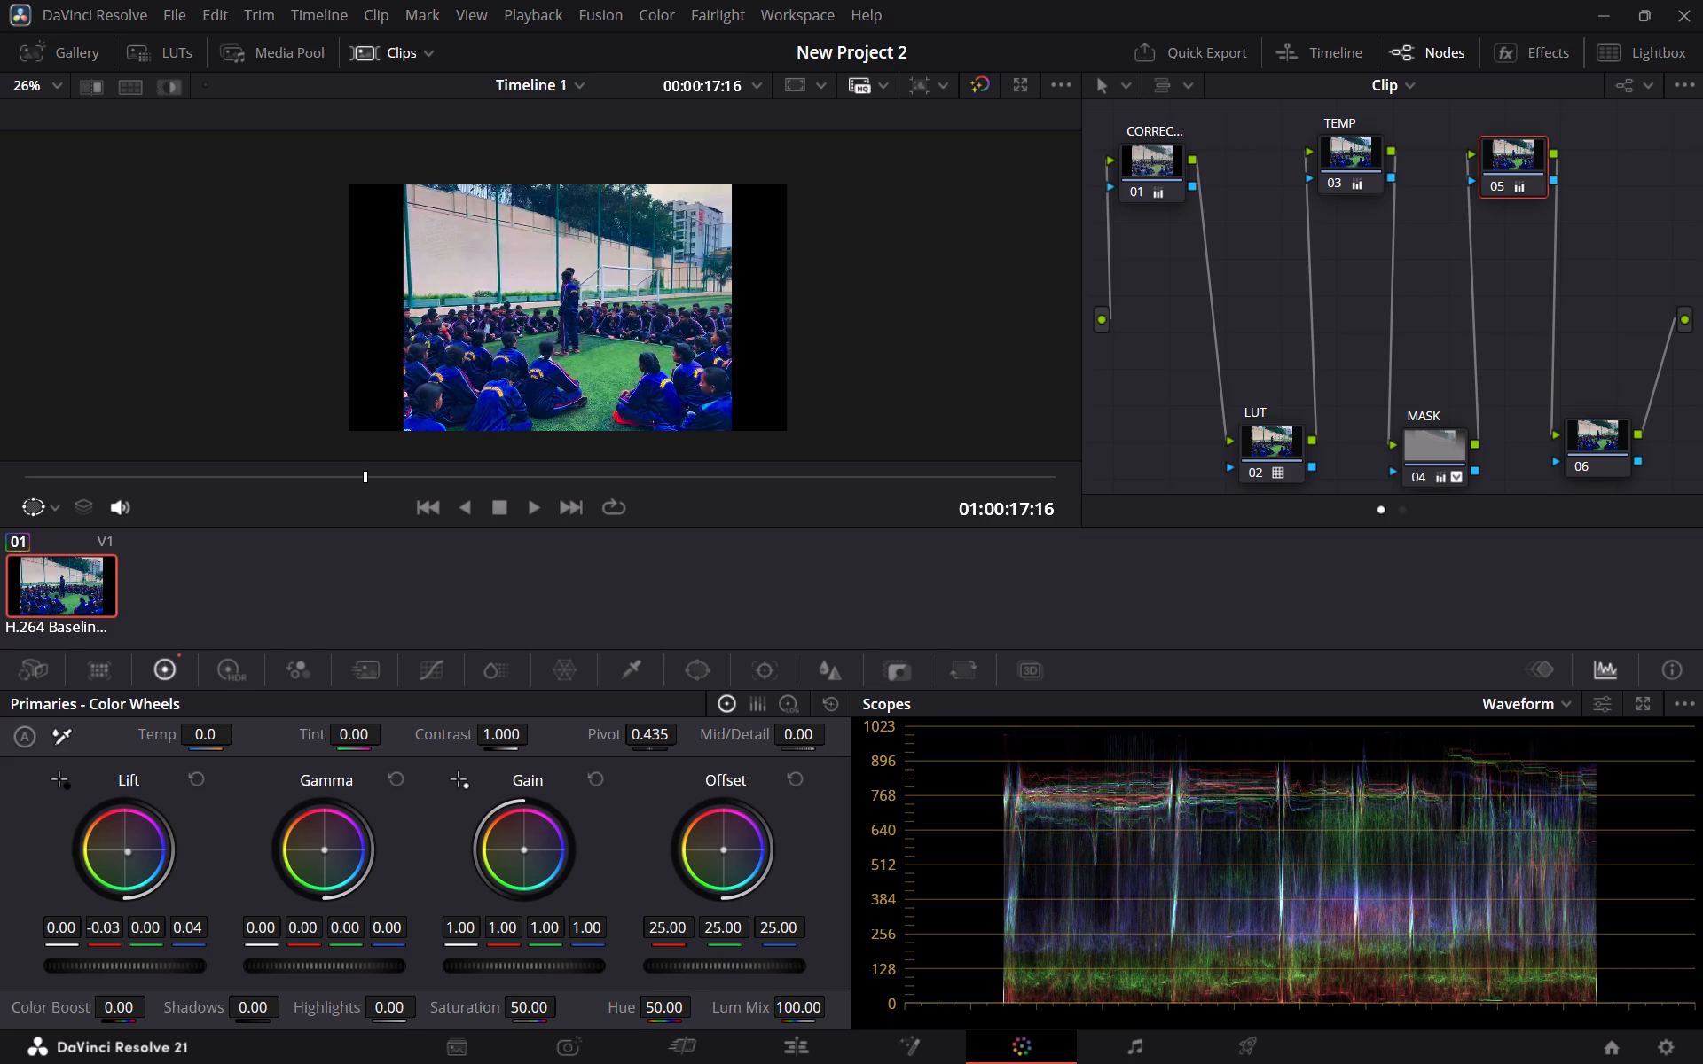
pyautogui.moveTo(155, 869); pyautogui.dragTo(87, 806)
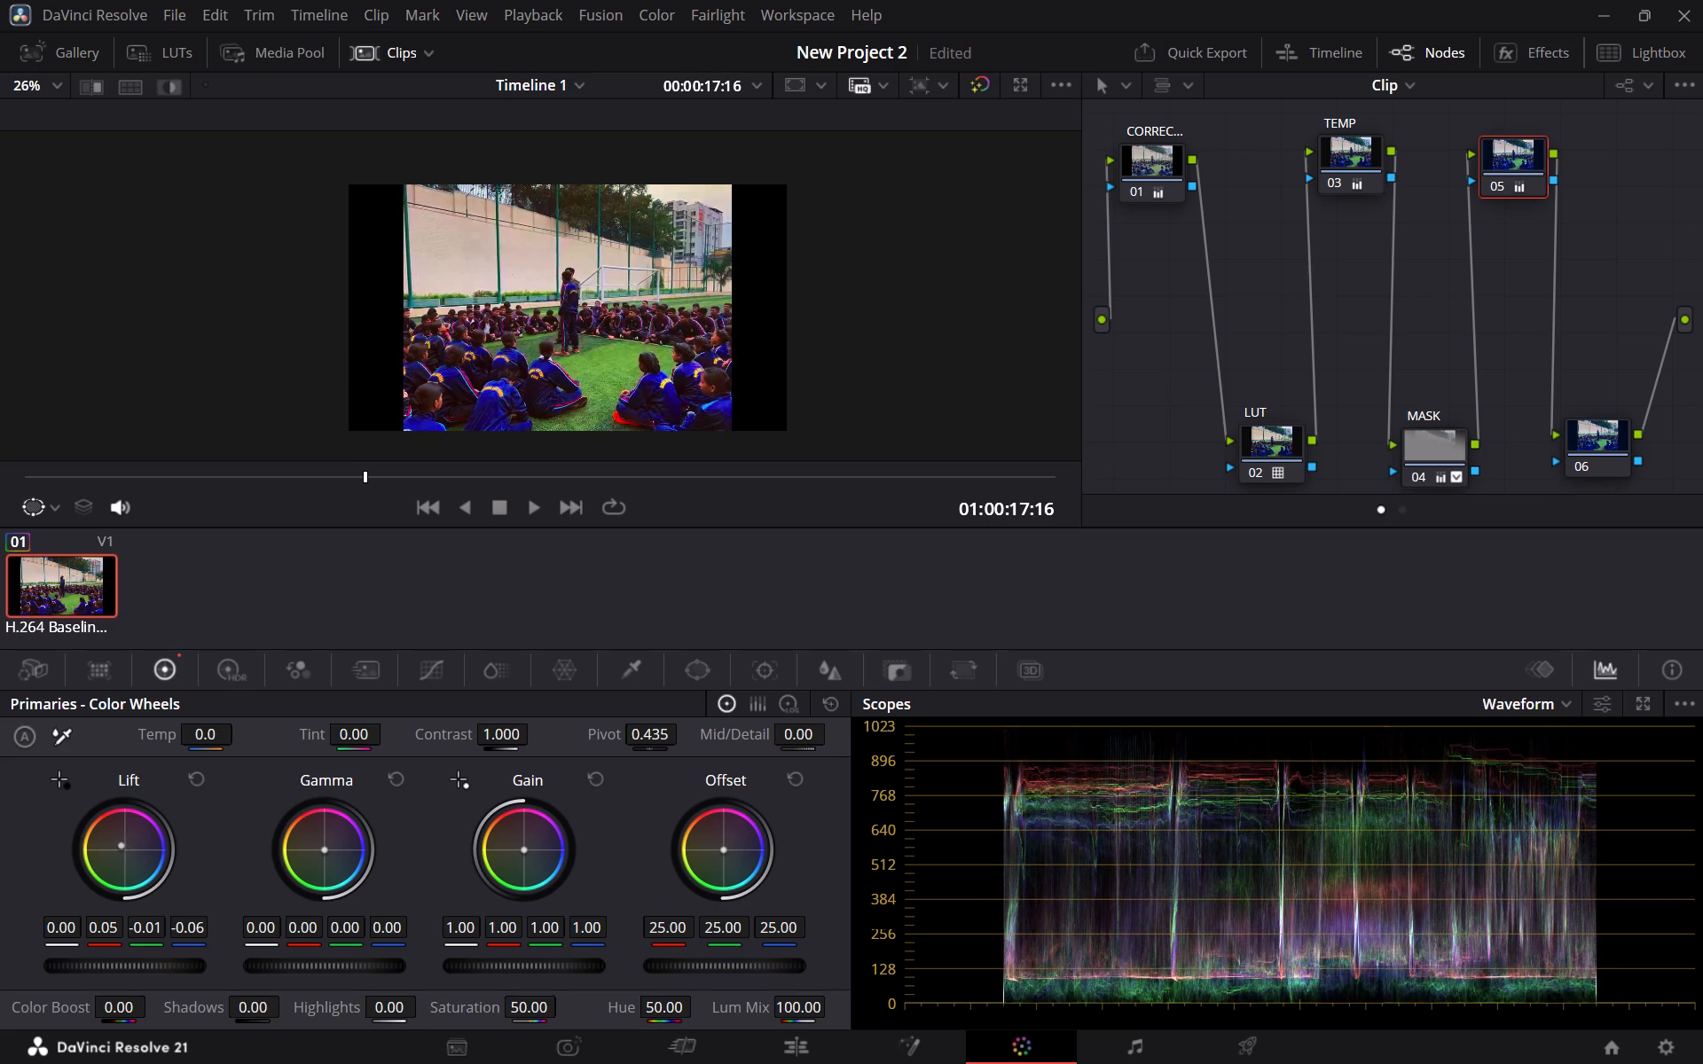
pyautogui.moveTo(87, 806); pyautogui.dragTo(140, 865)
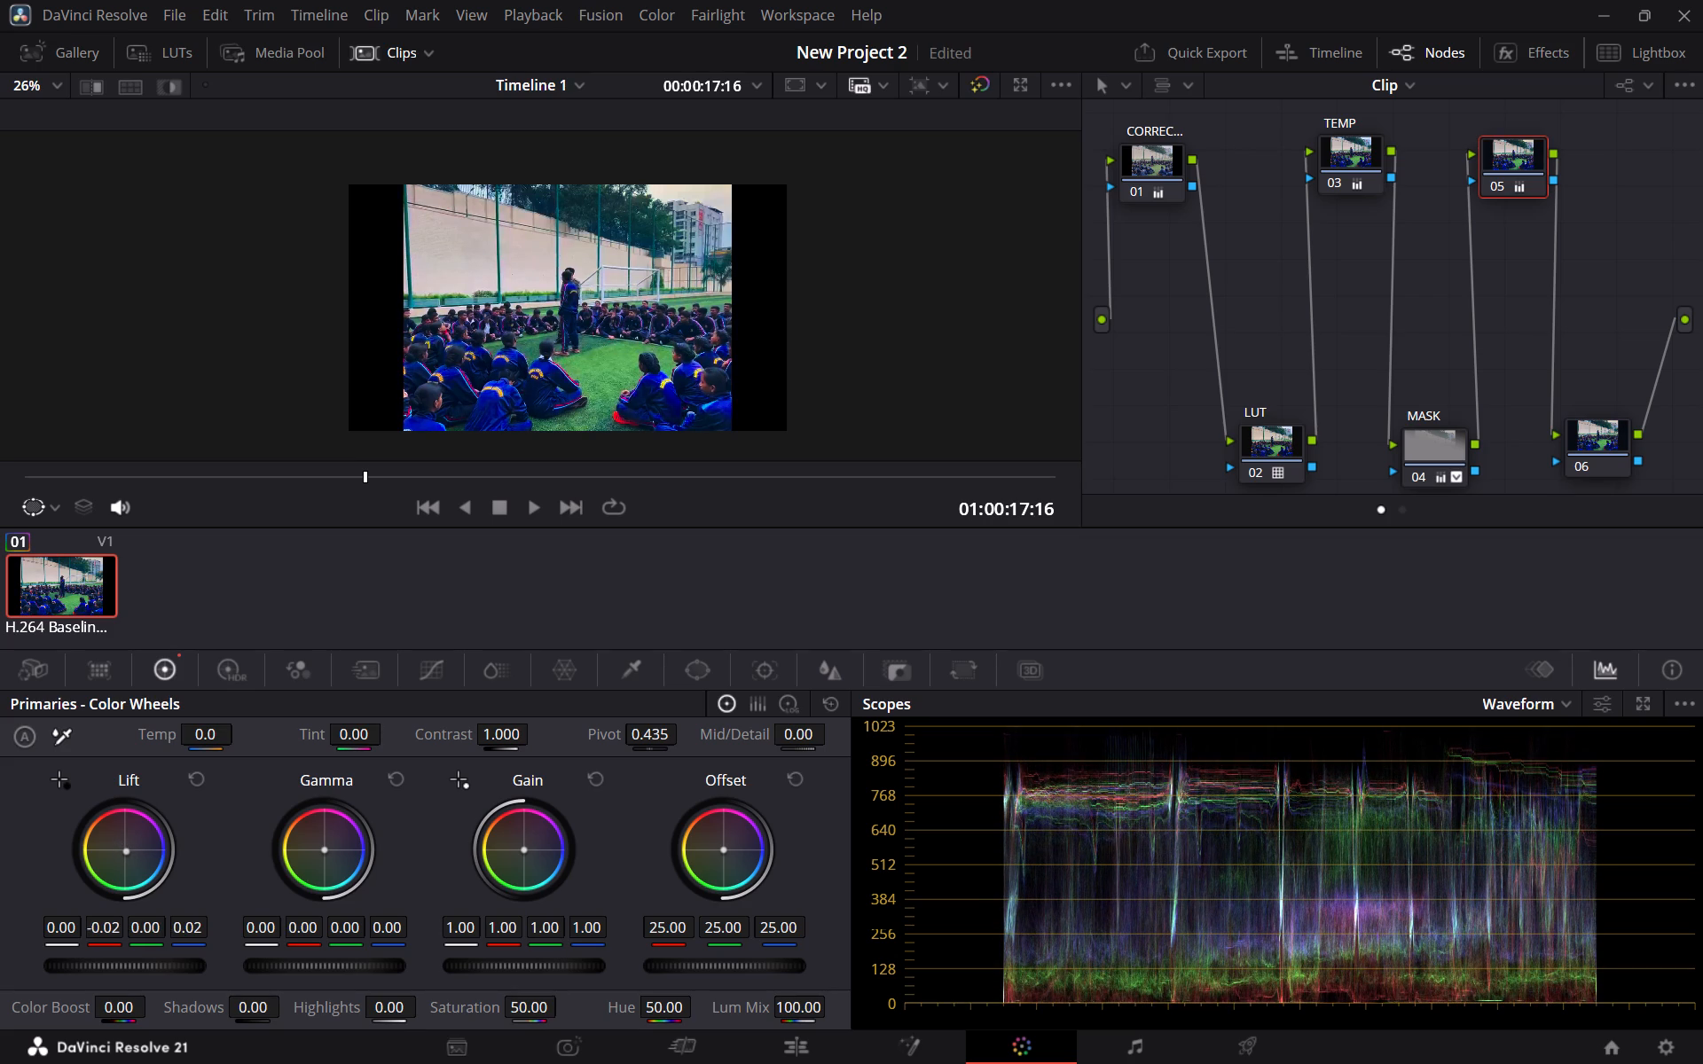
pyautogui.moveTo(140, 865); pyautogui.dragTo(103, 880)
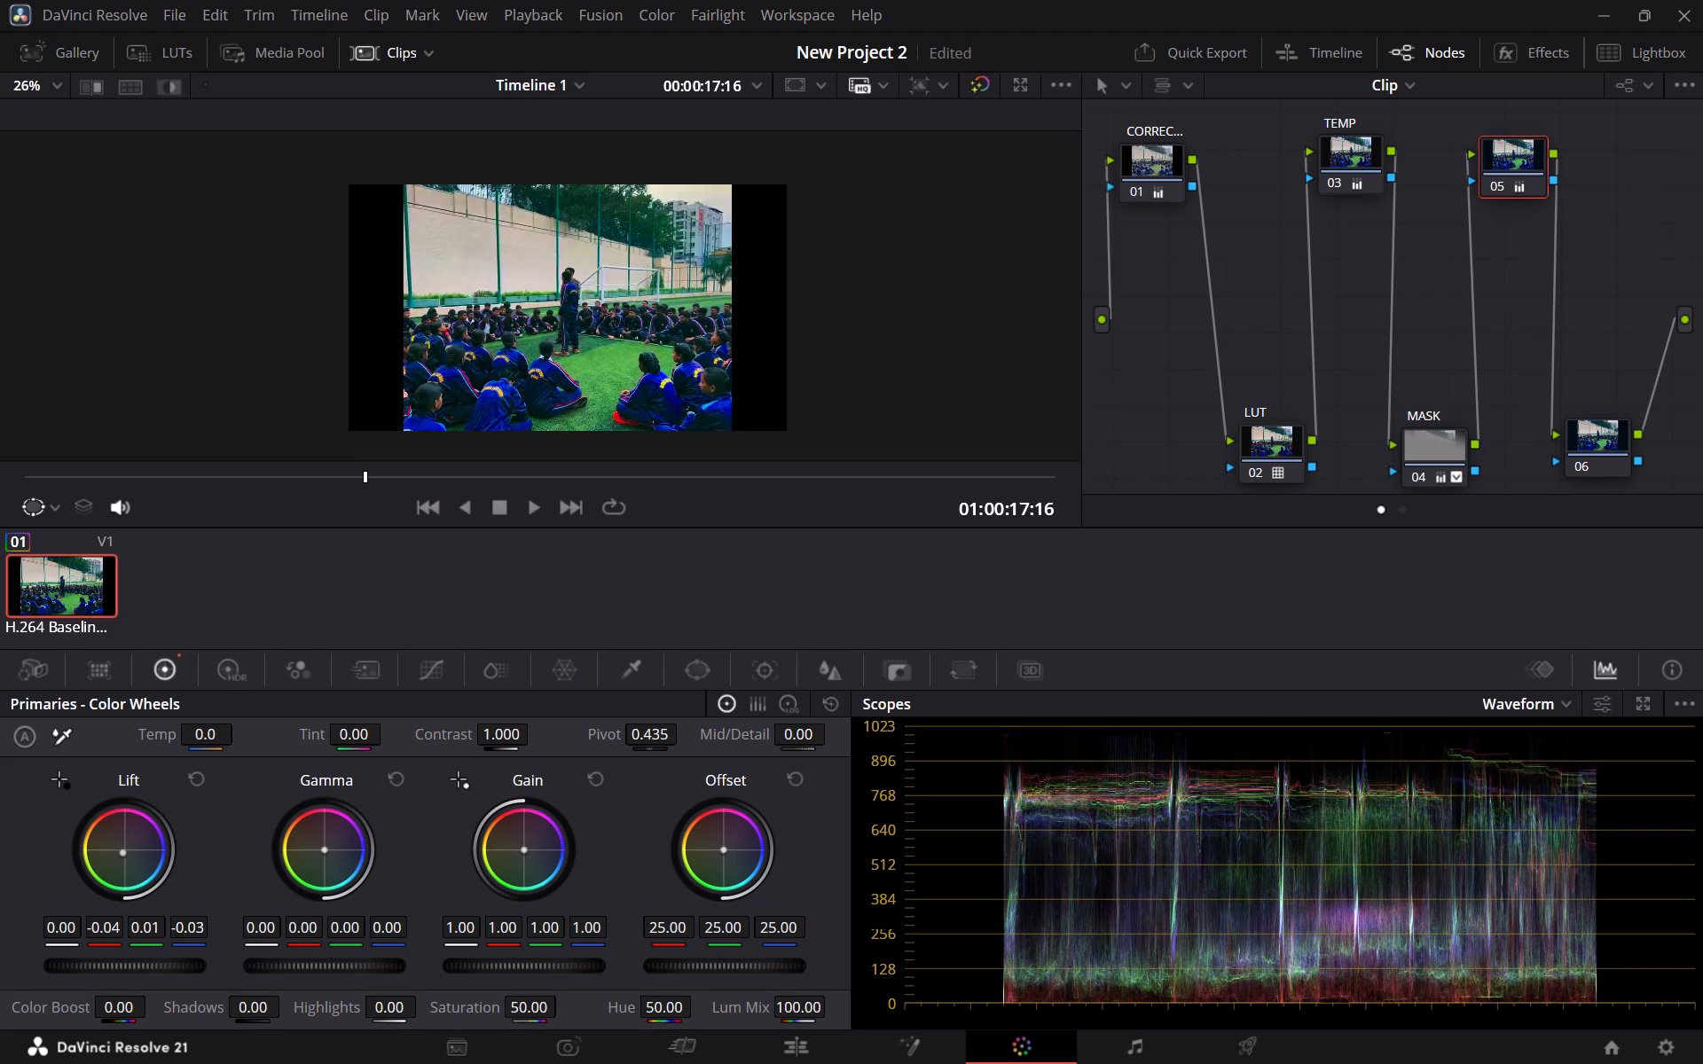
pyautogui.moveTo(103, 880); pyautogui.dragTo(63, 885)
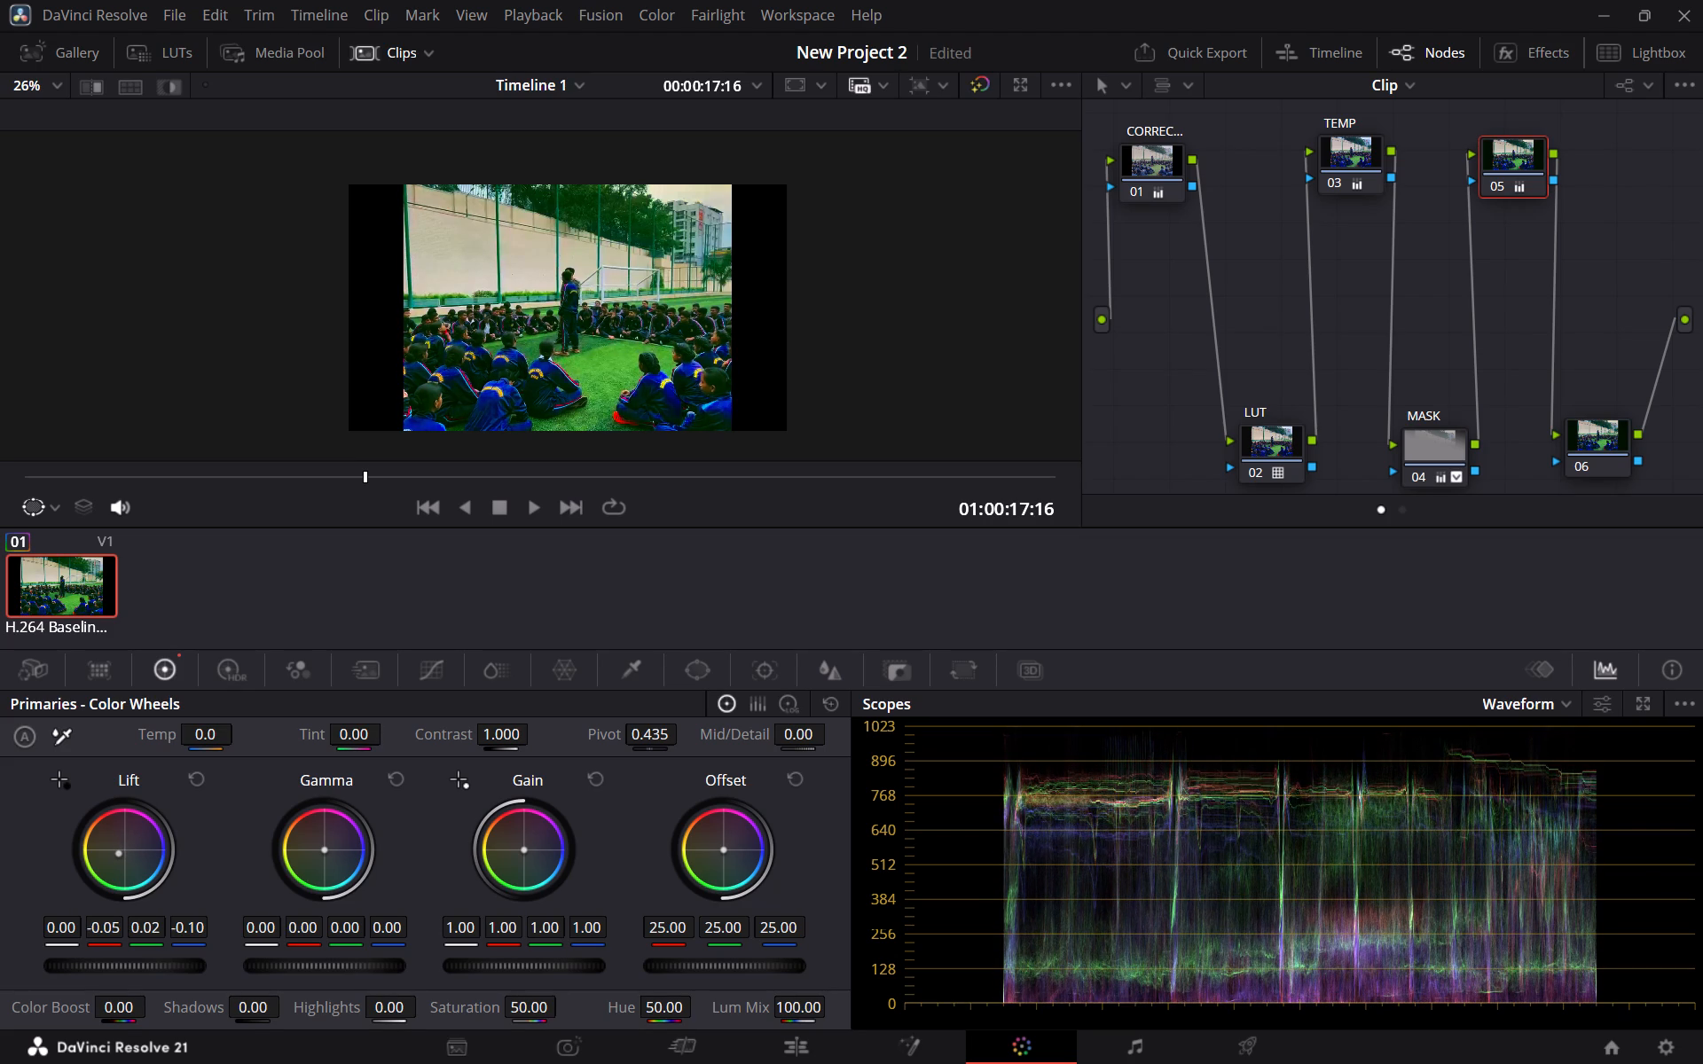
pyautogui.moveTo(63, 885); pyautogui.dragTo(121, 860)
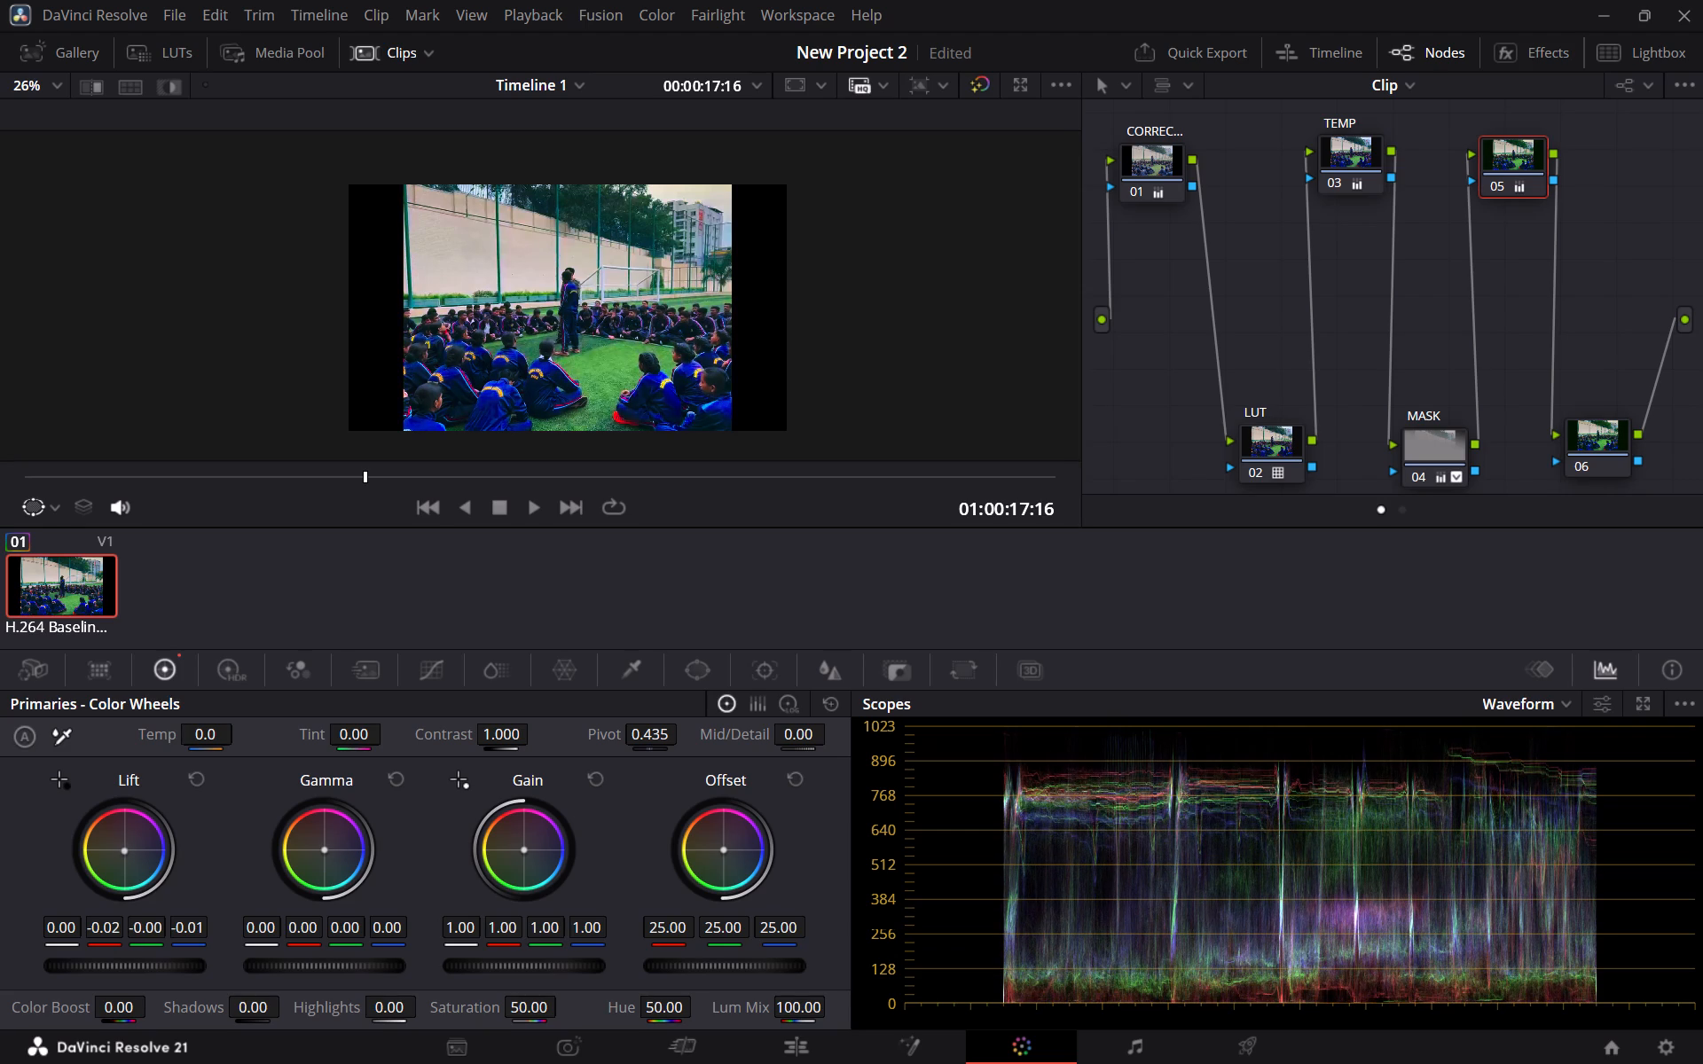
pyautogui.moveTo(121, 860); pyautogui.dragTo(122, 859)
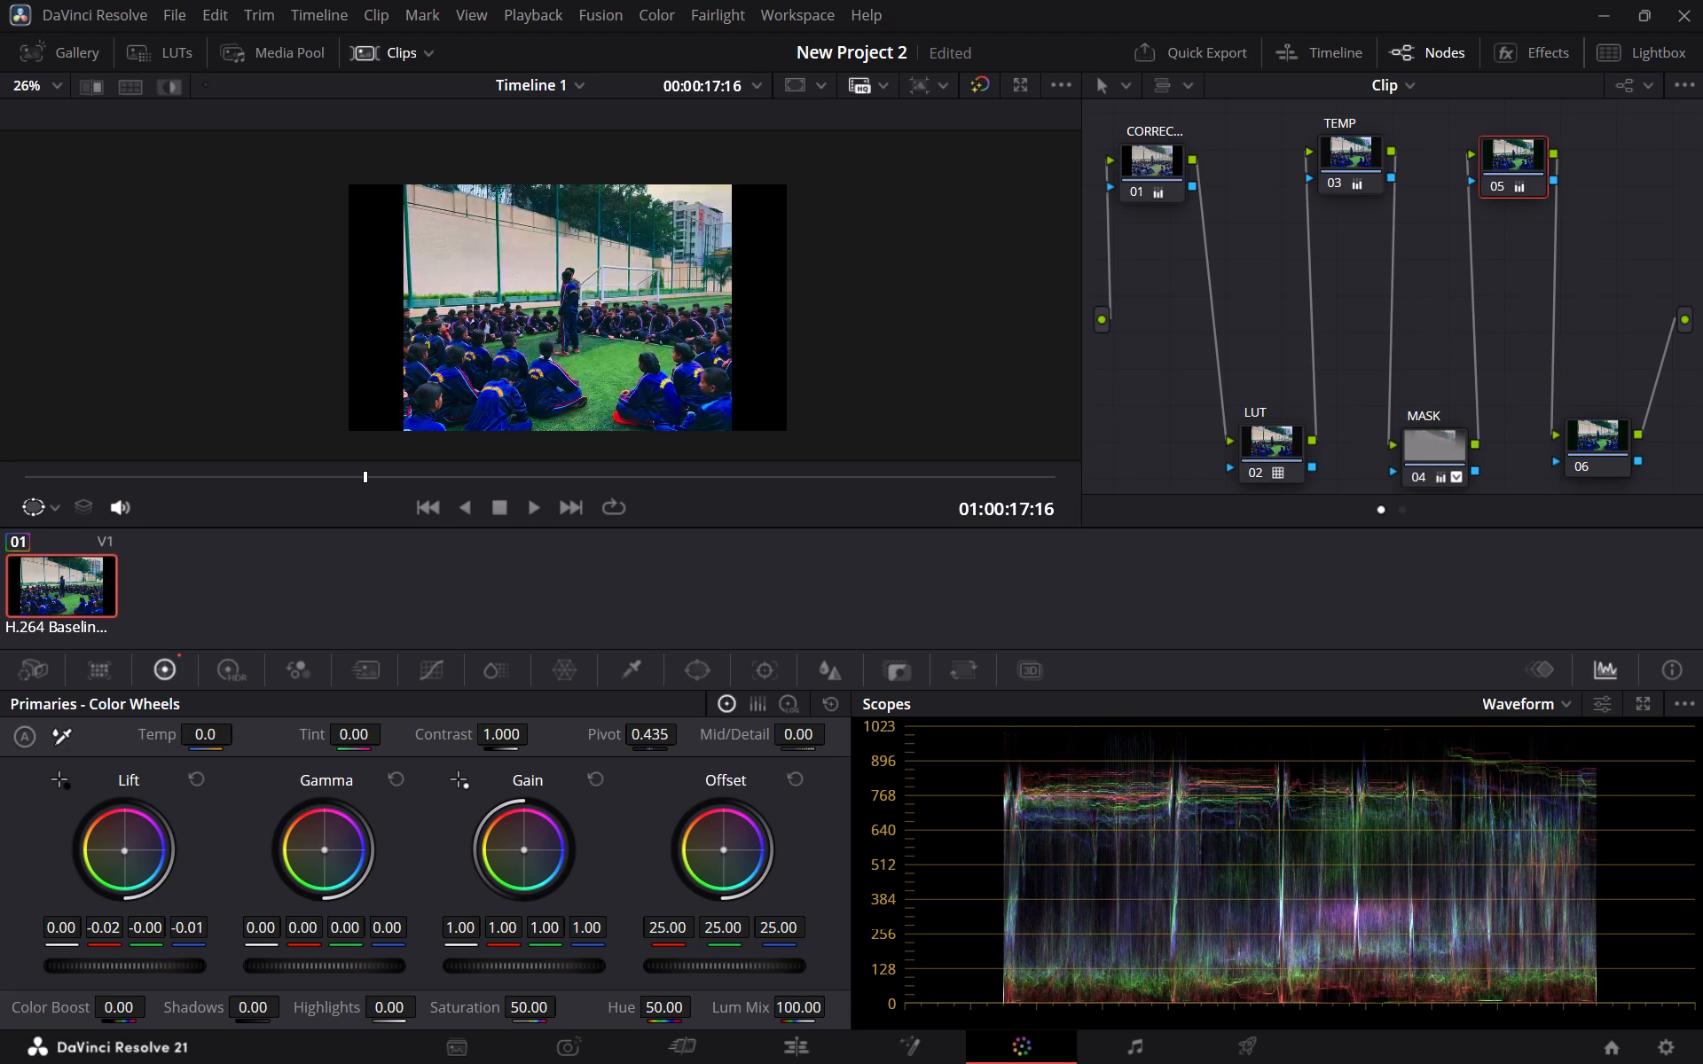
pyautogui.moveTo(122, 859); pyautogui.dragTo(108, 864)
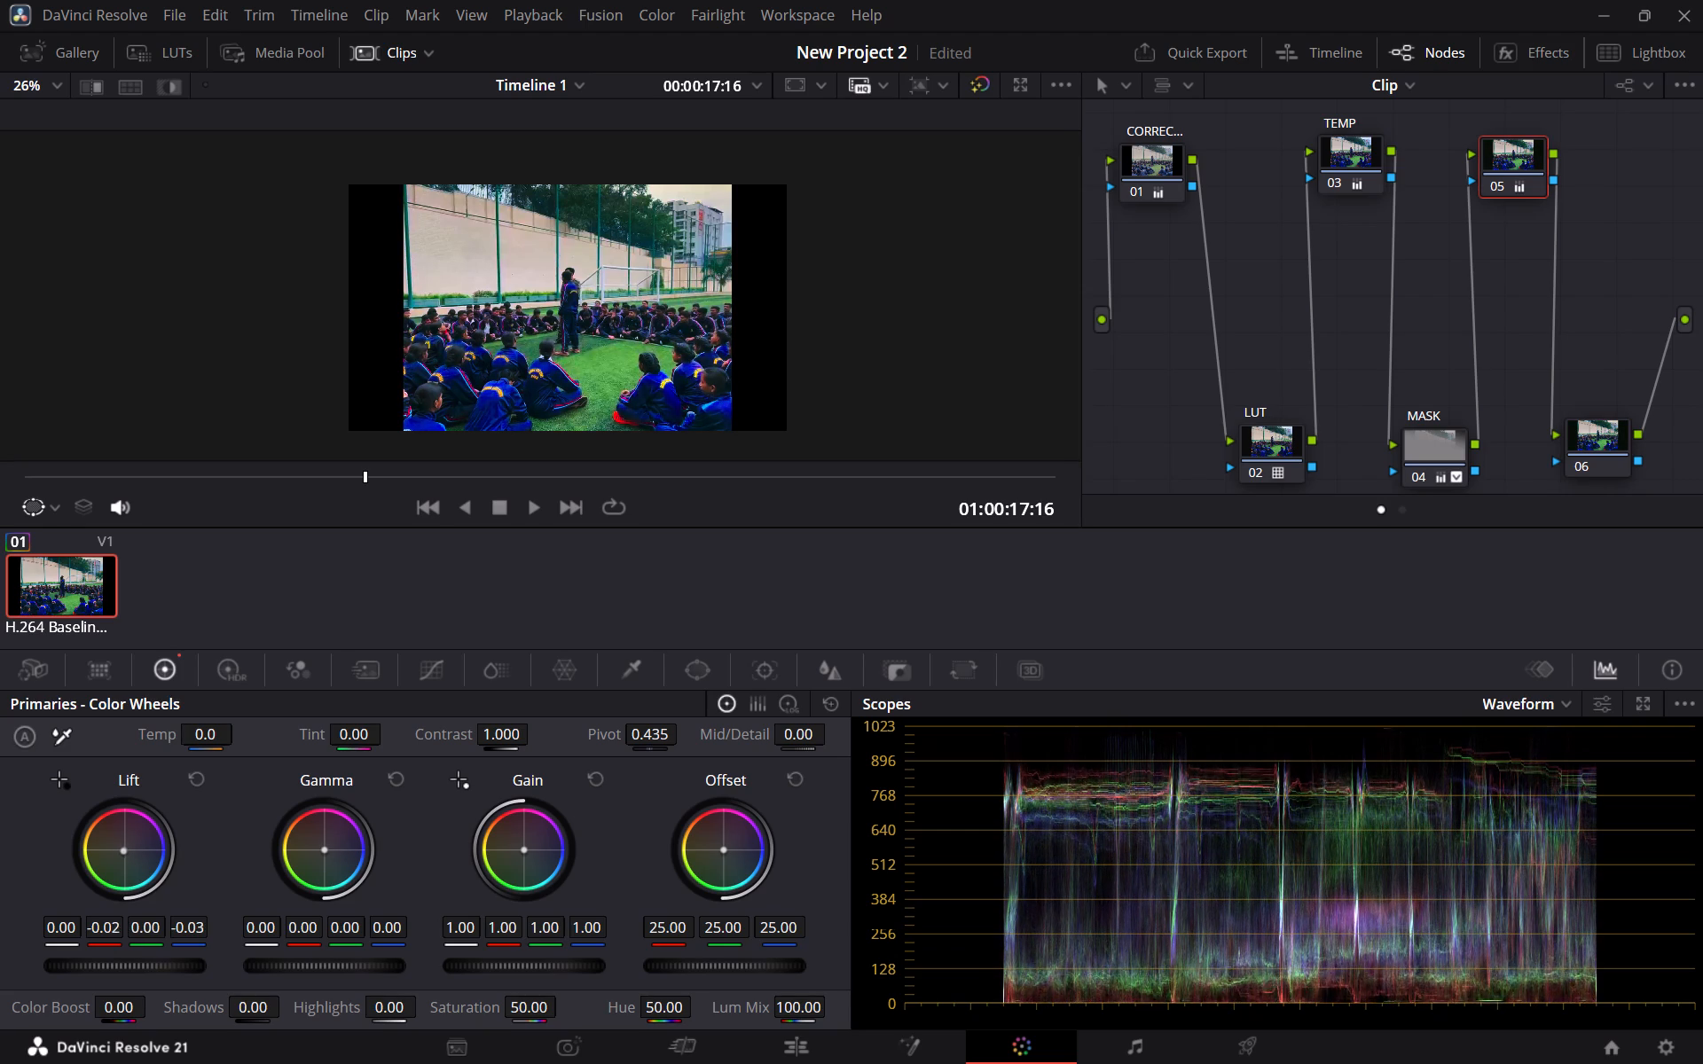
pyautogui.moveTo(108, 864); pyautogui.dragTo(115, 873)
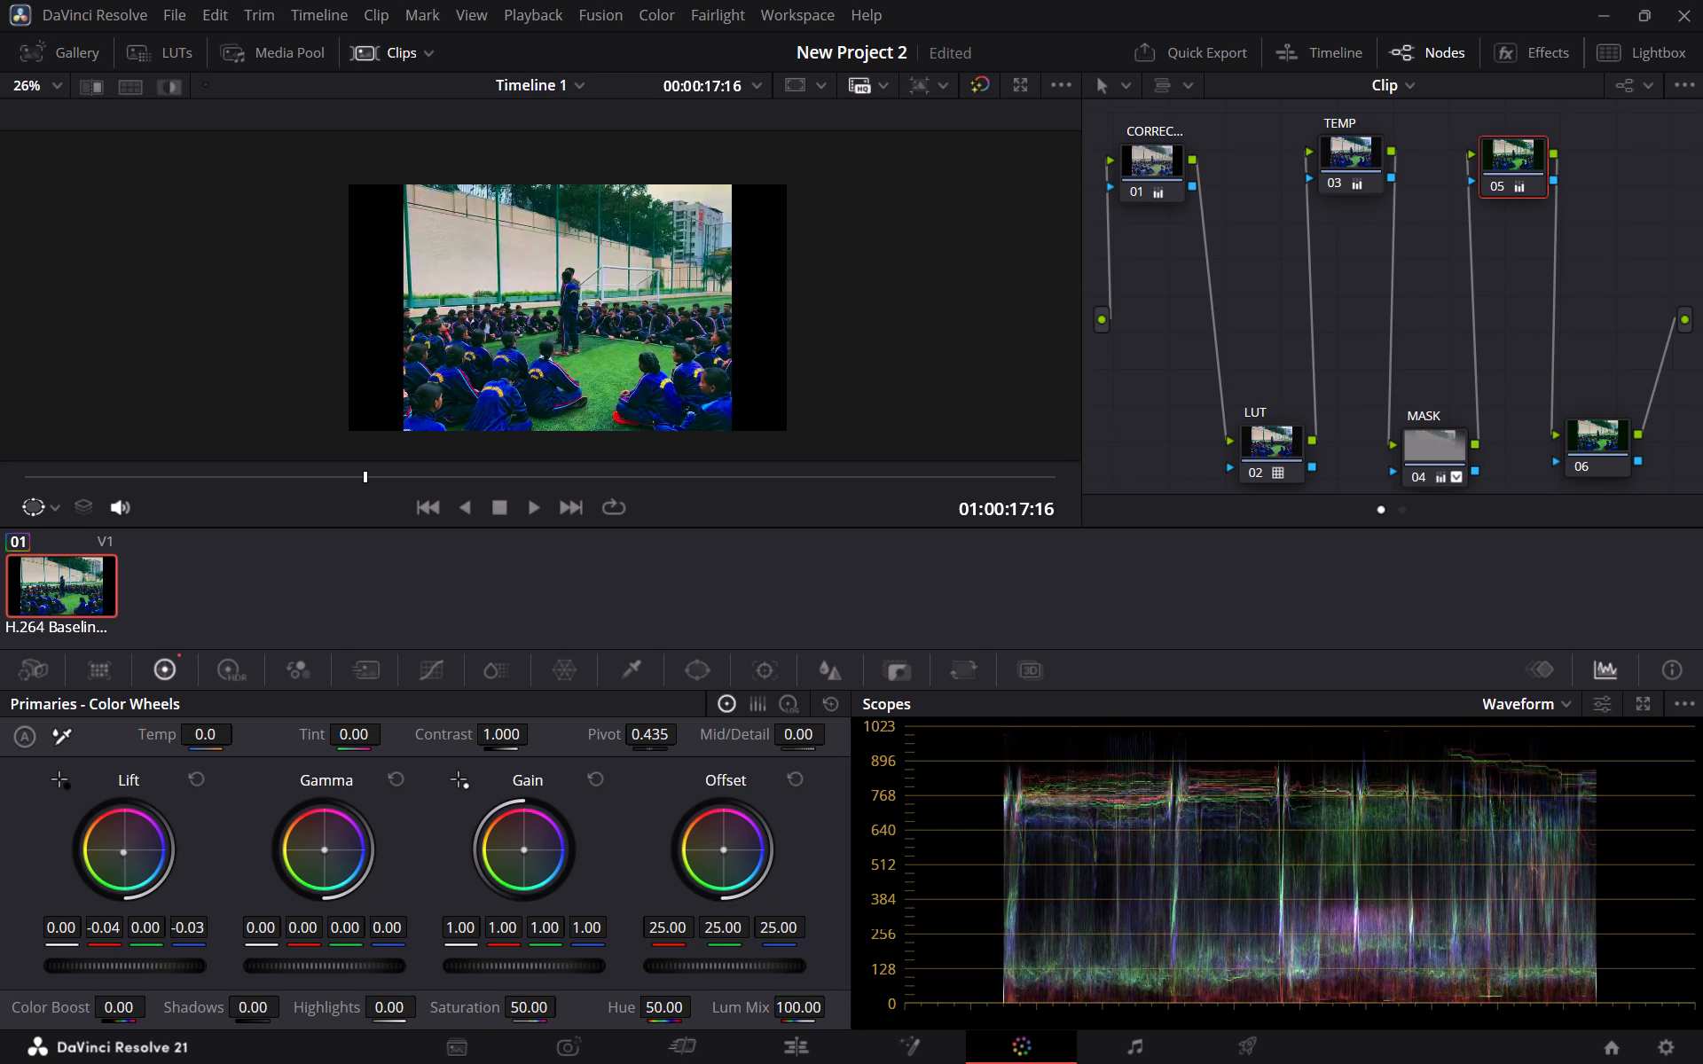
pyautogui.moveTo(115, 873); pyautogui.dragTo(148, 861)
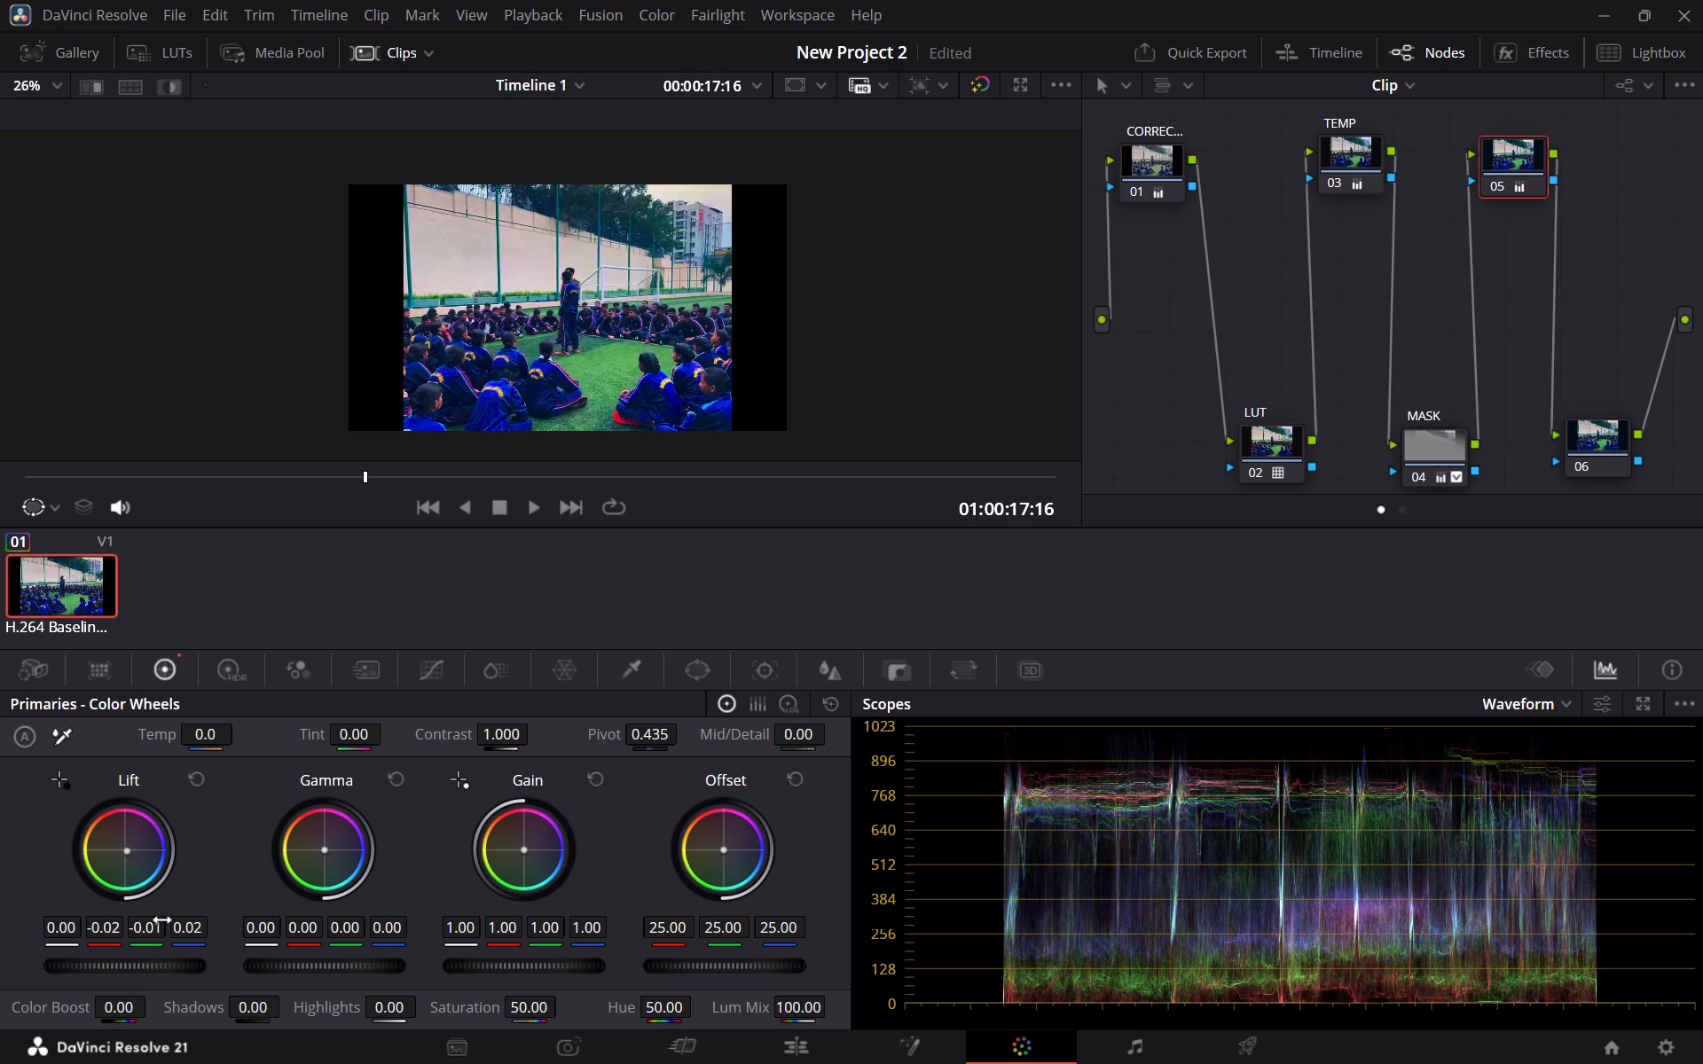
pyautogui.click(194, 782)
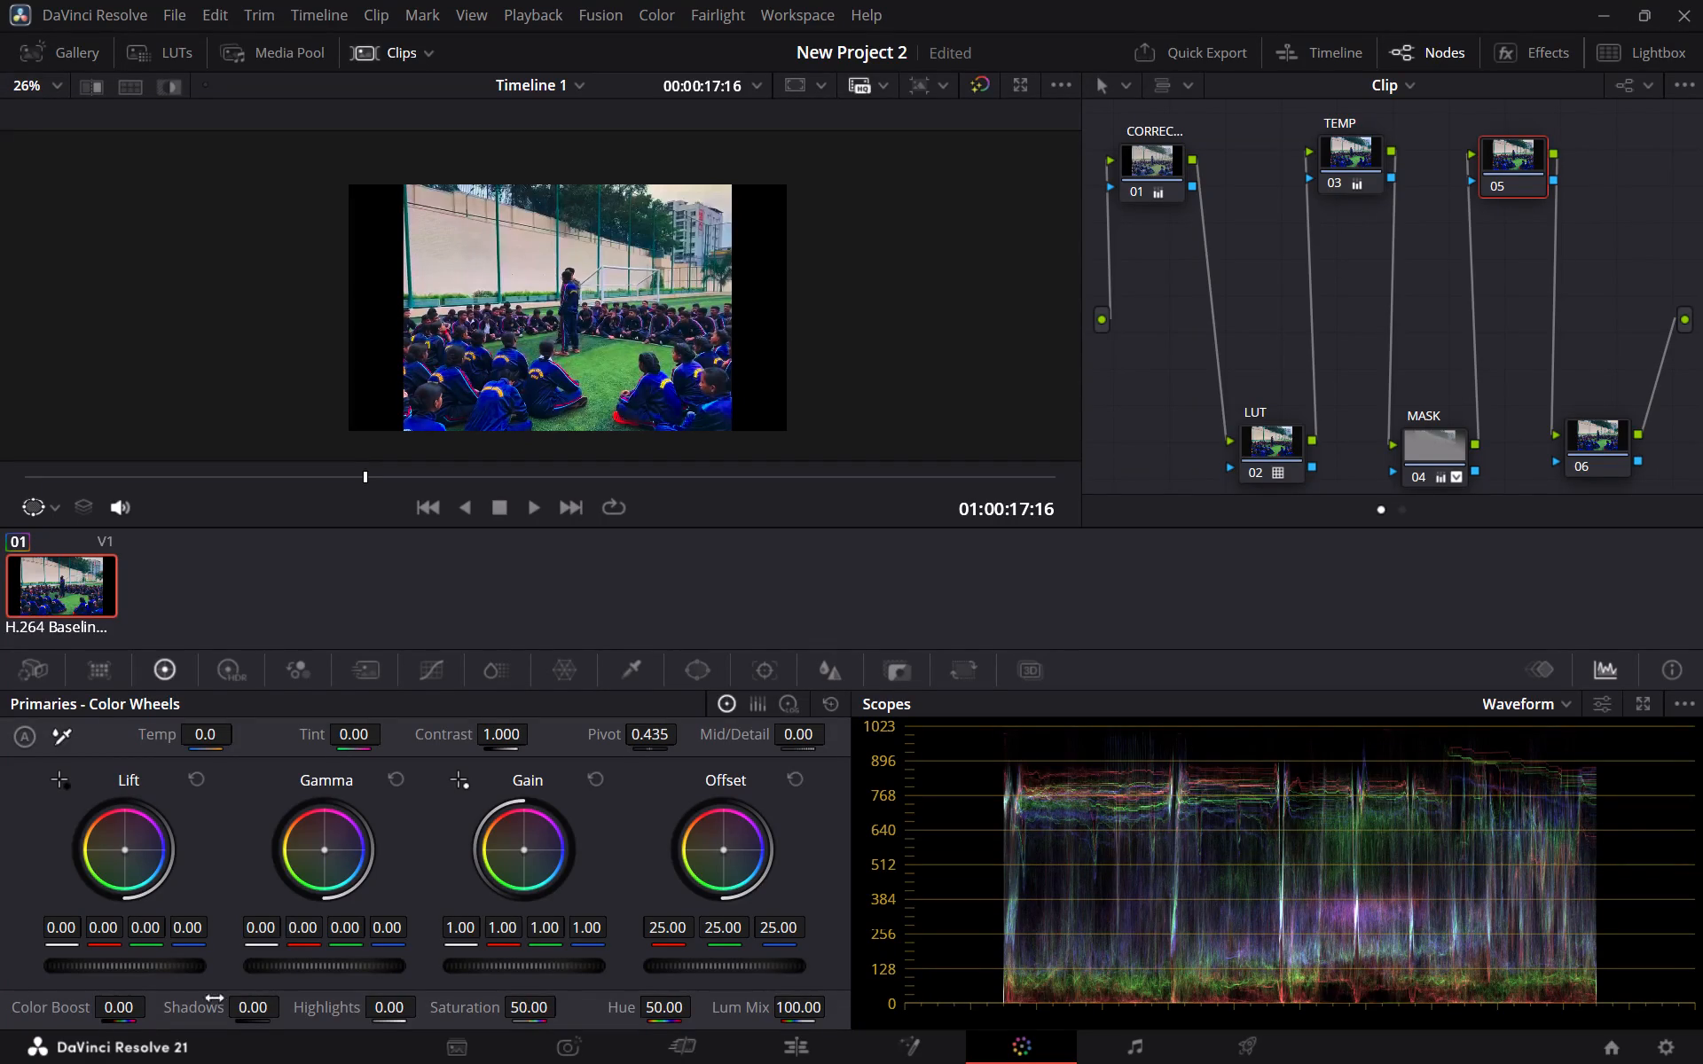
# Shift node 05's lift slightly toward blue, with red at -0.02 and blue at 0.02.
pyautogui.moveTo(127, 849); pyautogui.dragTo(126, 849)
pyautogui.moveTo(126, 849); pyautogui.dragTo(145, 861)
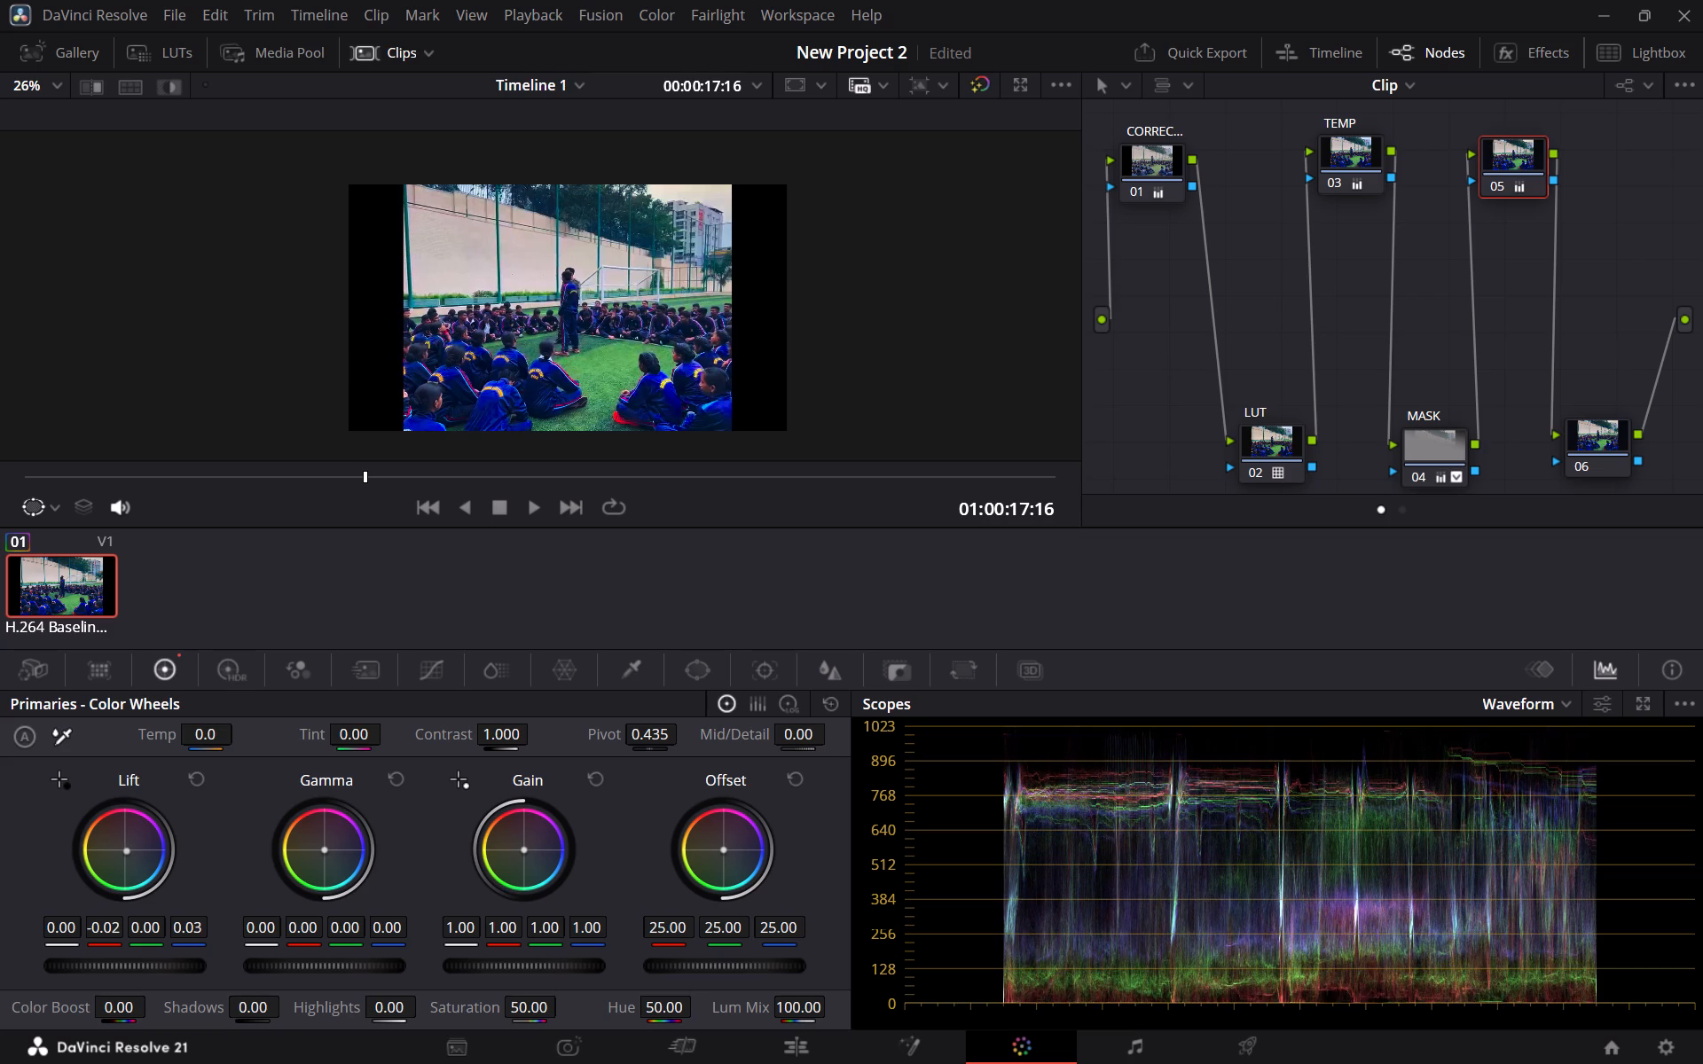
pyautogui.moveTo(145, 861); pyautogui.dragTo(137, 849)
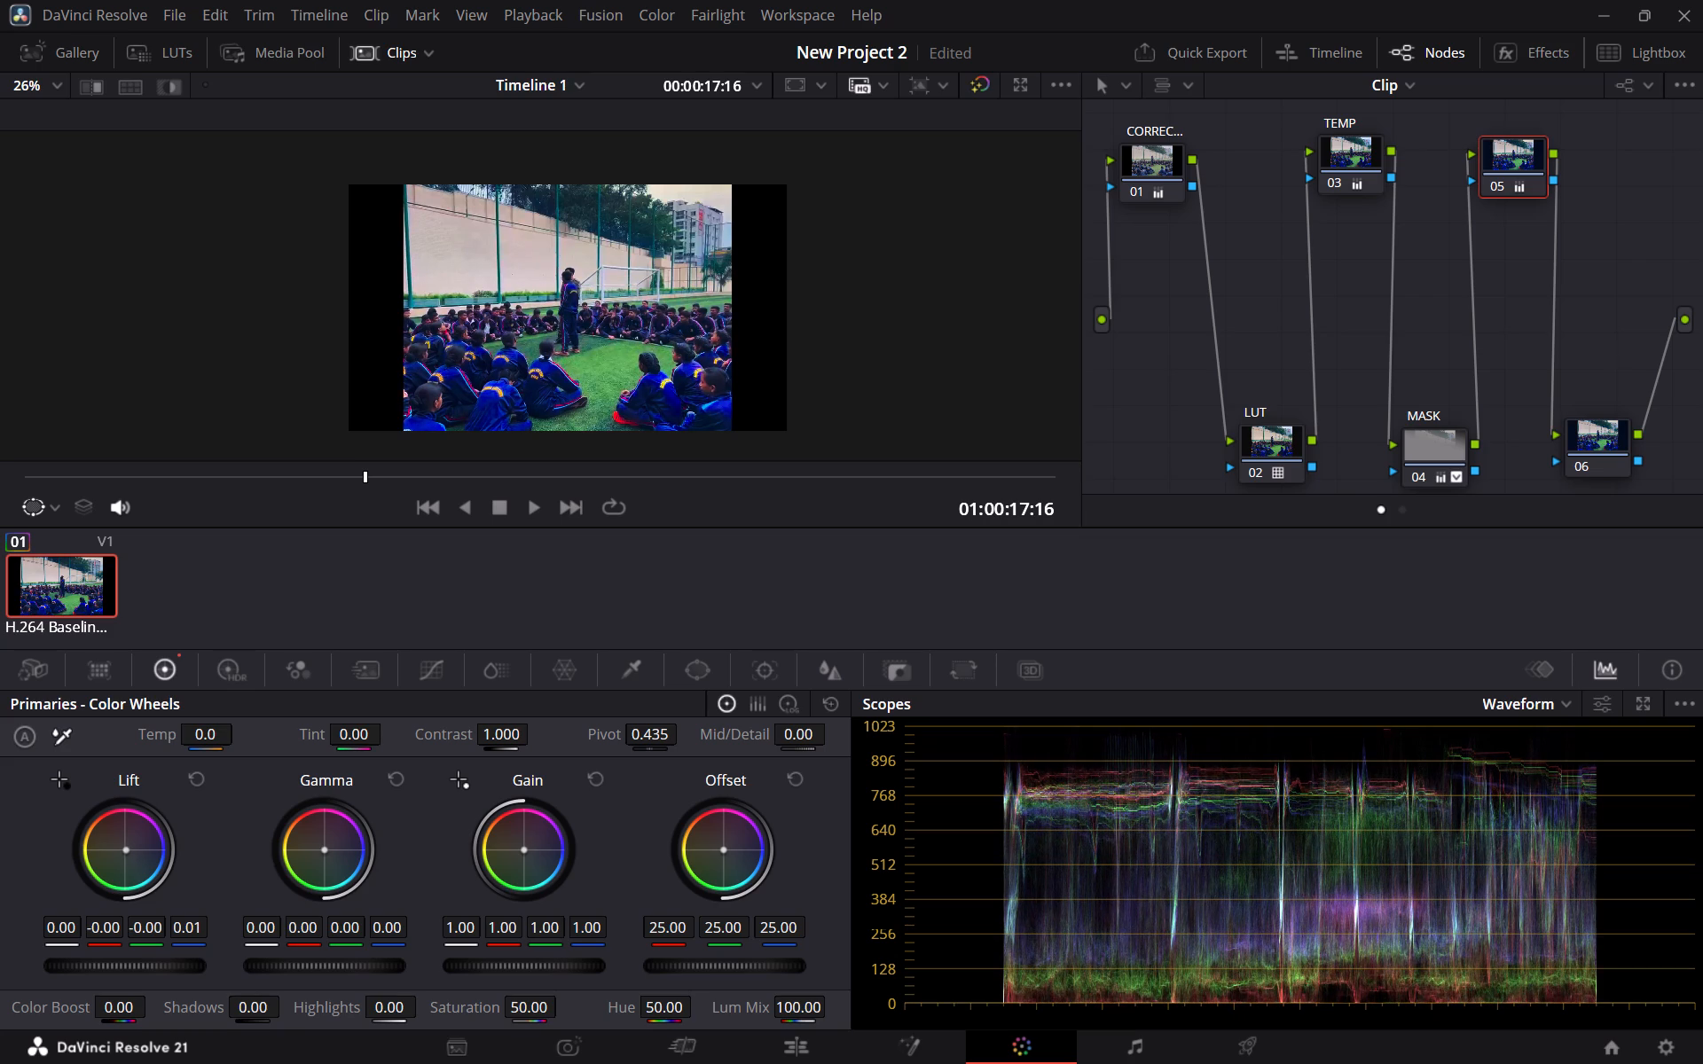
pyautogui.moveTo(137, 849); pyautogui.dragTo(143, 858)
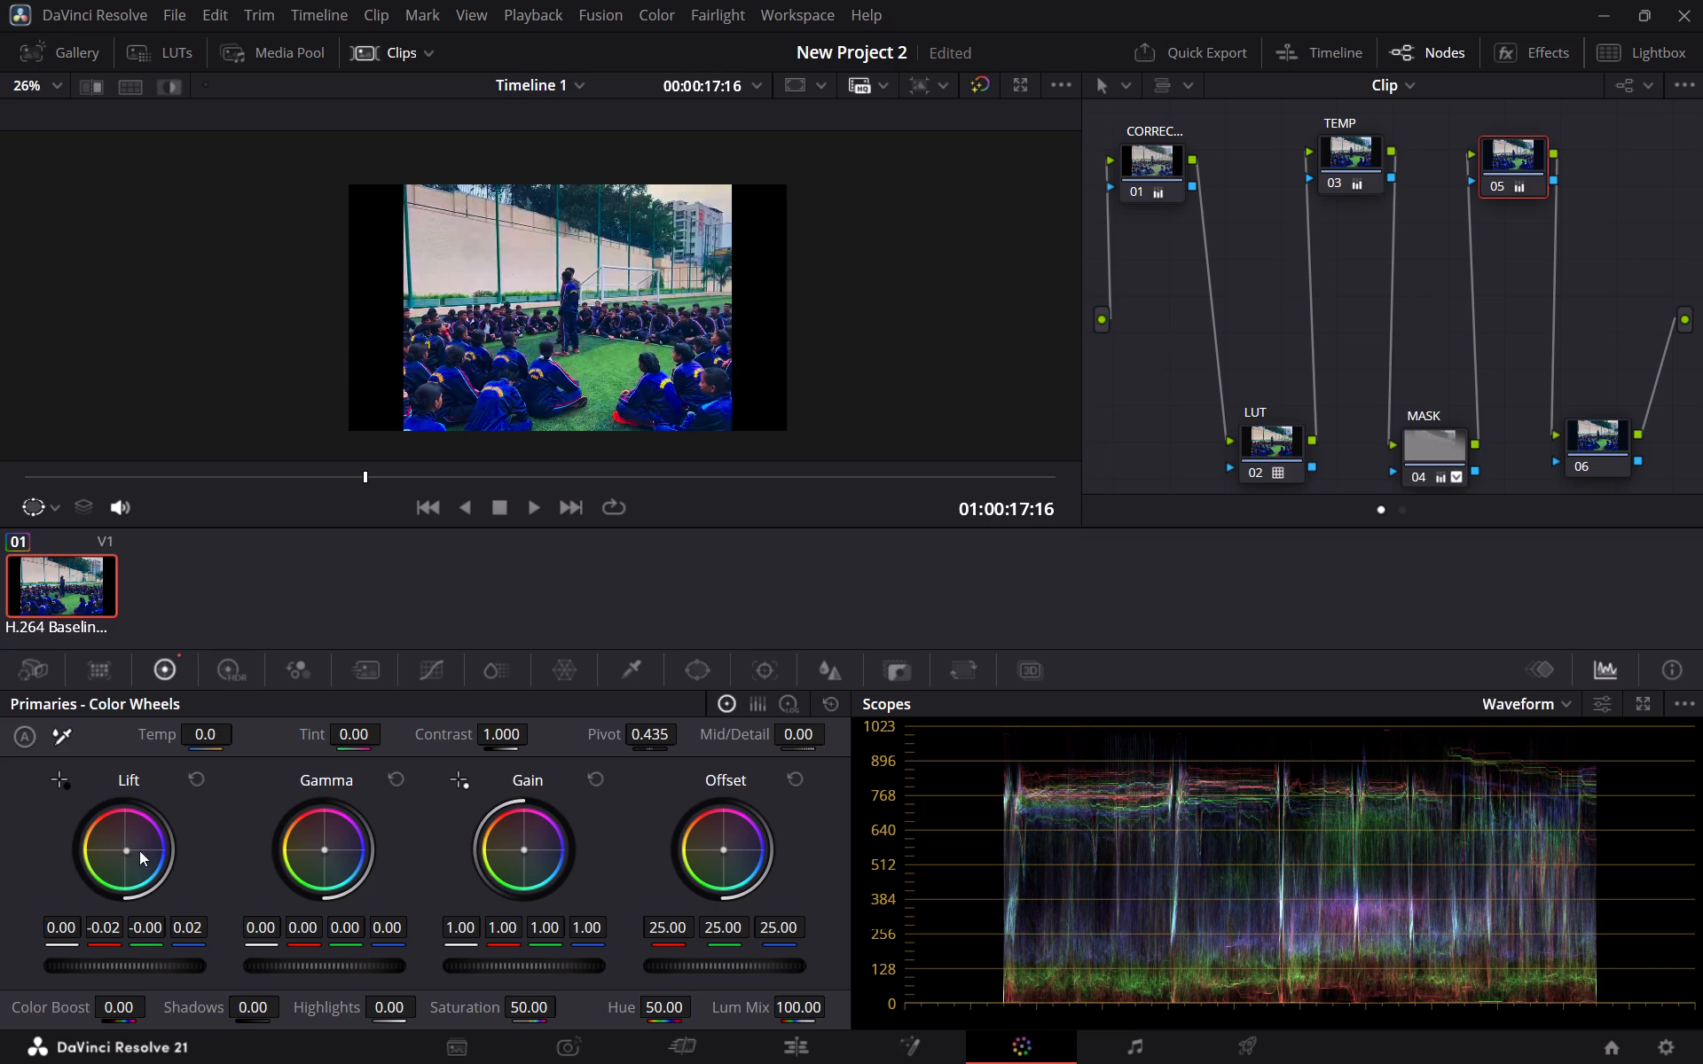
# Warm node 05's gain to red 1.05, green 0.99 and blue 0.94.
pyautogui.moveTo(522, 849); pyautogui.dragTo(512, 840)
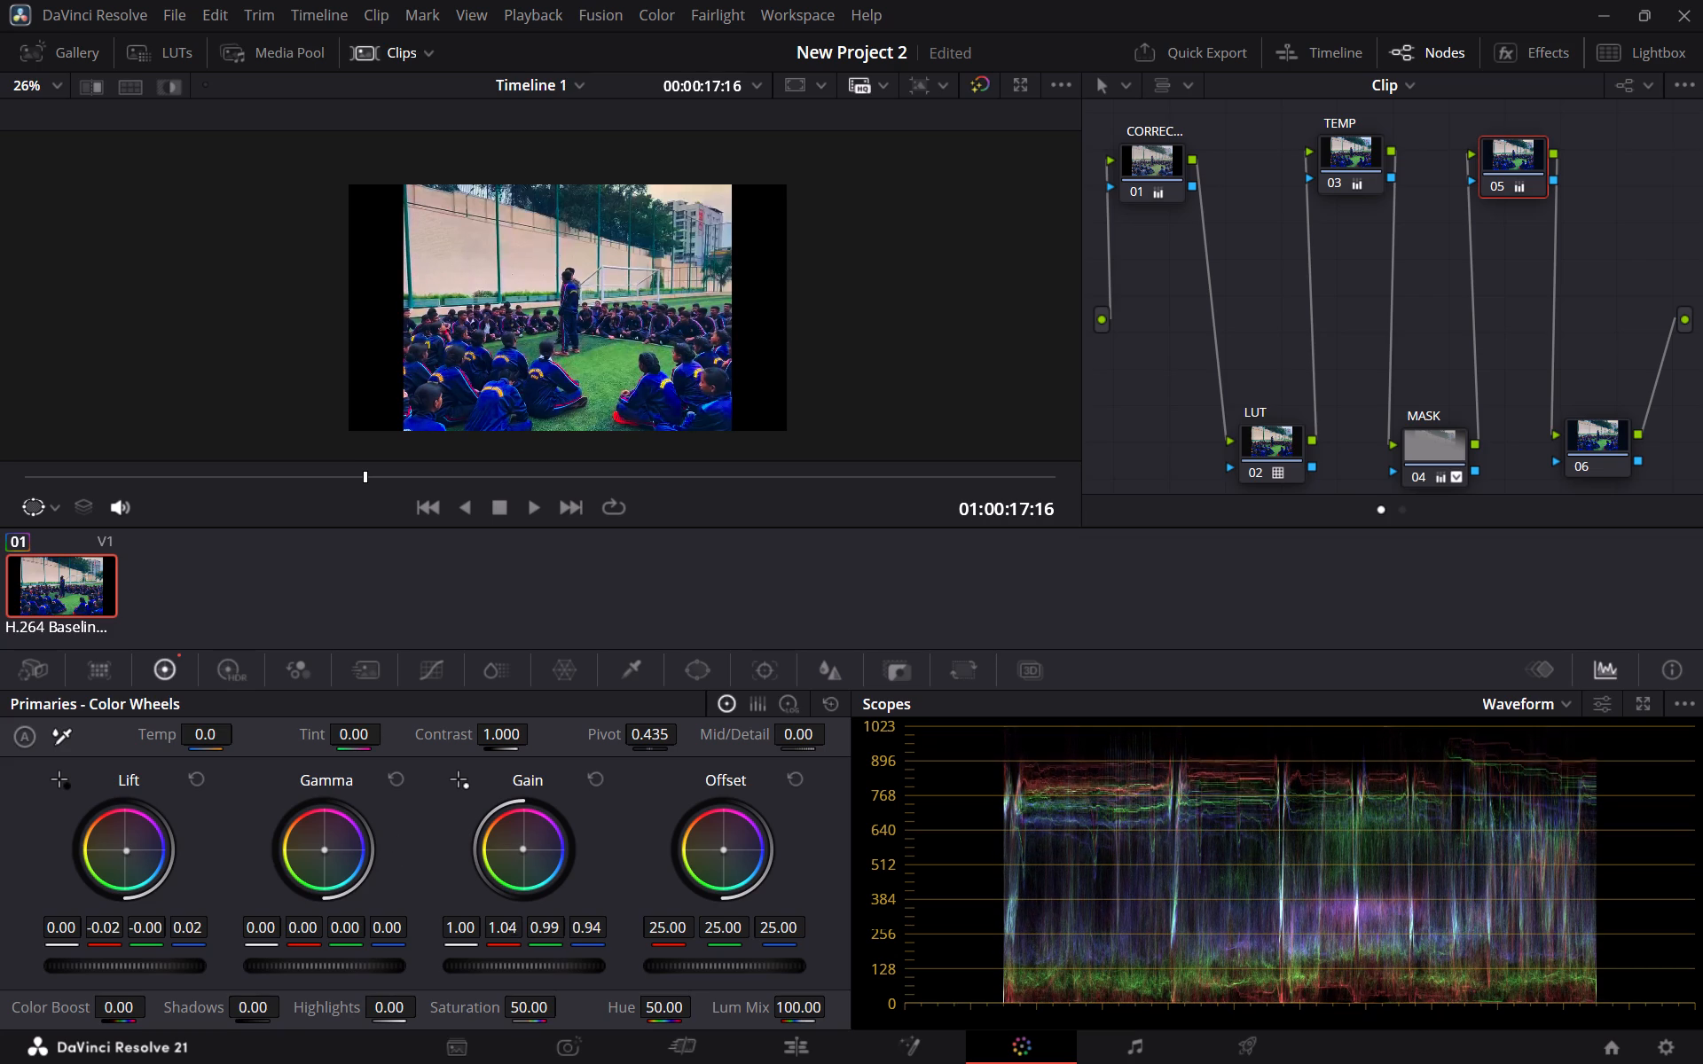
pyautogui.moveTo(512, 840); pyautogui.dragTo(511, 839)
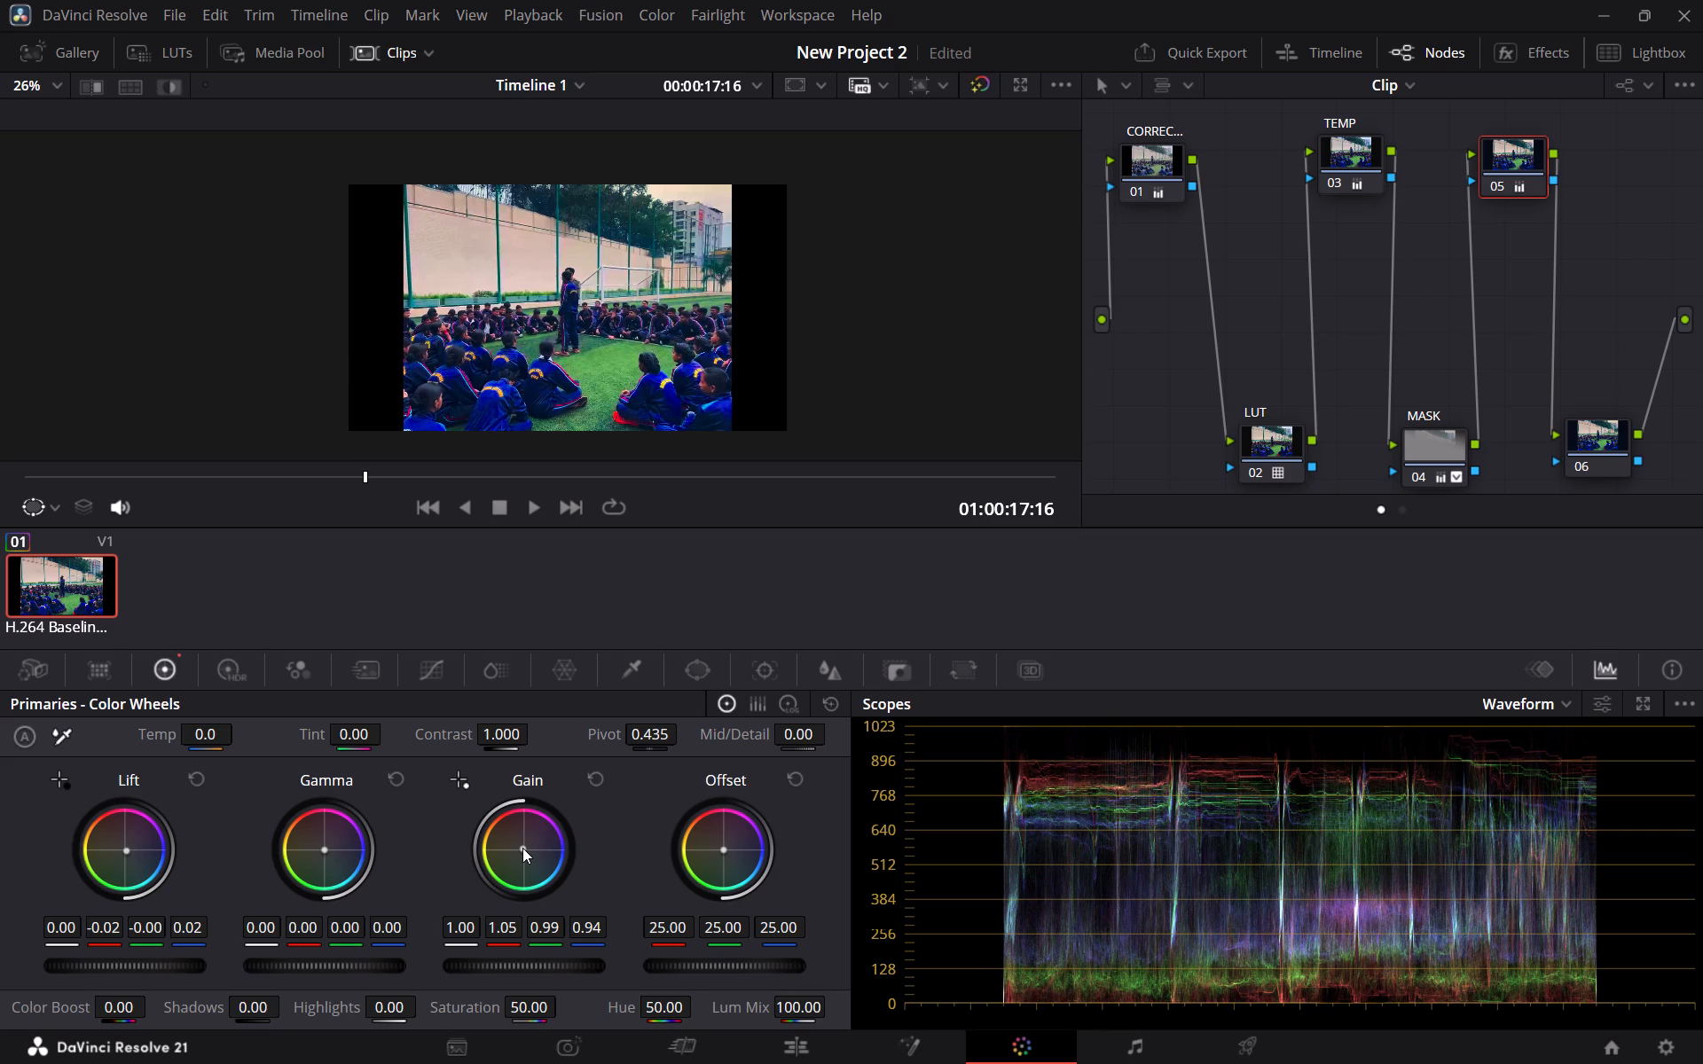
# Search the effects library for "GLO" and widen the node graph until the whole six-node chain fits.
pyautogui.click(1534, 55)
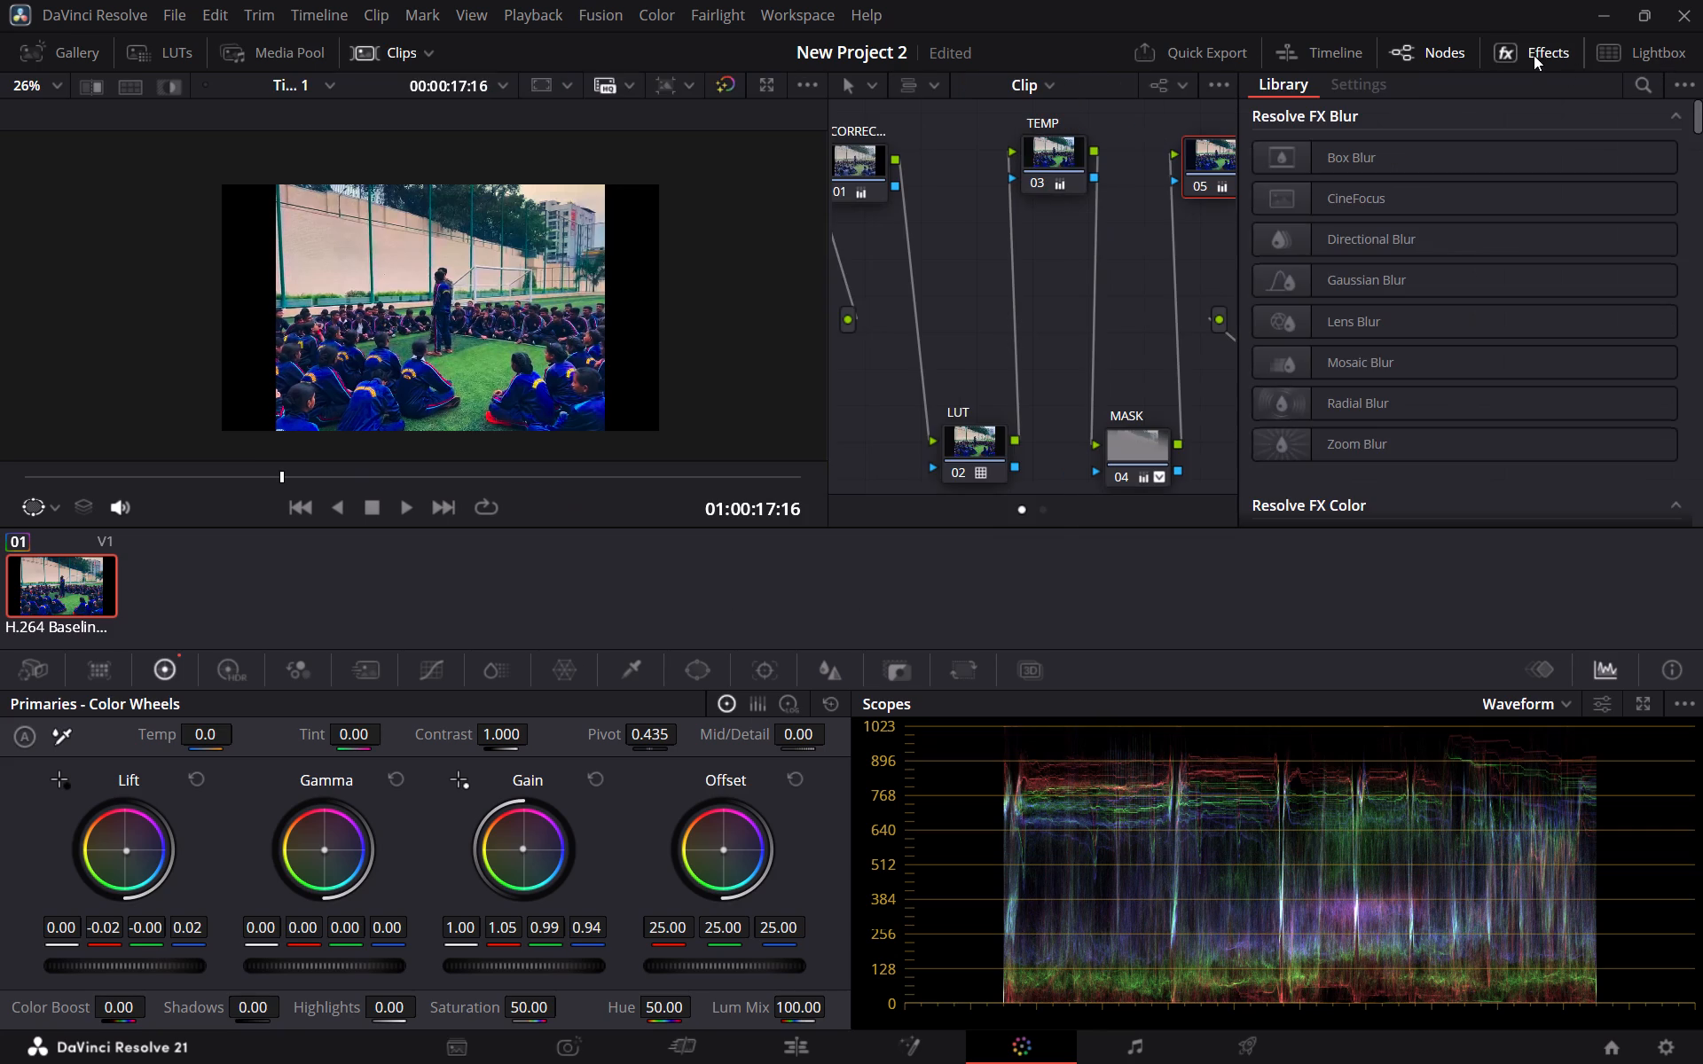
pyautogui.scroll(2, 1421, 127)
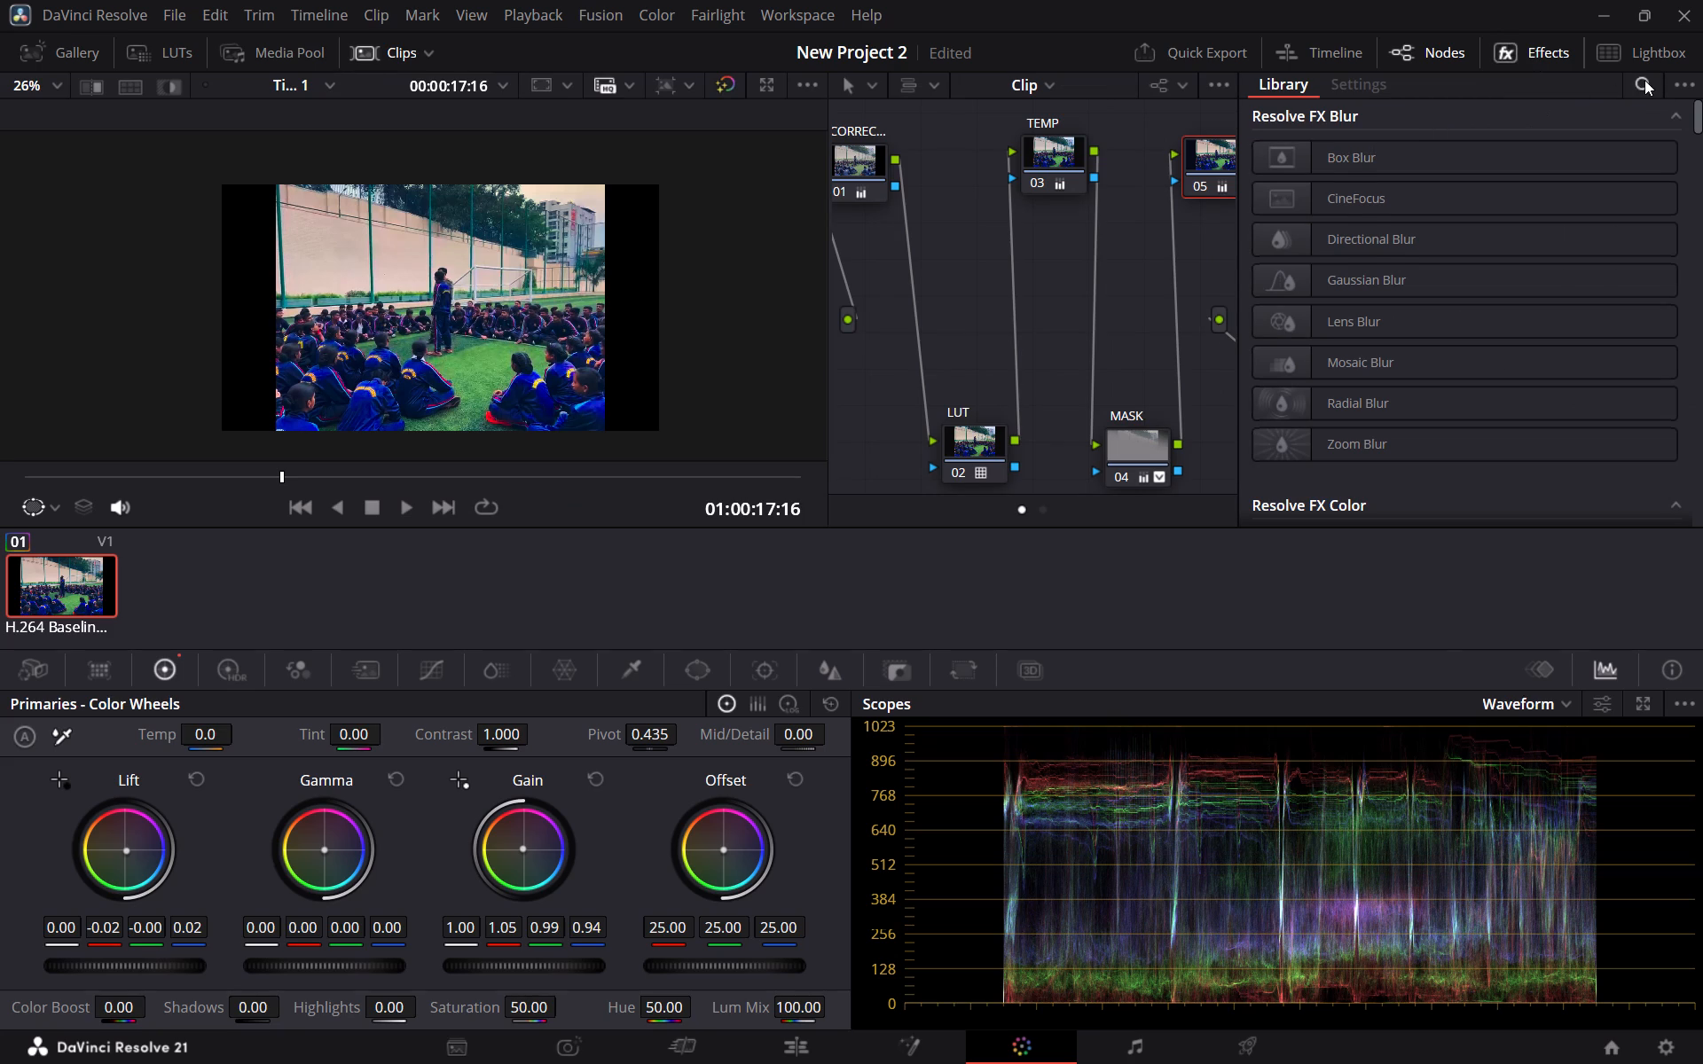
pyautogui.click(1644, 80)
pyautogui.write('GLO')
pyautogui.moveTo(1378, 212); pyautogui.dragTo(1368, 215)
pyautogui.moveTo(1236, 264); pyautogui.dragTo(1239, 264)
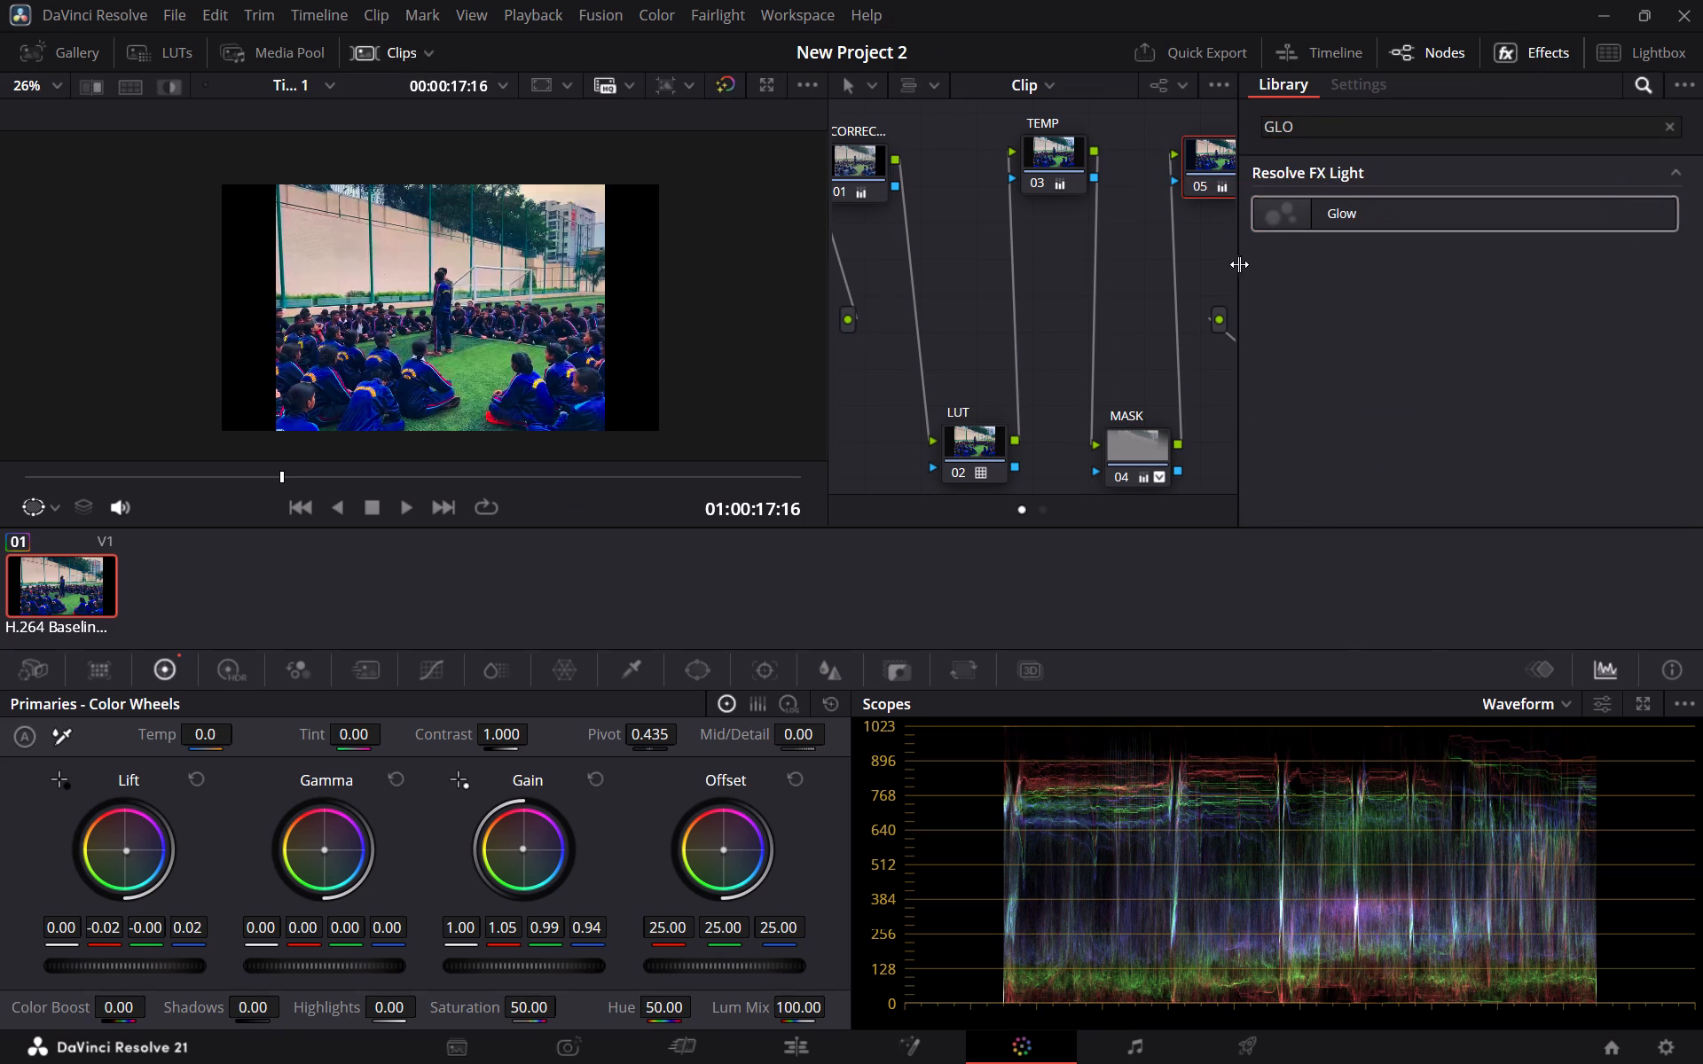
pyautogui.moveTo(1239, 264); pyautogui.dragTo(1362, 262)
pyautogui.moveTo(830, 263); pyautogui.dragTo(493, 249)
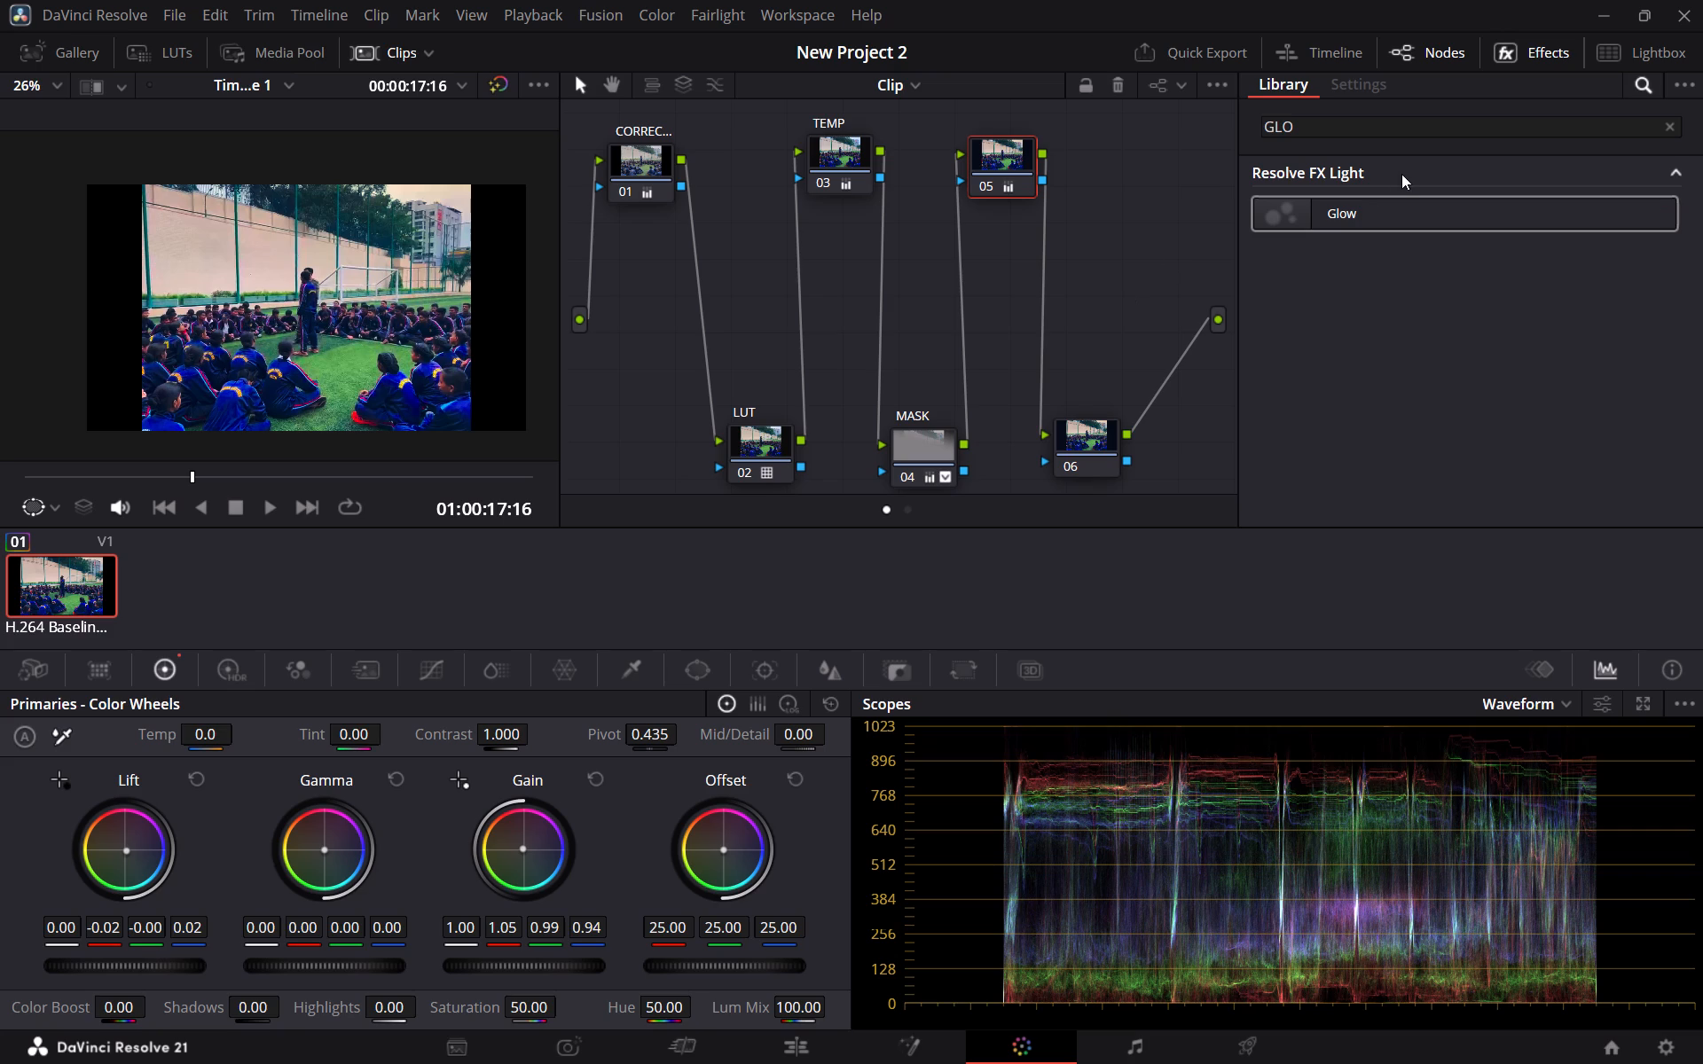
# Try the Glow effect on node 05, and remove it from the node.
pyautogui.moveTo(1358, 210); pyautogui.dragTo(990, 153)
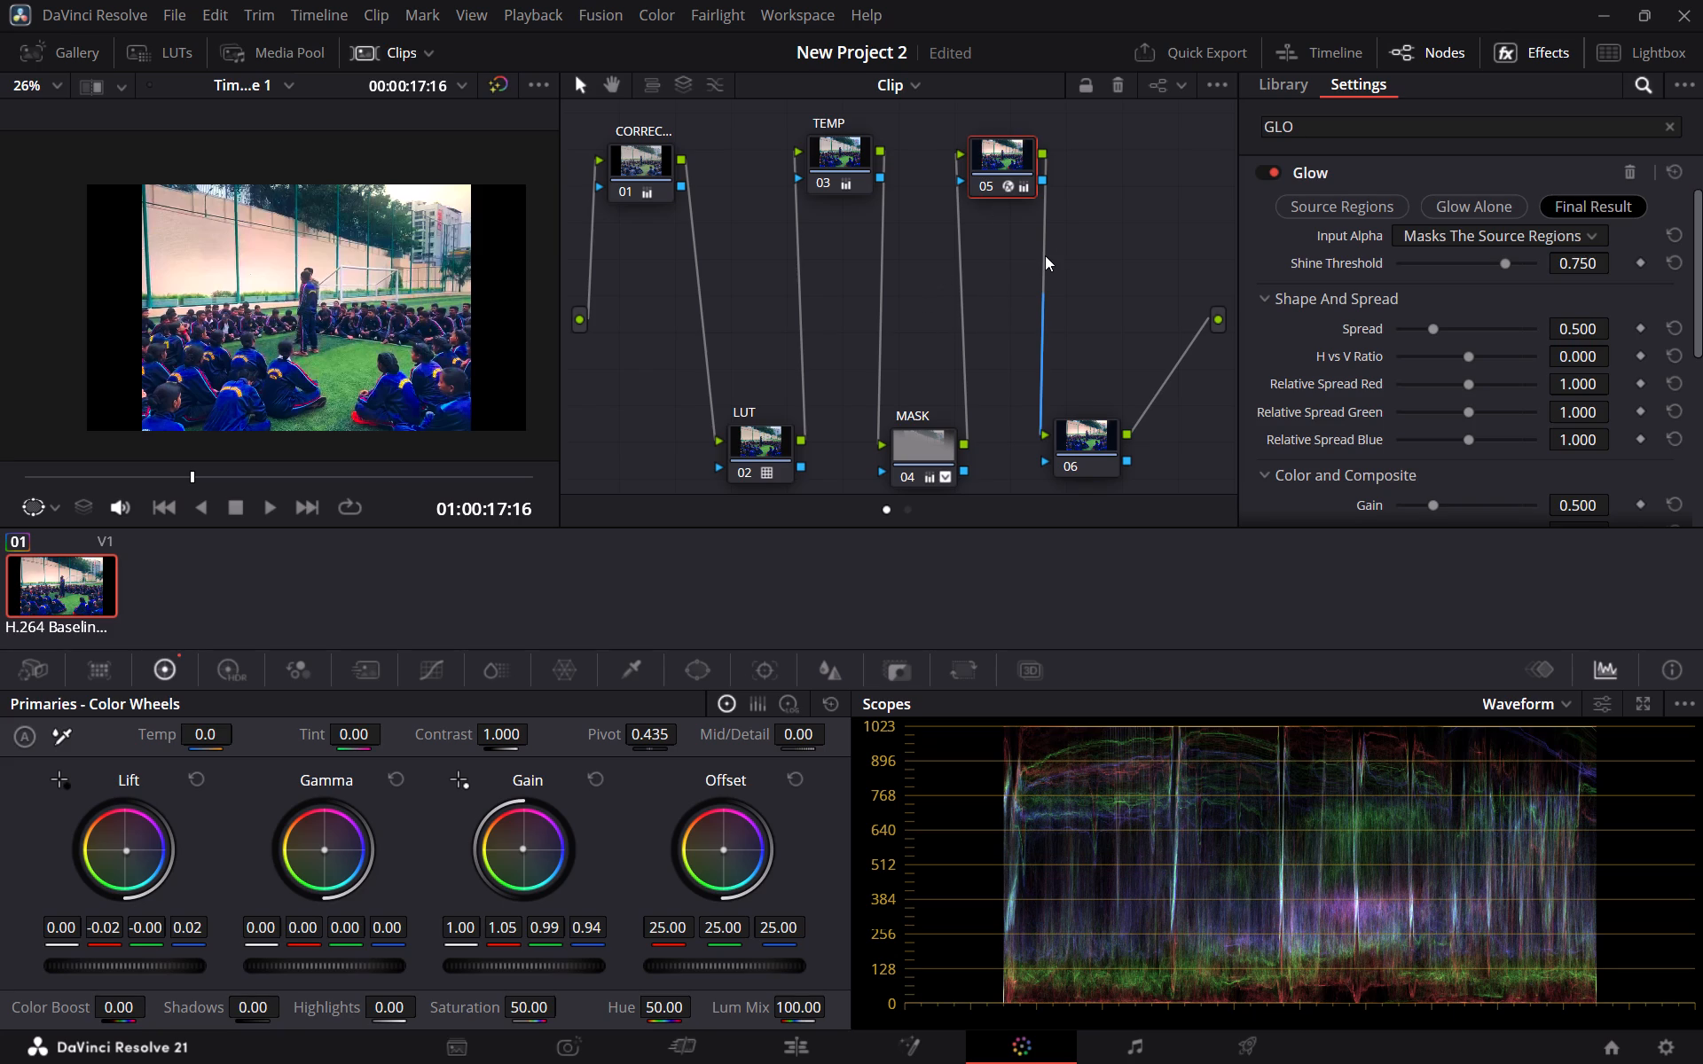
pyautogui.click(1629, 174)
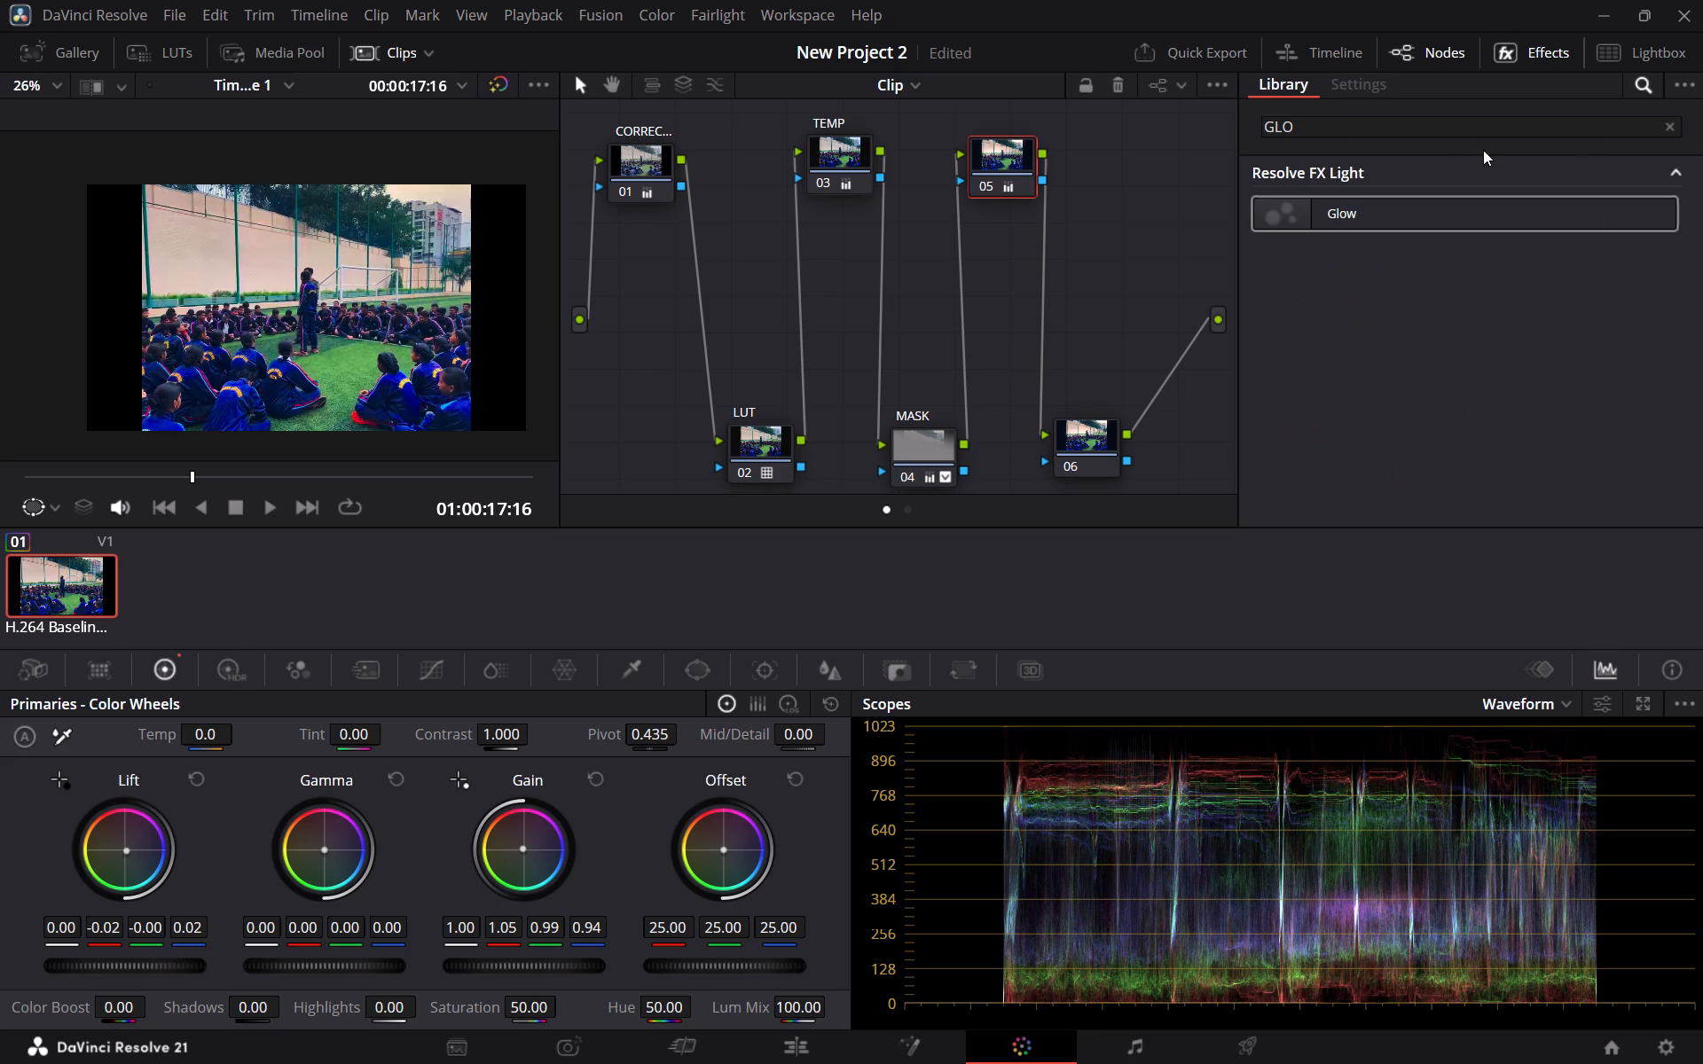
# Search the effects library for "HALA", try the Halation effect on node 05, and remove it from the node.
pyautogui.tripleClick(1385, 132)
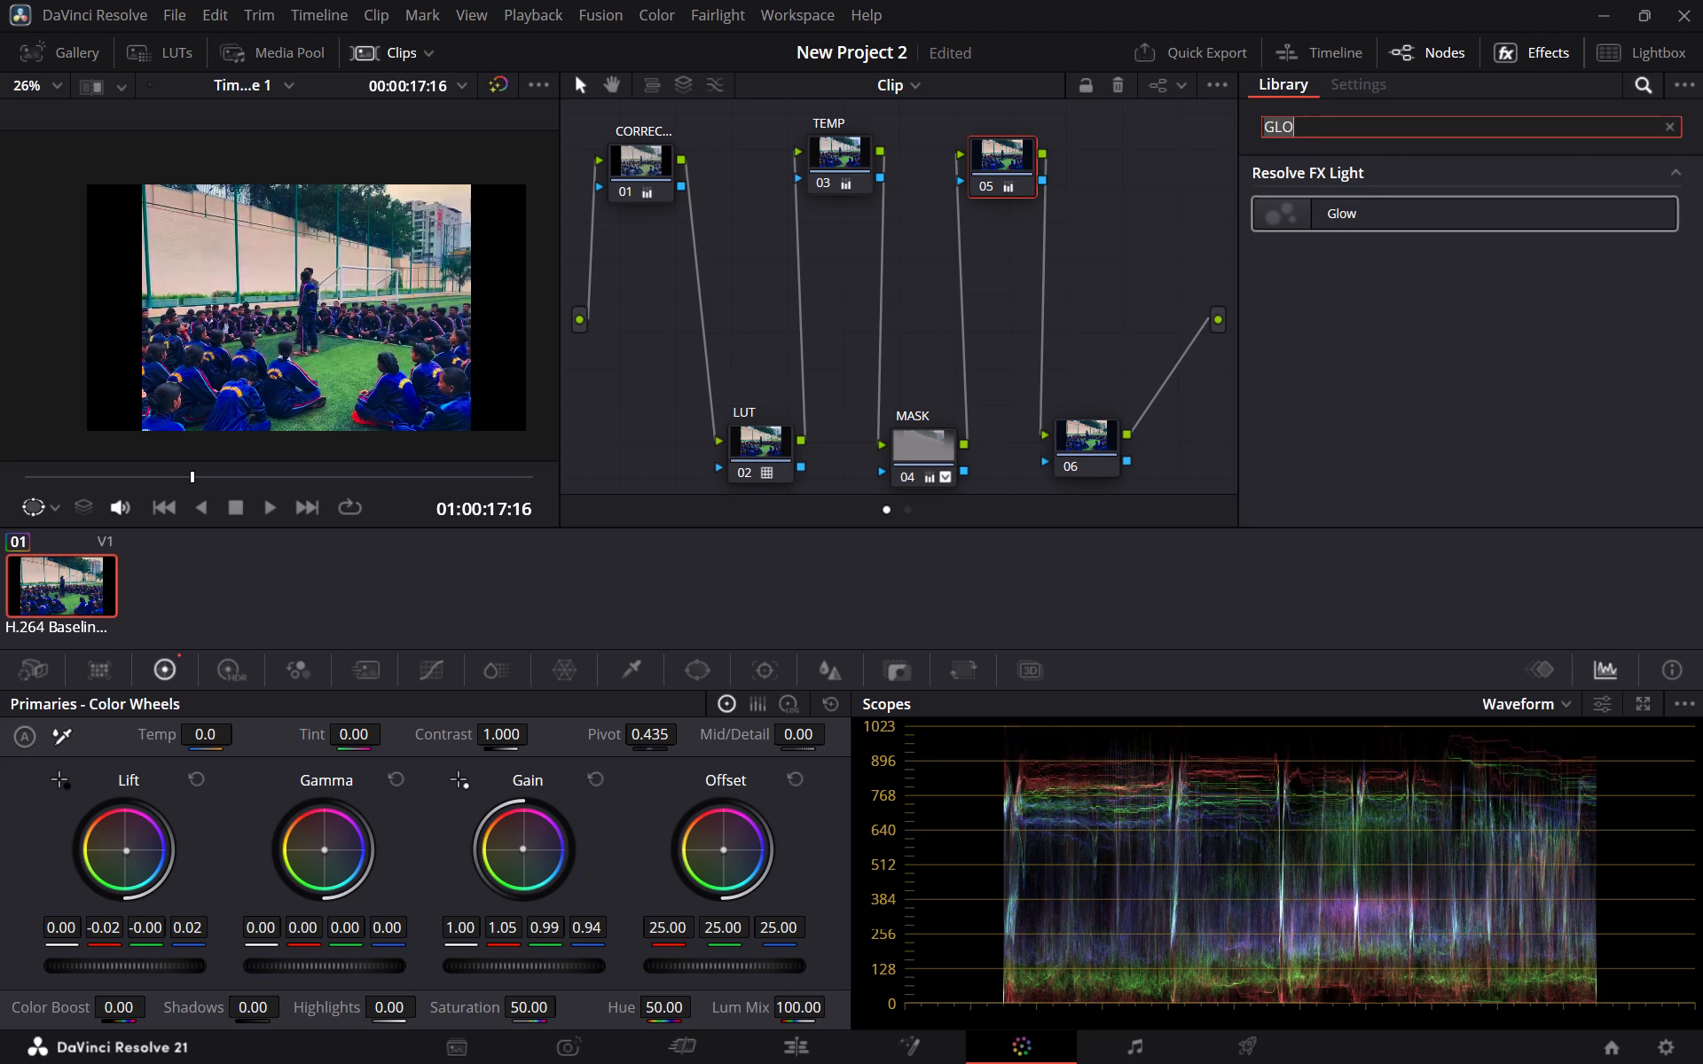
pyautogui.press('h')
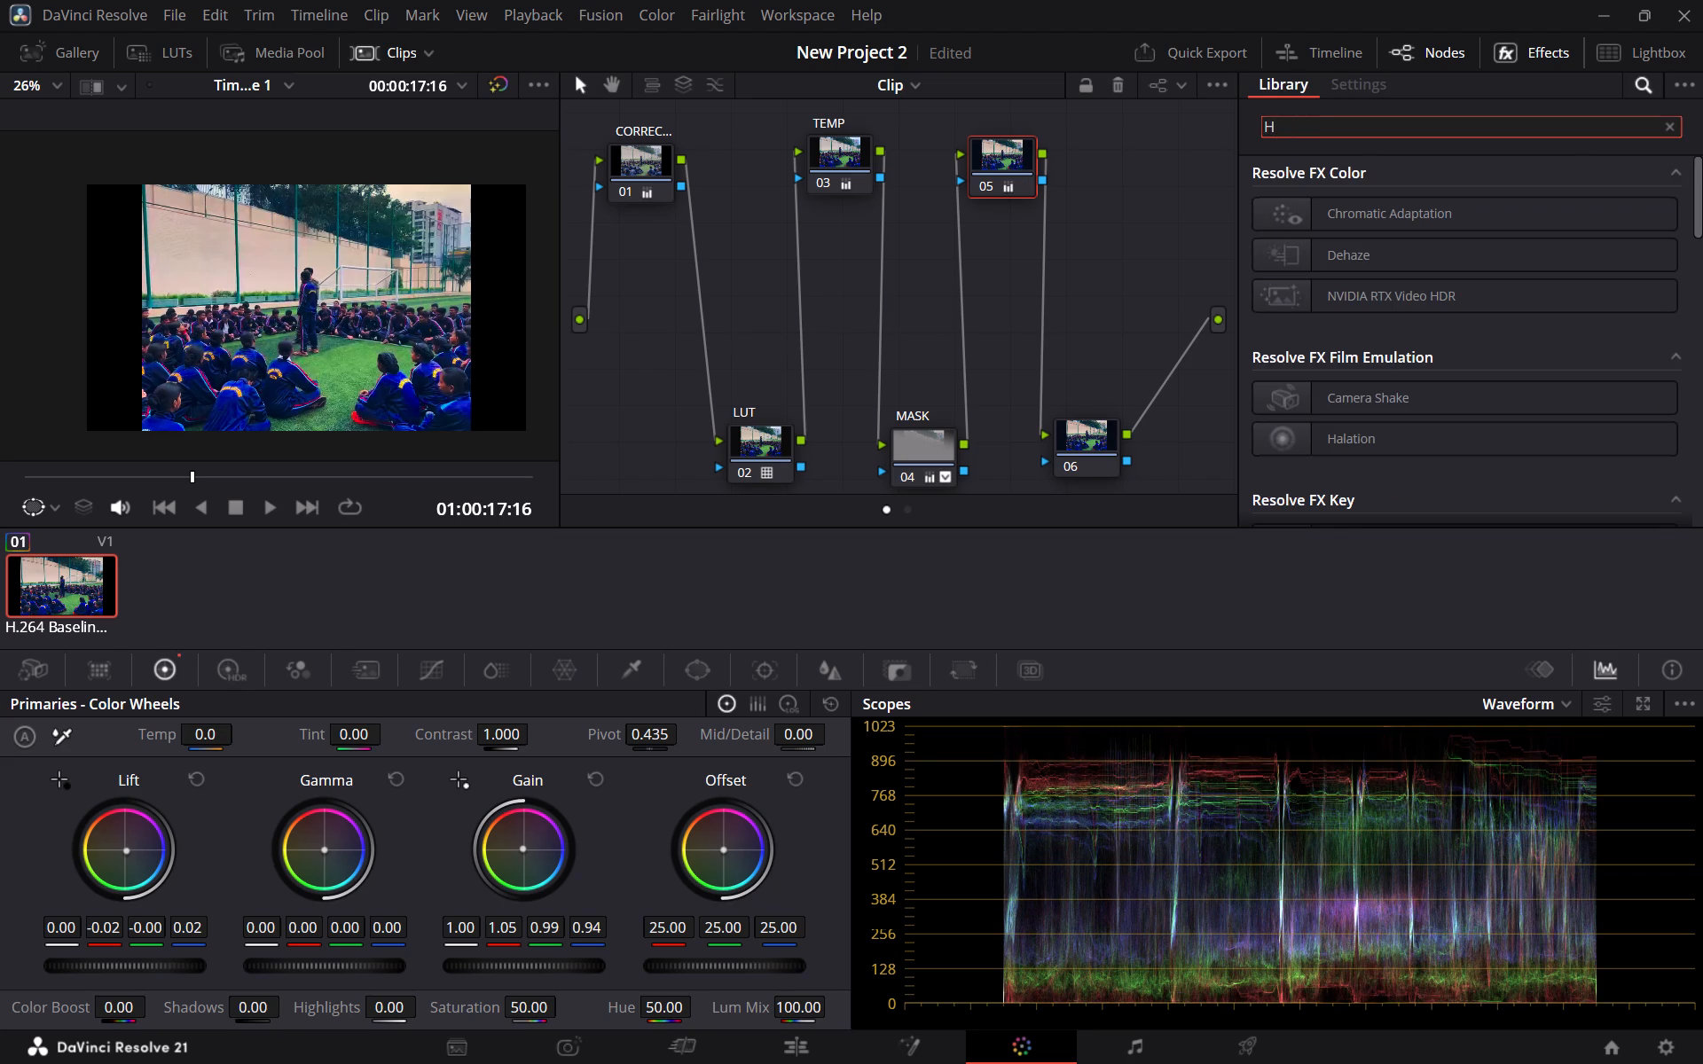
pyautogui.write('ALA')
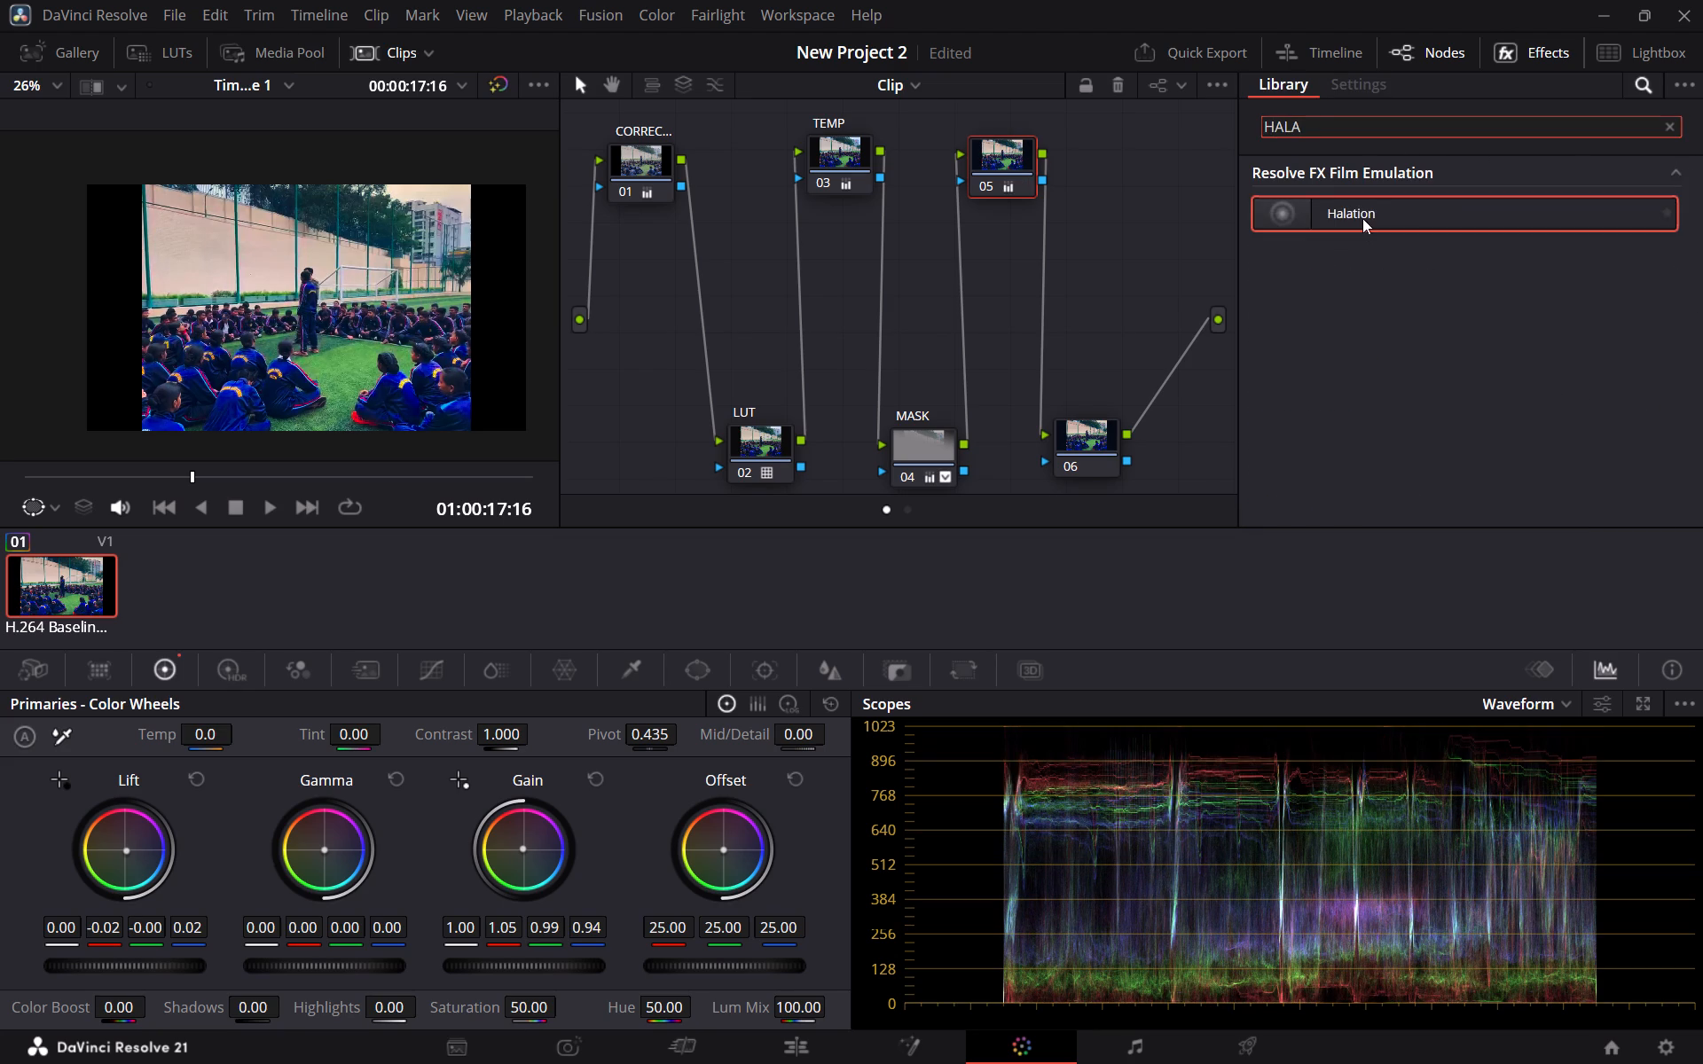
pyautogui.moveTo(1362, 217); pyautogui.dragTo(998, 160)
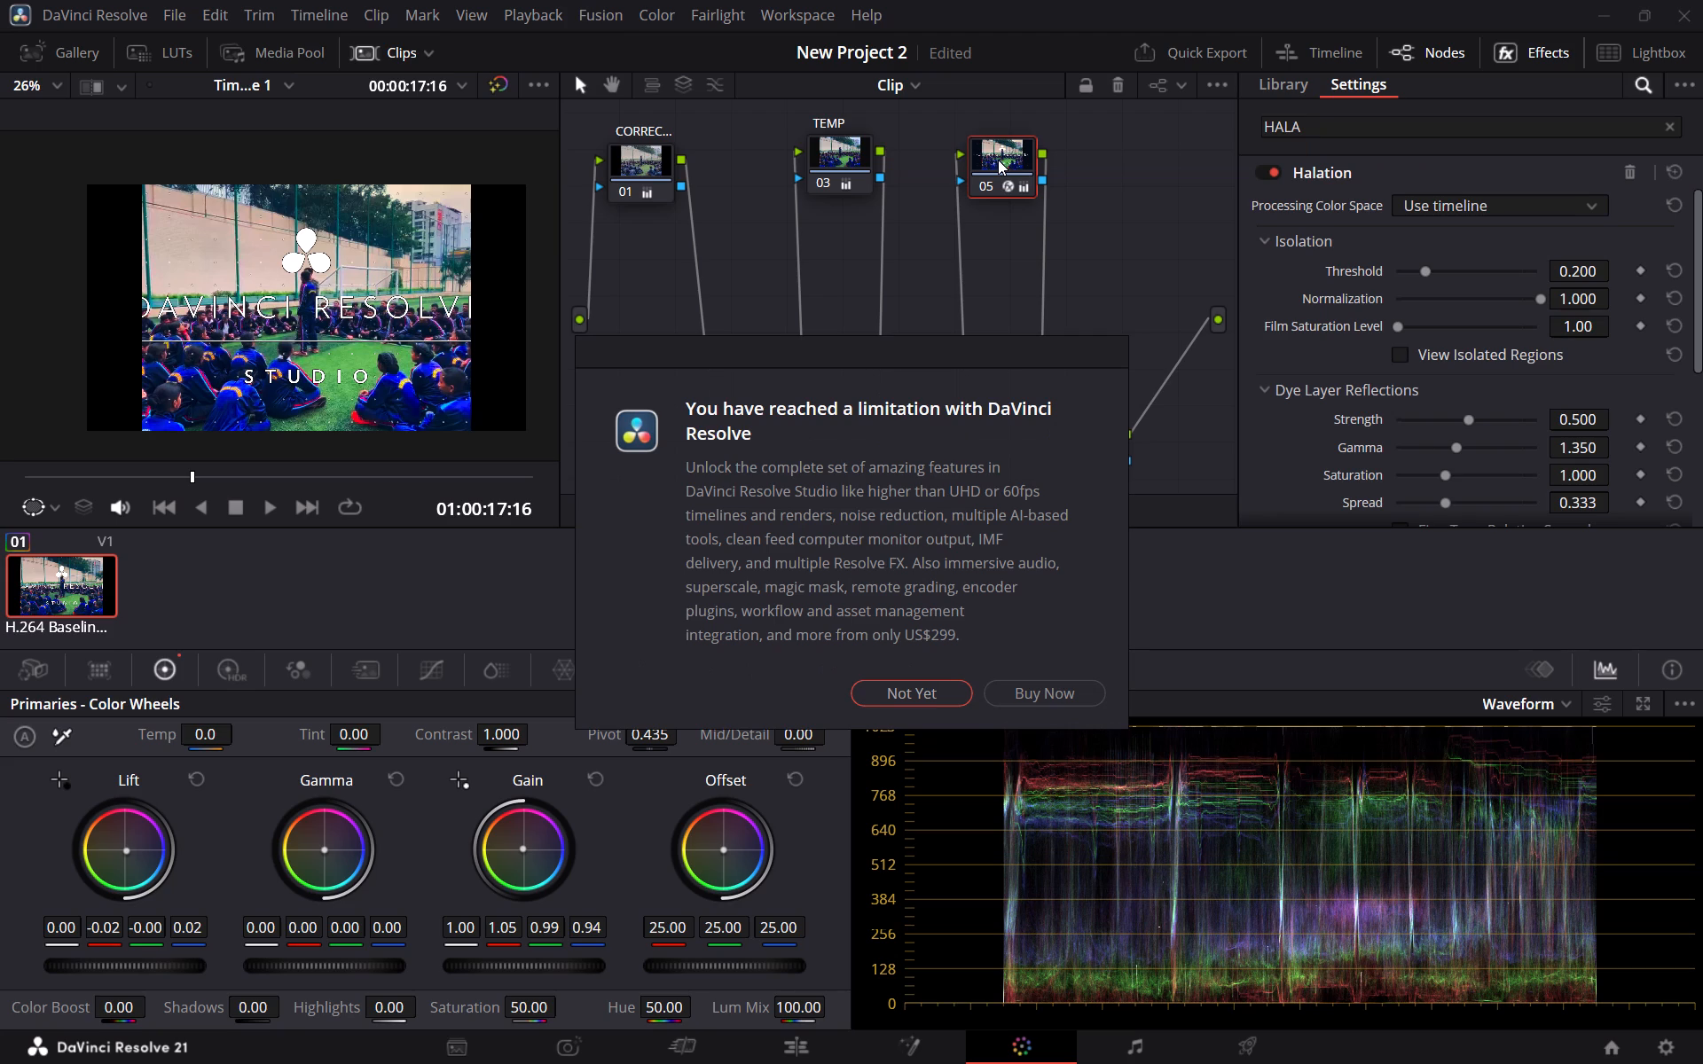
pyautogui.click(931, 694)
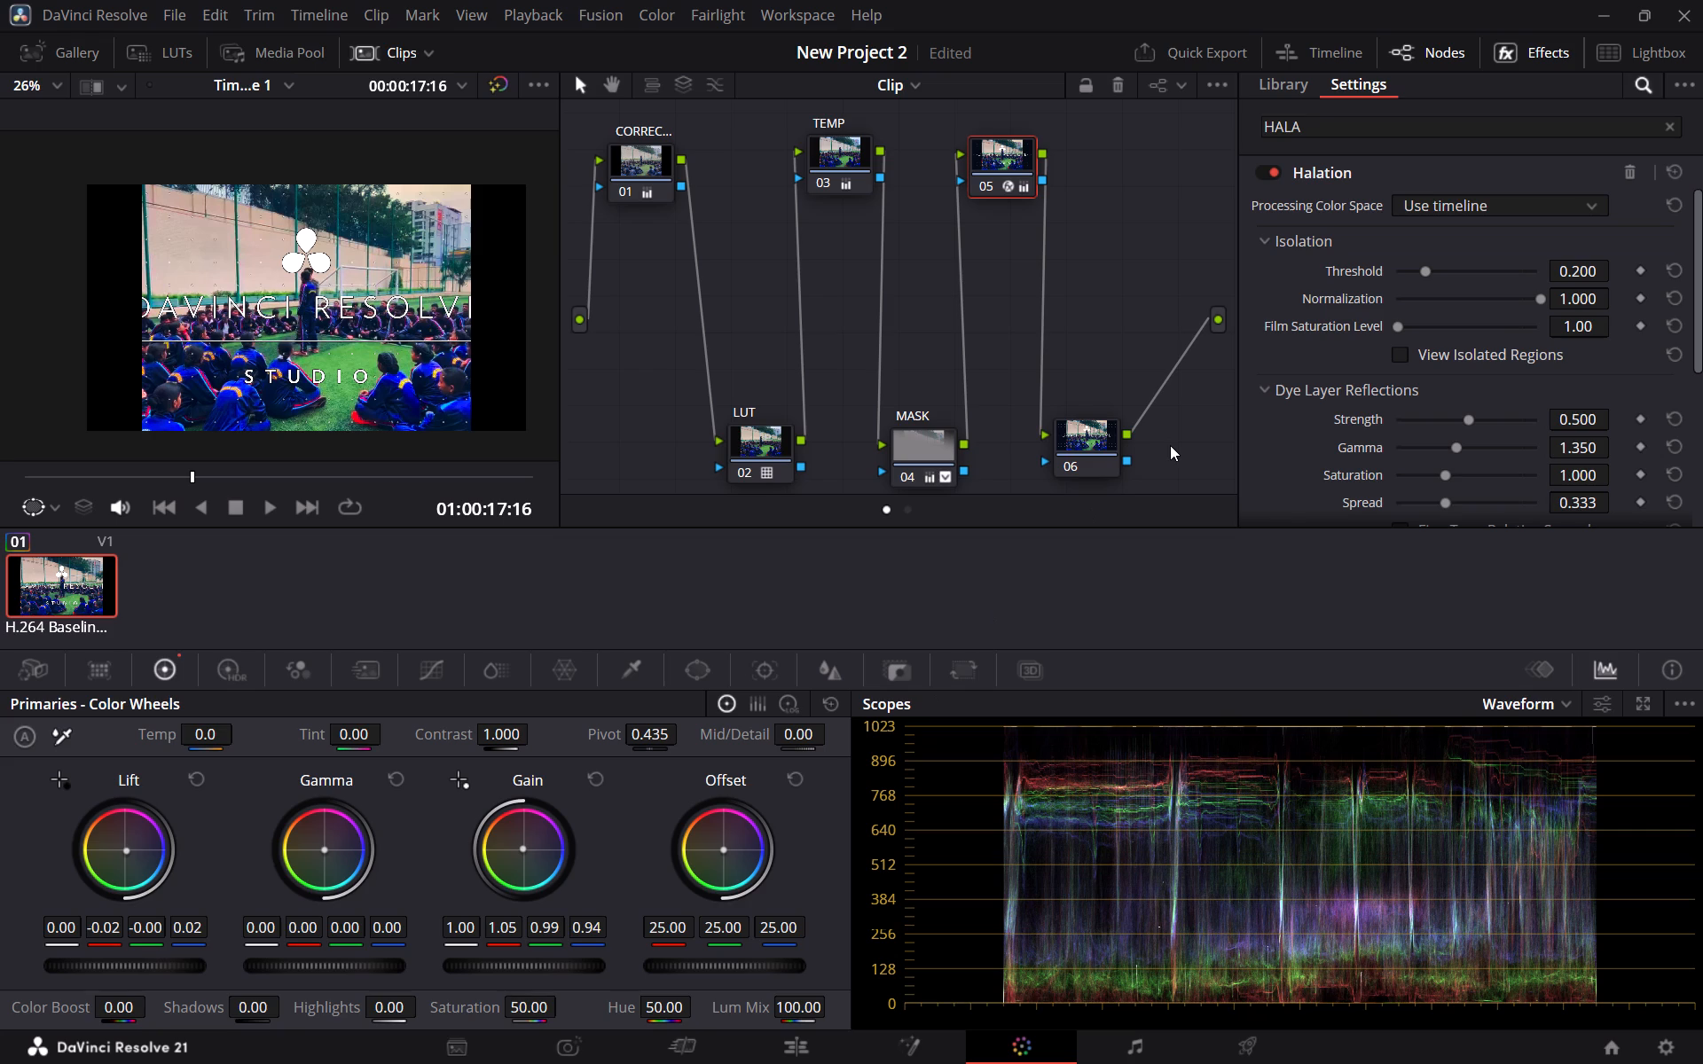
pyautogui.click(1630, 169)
# Search the effects library for "GLO", apply Glow to node 05, and preview the glow alone before returning to the final result.
pyautogui.doubleClick(1440, 125)
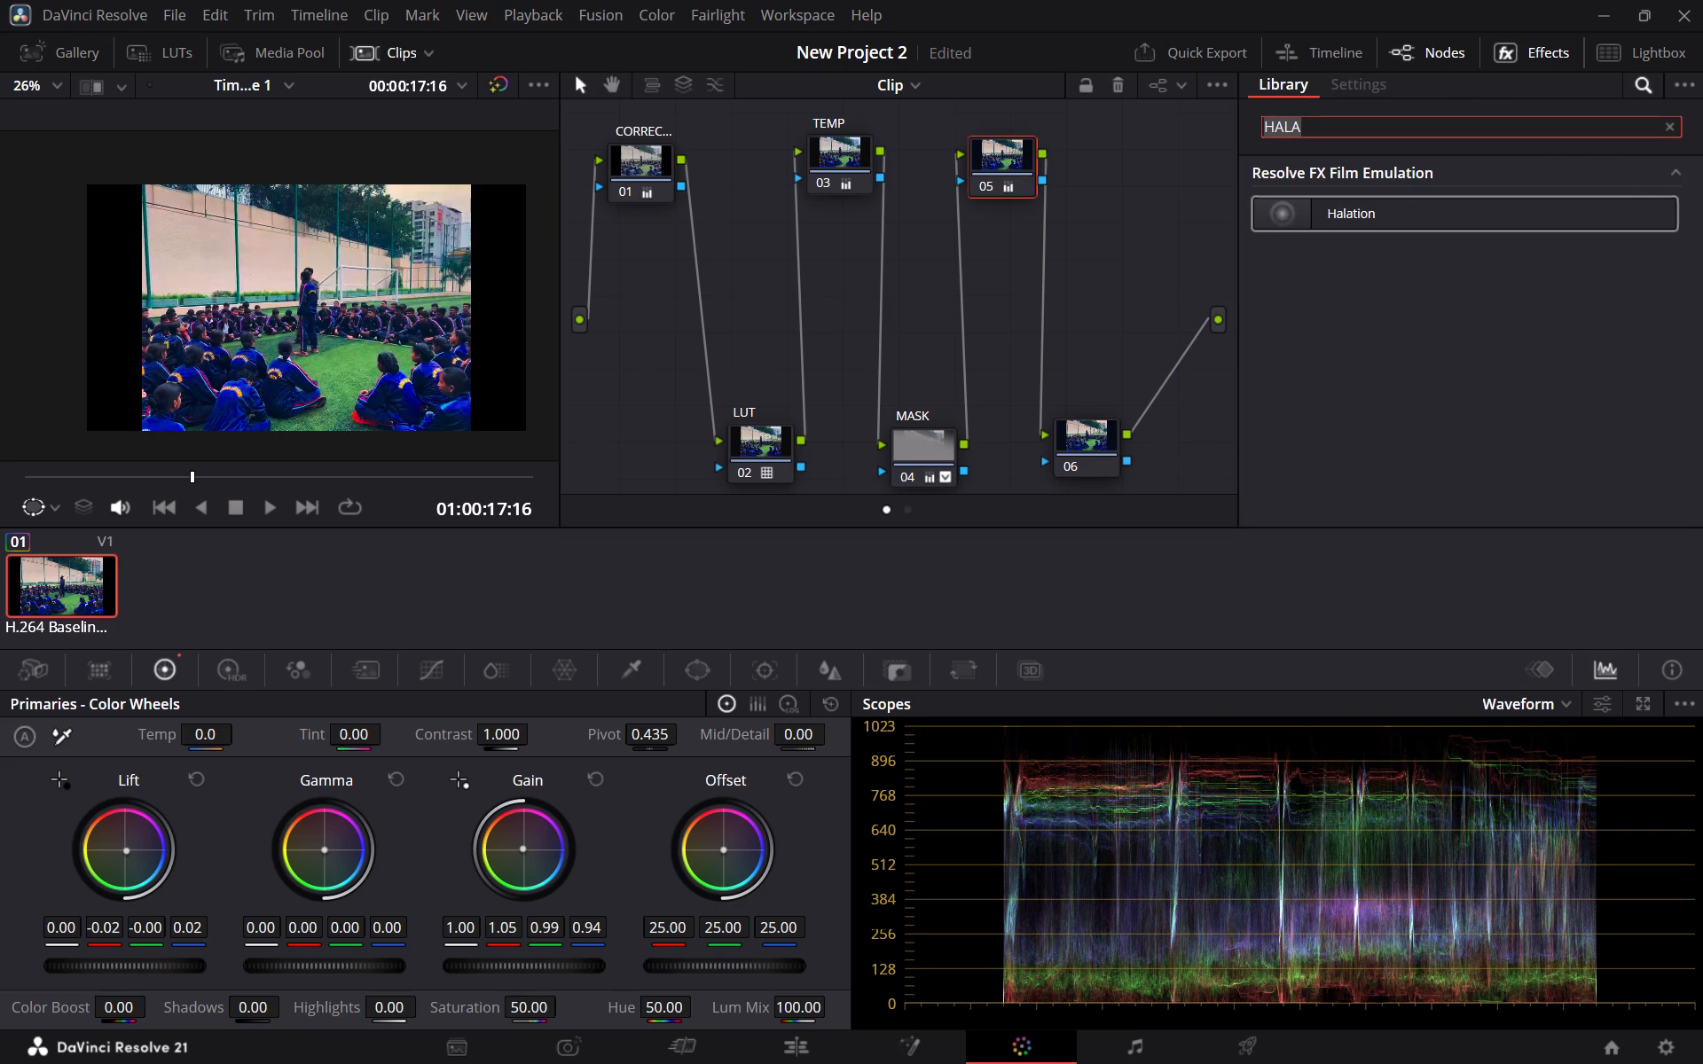
pyautogui.write('GLO')
pyautogui.moveTo(1386, 218); pyautogui.dragTo(999, 160)
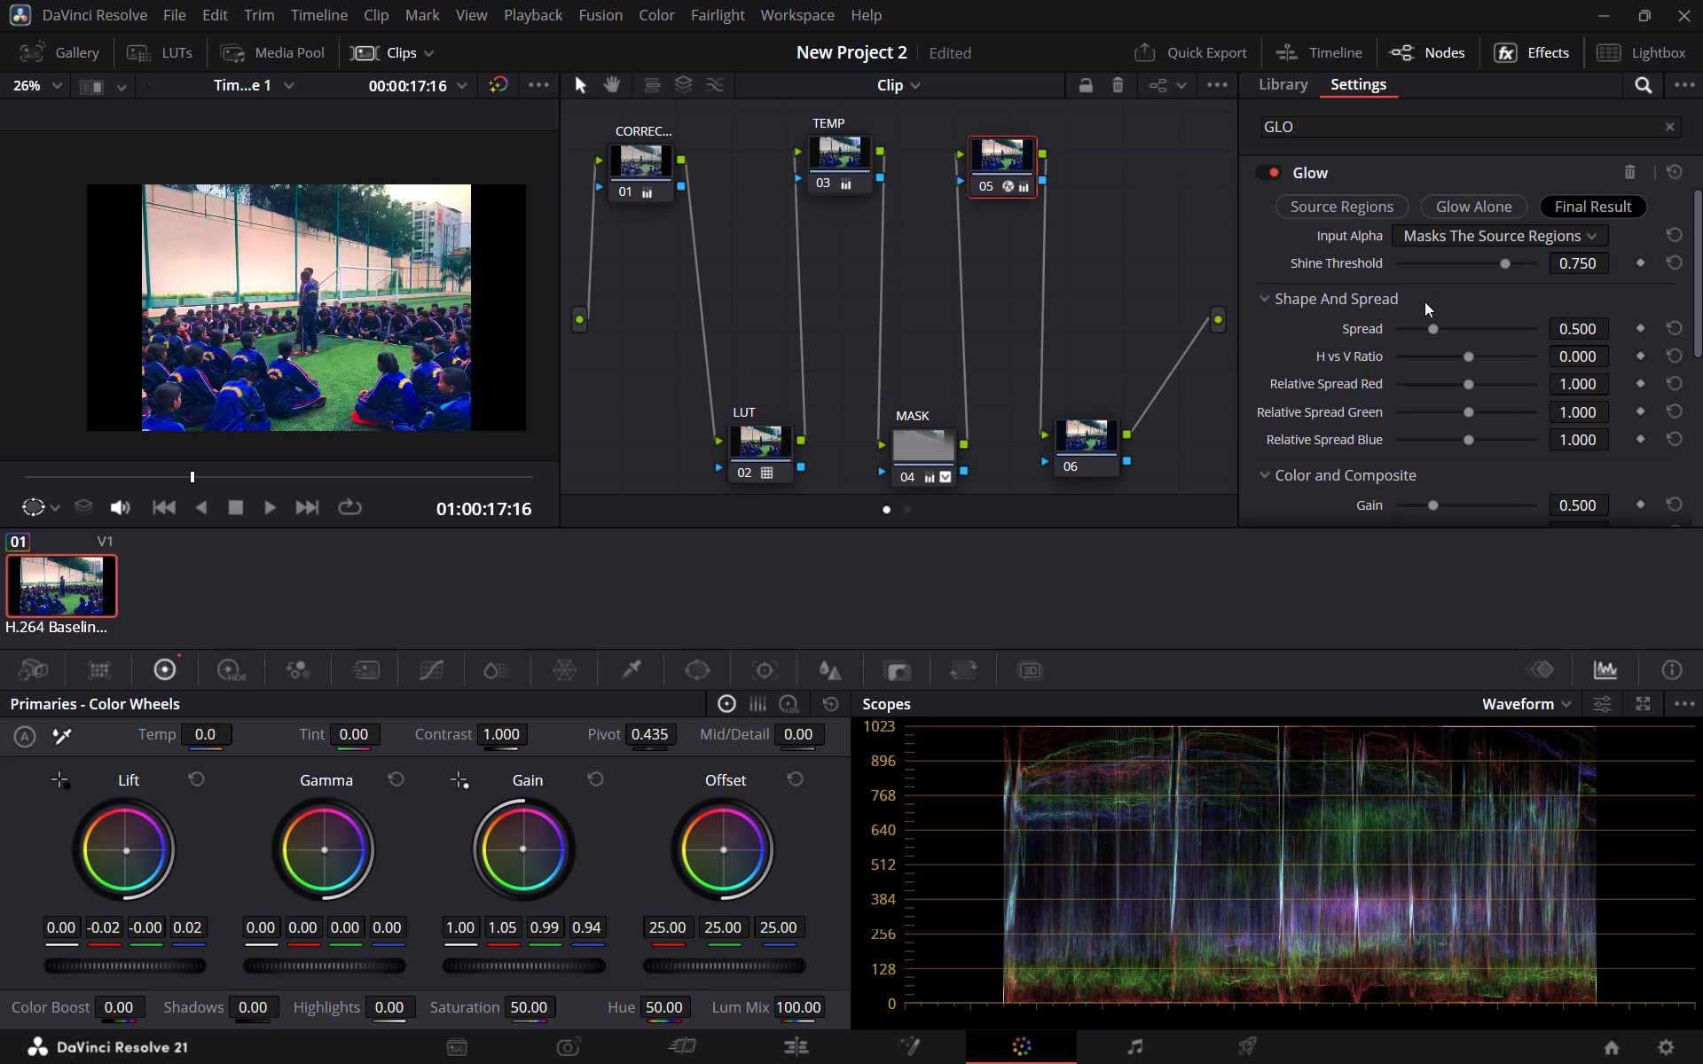
pyautogui.click(1496, 207)
pyautogui.click(1591, 209)
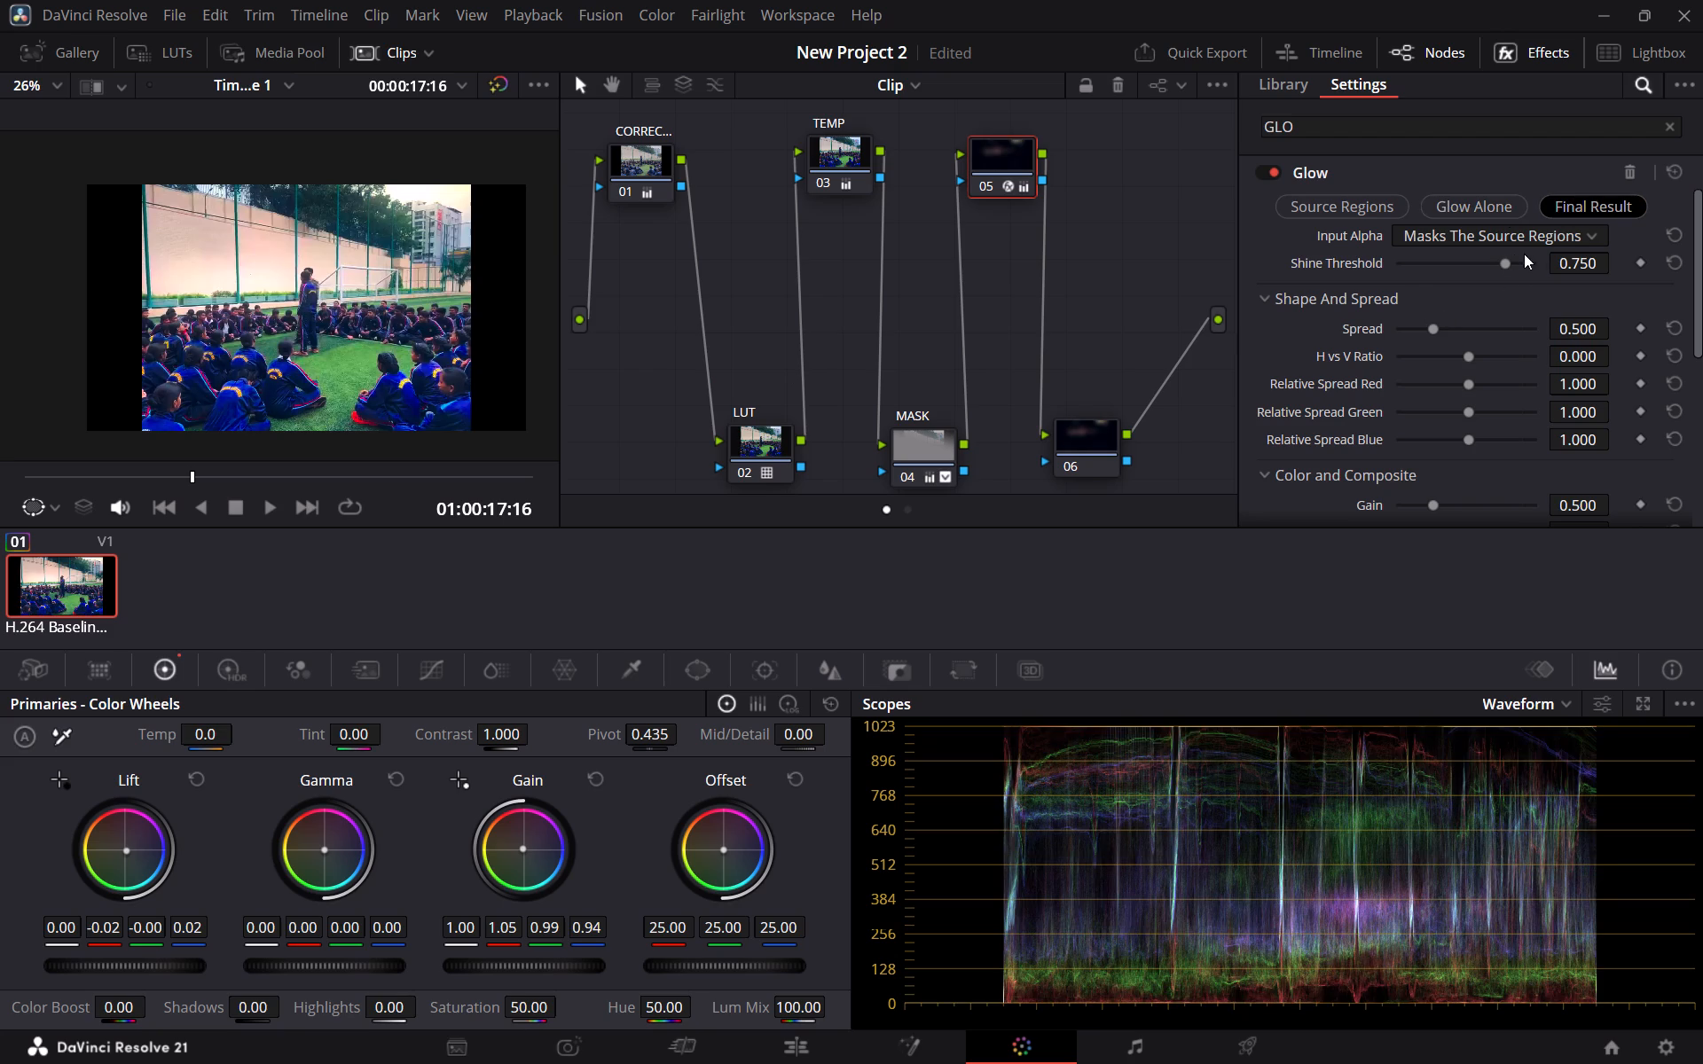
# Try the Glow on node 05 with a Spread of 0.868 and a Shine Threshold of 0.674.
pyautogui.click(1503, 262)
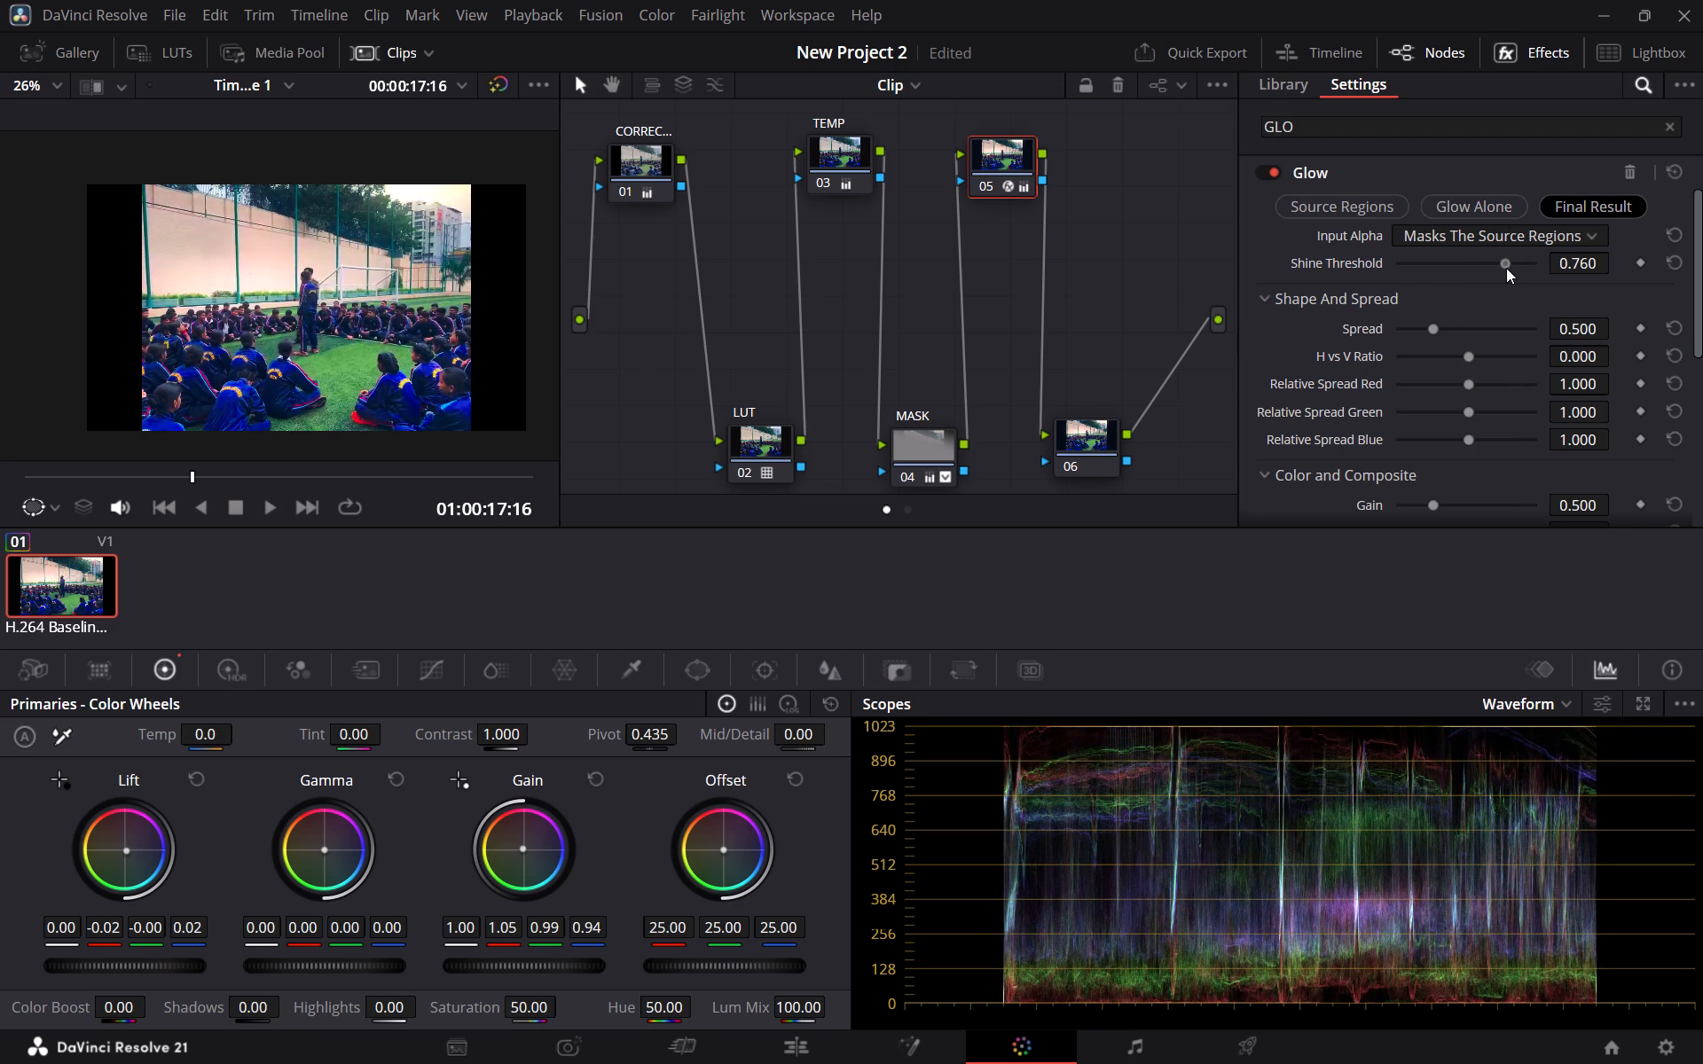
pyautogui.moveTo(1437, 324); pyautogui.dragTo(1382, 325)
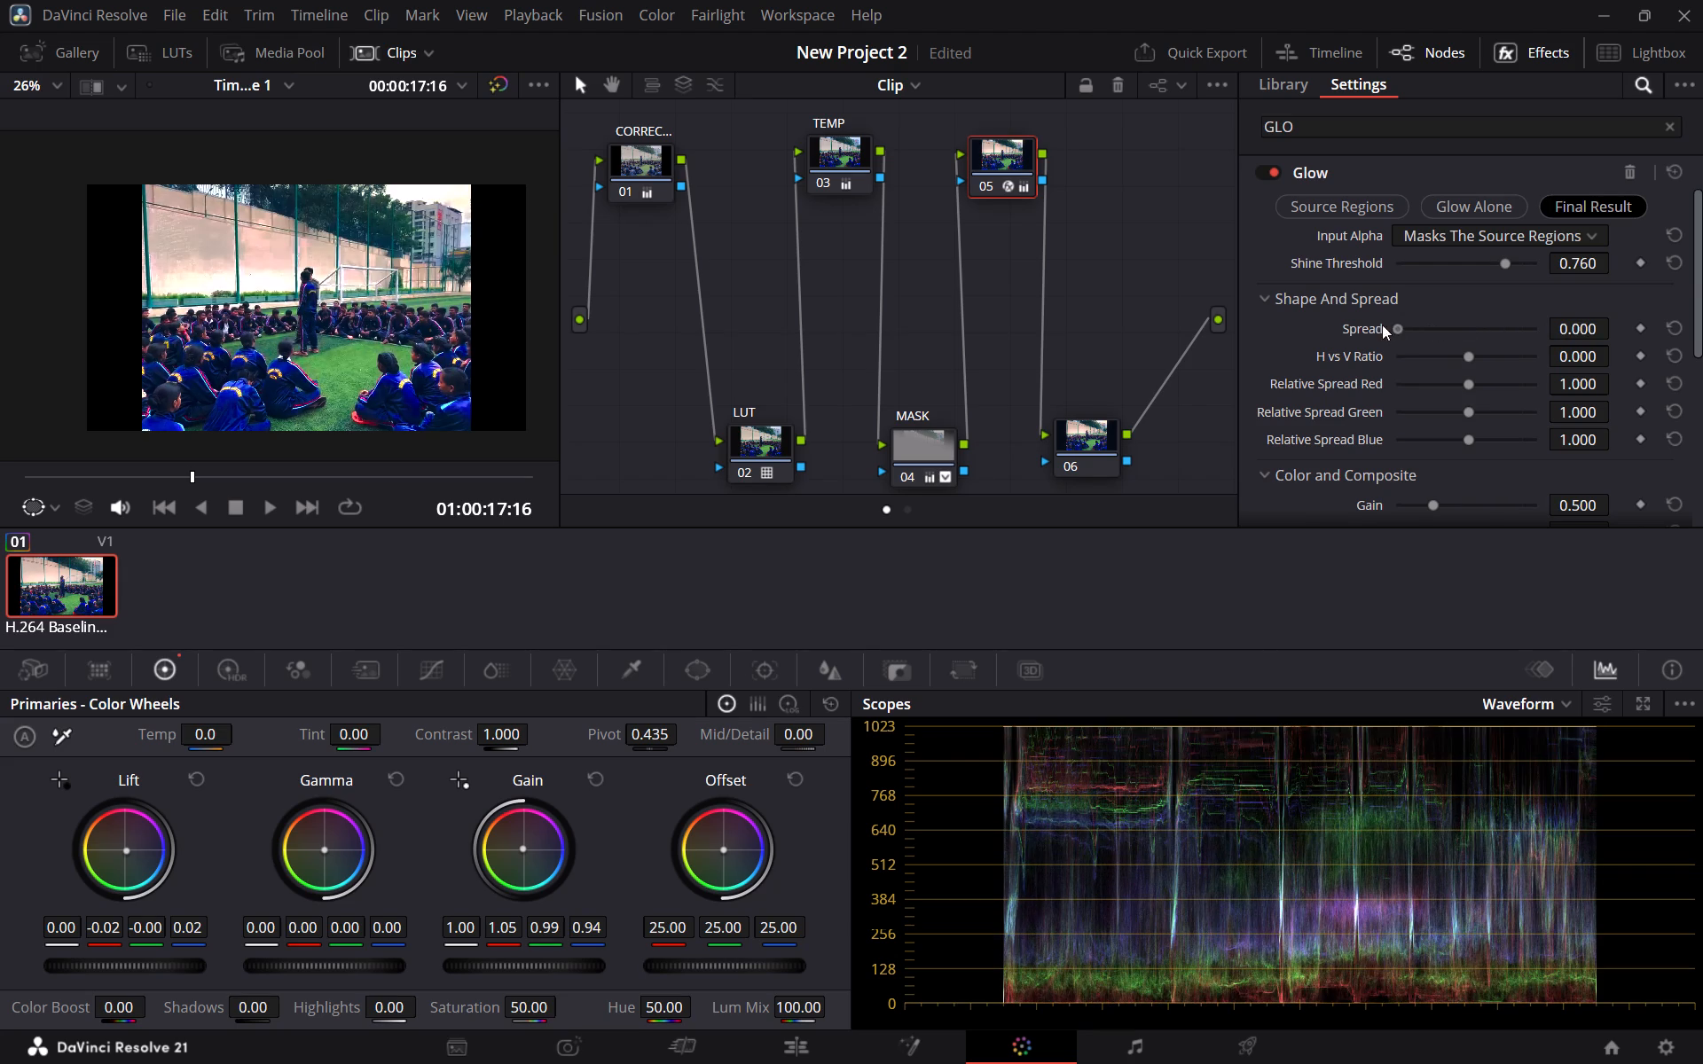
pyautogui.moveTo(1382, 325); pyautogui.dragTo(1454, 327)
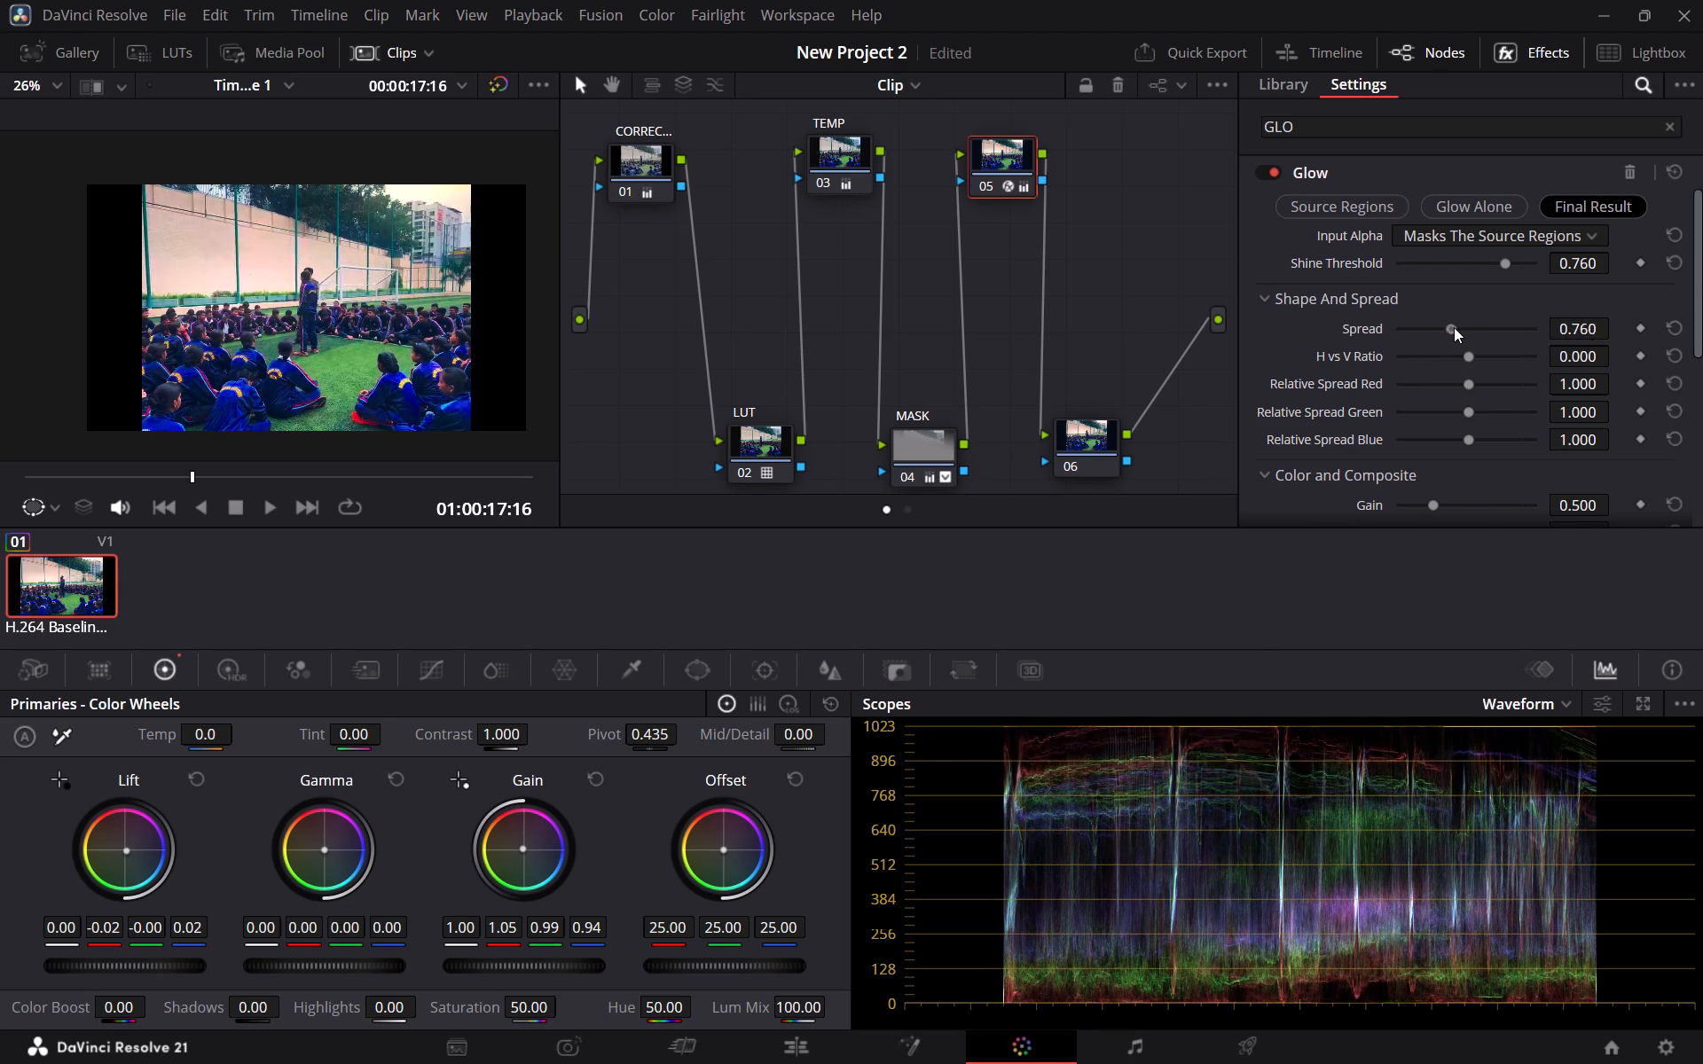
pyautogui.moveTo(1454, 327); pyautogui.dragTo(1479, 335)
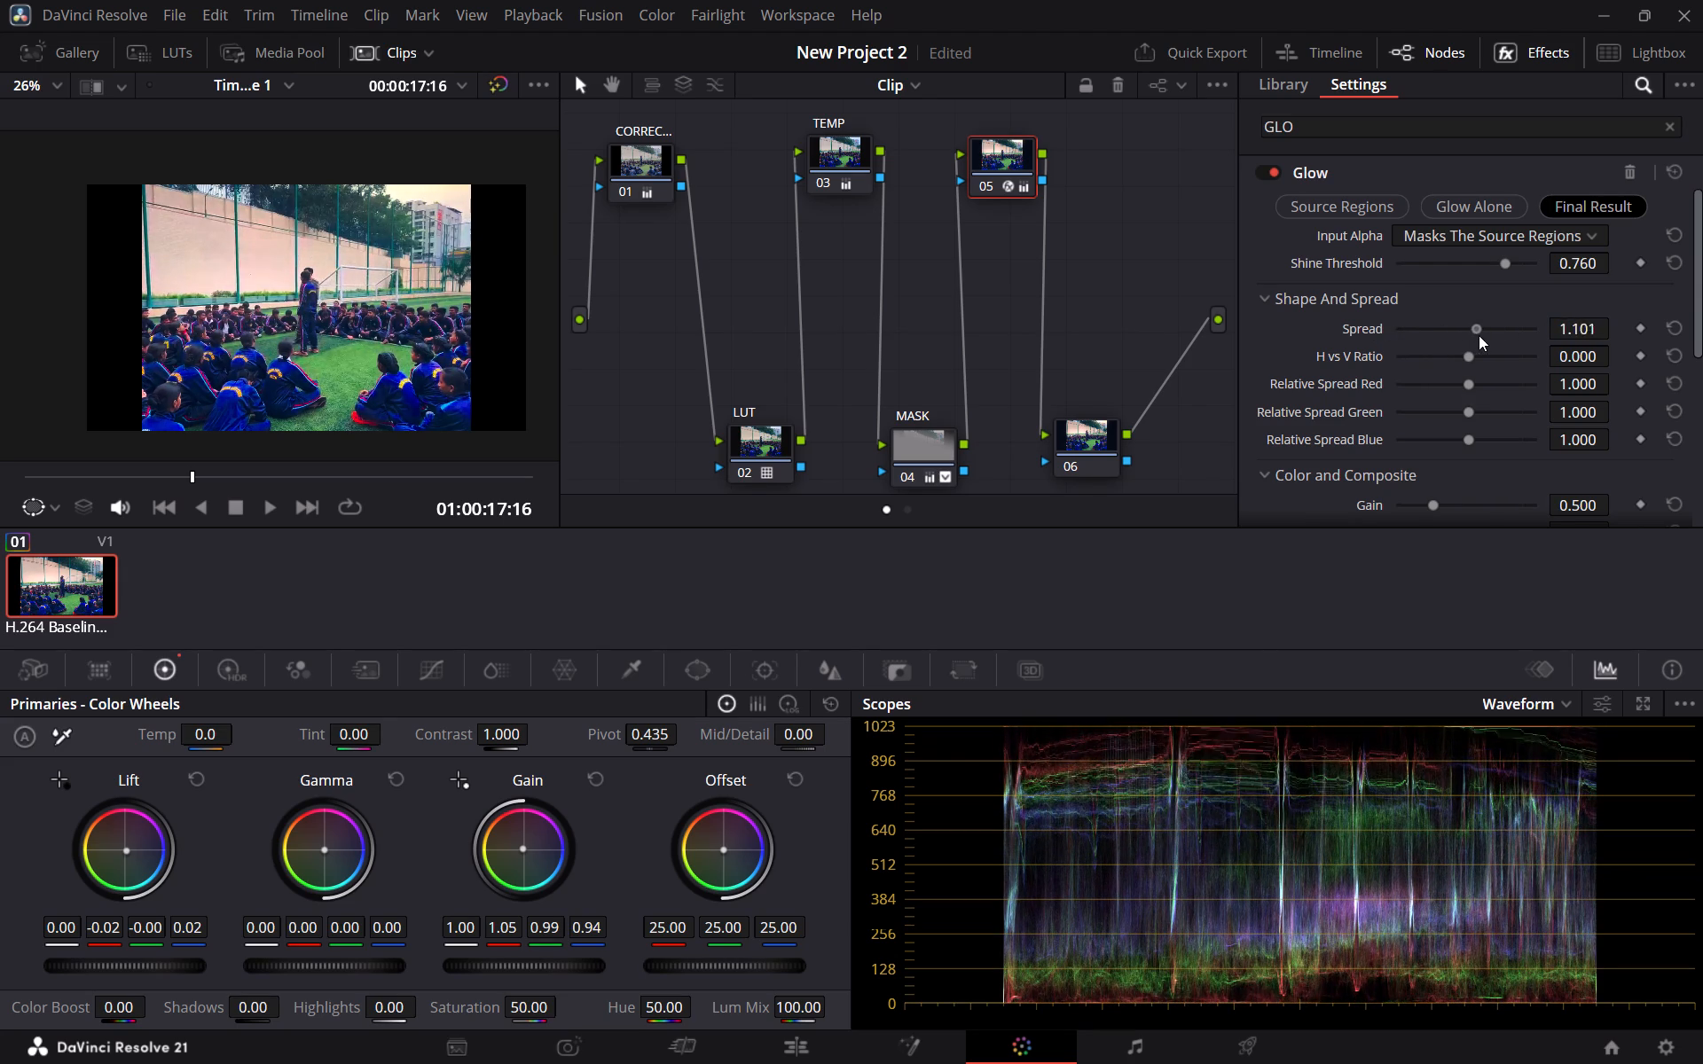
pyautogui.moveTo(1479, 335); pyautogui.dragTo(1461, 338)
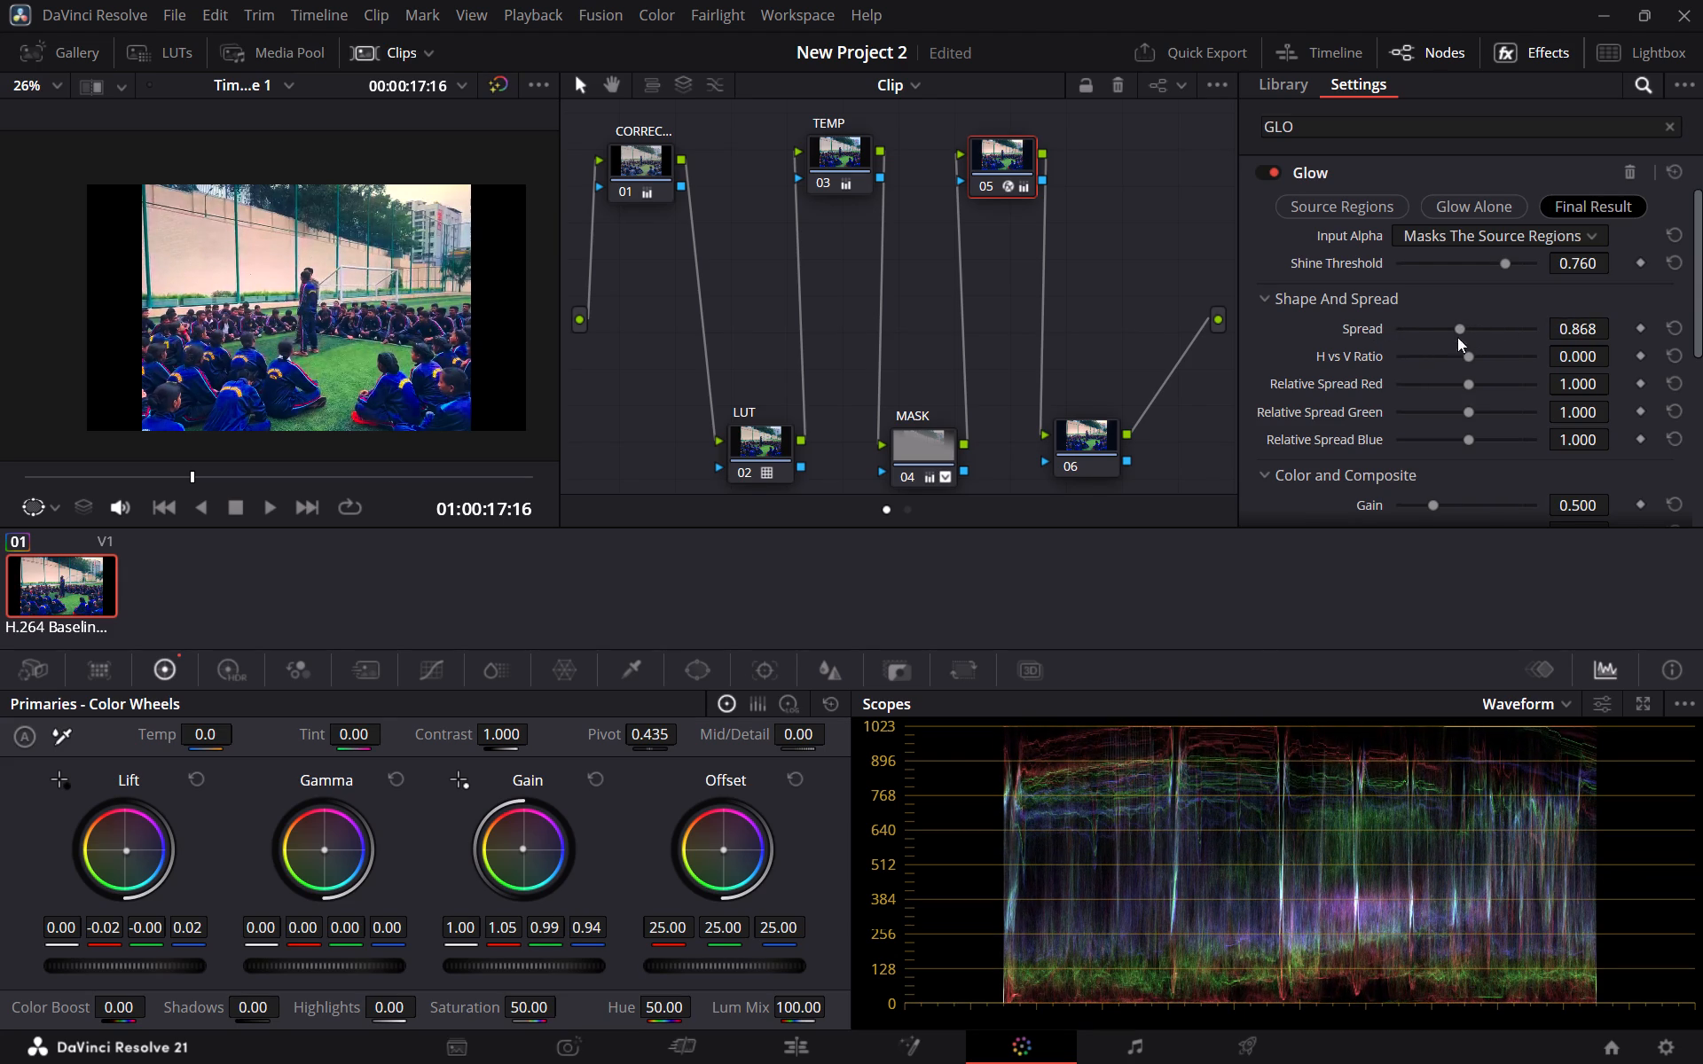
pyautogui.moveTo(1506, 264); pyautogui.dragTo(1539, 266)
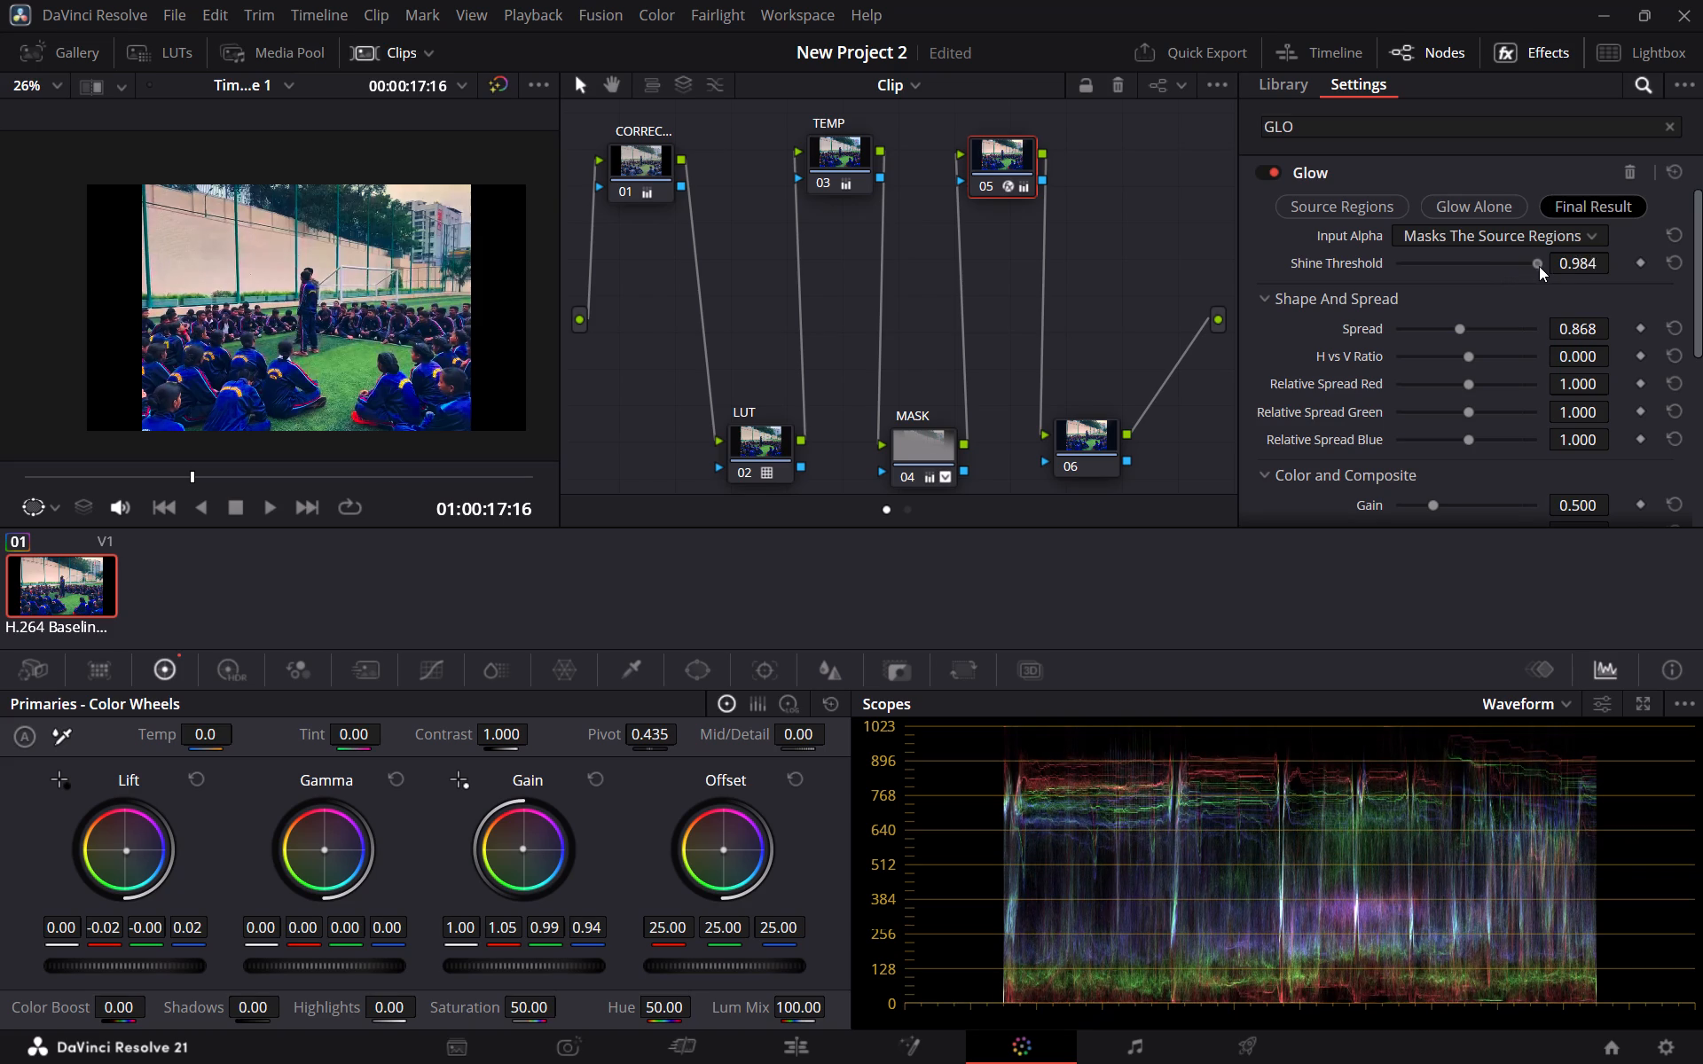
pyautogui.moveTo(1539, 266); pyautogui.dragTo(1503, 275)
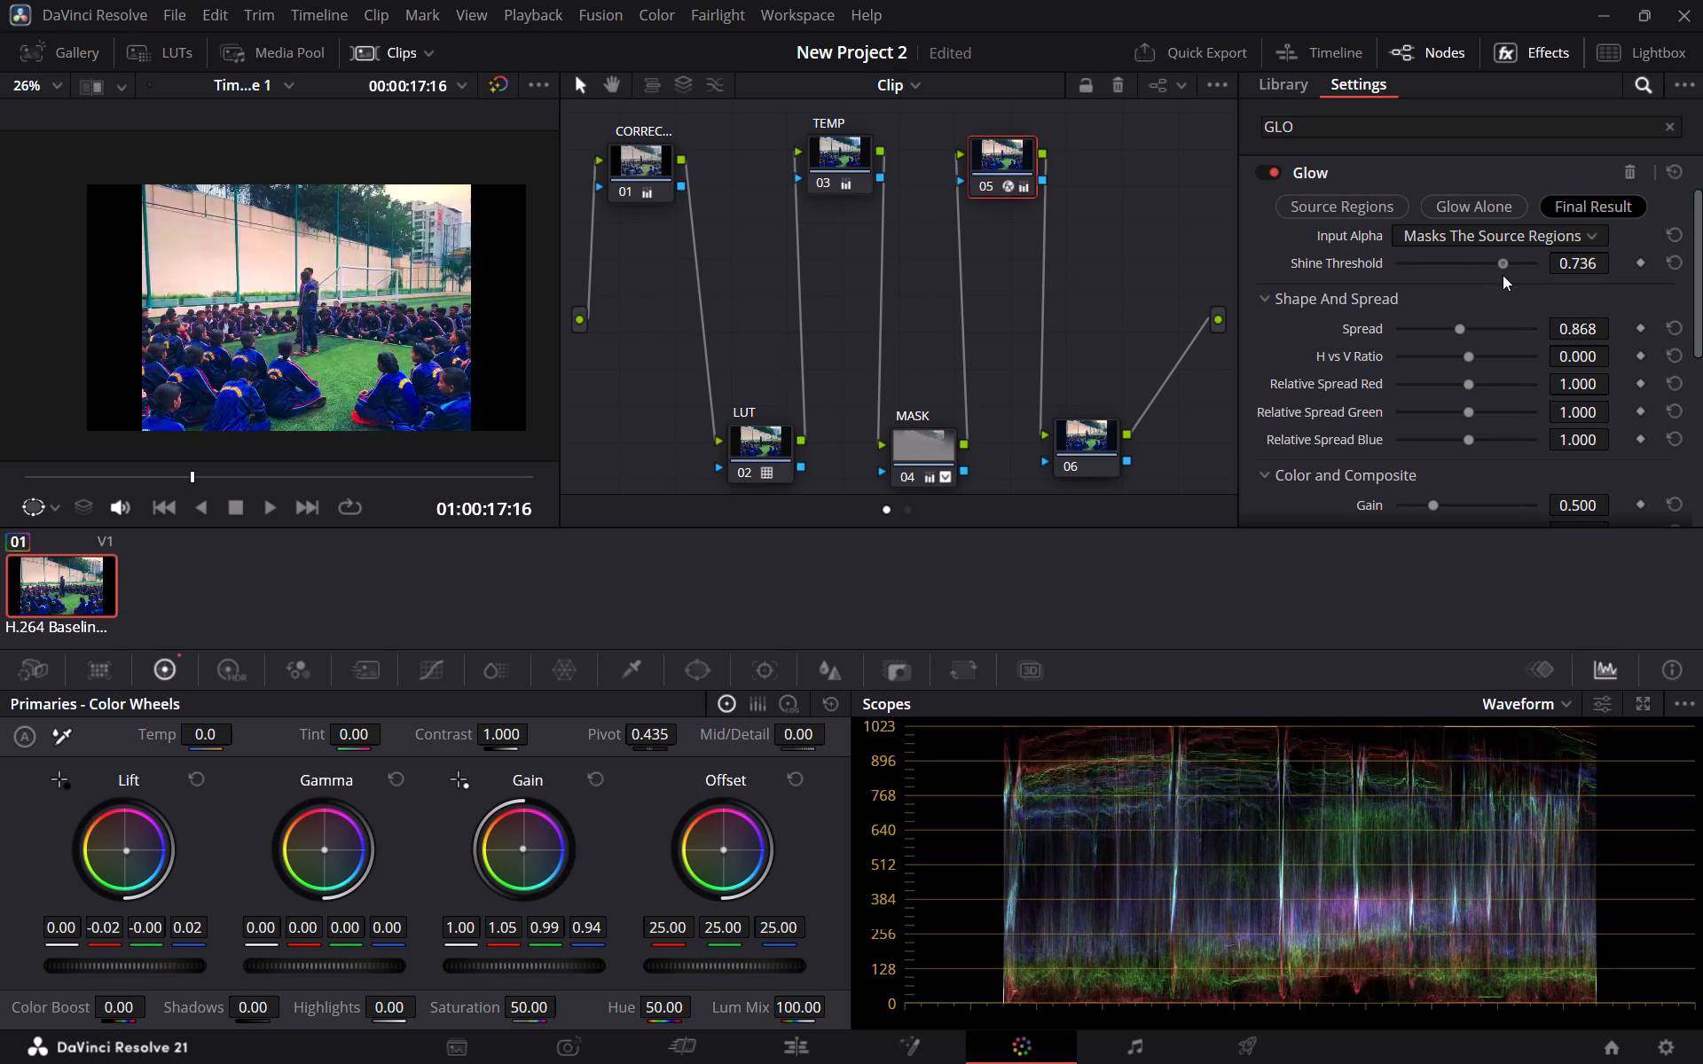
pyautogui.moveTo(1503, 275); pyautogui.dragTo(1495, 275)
# Rebalance the Glow on node 05 to a Shine Threshold of 0.698 and a Spread of 1.008.
pyautogui.moveTo(1461, 325); pyautogui.dragTo(1495, 325)
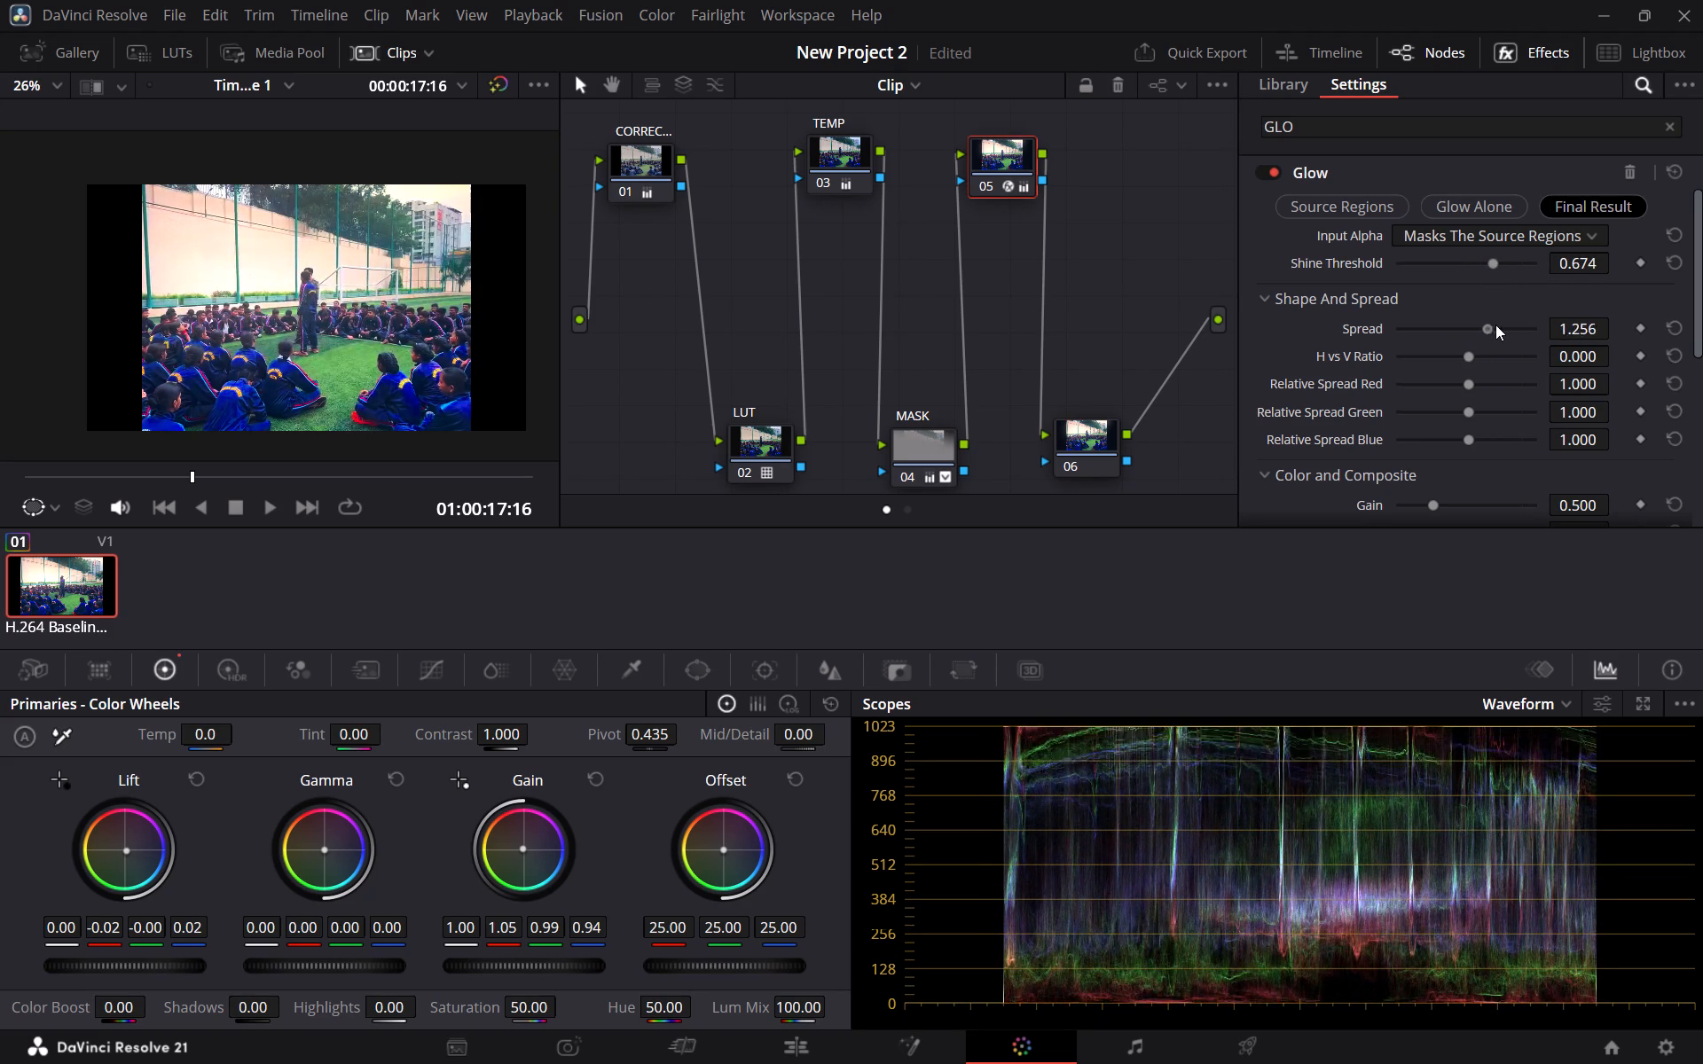
pyautogui.moveTo(1495, 325); pyautogui.dragTo(1482, 337)
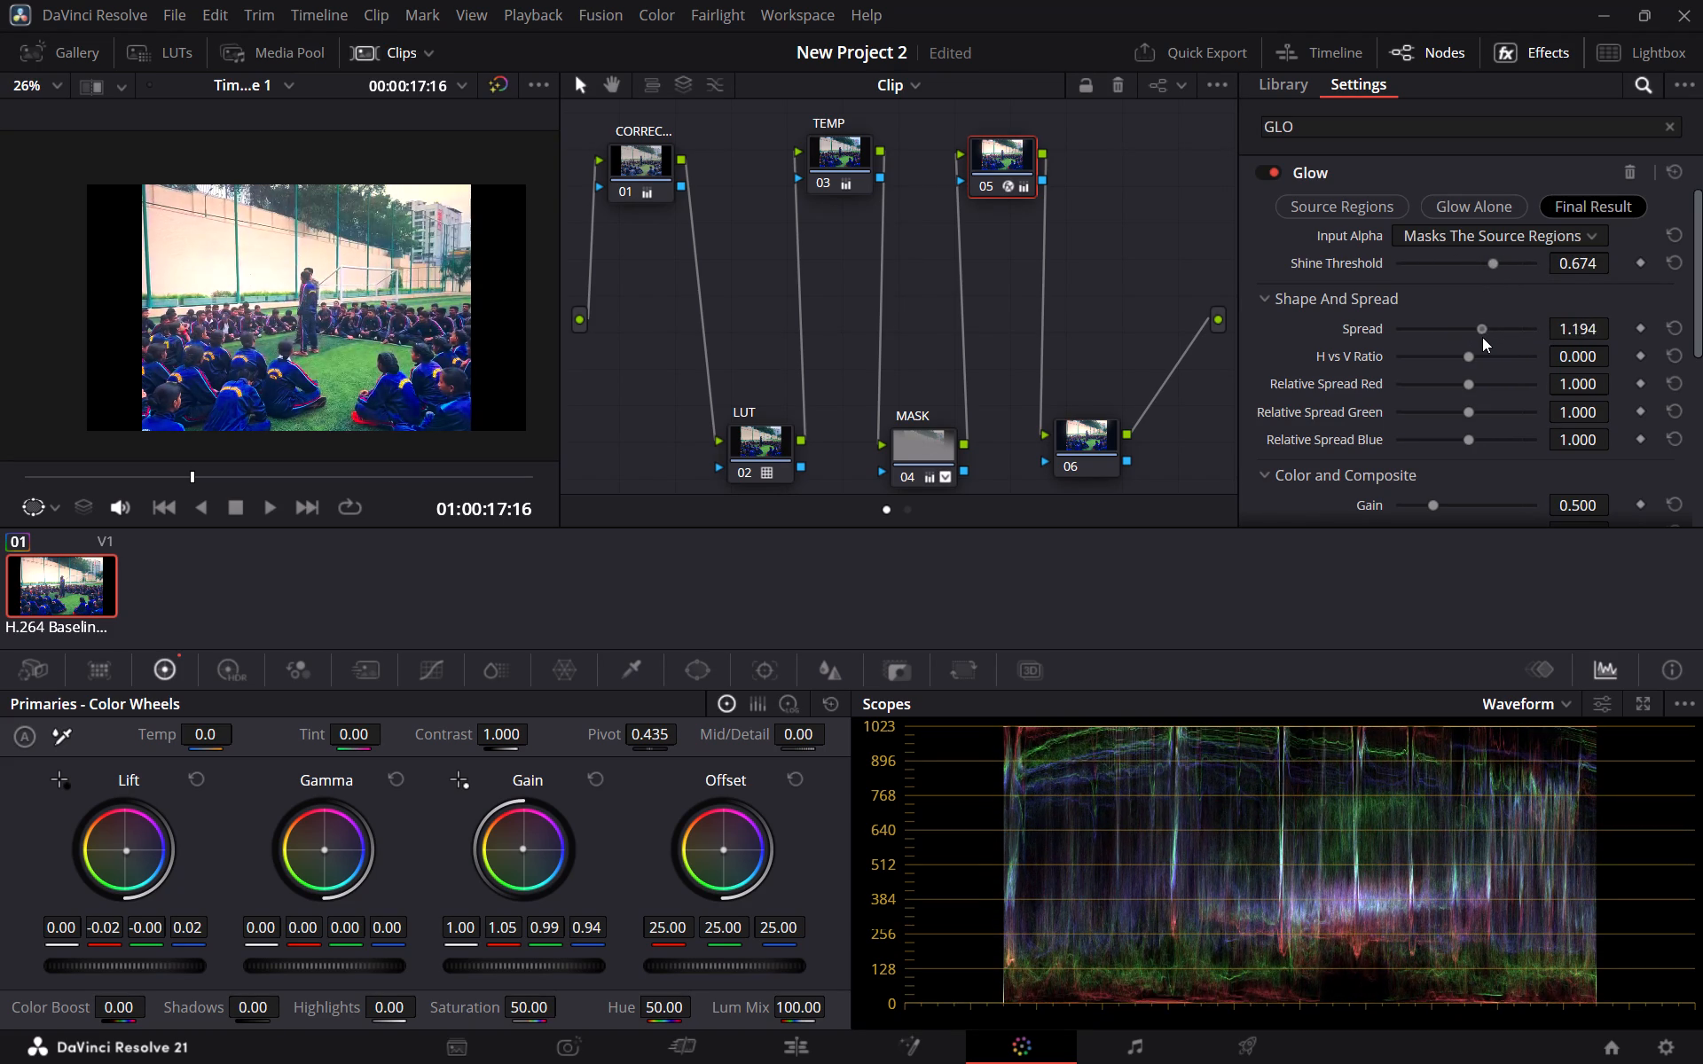
pyautogui.moveTo(1482, 337); pyautogui.dragTo(1502, 337)
pyautogui.moveTo(1493, 265); pyautogui.dragTo(1507, 276)
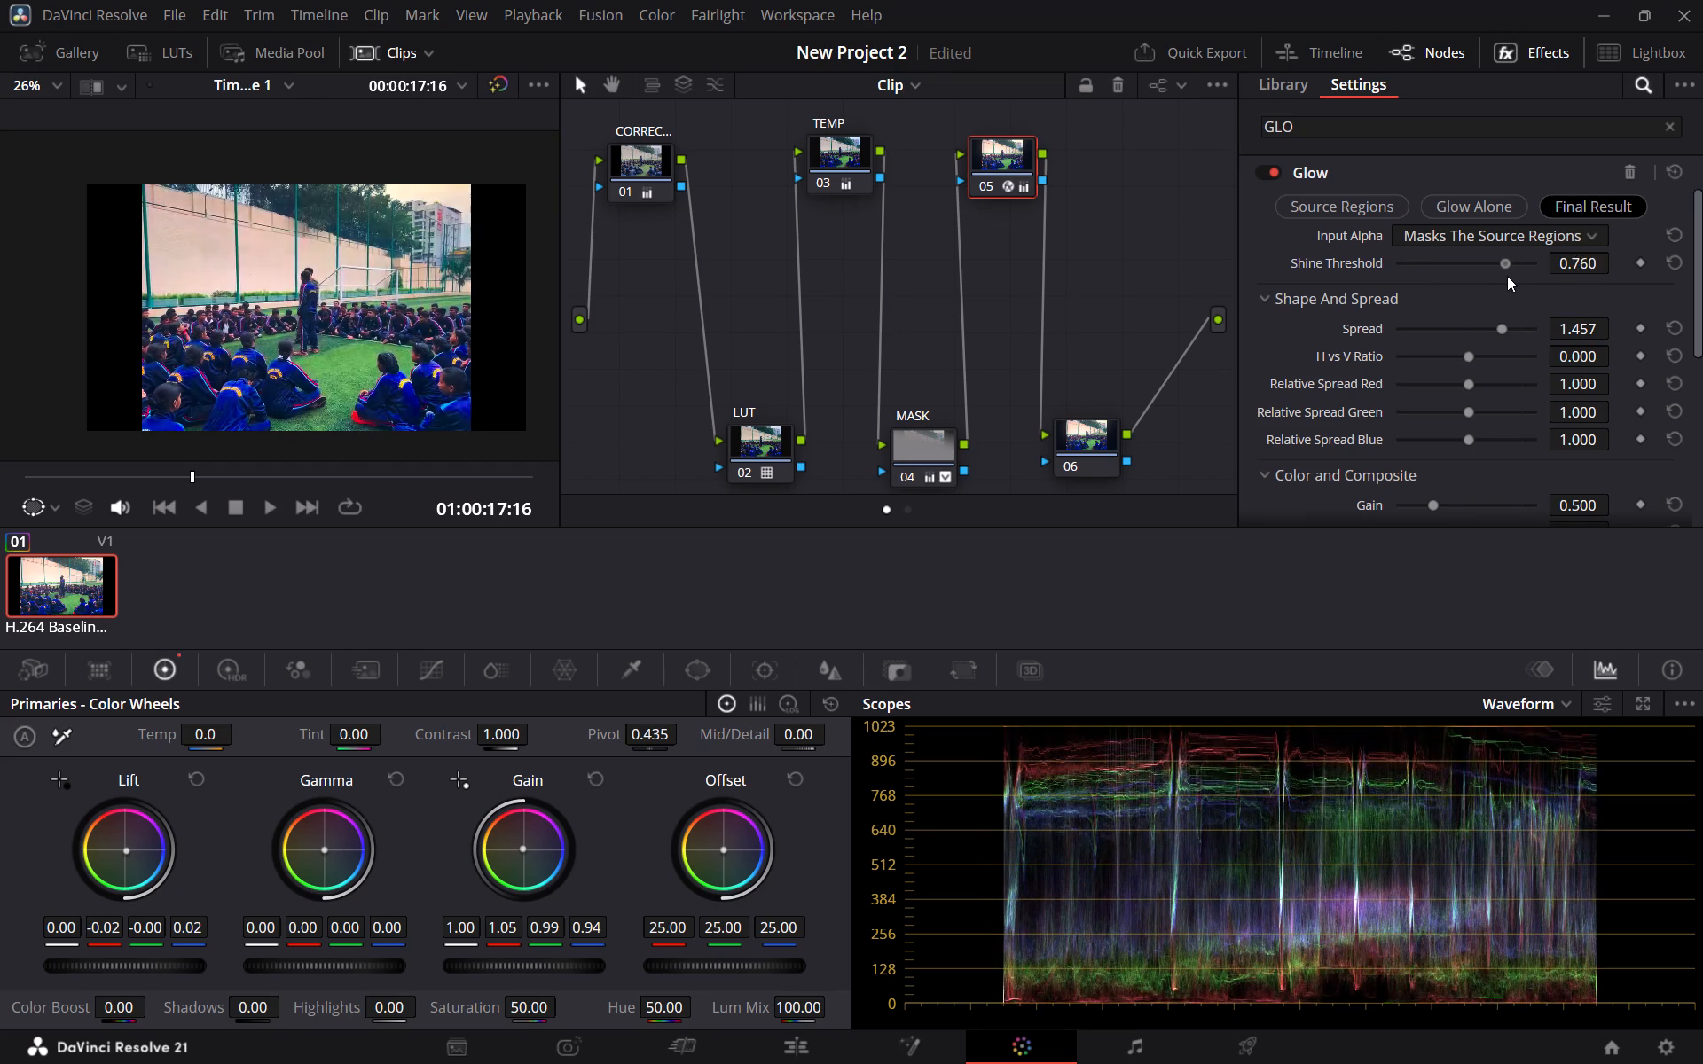
pyautogui.moveTo(1507, 276); pyautogui.dragTo(1498, 276)
pyautogui.moveTo(1501, 329); pyautogui.dragTo(1470, 329)
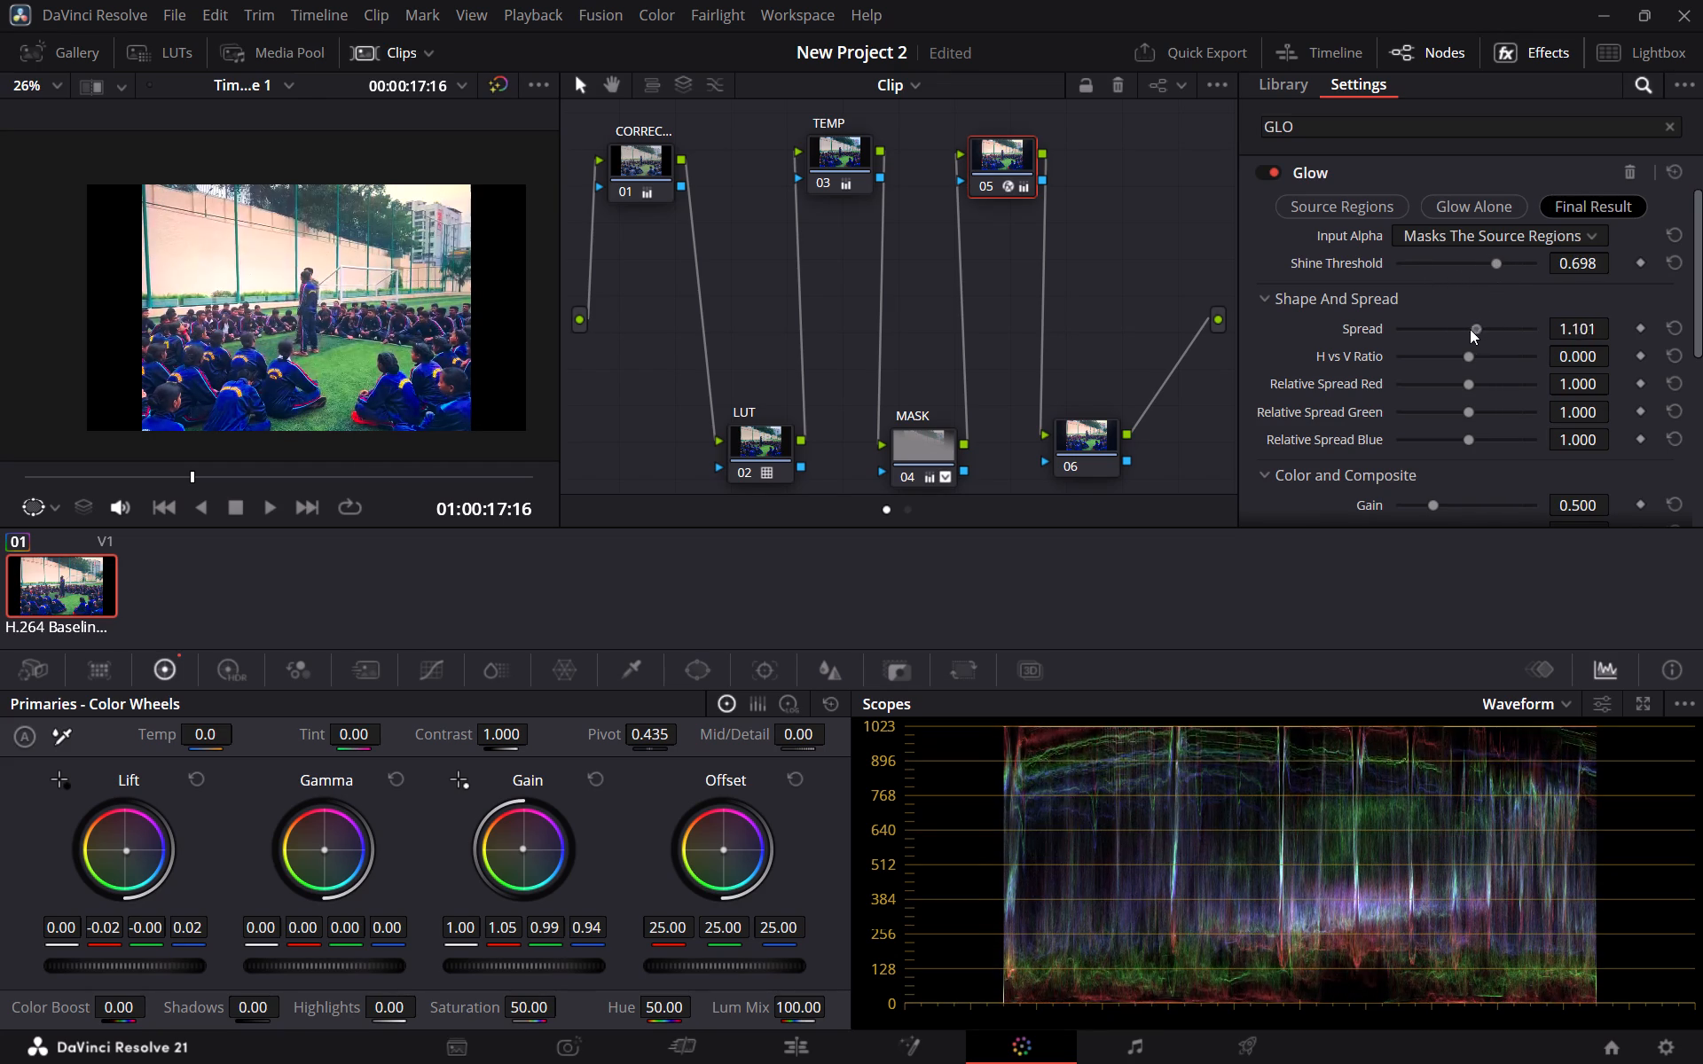
pyautogui.moveTo(1470, 329); pyautogui.dragTo(1461, 328)
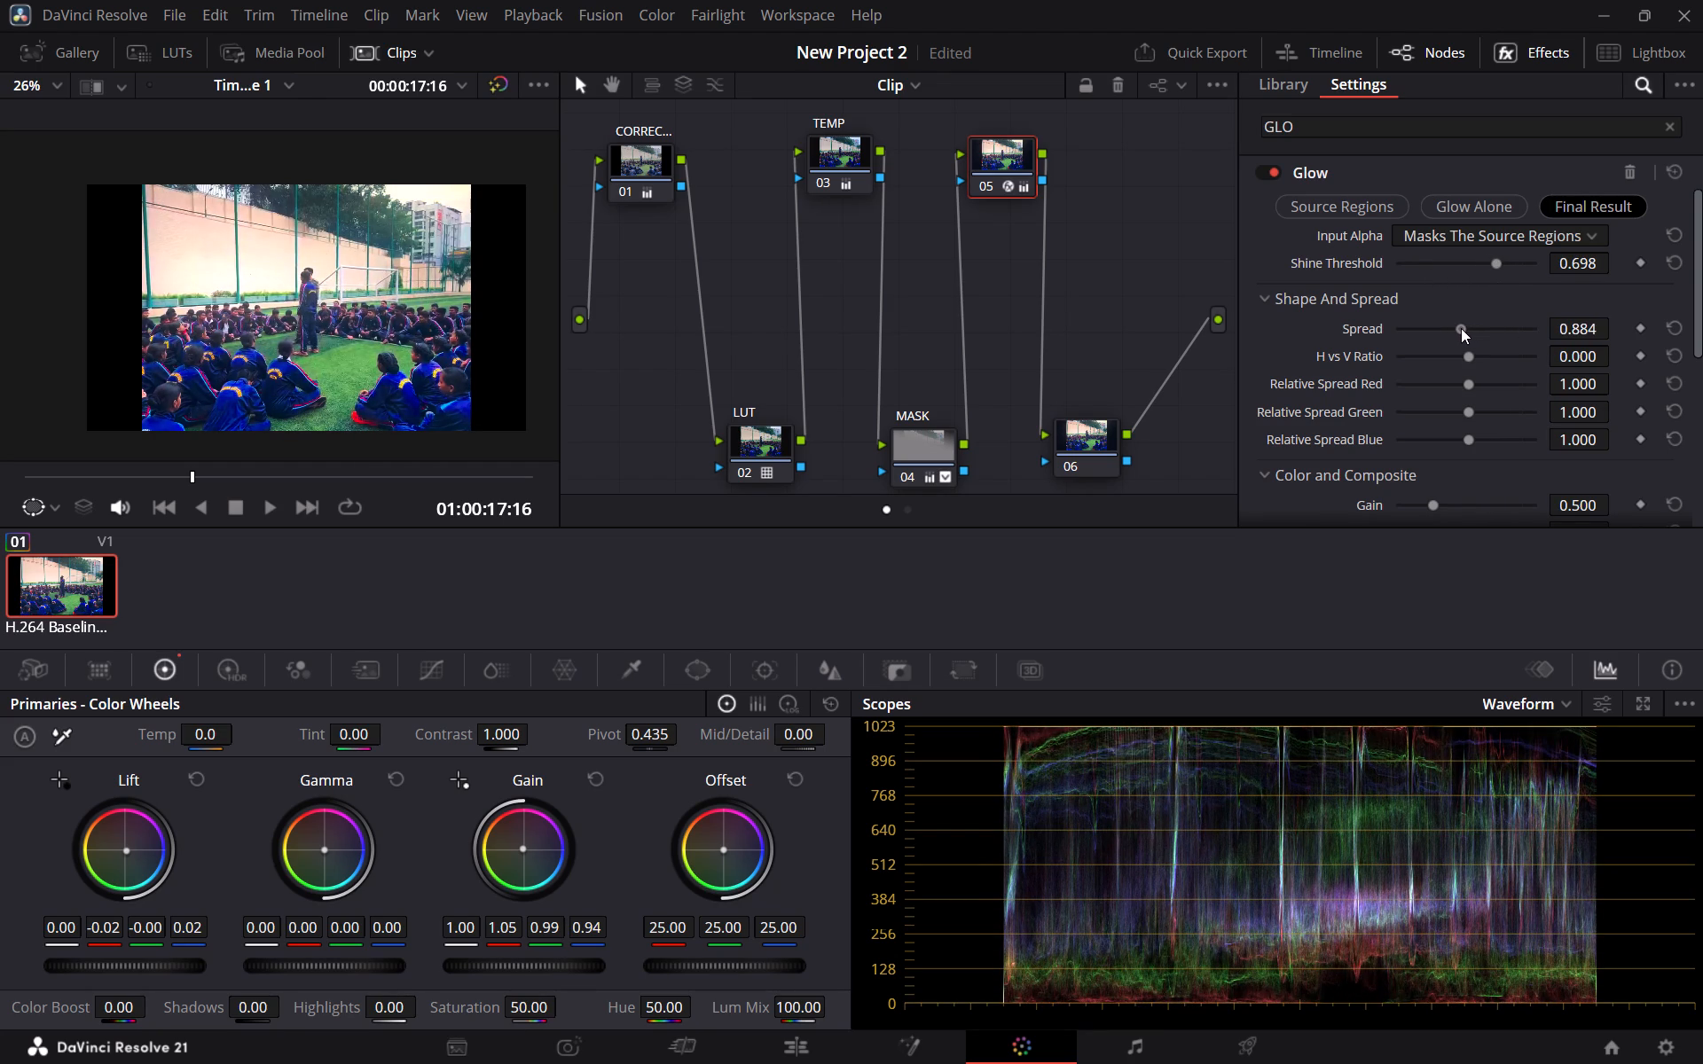
pyautogui.moveTo(1461, 328); pyautogui.dragTo(1470, 328)
# Set the Glow's H vs V Ratio to 0.473 and its Spread to 1.085.
pyautogui.moveTo(1469, 355); pyautogui.dragTo(1523, 356)
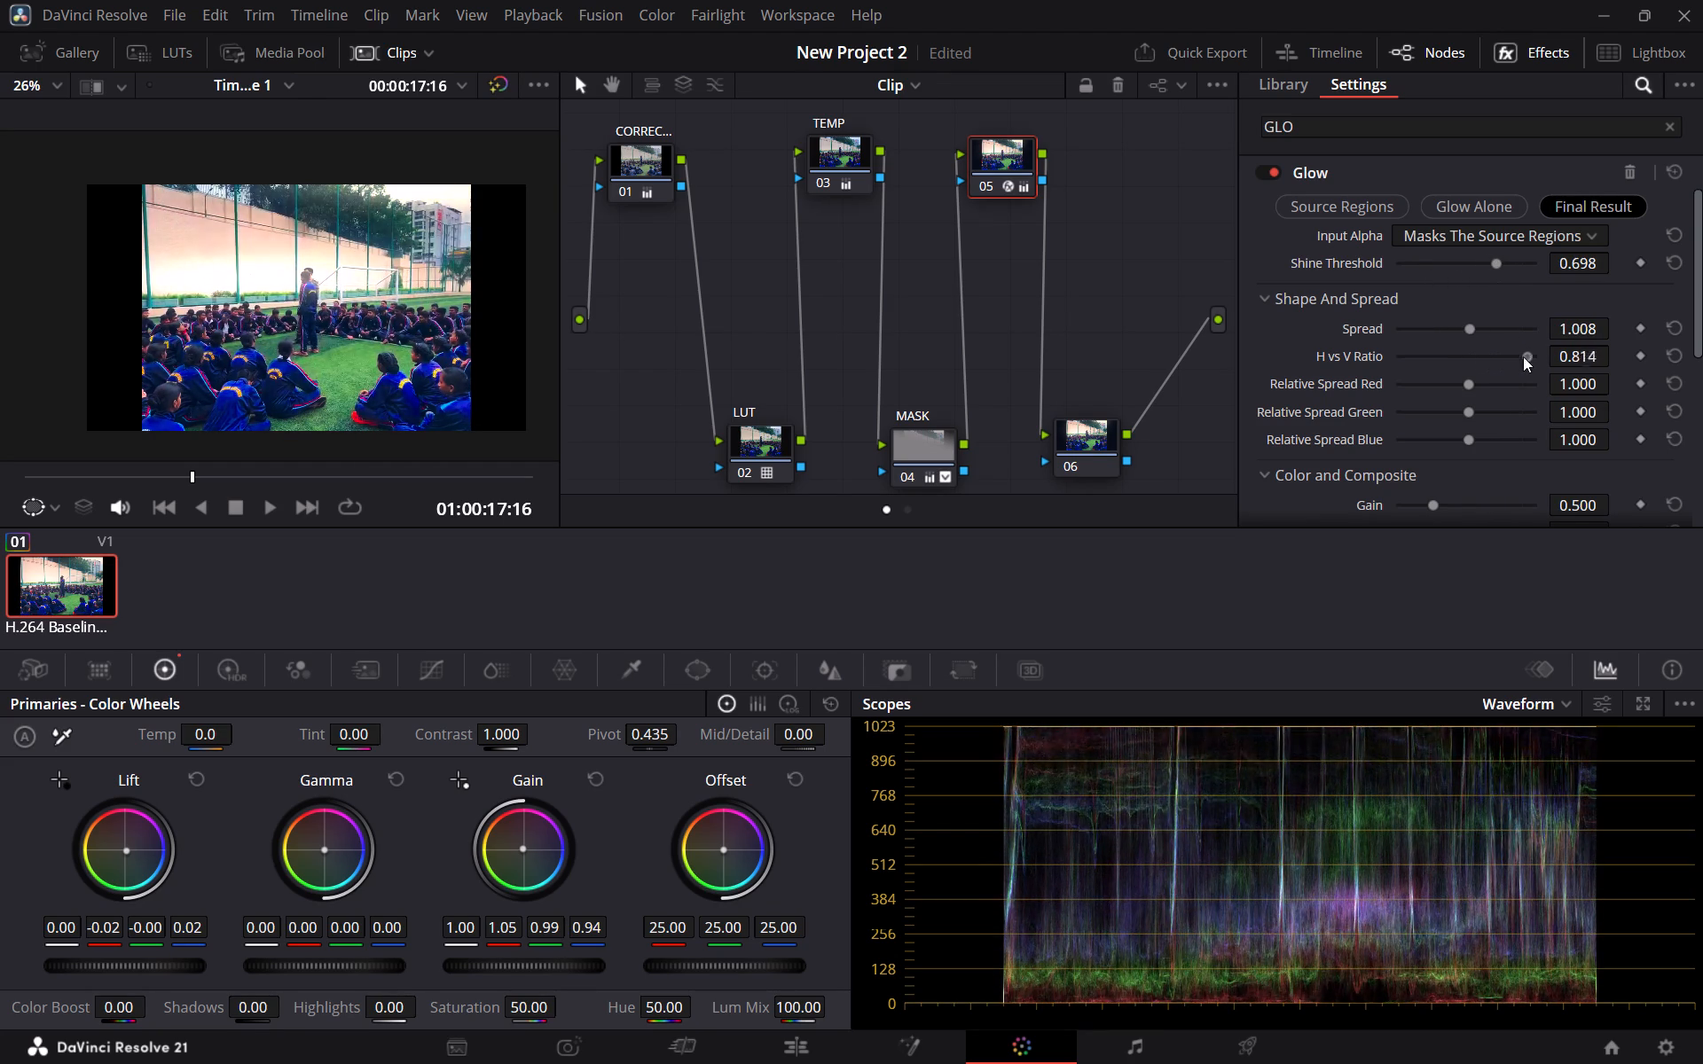
pyautogui.moveTo(1523, 356); pyautogui.dragTo(1503, 359)
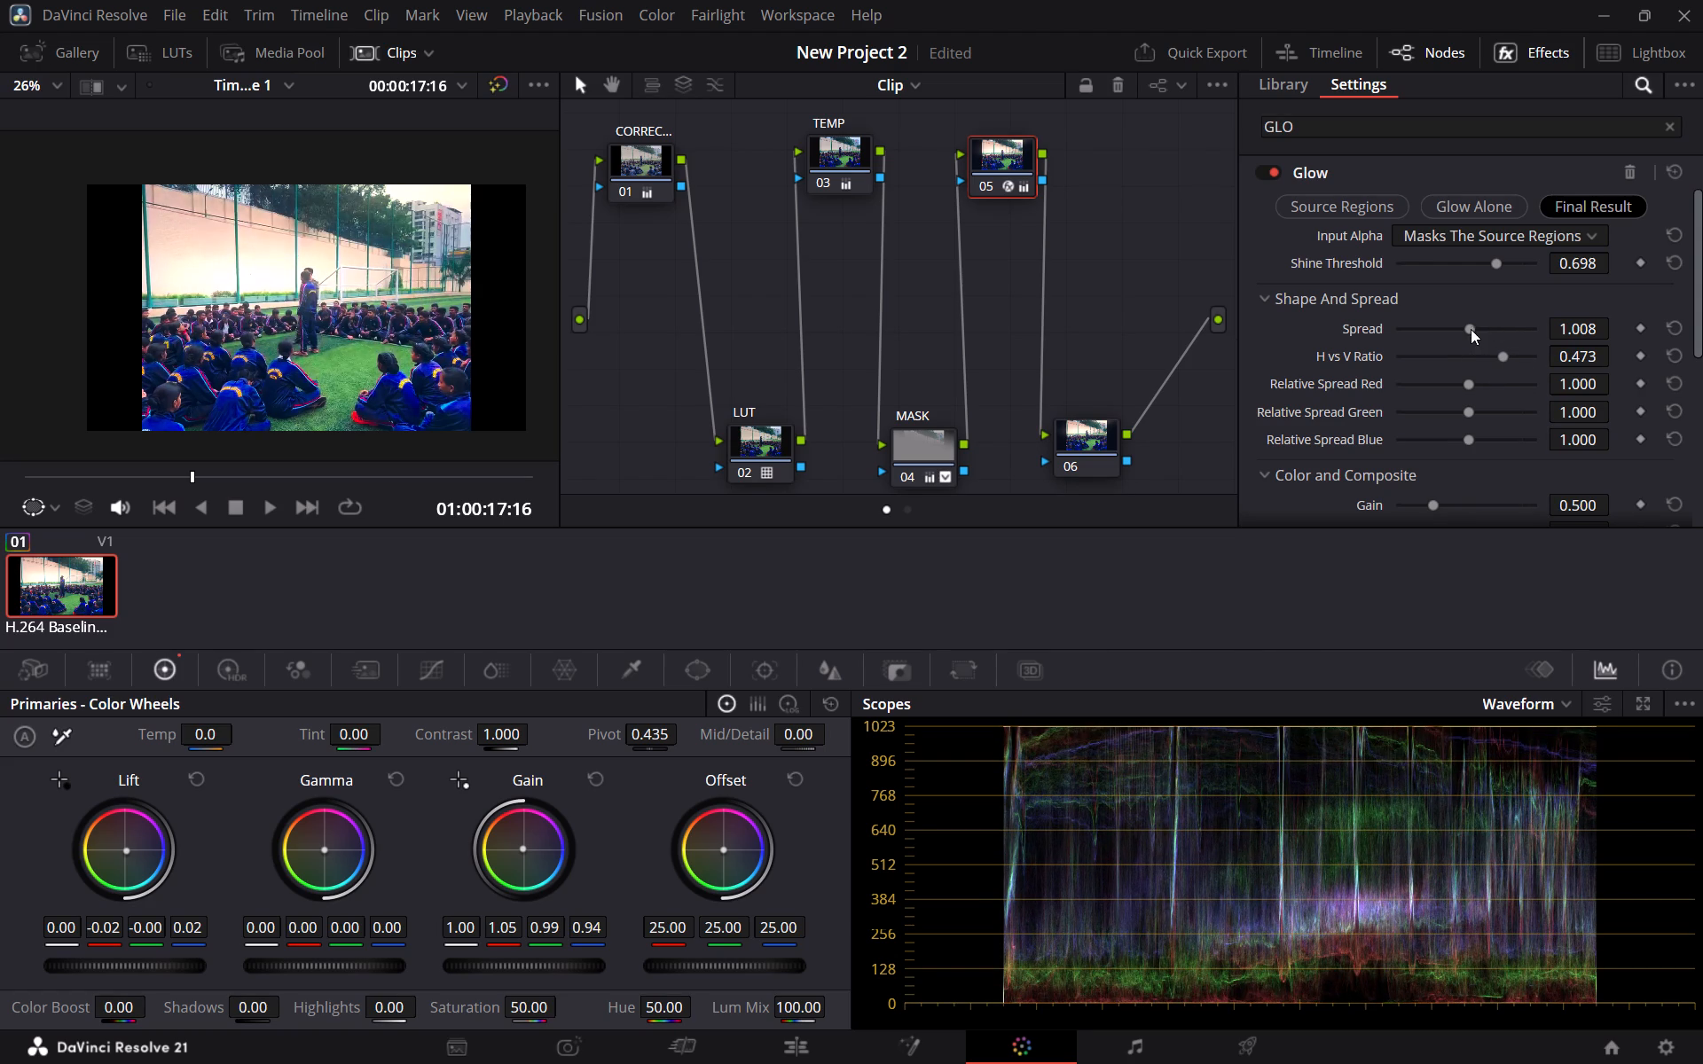
pyautogui.moveTo(1471, 329); pyautogui.dragTo(1486, 335)
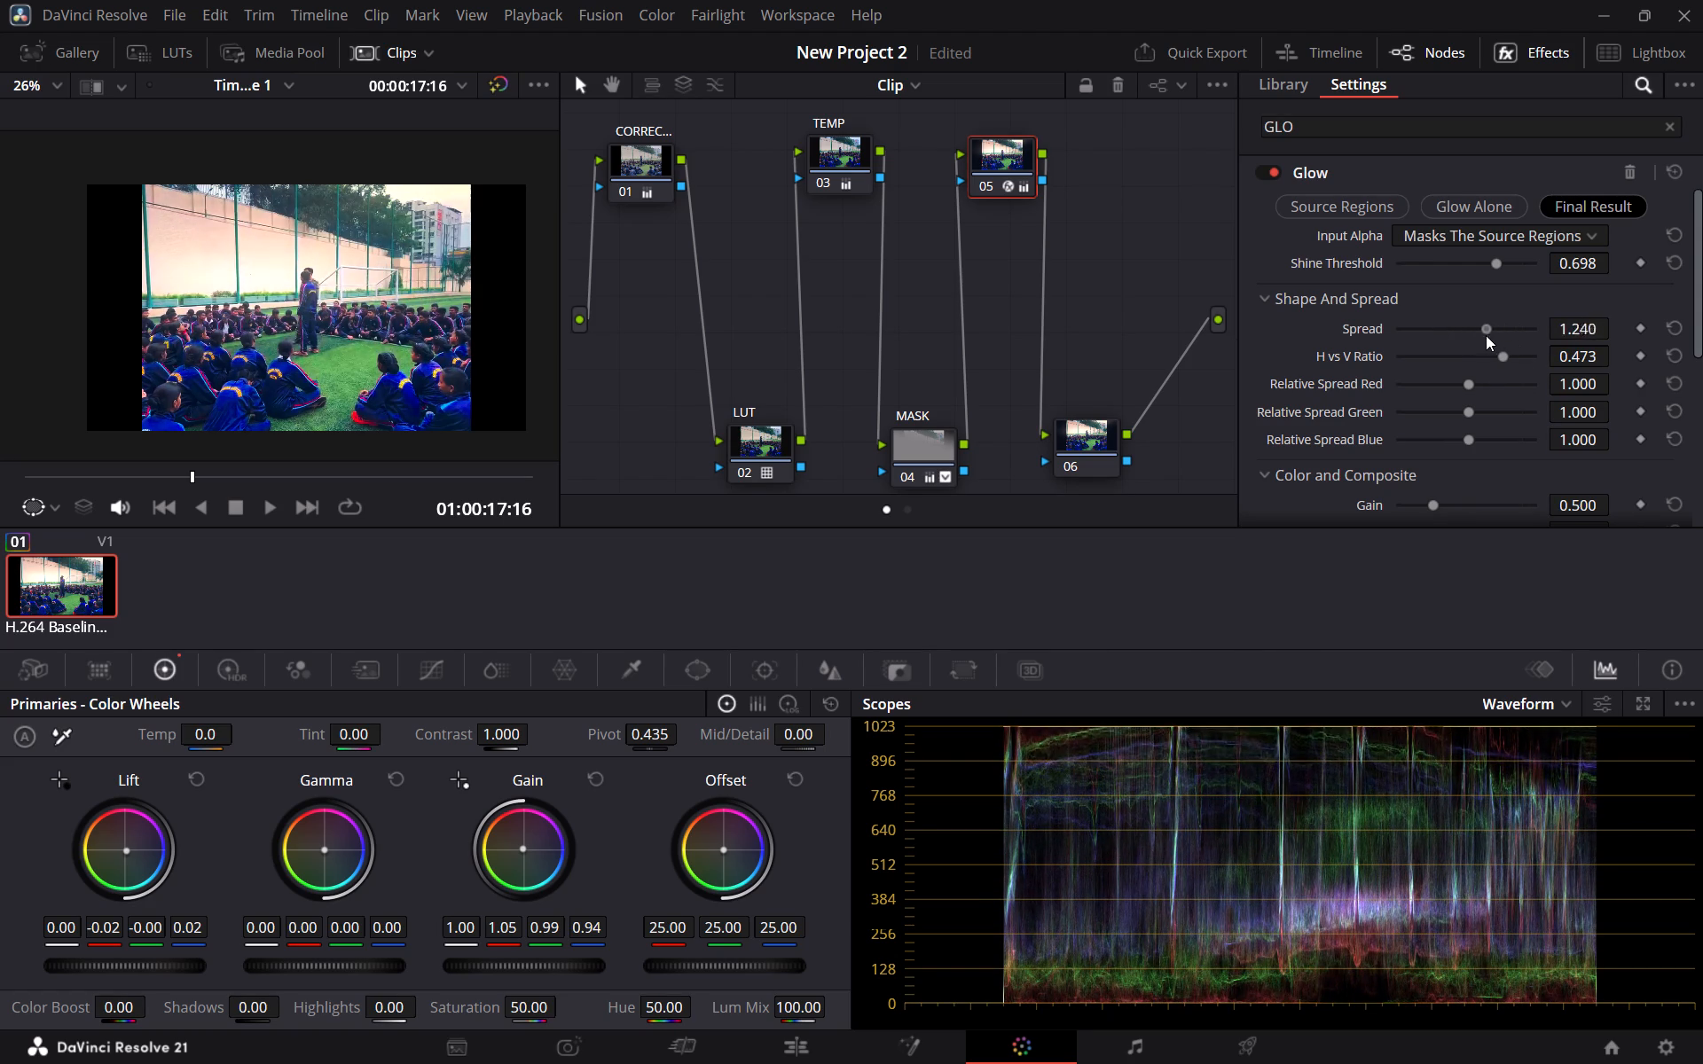
pyautogui.moveTo(1486, 335); pyautogui.dragTo(1475, 337)
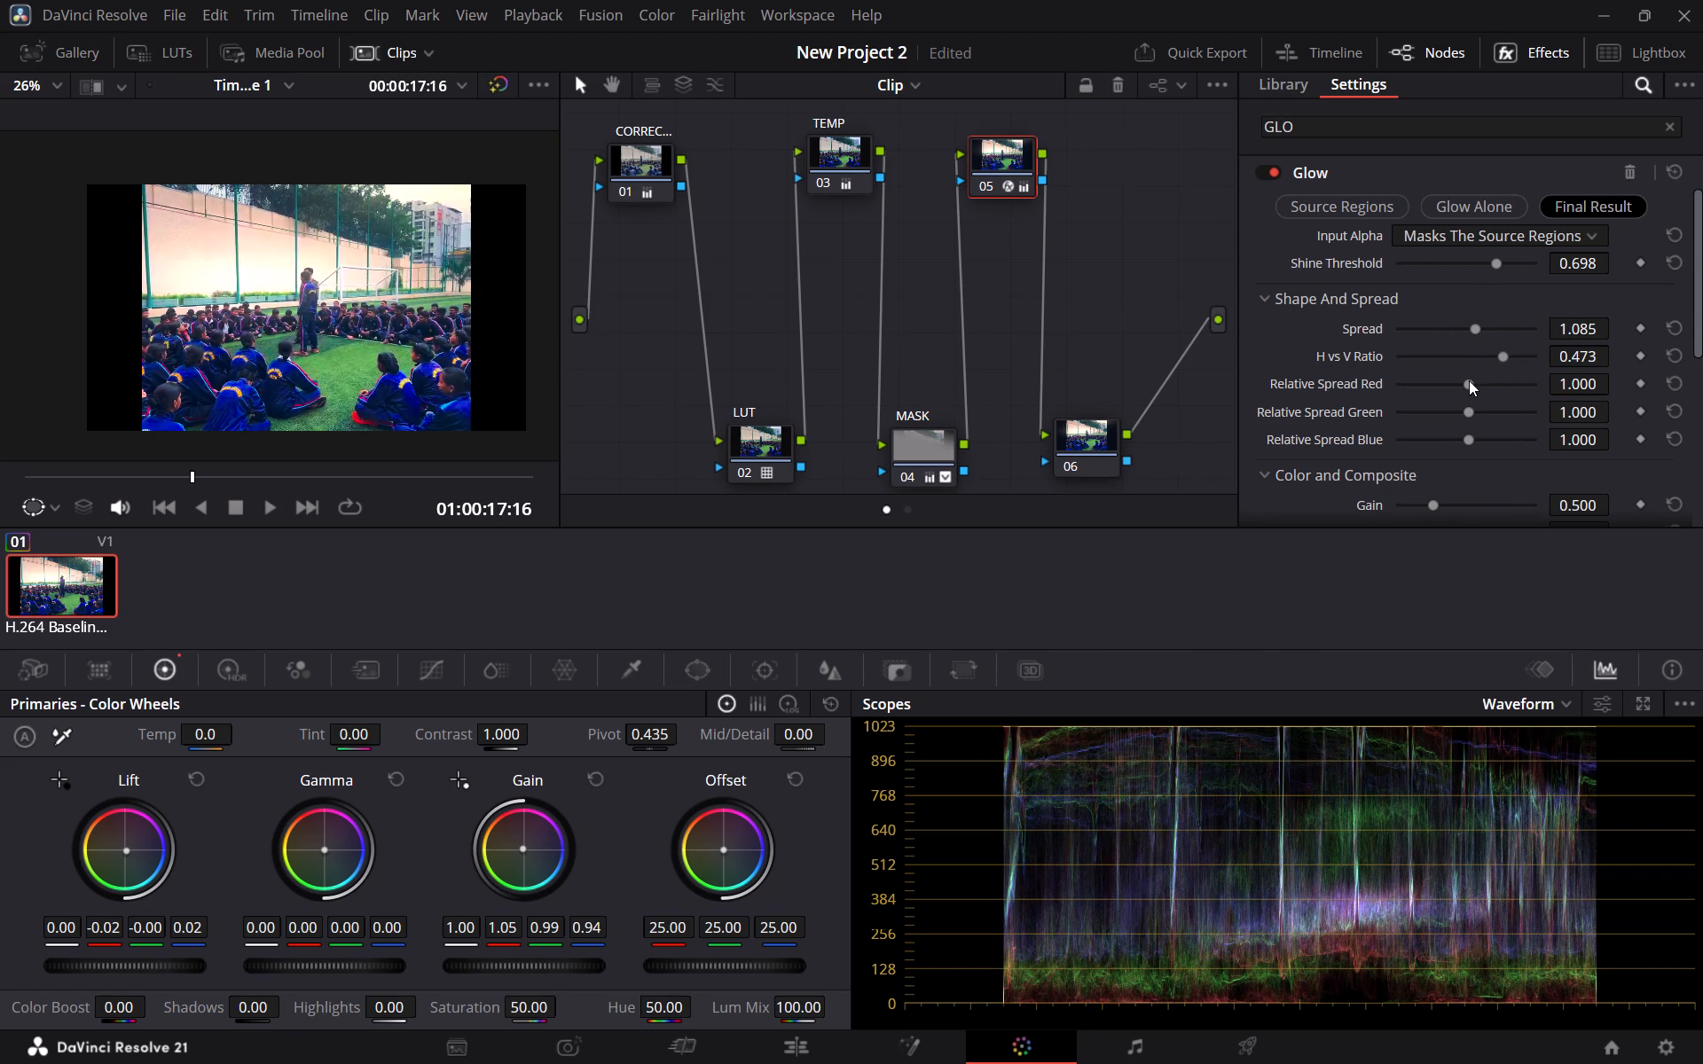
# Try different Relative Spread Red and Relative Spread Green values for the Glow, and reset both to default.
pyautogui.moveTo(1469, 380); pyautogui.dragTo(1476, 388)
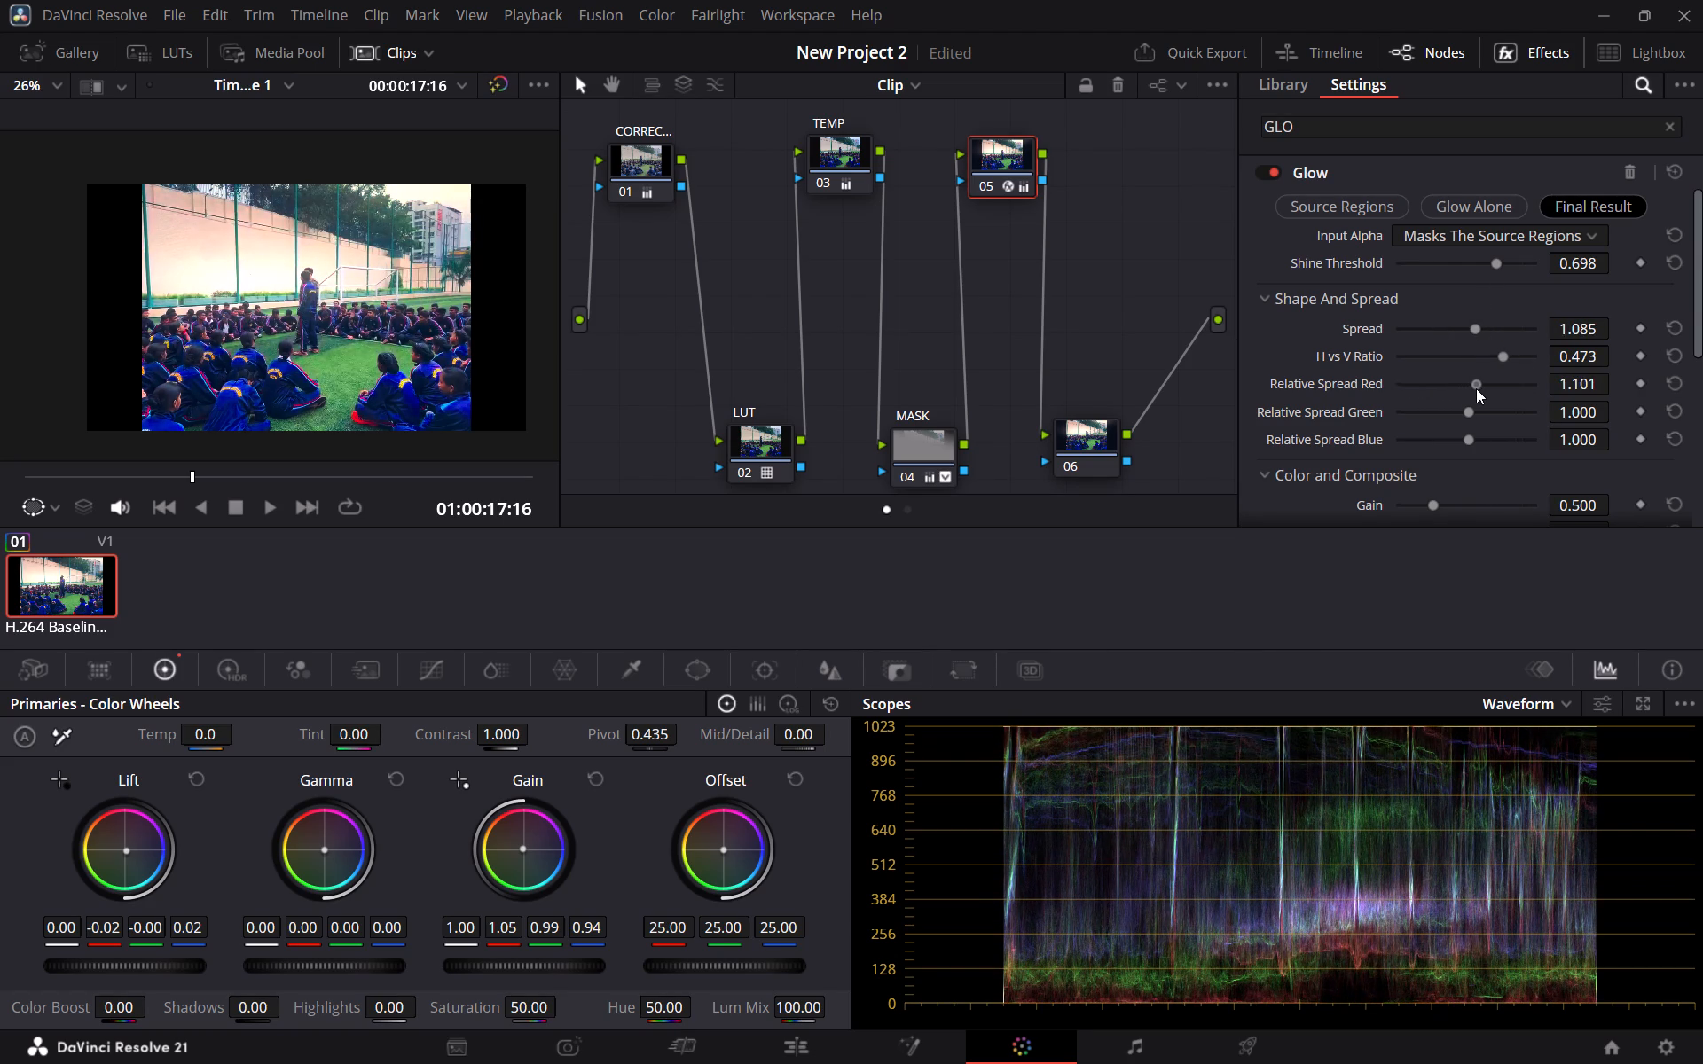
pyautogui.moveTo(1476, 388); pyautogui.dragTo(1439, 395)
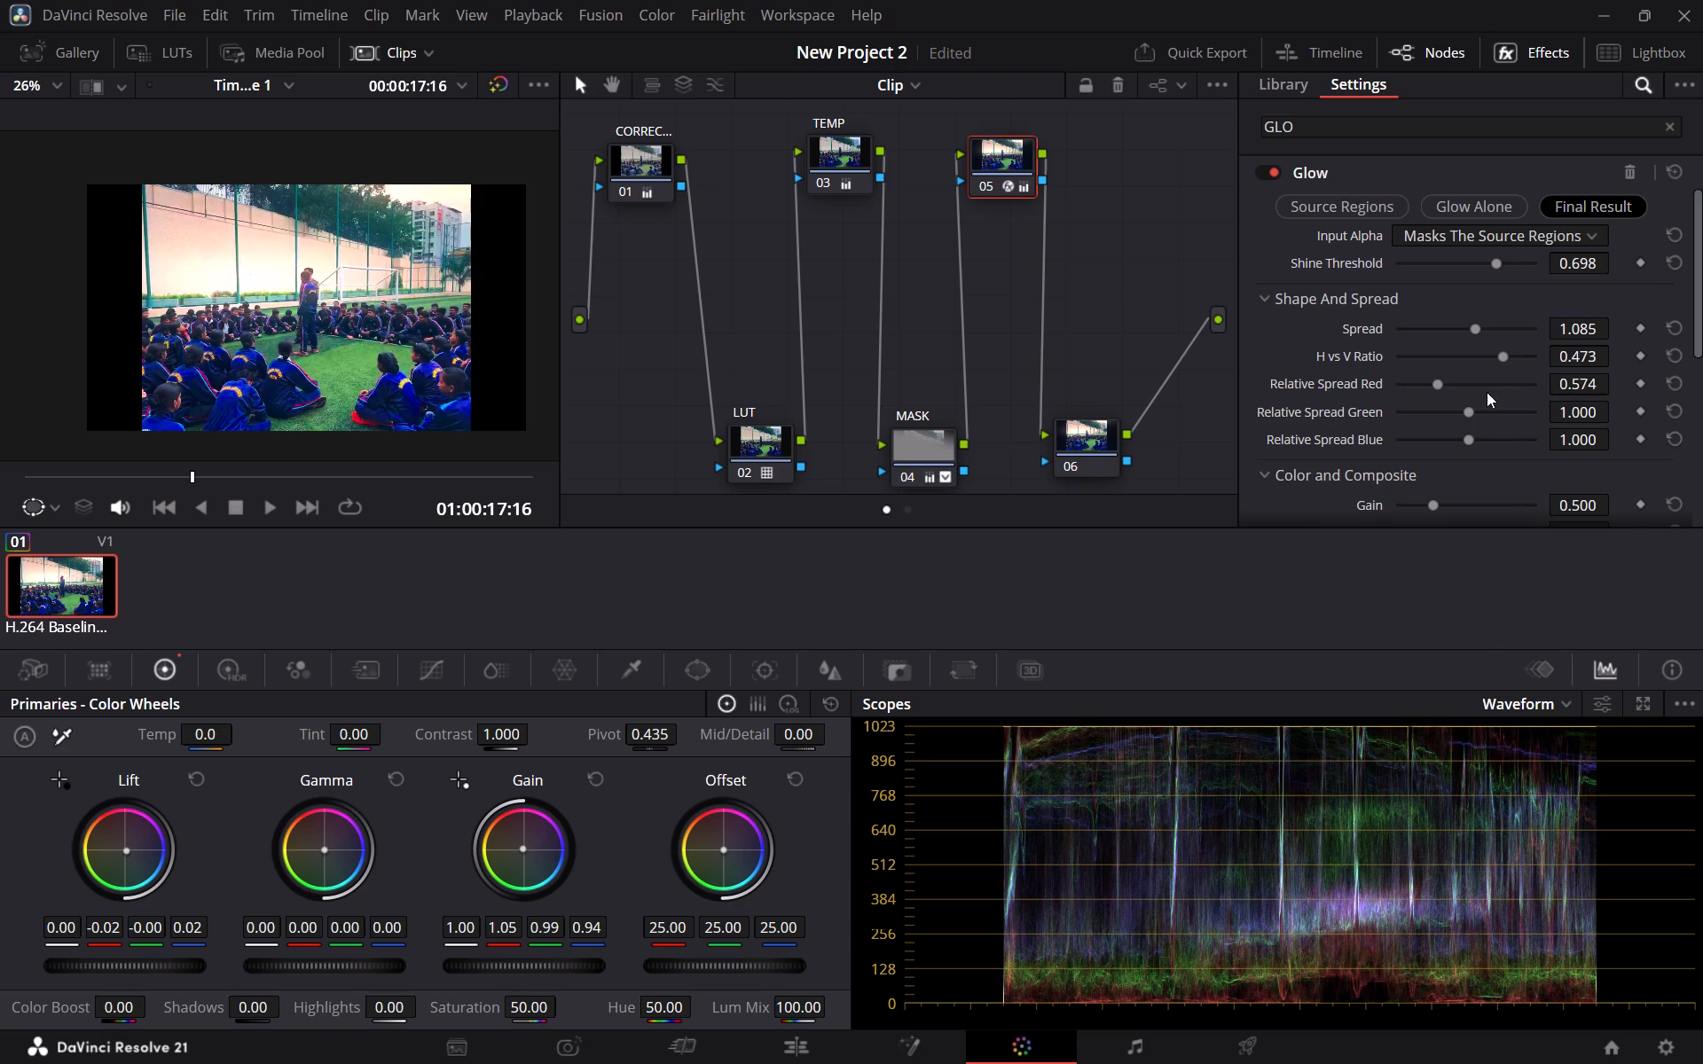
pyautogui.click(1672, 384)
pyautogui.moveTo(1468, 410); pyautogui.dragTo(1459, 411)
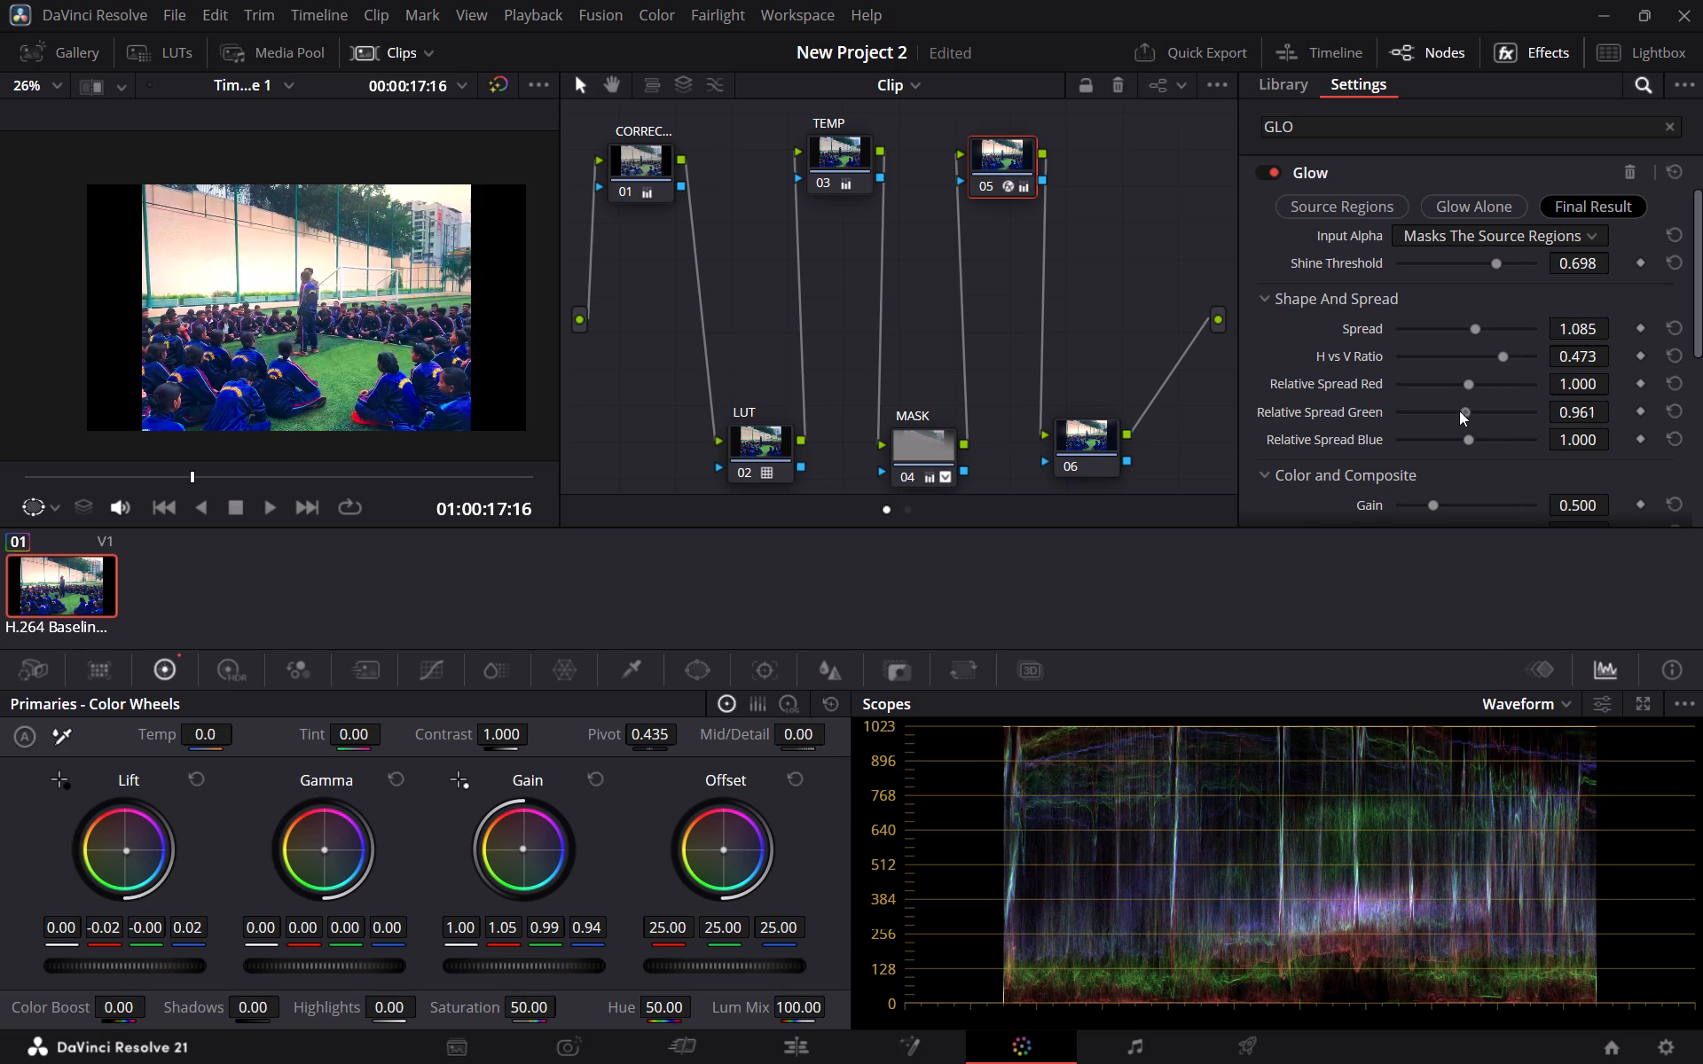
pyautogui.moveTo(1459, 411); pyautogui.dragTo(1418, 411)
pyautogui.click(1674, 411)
# Raise the Glow's Gain to 0.992 and its Gamma to 2.023 in the color and composite settings.
pyautogui.scroll(-1, 1510, 415)
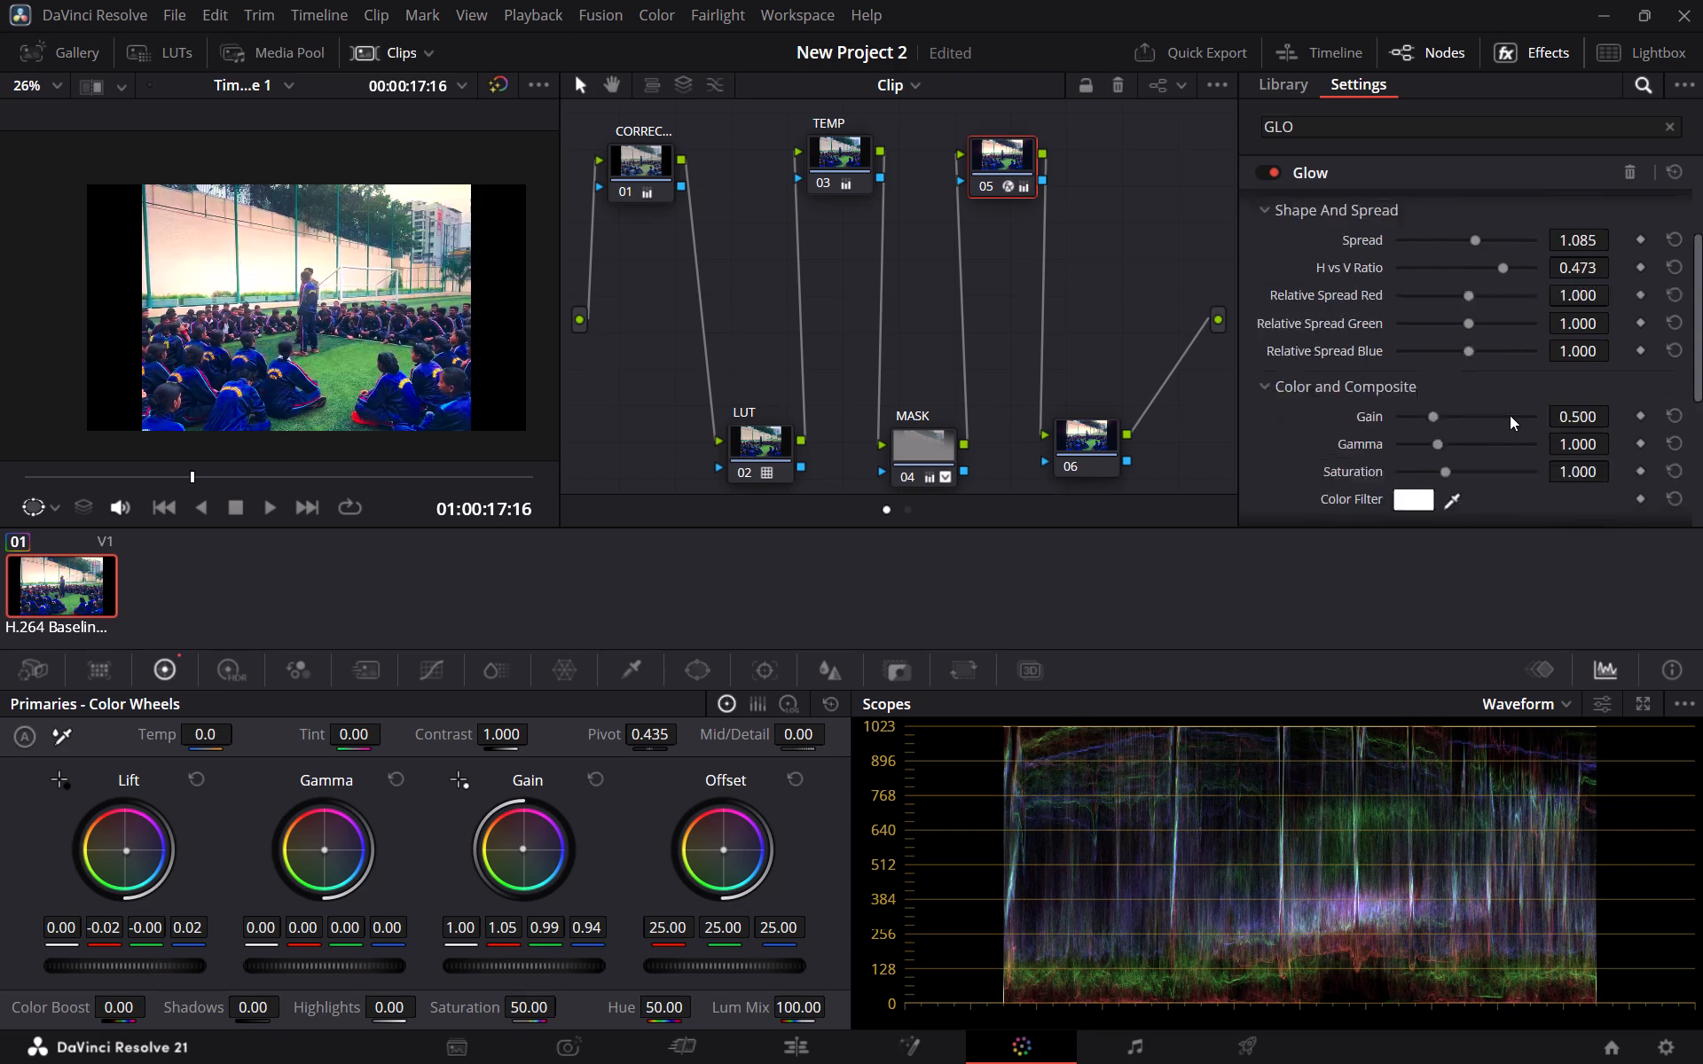
pyautogui.scroll(-1, 1510, 415)
pyautogui.moveTo(1434, 330); pyautogui.dragTo(1474, 331)
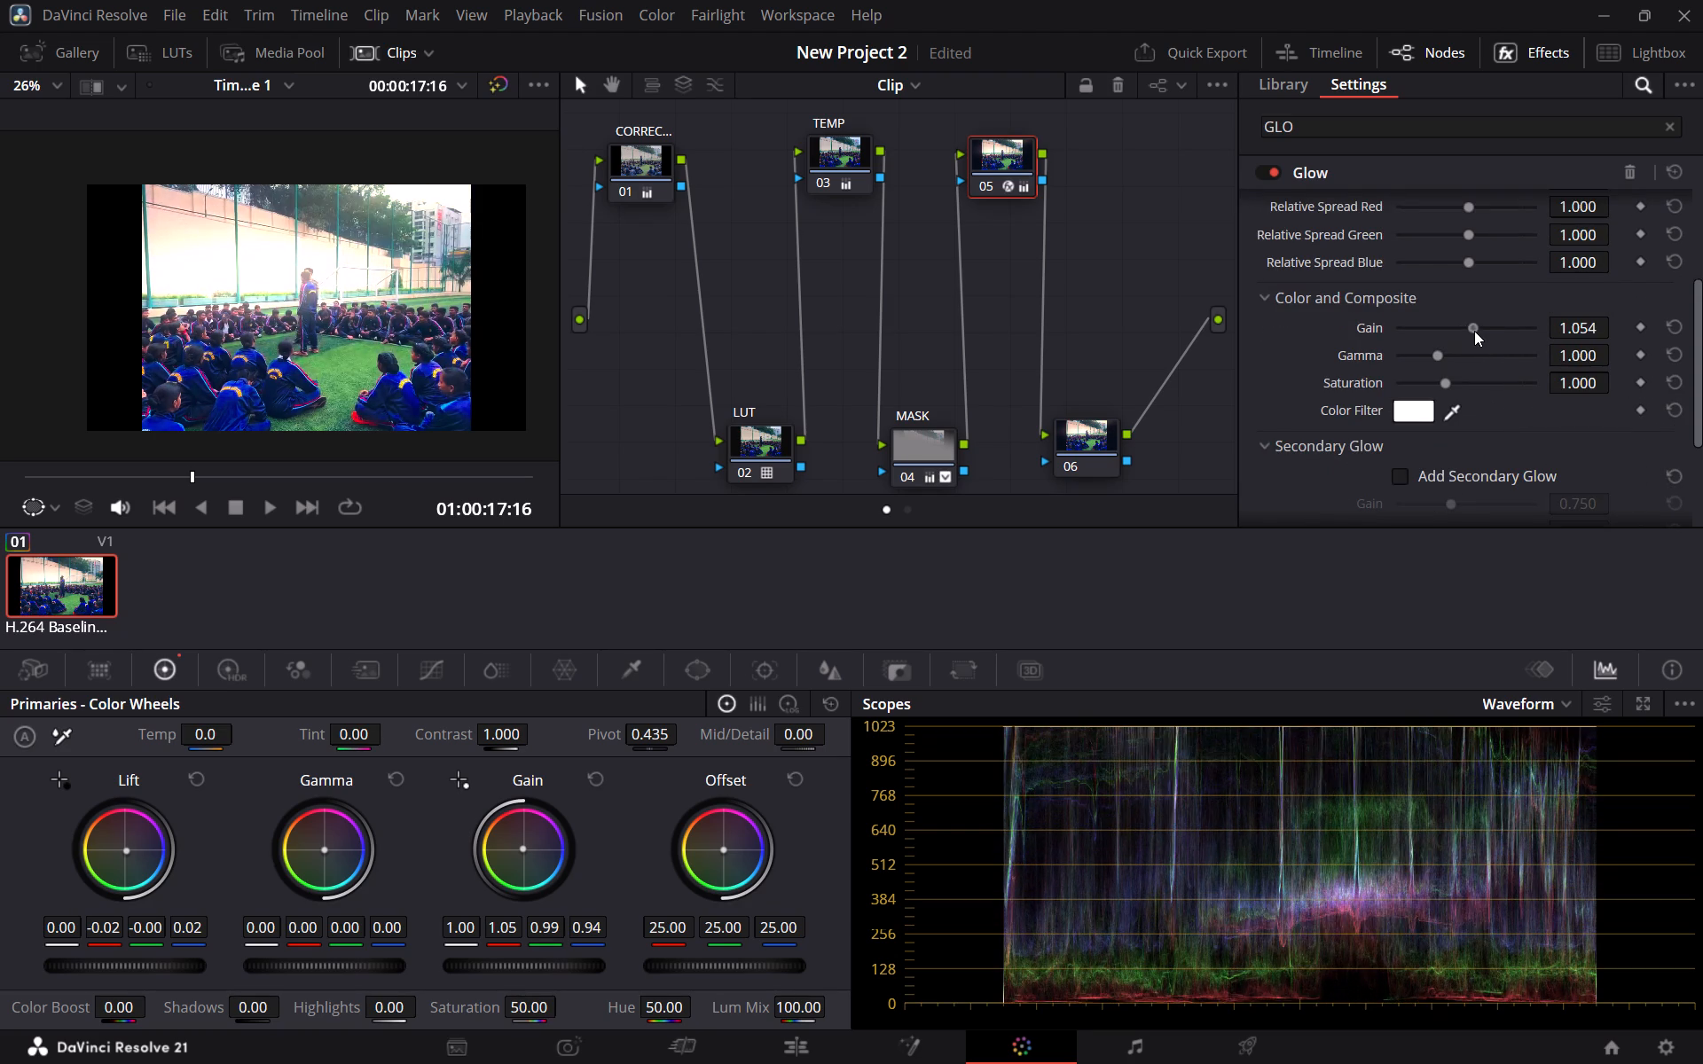
pyautogui.moveTo(1474, 331); pyautogui.dragTo(1470, 340)
pyautogui.moveTo(1435, 354); pyautogui.dragTo(1382, 356)
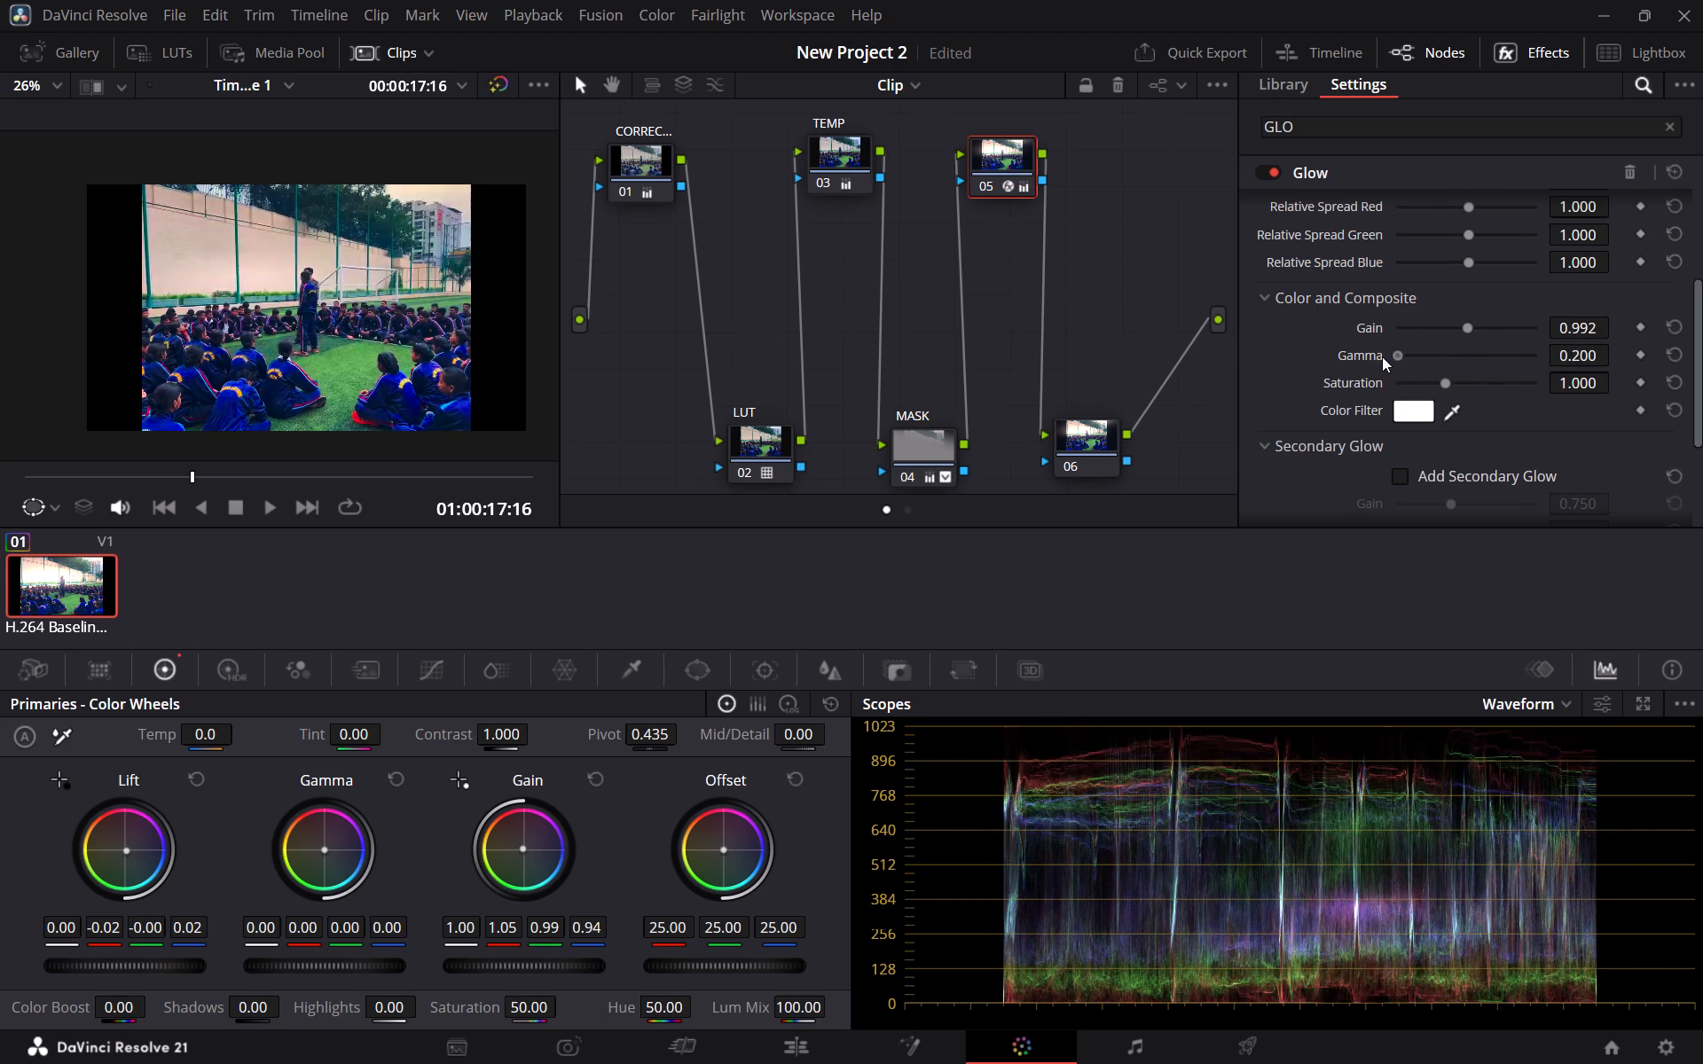
pyautogui.moveTo(1382, 356); pyautogui.dragTo(1491, 356)
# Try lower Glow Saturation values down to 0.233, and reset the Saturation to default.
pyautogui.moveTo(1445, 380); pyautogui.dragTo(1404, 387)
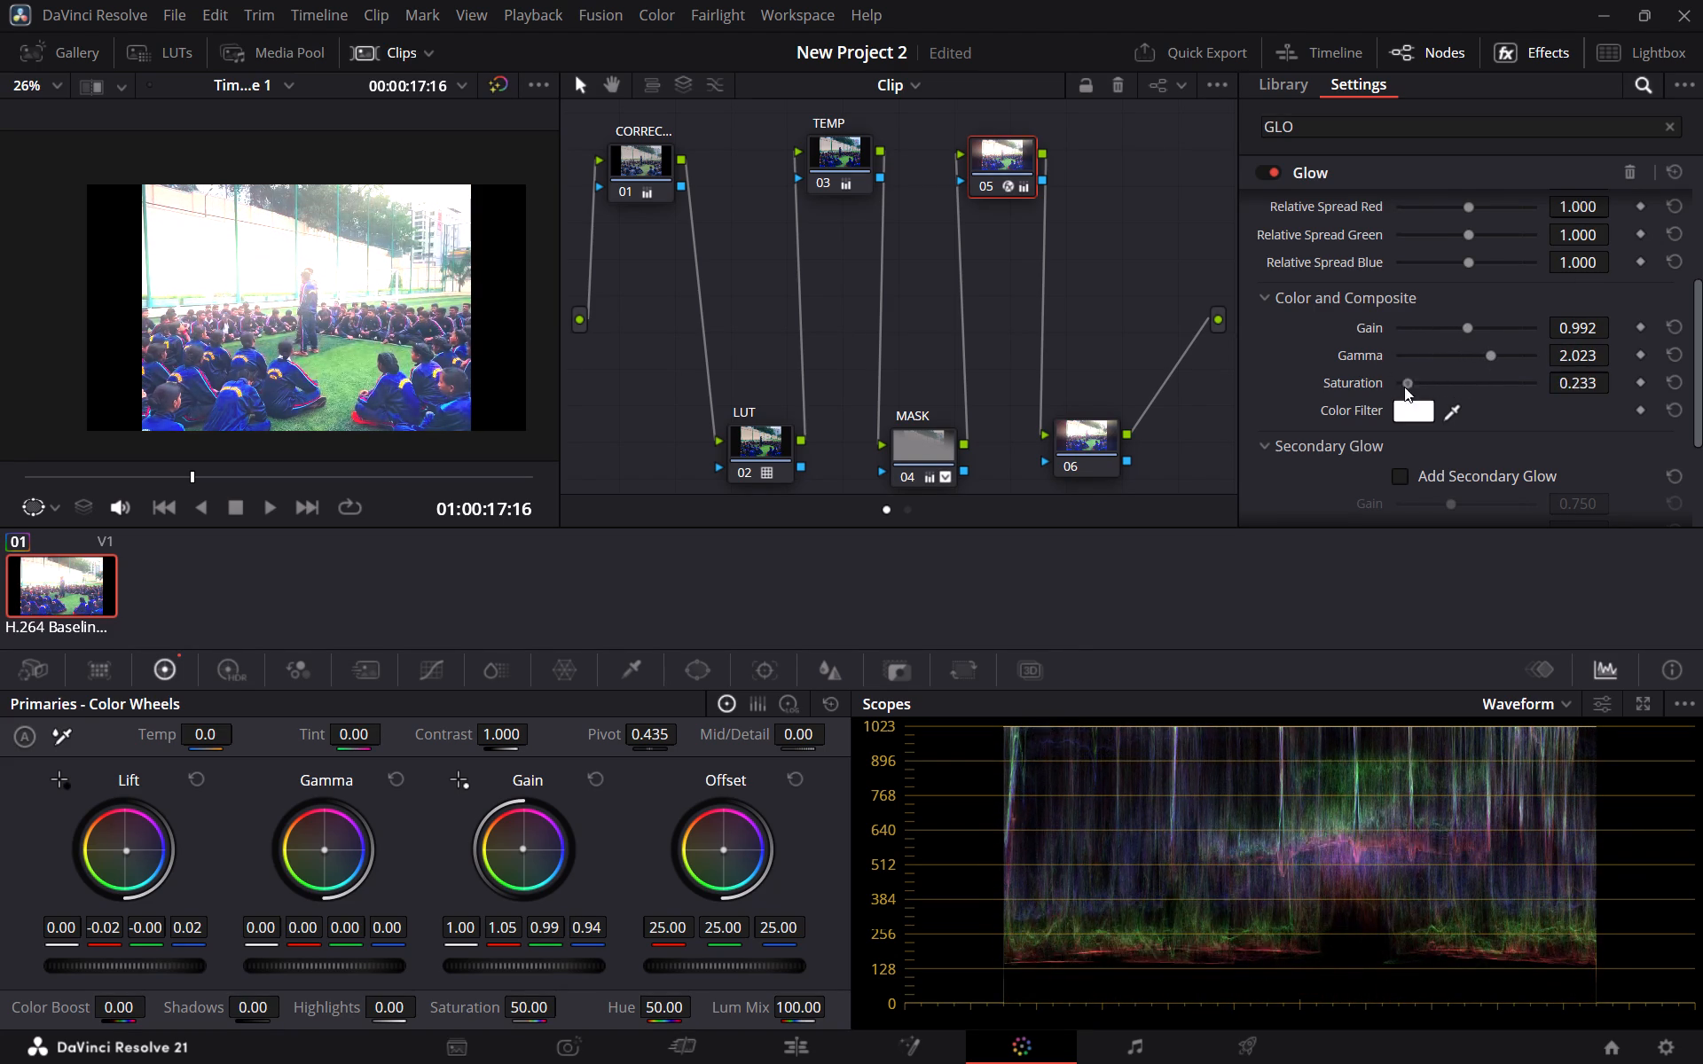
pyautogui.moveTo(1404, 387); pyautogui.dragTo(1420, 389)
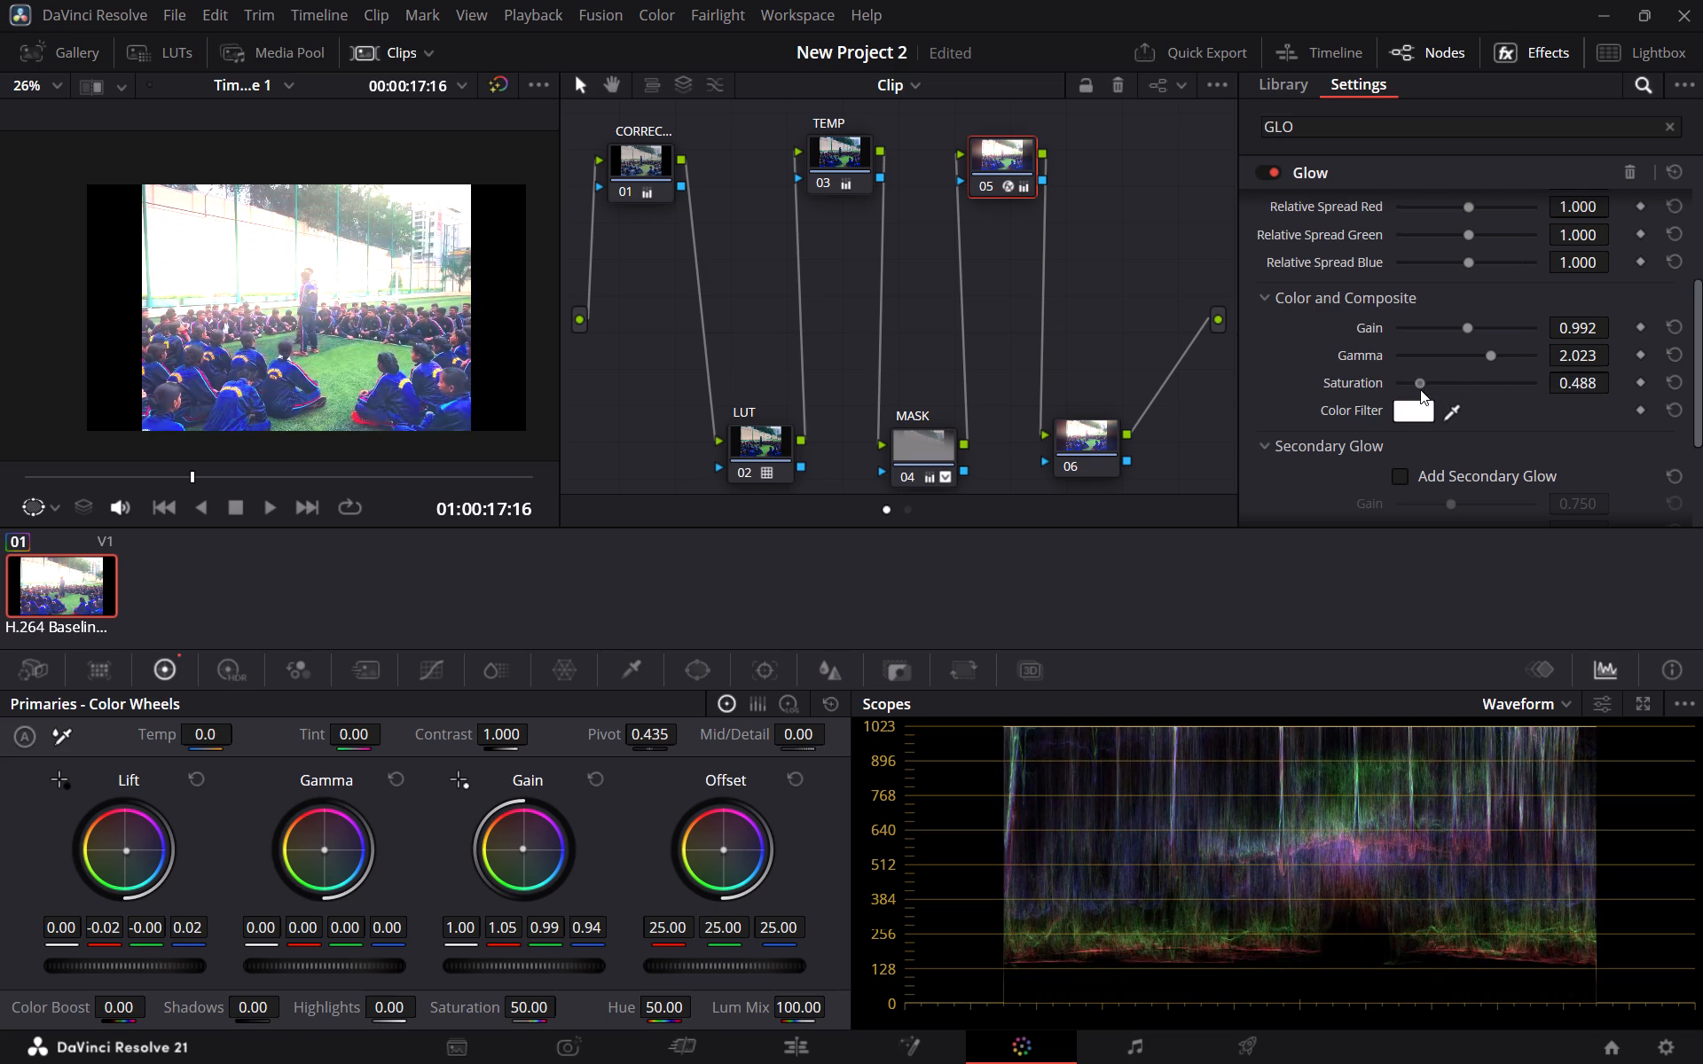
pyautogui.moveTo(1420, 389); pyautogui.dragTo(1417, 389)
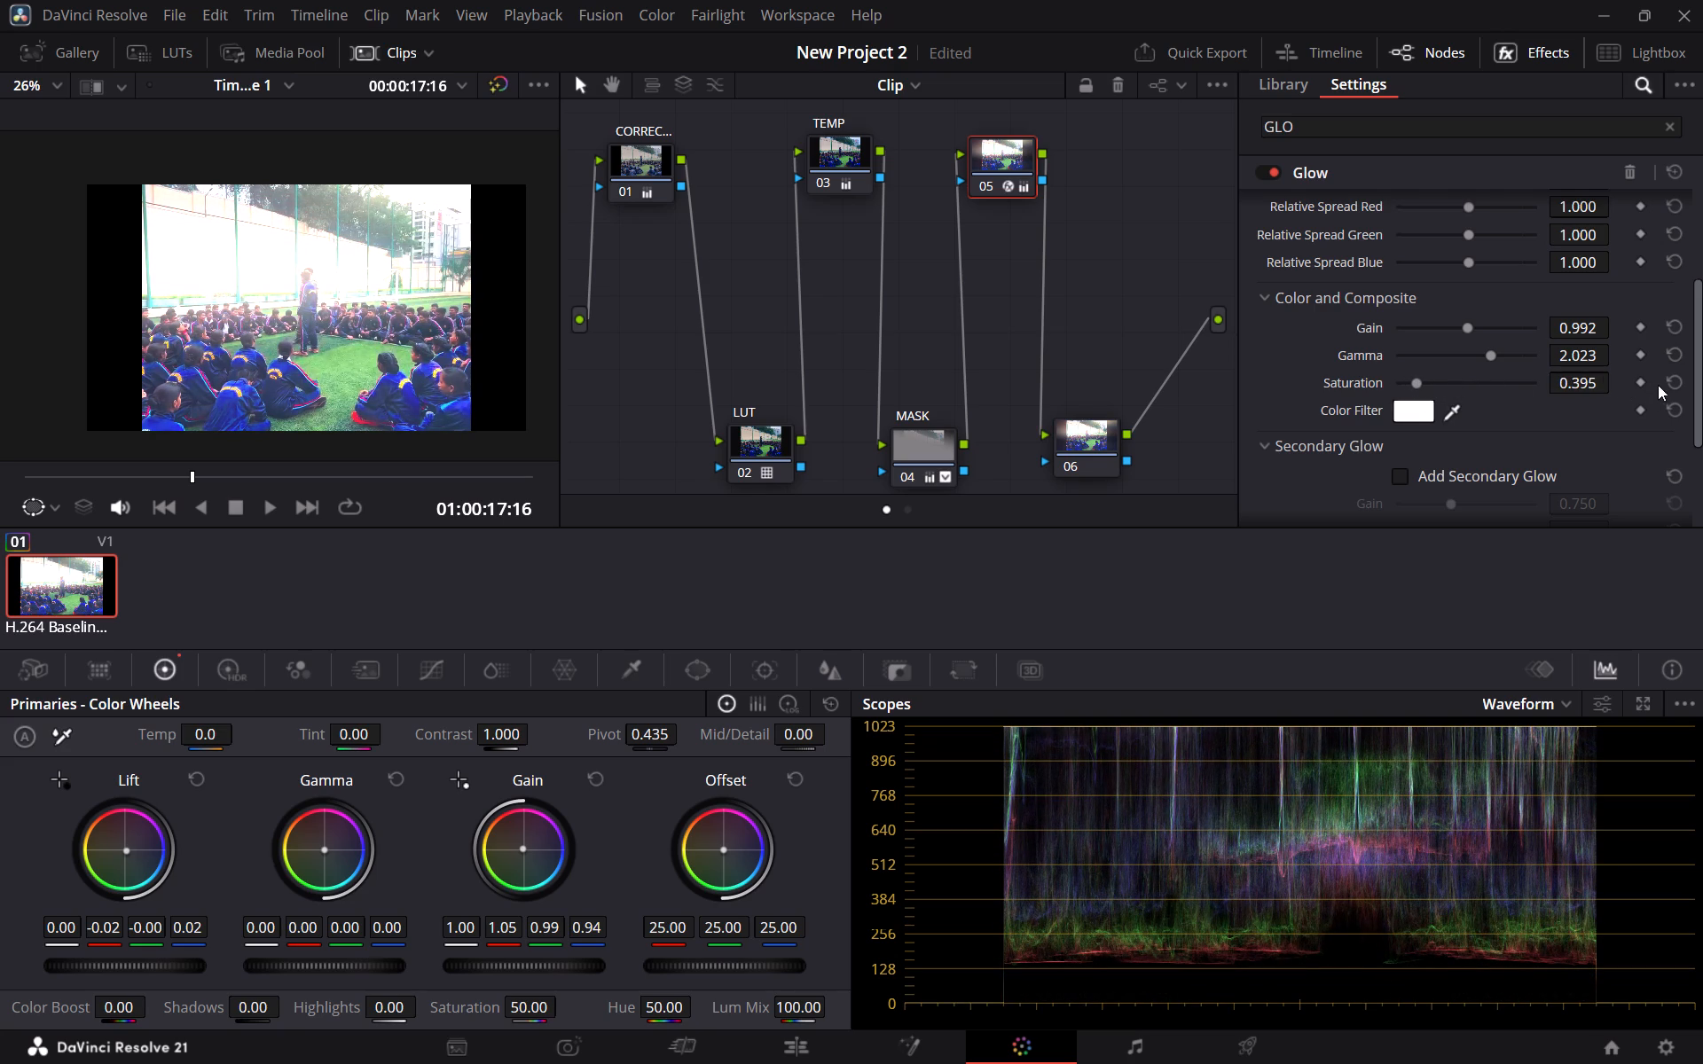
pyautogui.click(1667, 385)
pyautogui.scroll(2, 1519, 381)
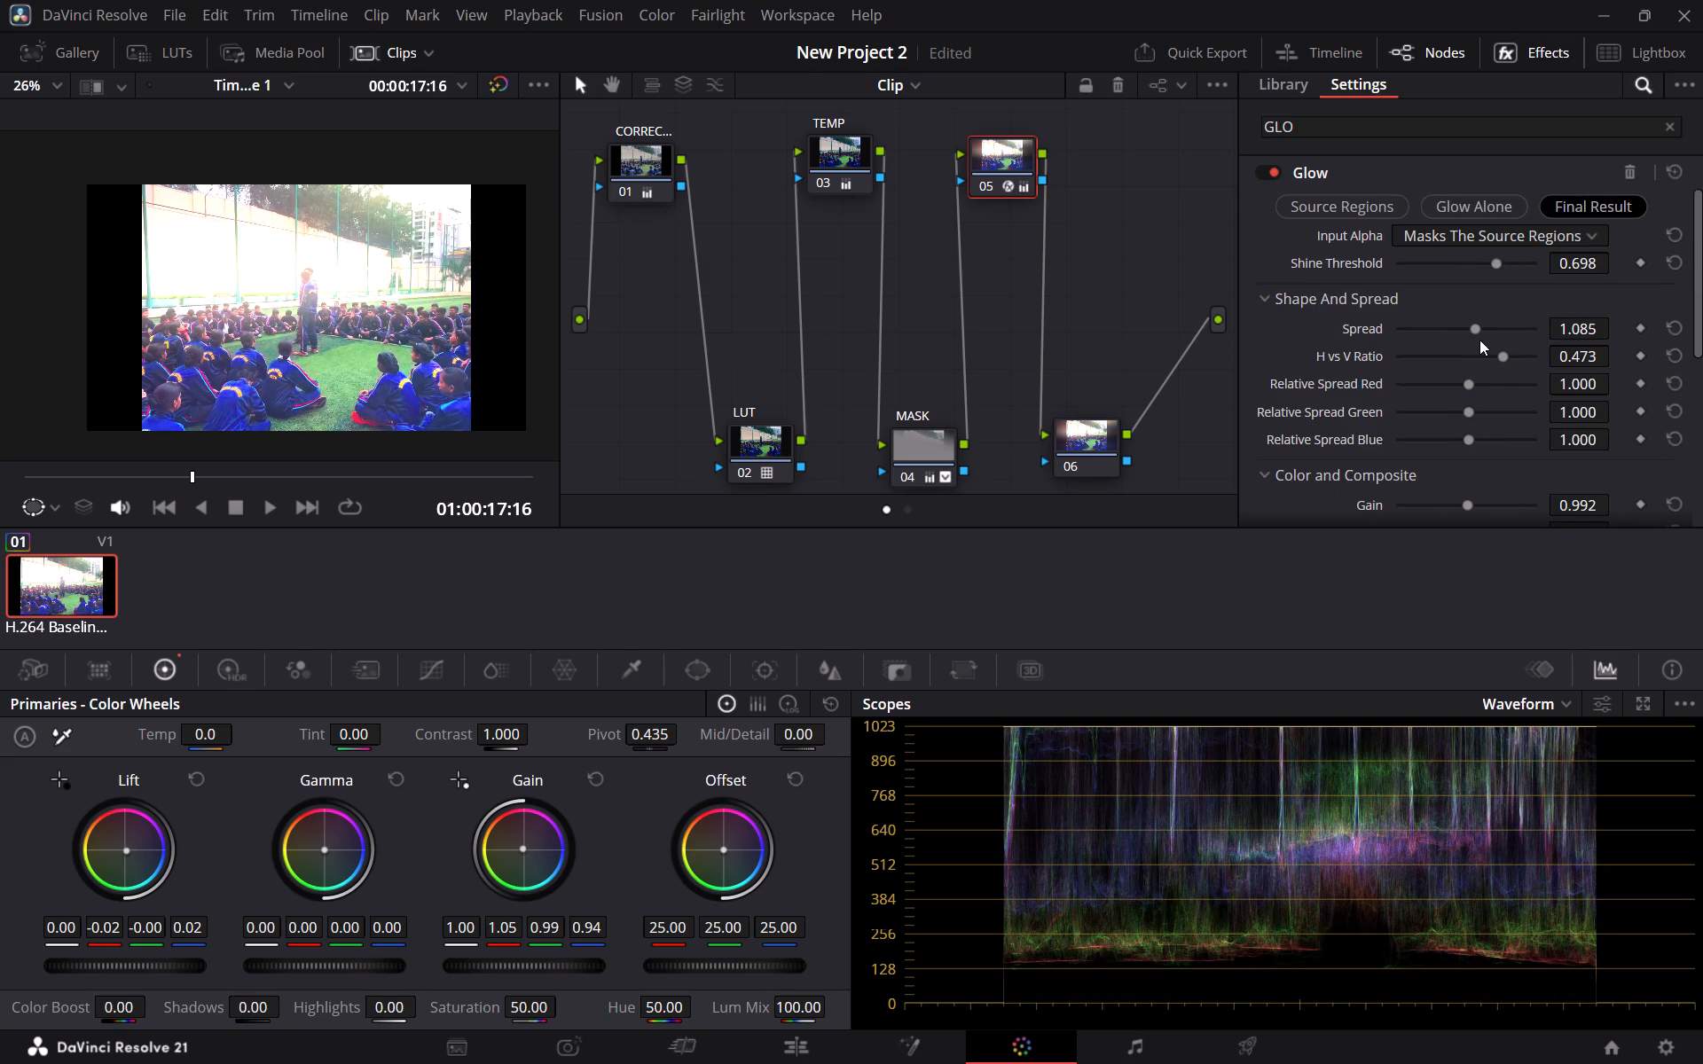
# Try H vs V Ratio values from 0.039 up to 0.922 for the Glow, and reset the ratio to default.
pyautogui.click(1676, 349)
pyautogui.moveTo(1471, 358); pyautogui.dragTo(1465, 358)
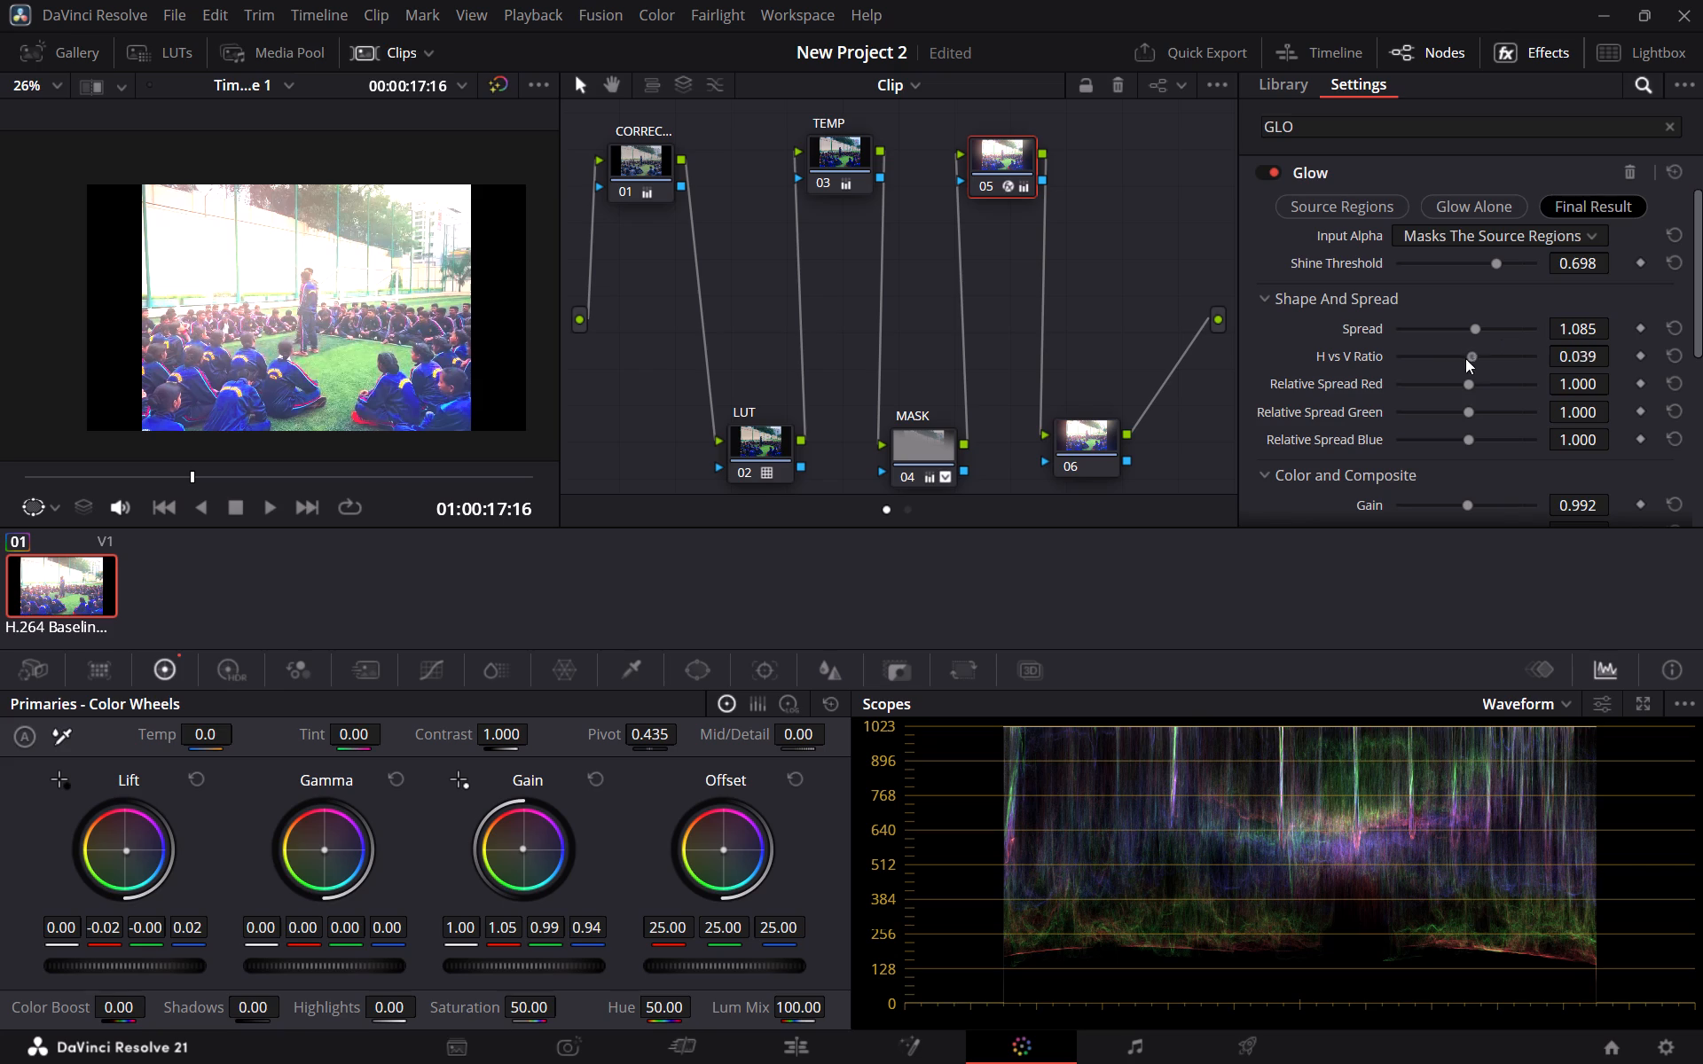
pyautogui.moveTo(1465, 358); pyautogui.dragTo(1538, 358)
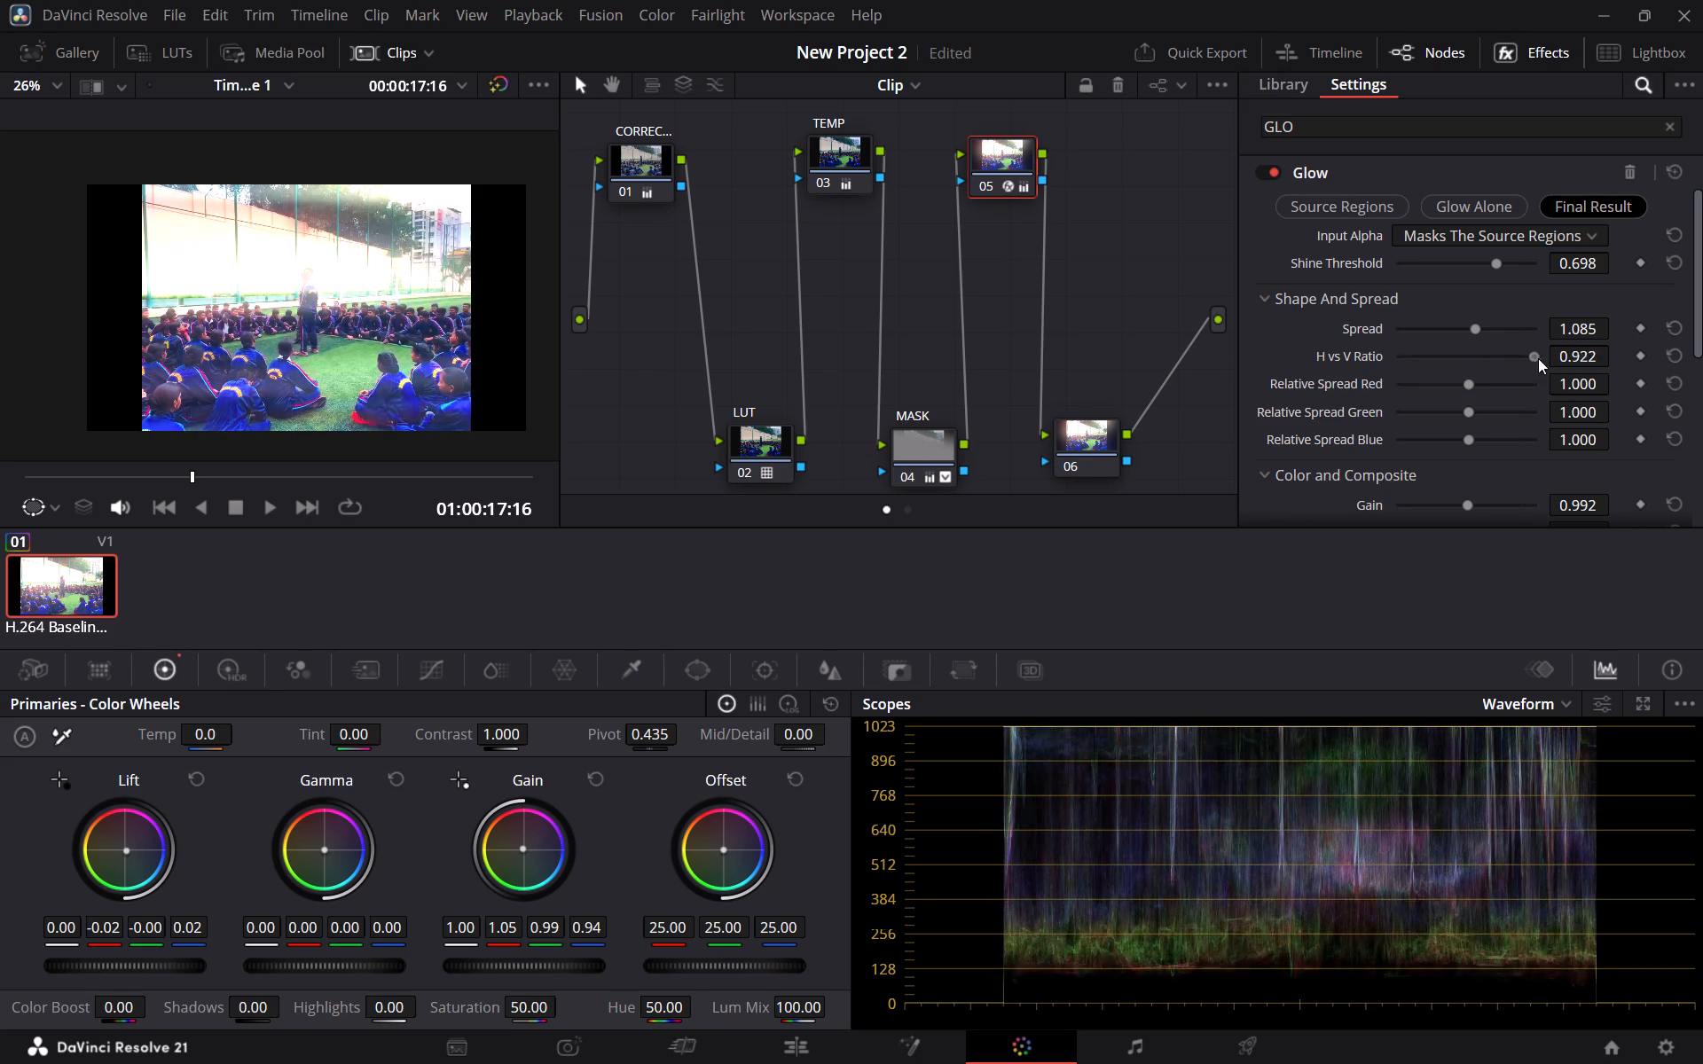
pyautogui.moveTo(1538, 358); pyautogui.dragTo(1550, 358)
pyautogui.click(1666, 353)
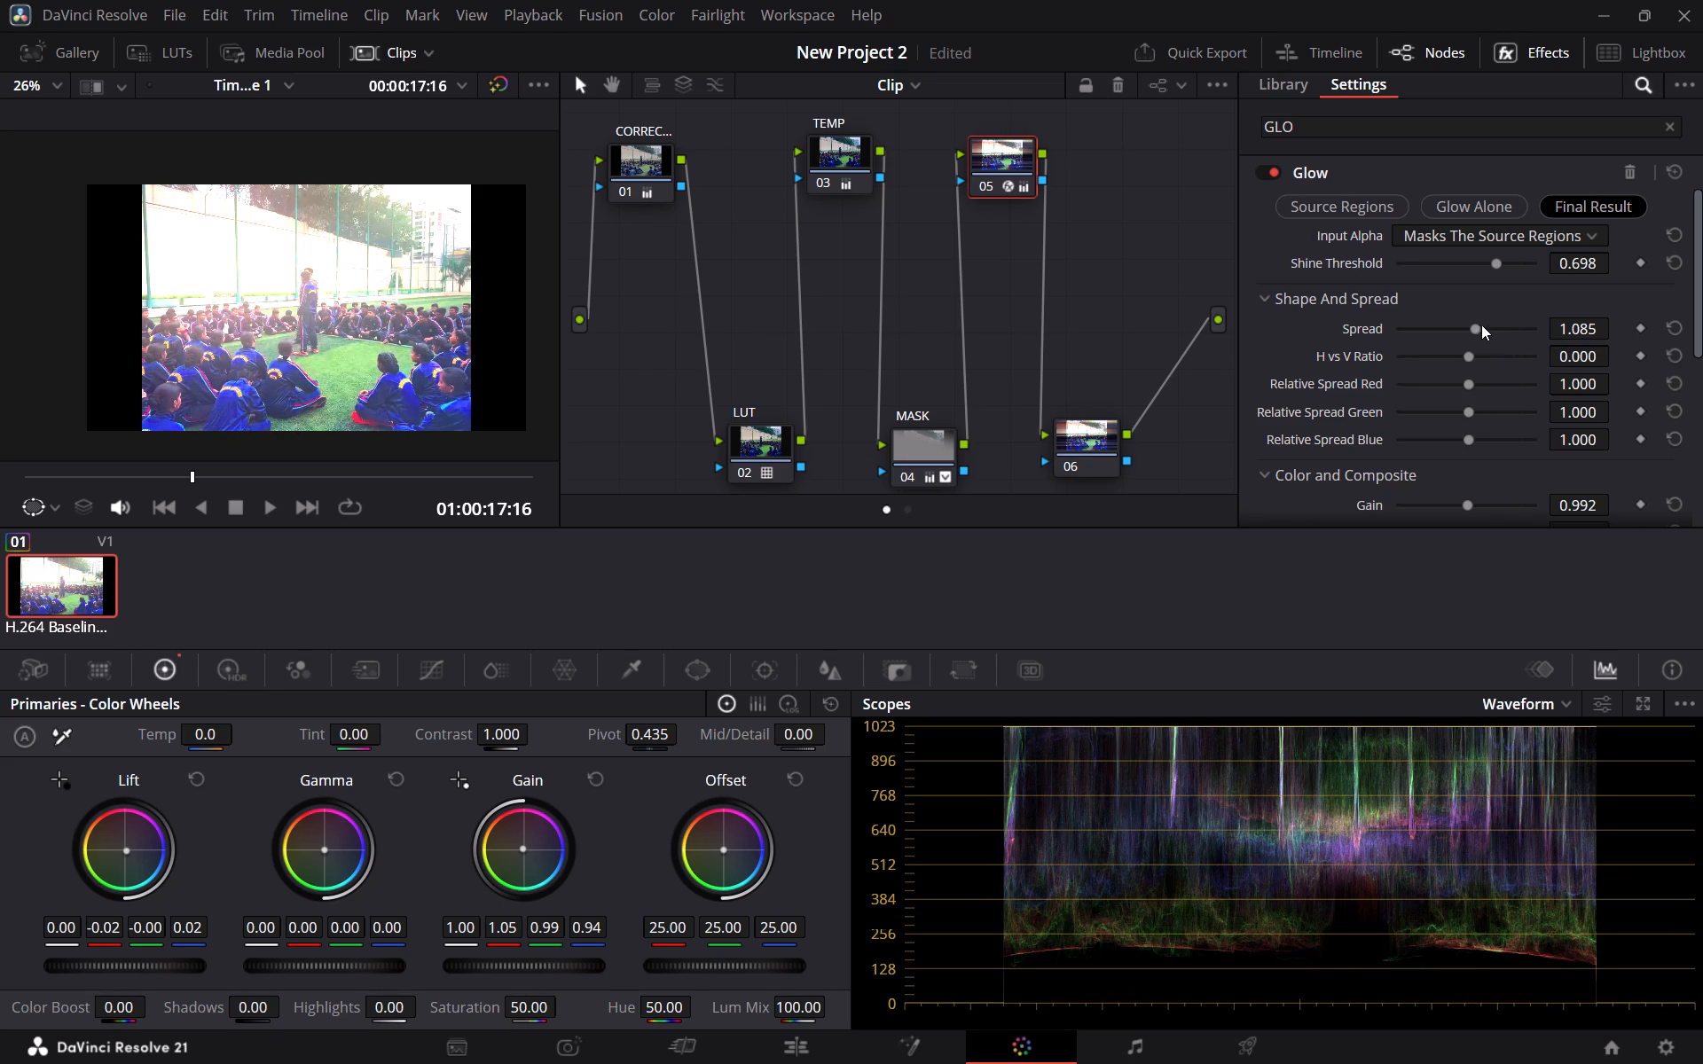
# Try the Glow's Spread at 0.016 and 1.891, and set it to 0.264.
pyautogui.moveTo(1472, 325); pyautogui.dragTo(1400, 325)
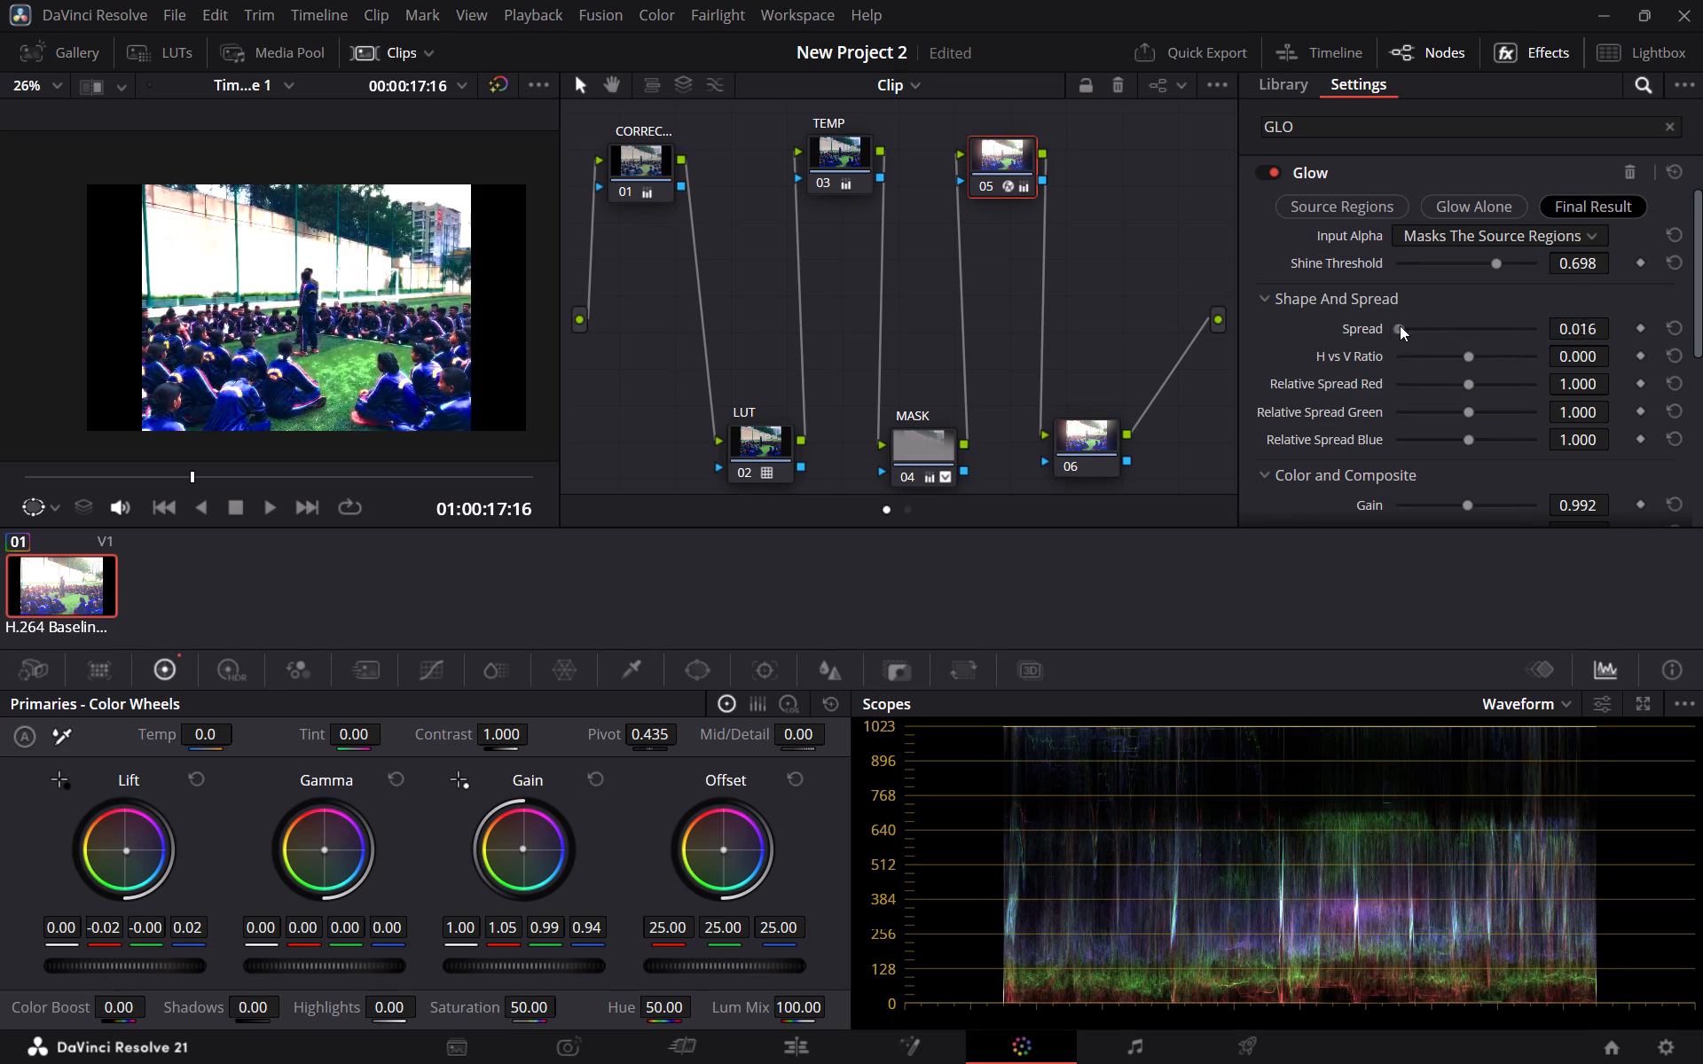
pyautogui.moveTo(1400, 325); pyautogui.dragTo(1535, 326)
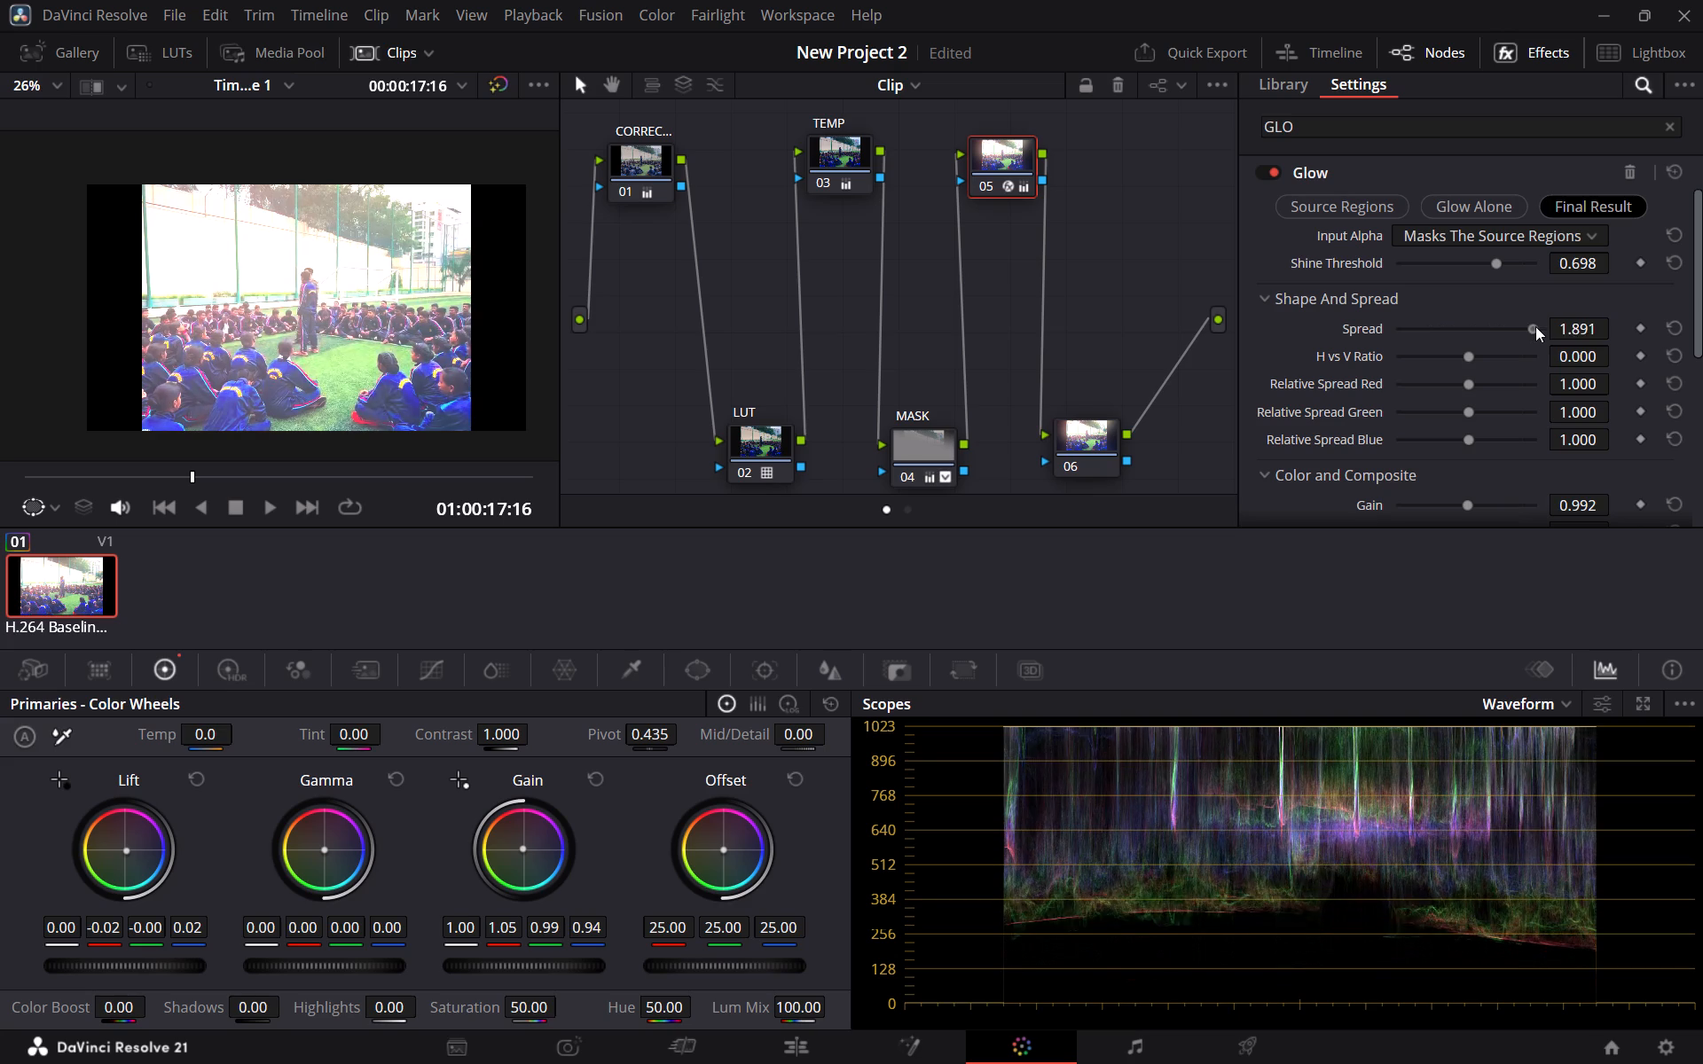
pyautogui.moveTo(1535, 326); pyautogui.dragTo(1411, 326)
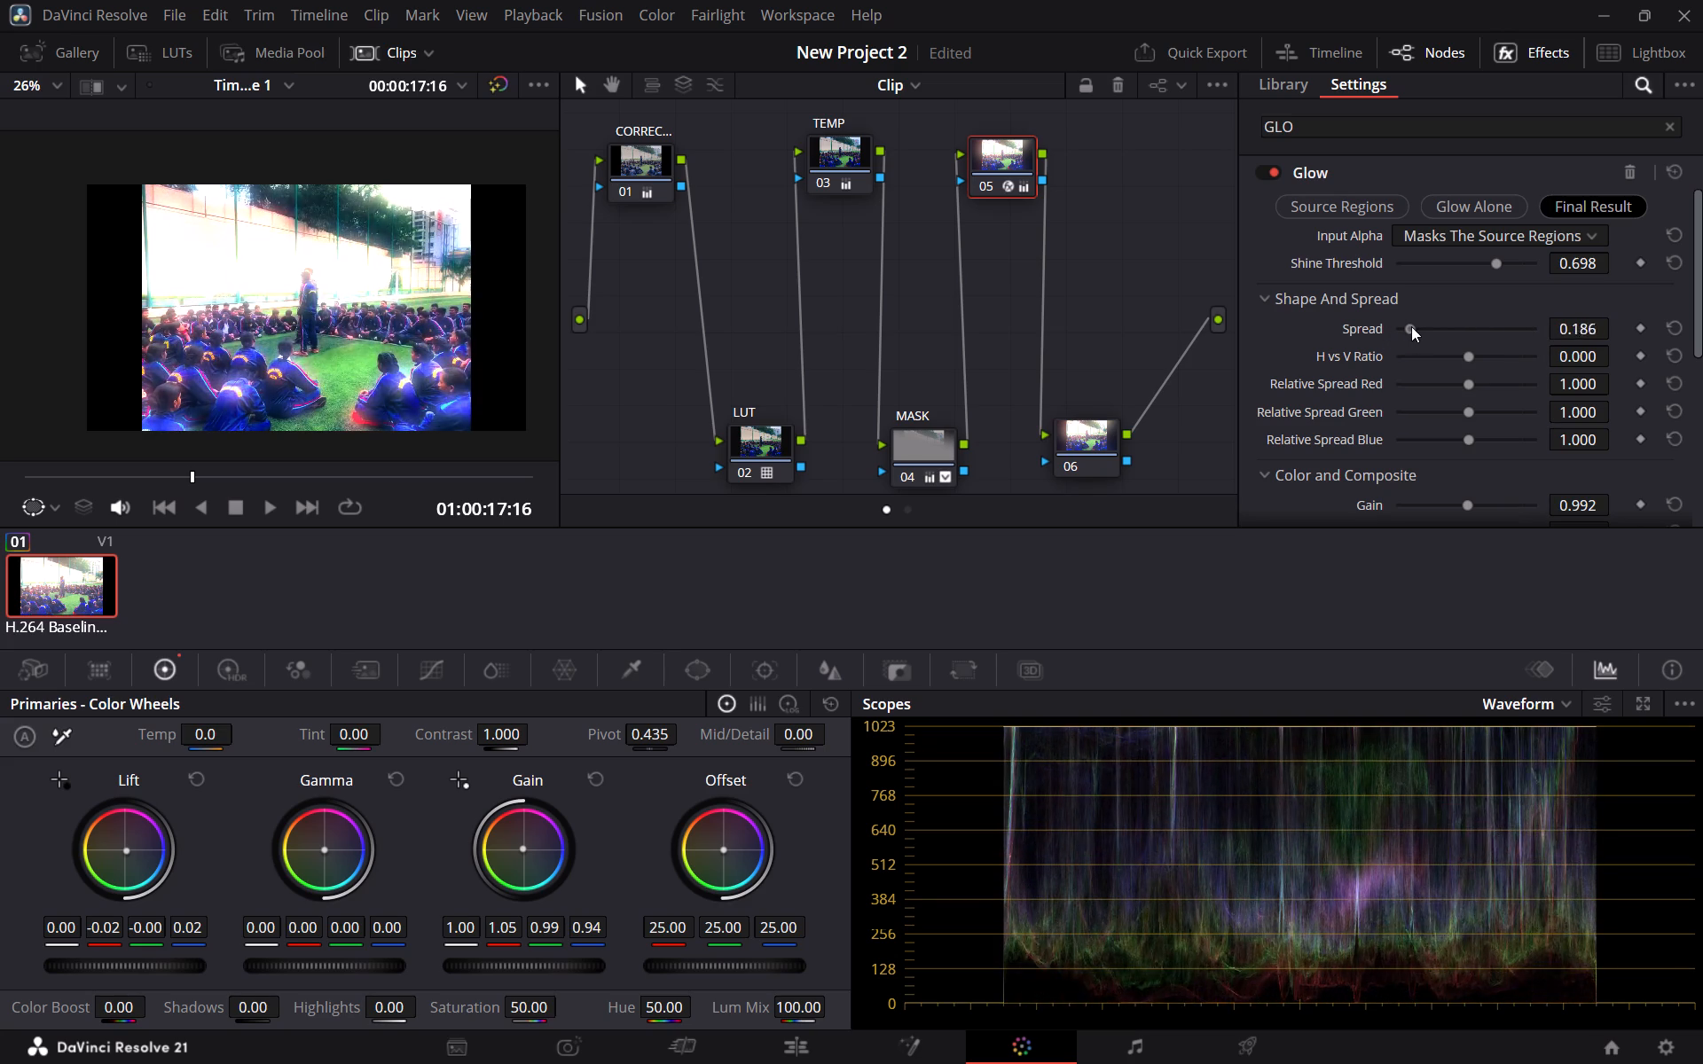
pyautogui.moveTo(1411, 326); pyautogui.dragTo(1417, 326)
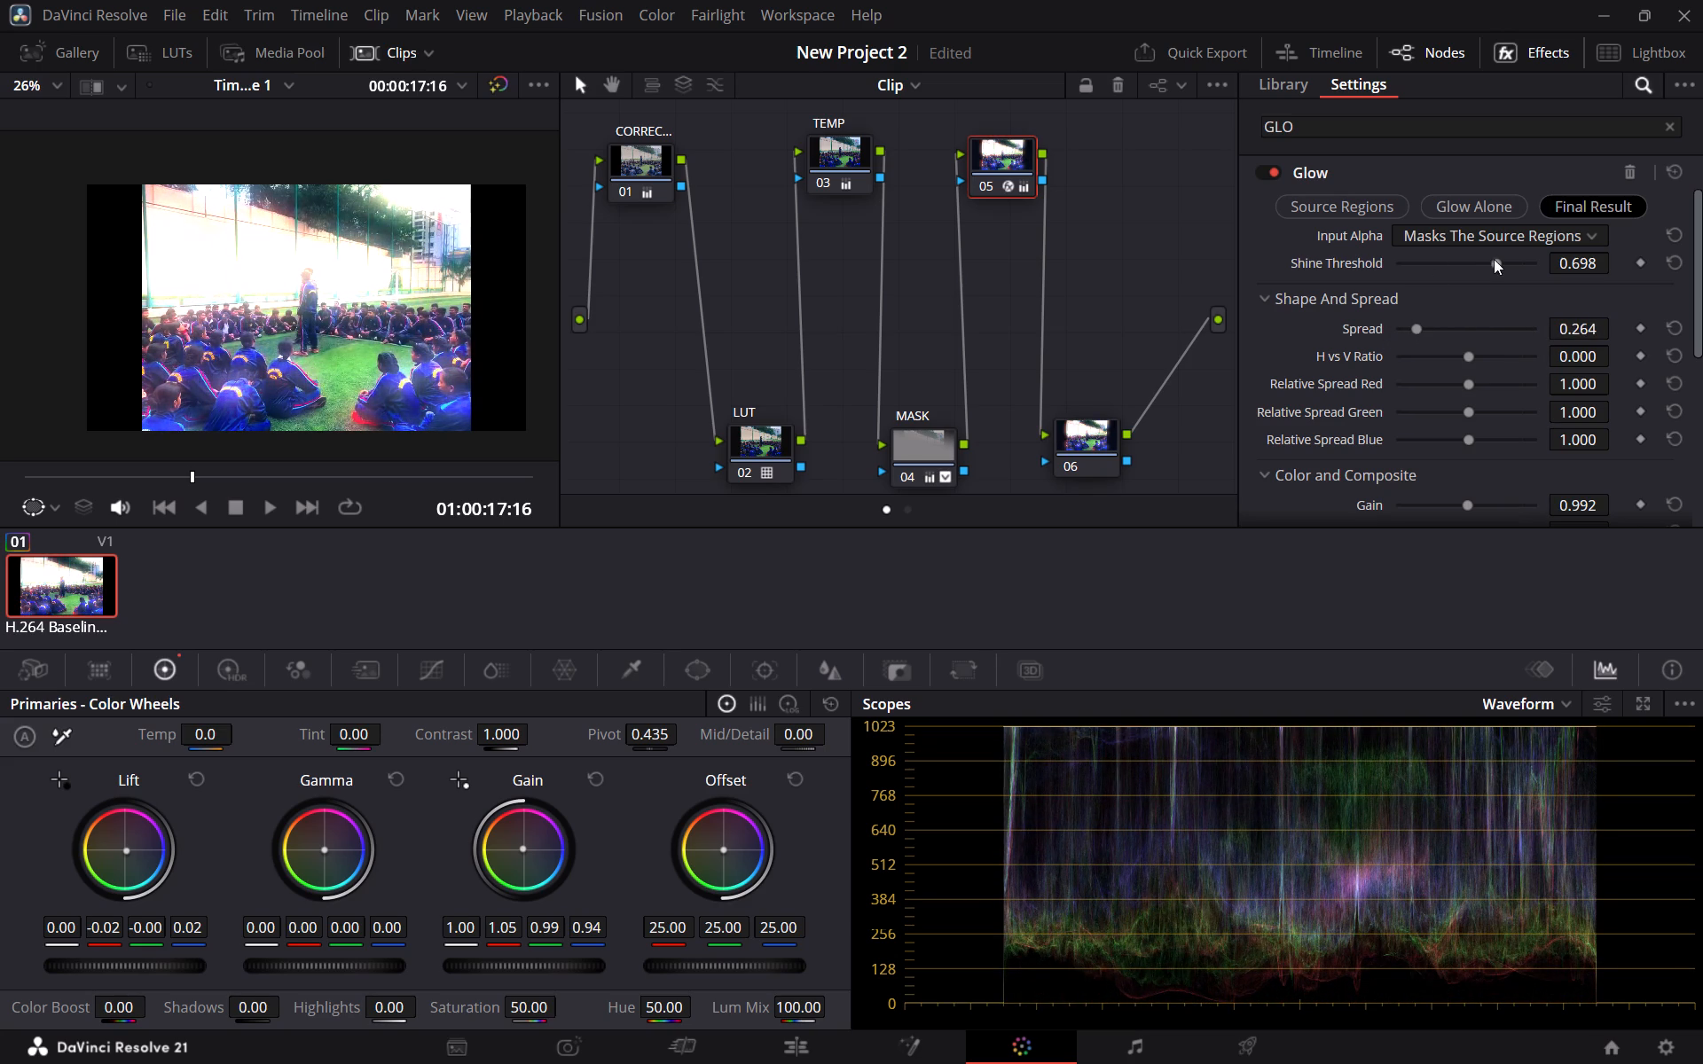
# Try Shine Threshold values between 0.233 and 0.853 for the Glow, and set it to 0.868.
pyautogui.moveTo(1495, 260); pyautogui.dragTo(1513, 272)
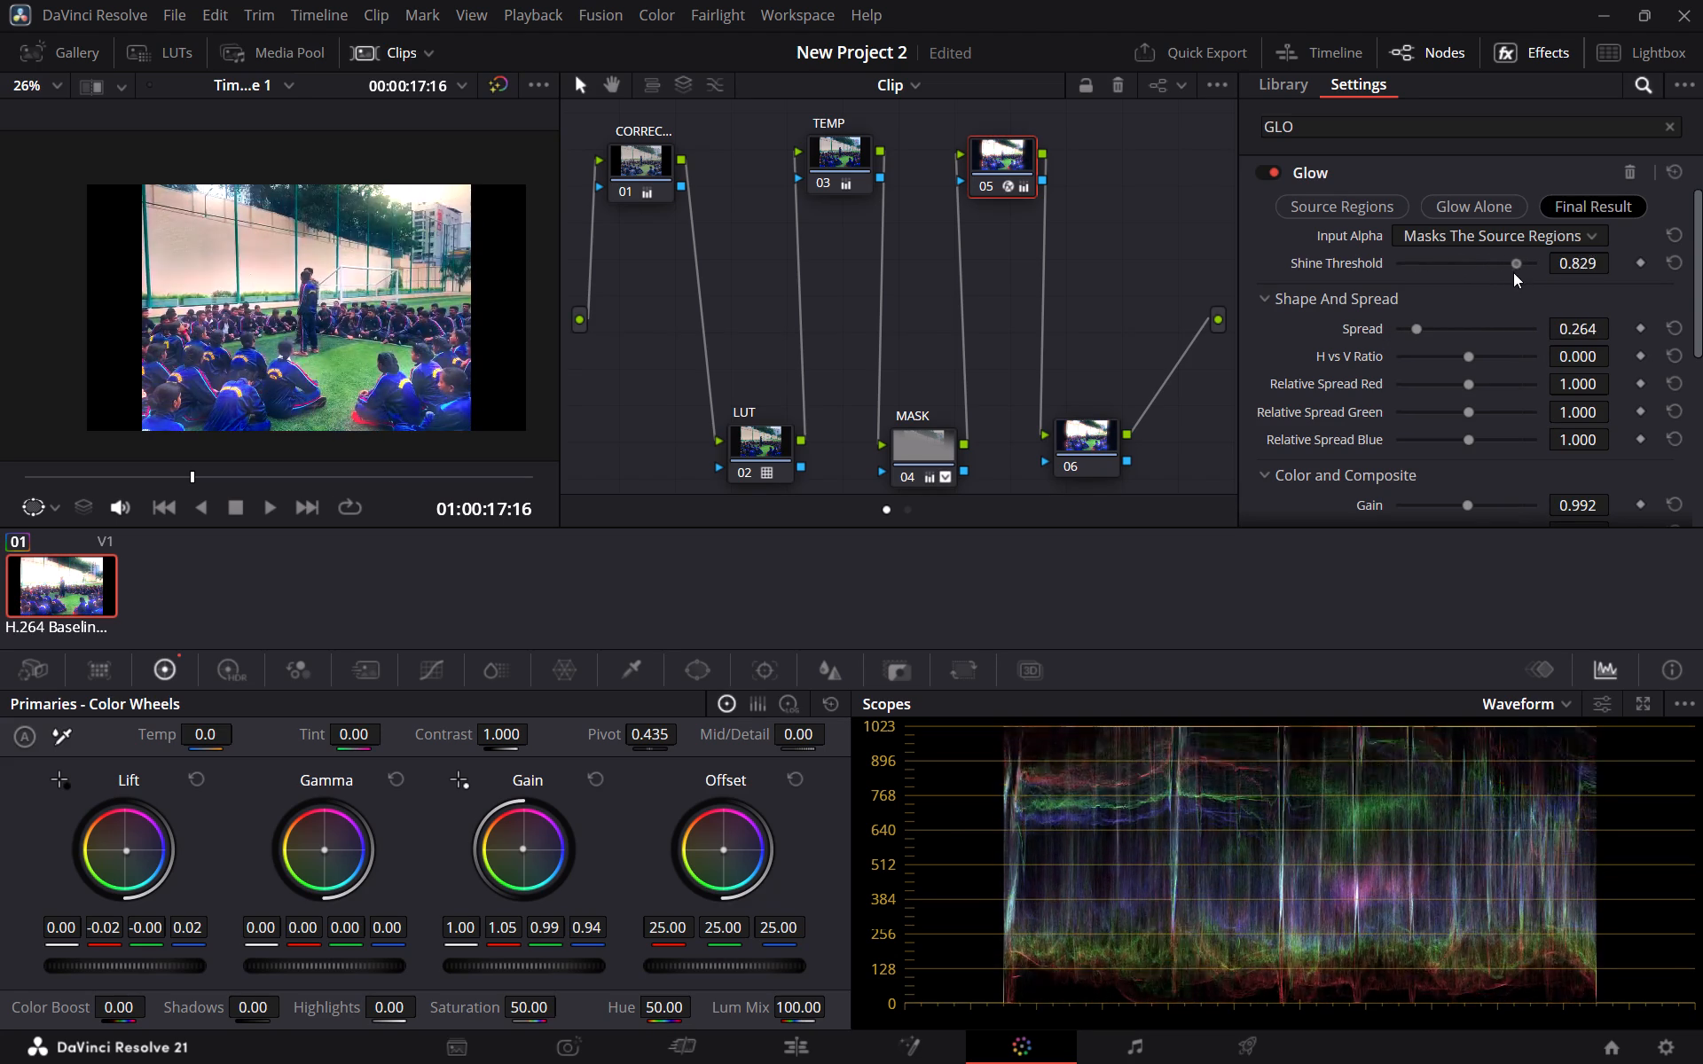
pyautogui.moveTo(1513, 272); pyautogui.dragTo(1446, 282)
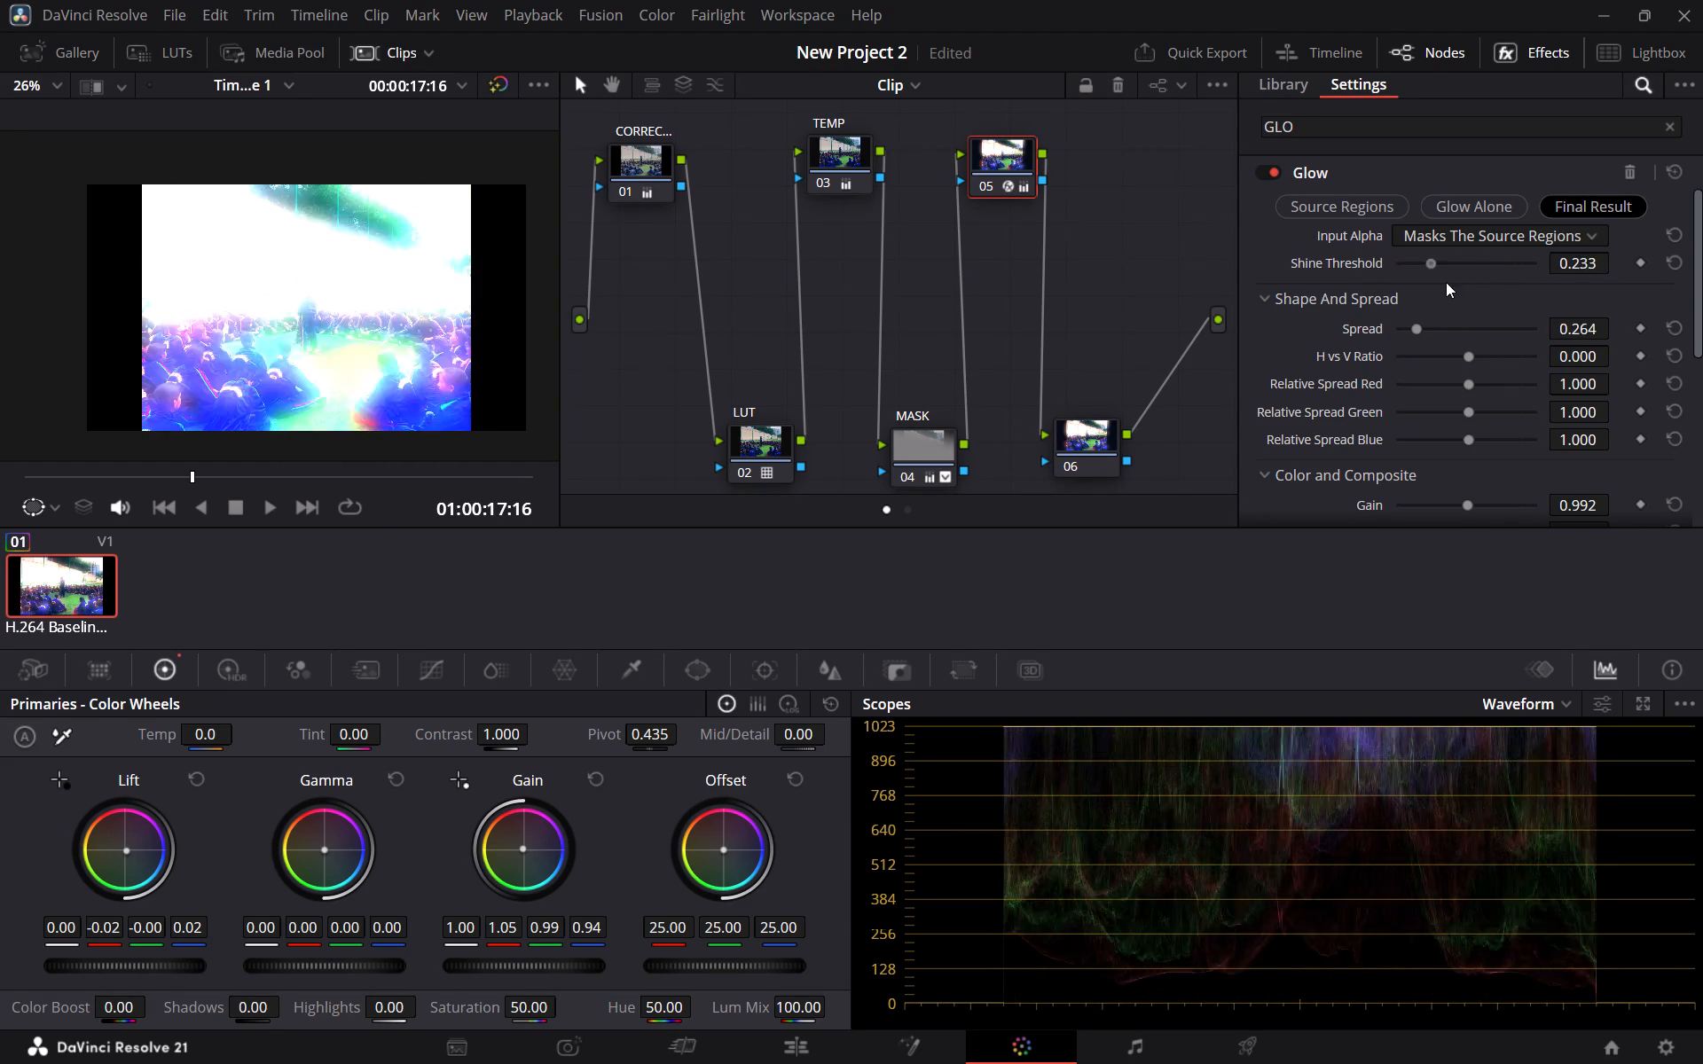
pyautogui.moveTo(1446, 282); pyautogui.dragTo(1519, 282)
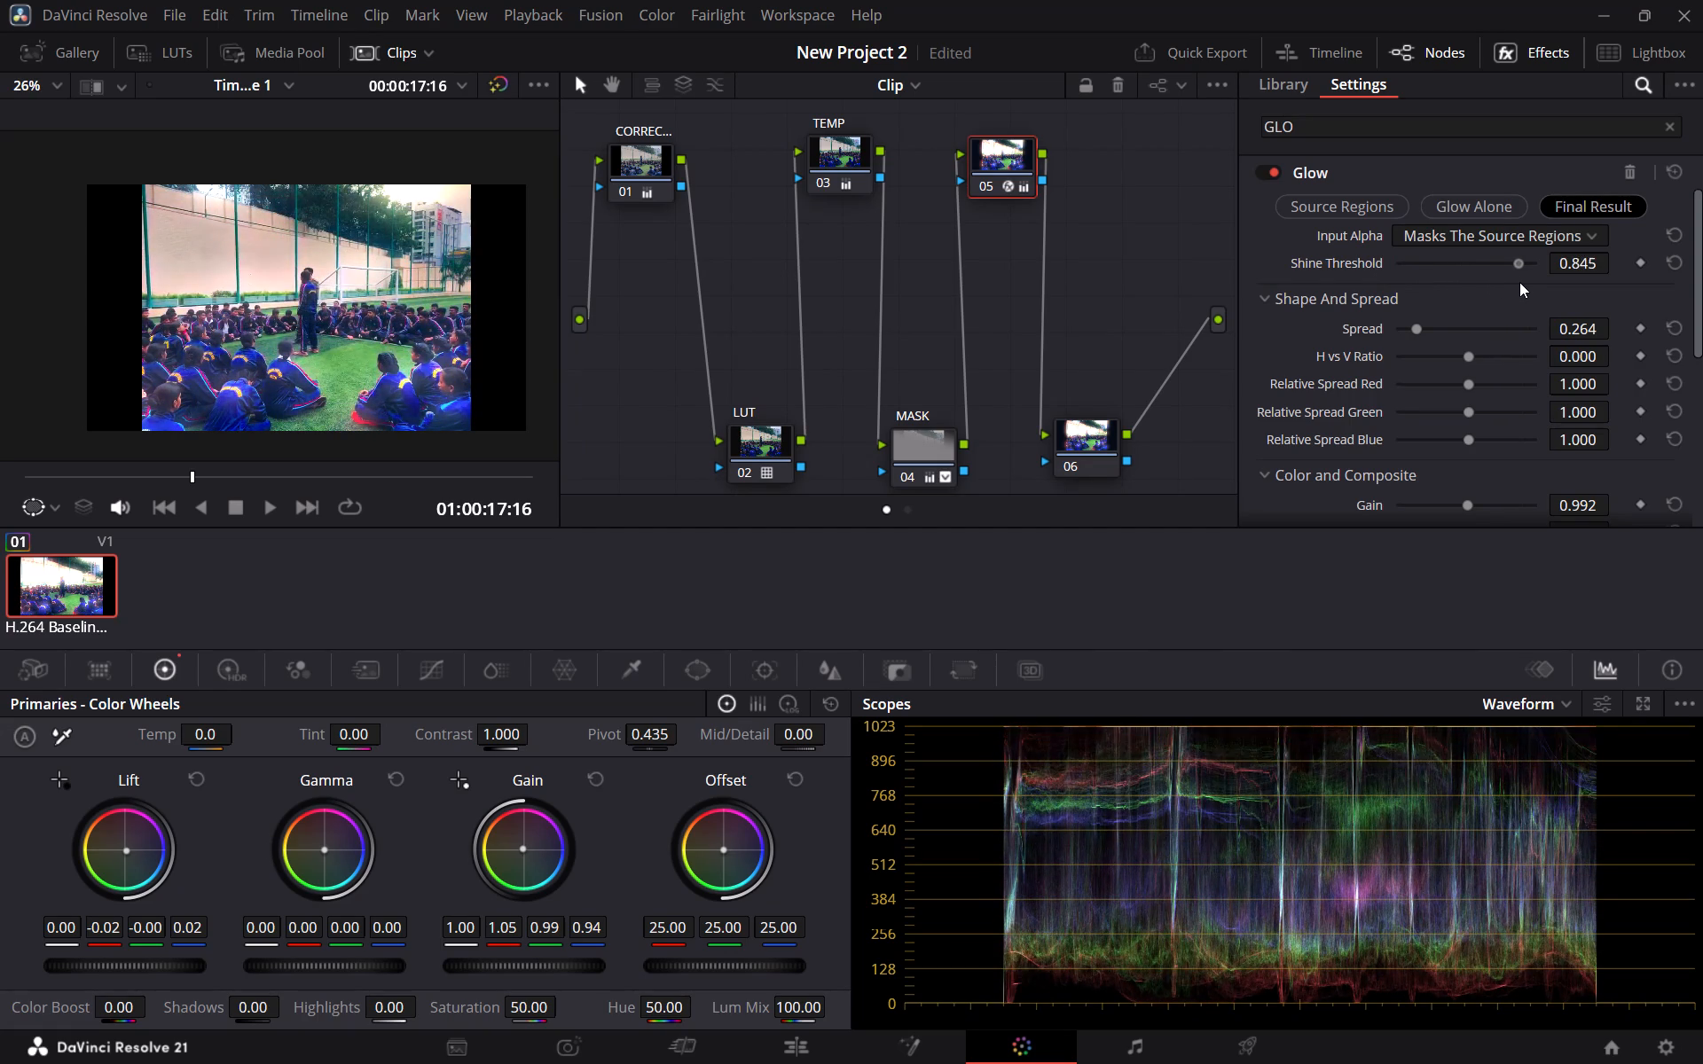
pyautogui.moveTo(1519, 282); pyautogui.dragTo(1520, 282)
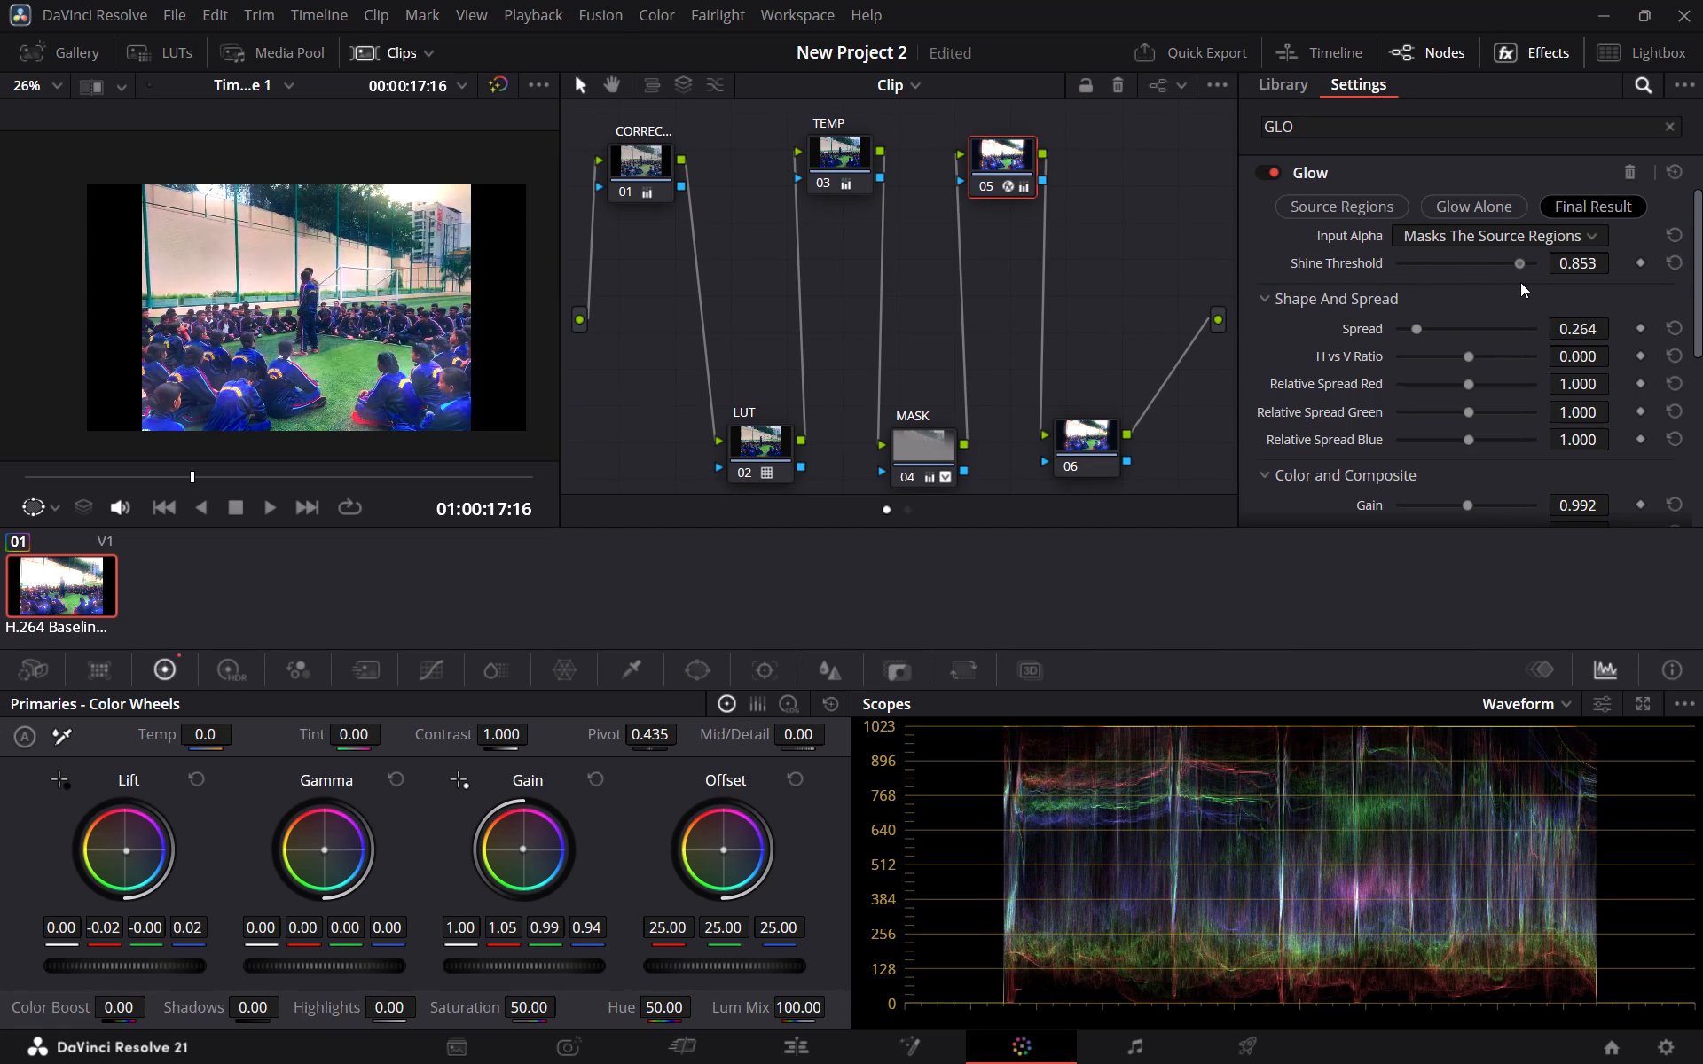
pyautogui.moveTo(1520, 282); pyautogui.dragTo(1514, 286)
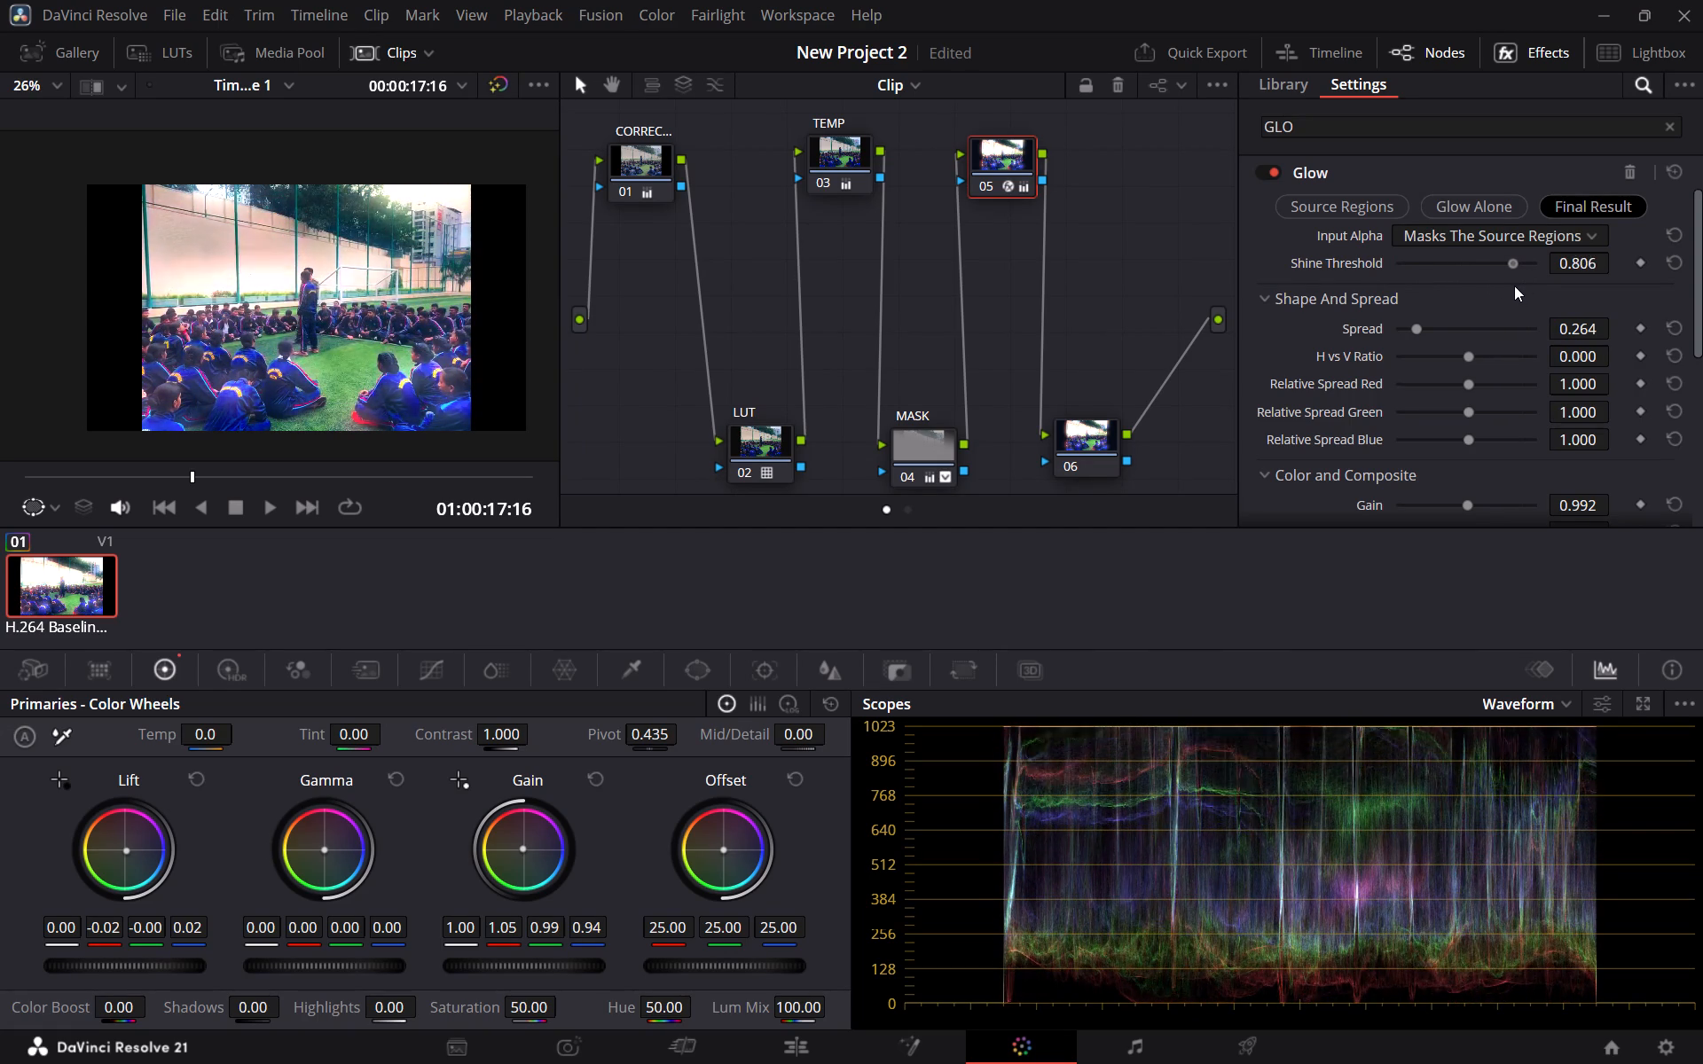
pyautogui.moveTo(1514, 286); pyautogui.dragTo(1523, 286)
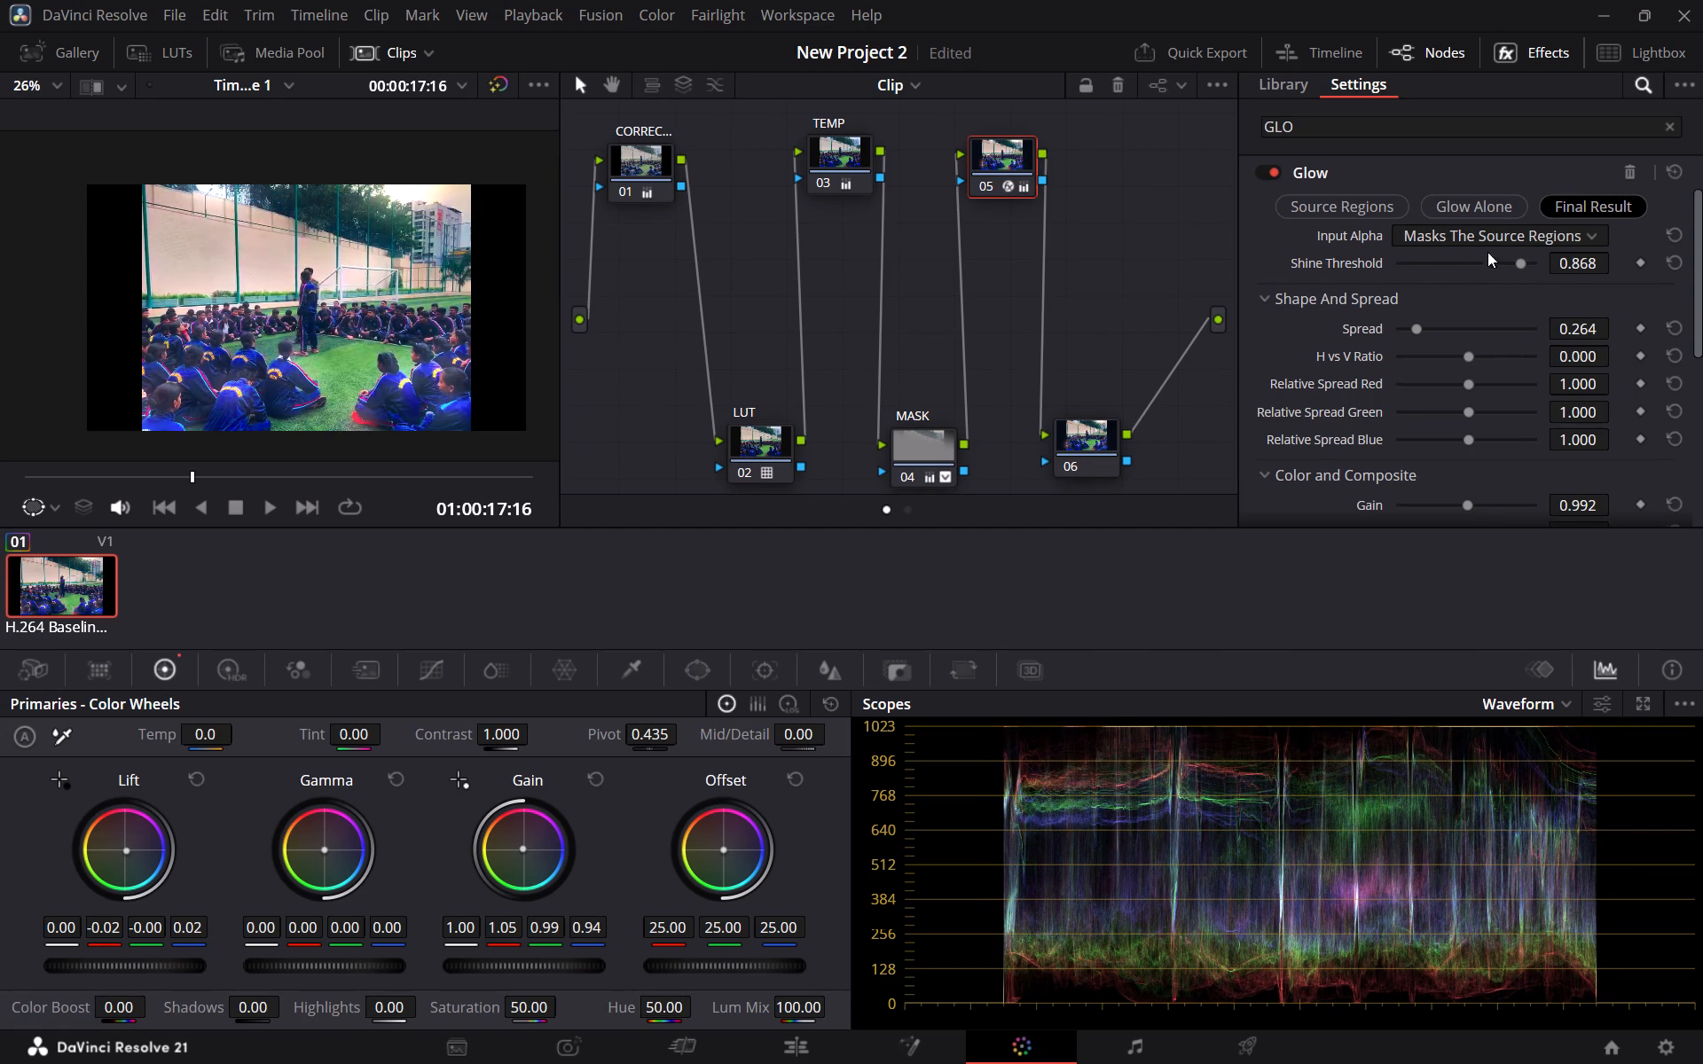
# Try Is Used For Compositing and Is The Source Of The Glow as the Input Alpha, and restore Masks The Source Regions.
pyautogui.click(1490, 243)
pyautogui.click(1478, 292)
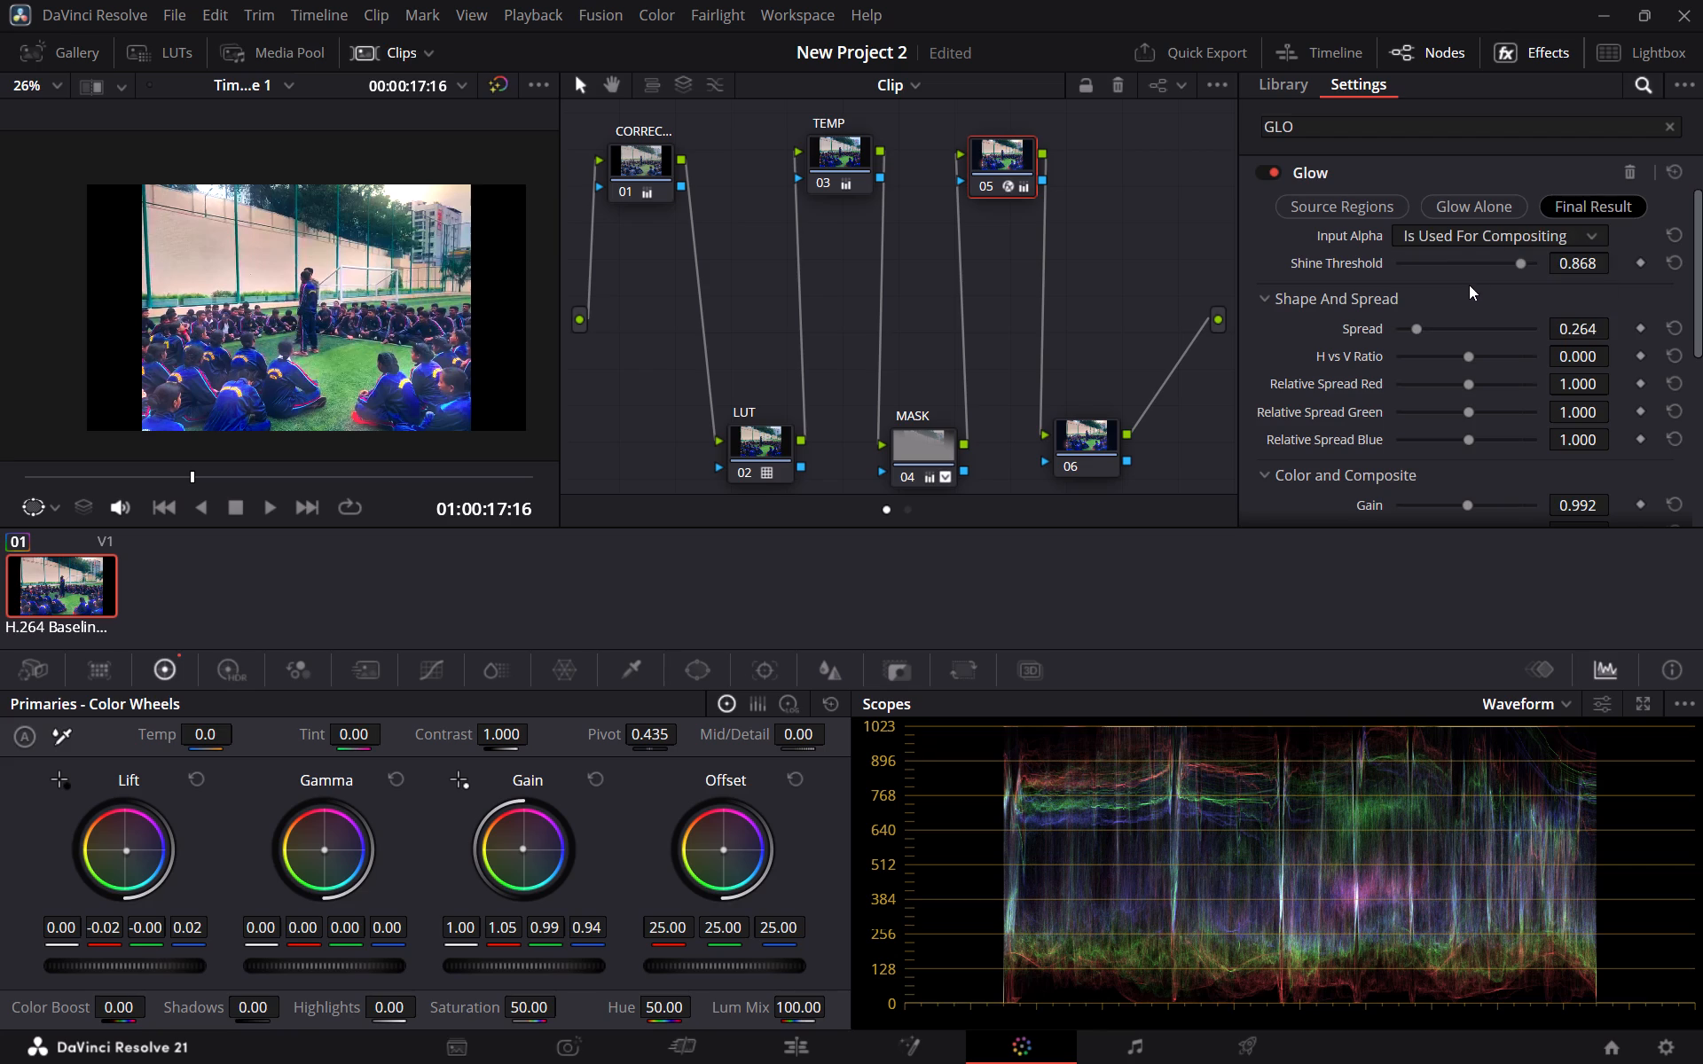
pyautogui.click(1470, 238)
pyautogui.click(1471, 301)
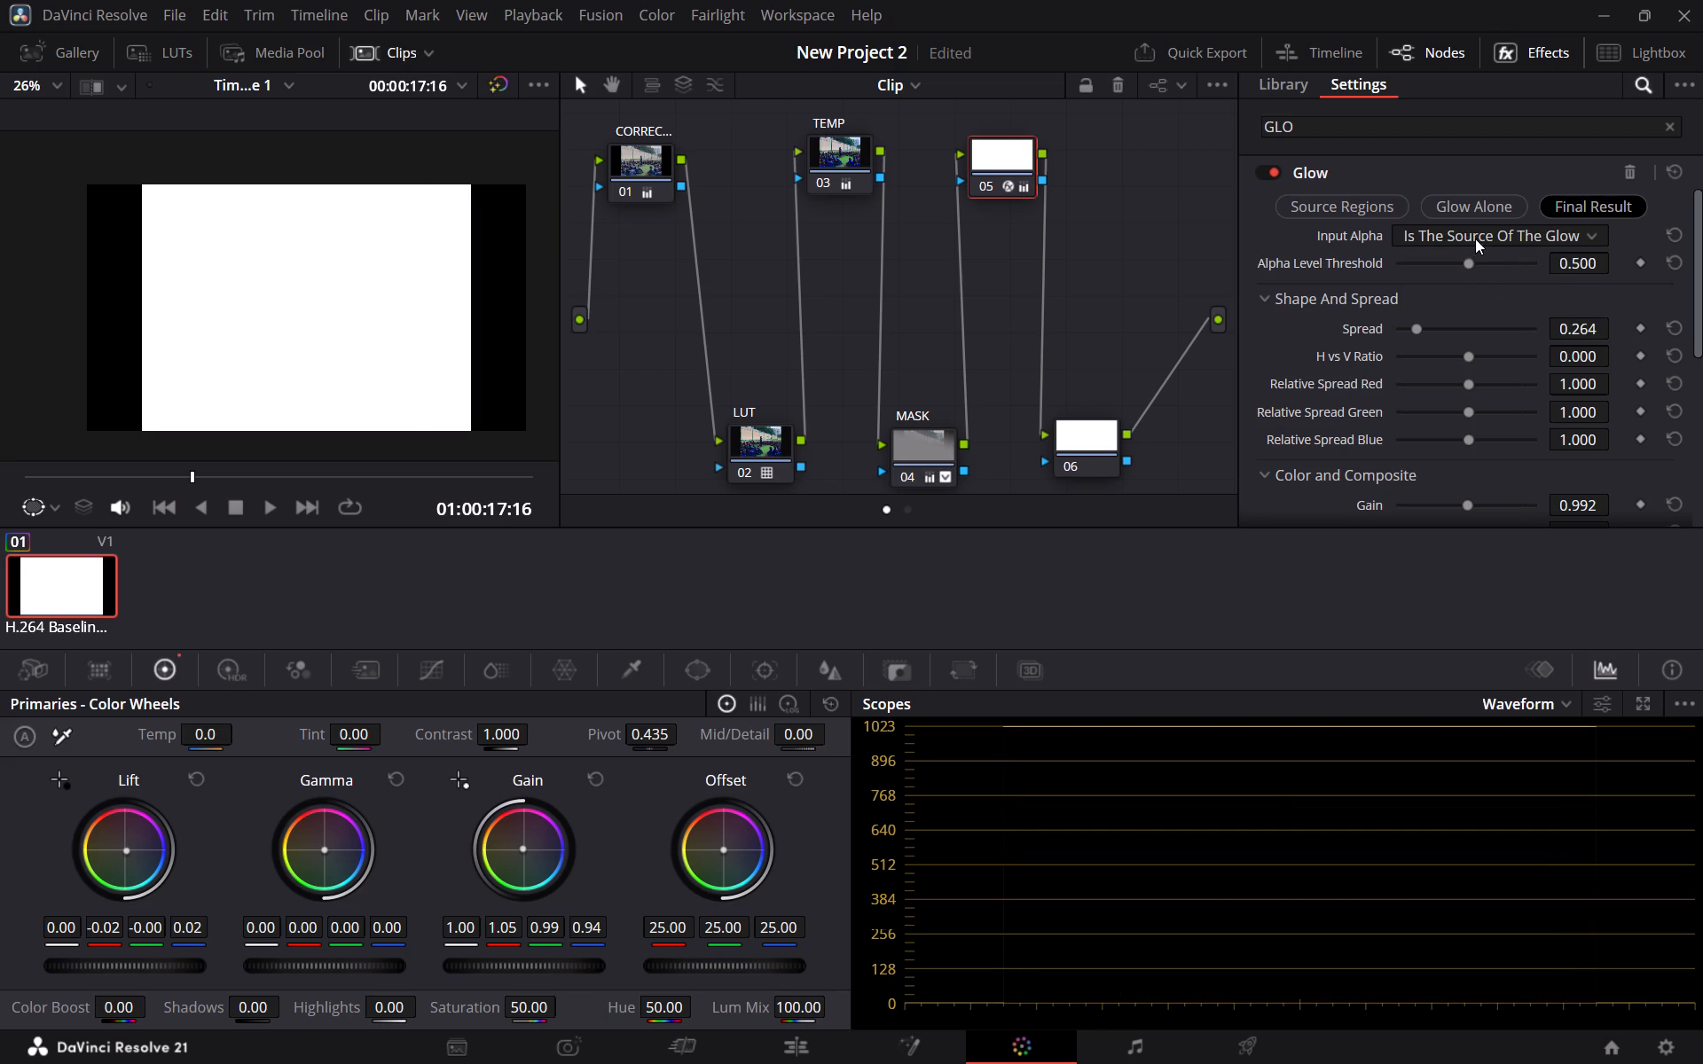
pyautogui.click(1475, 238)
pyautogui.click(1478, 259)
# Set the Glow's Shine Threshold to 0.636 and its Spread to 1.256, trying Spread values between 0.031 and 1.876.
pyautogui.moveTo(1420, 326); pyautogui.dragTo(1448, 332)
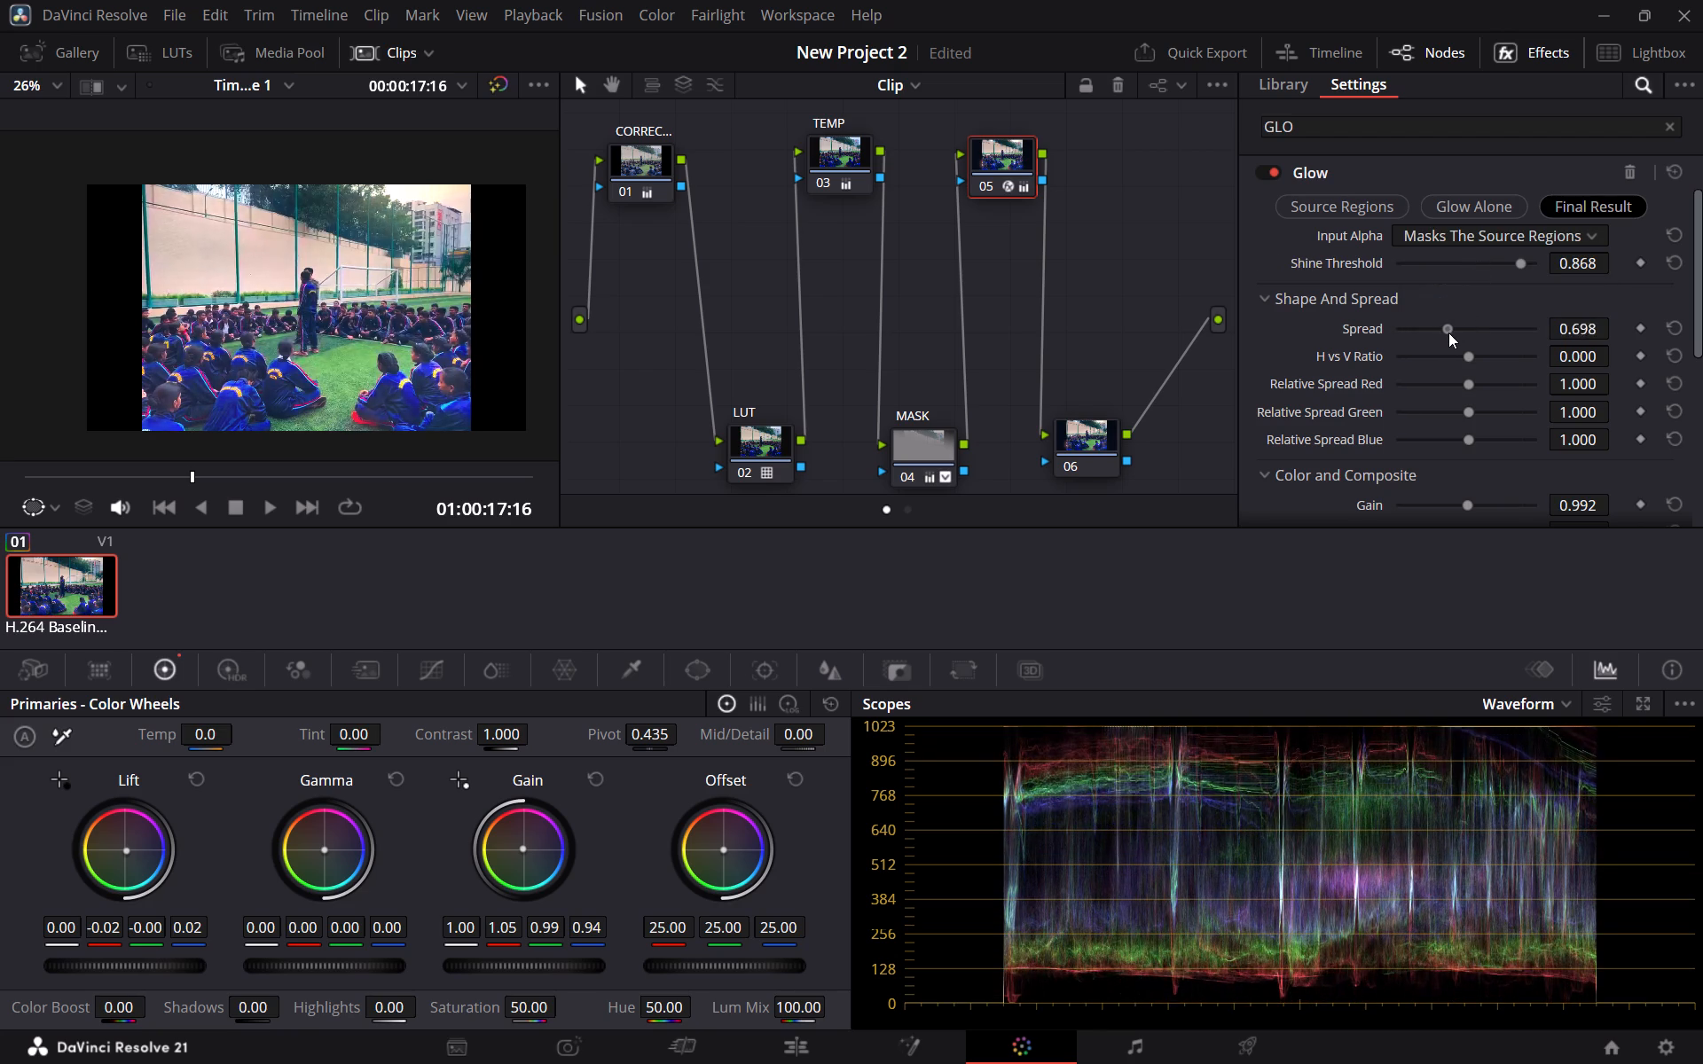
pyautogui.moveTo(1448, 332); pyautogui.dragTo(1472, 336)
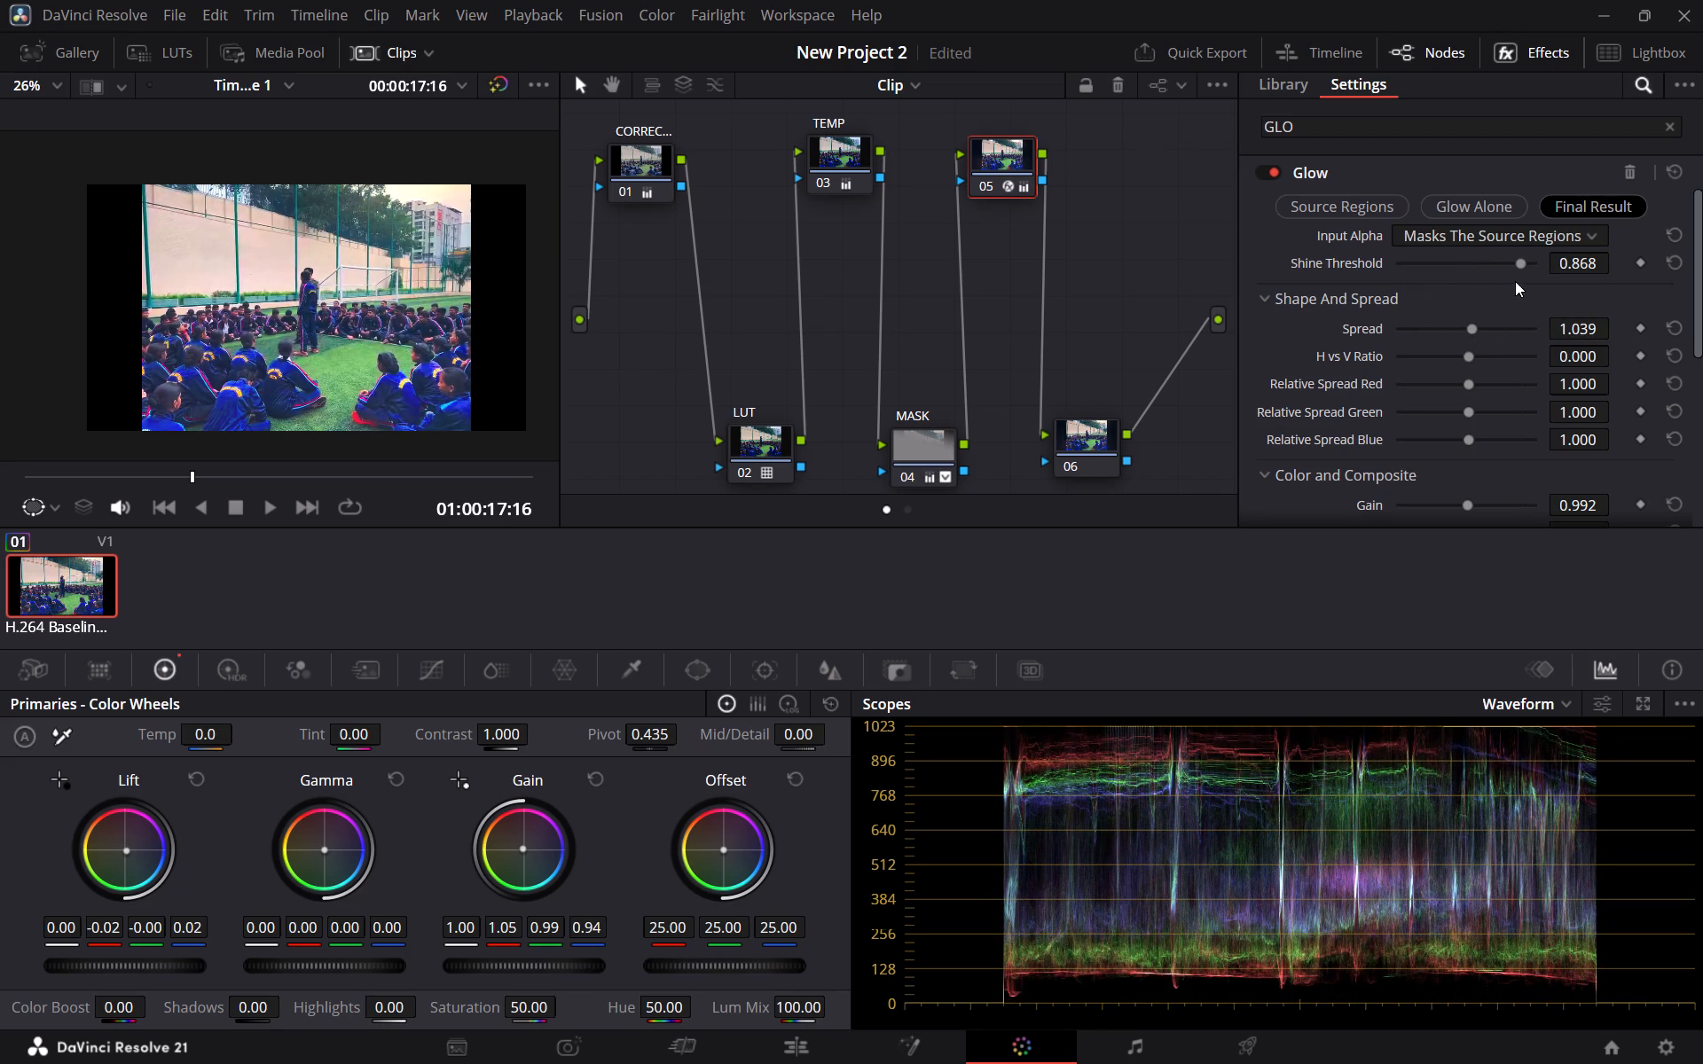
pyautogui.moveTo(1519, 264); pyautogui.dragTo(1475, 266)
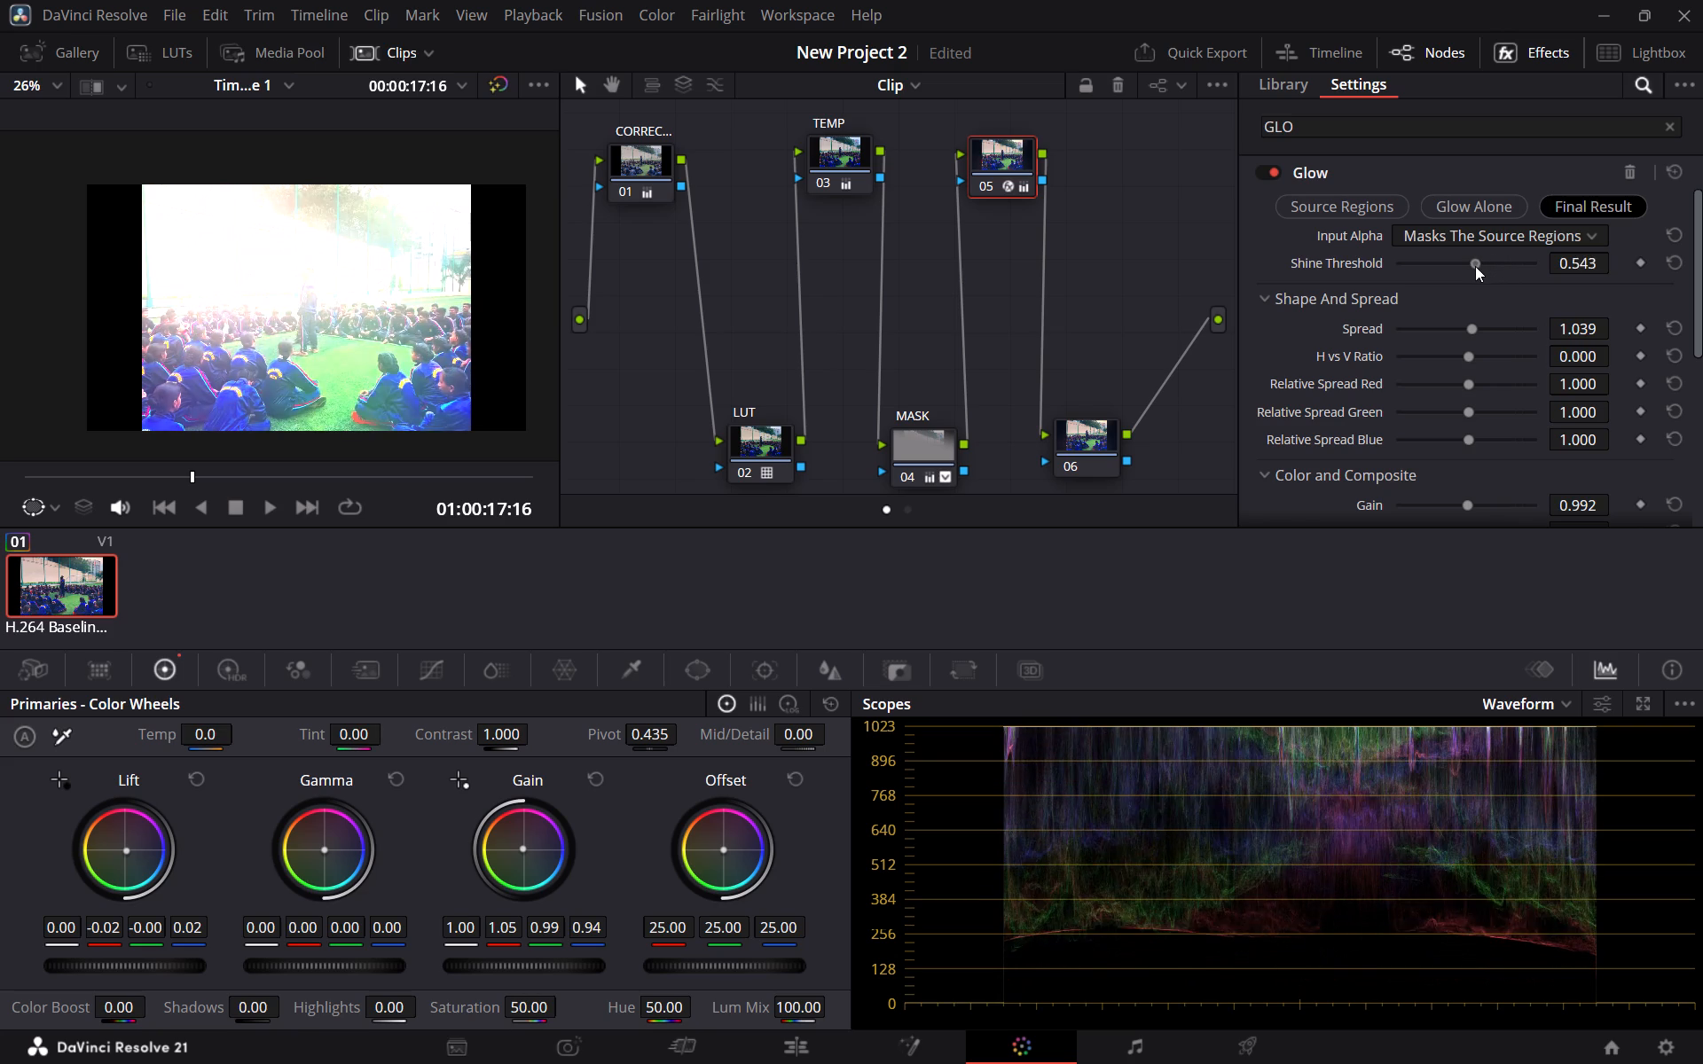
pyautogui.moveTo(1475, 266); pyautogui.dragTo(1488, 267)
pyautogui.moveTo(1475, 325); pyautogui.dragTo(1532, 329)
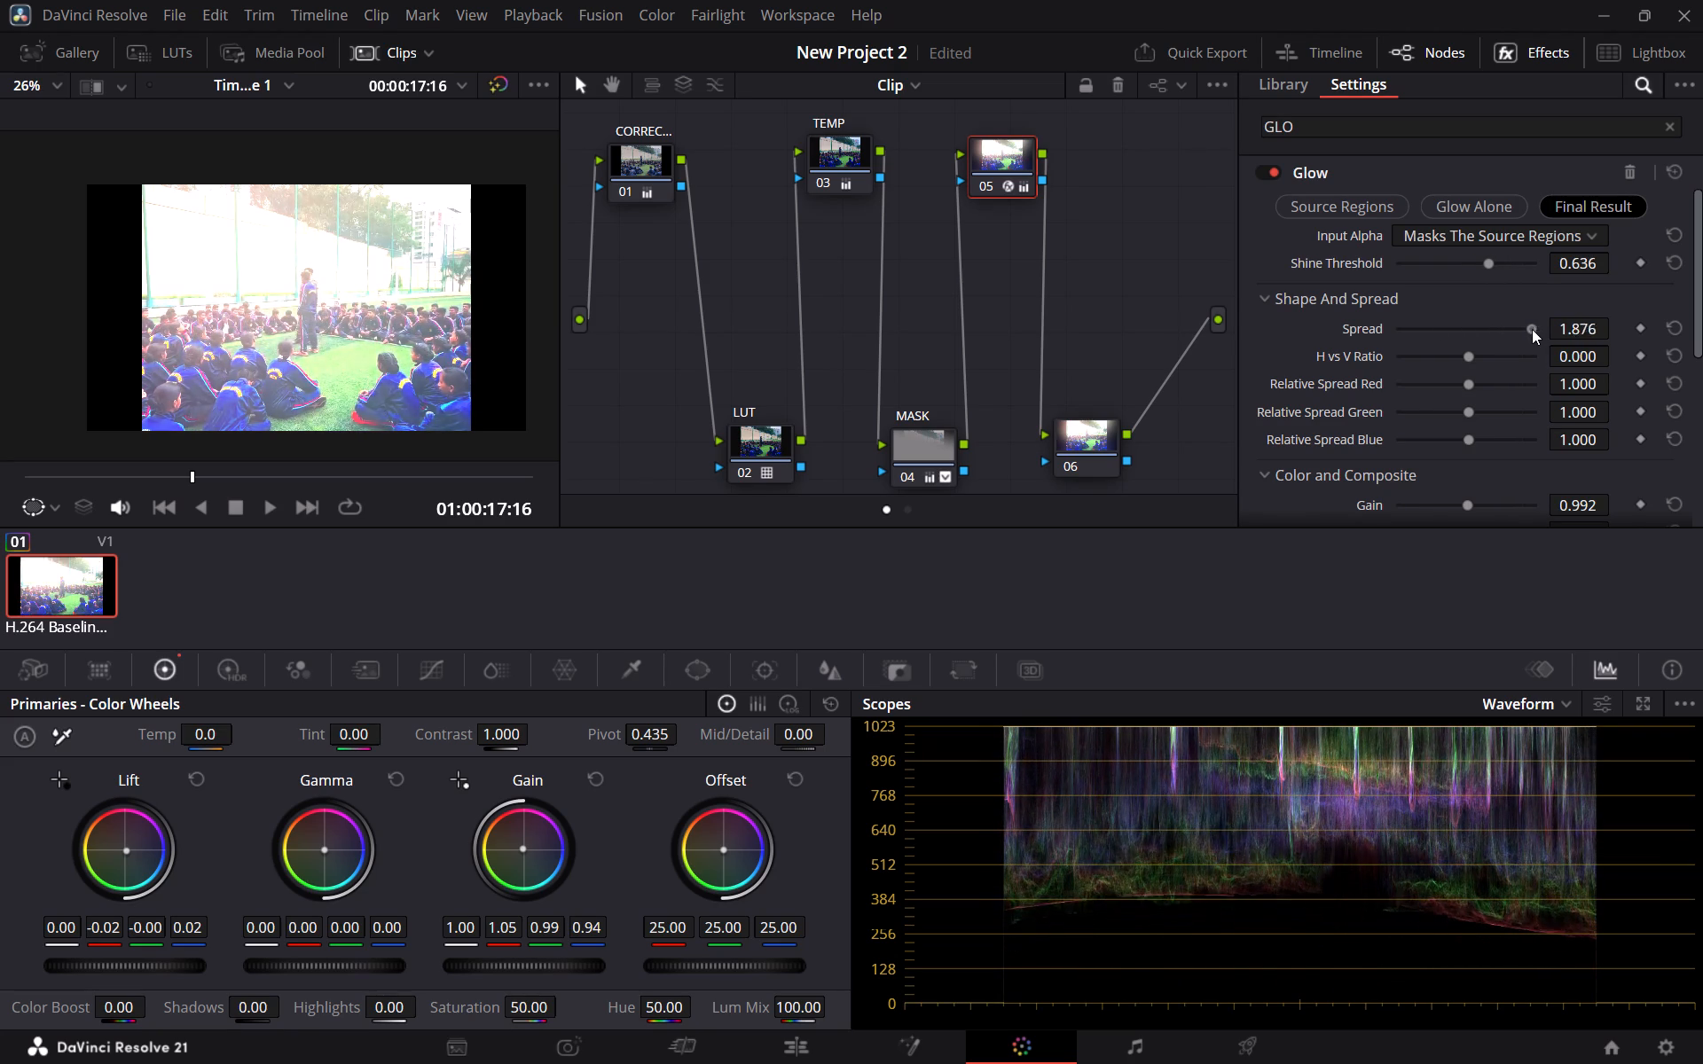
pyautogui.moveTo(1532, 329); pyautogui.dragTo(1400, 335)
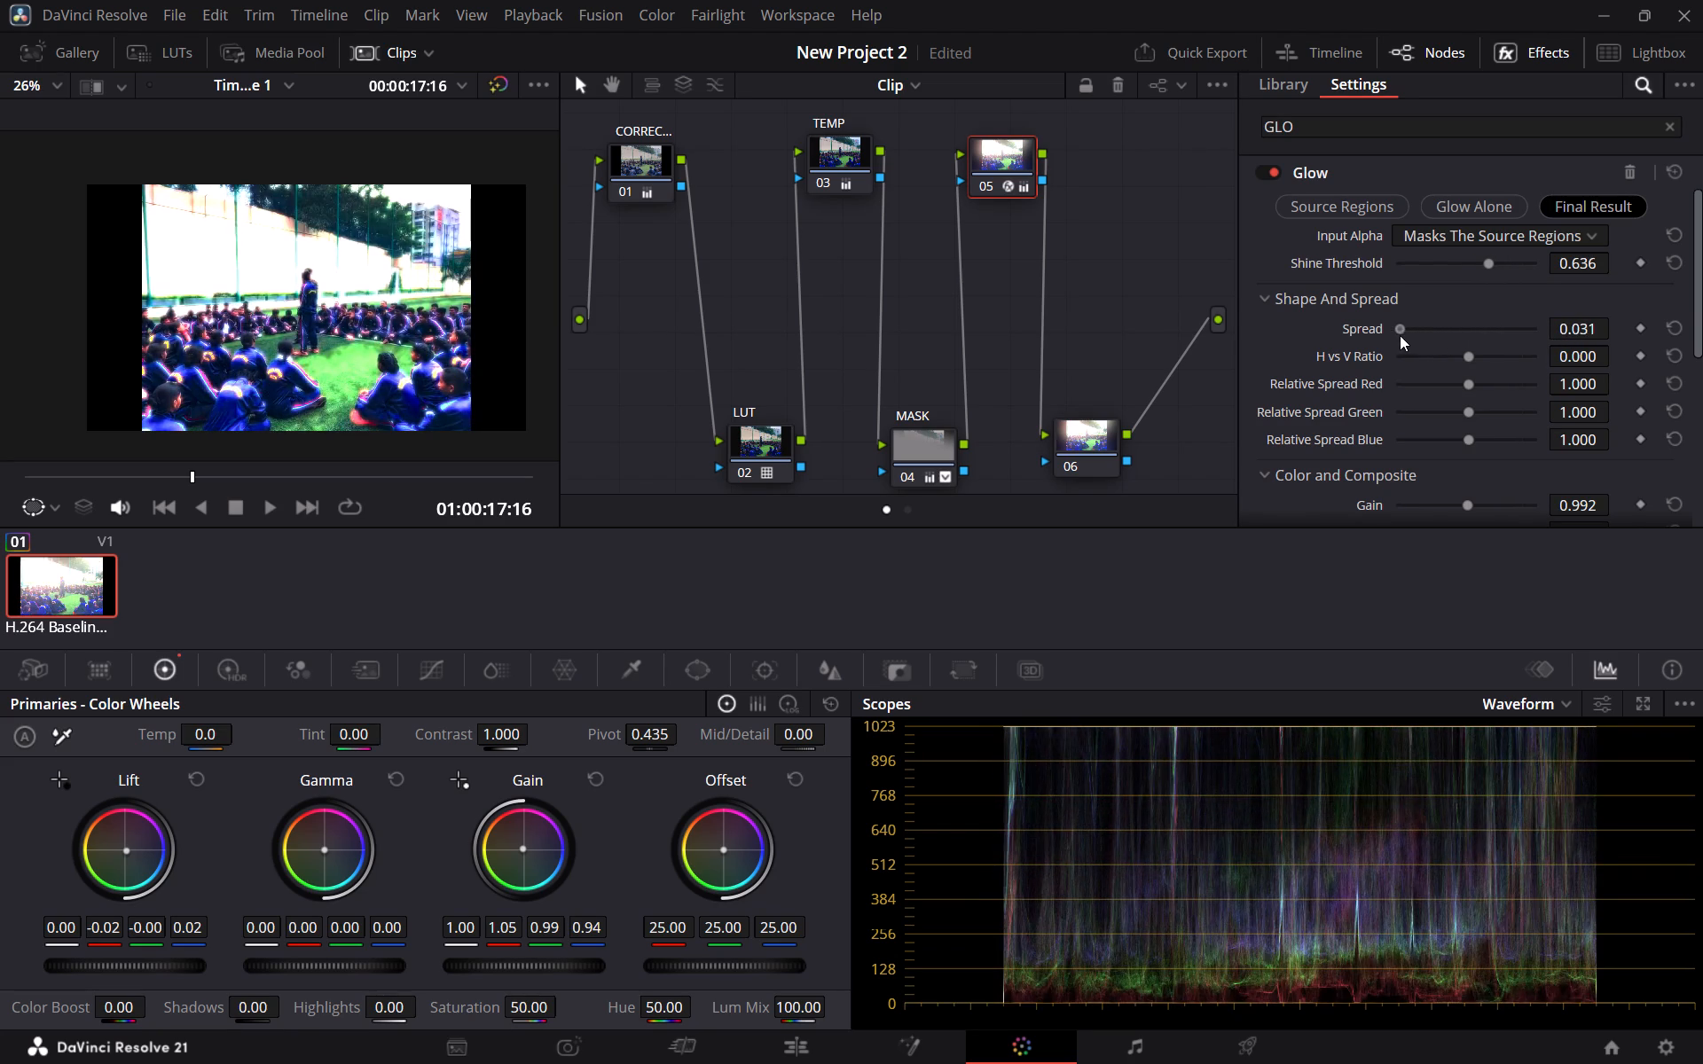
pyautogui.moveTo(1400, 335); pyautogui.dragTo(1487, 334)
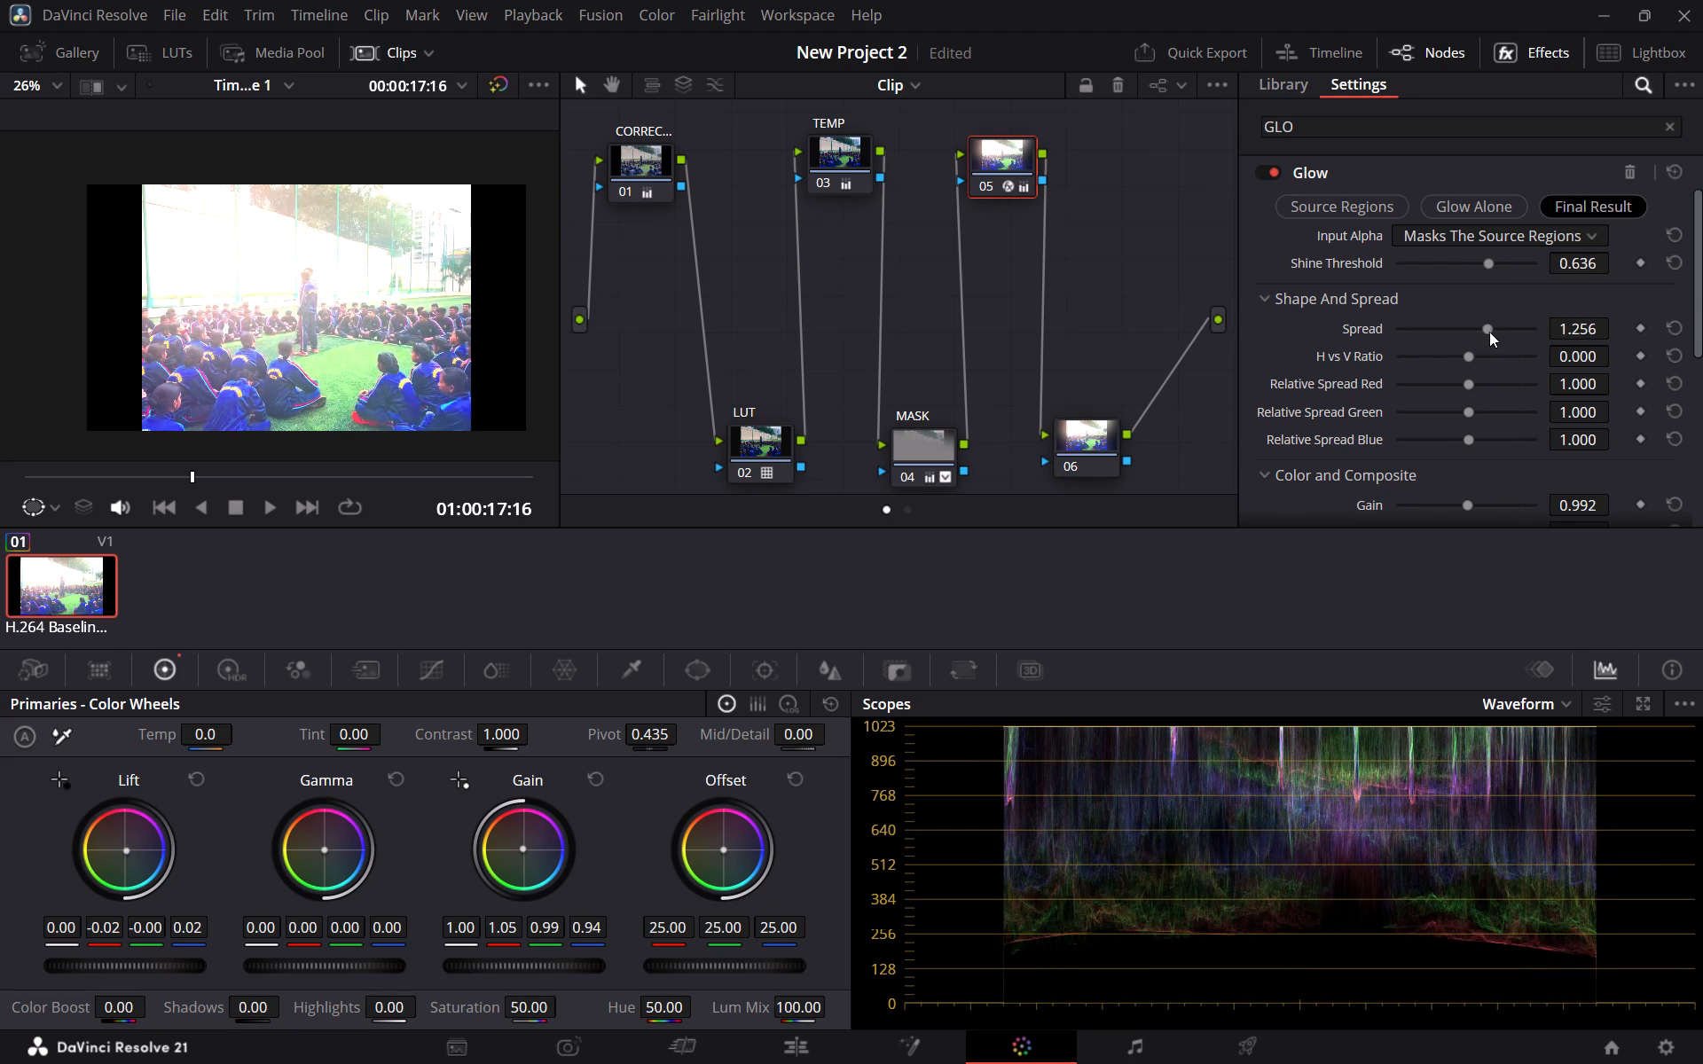
# Set the Glow's Shine Threshold to 0.814, try Spread at 1.581 and 1.364, and leave the Spread slightly lower.
pyautogui.moveTo(1489, 260); pyautogui.dragTo(1518, 267)
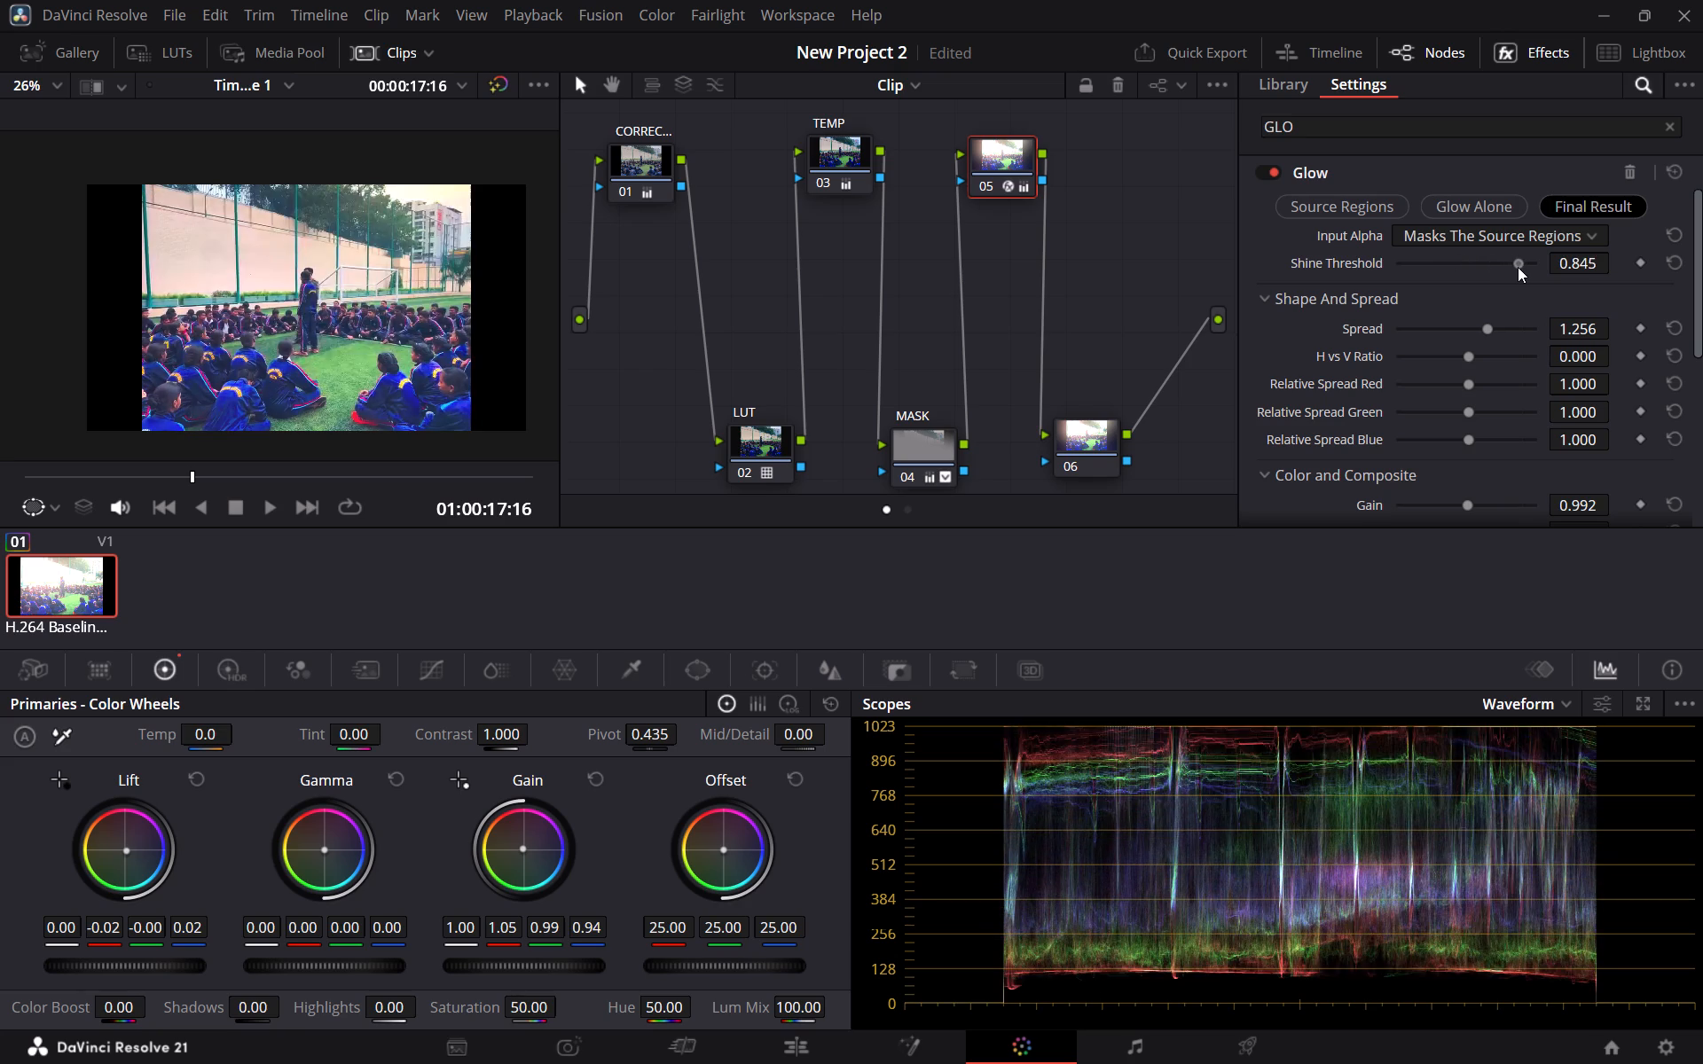
pyautogui.moveTo(1518, 267); pyautogui.dragTo(1515, 270)
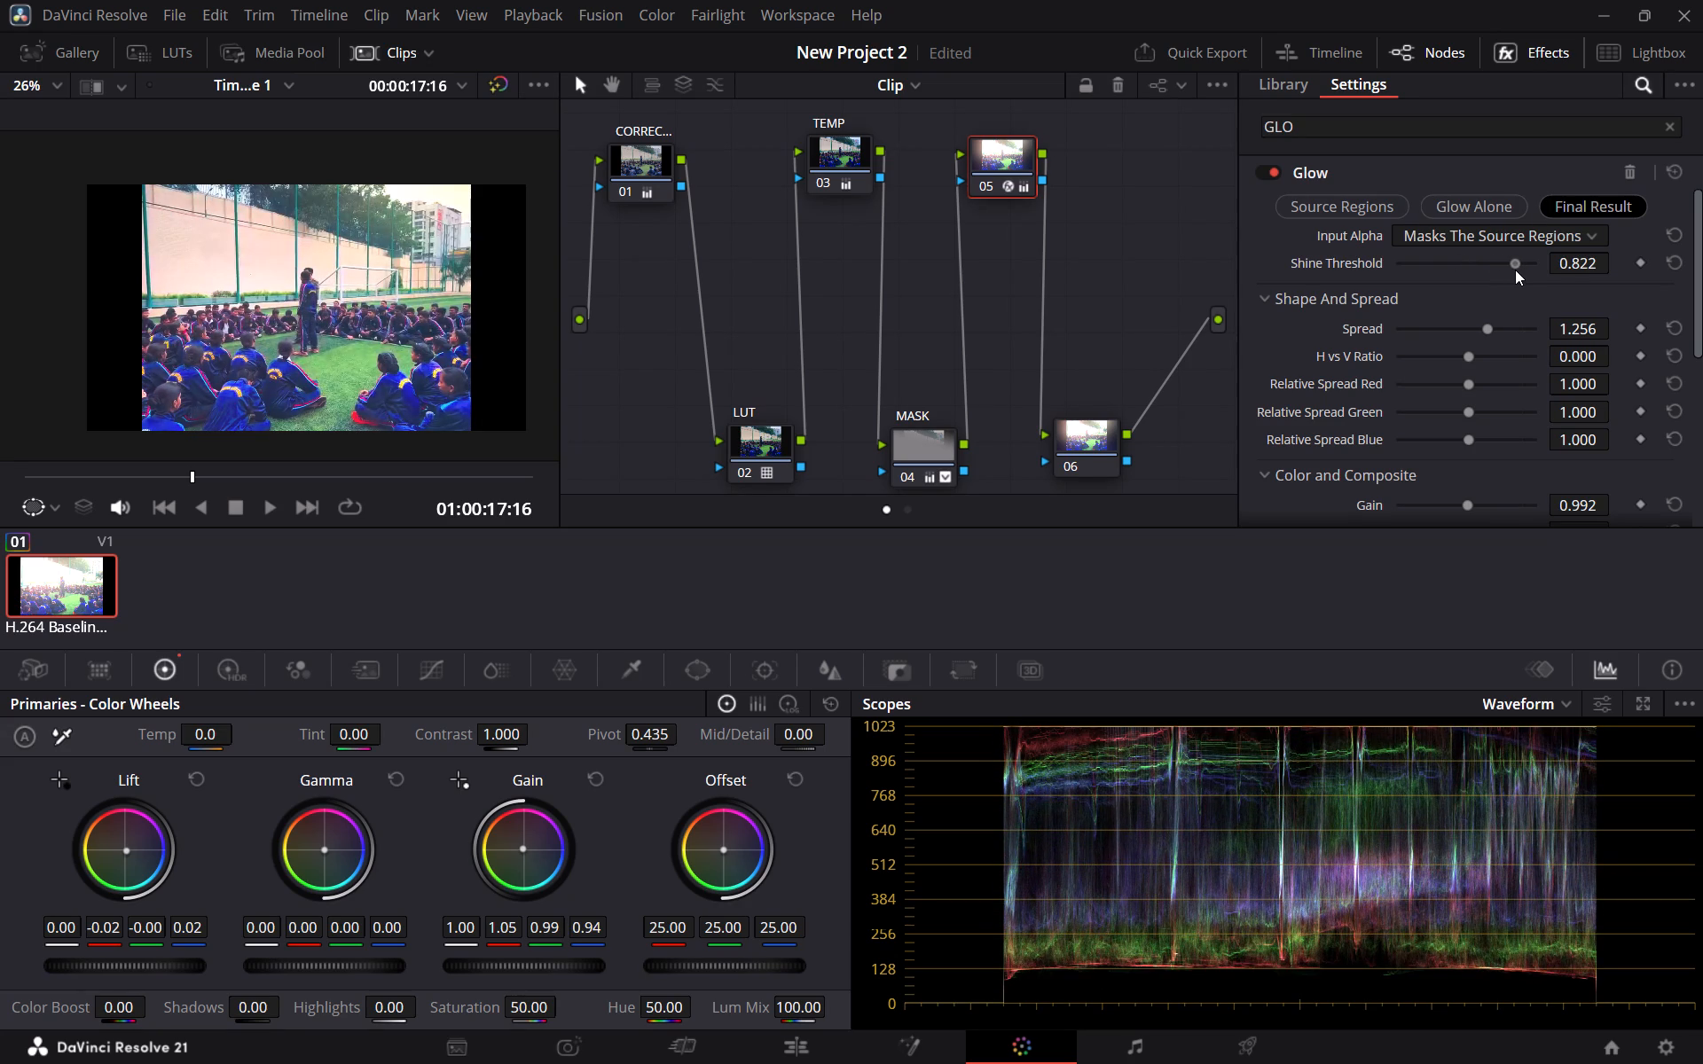
pyautogui.moveTo(1515, 270); pyautogui.dragTo(1514, 270)
pyautogui.moveTo(1488, 325); pyautogui.dragTo(1511, 325)
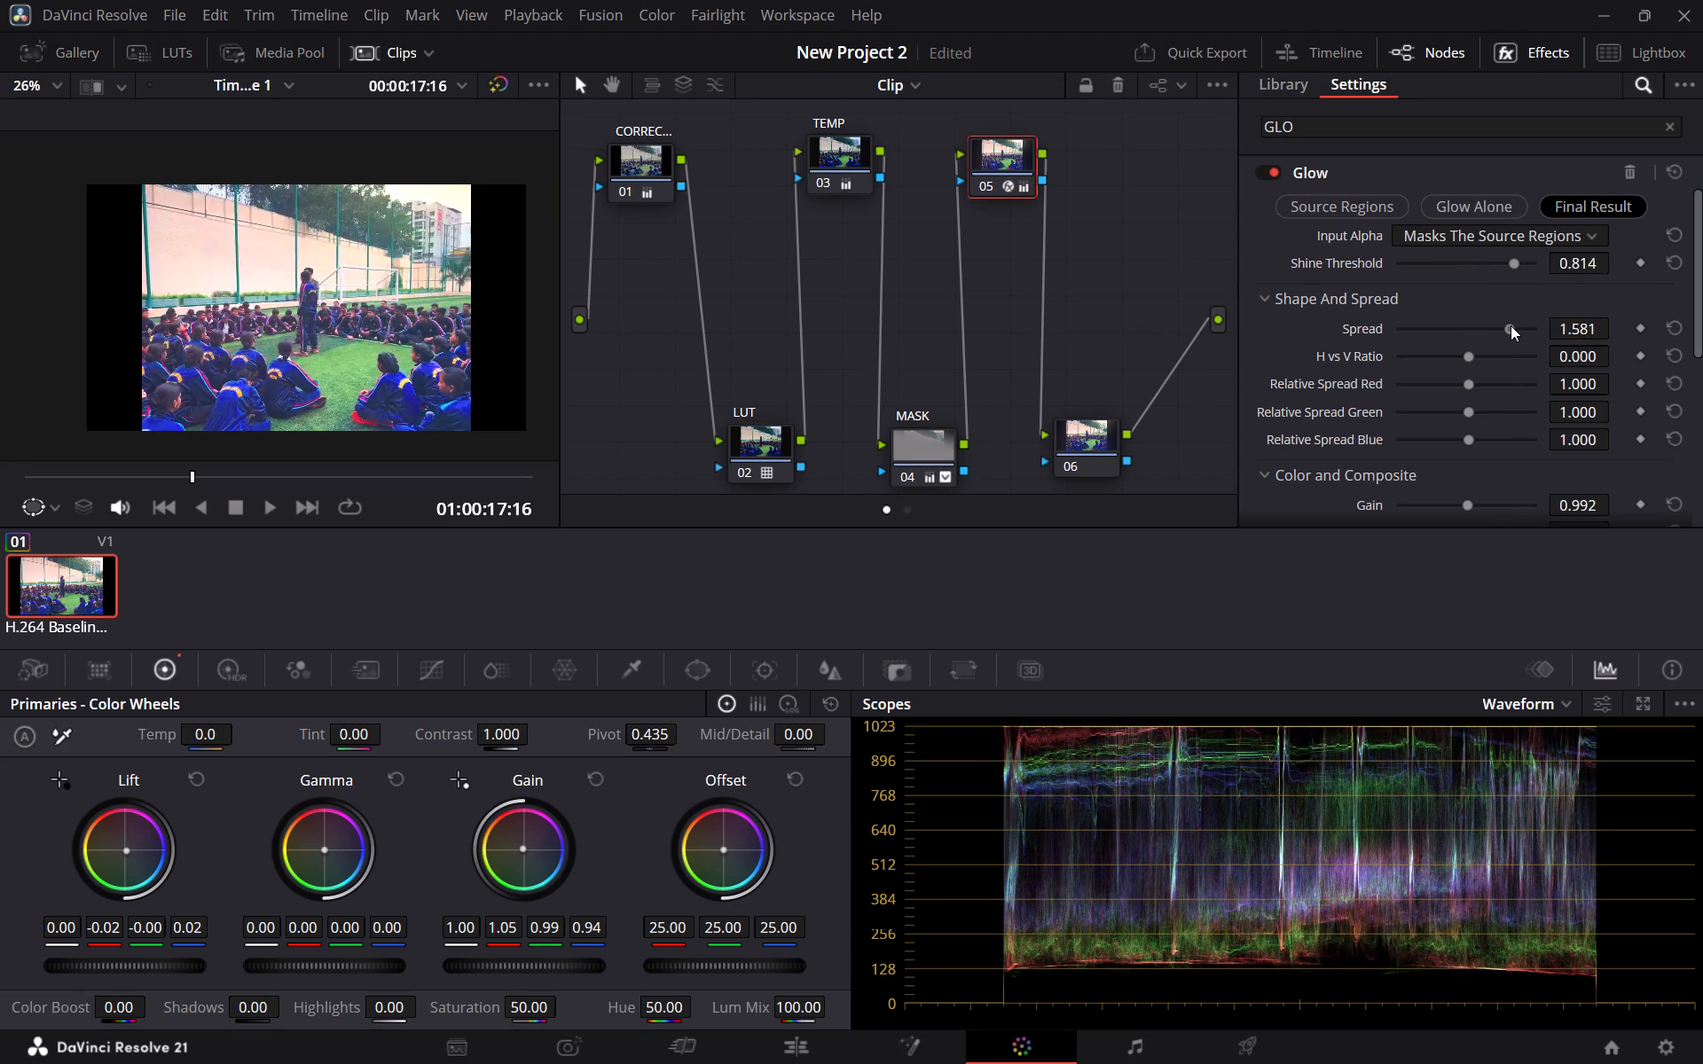
pyautogui.moveTo(1511, 325); pyautogui.dragTo(1494, 326)
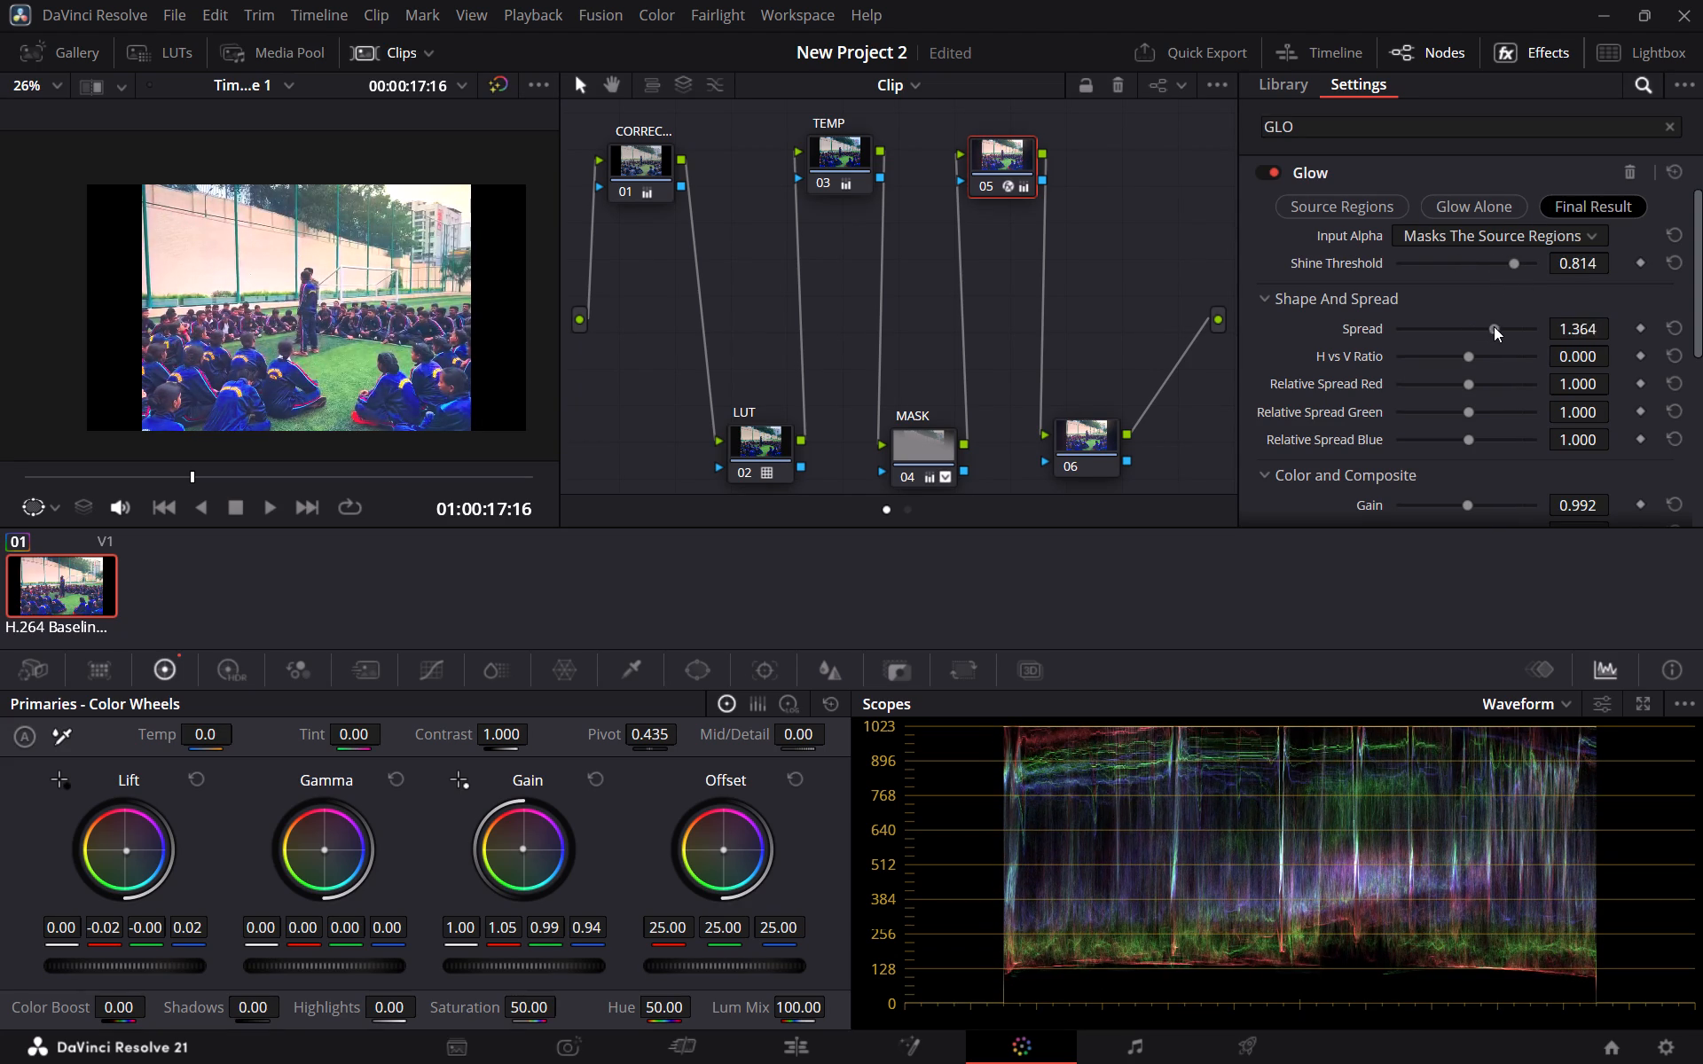
pyautogui.moveTo(1494, 326); pyautogui.dragTo(1479, 324)
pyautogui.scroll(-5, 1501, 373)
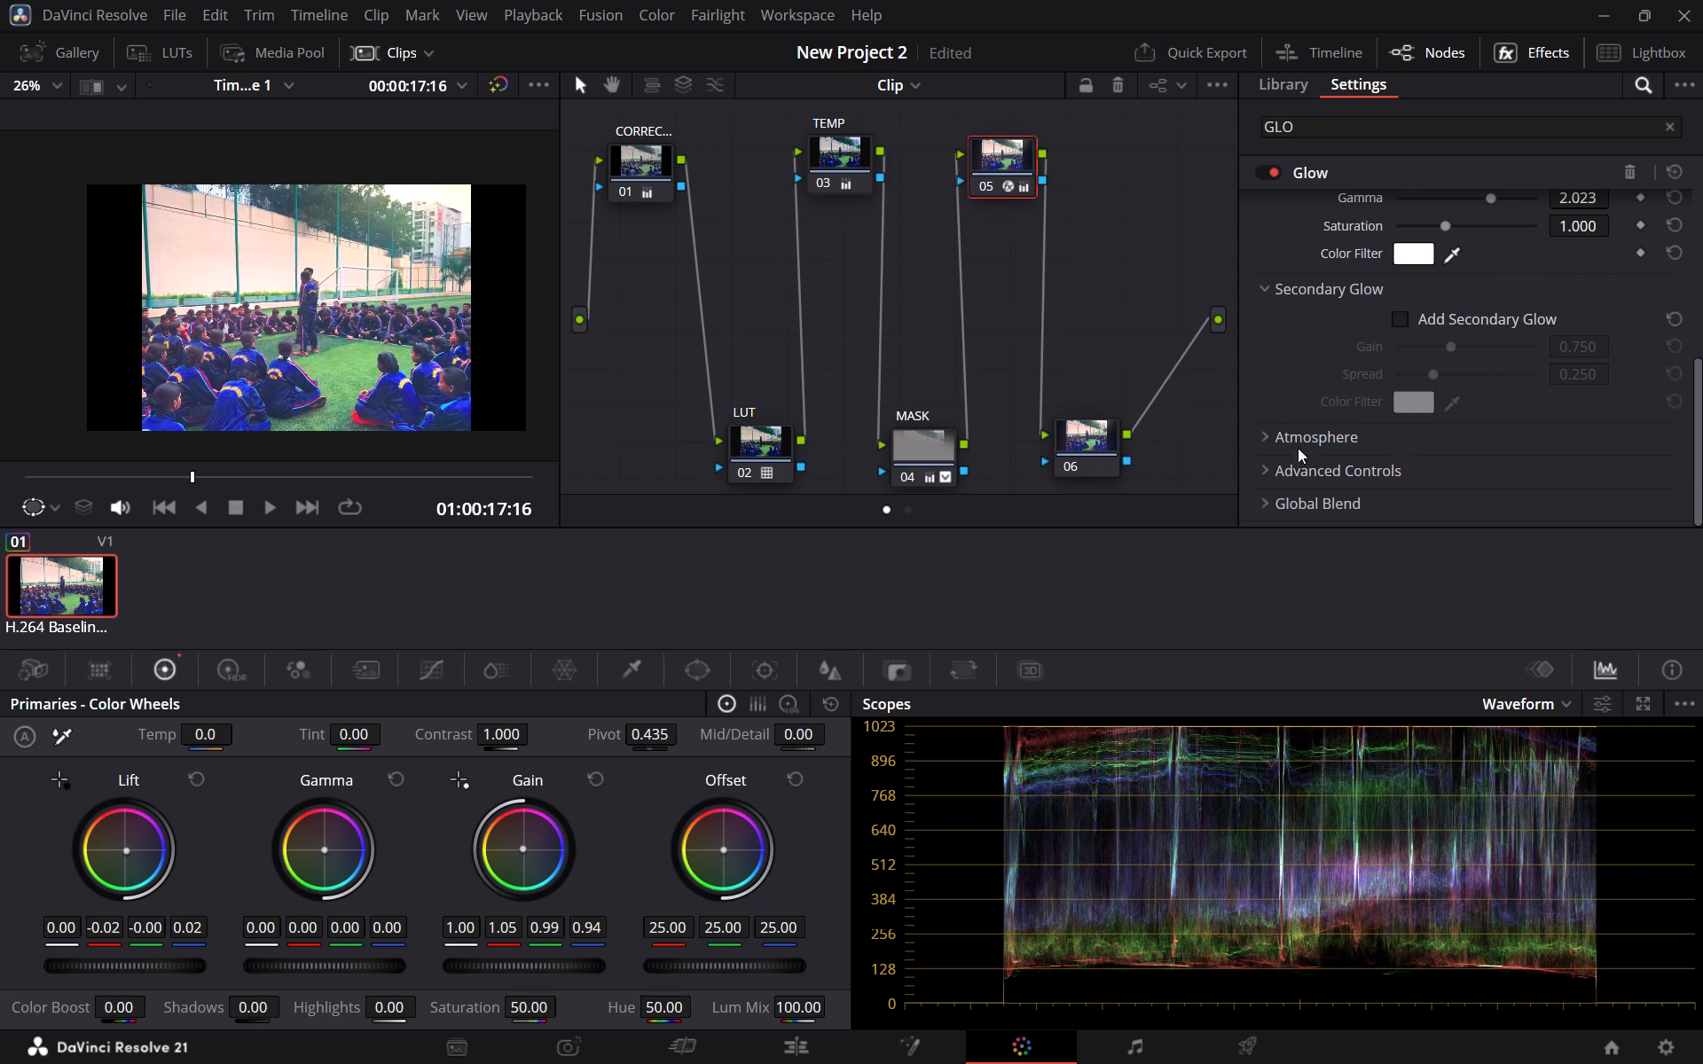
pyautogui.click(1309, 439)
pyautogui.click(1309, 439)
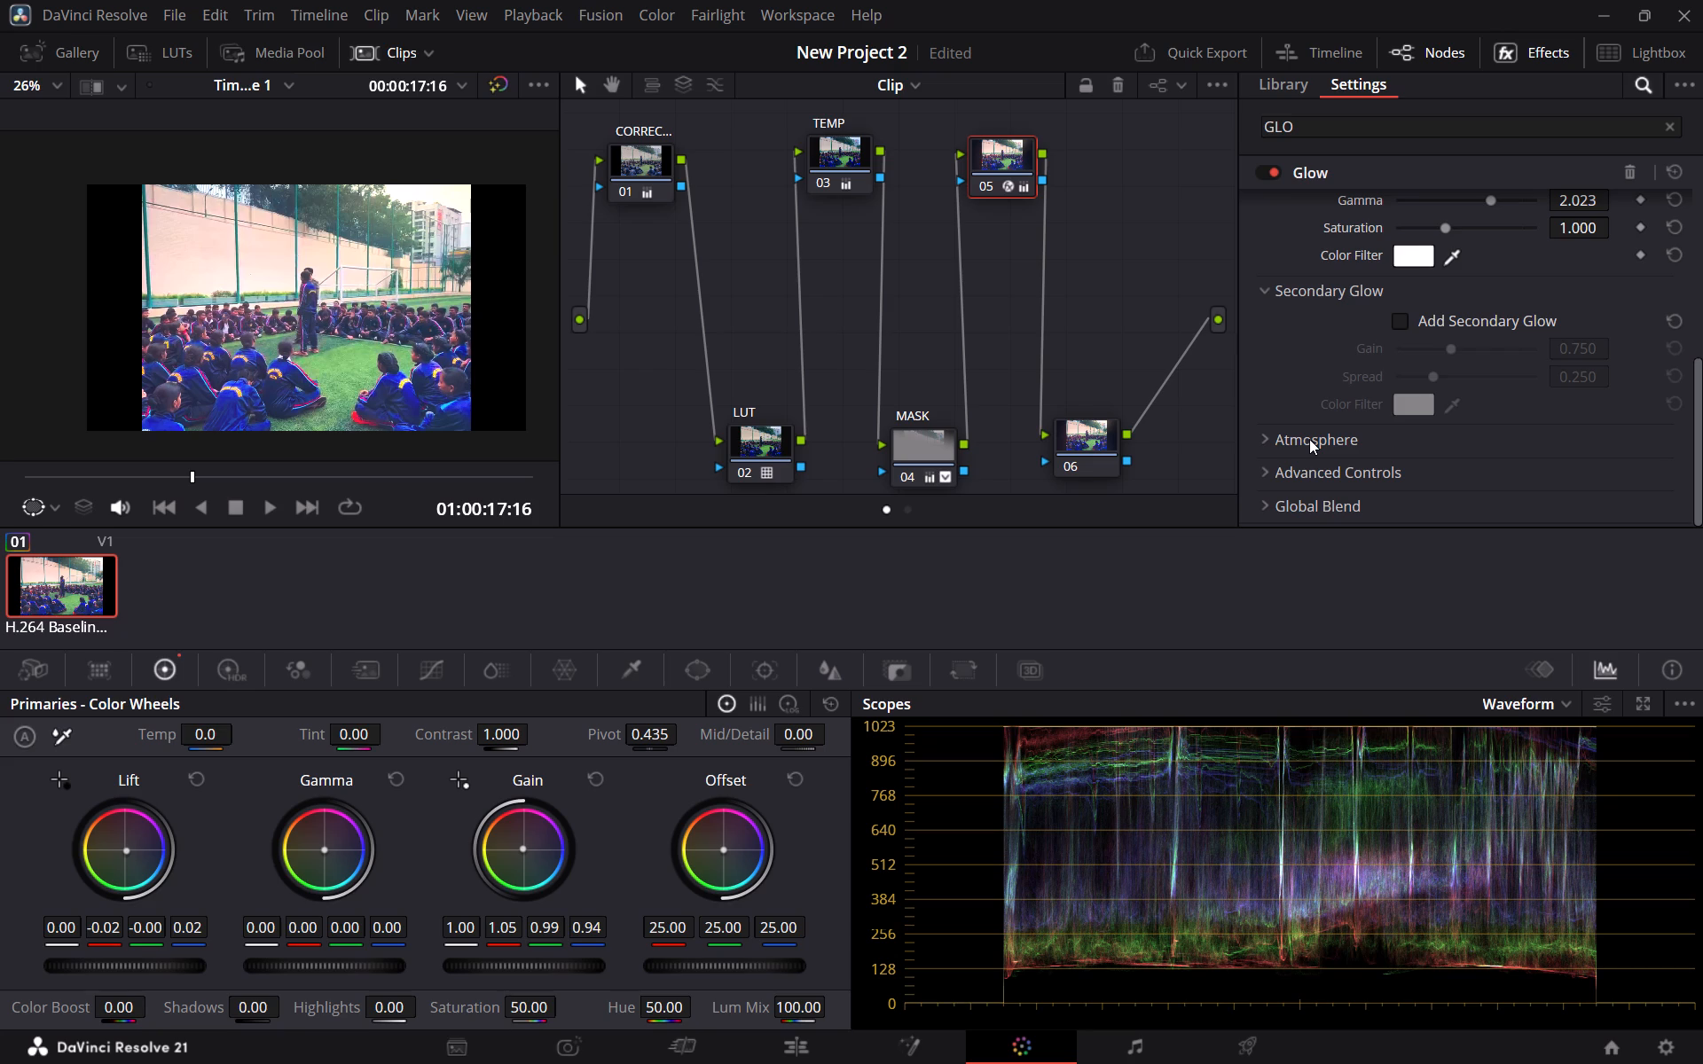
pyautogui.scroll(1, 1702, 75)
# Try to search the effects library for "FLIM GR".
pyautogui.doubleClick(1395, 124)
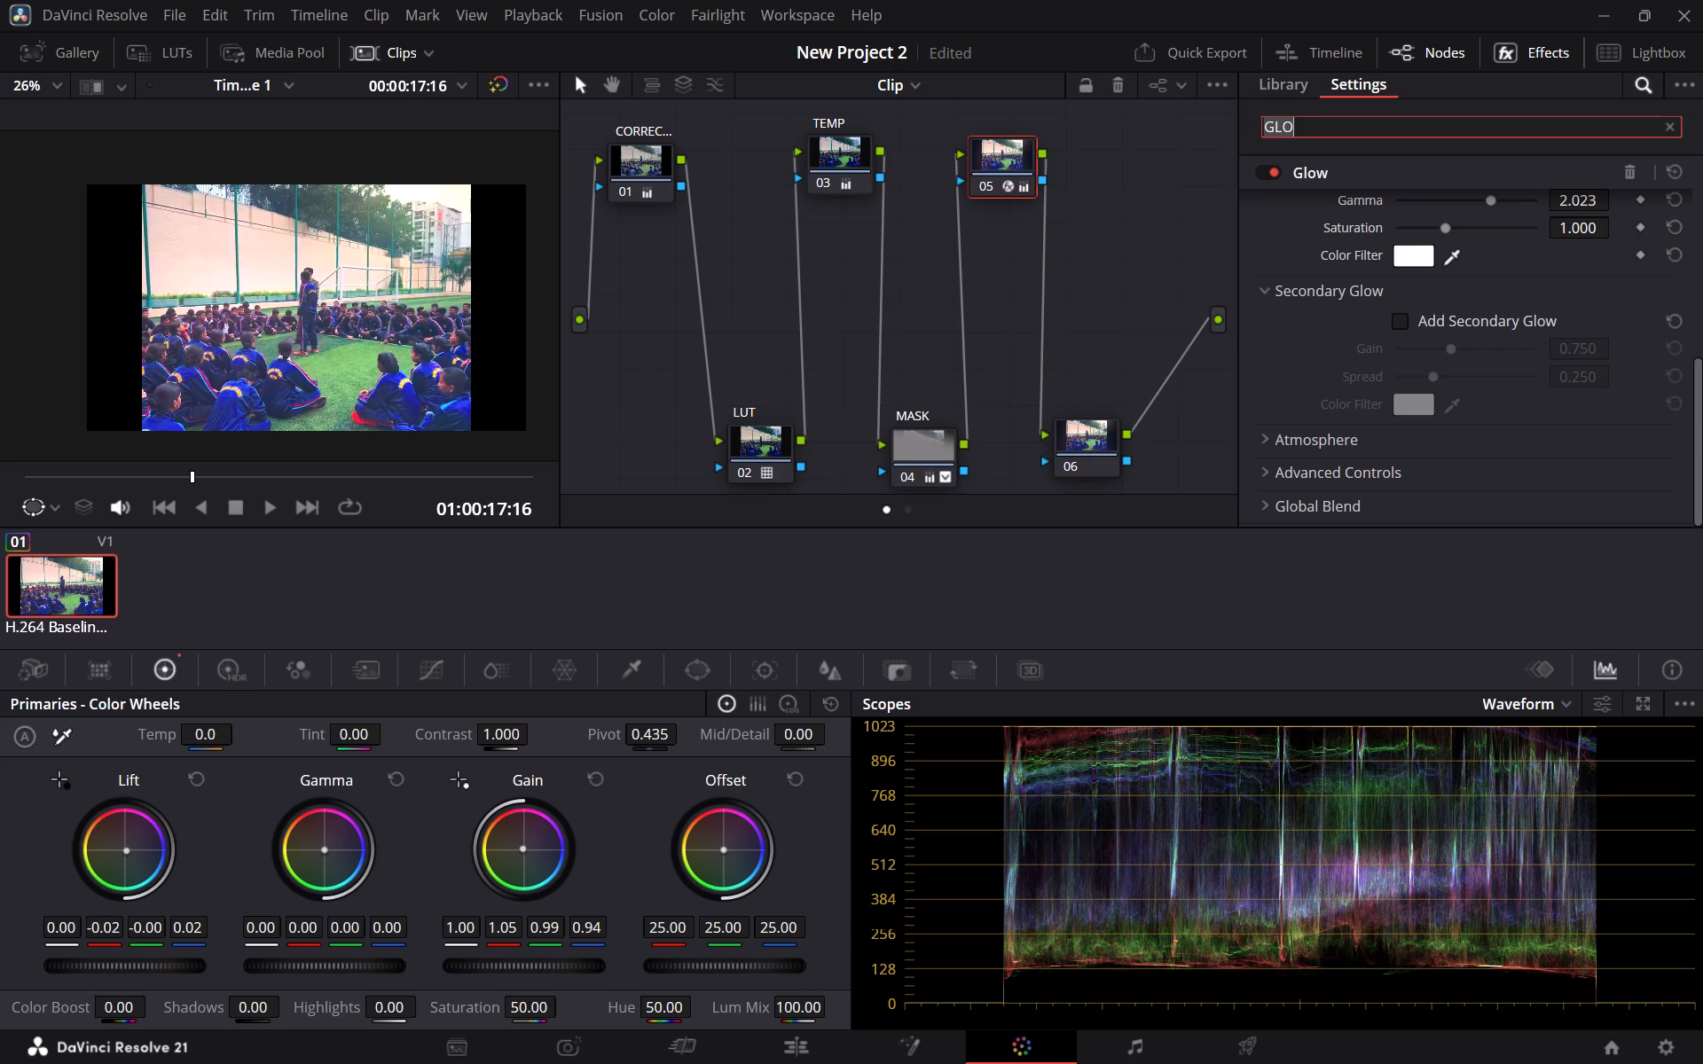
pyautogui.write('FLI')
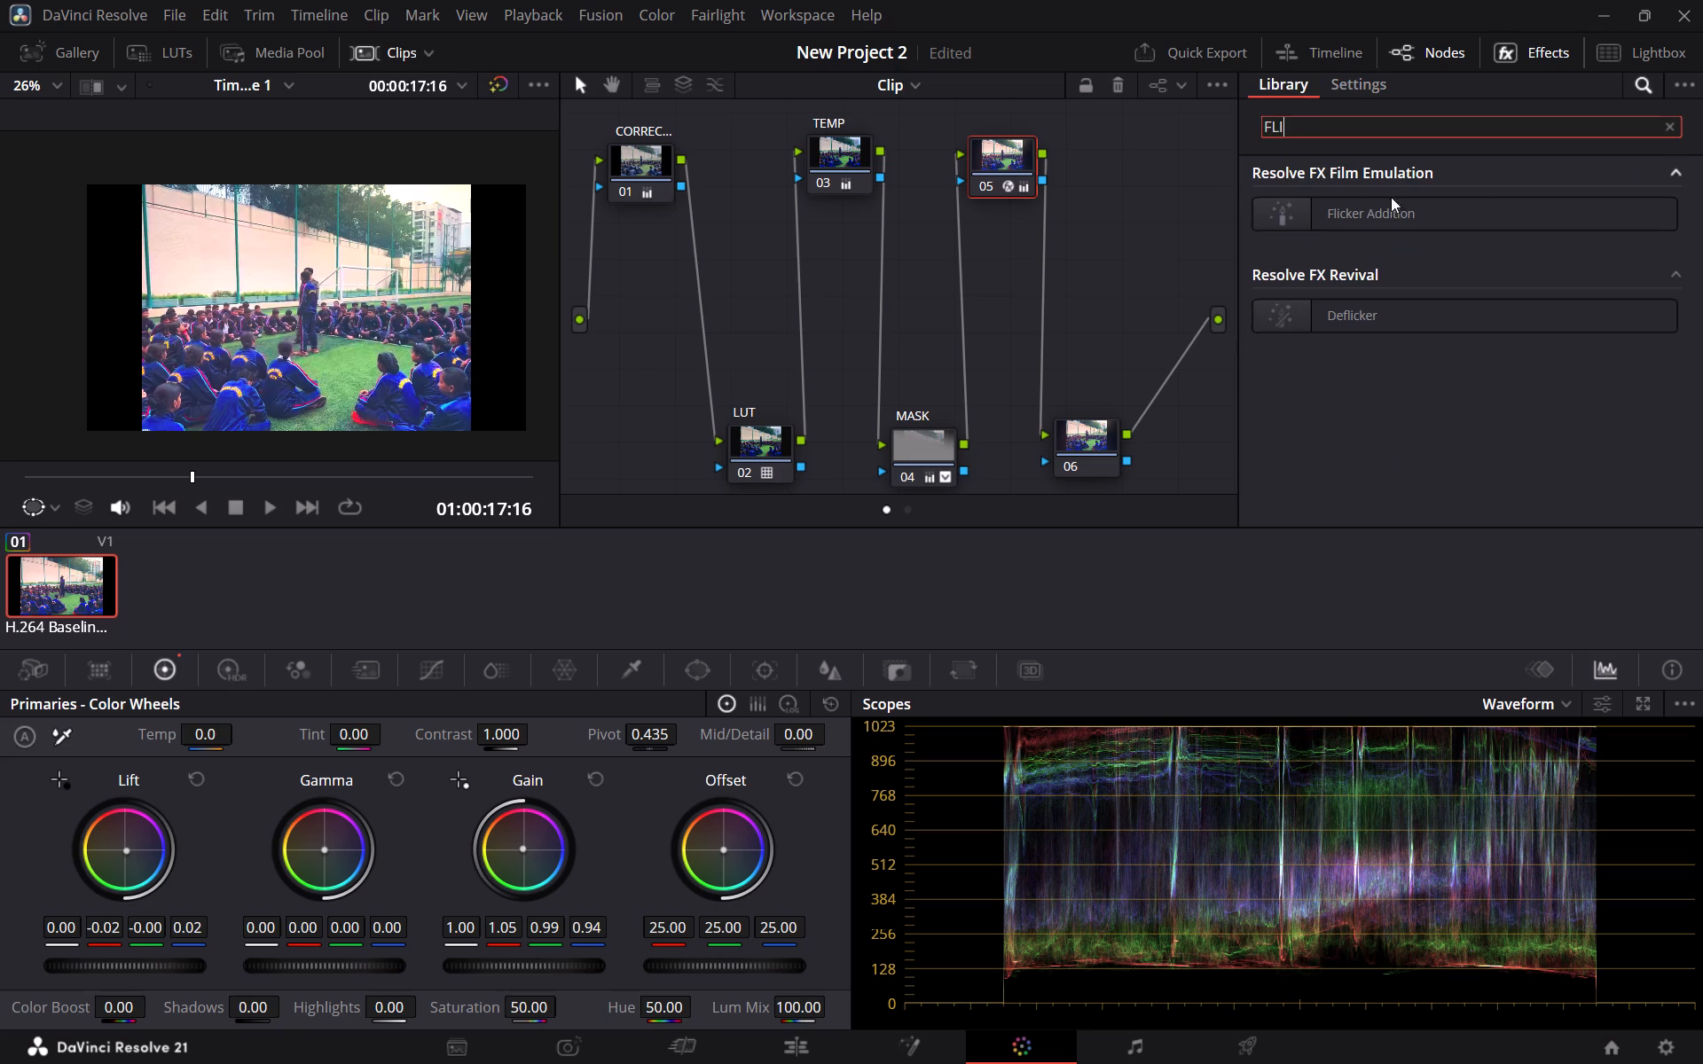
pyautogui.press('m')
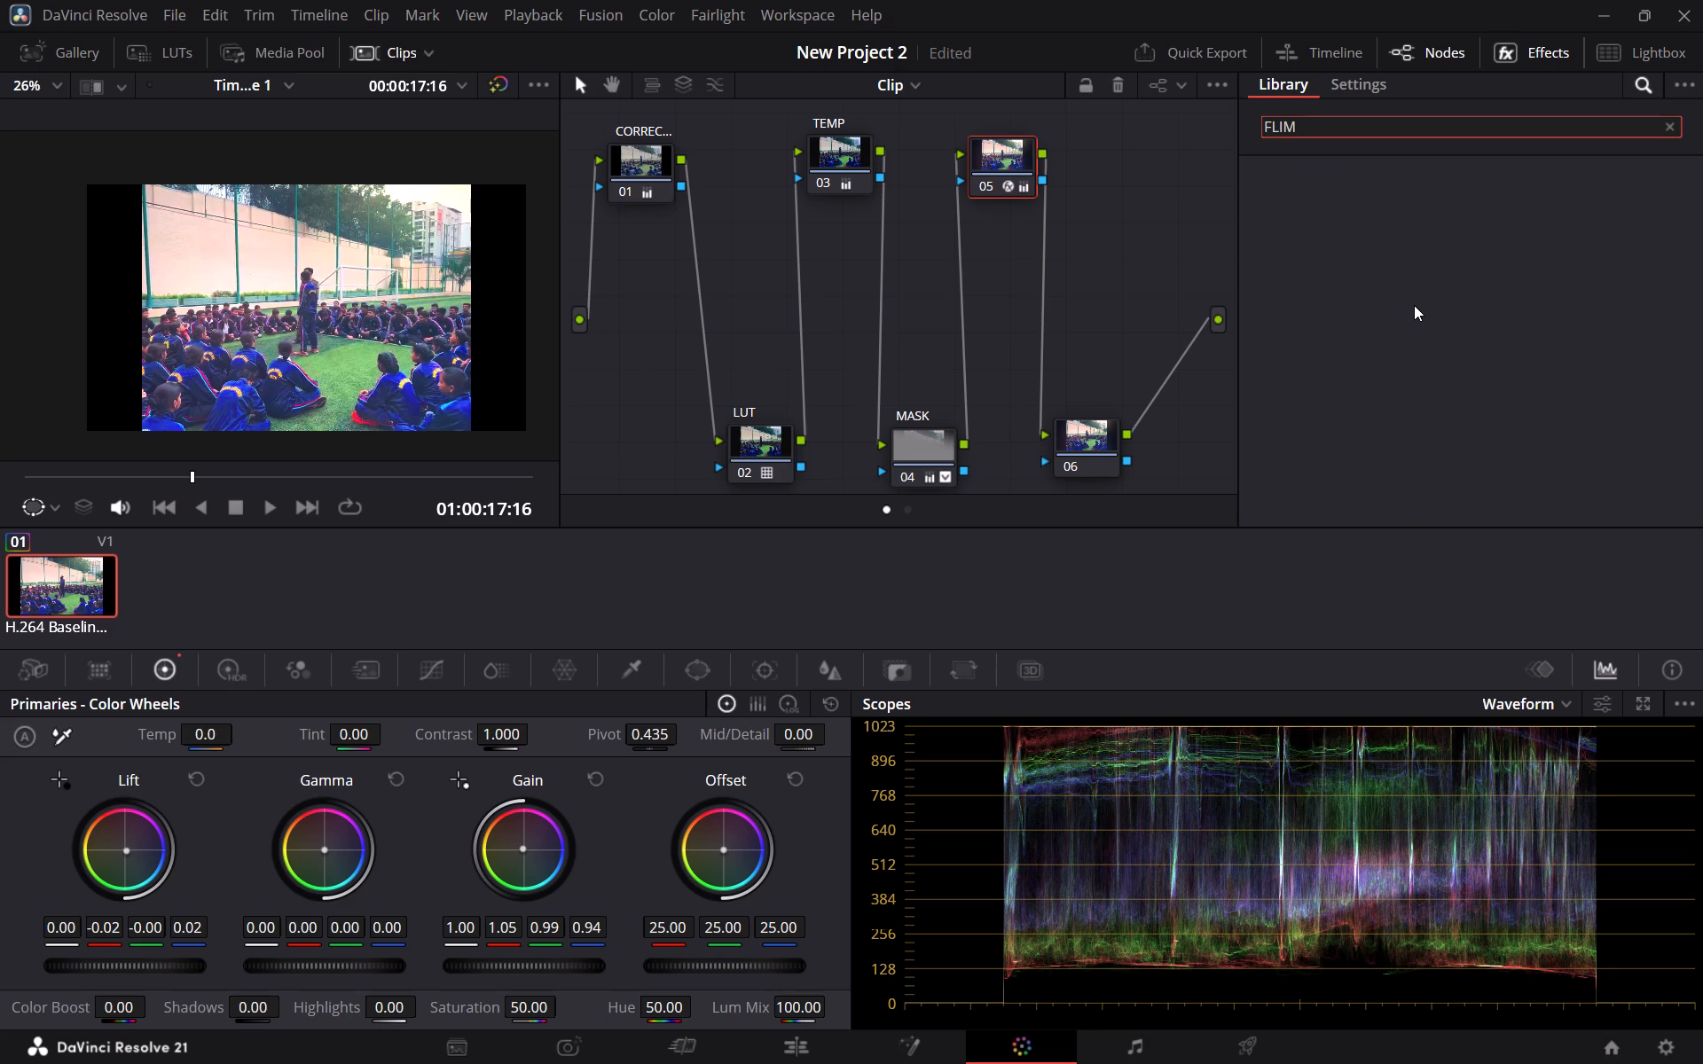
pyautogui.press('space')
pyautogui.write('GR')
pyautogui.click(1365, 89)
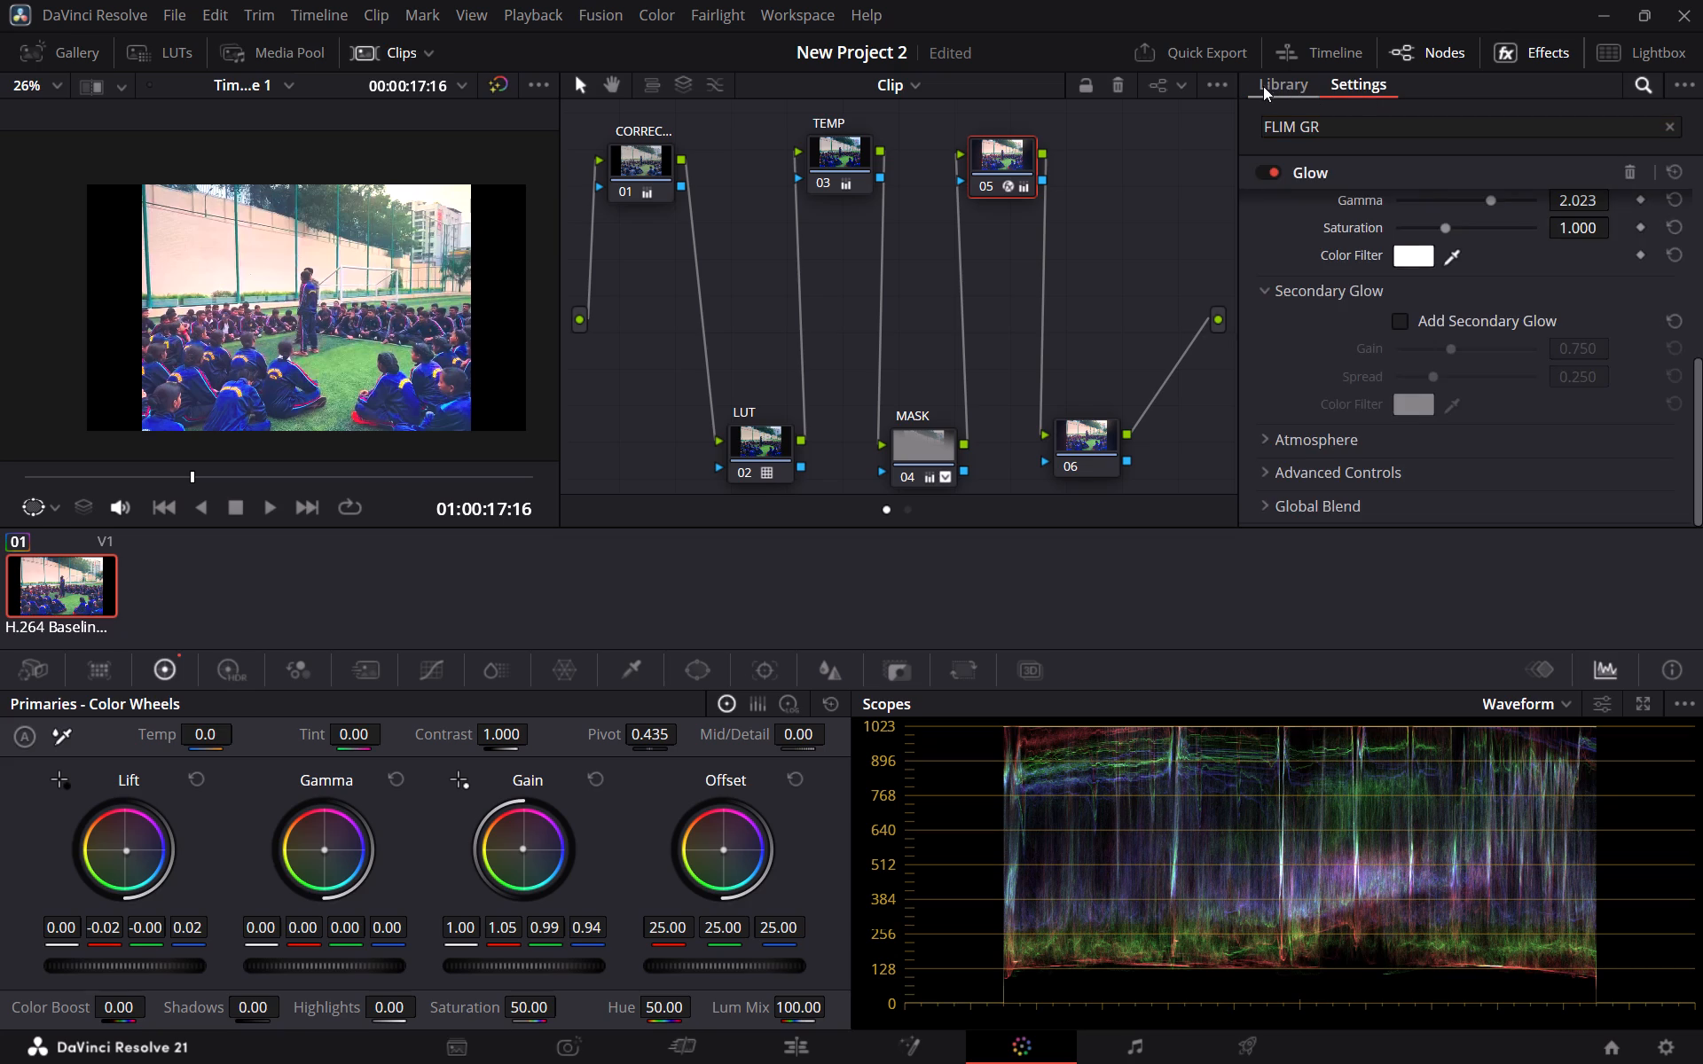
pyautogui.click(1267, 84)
# Search the effects library for "GR" and apply the Film Grain effect to node 05.
pyautogui.click(1663, 130)
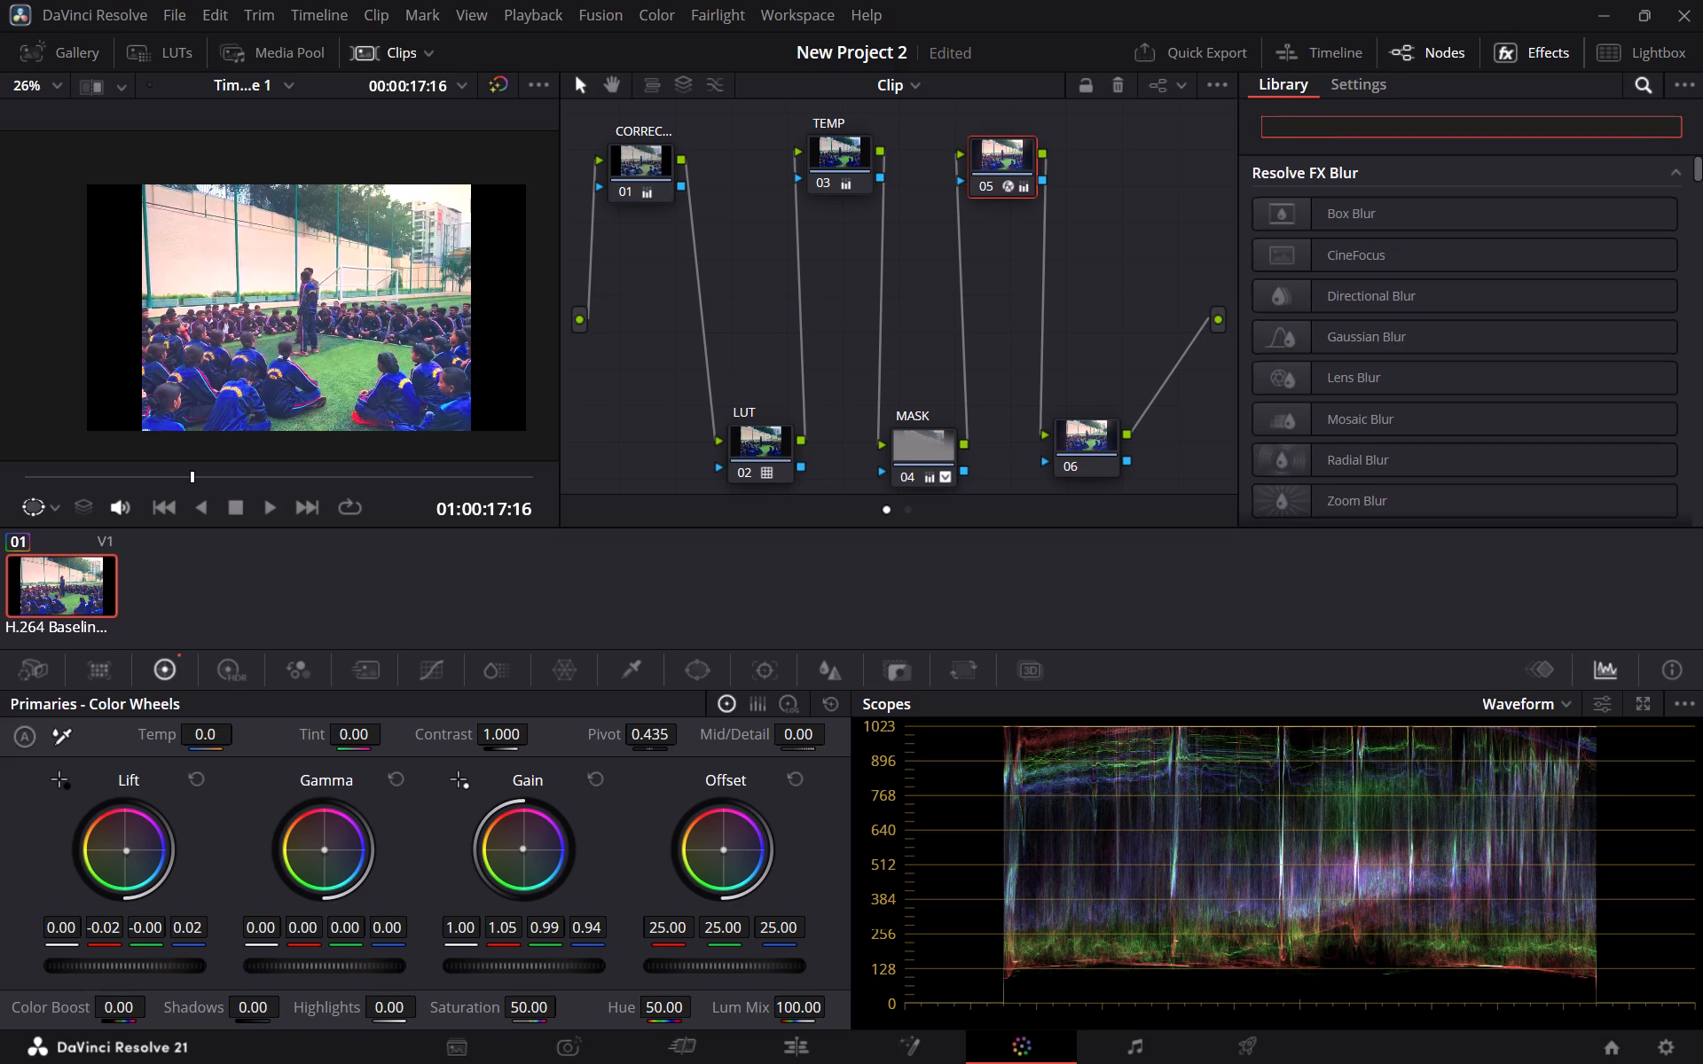
pyautogui.write('GR')
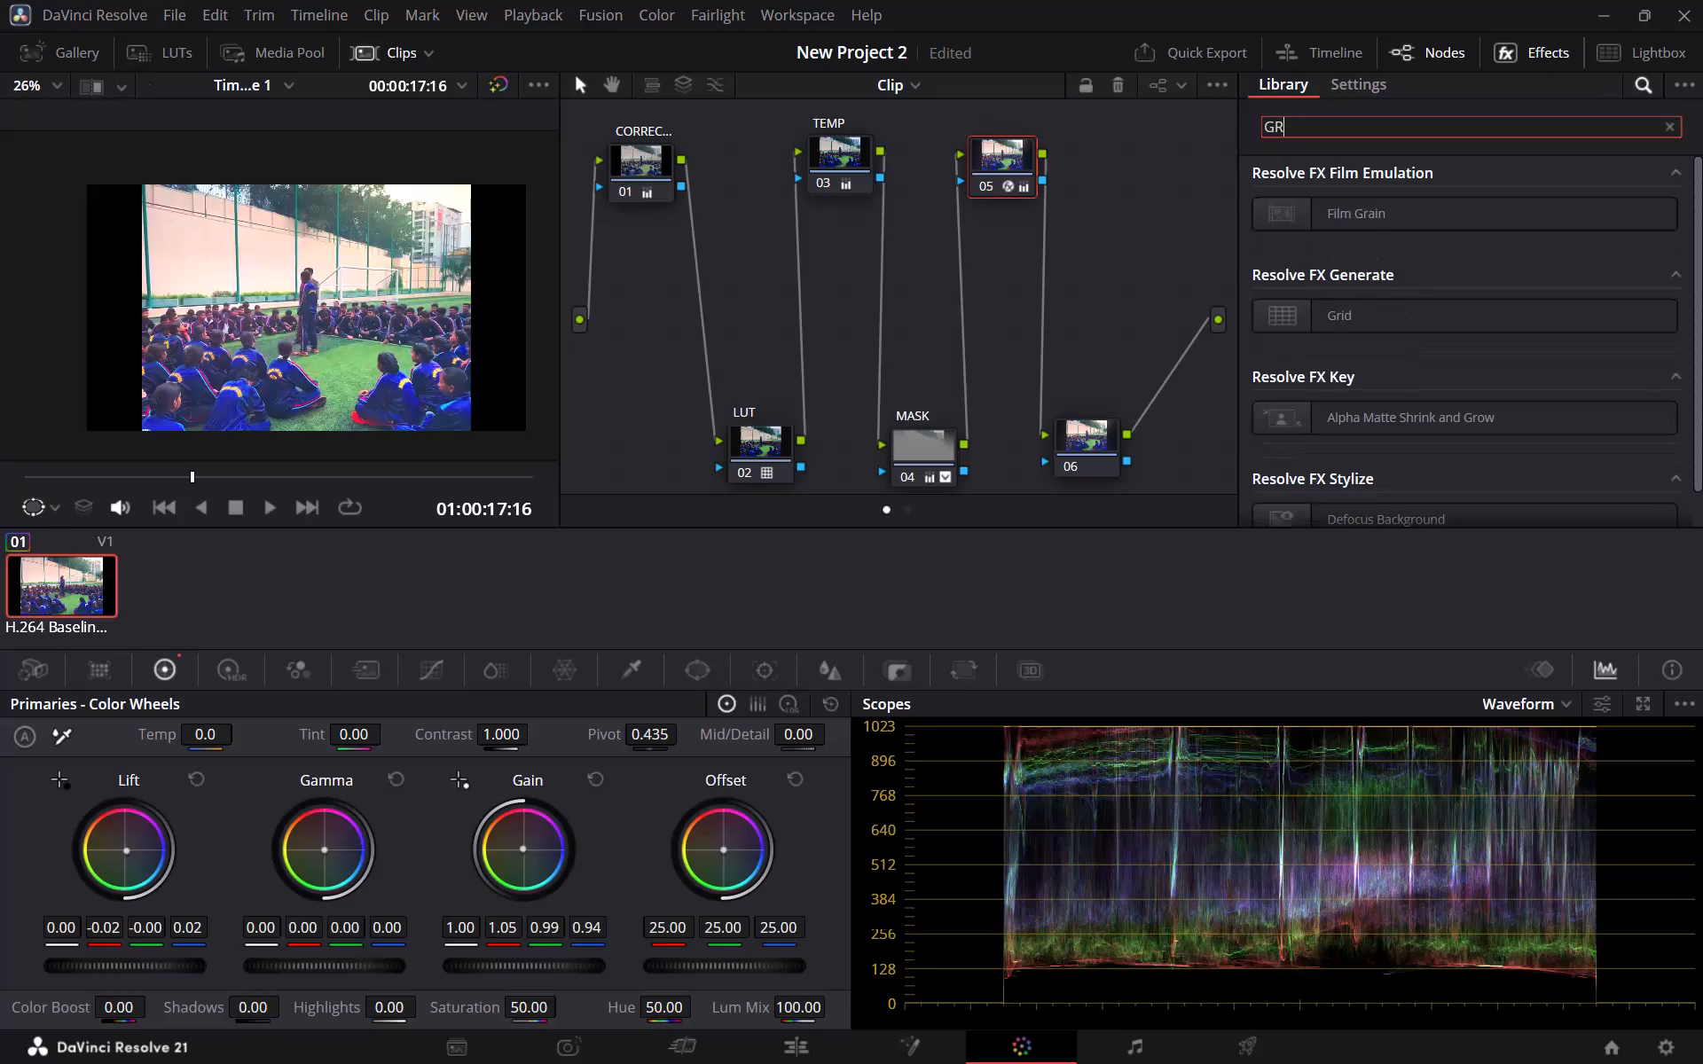
pyautogui.moveTo(1438, 208); pyautogui.dragTo(993, 148)
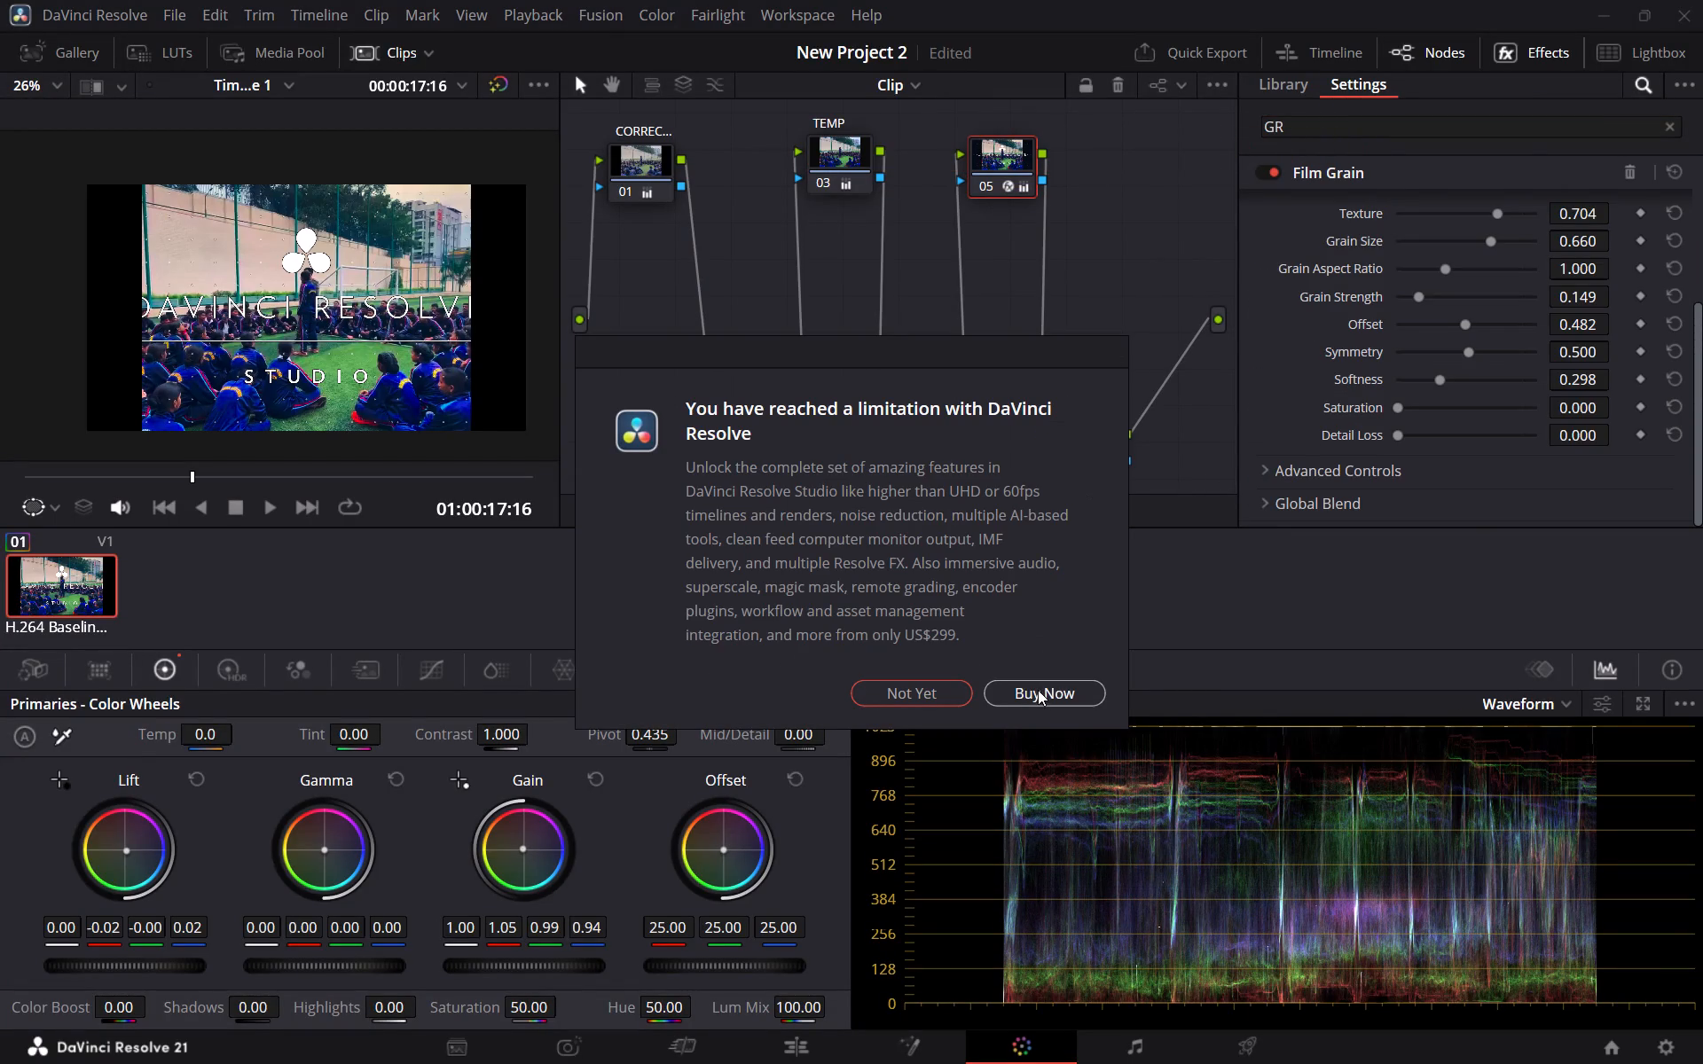
# Dismiss the Studio upgrade notice and delete the Film Grain effect from node 05.
pyautogui.click(938, 692)
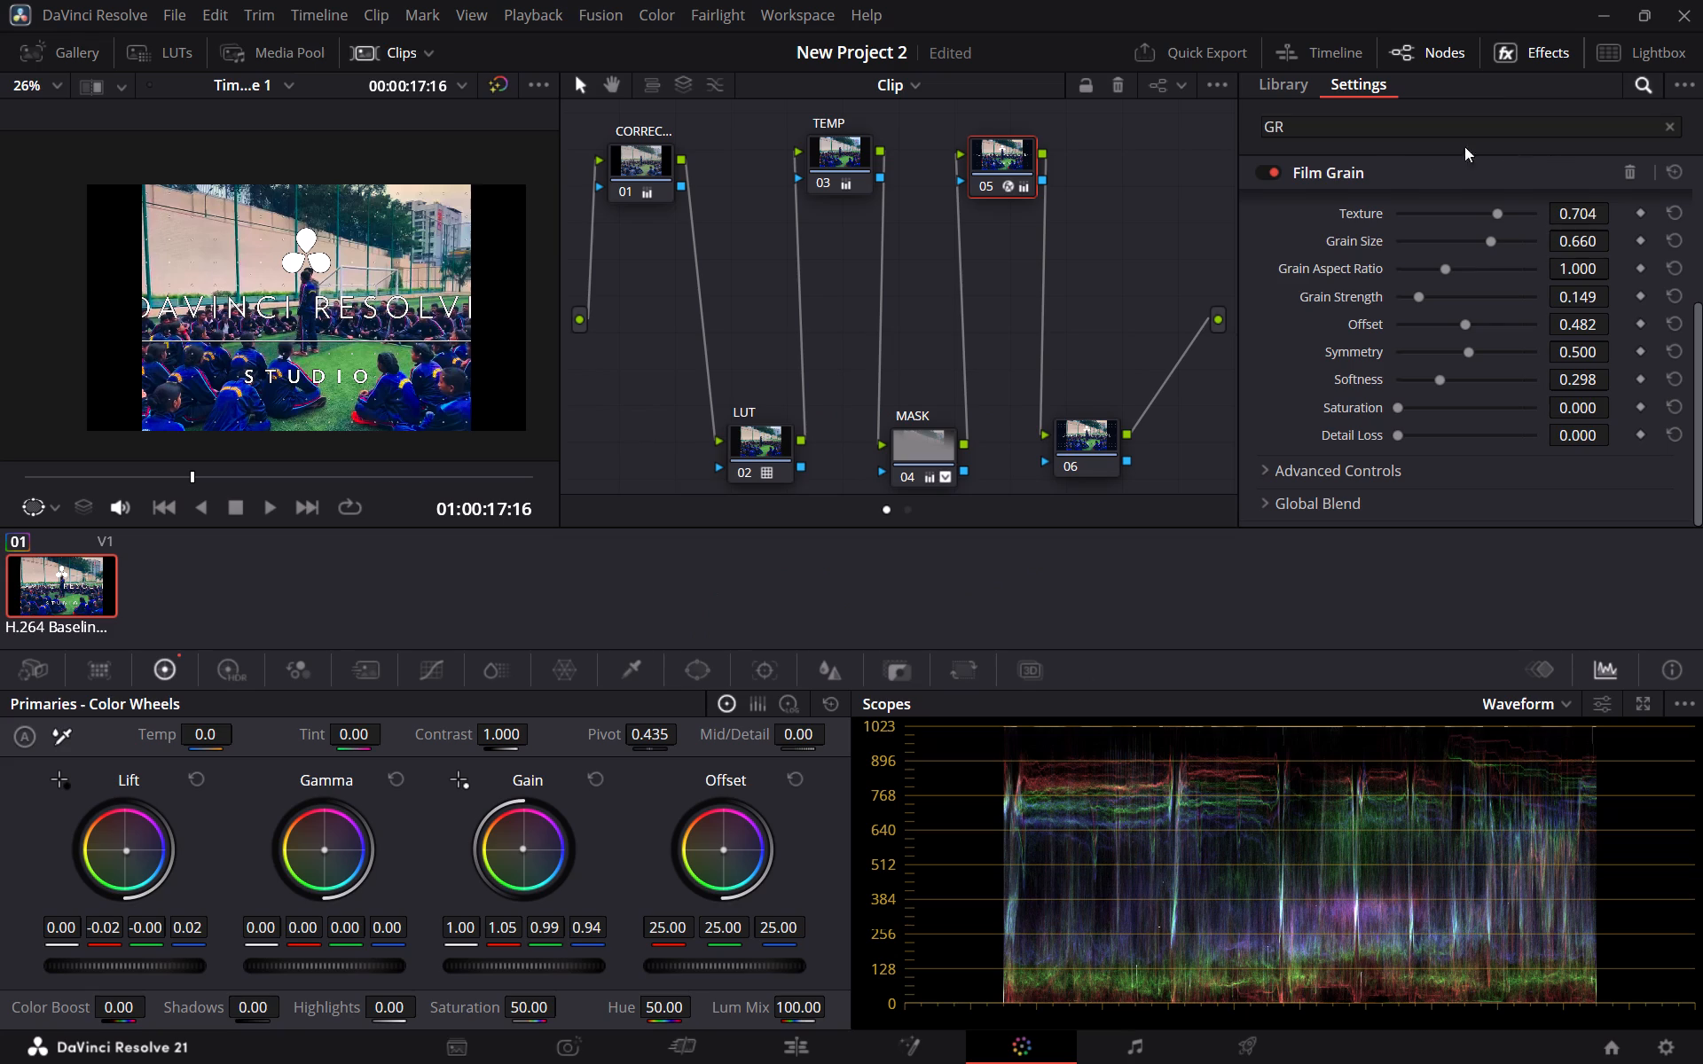
pyautogui.click(1629, 168)
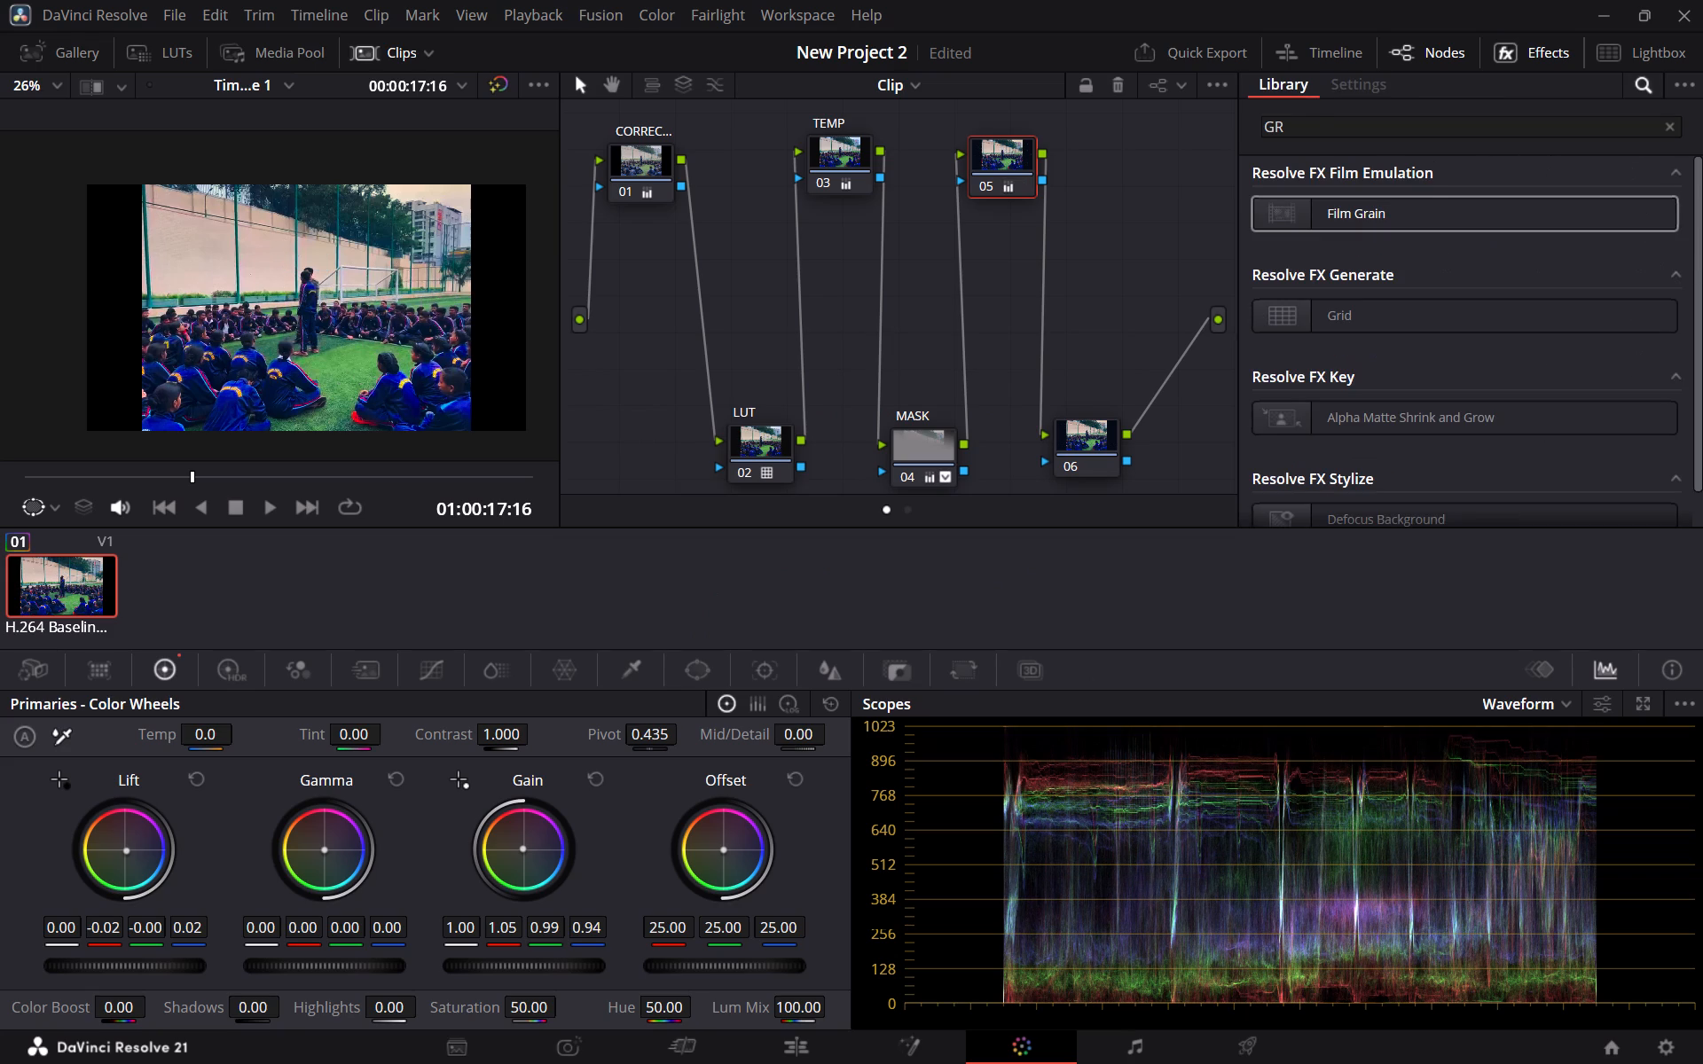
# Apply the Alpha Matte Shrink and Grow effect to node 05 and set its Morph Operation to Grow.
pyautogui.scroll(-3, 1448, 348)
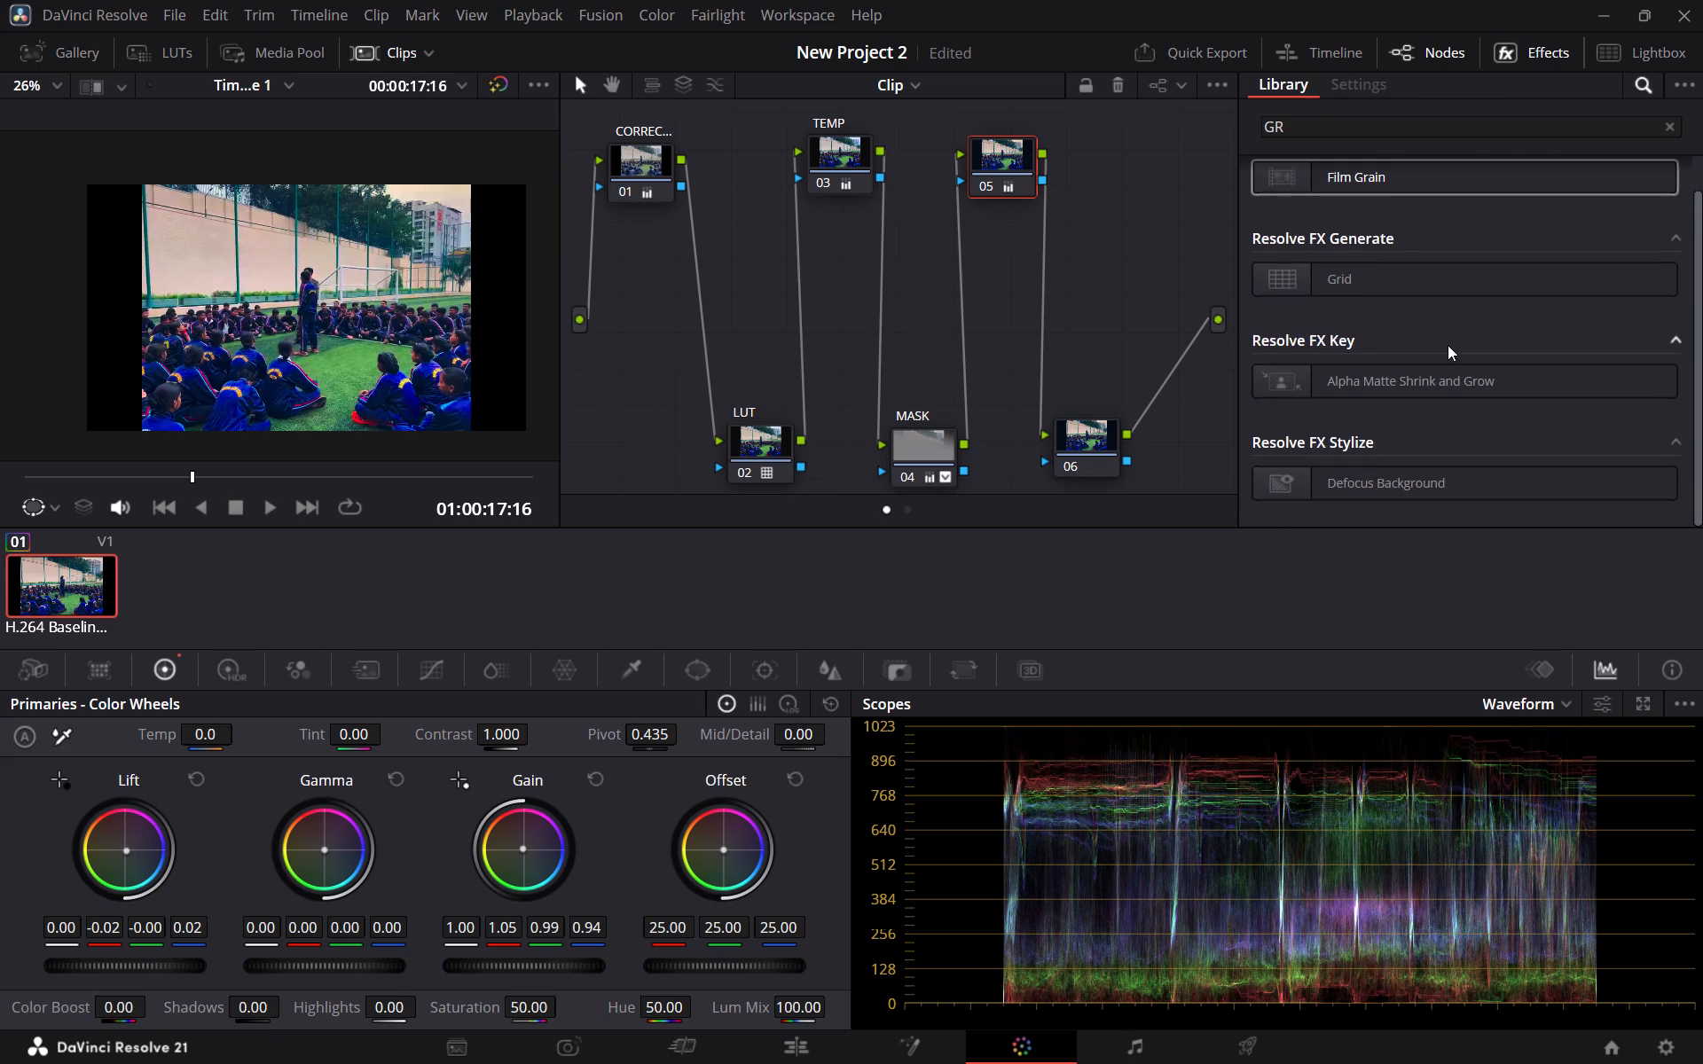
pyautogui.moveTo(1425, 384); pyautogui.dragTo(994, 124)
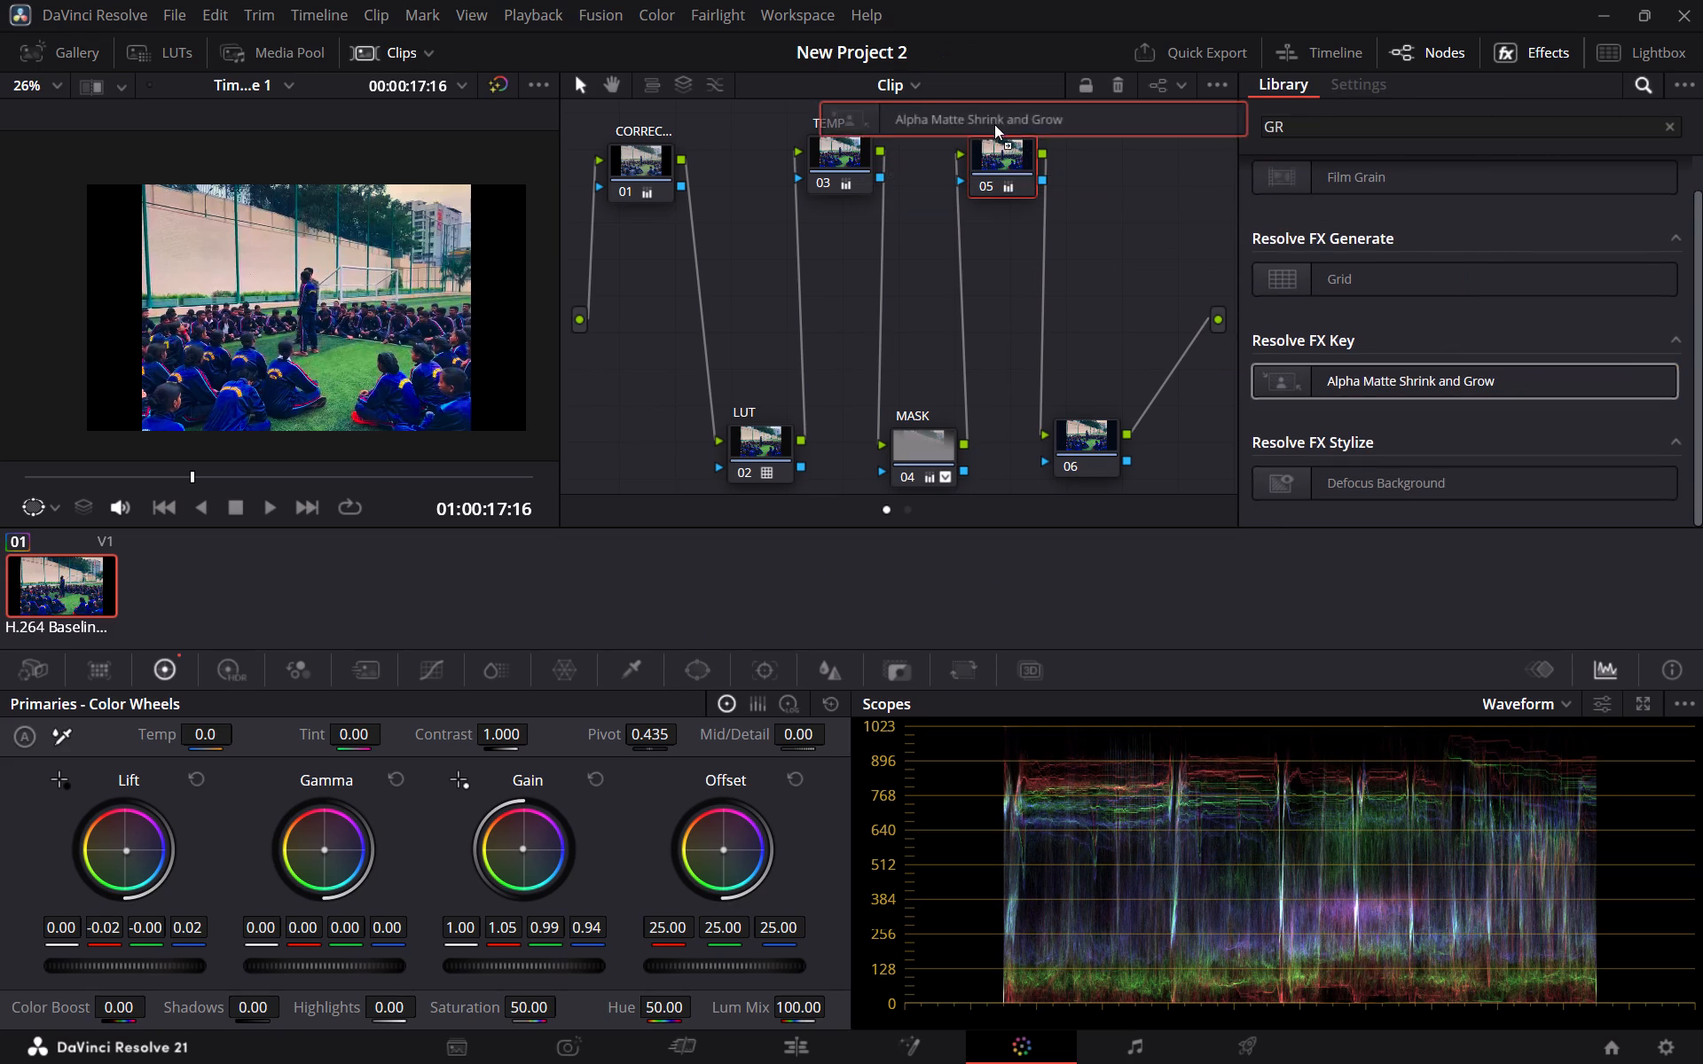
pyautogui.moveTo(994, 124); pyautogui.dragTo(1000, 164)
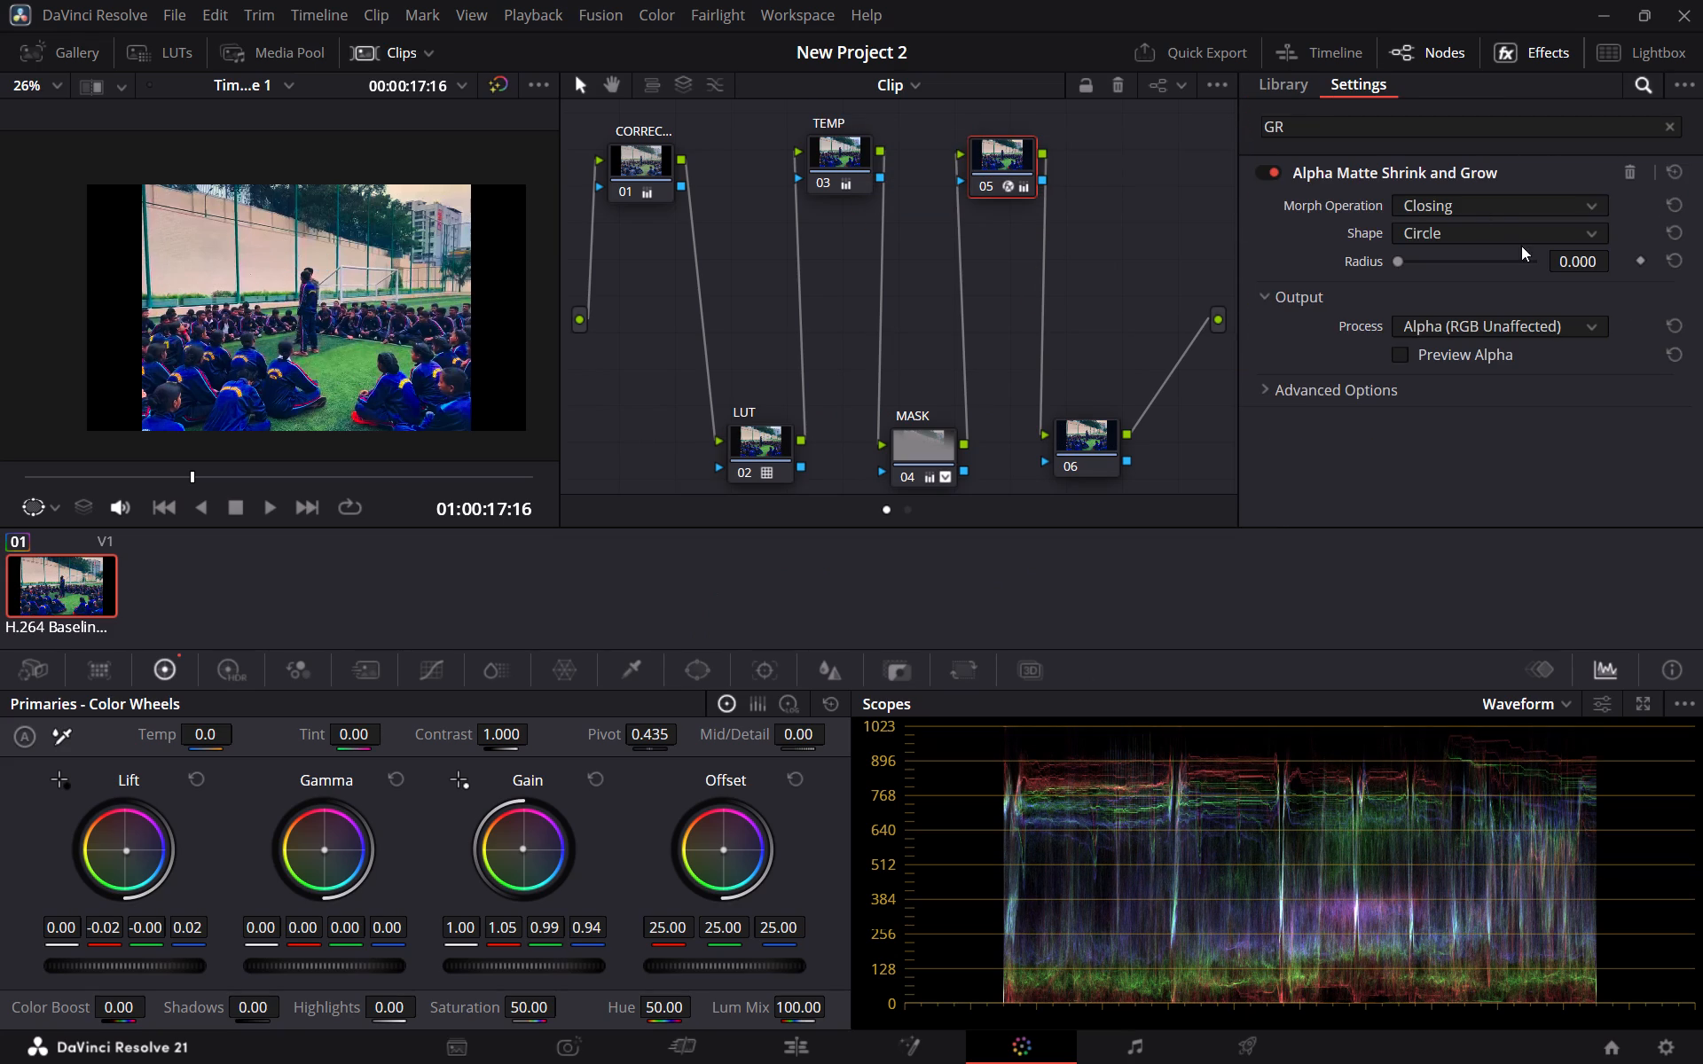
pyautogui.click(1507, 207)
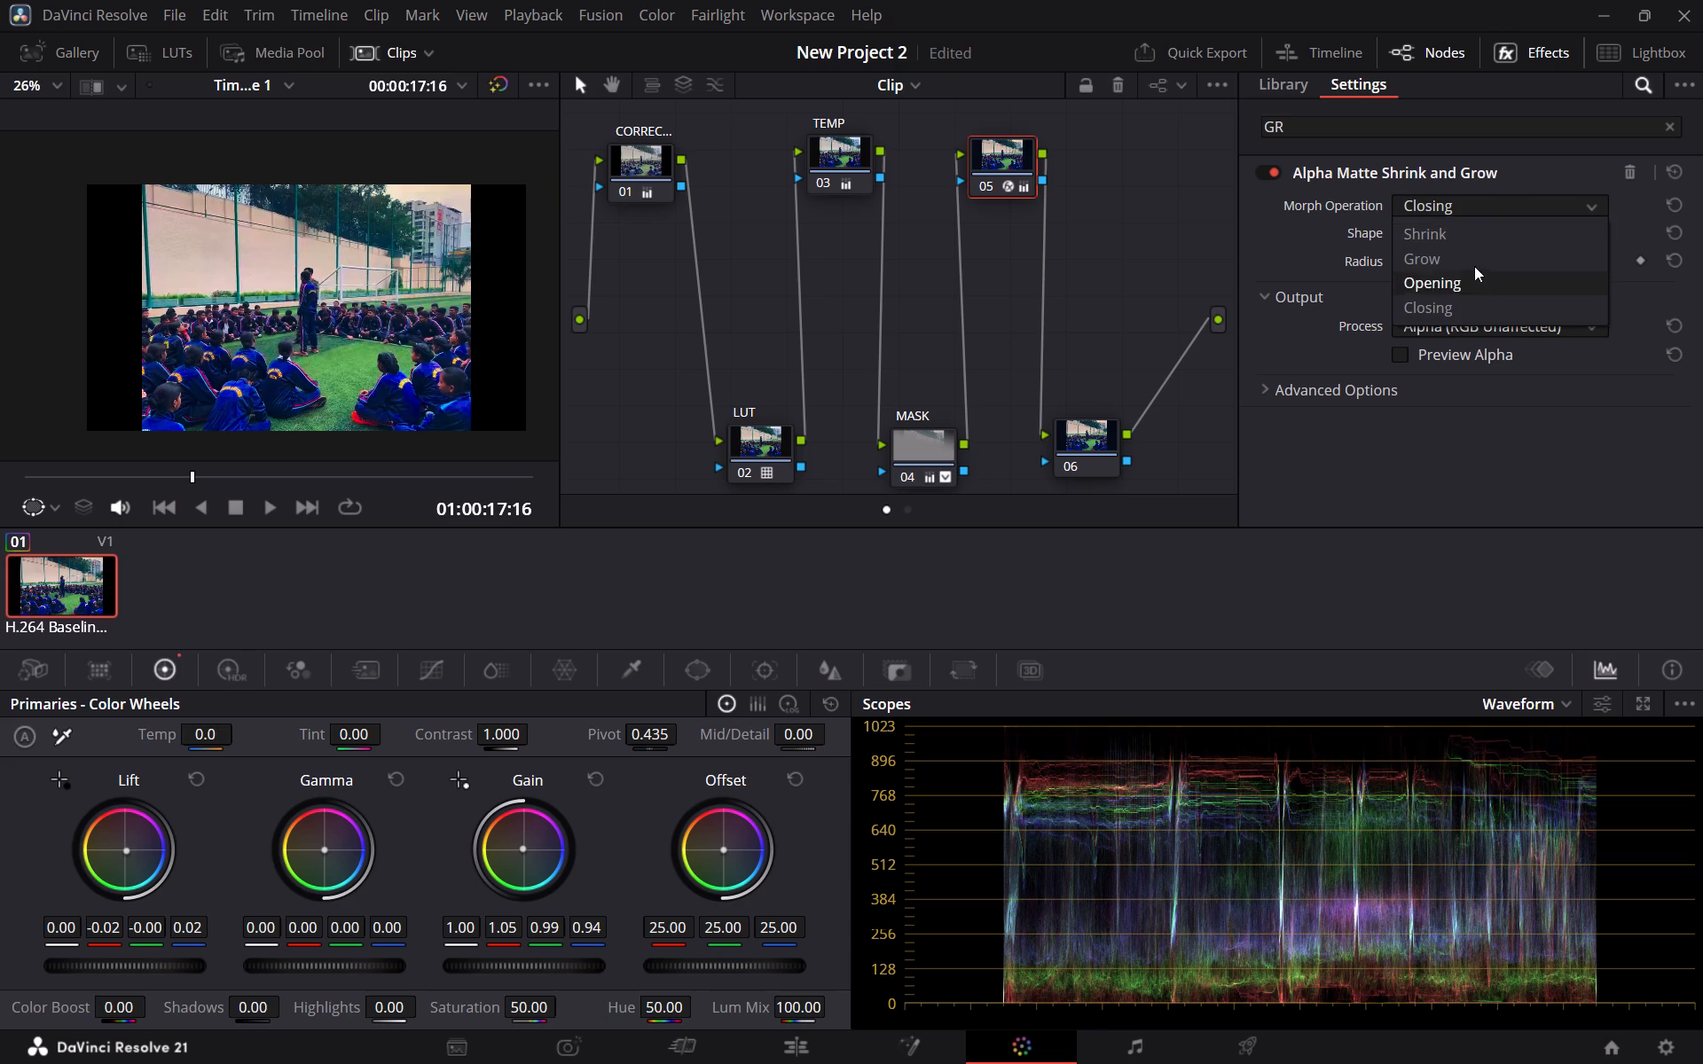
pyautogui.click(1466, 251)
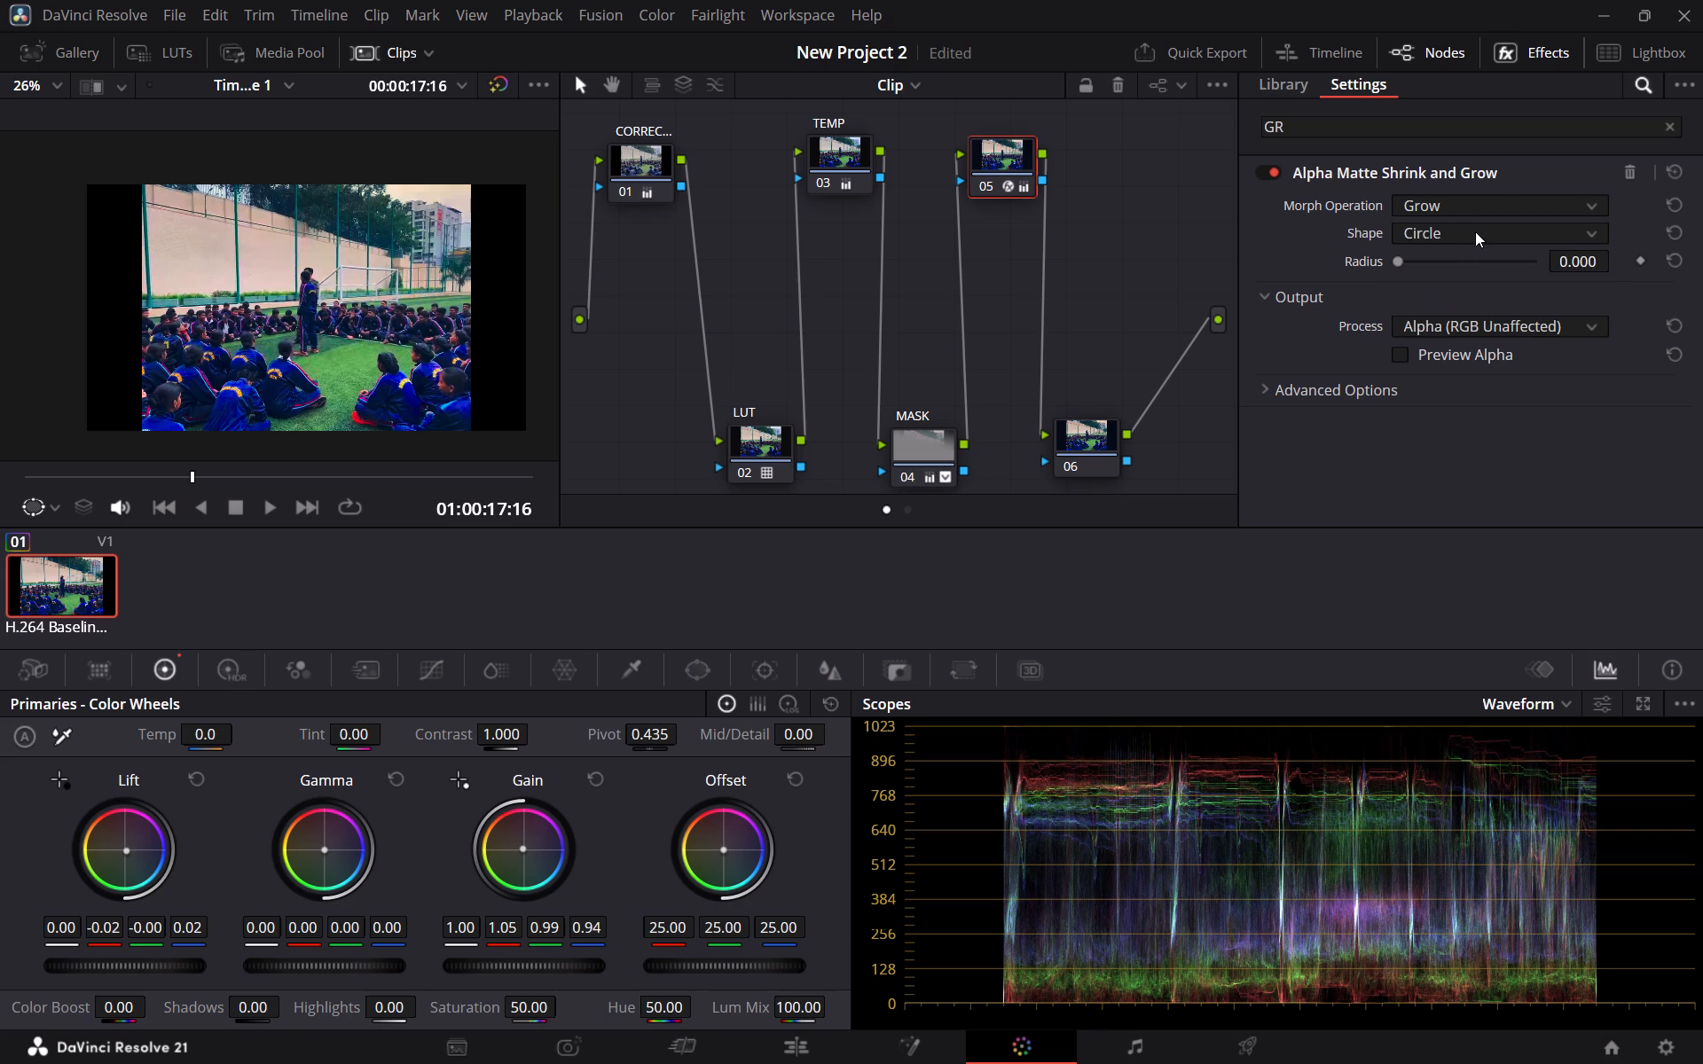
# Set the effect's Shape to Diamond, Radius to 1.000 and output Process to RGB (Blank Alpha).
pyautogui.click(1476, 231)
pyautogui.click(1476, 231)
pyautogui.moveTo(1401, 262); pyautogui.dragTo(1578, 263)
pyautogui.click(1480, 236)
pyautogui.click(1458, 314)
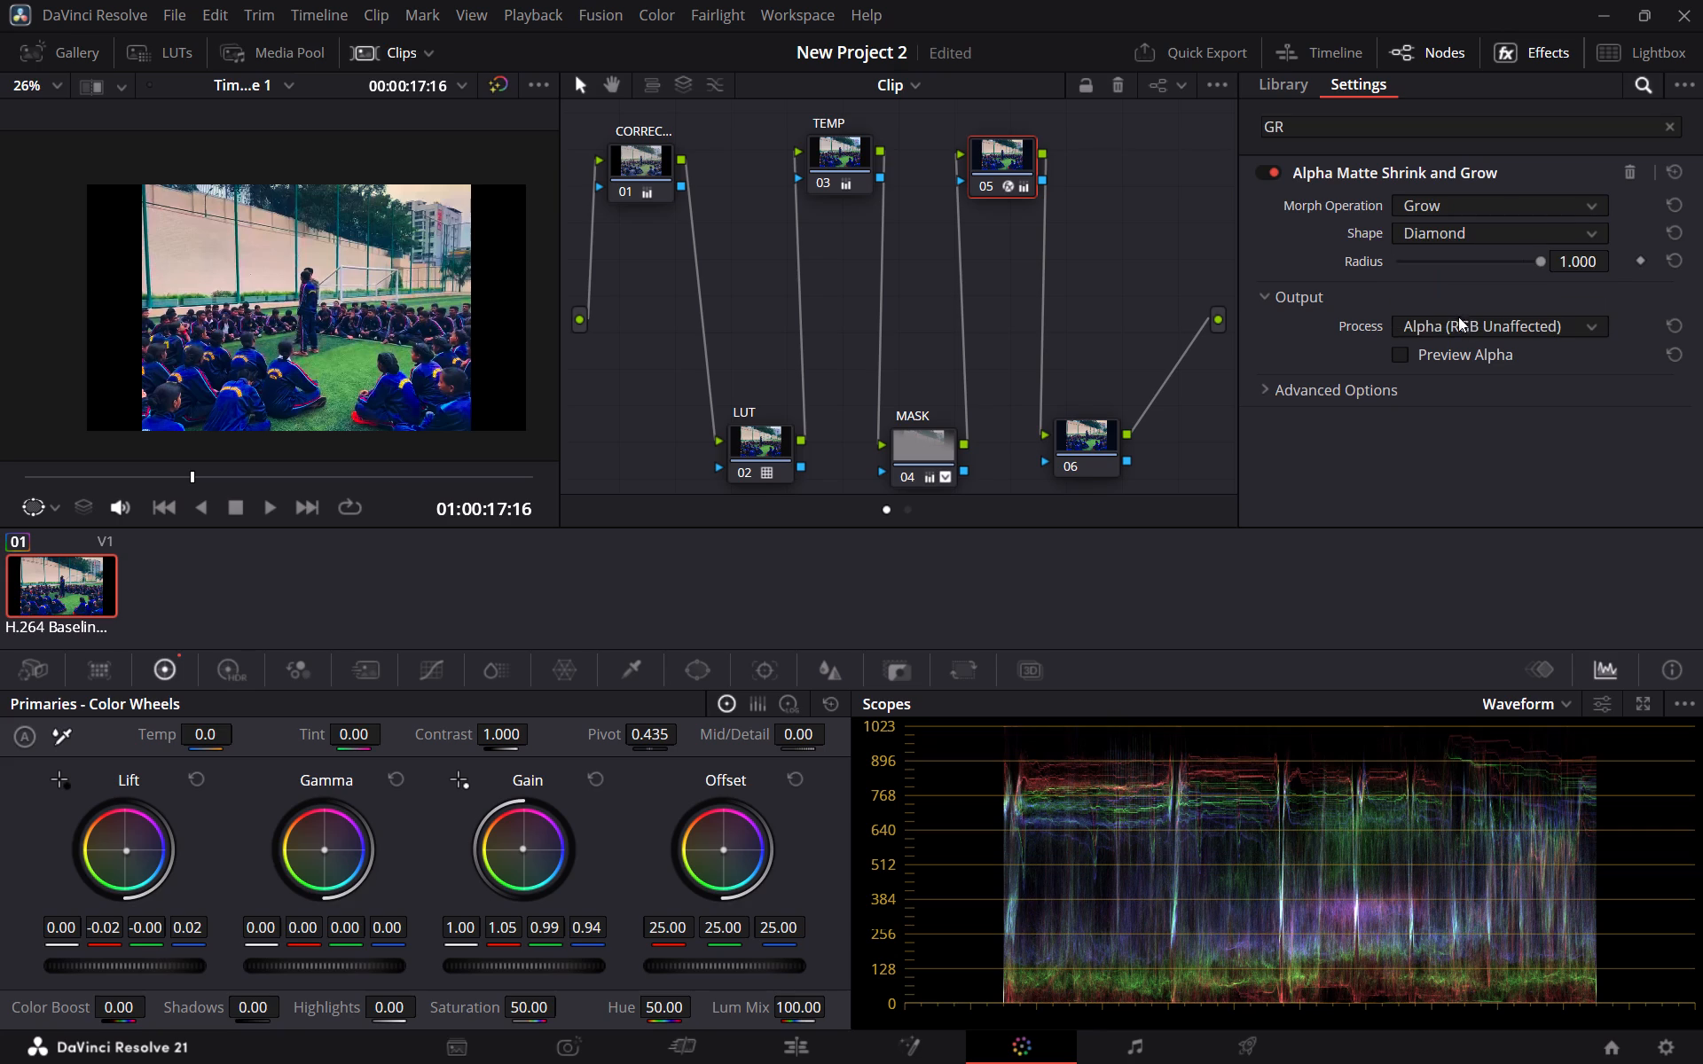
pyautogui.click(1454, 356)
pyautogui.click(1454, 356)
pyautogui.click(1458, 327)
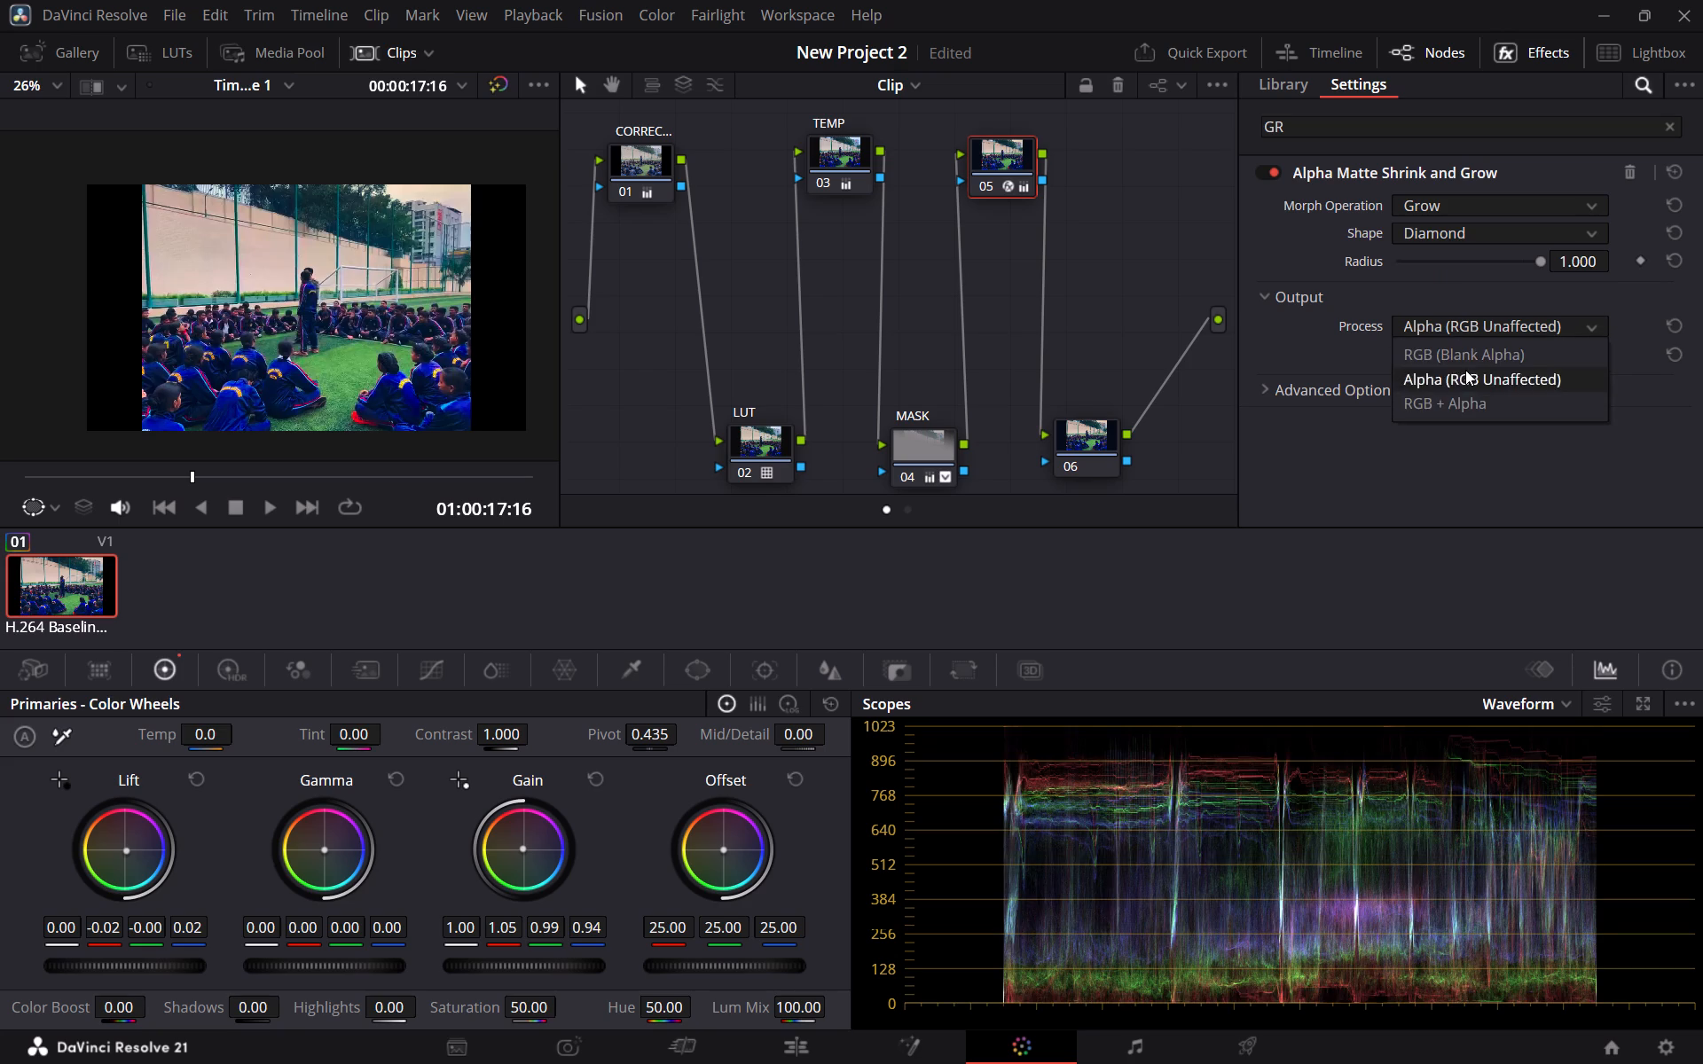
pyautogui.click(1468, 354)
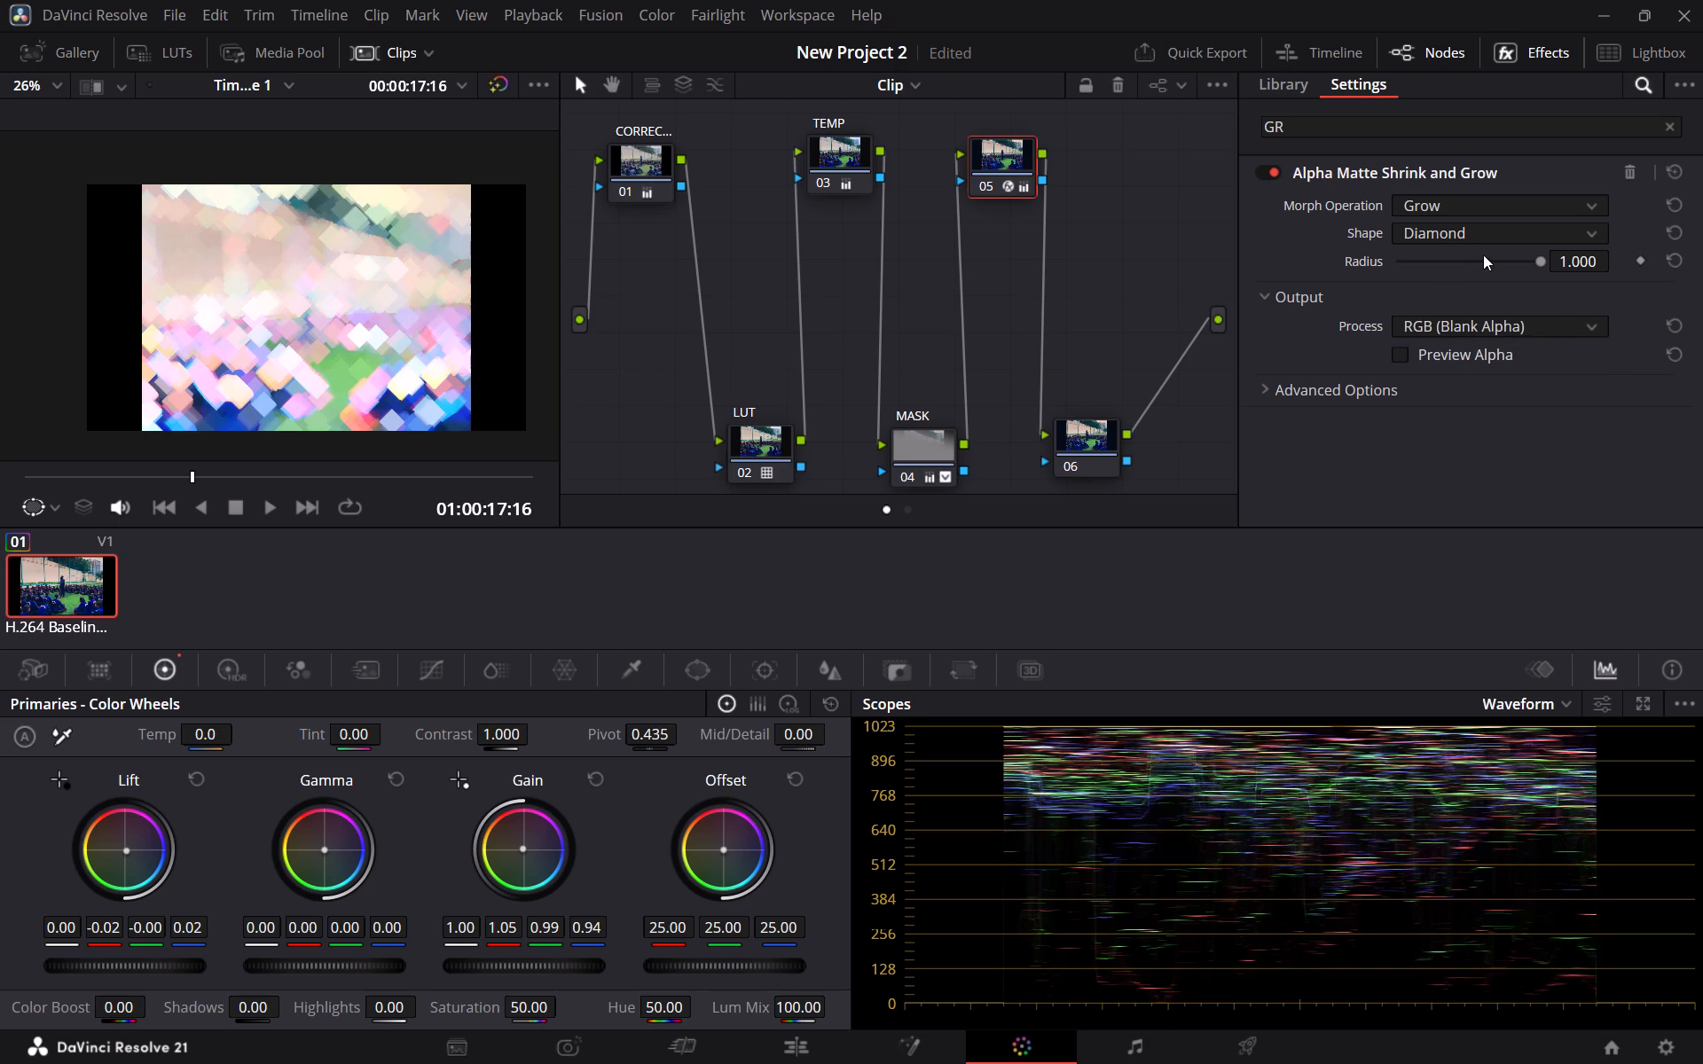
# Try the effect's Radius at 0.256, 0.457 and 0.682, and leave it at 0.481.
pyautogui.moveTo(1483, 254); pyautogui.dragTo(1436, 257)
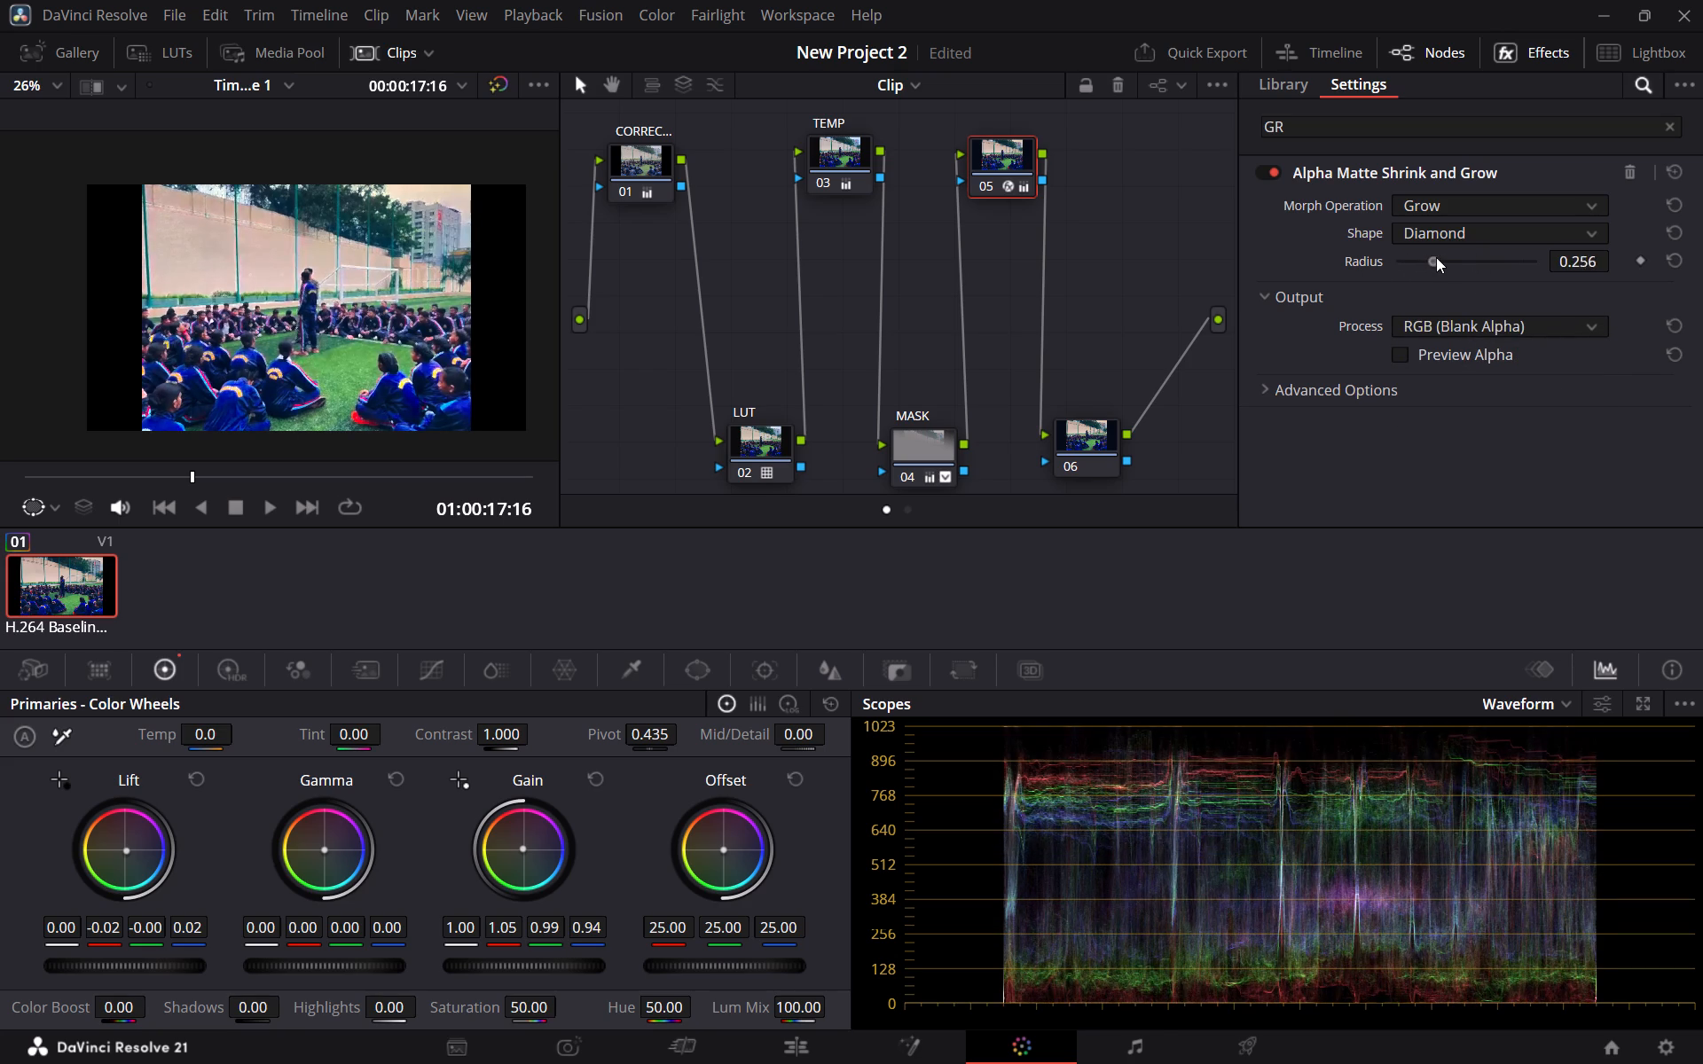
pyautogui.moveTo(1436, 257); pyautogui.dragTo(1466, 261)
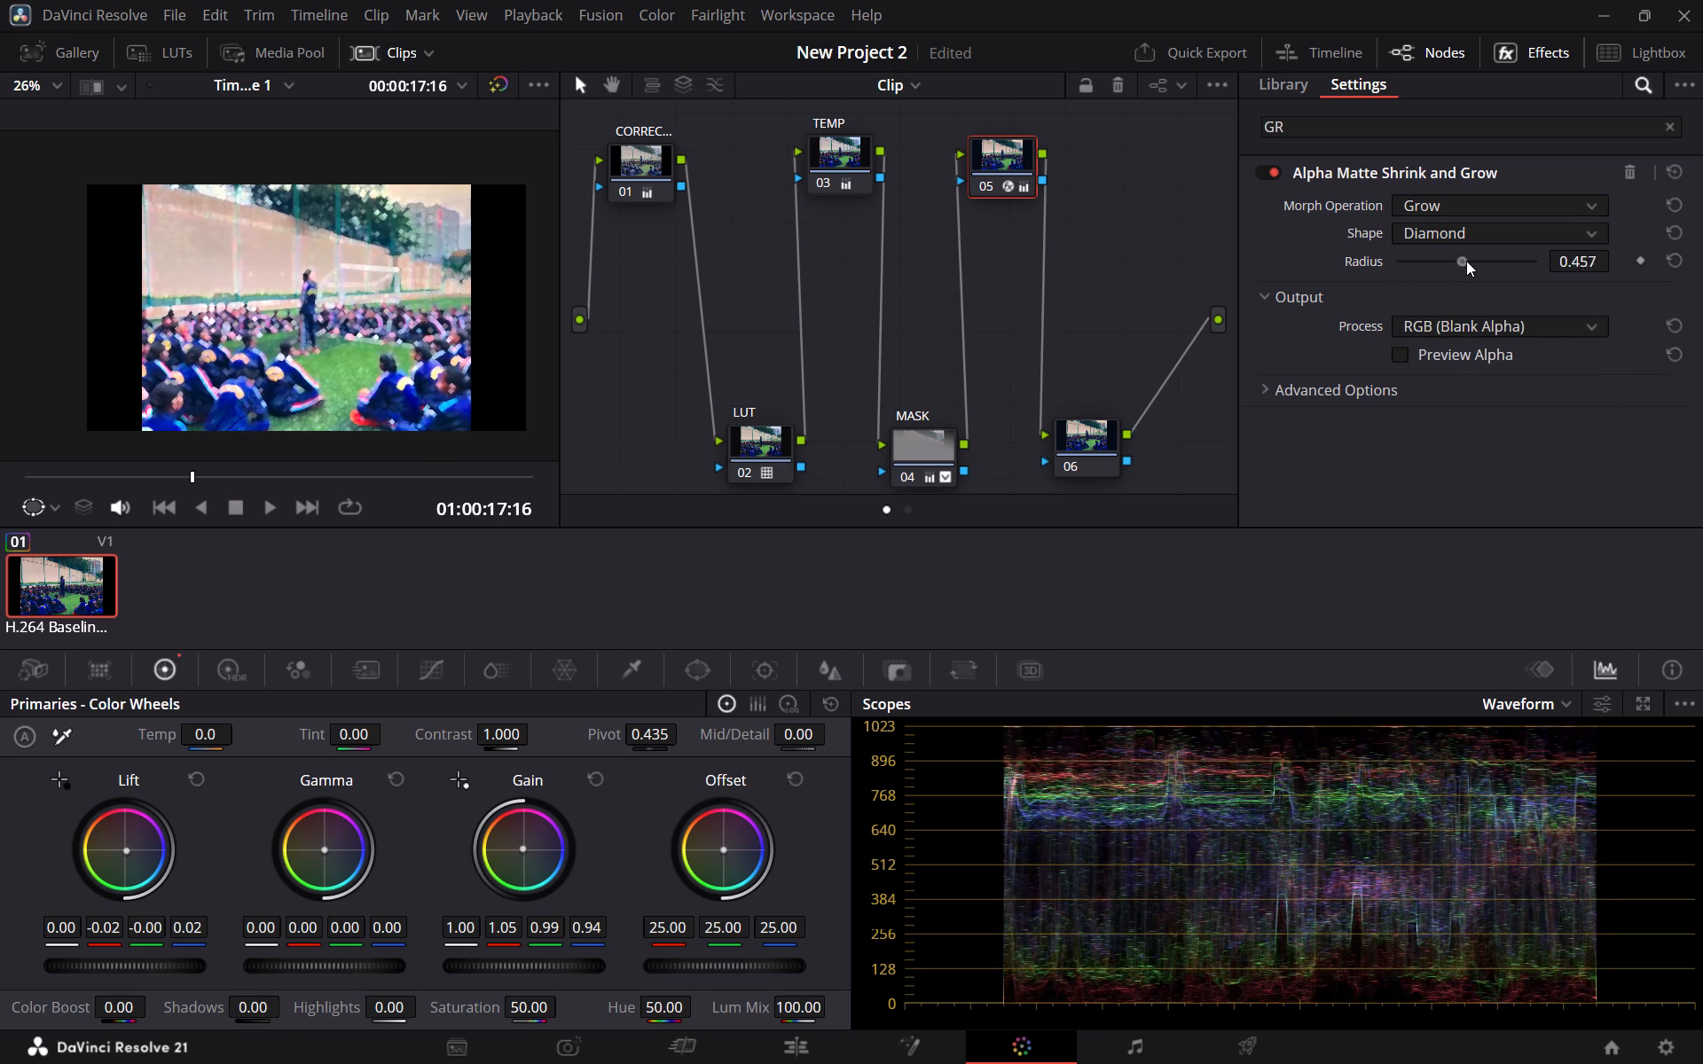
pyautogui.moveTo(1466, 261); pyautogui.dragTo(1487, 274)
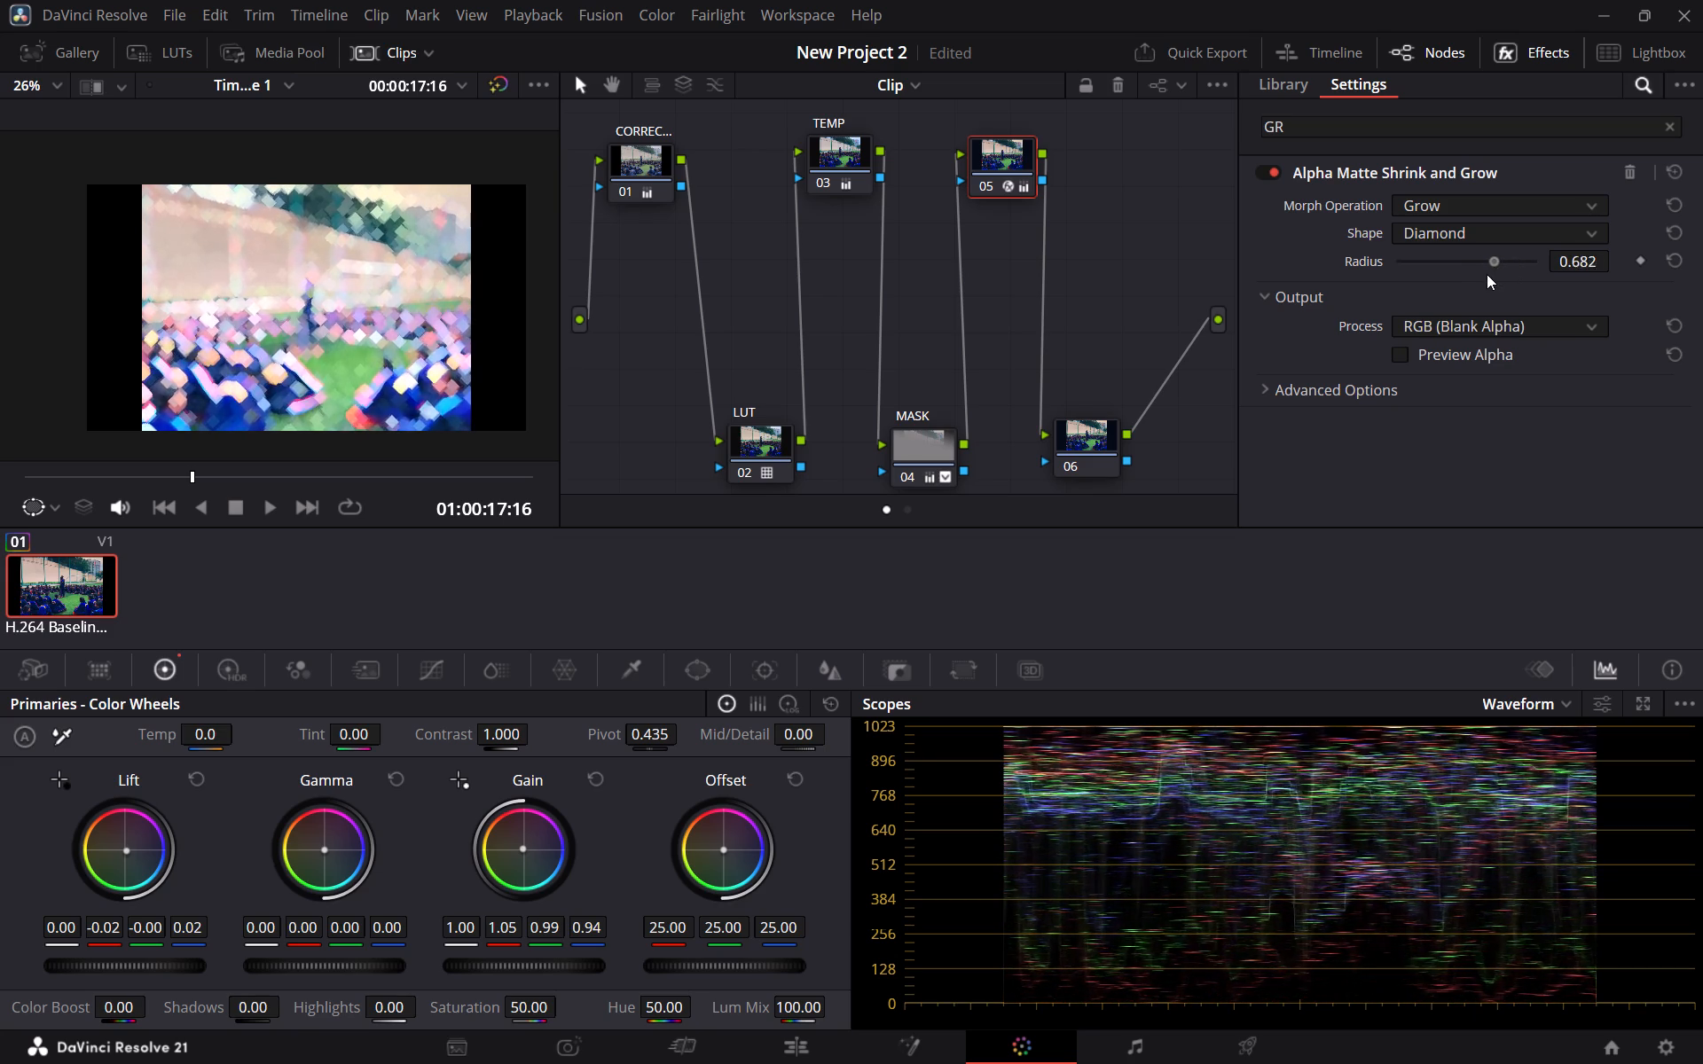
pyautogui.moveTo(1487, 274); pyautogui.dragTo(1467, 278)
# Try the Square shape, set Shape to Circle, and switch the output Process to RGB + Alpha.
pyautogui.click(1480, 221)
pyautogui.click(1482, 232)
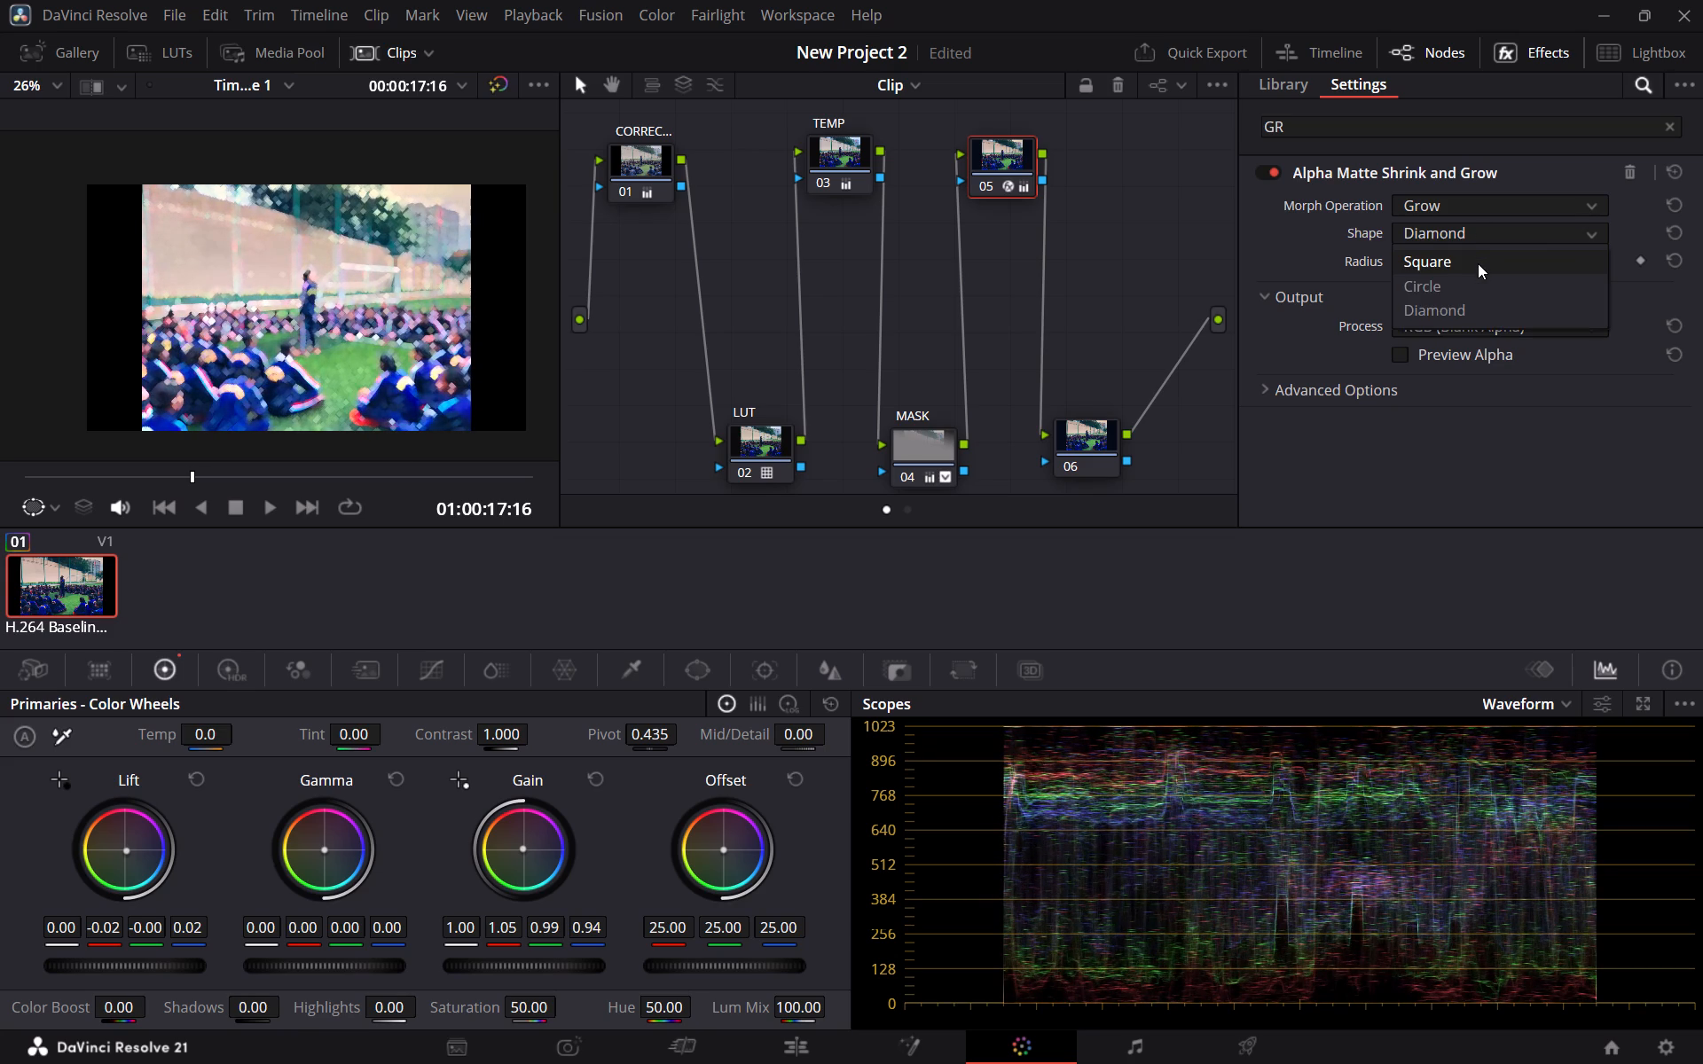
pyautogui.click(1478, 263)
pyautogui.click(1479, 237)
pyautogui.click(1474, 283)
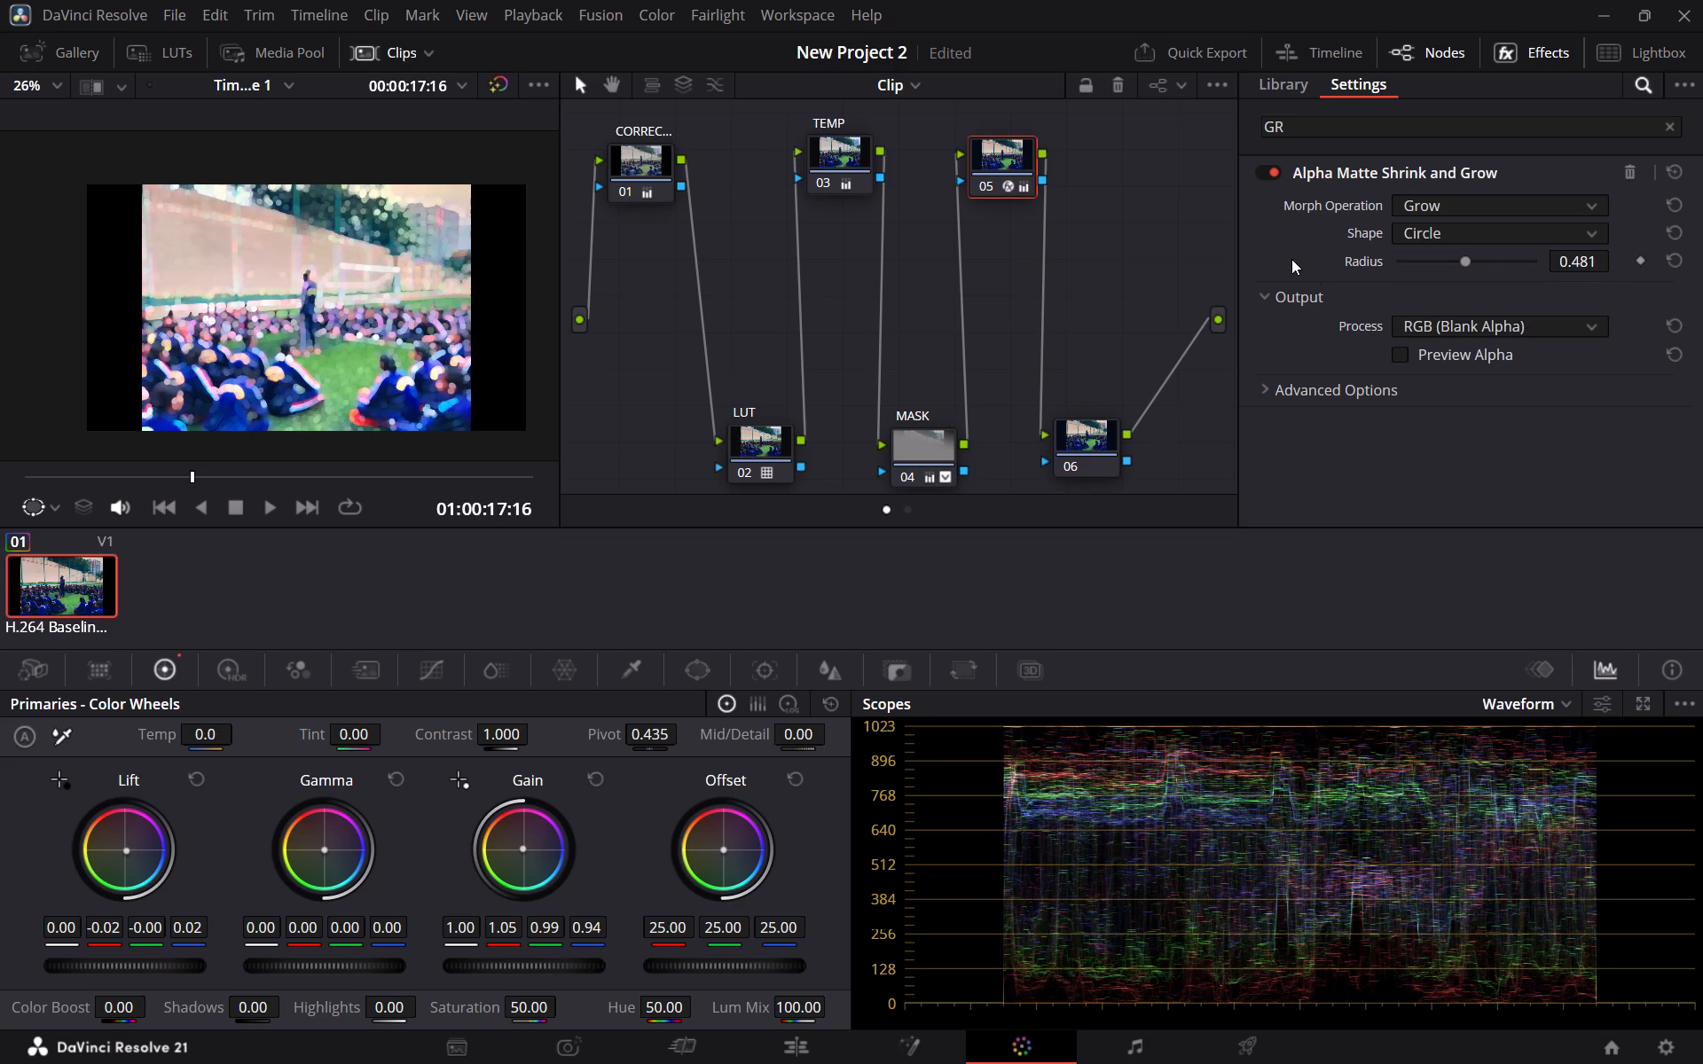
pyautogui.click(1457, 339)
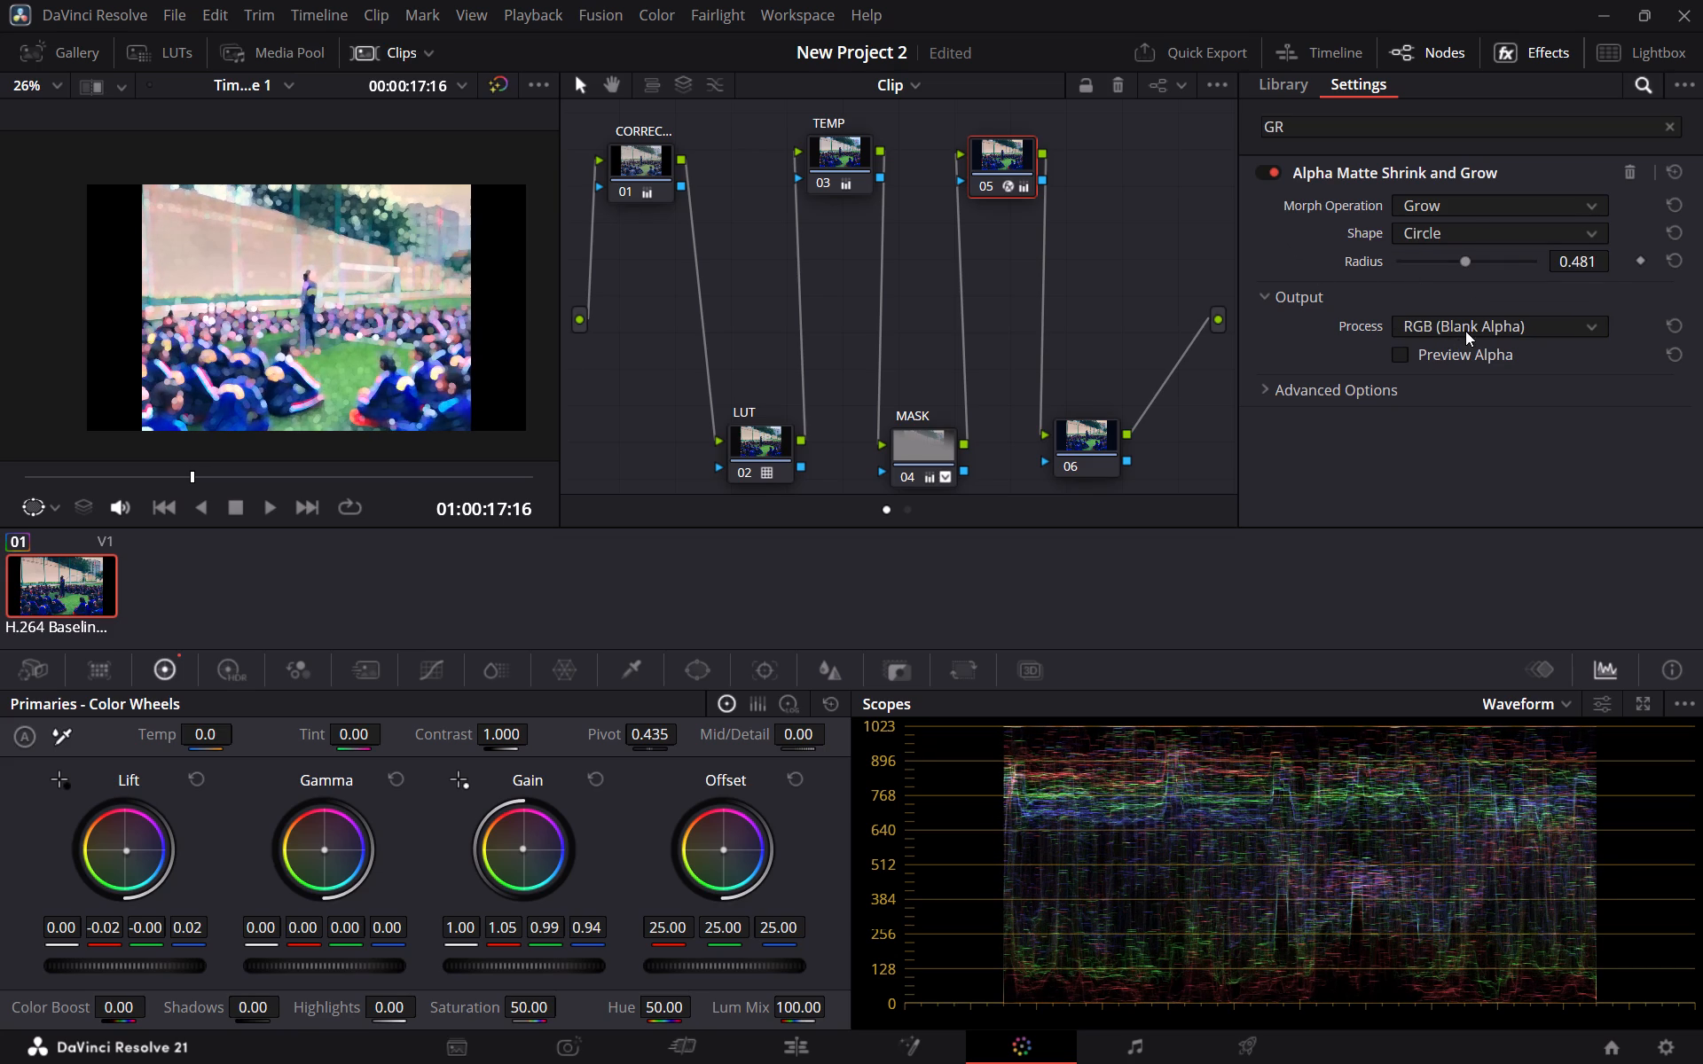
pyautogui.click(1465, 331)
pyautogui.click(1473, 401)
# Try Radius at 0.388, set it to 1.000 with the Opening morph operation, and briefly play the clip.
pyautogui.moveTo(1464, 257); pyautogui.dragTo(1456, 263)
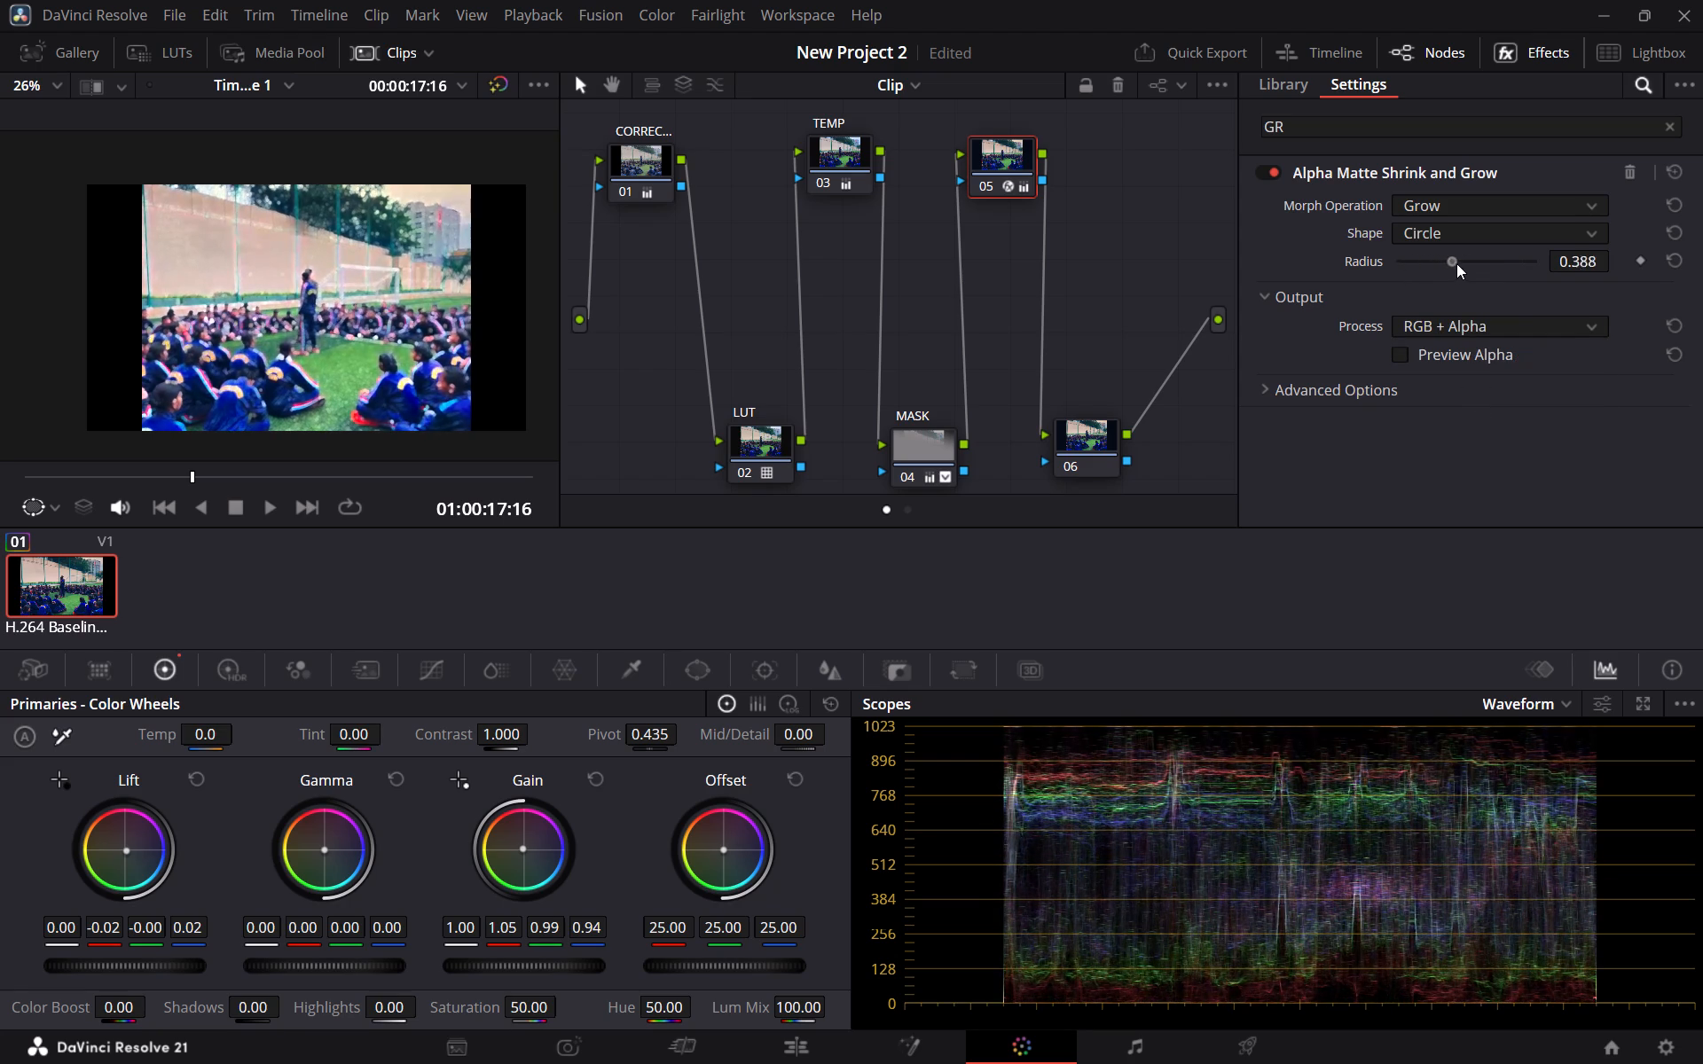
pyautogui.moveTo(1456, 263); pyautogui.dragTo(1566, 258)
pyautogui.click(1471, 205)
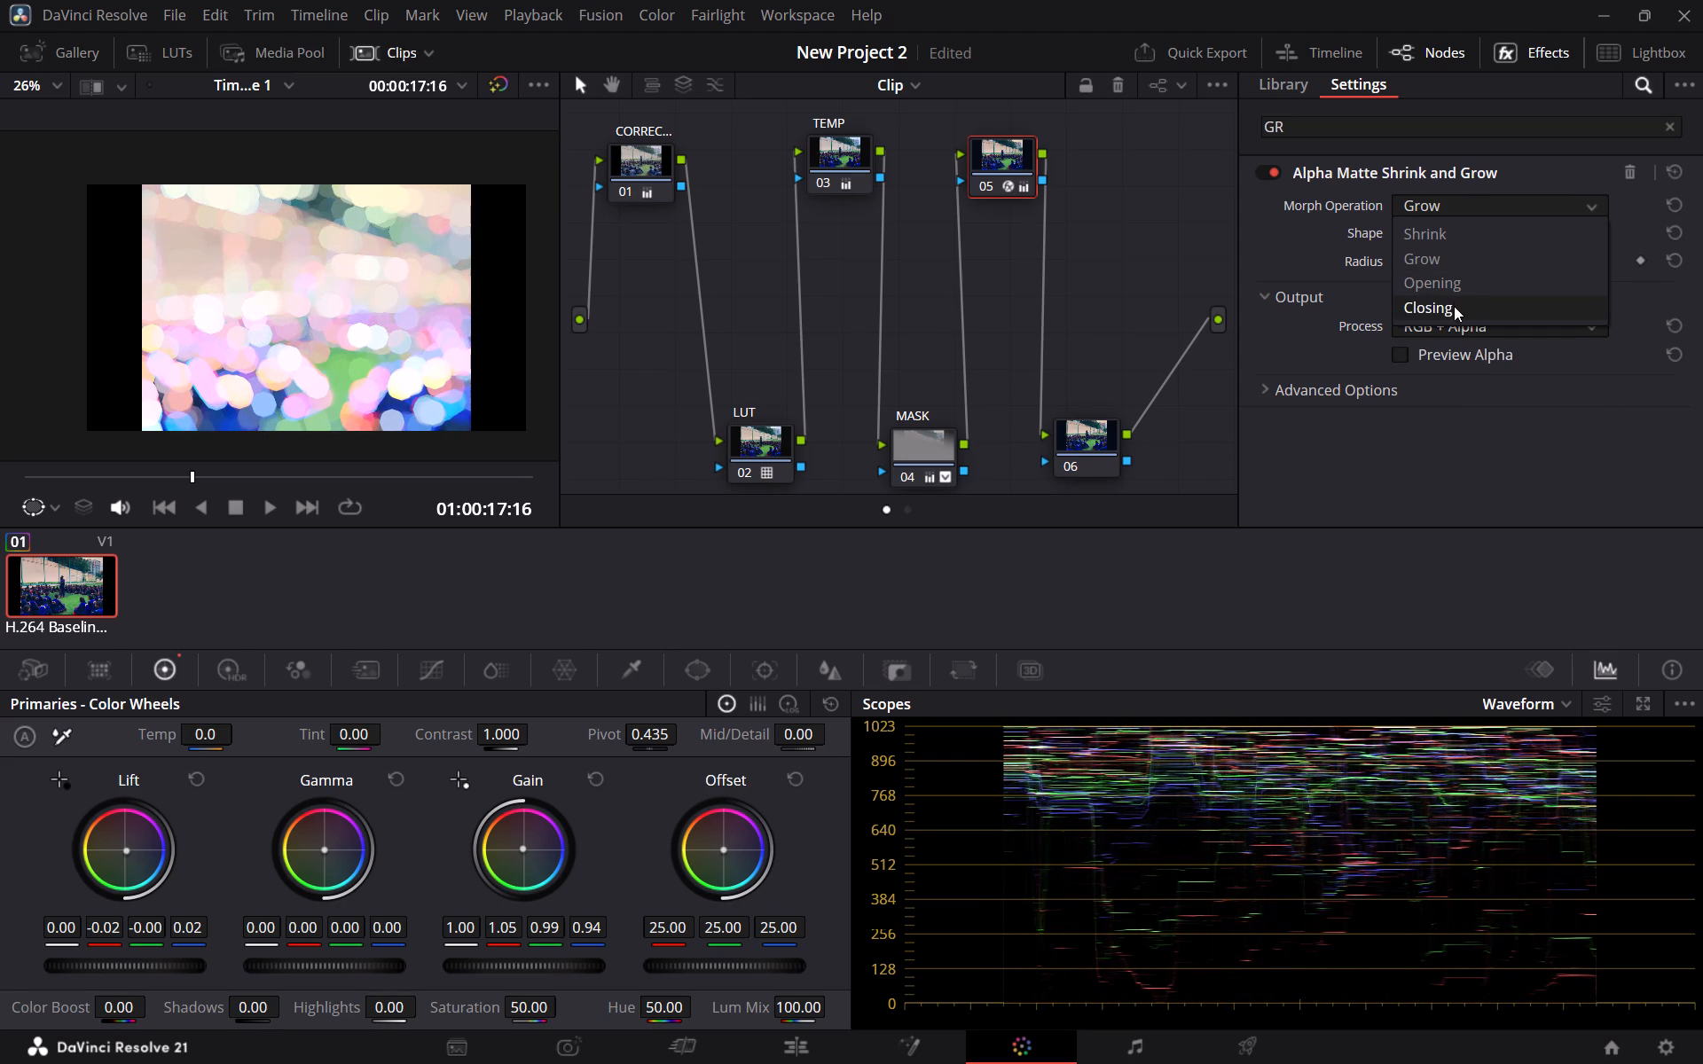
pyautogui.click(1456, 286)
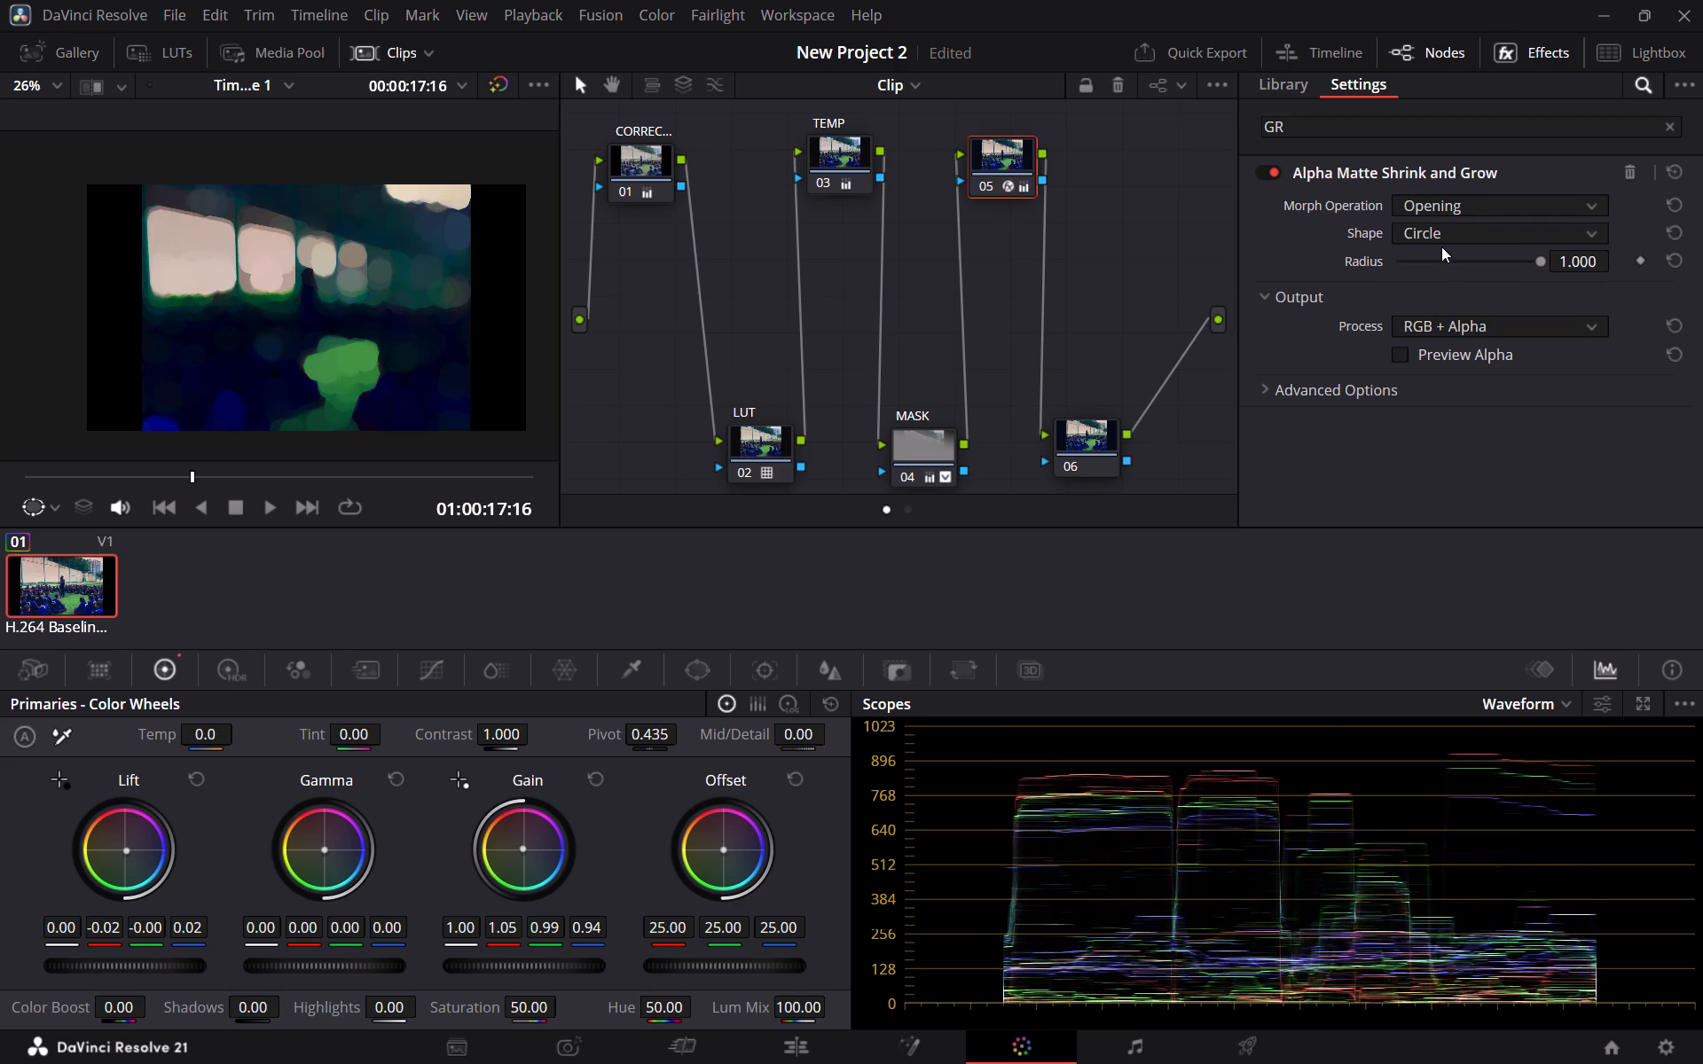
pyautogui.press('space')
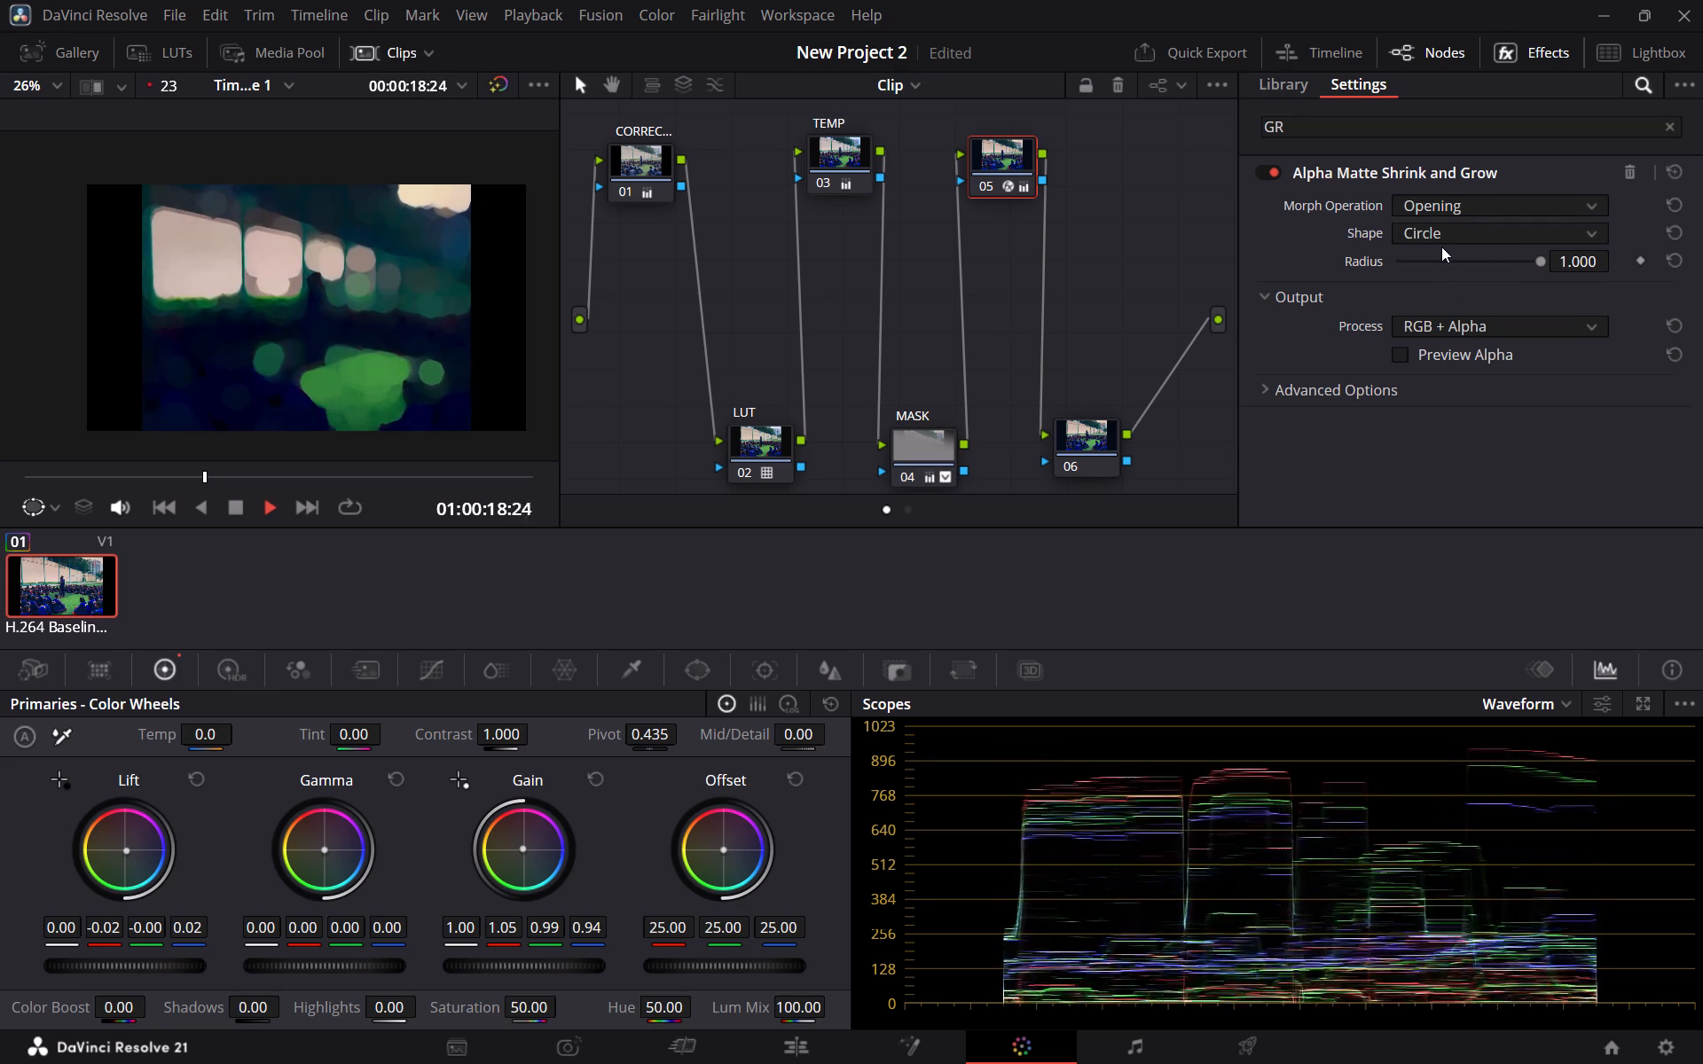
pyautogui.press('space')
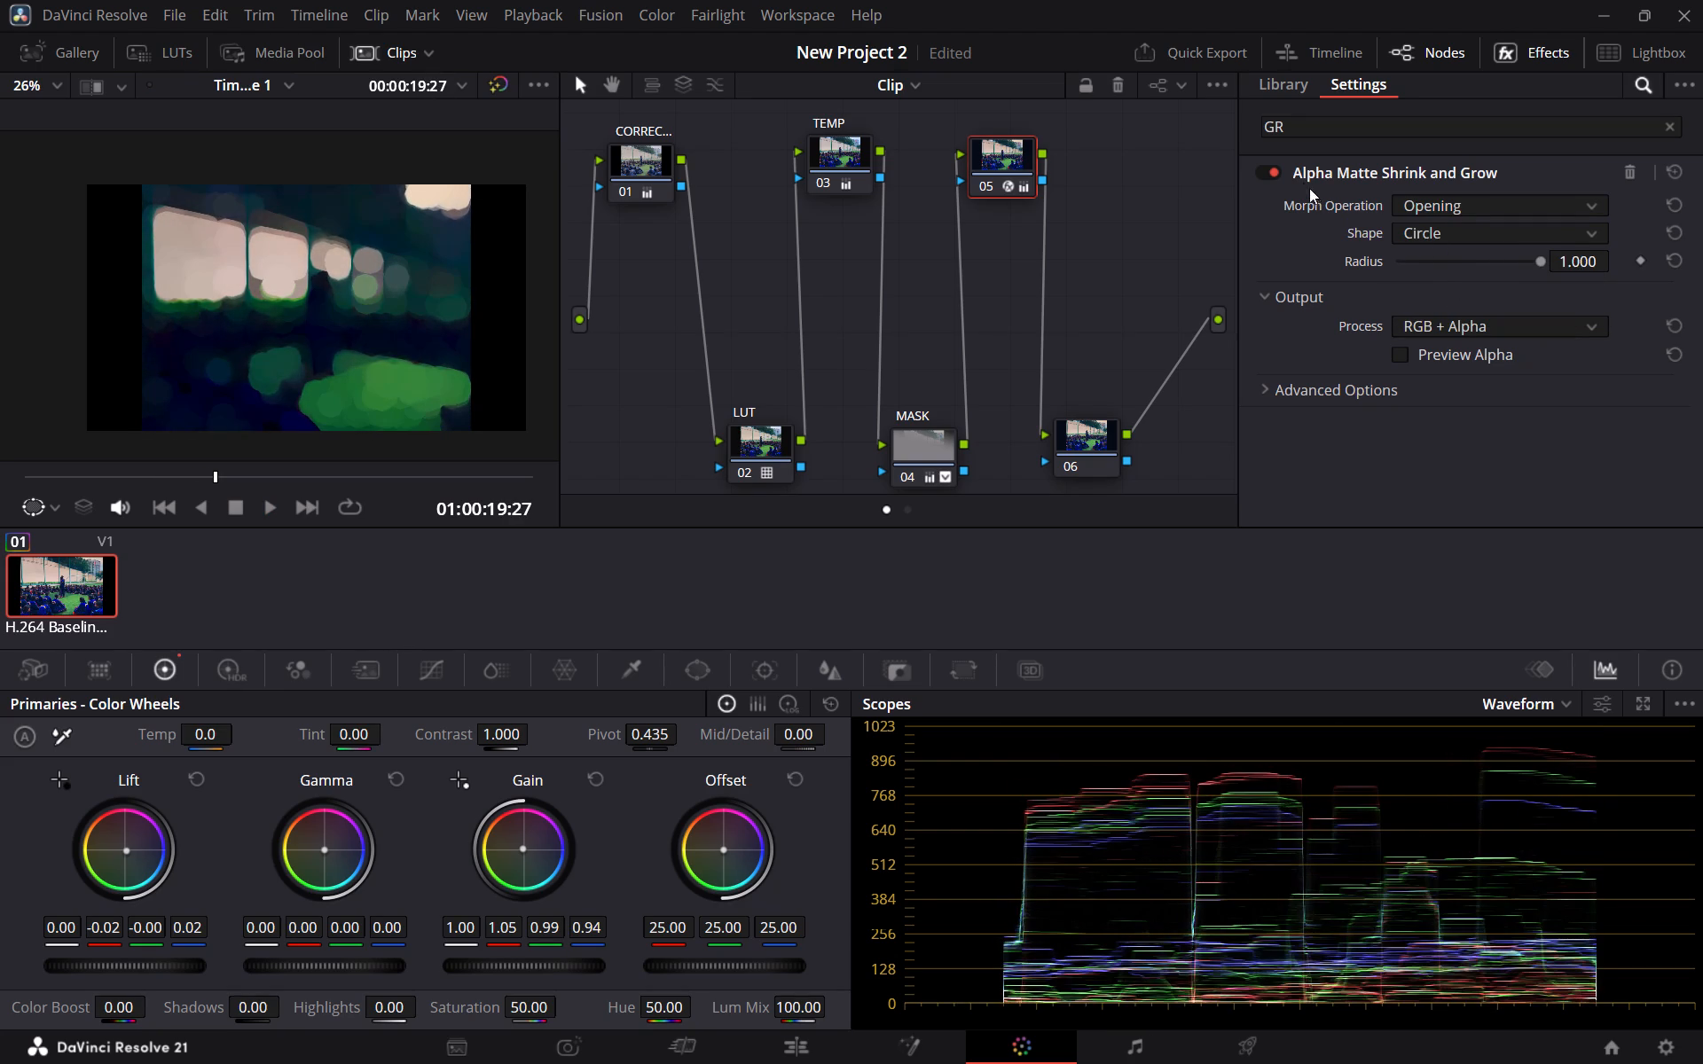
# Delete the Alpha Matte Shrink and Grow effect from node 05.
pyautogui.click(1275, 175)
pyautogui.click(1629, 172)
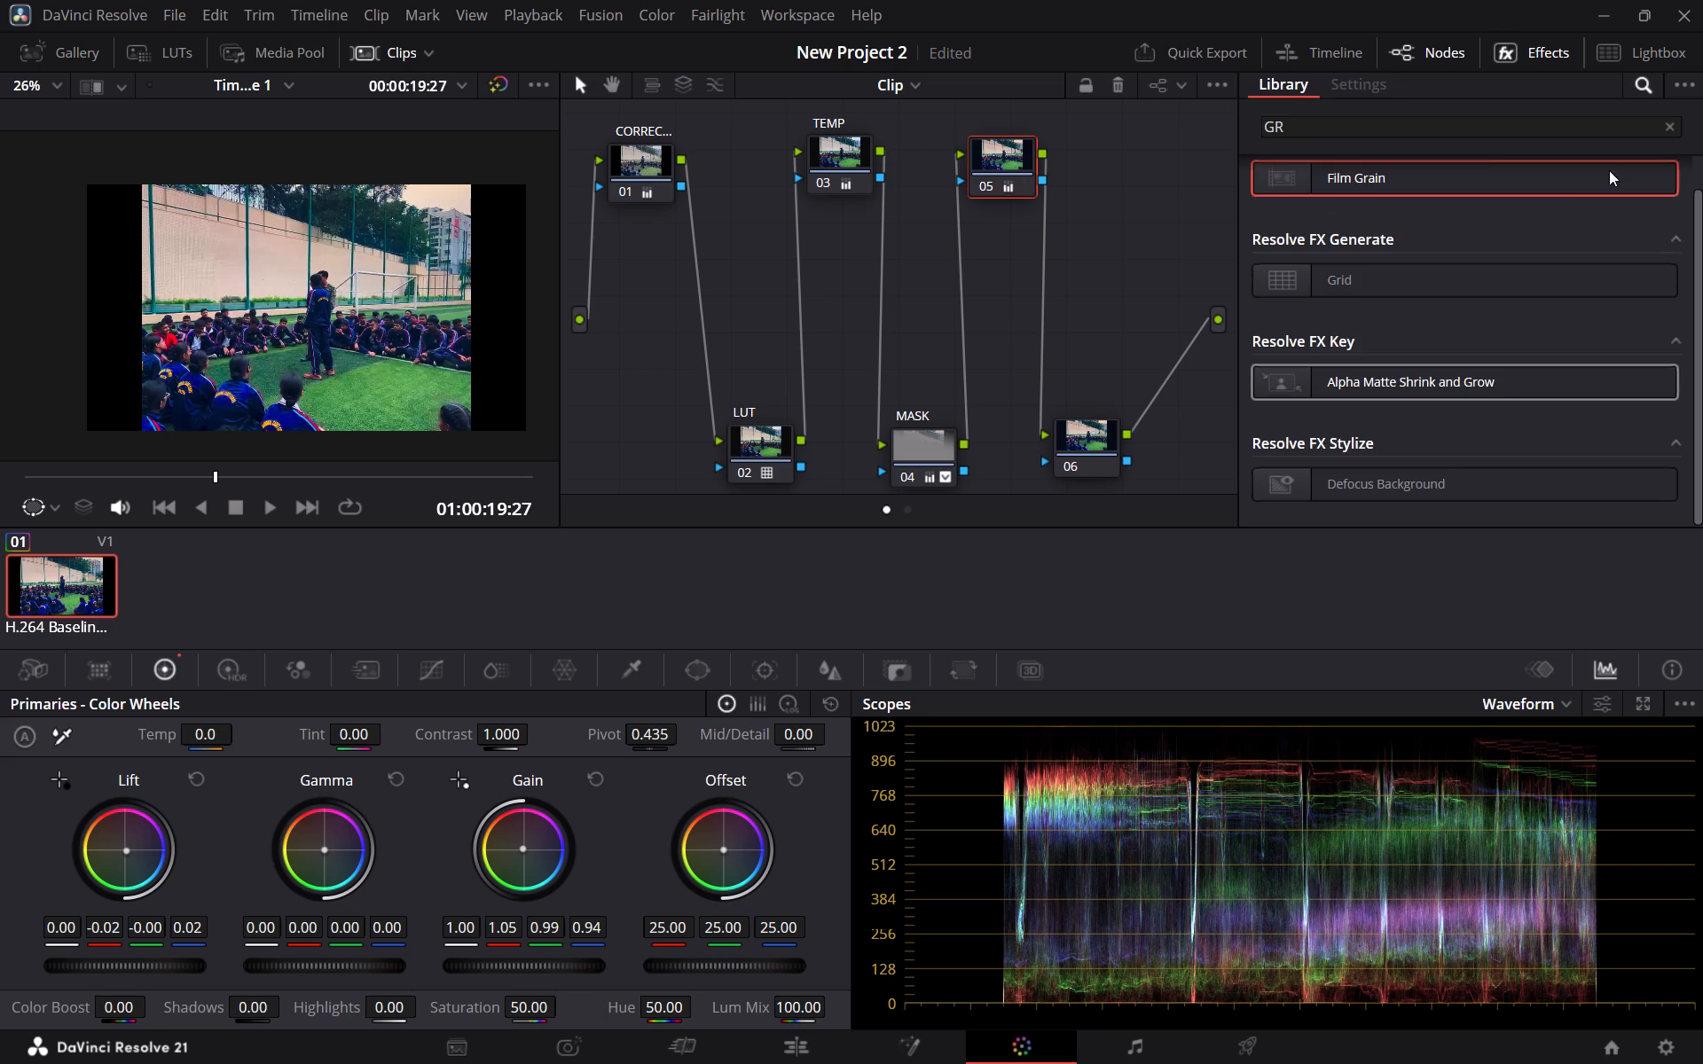
# Clear the GR search from the effects library and close the library to widen the node graph.
pyautogui.scroll(4, 1487, 304)
pyautogui.click(1369, 87)
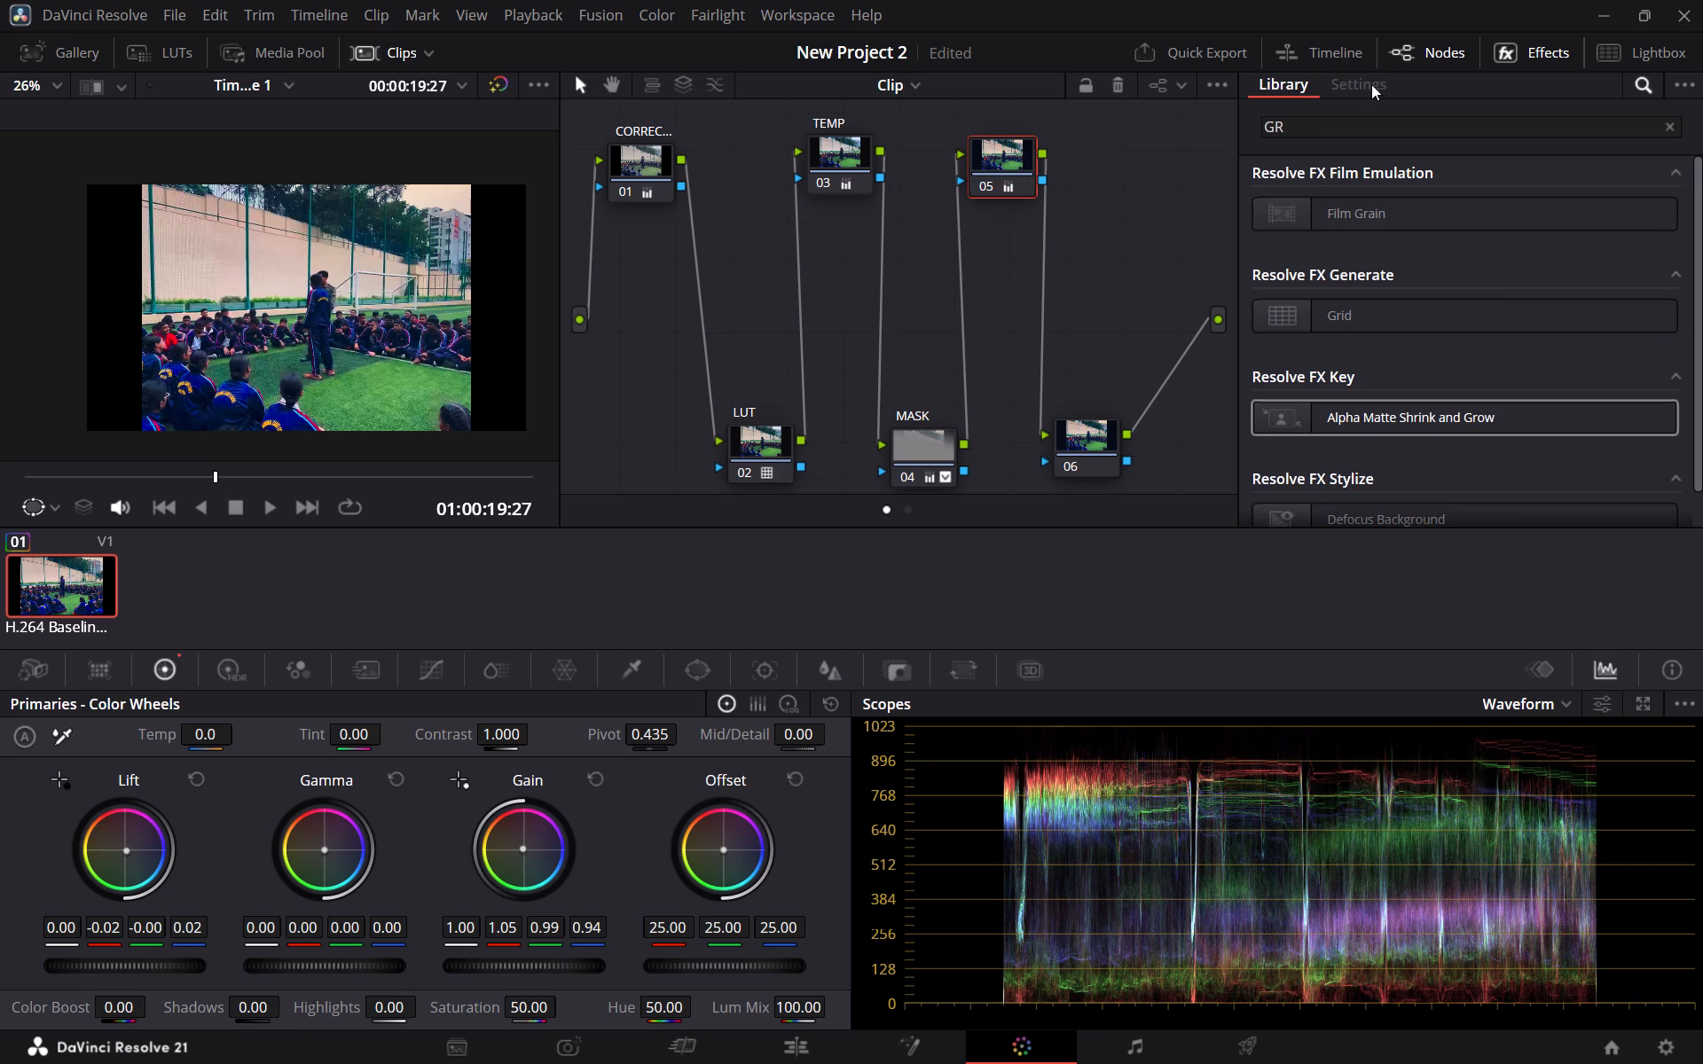
pyautogui.click(1371, 84)
pyautogui.click(1354, 80)
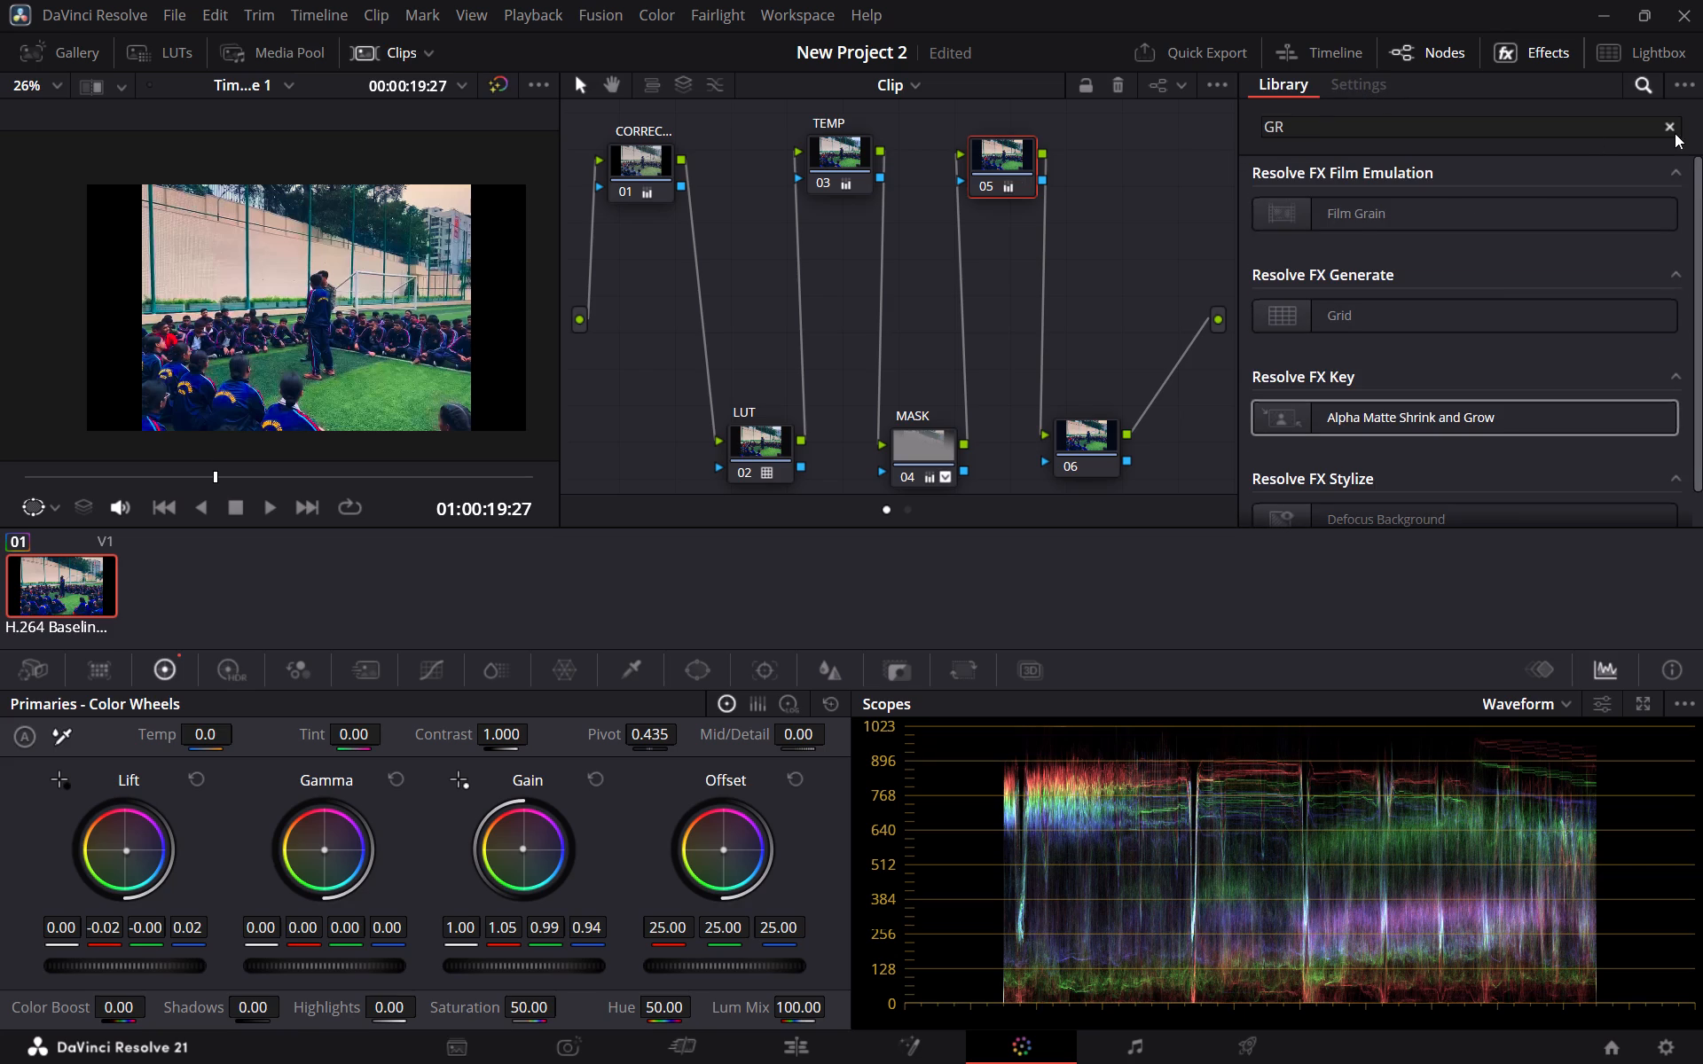
pyautogui.click(1675, 133)
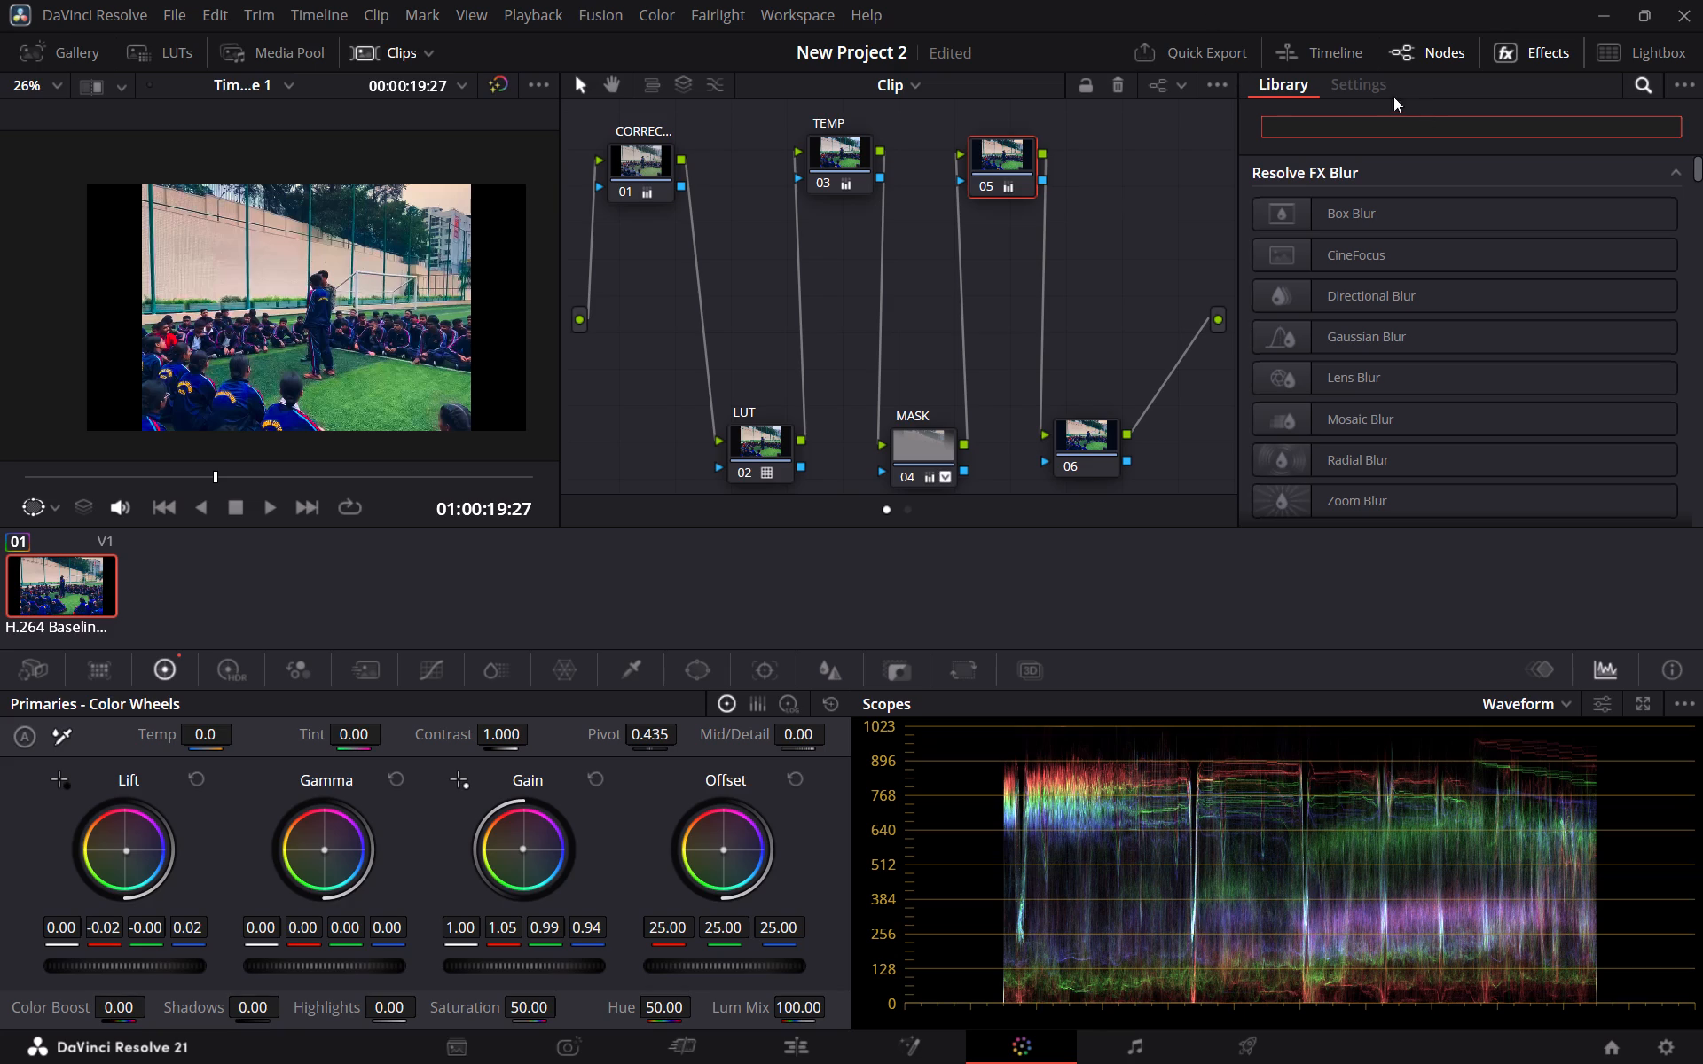
pyautogui.click(1550, 49)
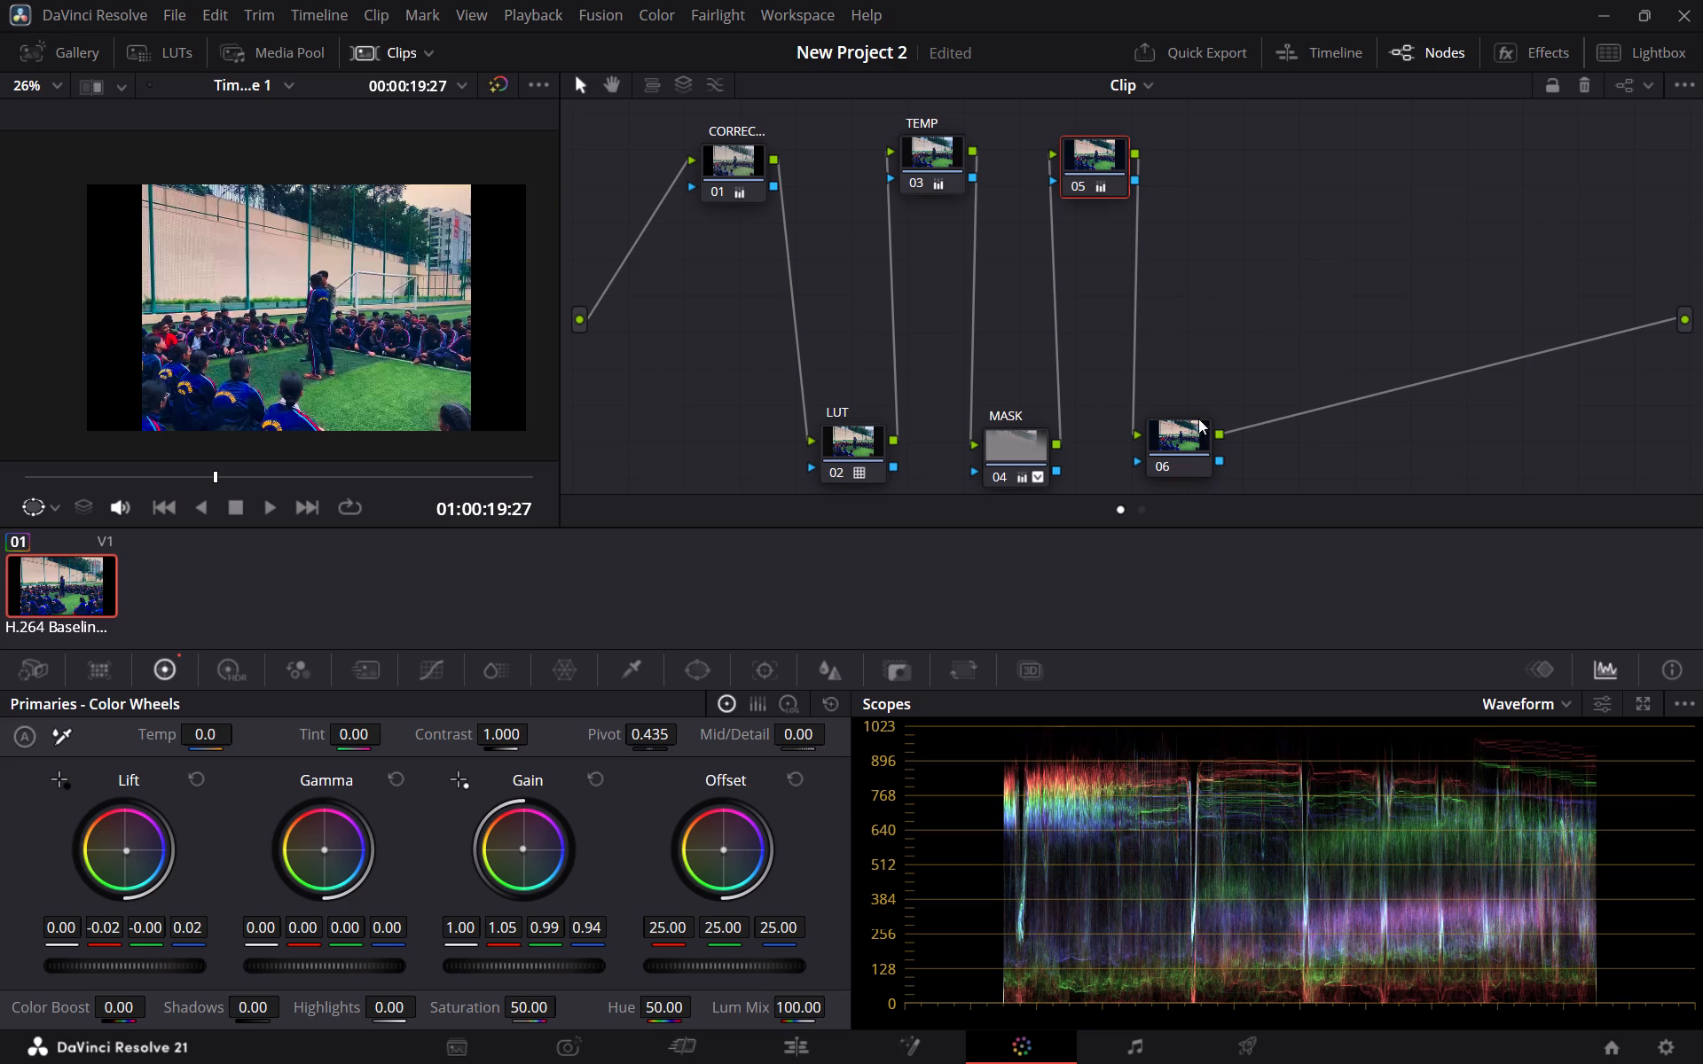
# Rearrange nodes 02 to 06 in the node graph, spacing them out across the wider area towards the output.
pyautogui.moveTo(1196, 437); pyautogui.dragTo(1412, 268)
pyautogui.moveTo(1110, 163); pyautogui.dragTo(1283, 402)
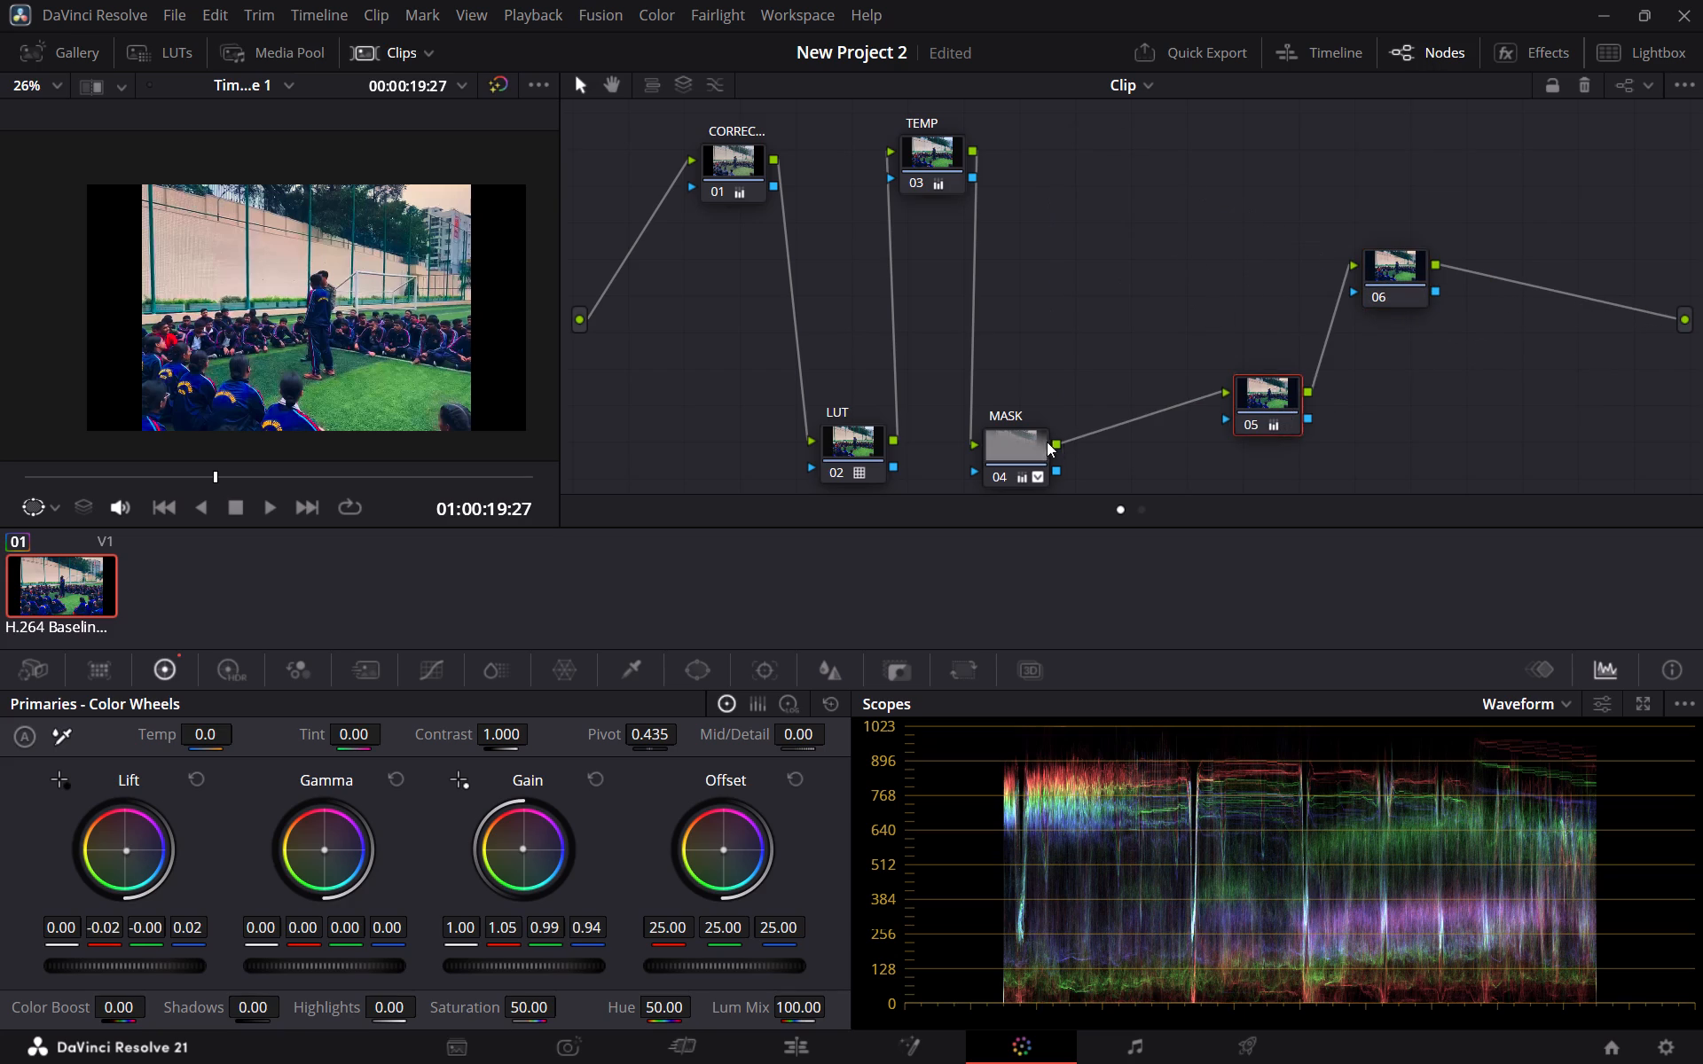
pyautogui.moveTo(1043, 437); pyautogui.dragTo(1147, 214)
pyautogui.moveTo(947, 167); pyautogui.dragTo(1011, 356)
pyautogui.moveTo(865, 422); pyautogui.dragTo(866, 256)
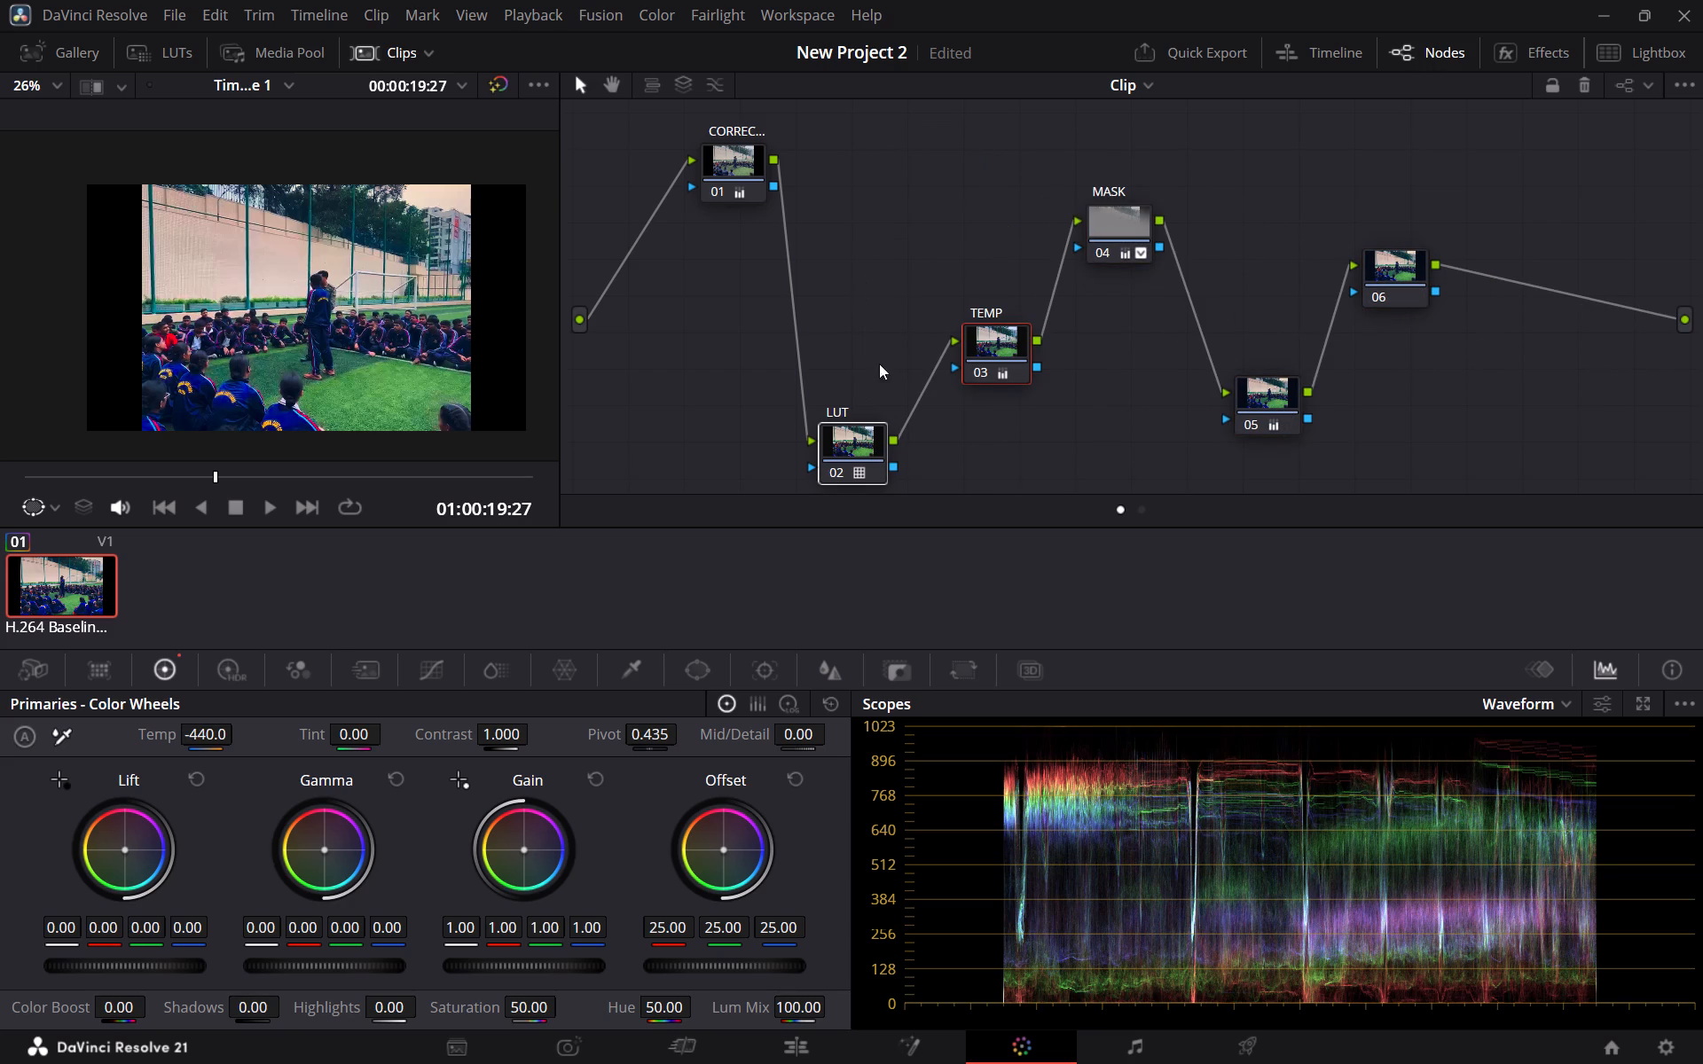
pyautogui.moveTo(865, 438); pyautogui.dragTo(846, 267)
# Add a Parallel Mixer node above TEMP and connect the LUT node's output to its first input.
pyautogui.rightClick(956, 168)
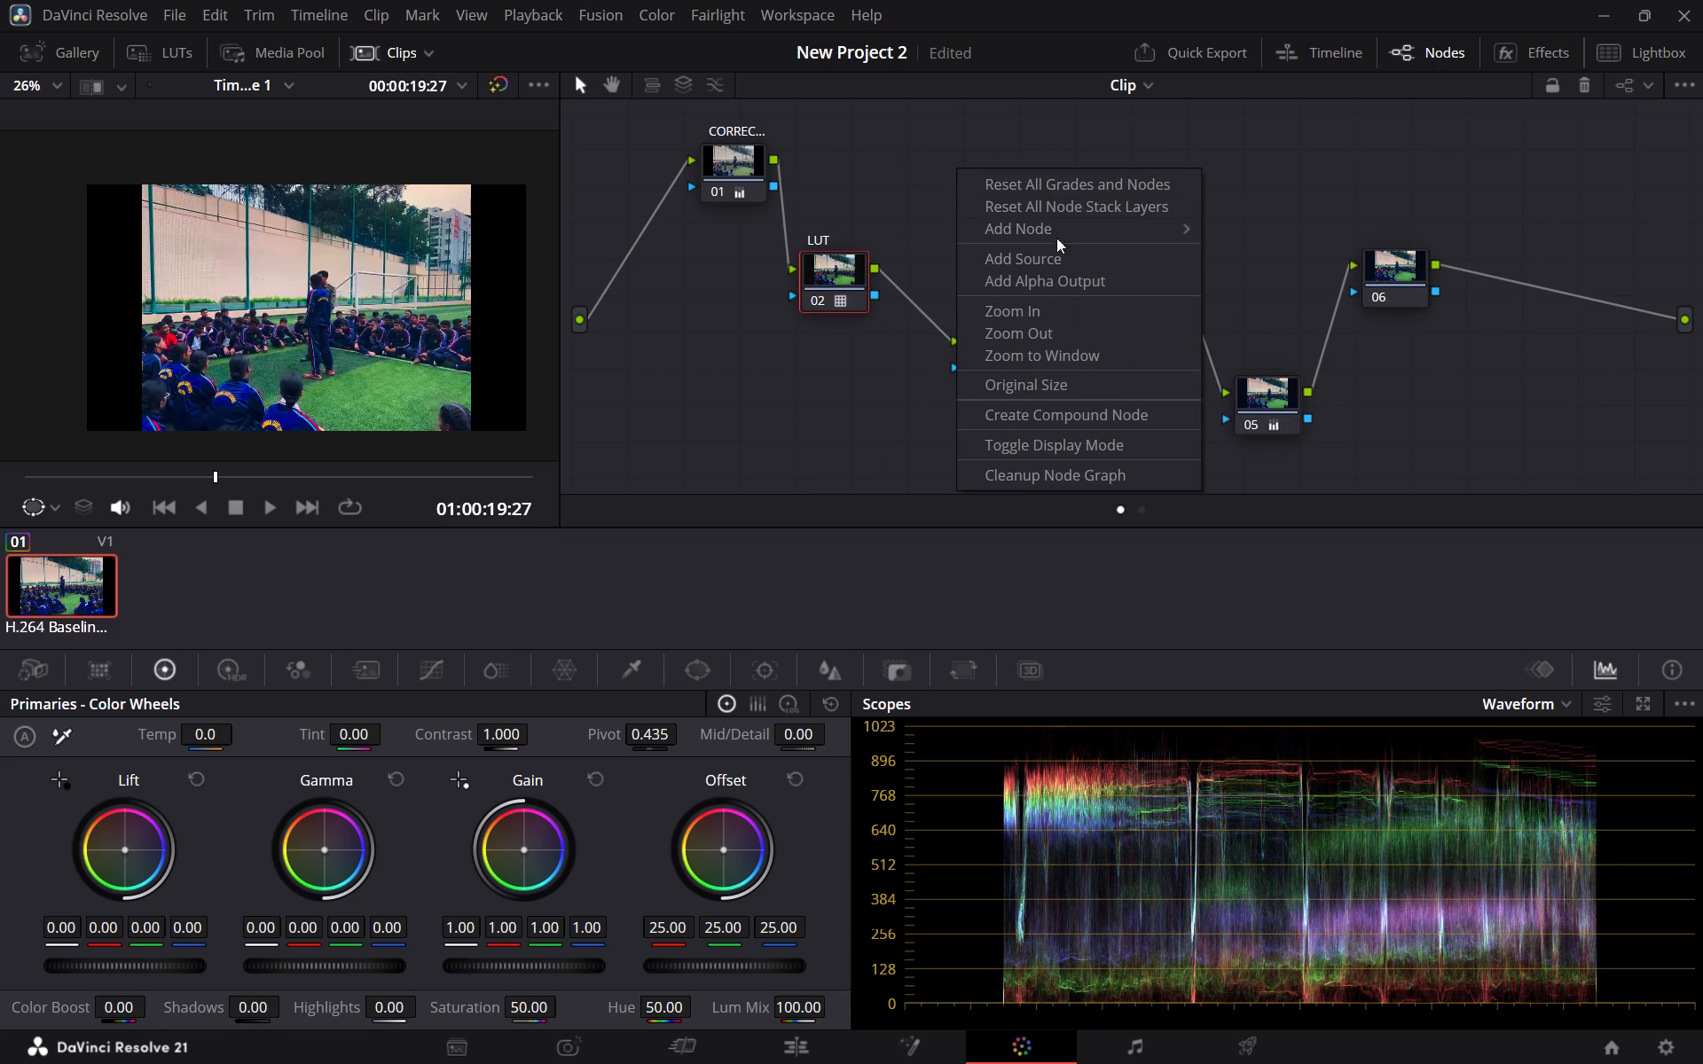
pyautogui.click(1086, 222)
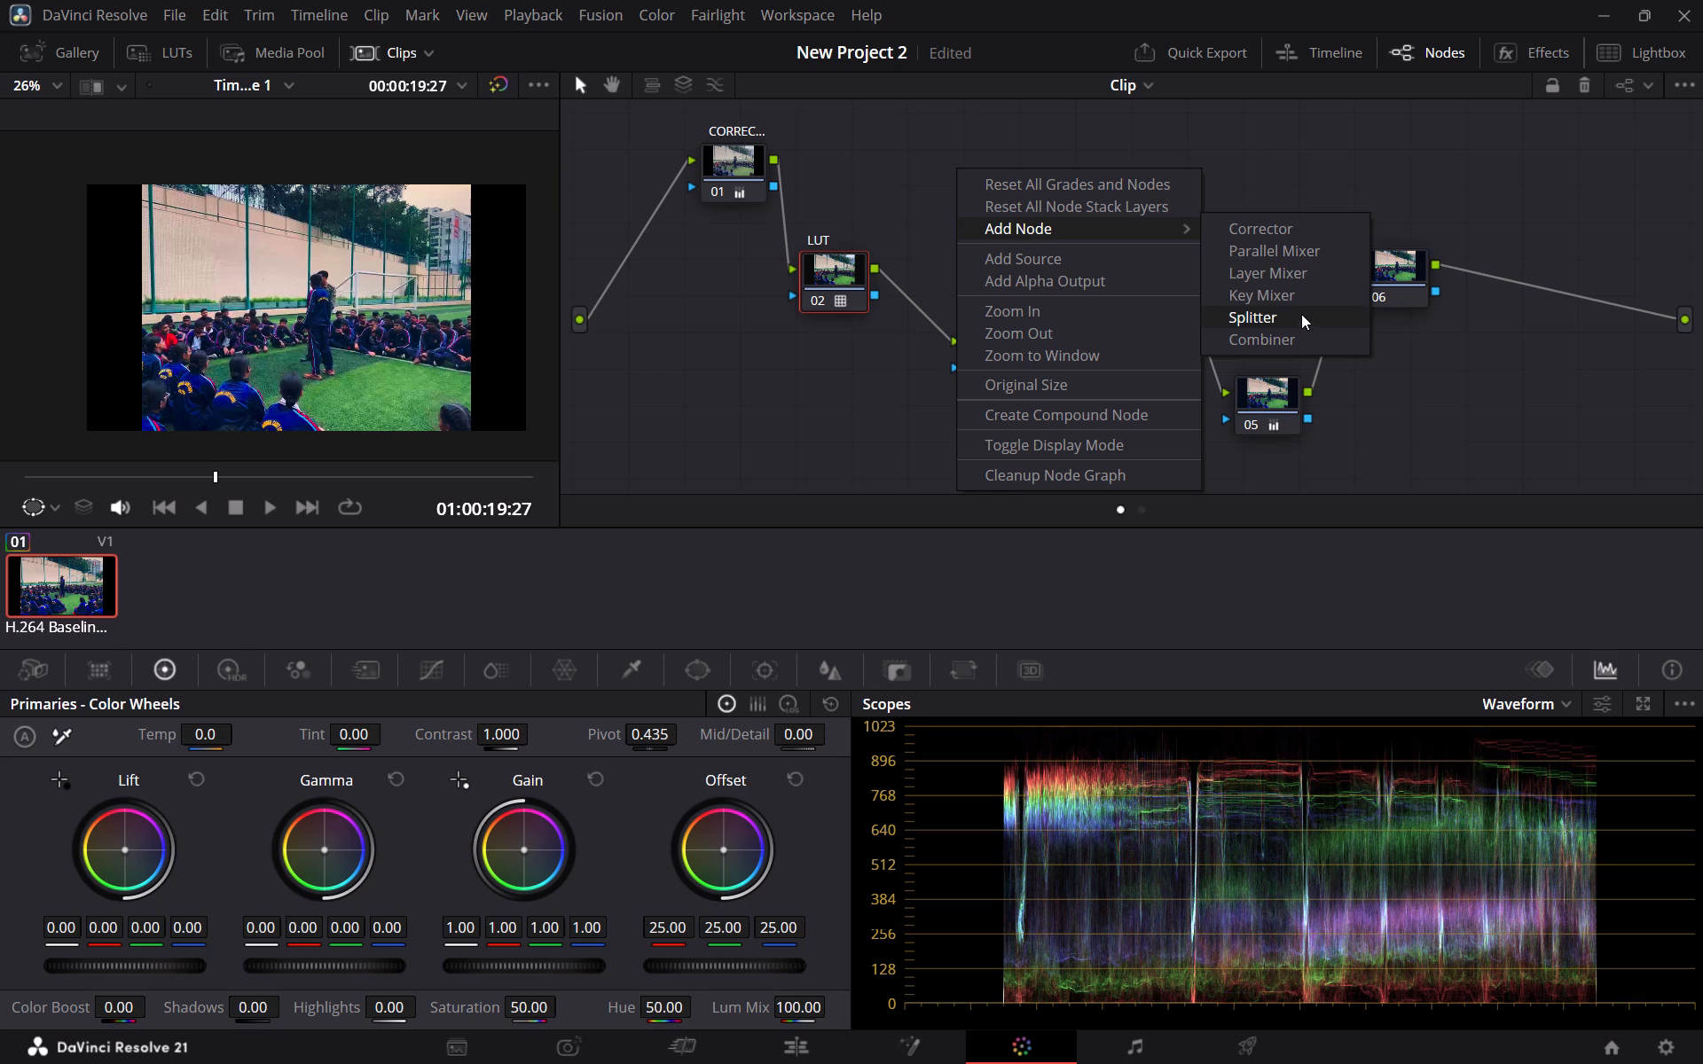
pyautogui.click(1306, 250)
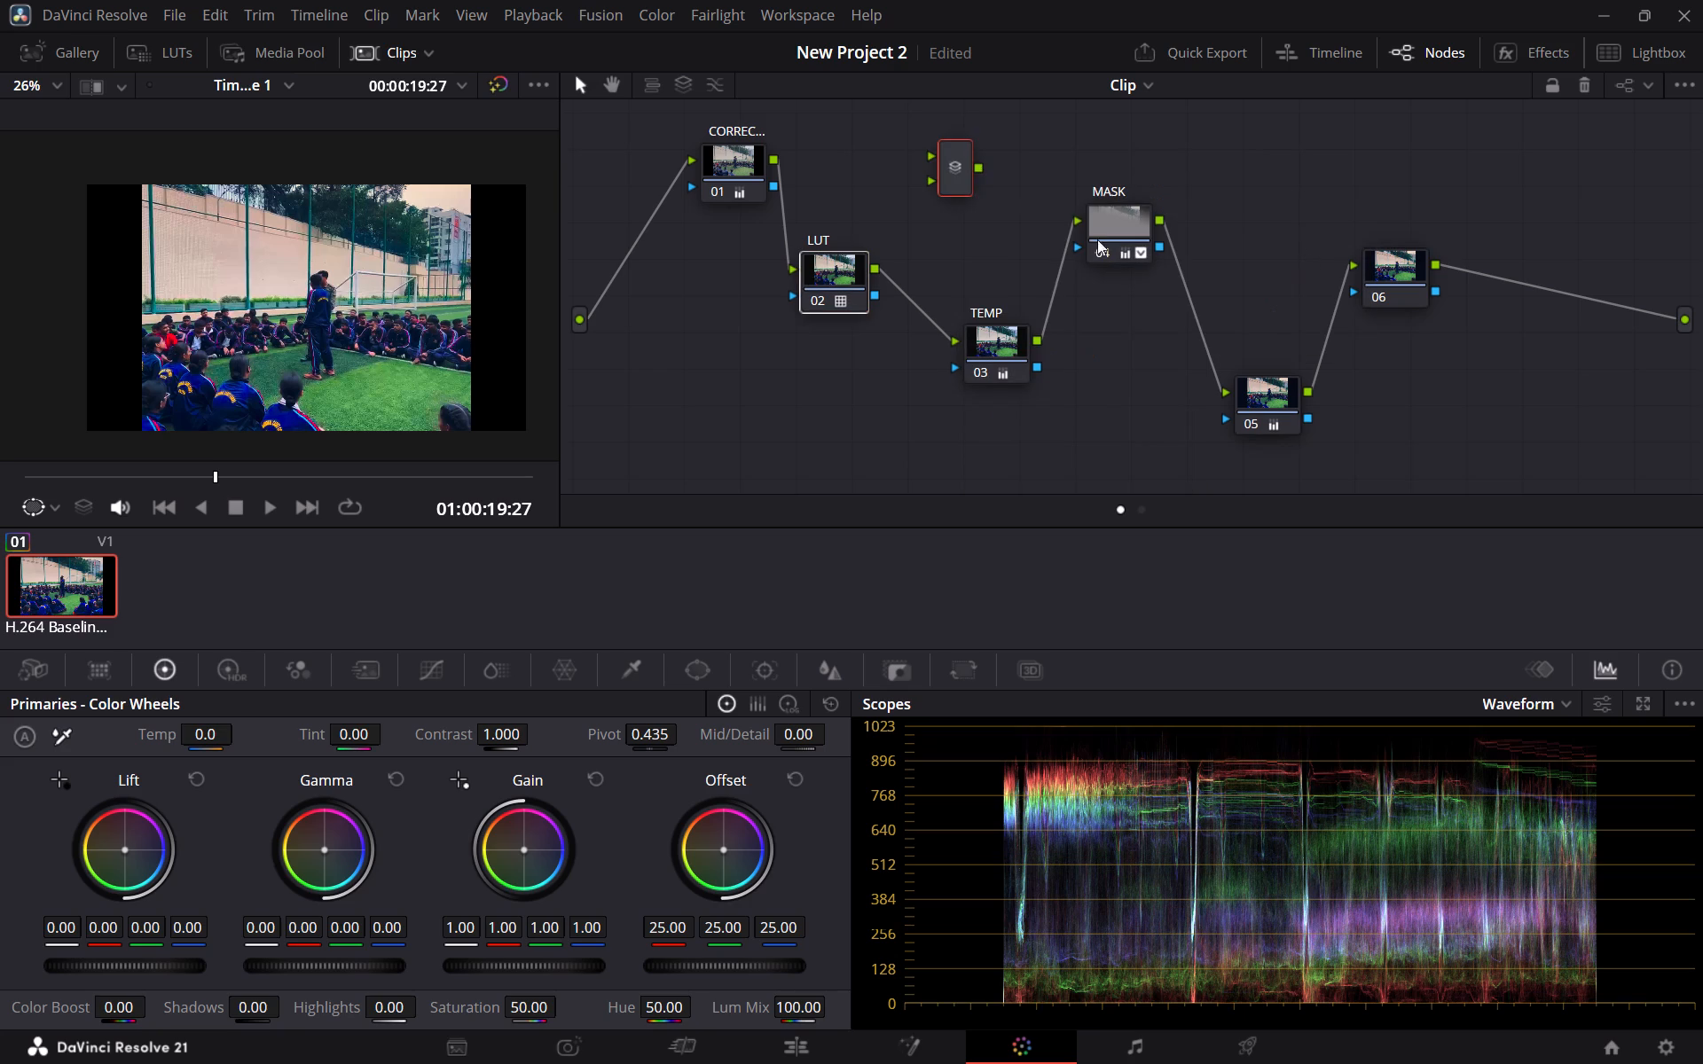
pyautogui.moveTo(961, 173); pyautogui.dragTo(988, 197)
pyautogui.moveTo(962, 176); pyautogui.dragTo(866, 266)
# Connect the mixer's second input to node 01's output, after trying a link towards the TEMP node.
pyautogui.moveTo(956, 201); pyautogui.dragTo(949, 326)
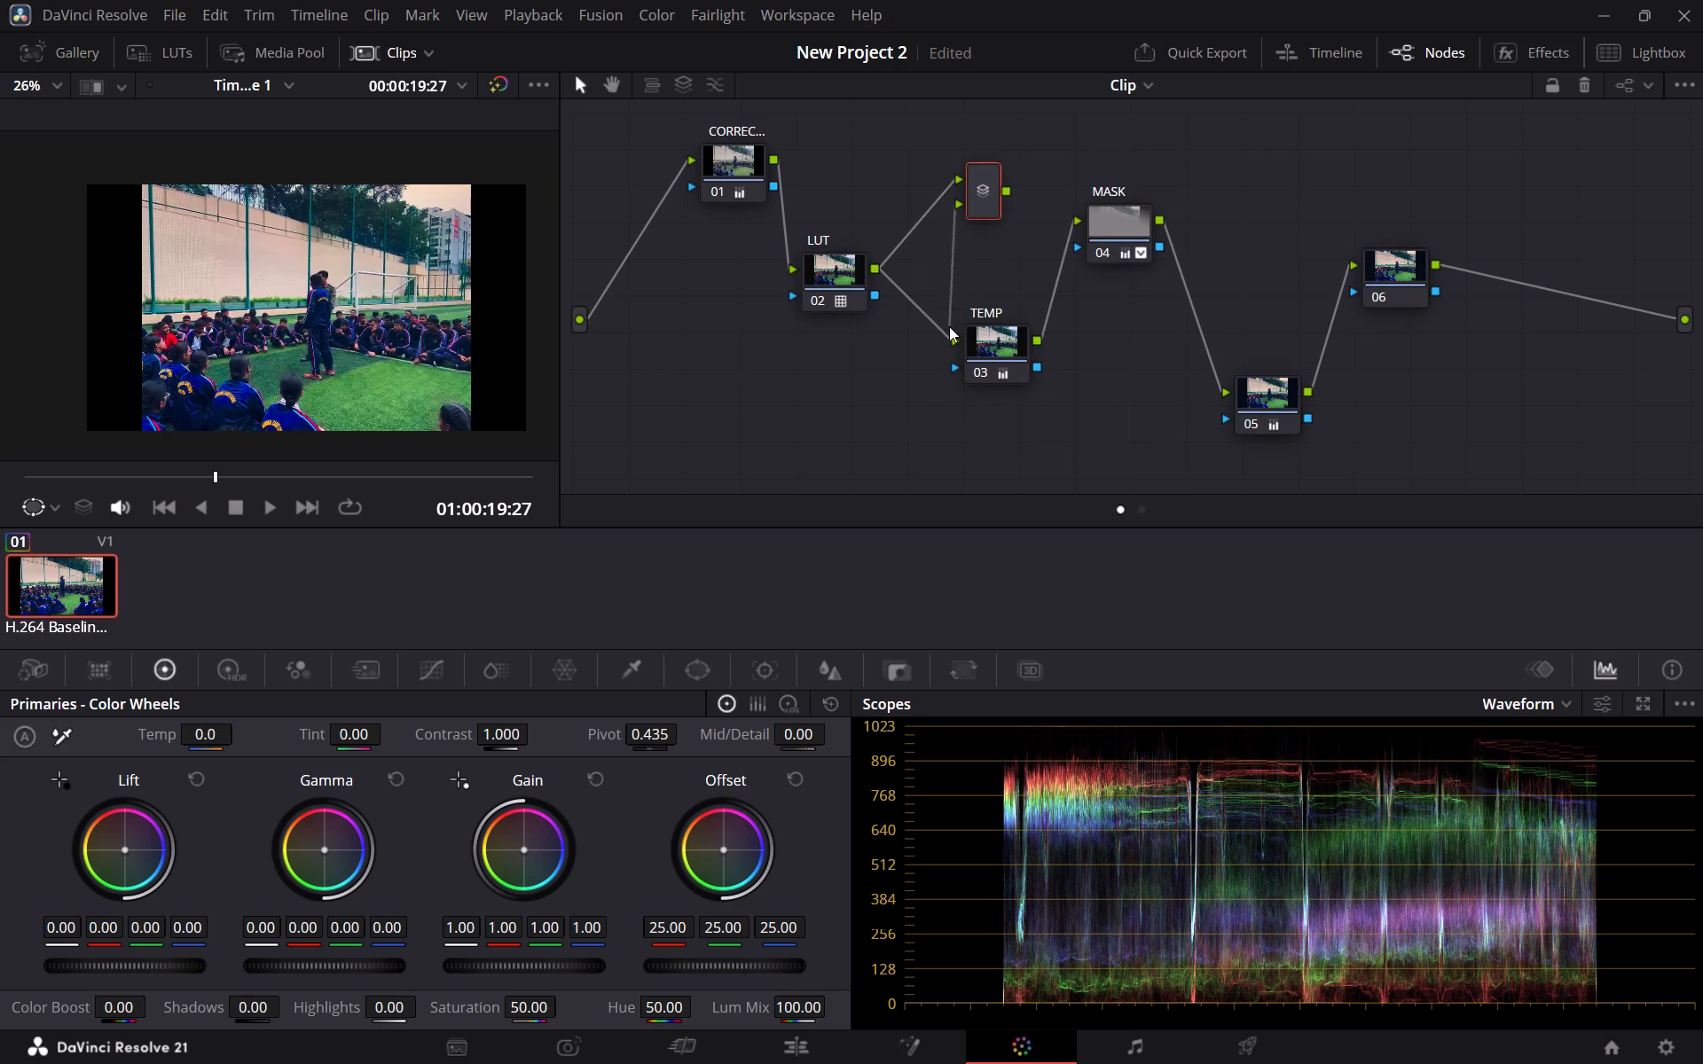
pyautogui.moveTo(949, 326); pyautogui.dragTo(952, 336)
pyautogui.moveTo(954, 208); pyautogui.dragTo(773, 155)
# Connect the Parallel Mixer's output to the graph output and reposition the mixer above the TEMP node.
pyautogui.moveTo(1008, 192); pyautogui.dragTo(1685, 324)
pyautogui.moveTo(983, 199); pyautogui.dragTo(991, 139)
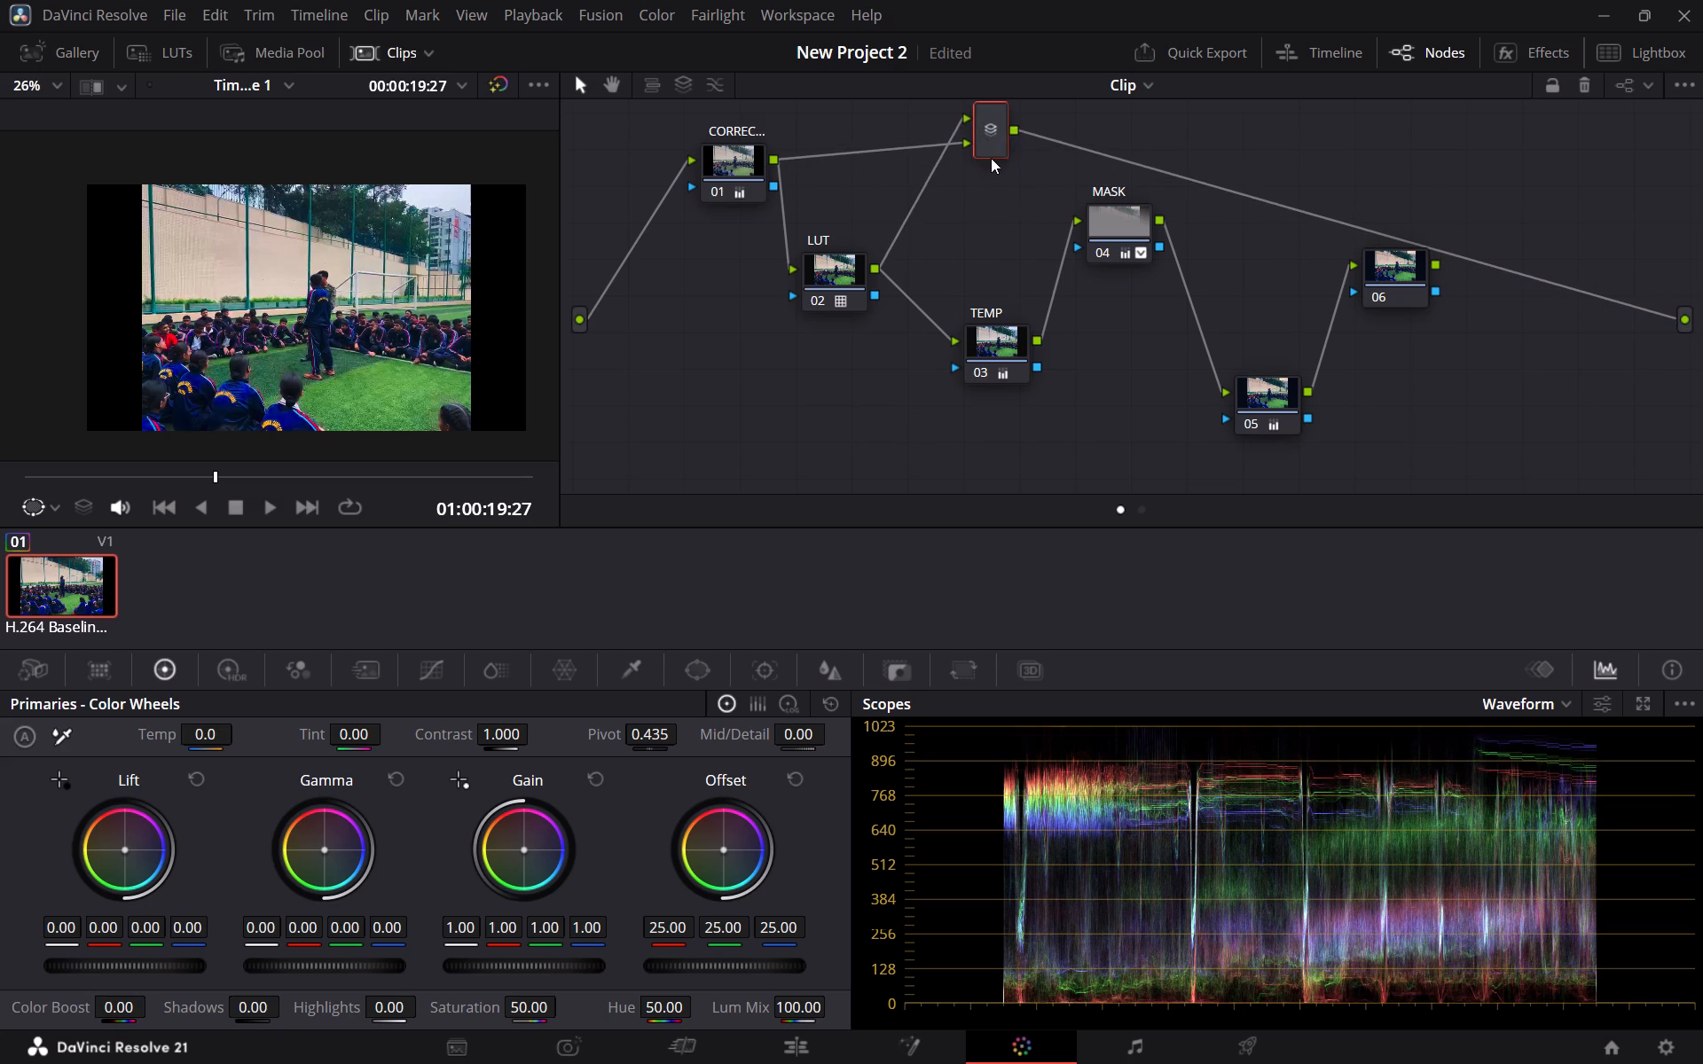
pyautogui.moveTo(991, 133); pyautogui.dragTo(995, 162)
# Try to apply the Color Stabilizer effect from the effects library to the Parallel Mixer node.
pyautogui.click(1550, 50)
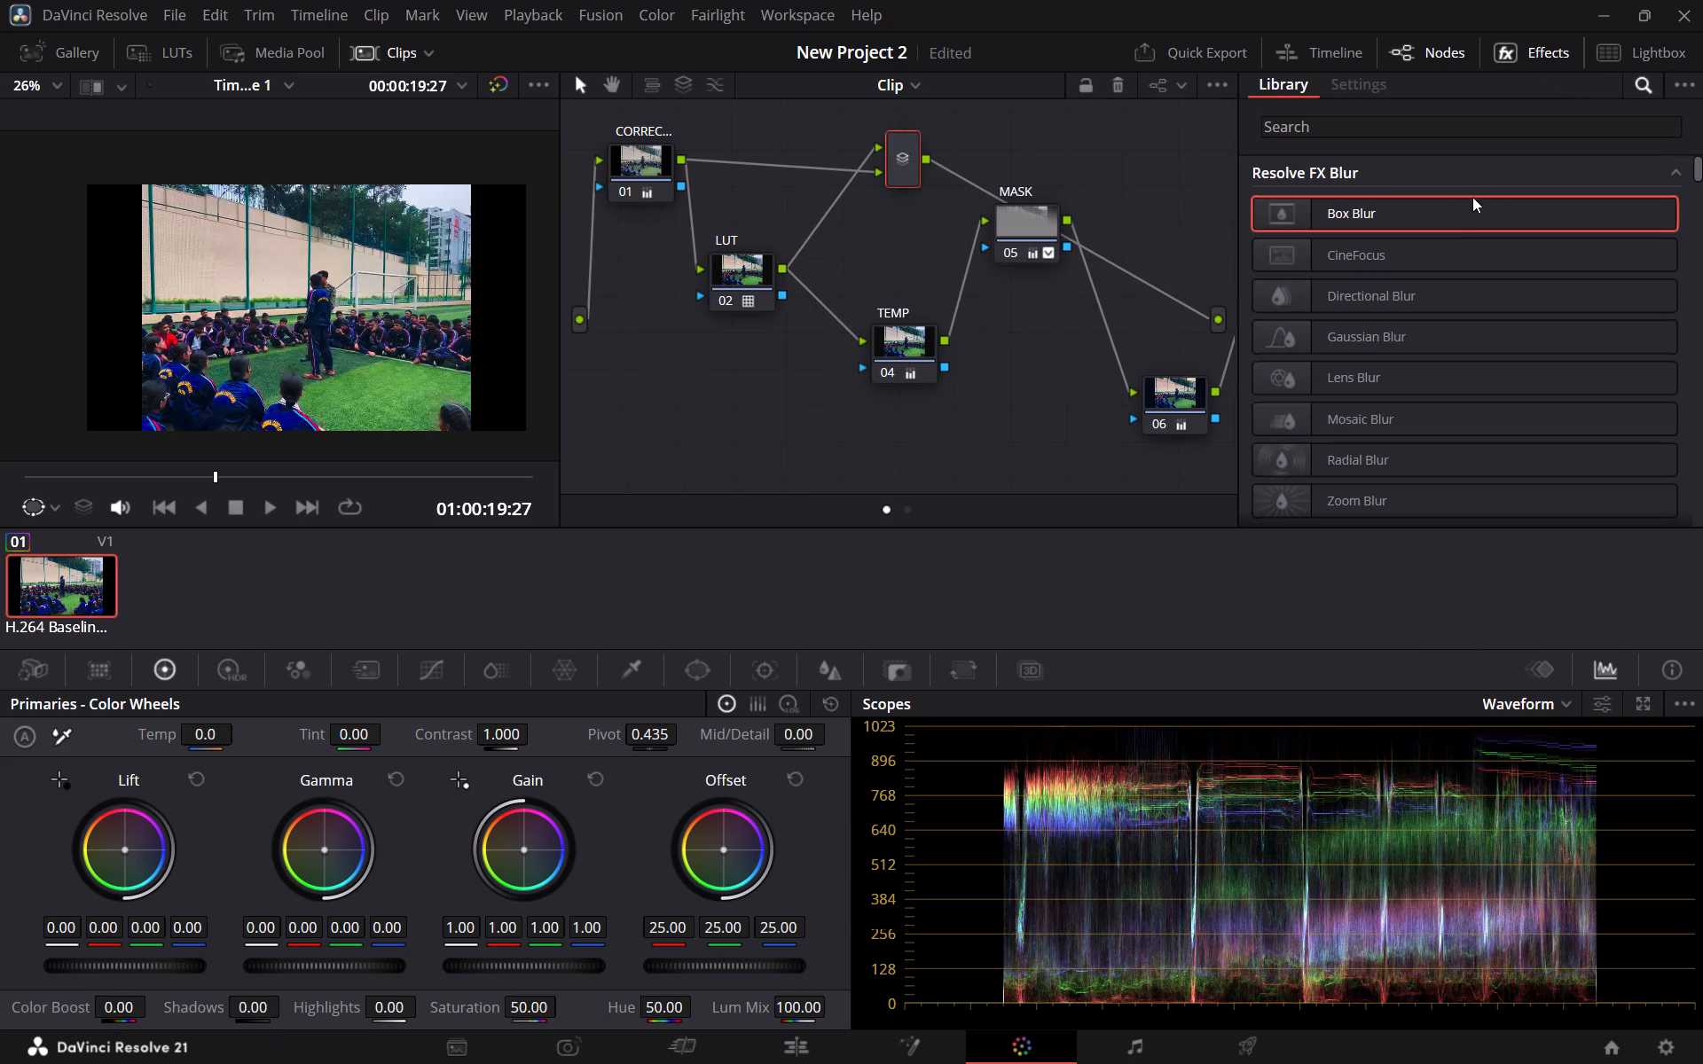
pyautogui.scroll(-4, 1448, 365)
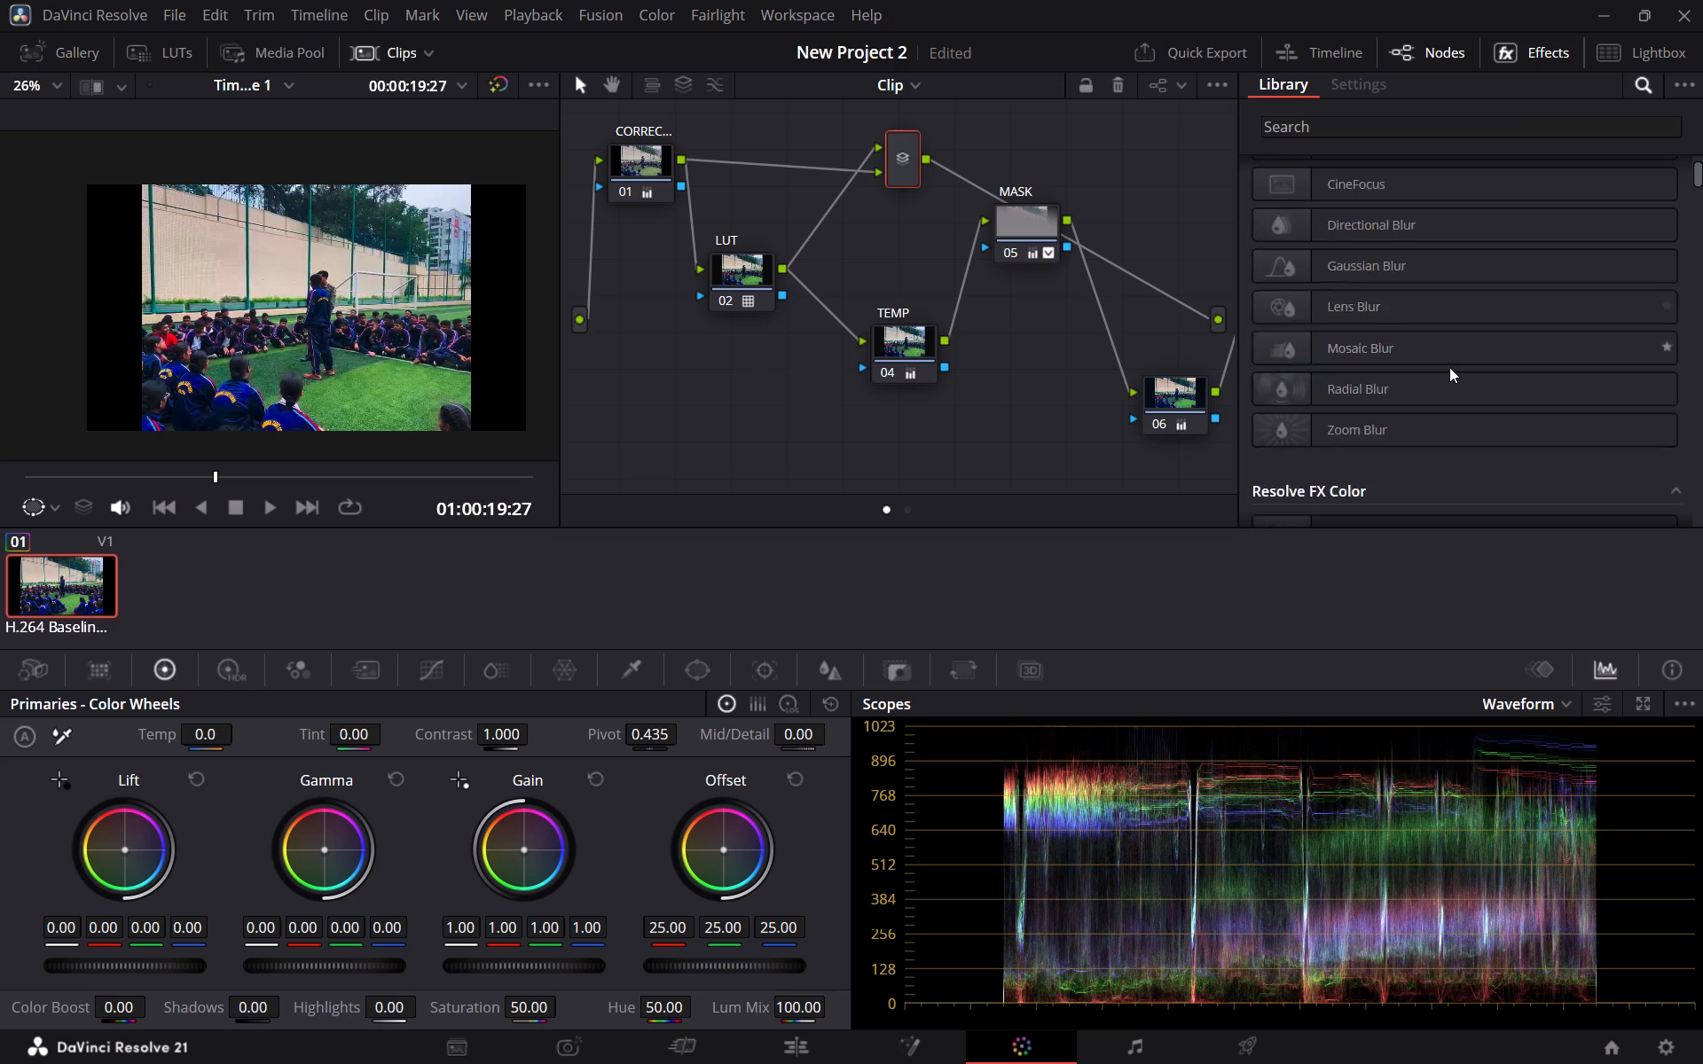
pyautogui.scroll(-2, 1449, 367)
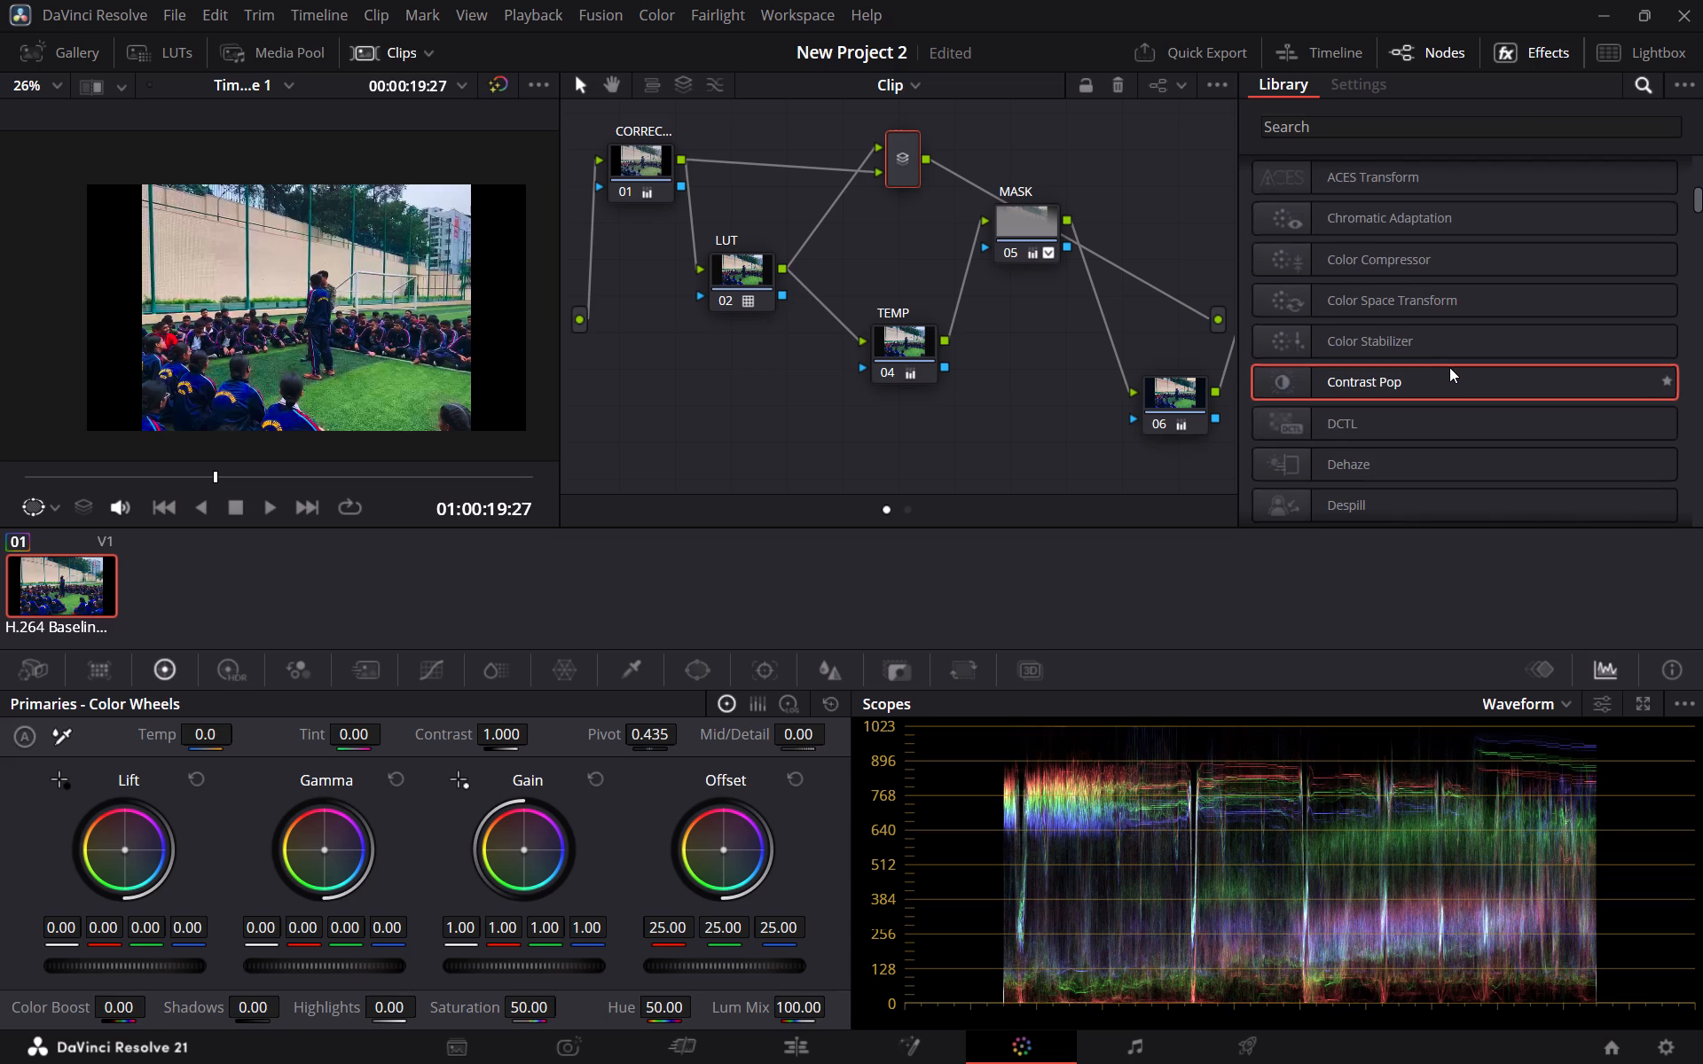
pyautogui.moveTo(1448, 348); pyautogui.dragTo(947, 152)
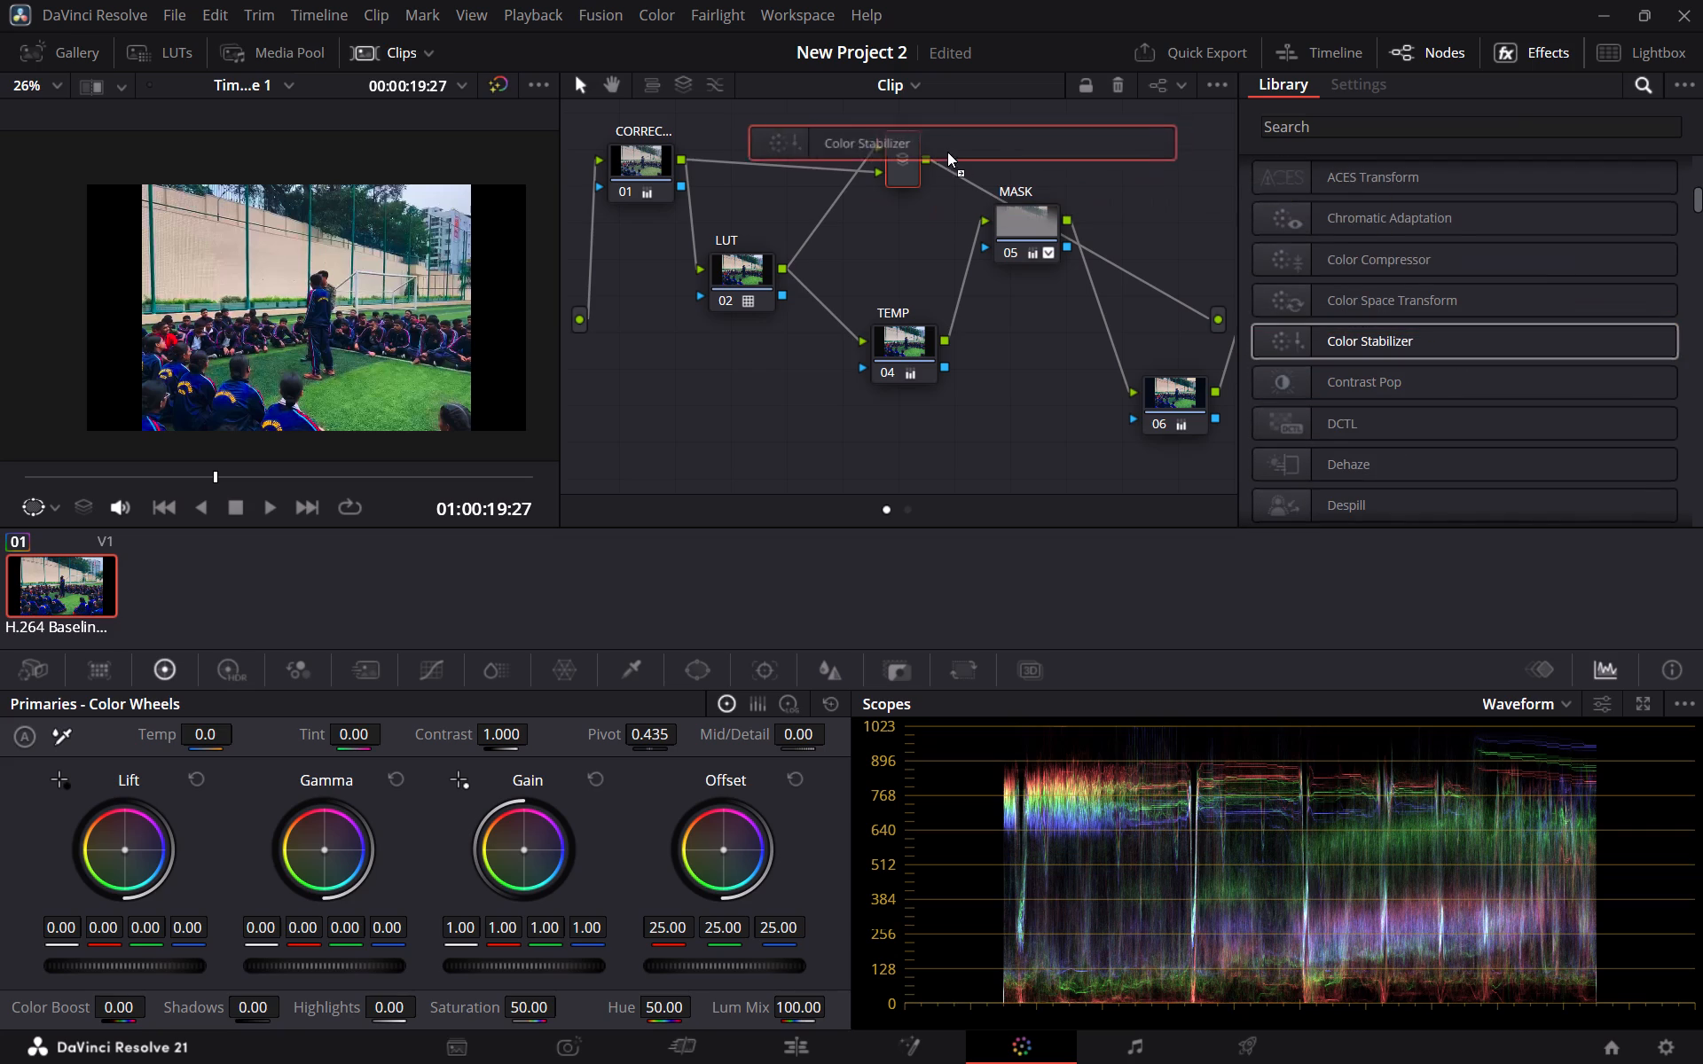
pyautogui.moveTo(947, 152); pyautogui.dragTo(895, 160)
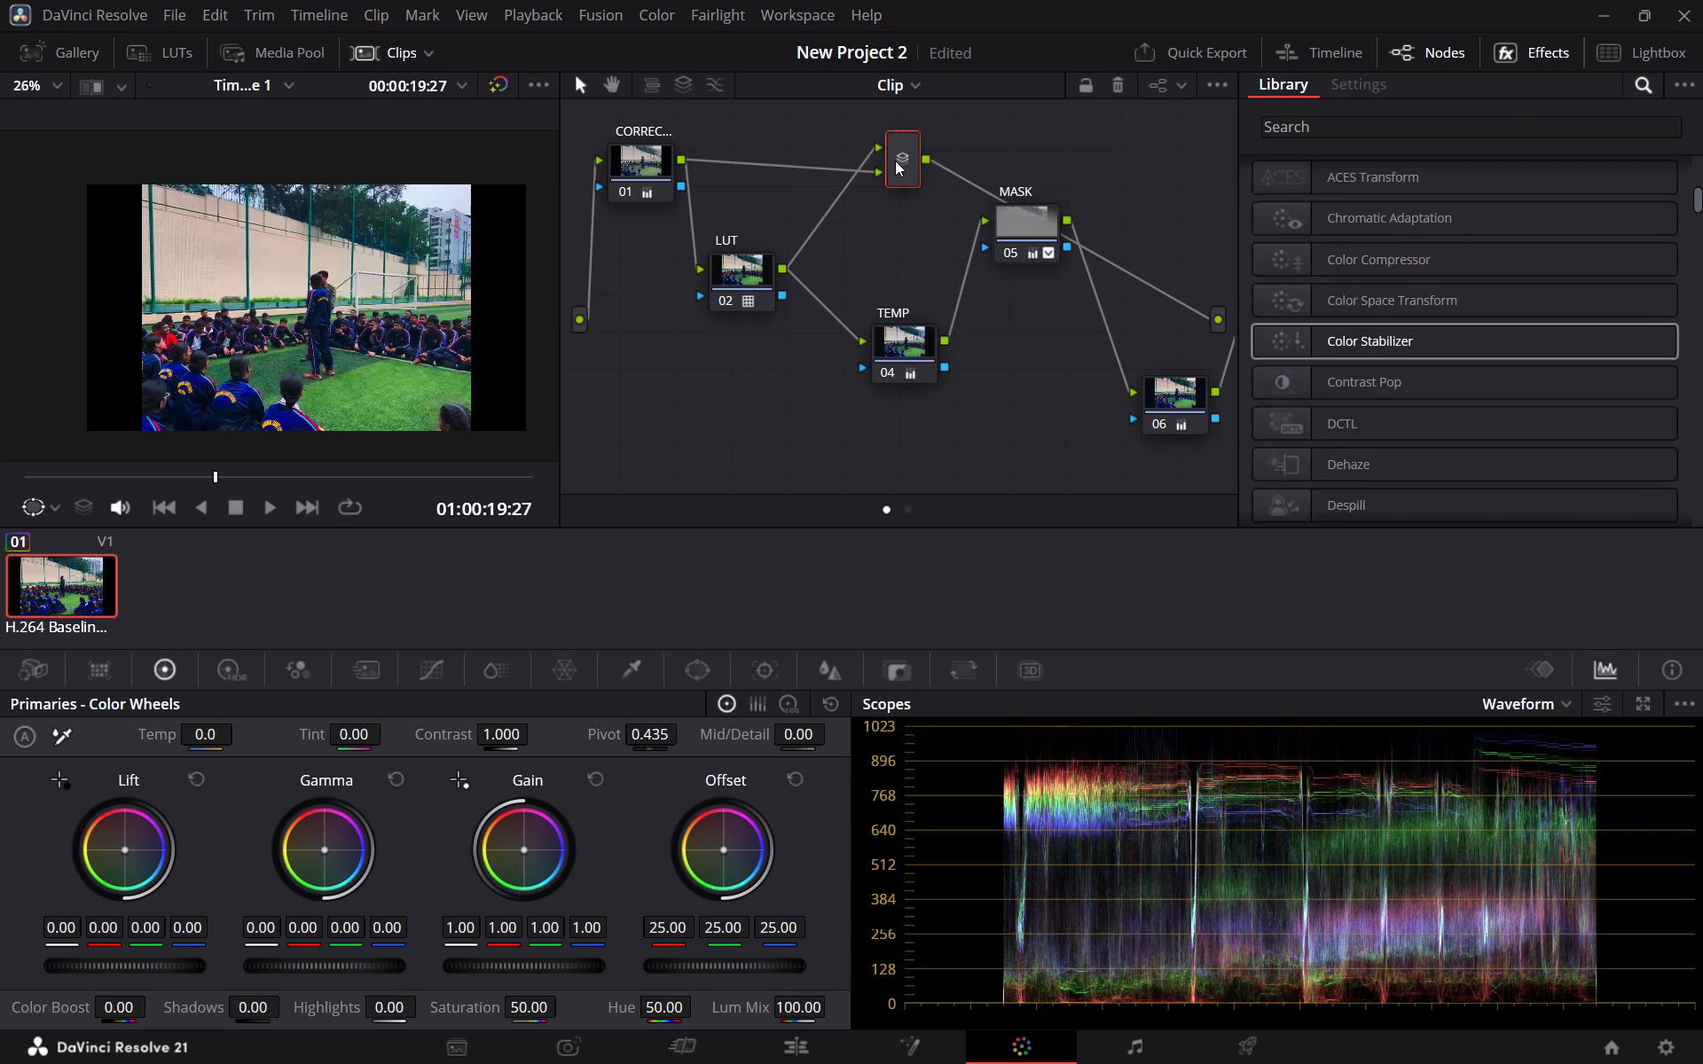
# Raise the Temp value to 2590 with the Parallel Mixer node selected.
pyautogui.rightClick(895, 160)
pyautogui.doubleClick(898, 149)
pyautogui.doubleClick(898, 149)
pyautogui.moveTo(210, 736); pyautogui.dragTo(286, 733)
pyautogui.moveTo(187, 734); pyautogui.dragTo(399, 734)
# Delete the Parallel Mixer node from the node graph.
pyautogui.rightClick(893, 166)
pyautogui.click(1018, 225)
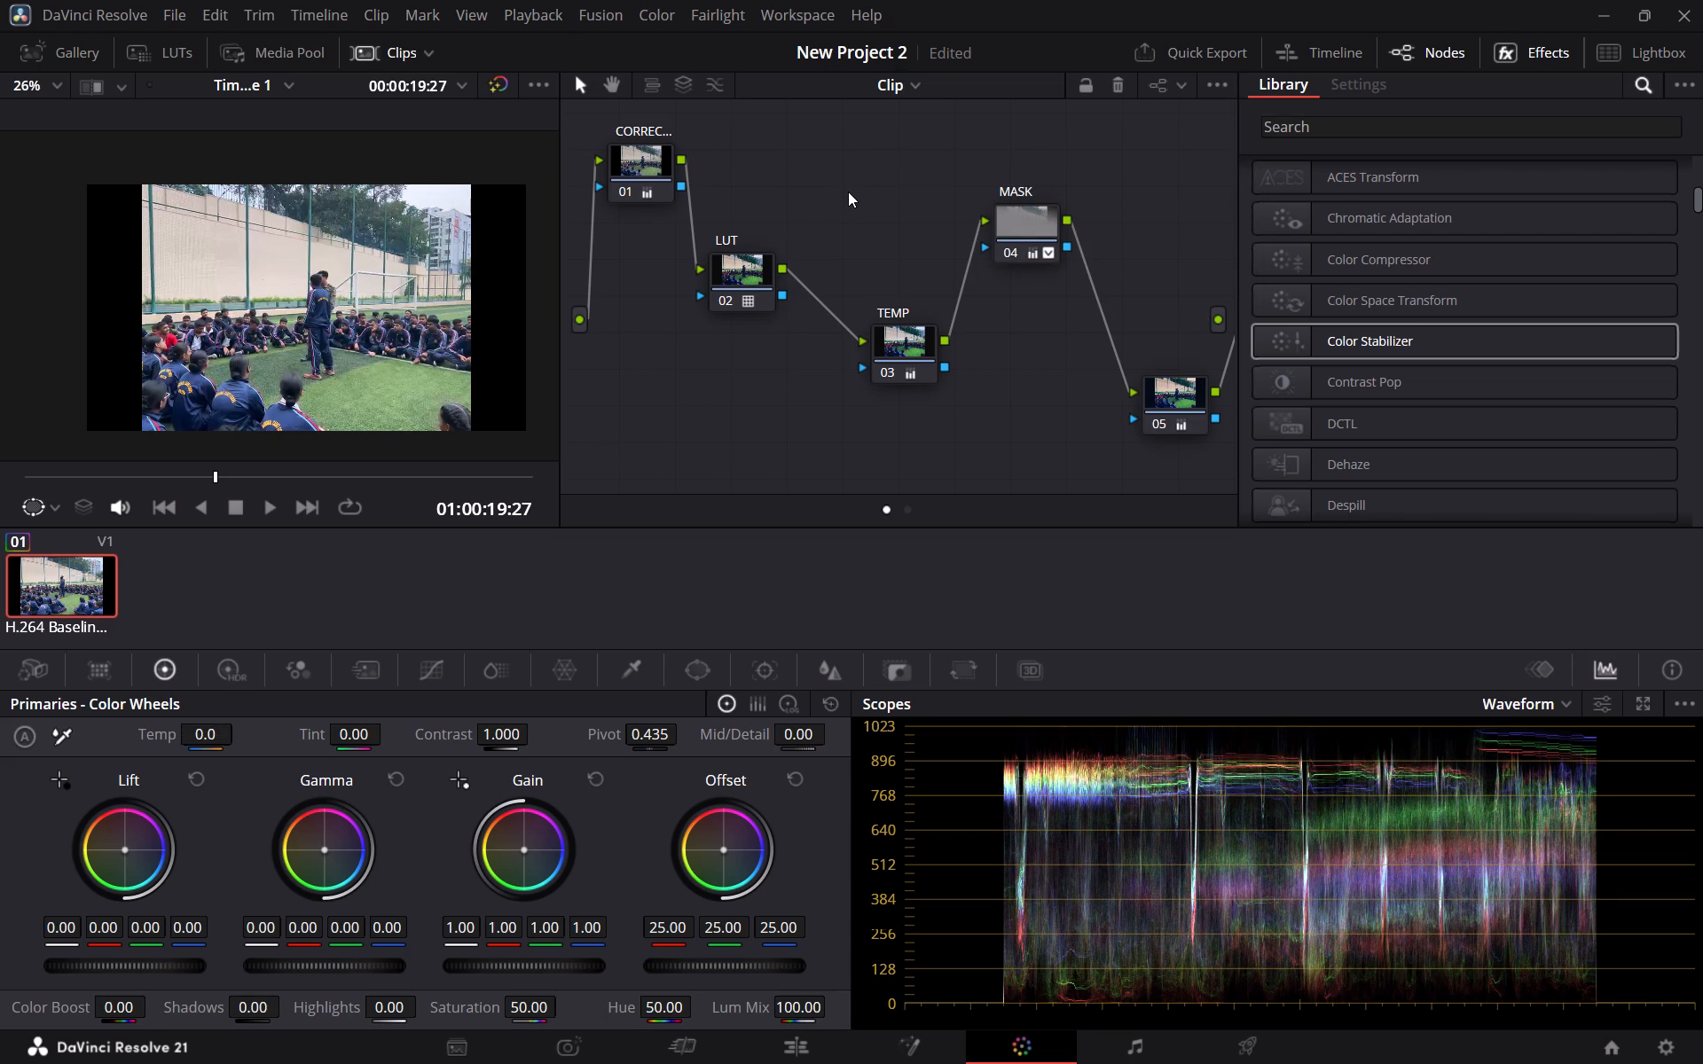
# Undo the recent node graph edits back to the plain six-node chain from before the Parallel Mixer was added.
pyautogui.hotkey('ctrl', 'z')
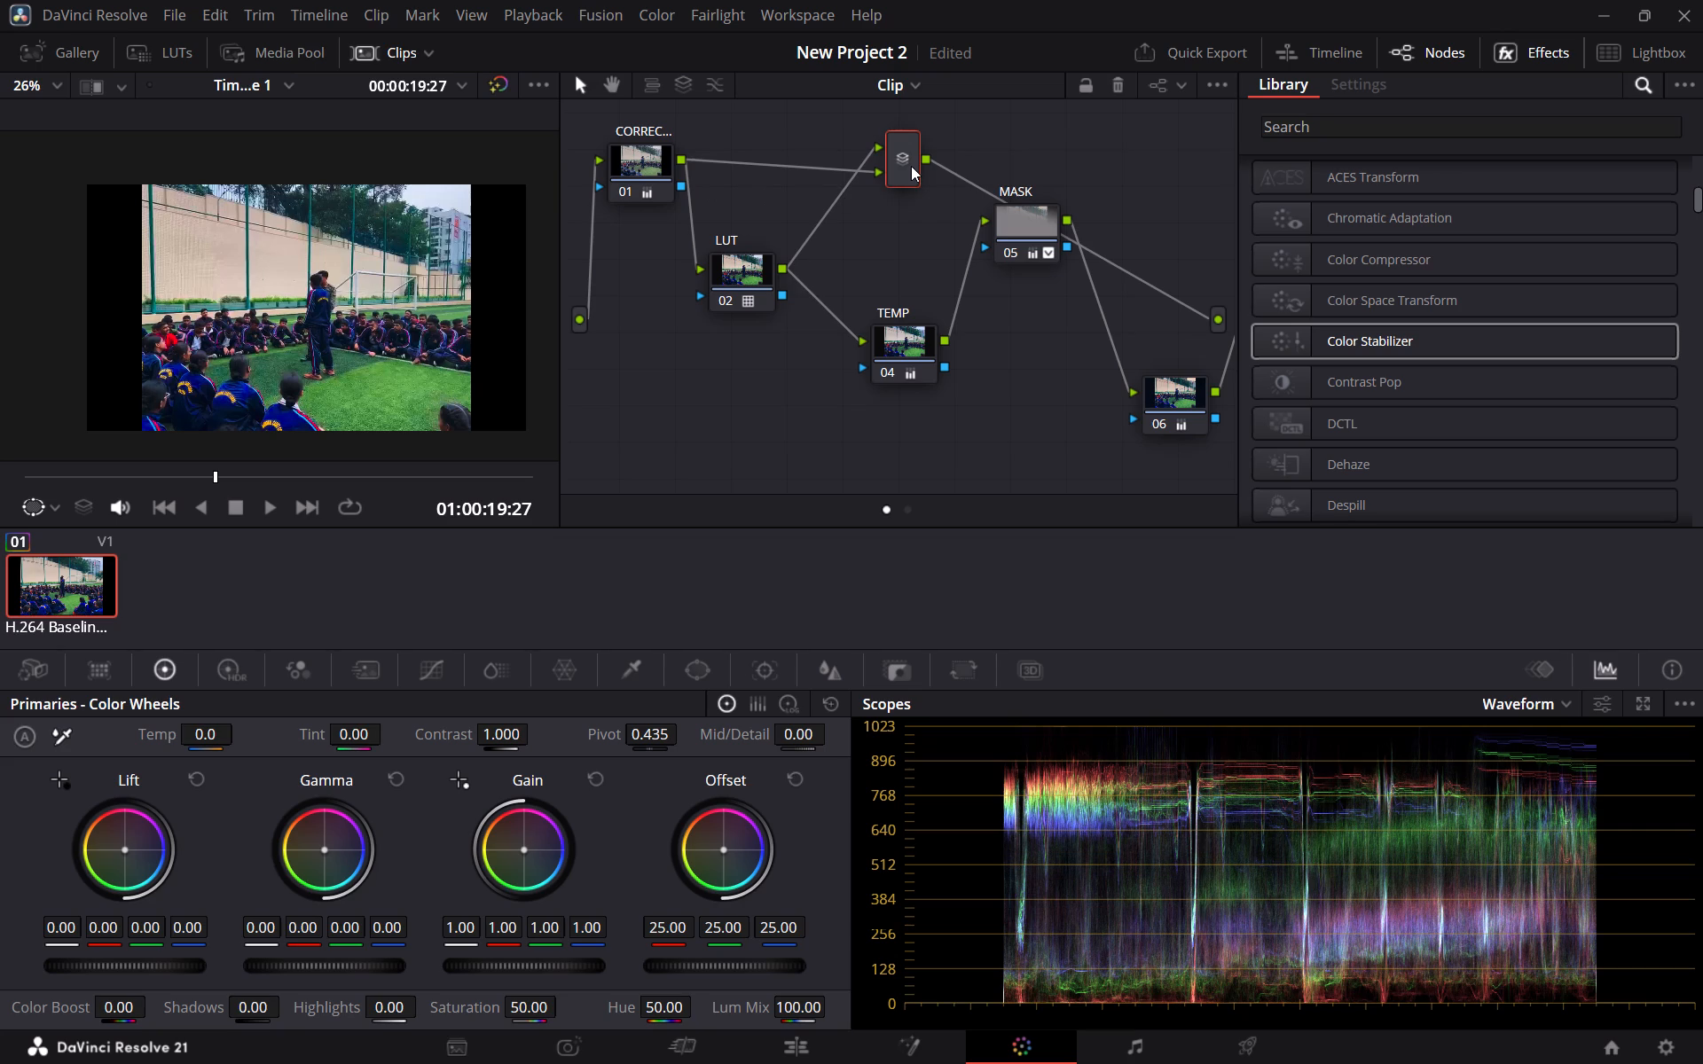
pyautogui.hotkey('ctrl', 'z')
pyautogui.hotkey('ctrl', 'z')
pyautogui.hotkey('ctrl', 'z')
pyautogui.hotkey('ctrl', 'z')
pyautogui.hotkey('ctrl', 'z')
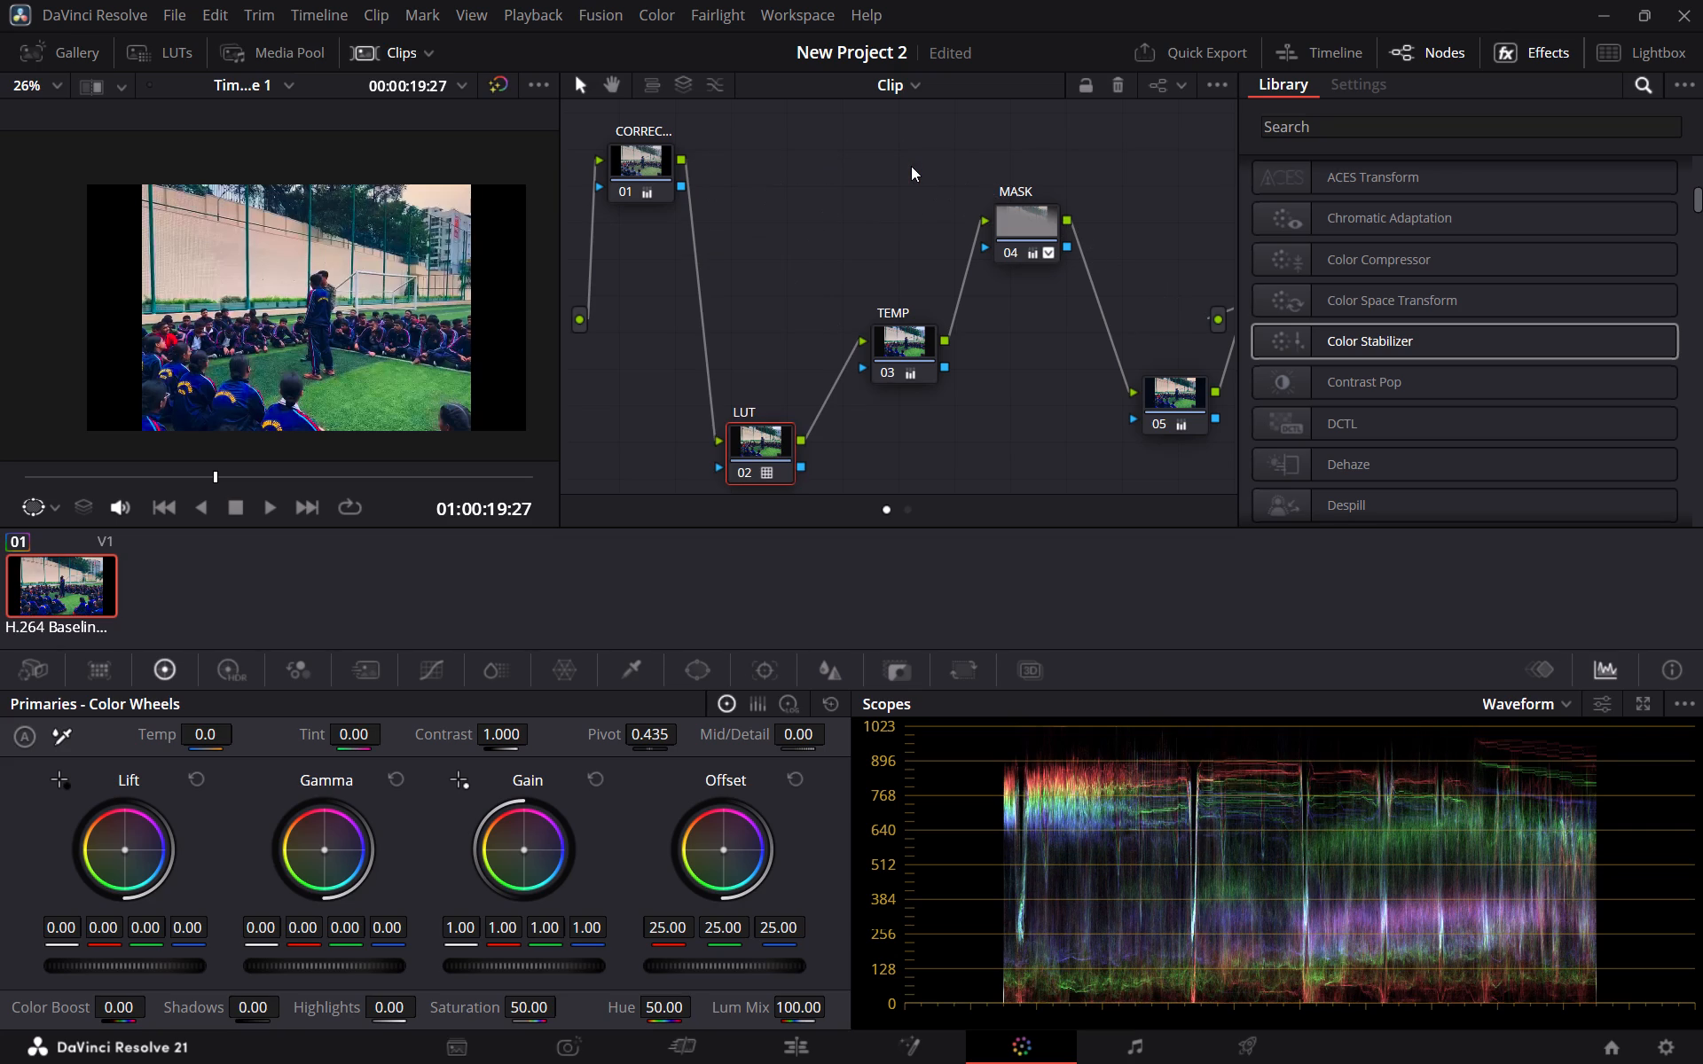
# Rearrange the LUT, TEMP and MASK nodes into a descending diagonal from node 01 towards node 05.
pyautogui.moveTo(763, 458); pyautogui.dragTo(768, 258)
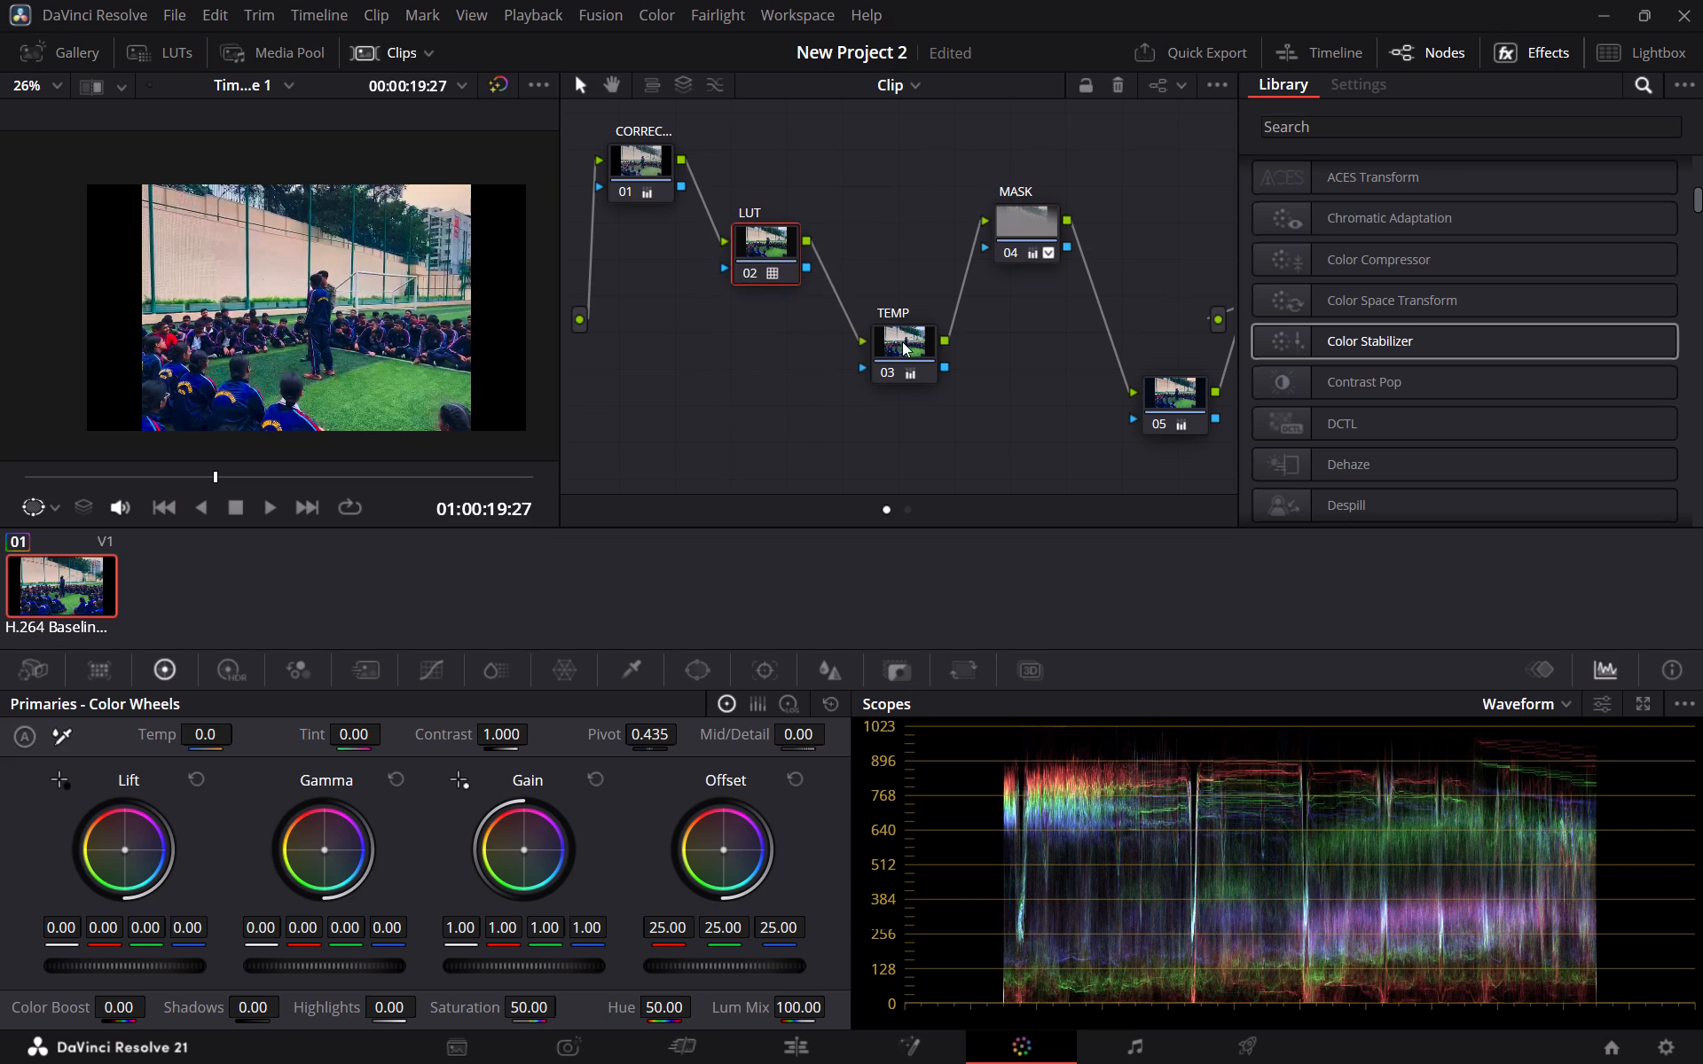
pyautogui.moveTo(905, 344); pyautogui.dragTo(906, 286)
pyautogui.moveTo(1012, 238); pyautogui.dragTo(1020, 374)
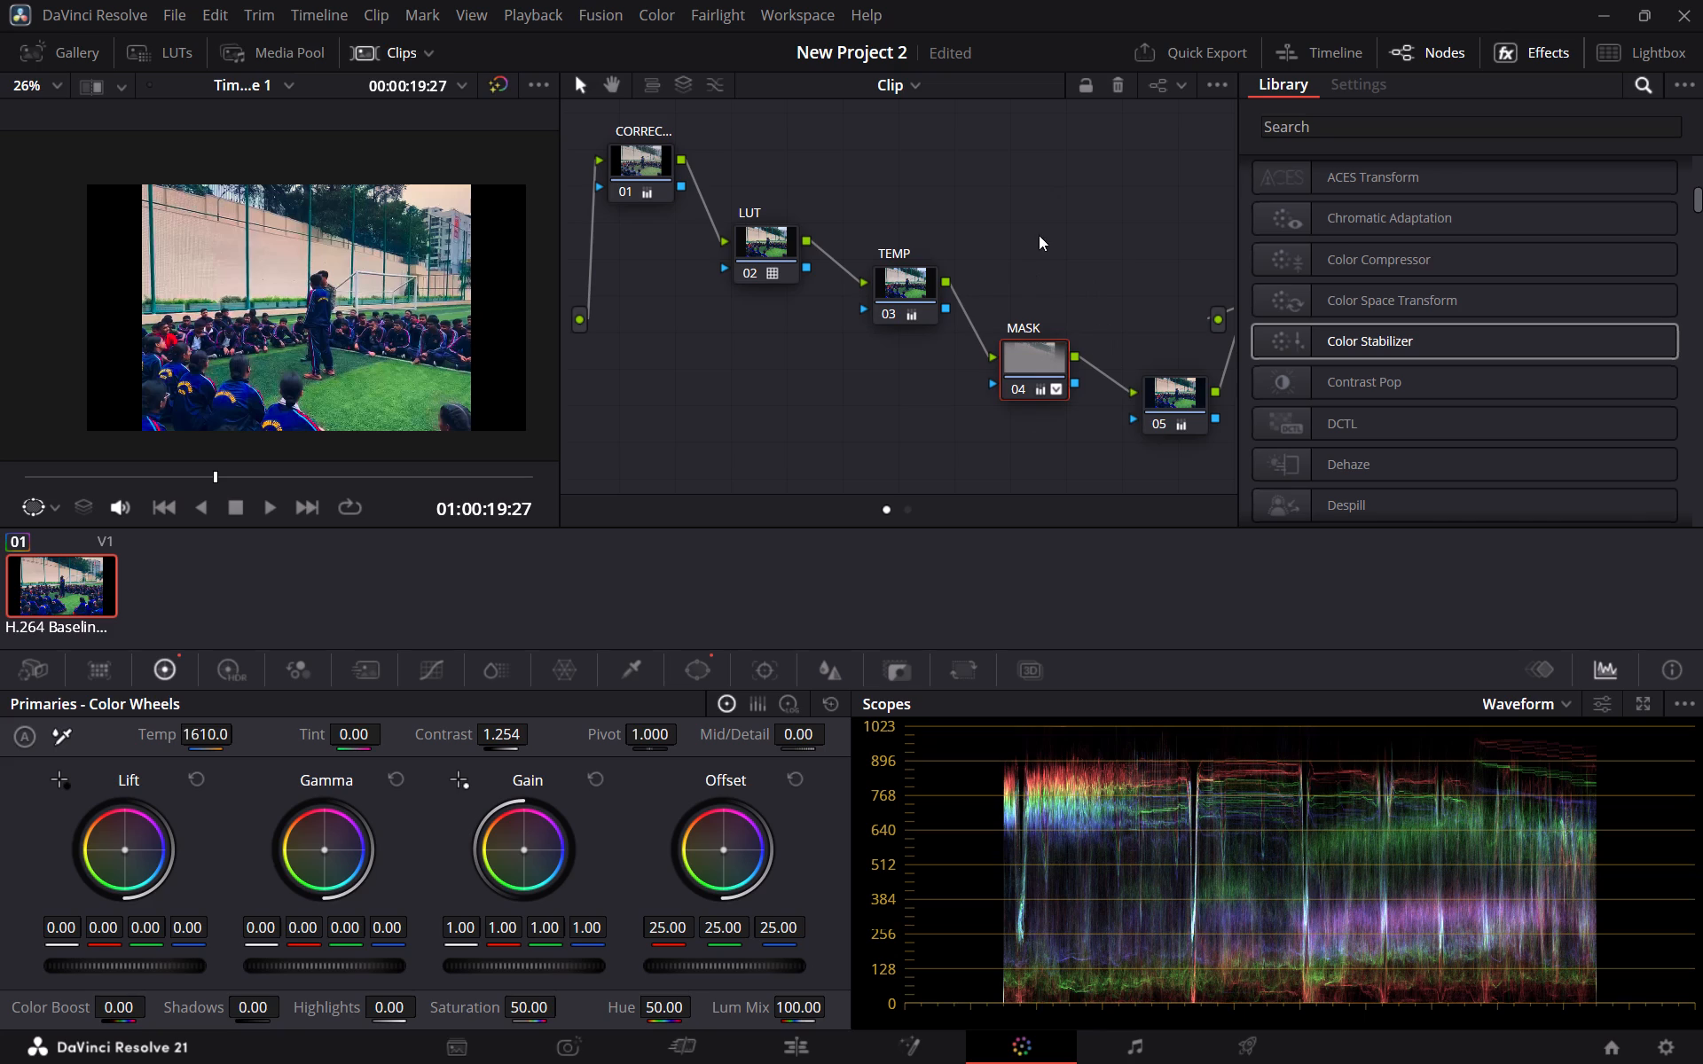
# Delete node 06 from the end of the node chain.
pyautogui.scroll(-3, 1121, 254)
pyautogui.scroll(3, 1127, 264)
pyautogui.moveTo(1090, 285); pyautogui.dragTo(802, 221, button='middle')
pyautogui.click(1134, 225)
pyautogui.rightClick(1134, 225)
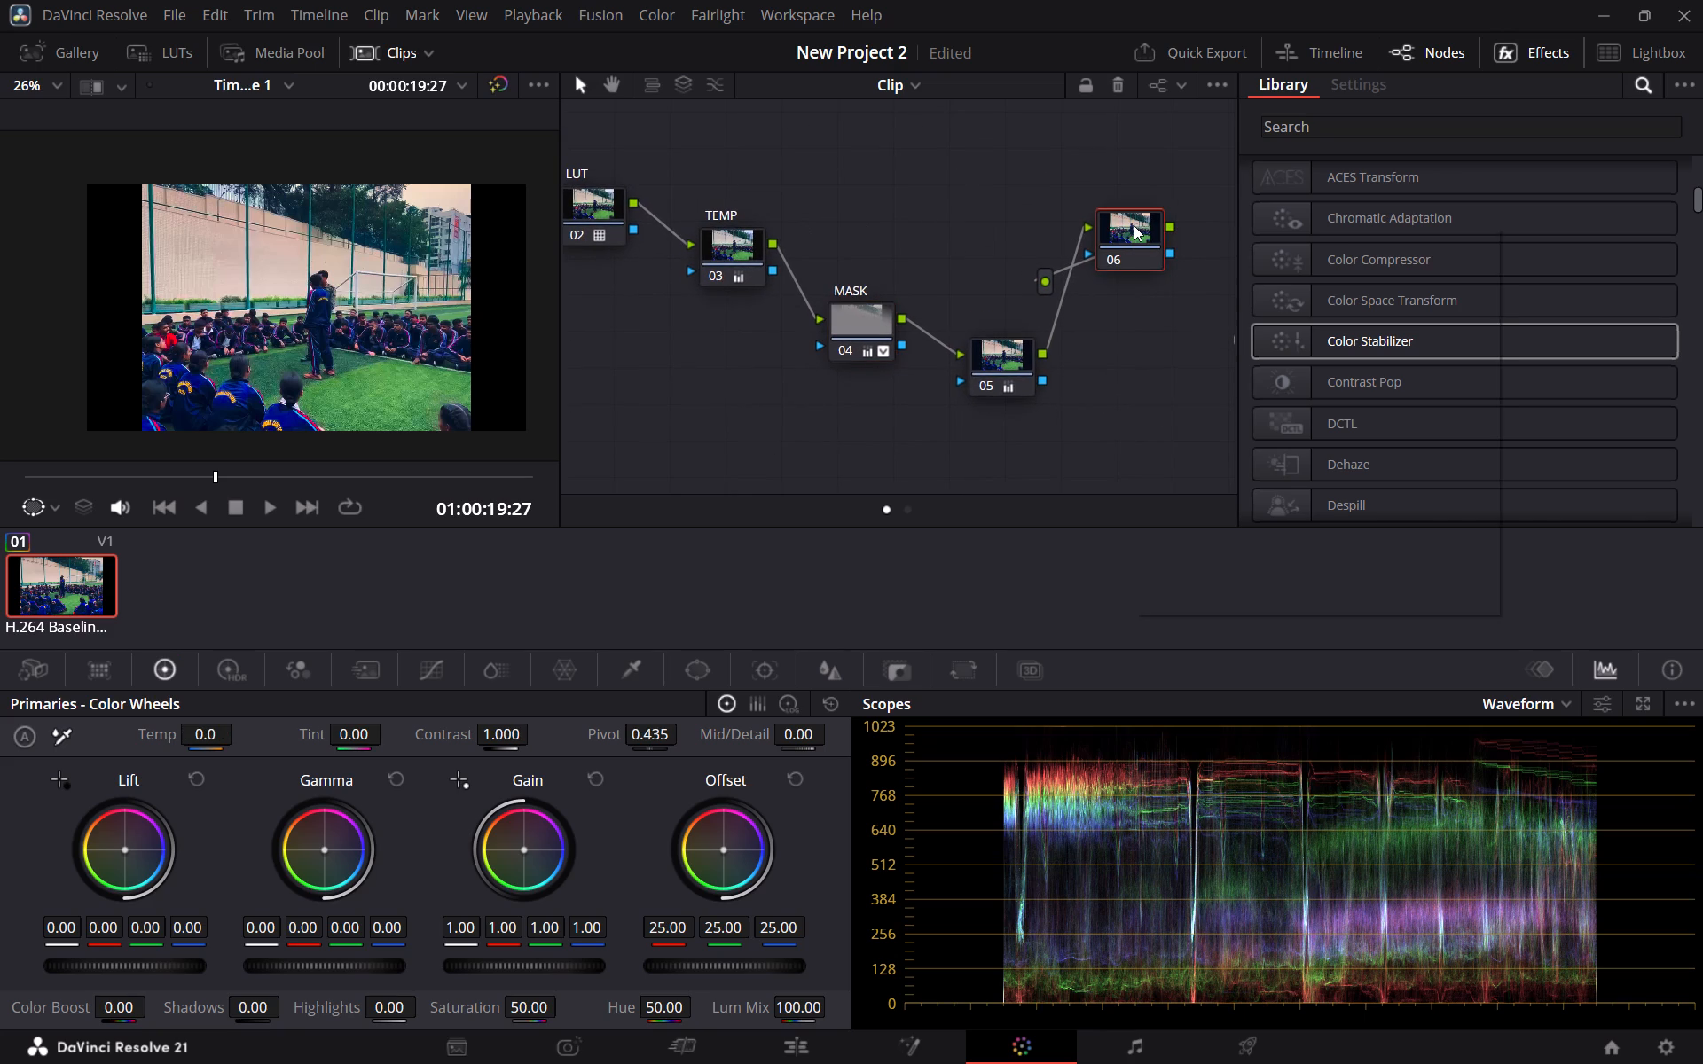
pyautogui.click(1228, 389)
# Move node 05 up above the MASK node and close to the graph output, after trying to shift the output marker.
pyautogui.moveTo(1043, 283); pyautogui.dragTo(1192, 288)
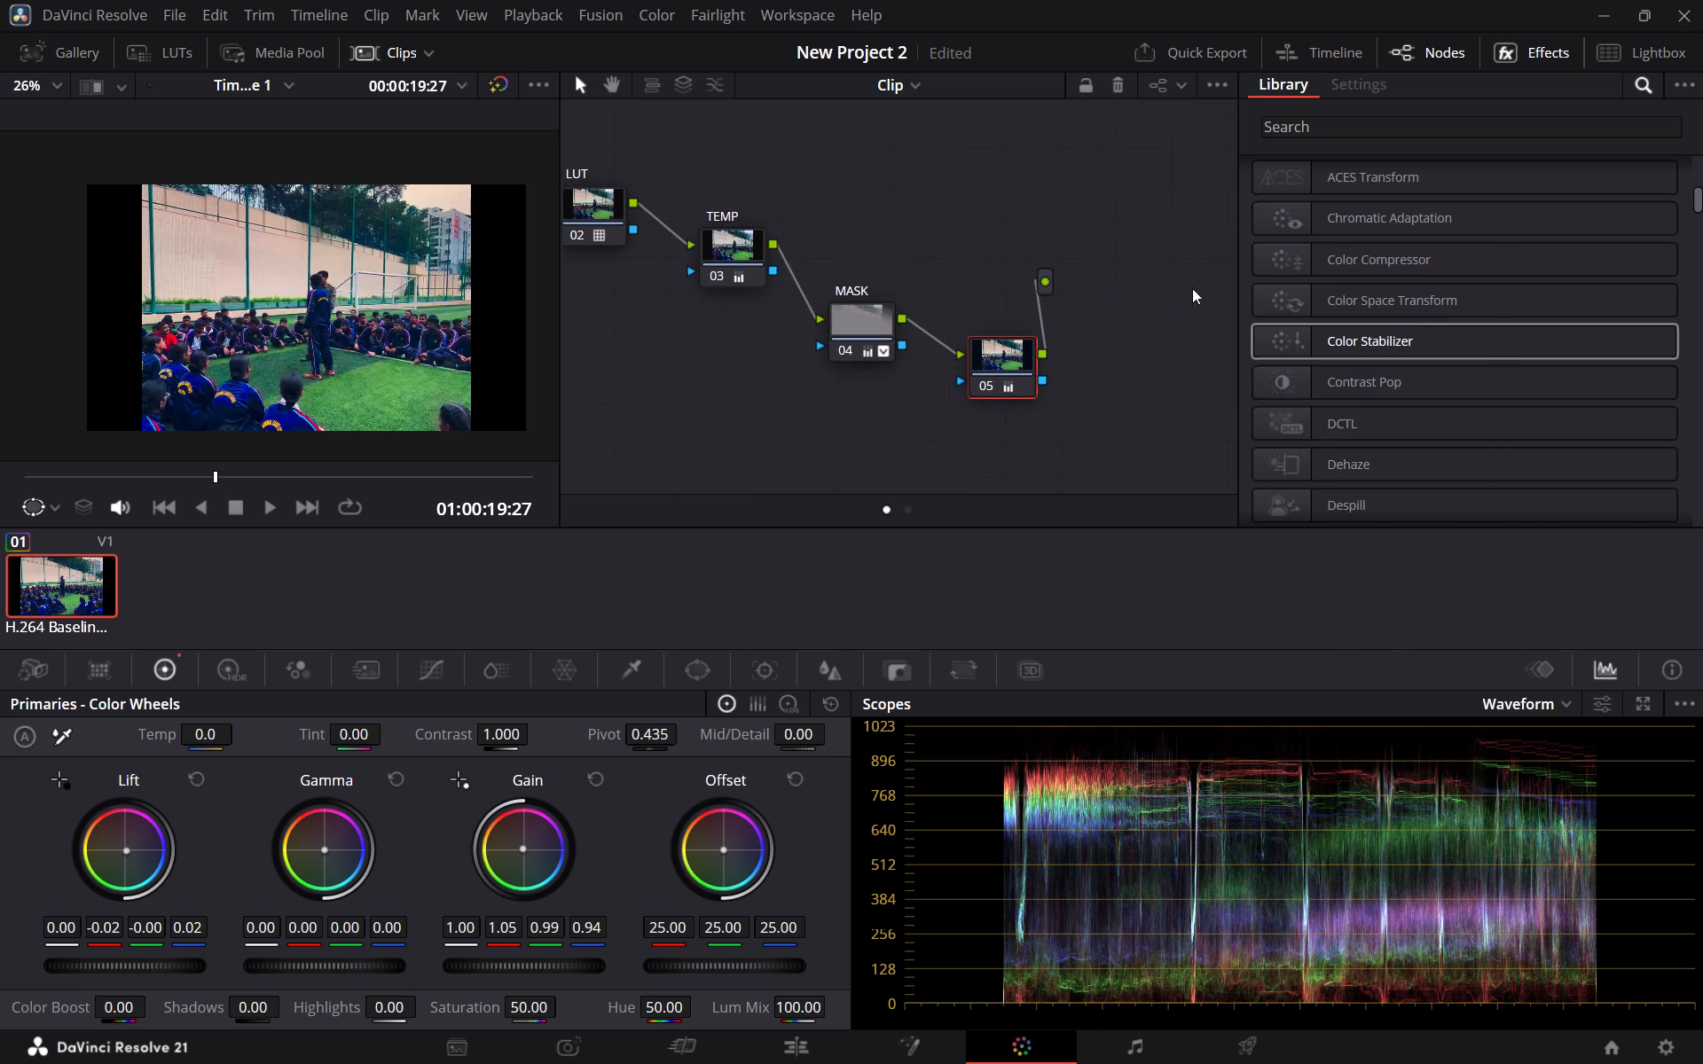
pyautogui.moveTo(1192, 288); pyautogui.dragTo(1193, 288)
pyautogui.moveTo(1043, 285); pyautogui.dragTo(1202, 297)
pyautogui.moveTo(977, 359); pyautogui.dragTo(976, 131)
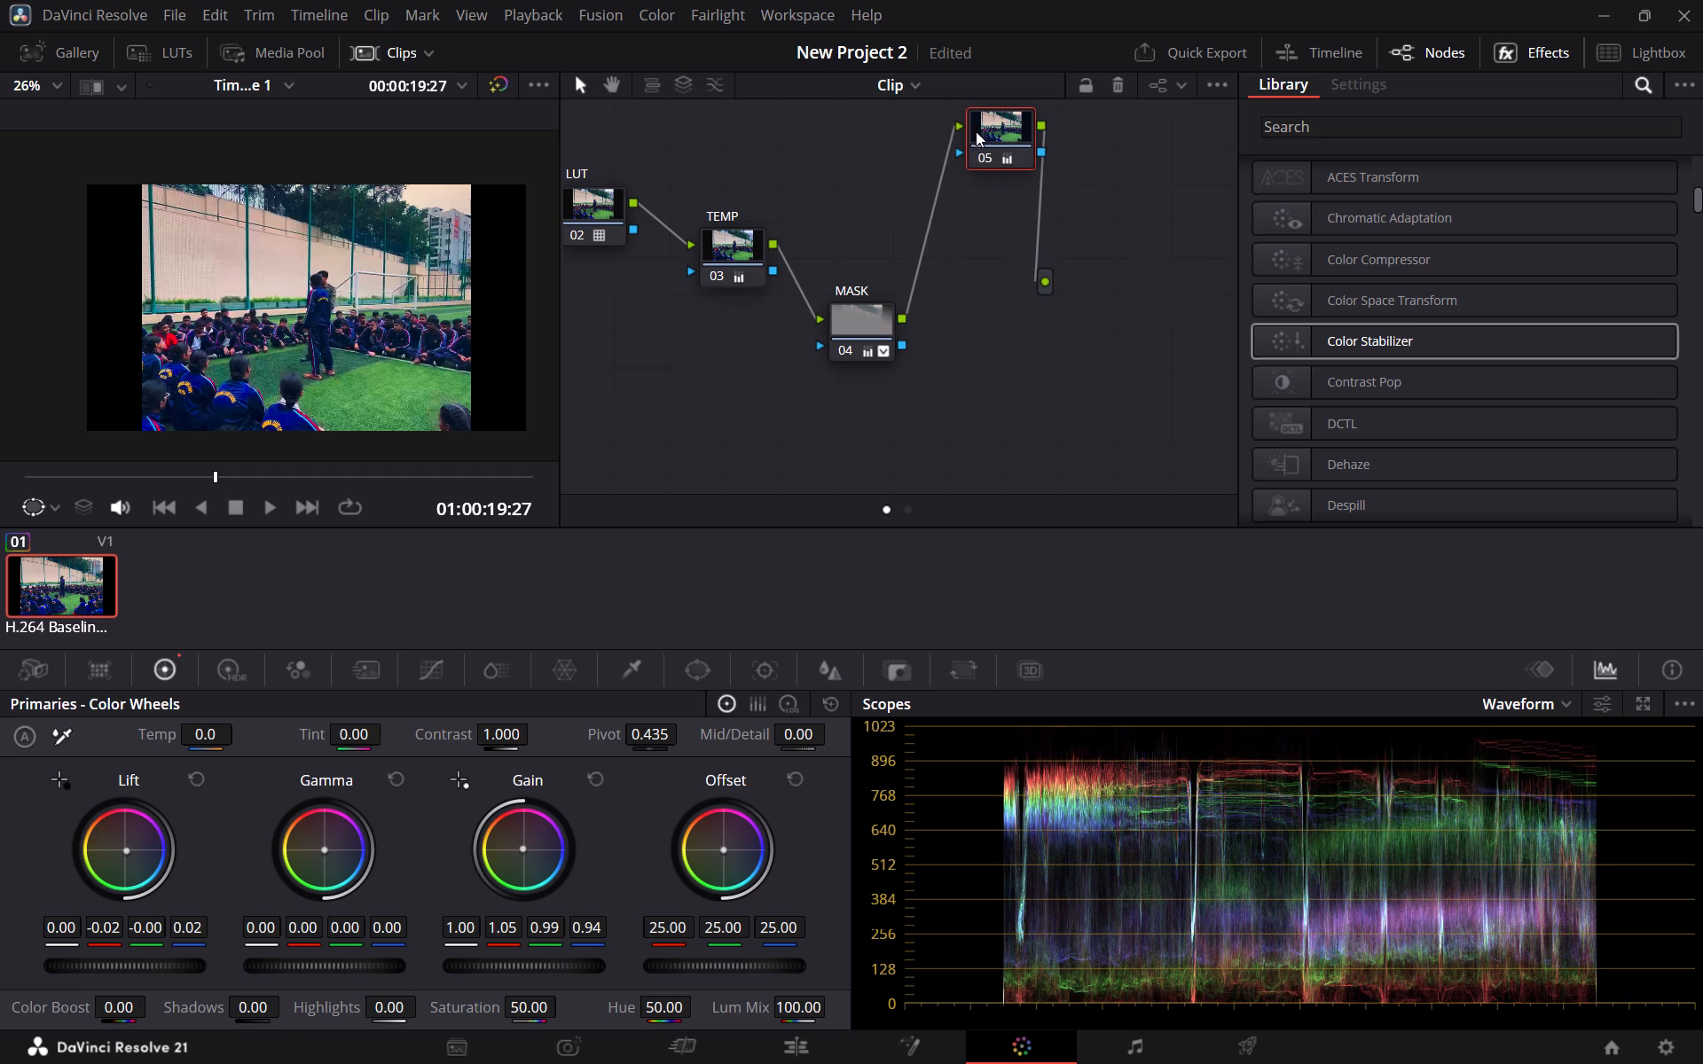
pyautogui.moveTo(977, 146); pyautogui.dragTo(961, 201)
pyautogui.moveTo(998, 374); pyautogui.dragTo(1263, 385, button='middle')
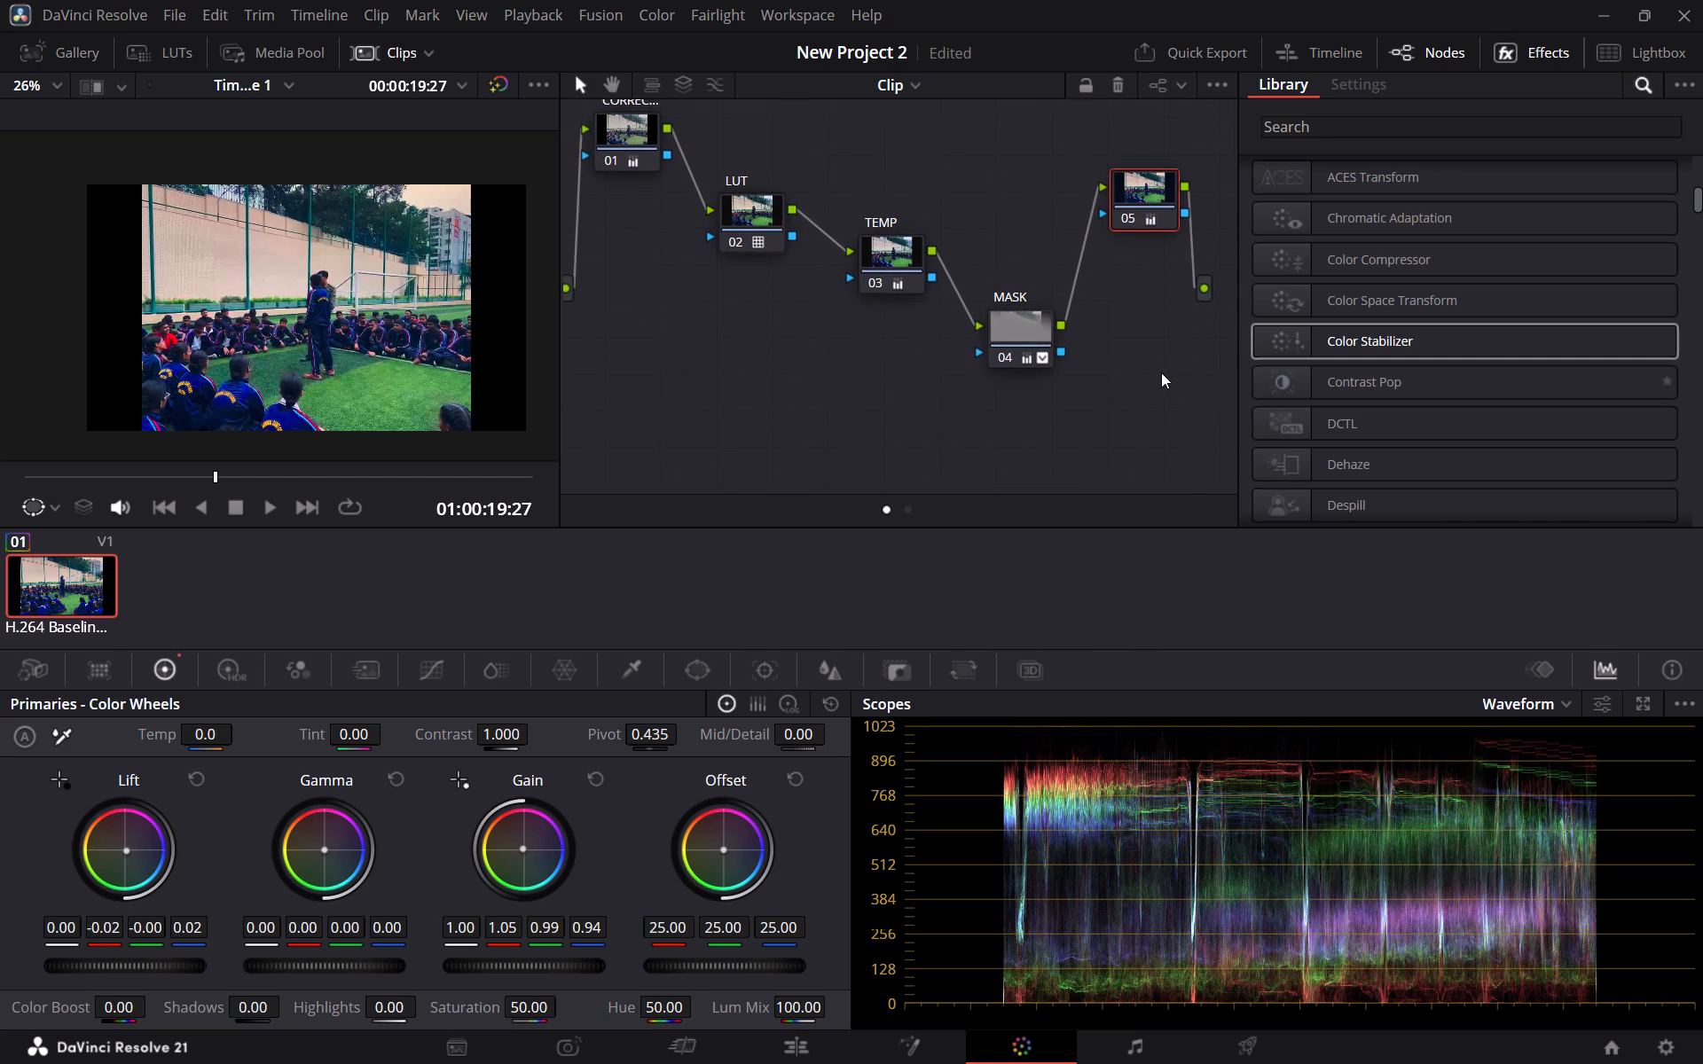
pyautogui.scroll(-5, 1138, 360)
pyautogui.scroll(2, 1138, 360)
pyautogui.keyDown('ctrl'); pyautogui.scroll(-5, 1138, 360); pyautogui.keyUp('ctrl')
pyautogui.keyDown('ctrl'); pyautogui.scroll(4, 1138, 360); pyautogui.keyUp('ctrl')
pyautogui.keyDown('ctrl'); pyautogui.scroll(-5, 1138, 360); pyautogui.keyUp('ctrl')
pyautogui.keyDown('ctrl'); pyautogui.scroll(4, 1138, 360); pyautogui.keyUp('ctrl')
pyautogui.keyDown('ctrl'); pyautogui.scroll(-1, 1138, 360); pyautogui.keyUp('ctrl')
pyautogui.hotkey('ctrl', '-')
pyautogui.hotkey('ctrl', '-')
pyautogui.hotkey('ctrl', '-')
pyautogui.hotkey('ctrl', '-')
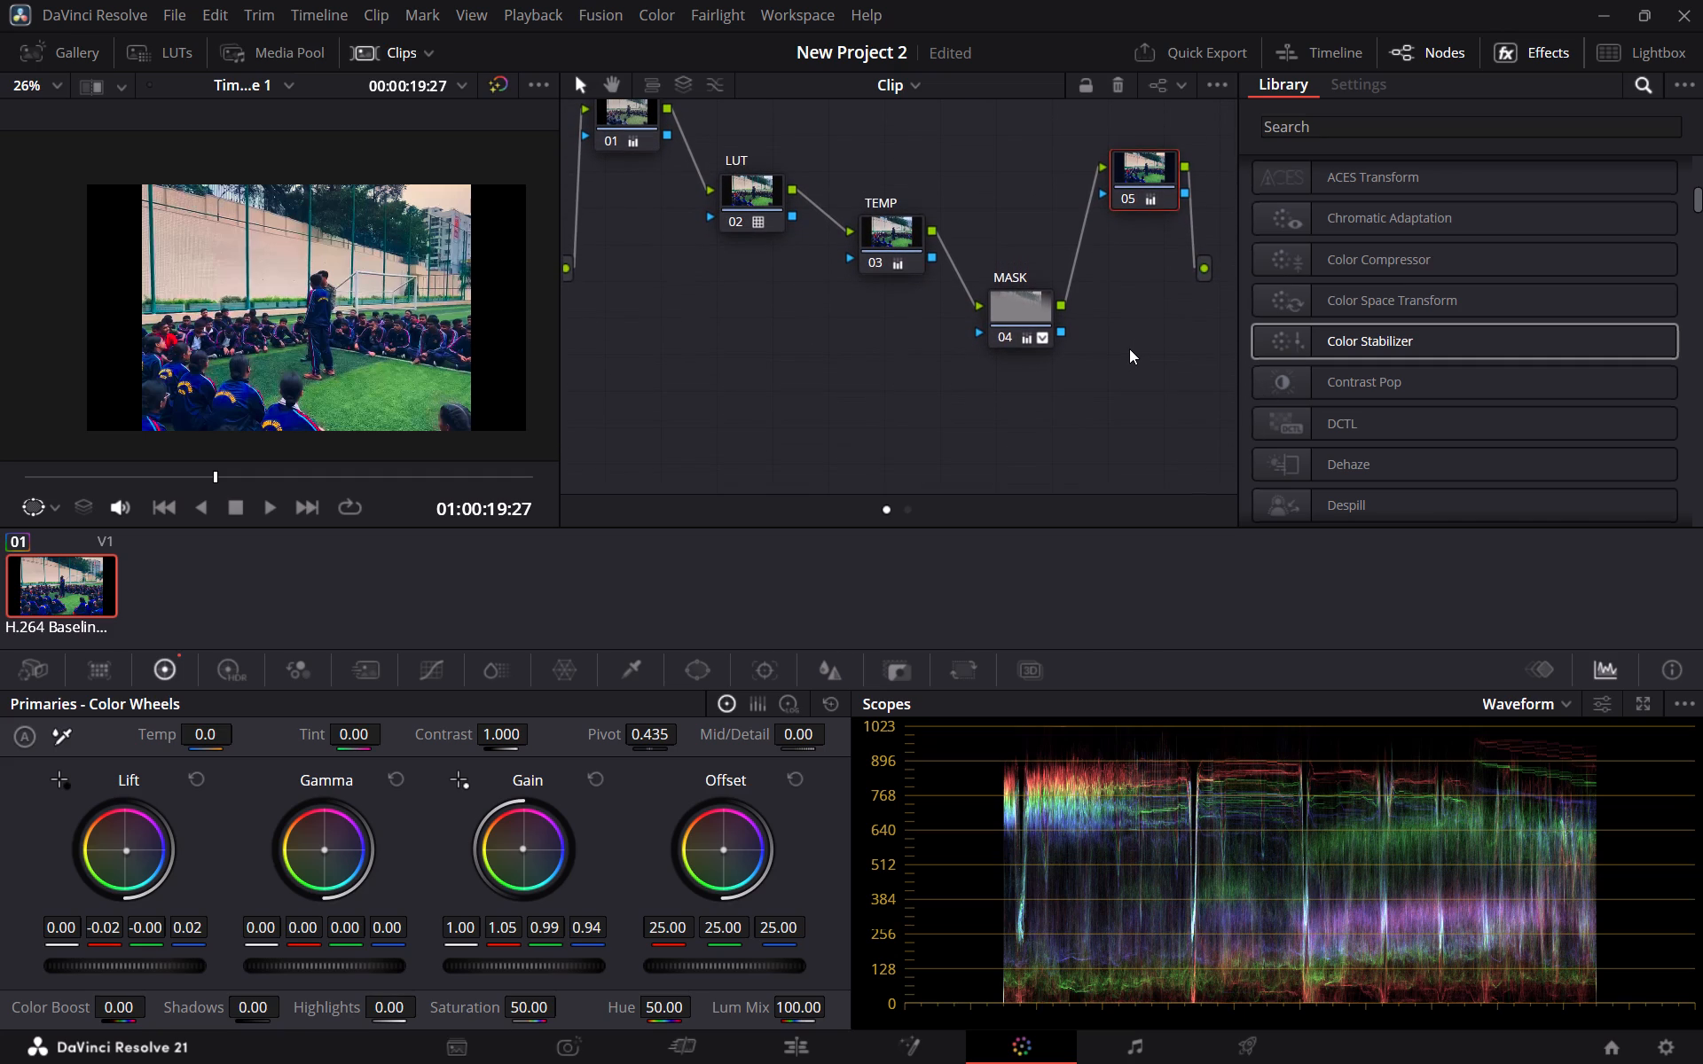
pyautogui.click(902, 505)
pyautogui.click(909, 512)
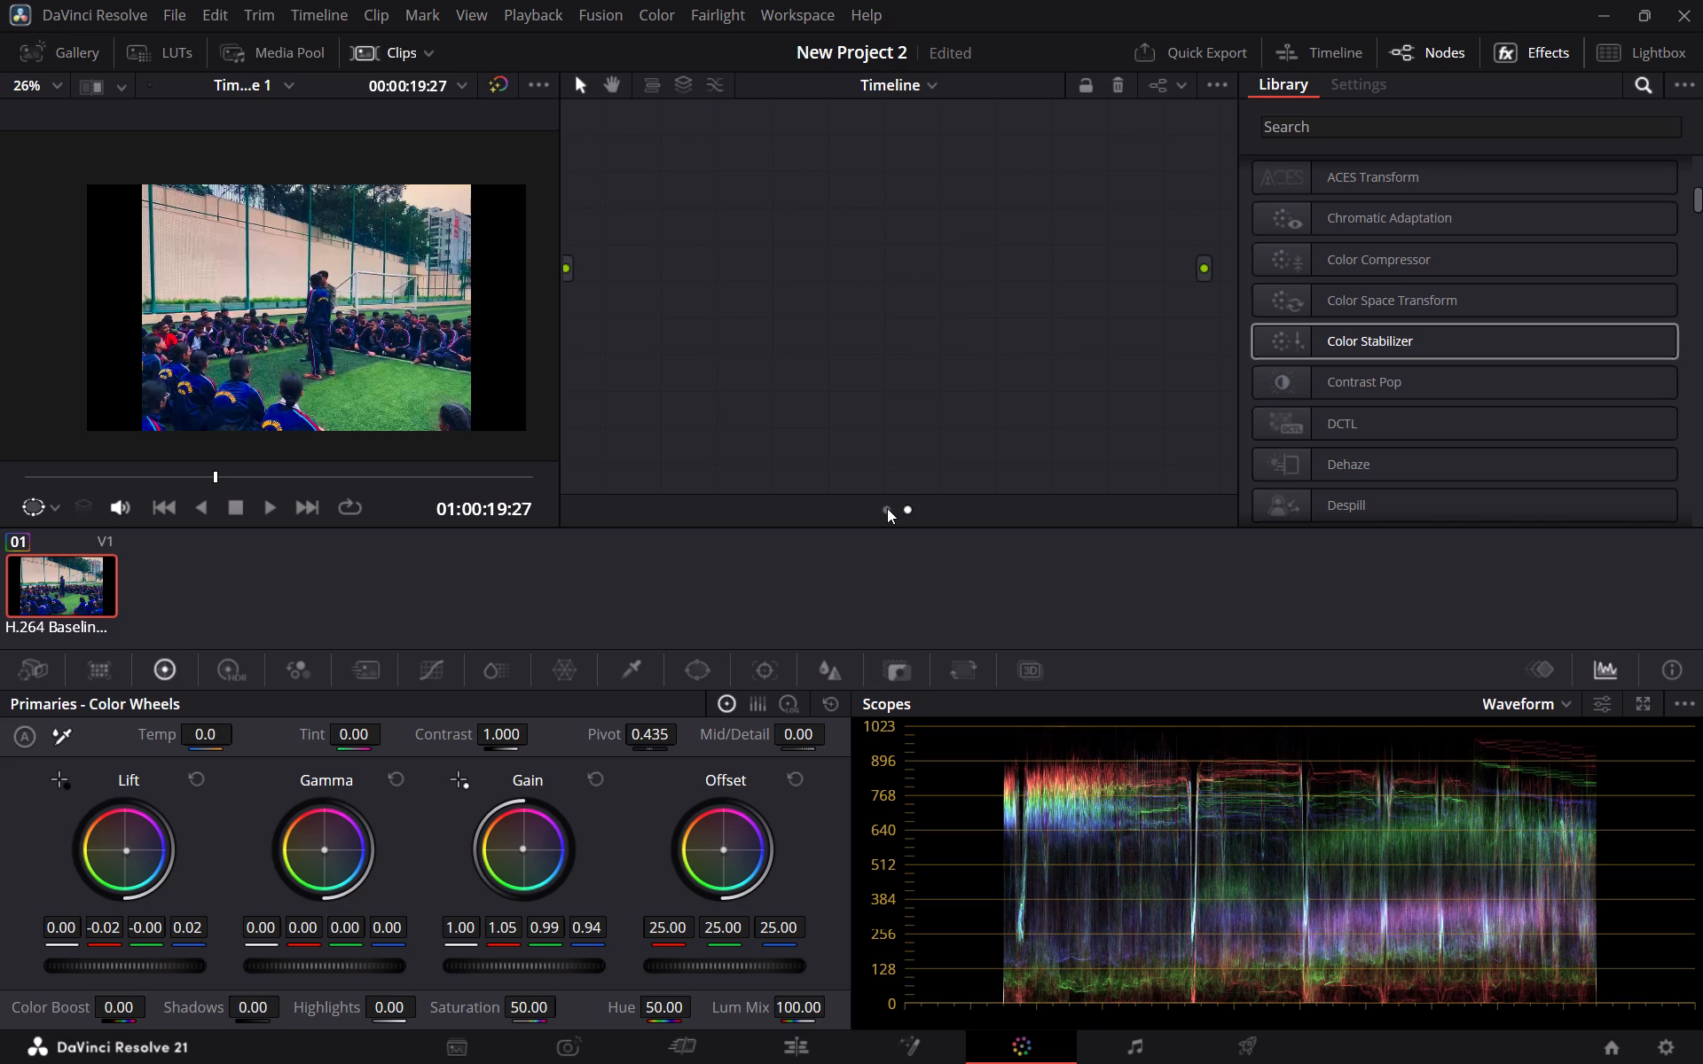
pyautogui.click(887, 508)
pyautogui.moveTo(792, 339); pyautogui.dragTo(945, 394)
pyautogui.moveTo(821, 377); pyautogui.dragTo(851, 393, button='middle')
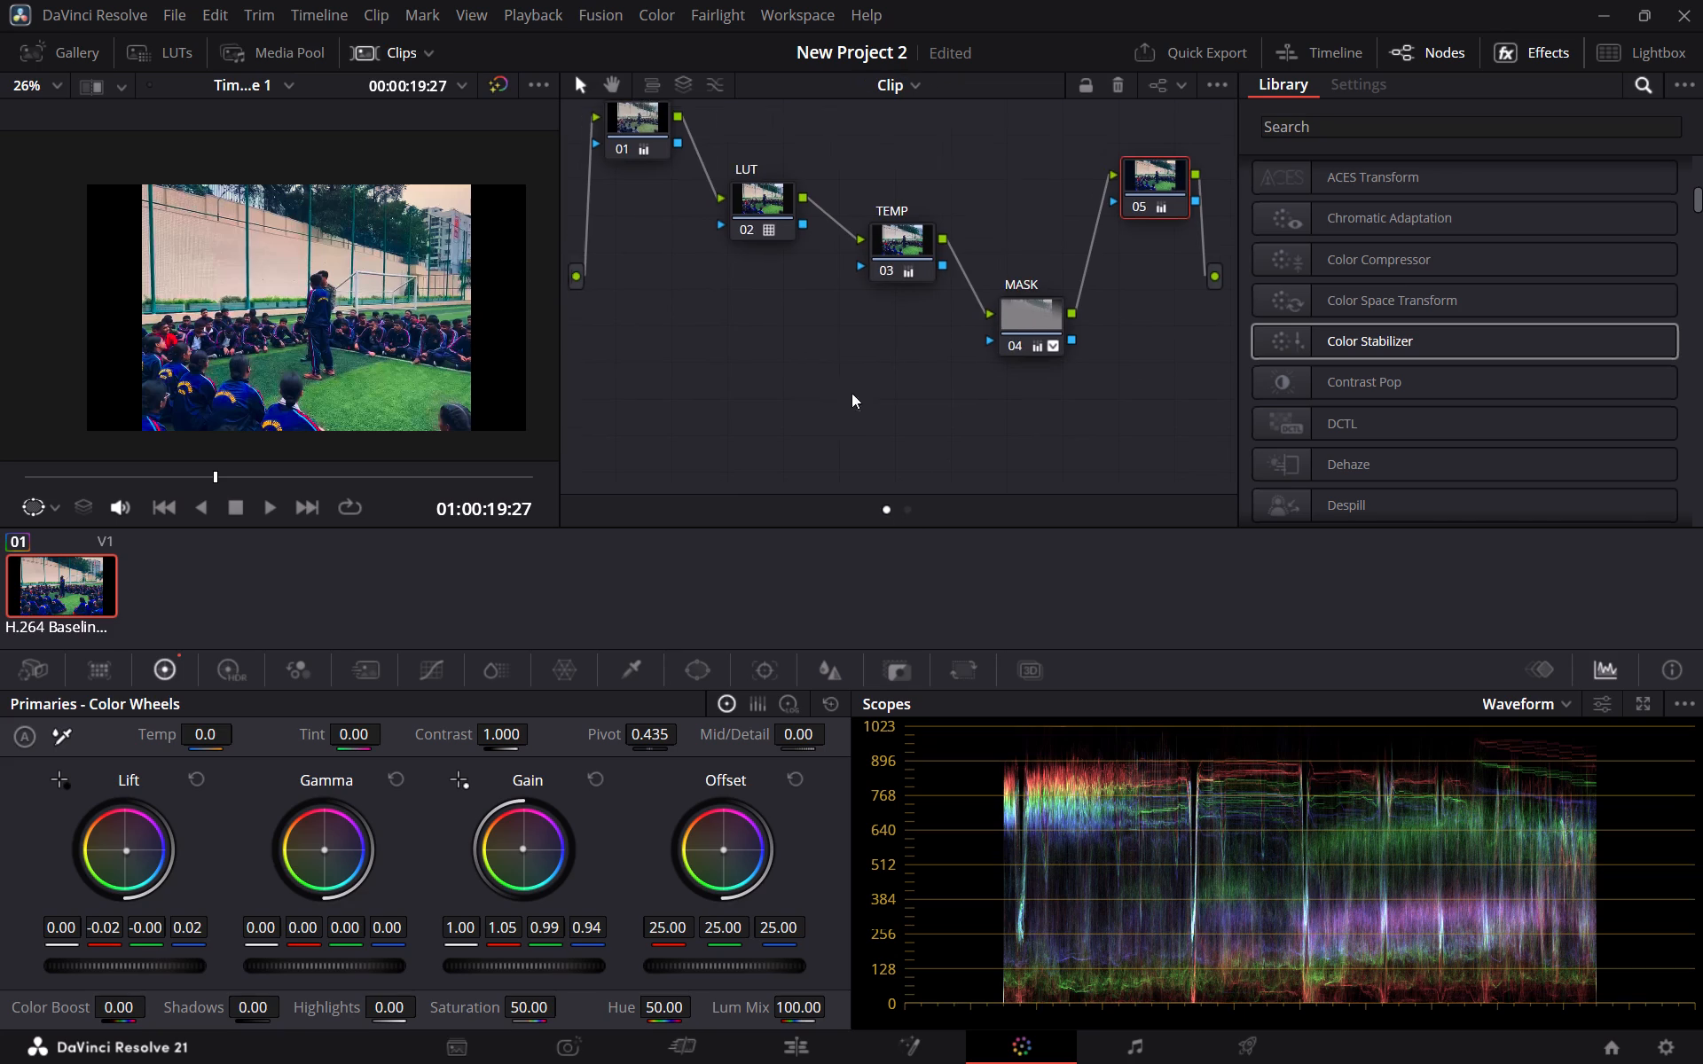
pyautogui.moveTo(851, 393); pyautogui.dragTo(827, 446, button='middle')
# View the Blur palette and bring up the Tracker palette for node 05.
pyautogui.click(354, 333)
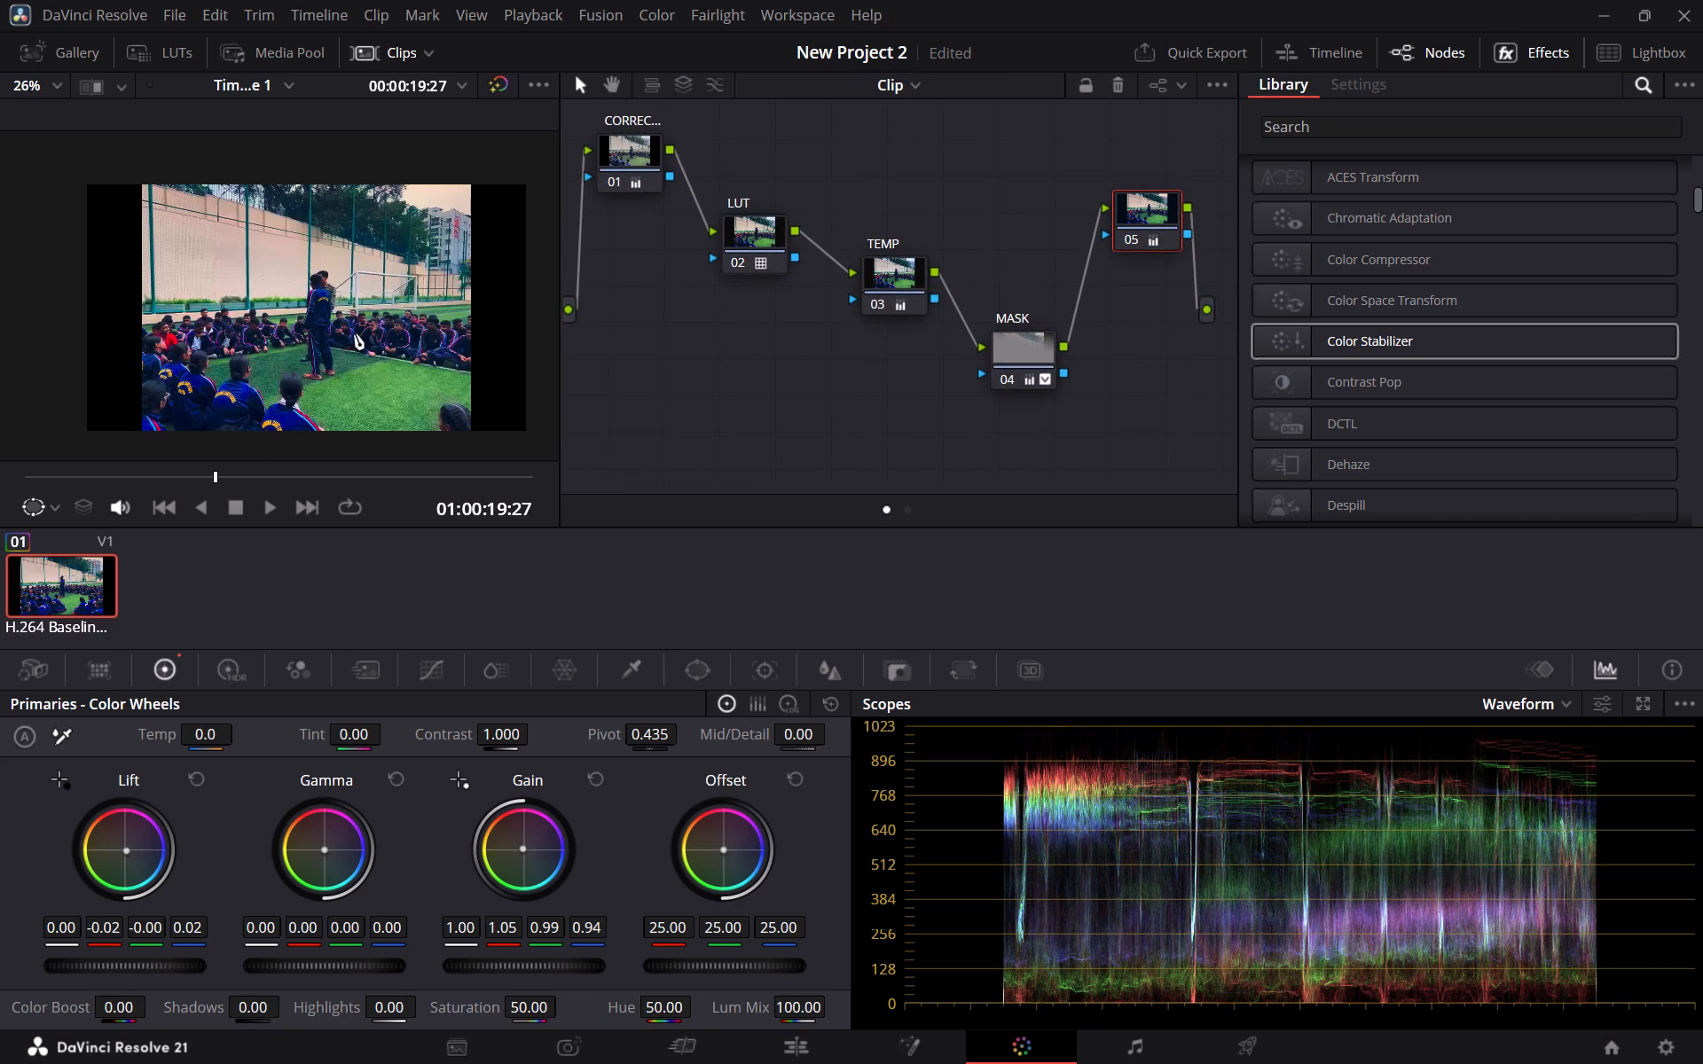
pyautogui.click(838, 668)
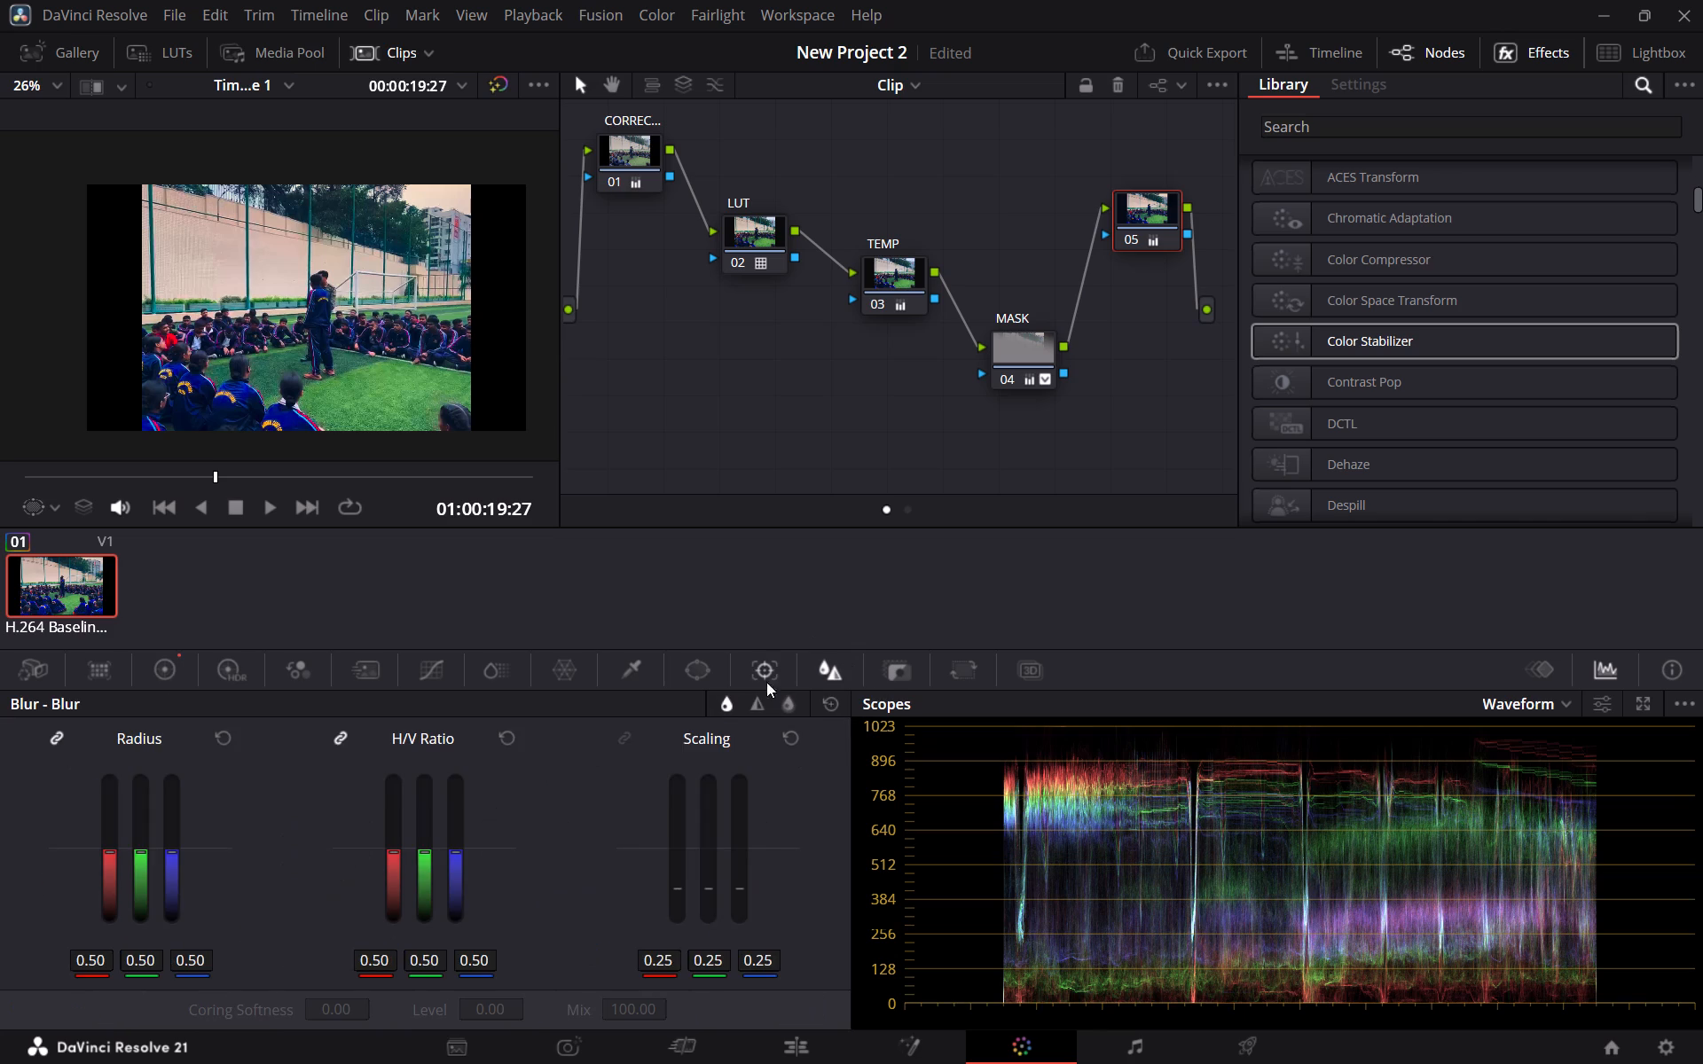
pyautogui.click(780, 669)
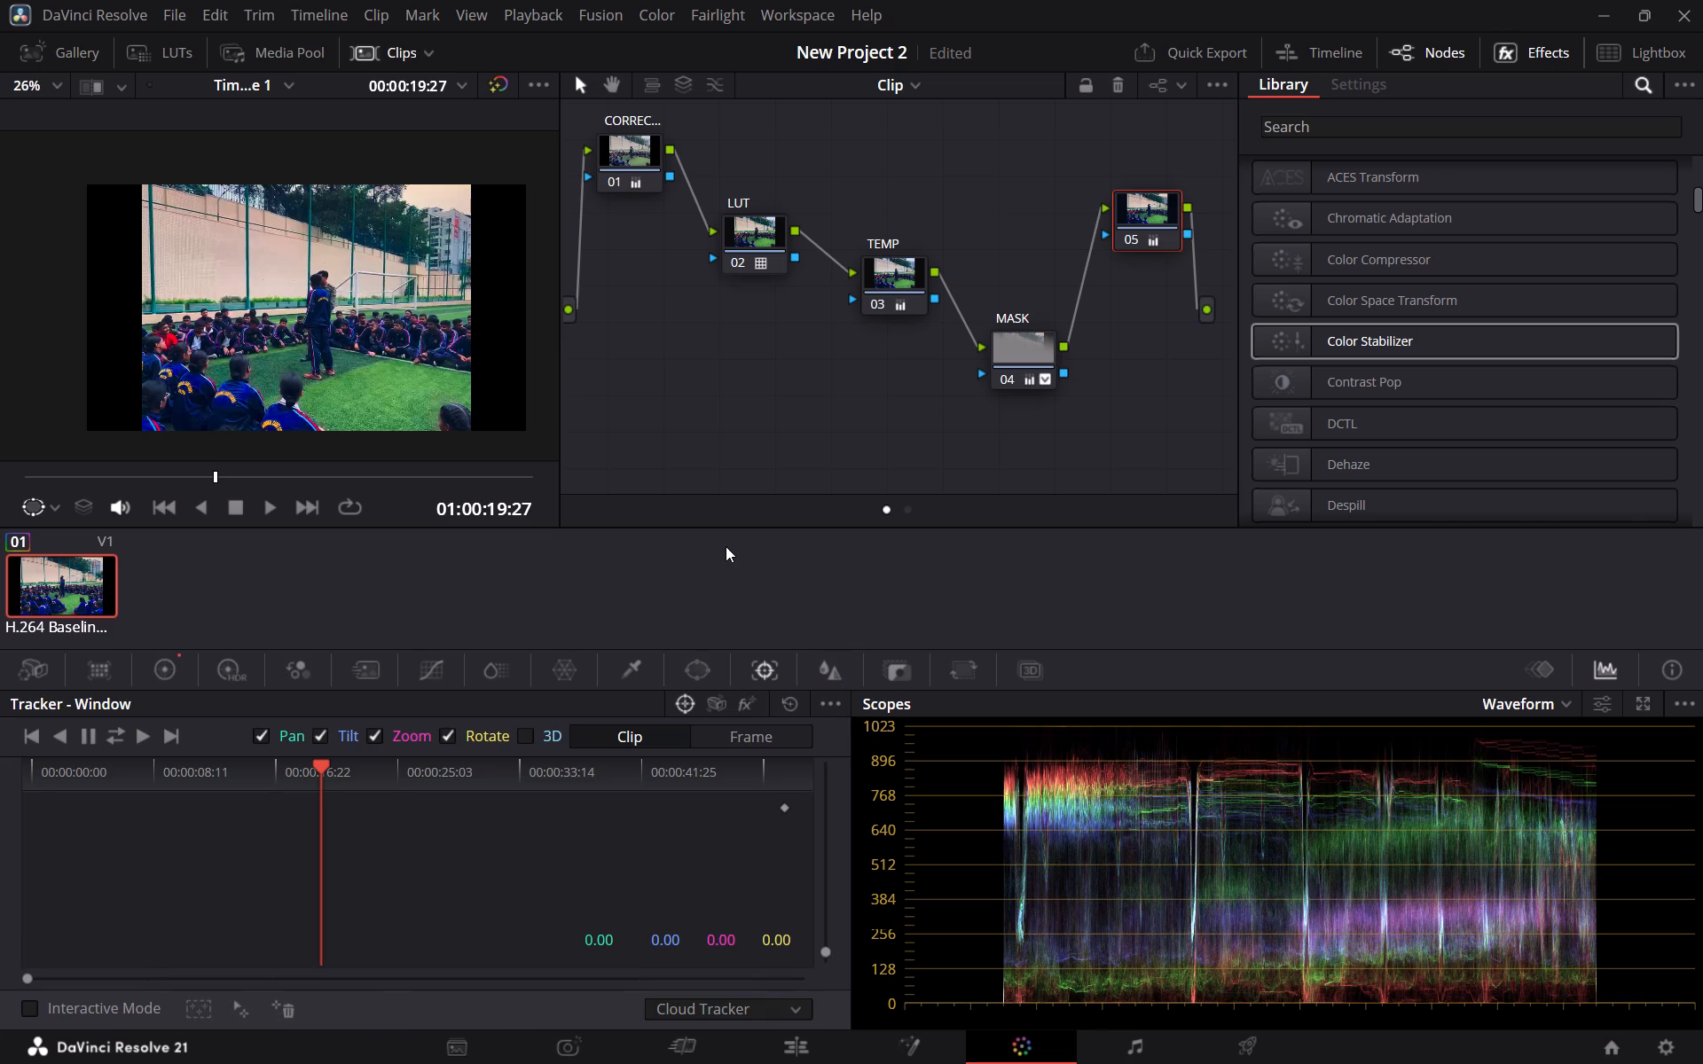
# Play a short stretch of the graded clip and pause at 01:00:21:29.
pyautogui.press('space')
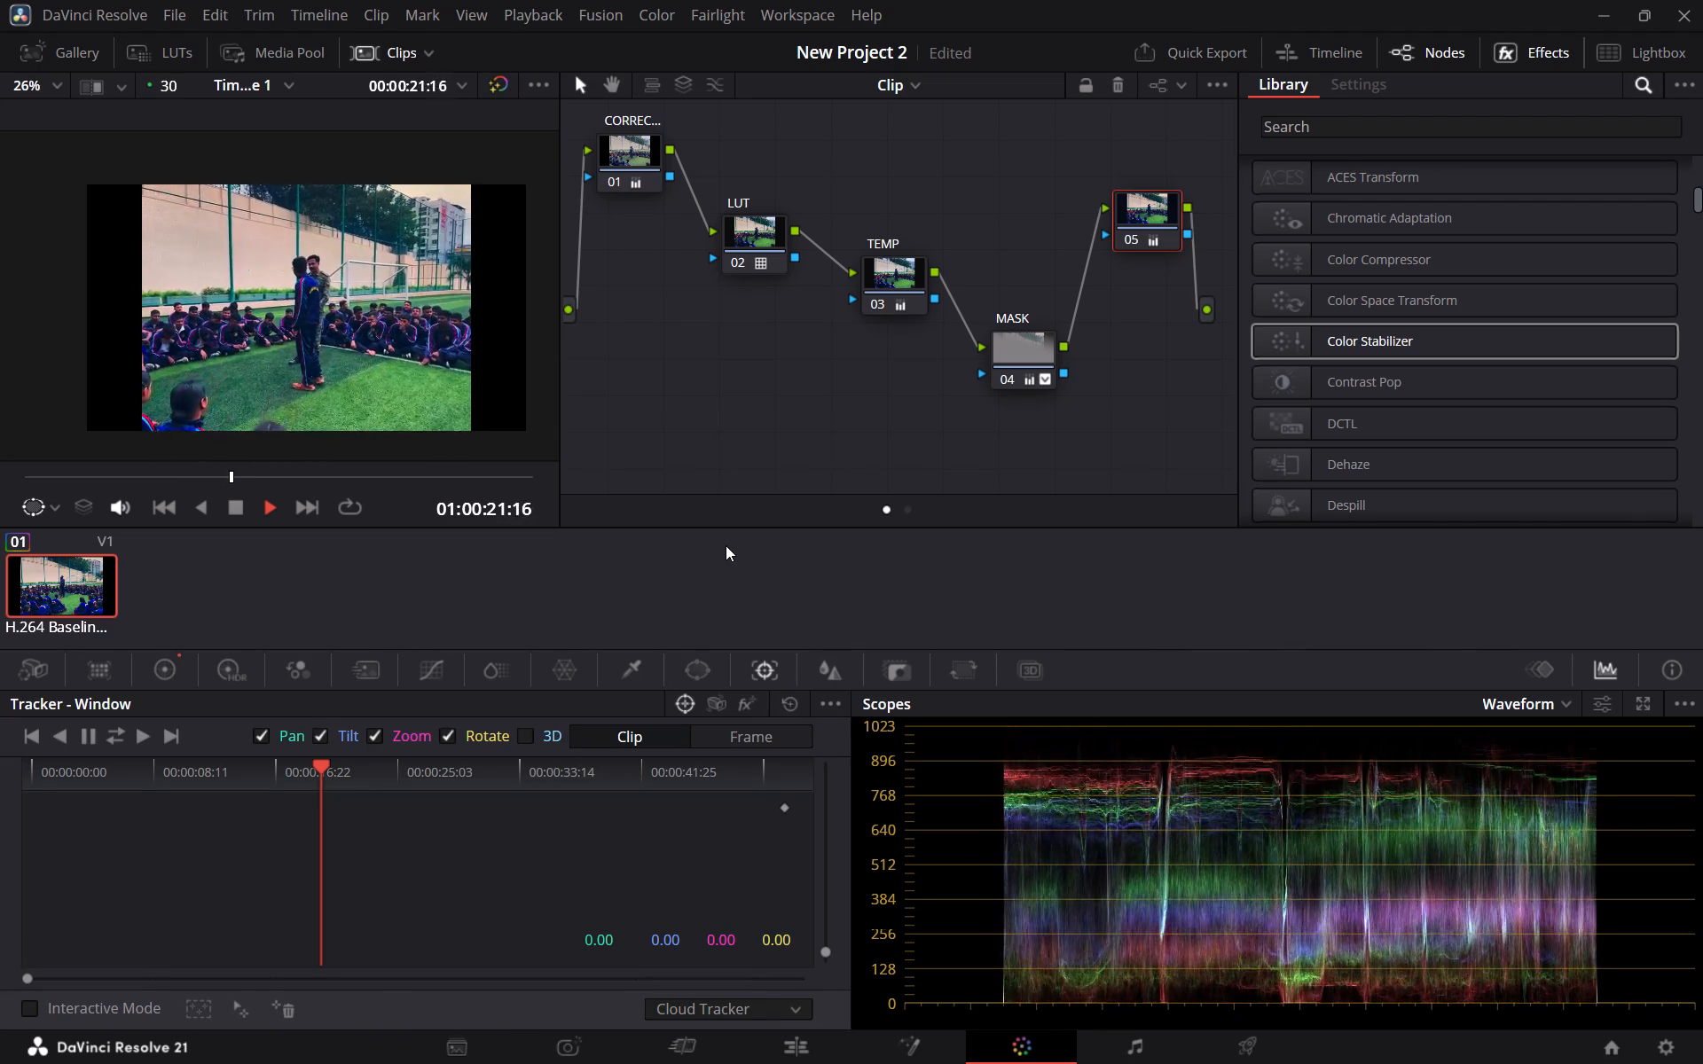
pyautogui.press('space')
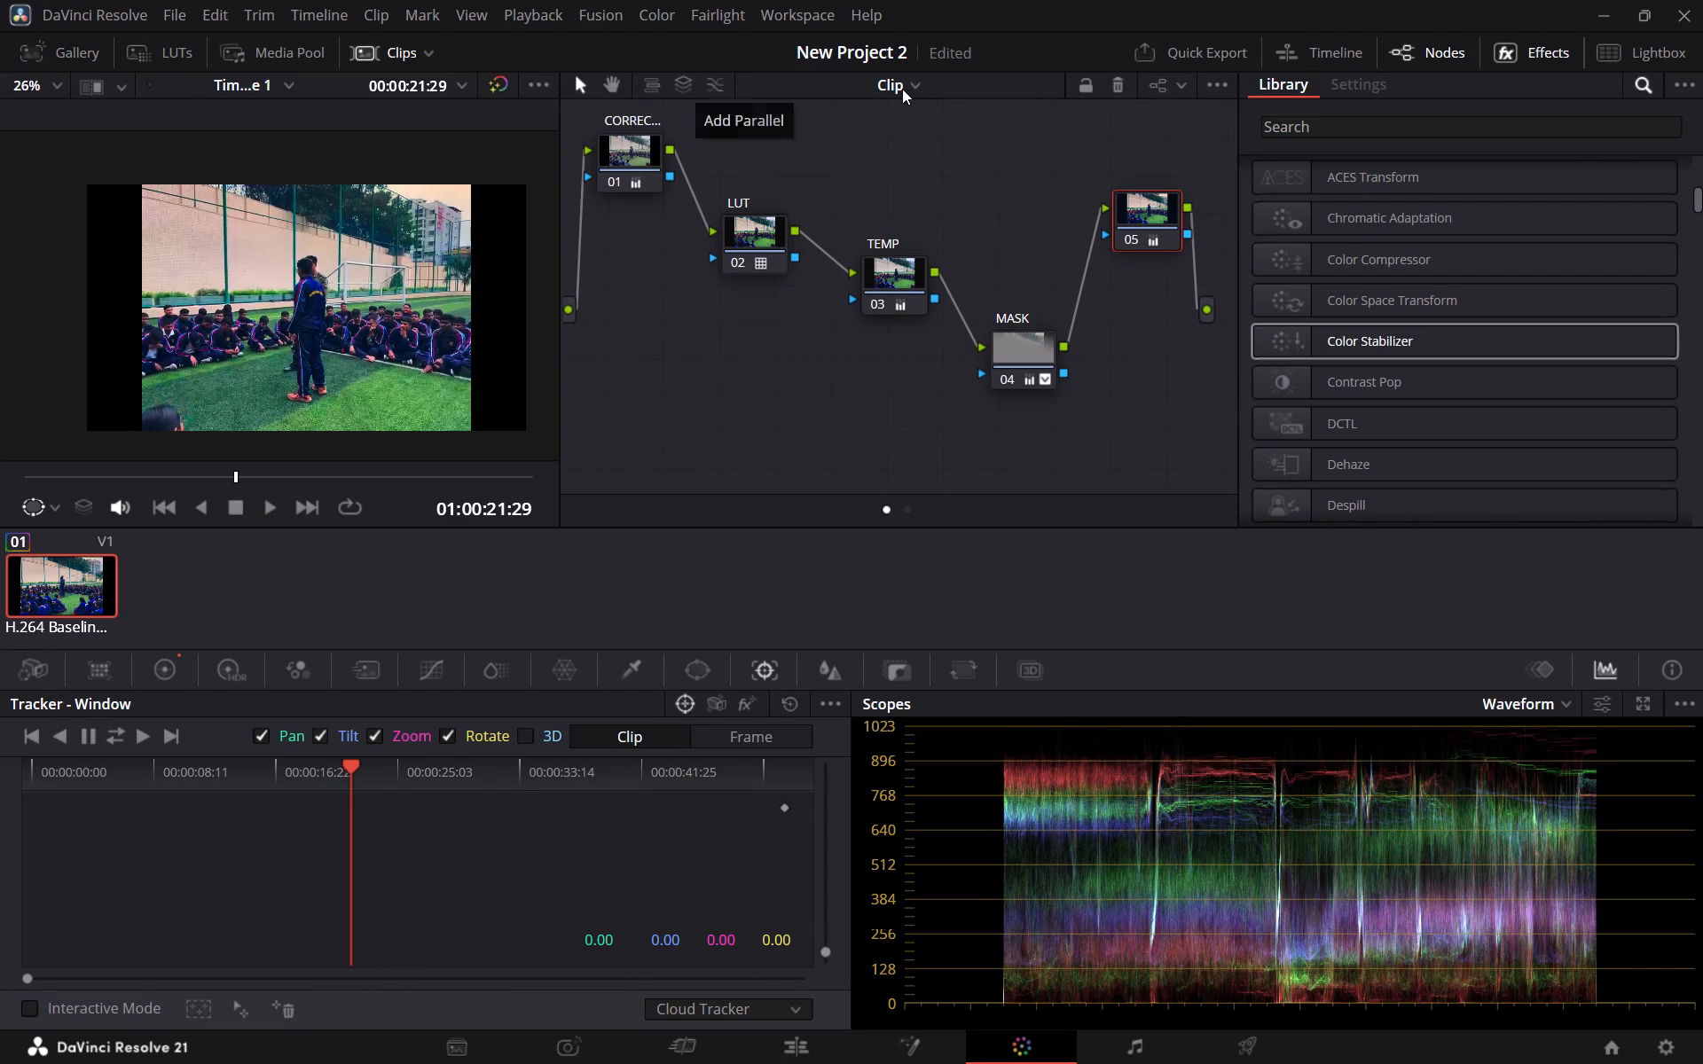
# View the node chain in List View and return to Graph View.
pyautogui.click(1157, 86)
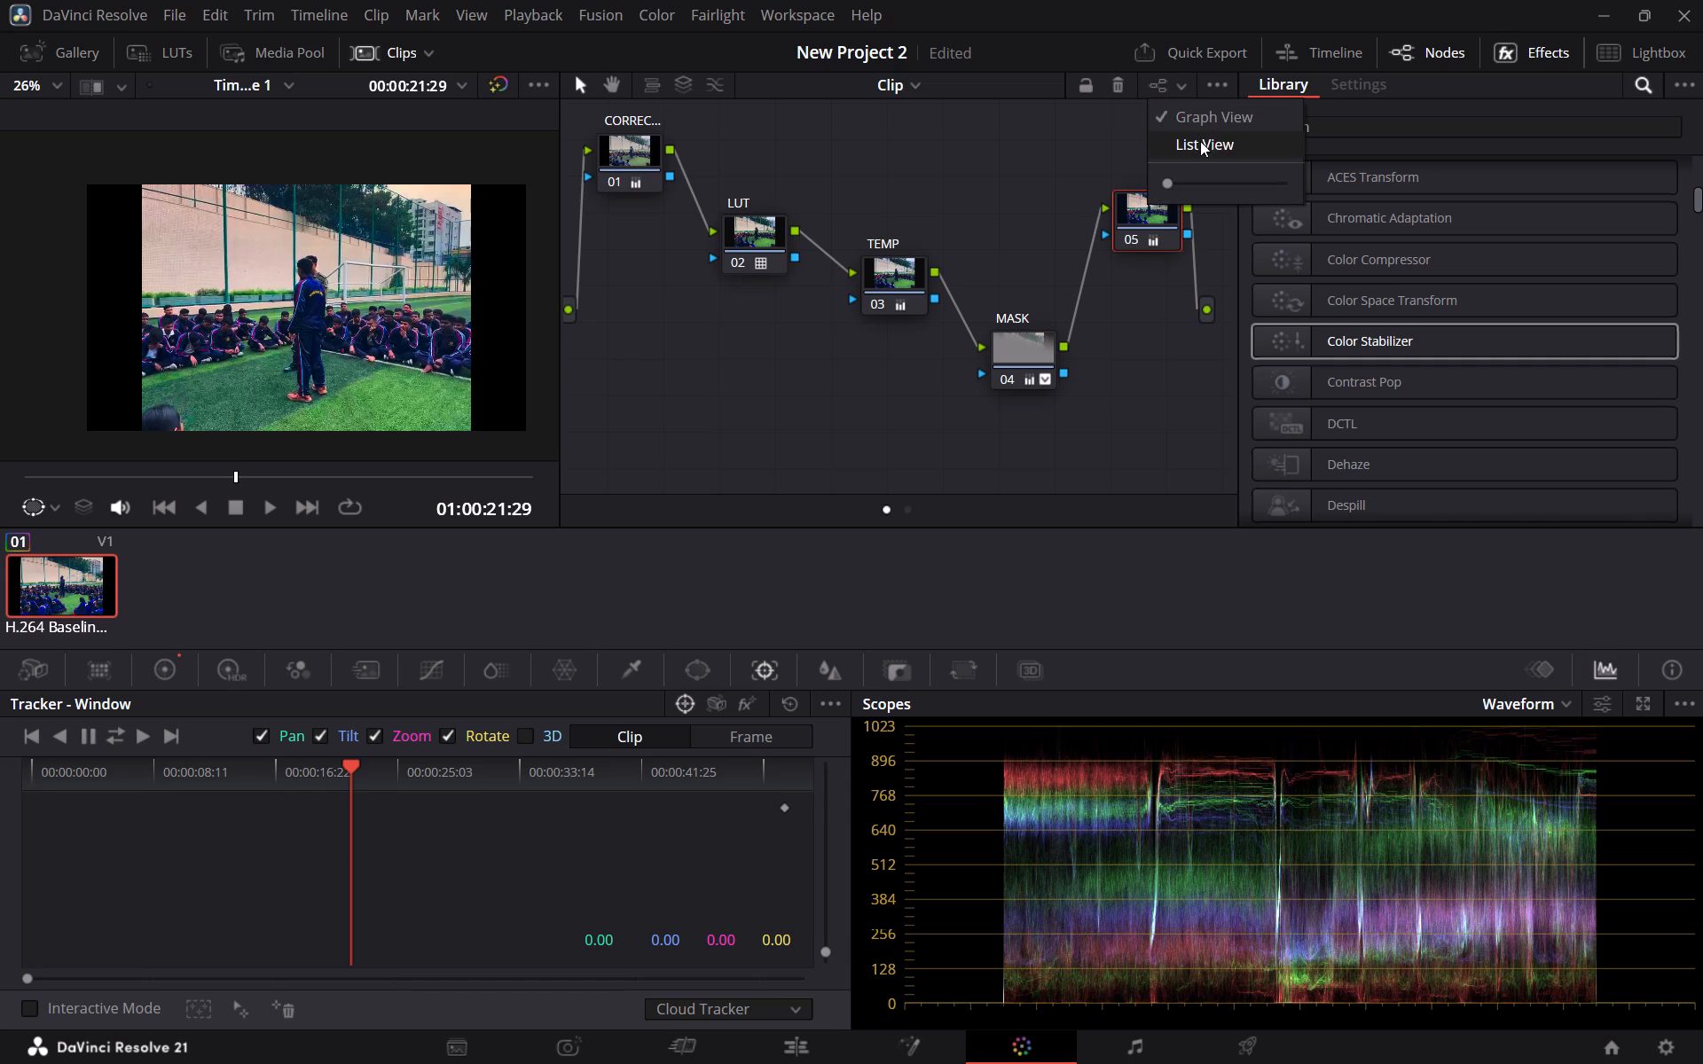
pyautogui.click(1202, 145)
pyautogui.click(1165, 83)
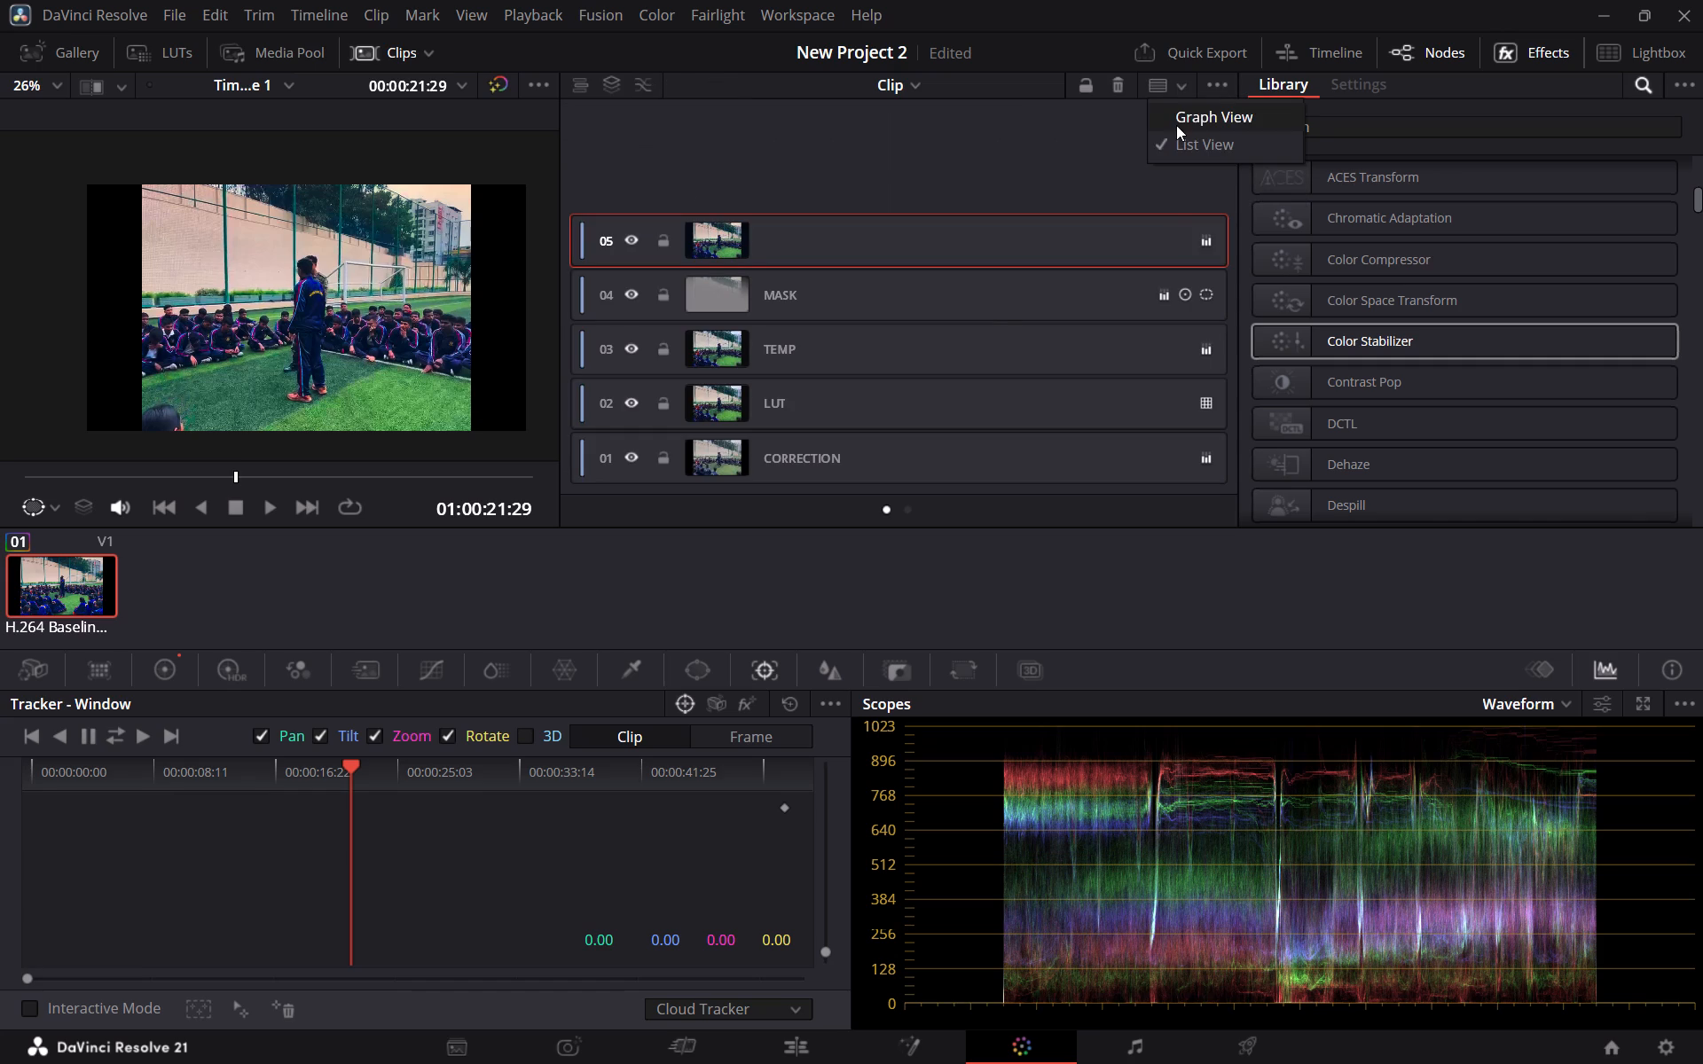
pyautogui.click(1176, 125)
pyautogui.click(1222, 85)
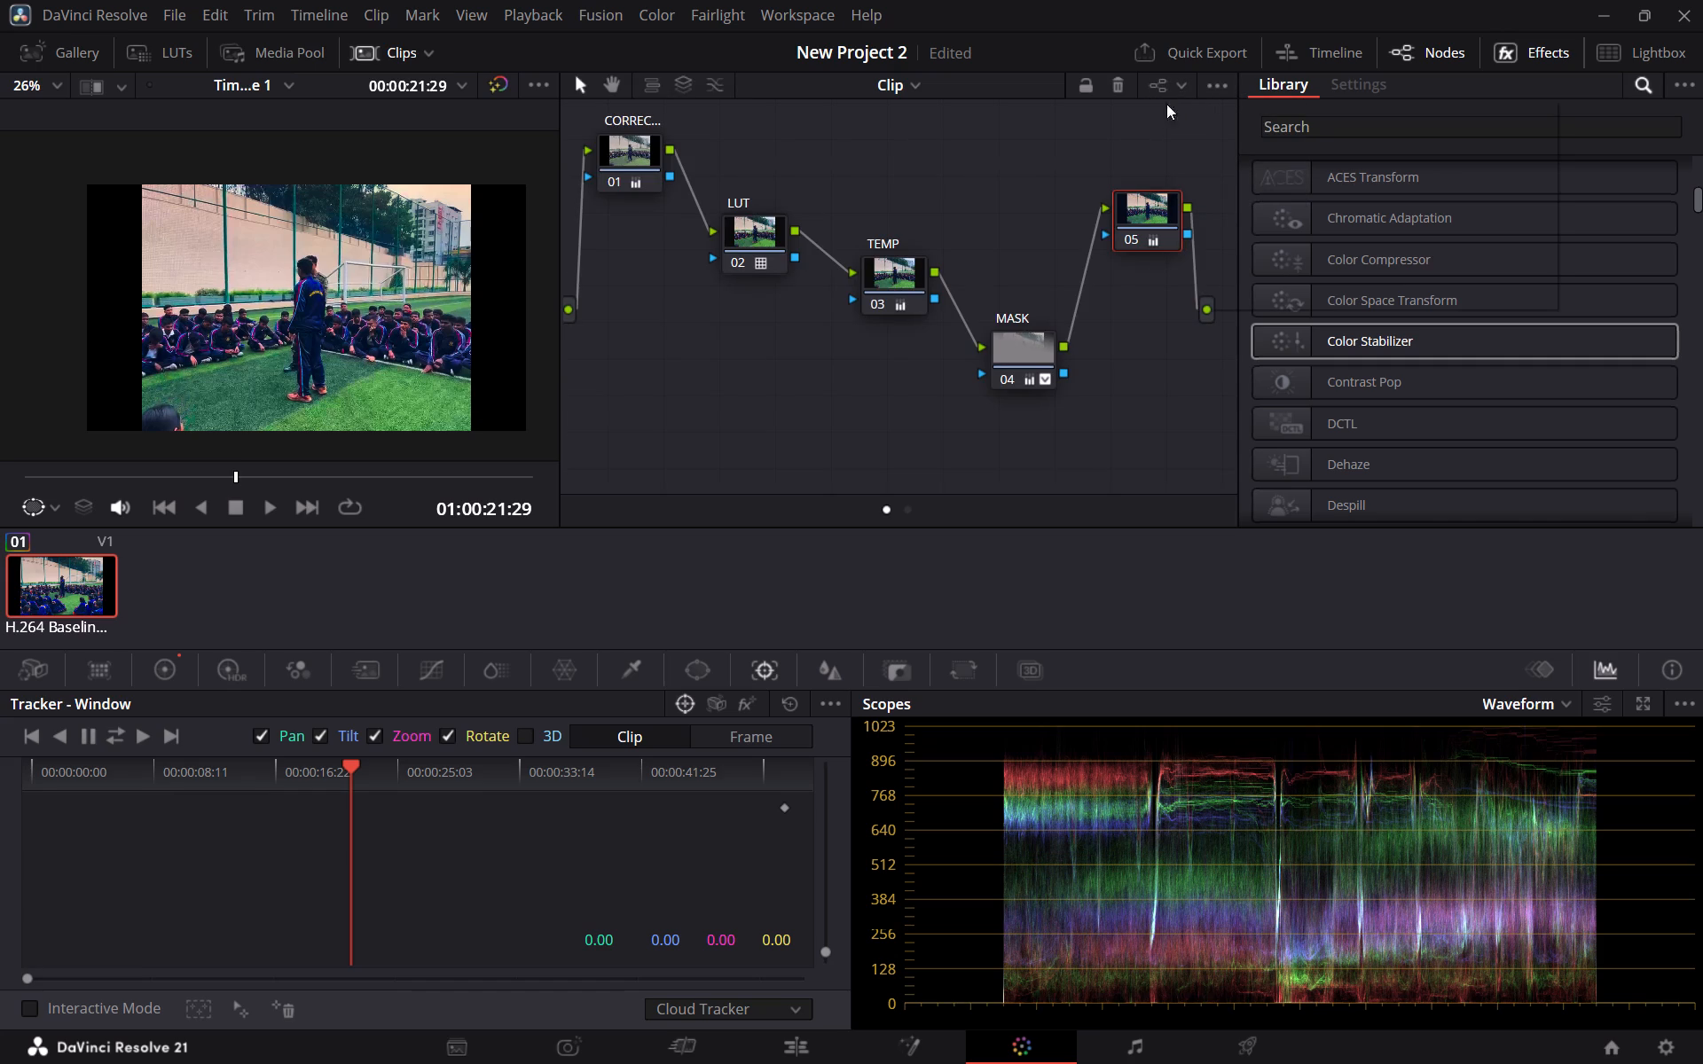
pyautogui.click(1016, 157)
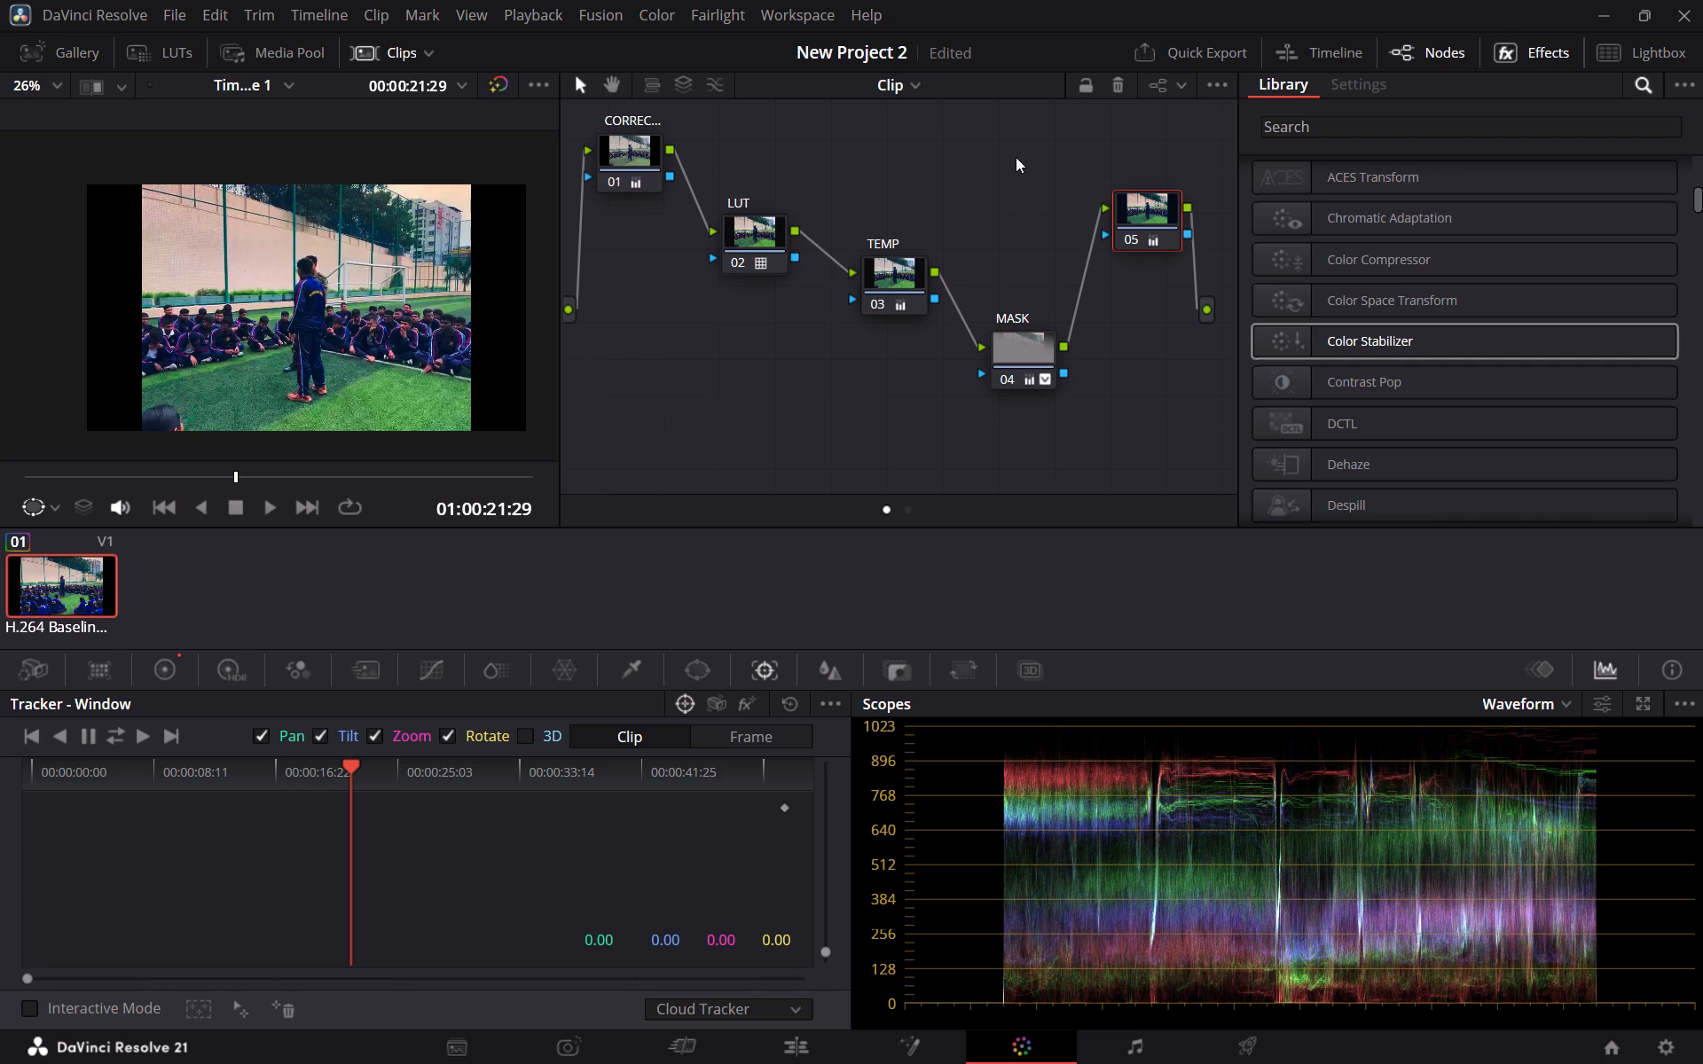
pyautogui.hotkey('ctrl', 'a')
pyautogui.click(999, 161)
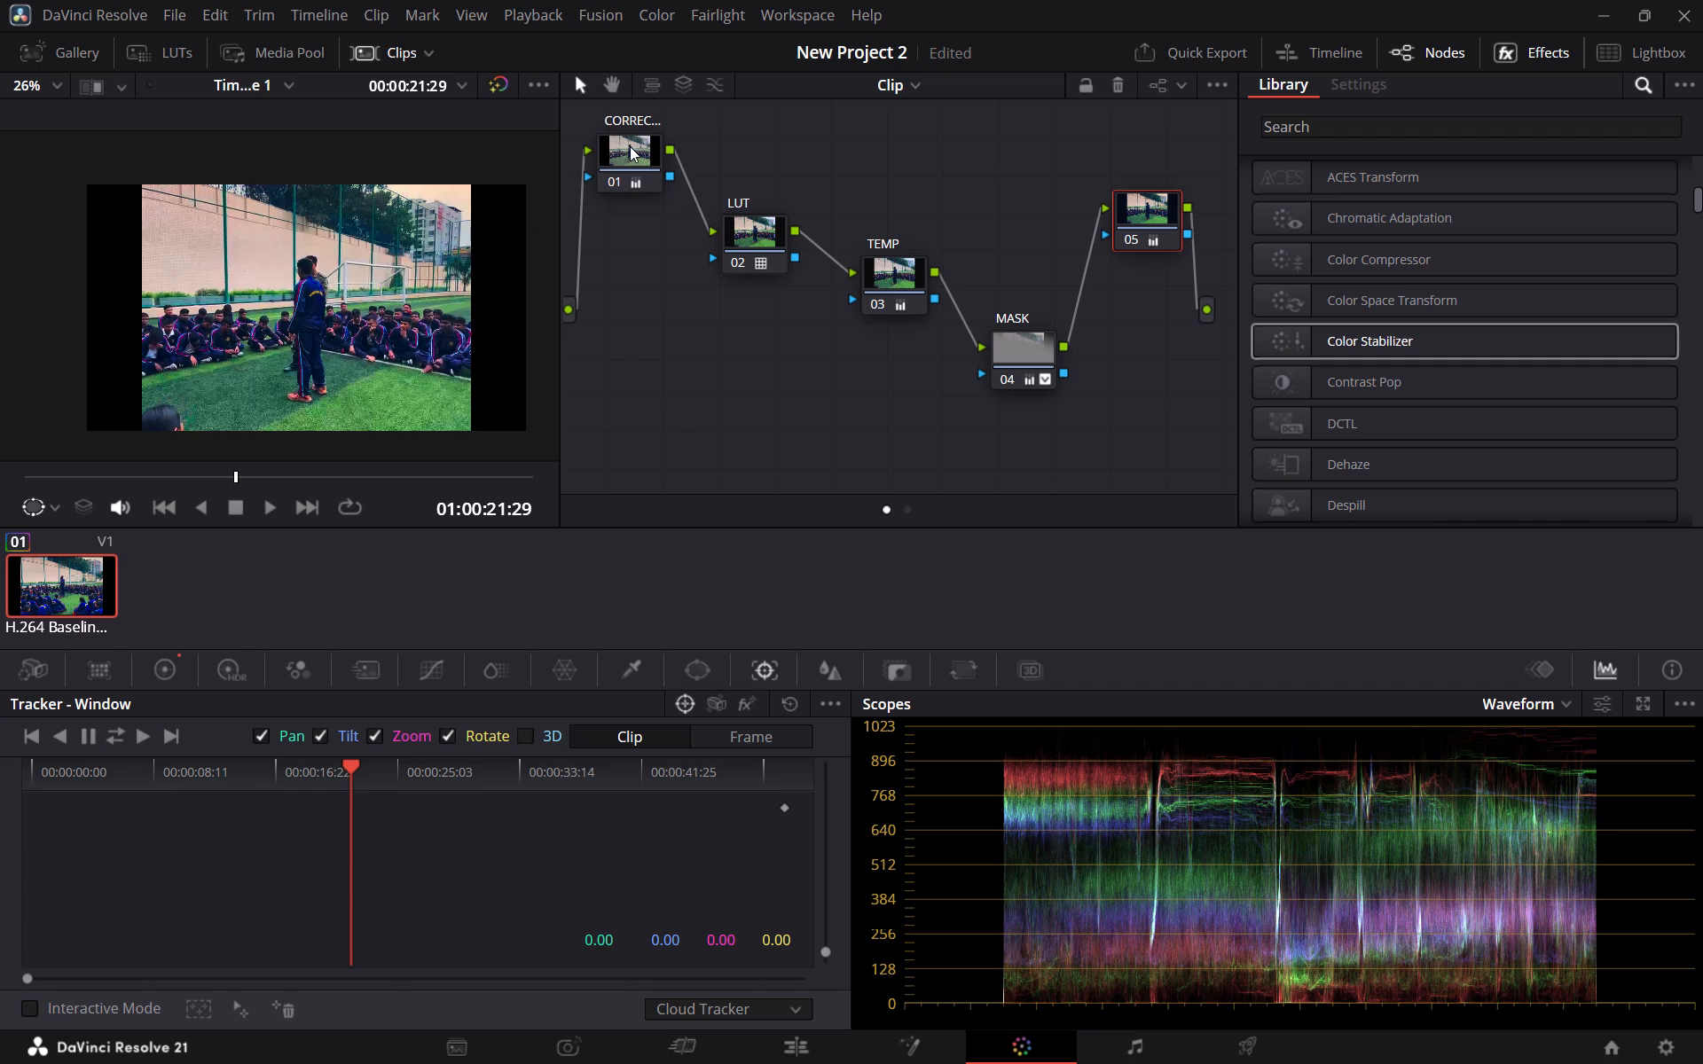
# Switch off the CORRECTION, LUT, TEMP, MASK and 05 nodes one by one to view the clip without its grade.
pyautogui.click(630, 146)
pyautogui.click(616, 154)
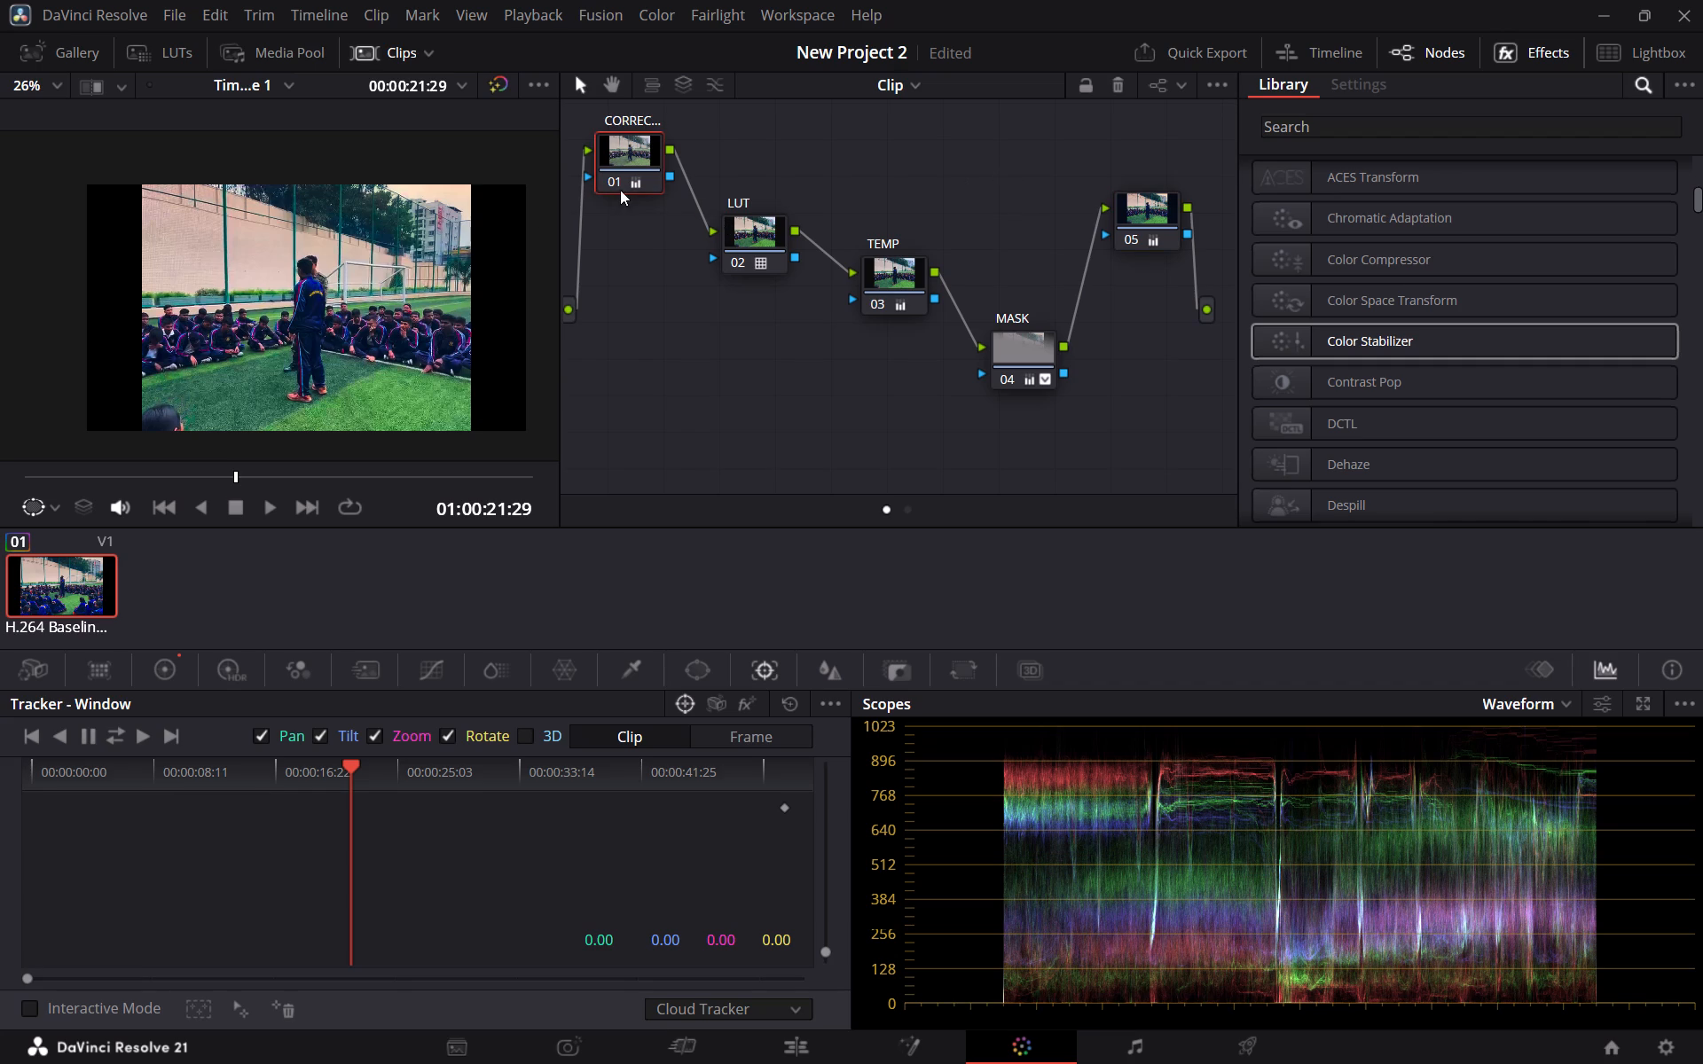
pyautogui.click(619, 181)
pyautogui.click(750, 260)
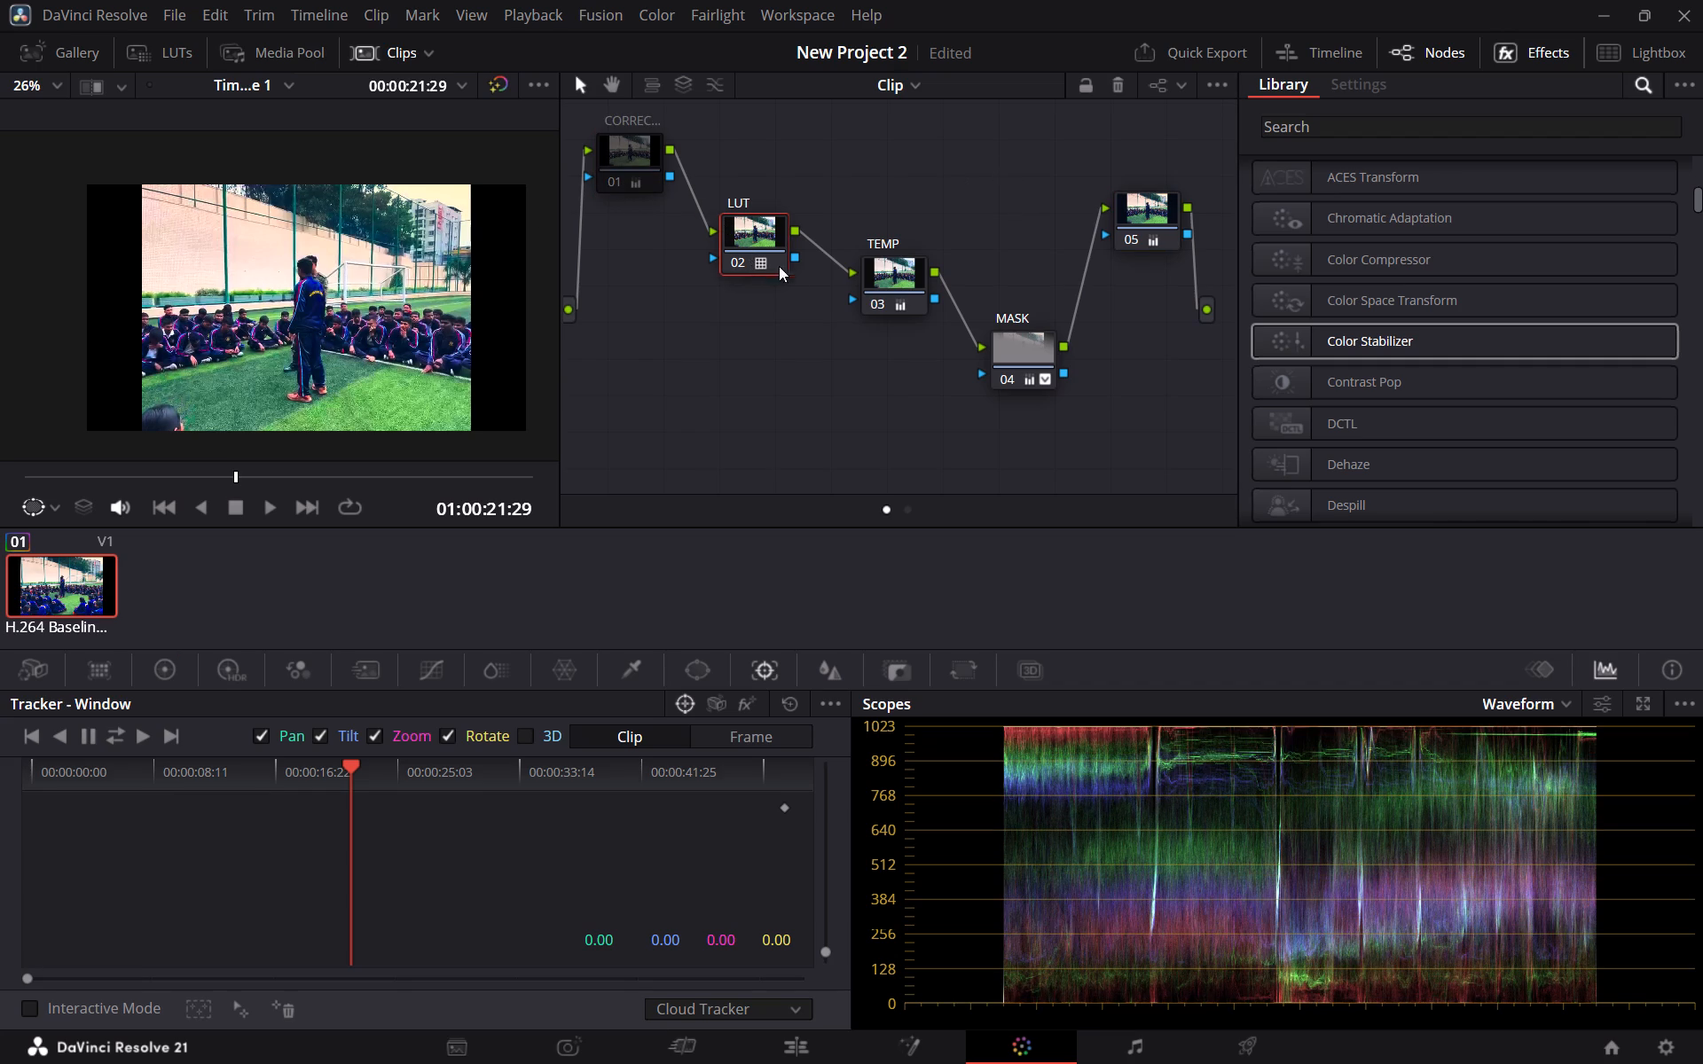
pyautogui.click(729, 258)
pyautogui.click(894, 301)
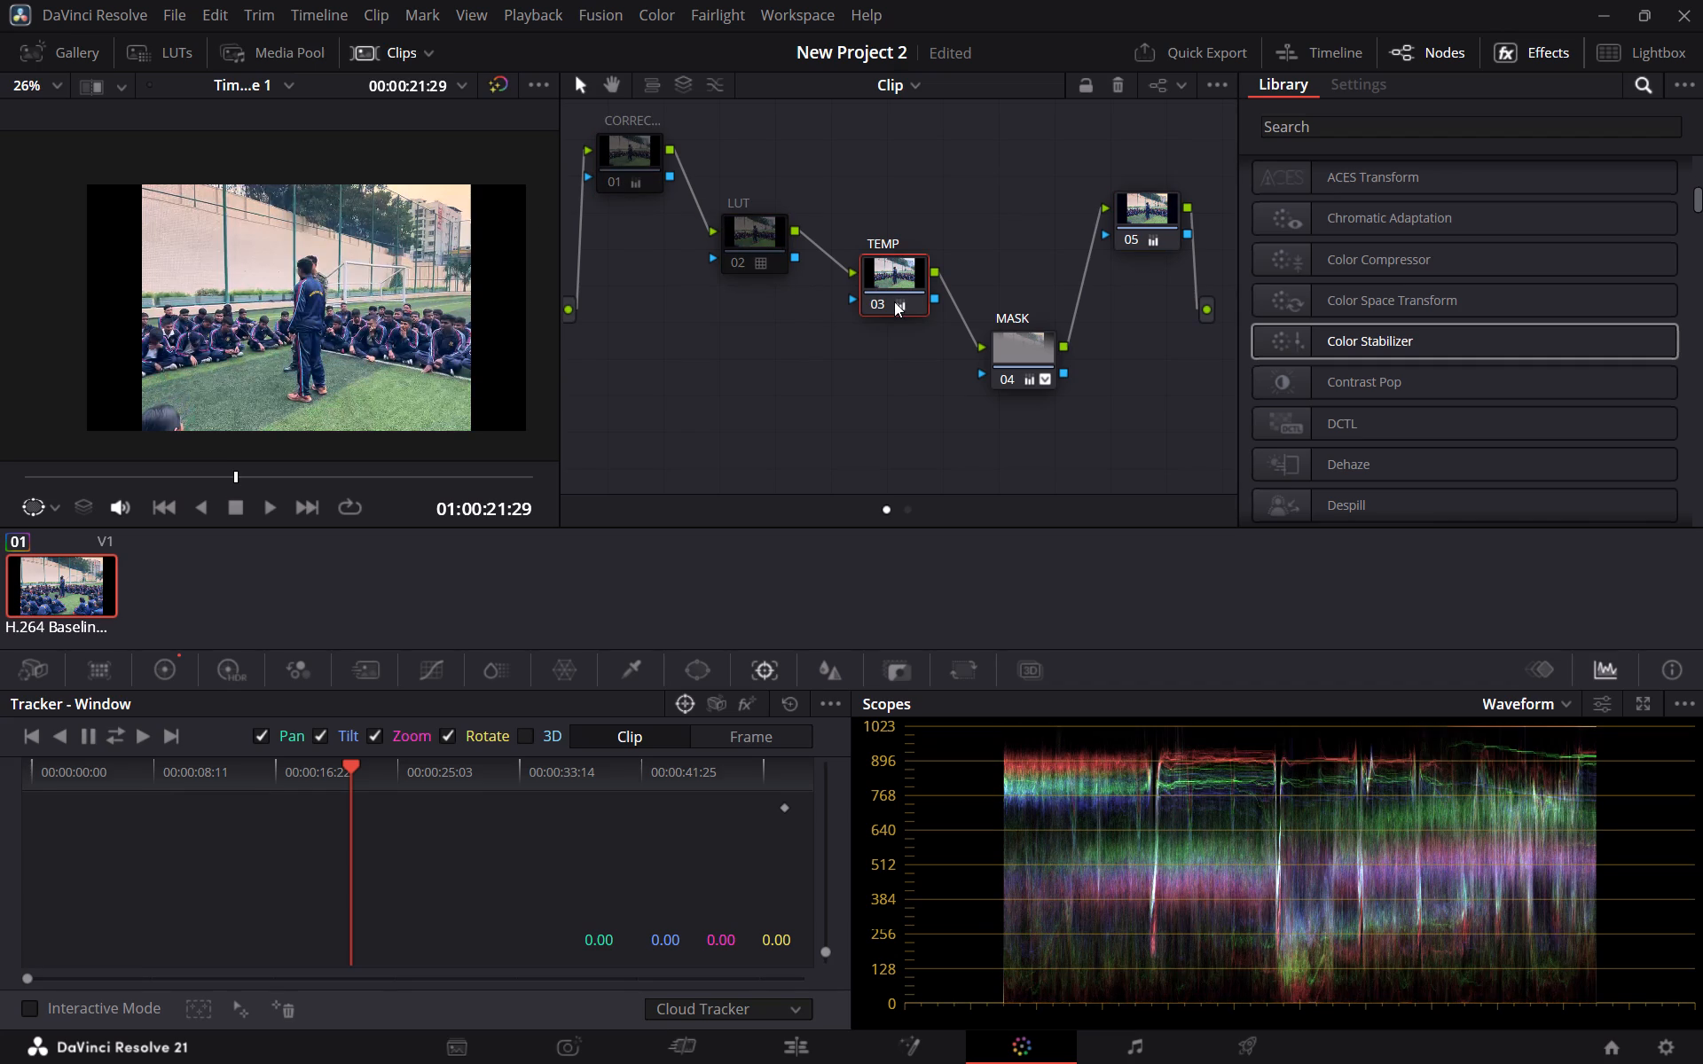
pyautogui.click(894, 301)
pyautogui.click(871, 307)
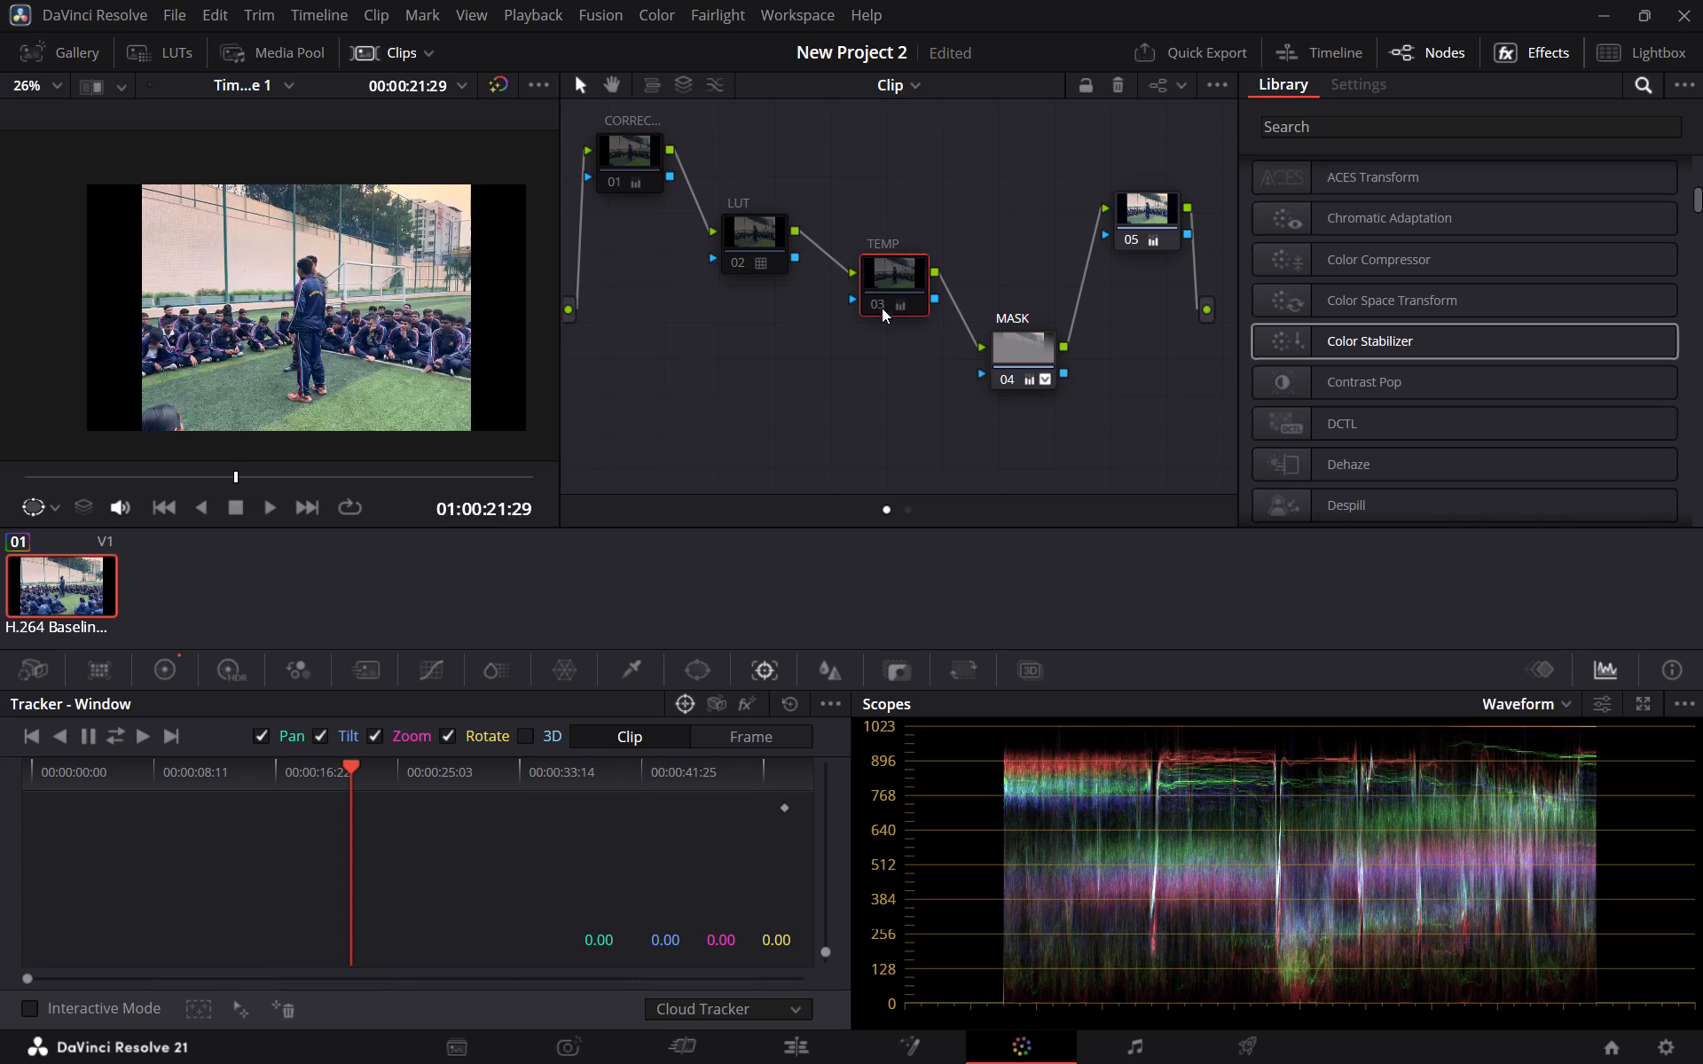
pyautogui.click(1024, 385)
pyautogui.click(1006, 379)
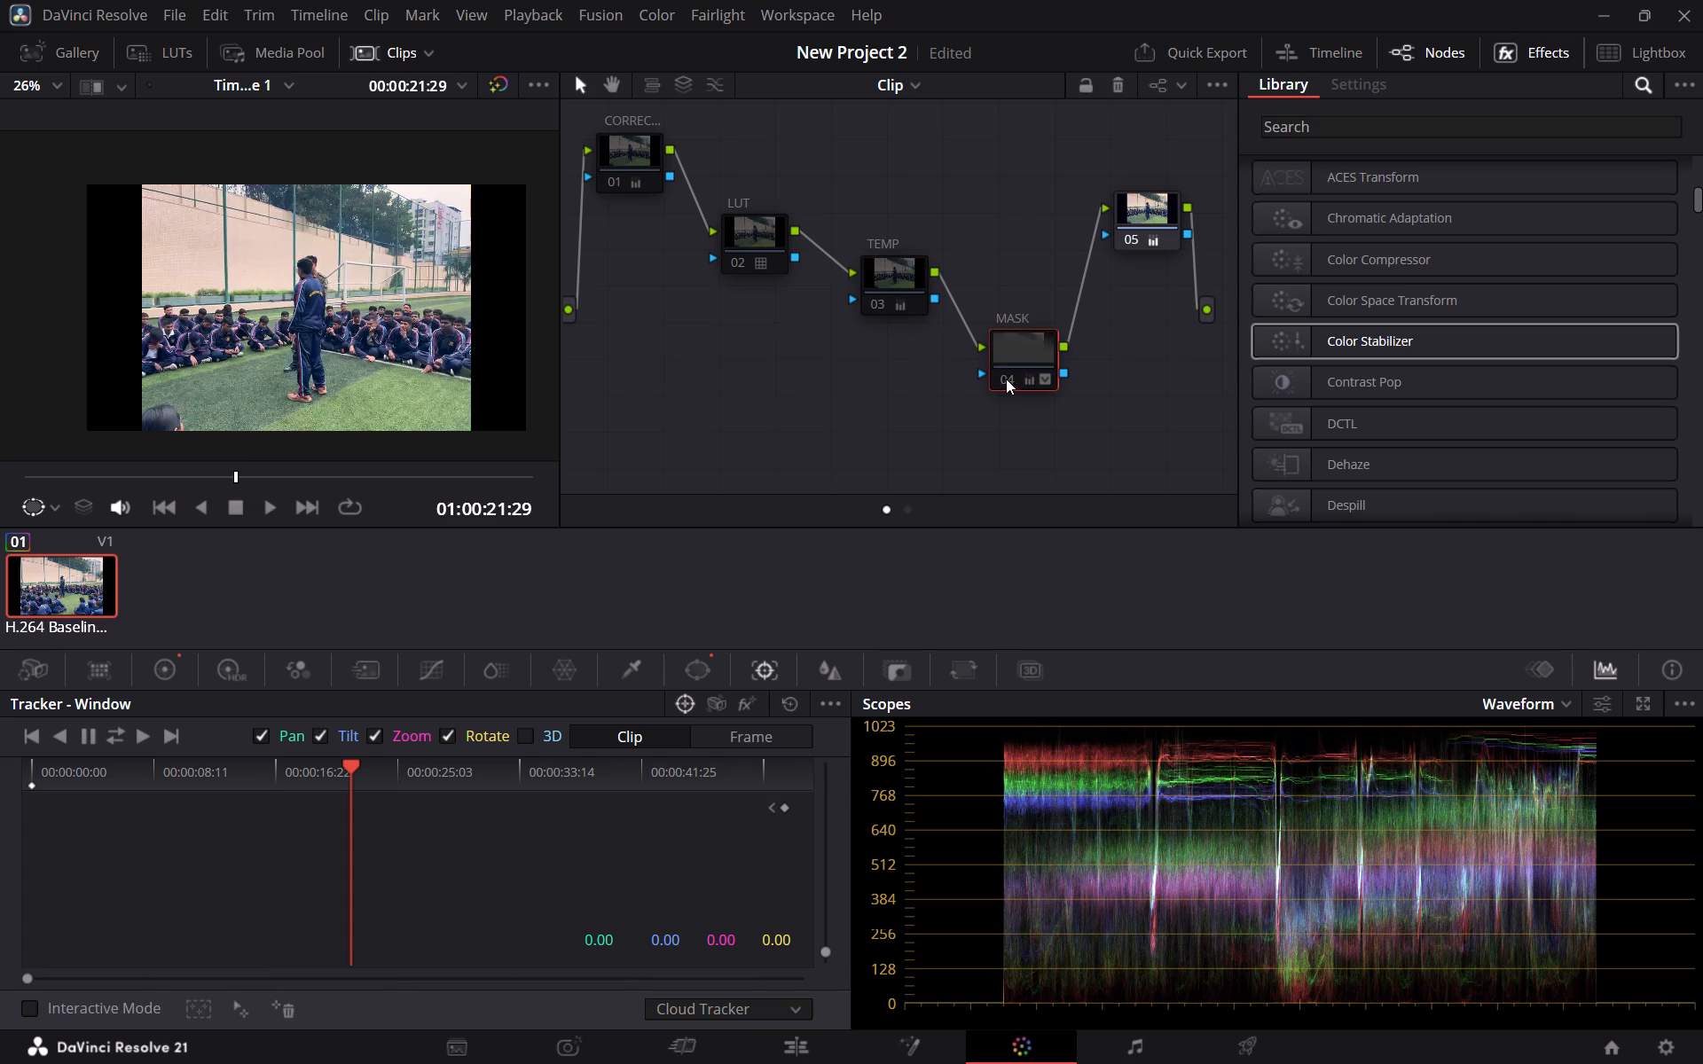
pyautogui.click(1135, 238)
pyautogui.click(1128, 239)
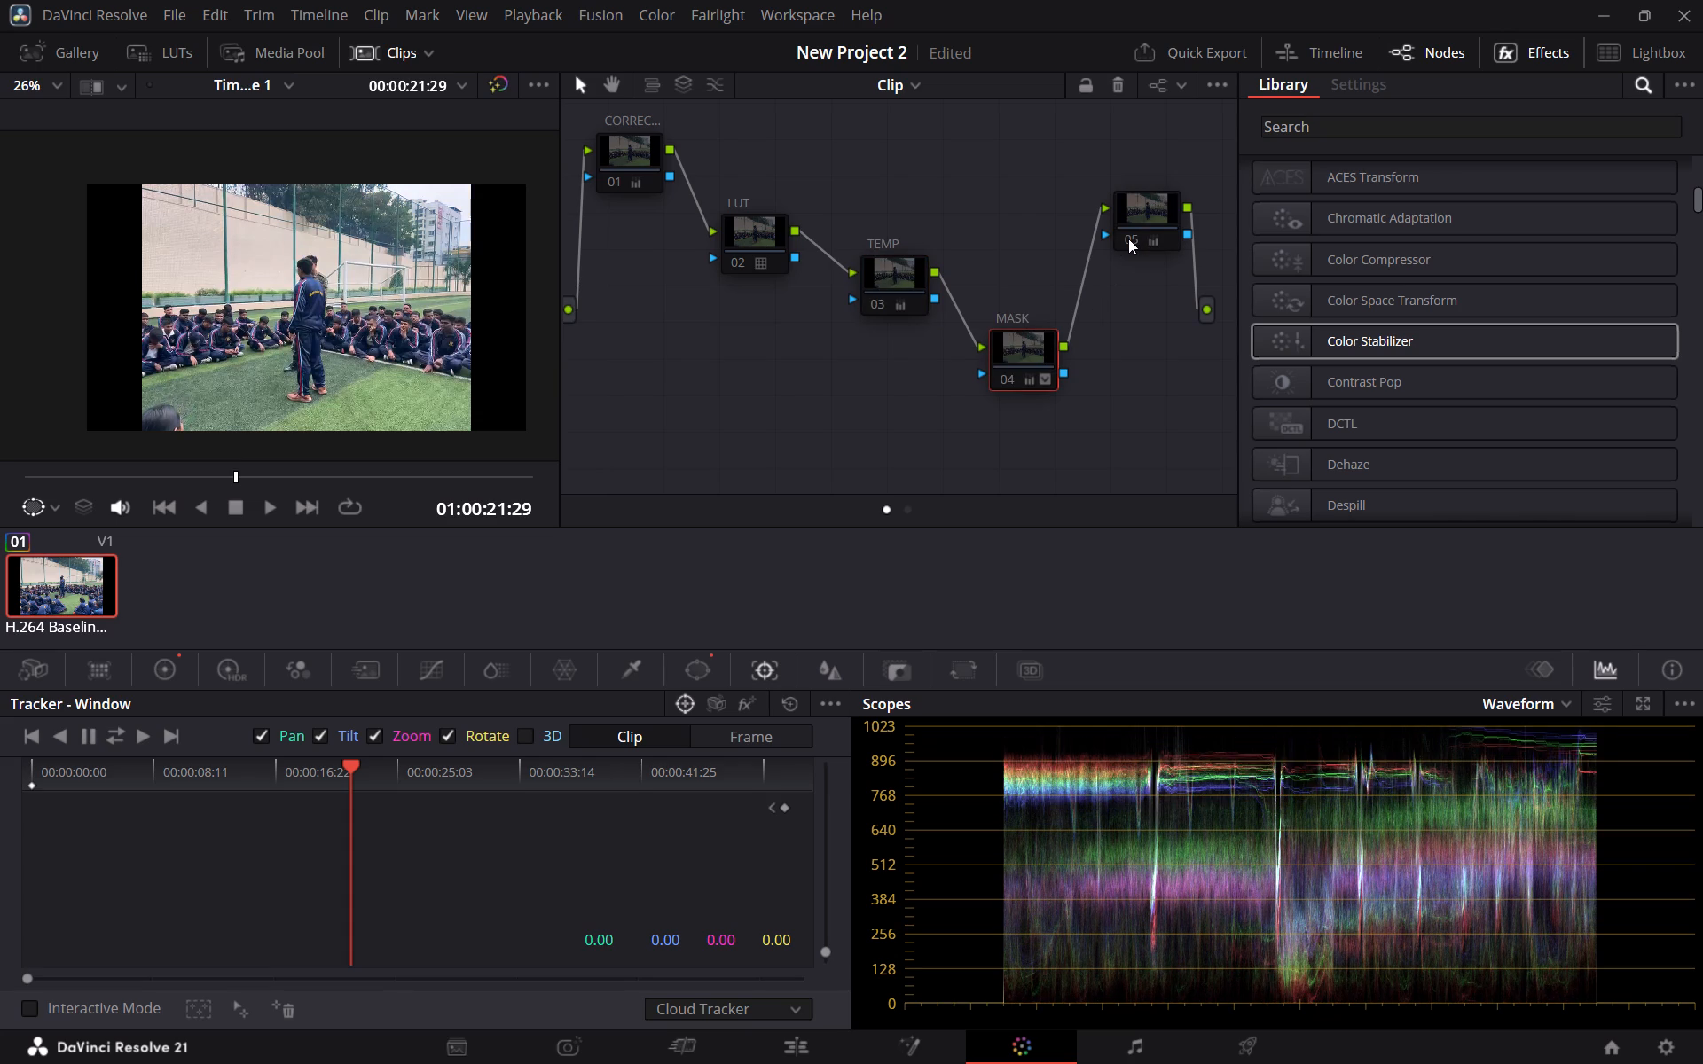
pyautogui.click(1128, 239)
# Switch all five nodes back on, from CORRECTION through node 05, to view how the grade builds up.
pyautogui.moveTo(831, 426); pyautogui.dragTo(942, 419)
pyautogui.moveTo(826, 396); pyautogui.dragTo(853, 426, button='middle')
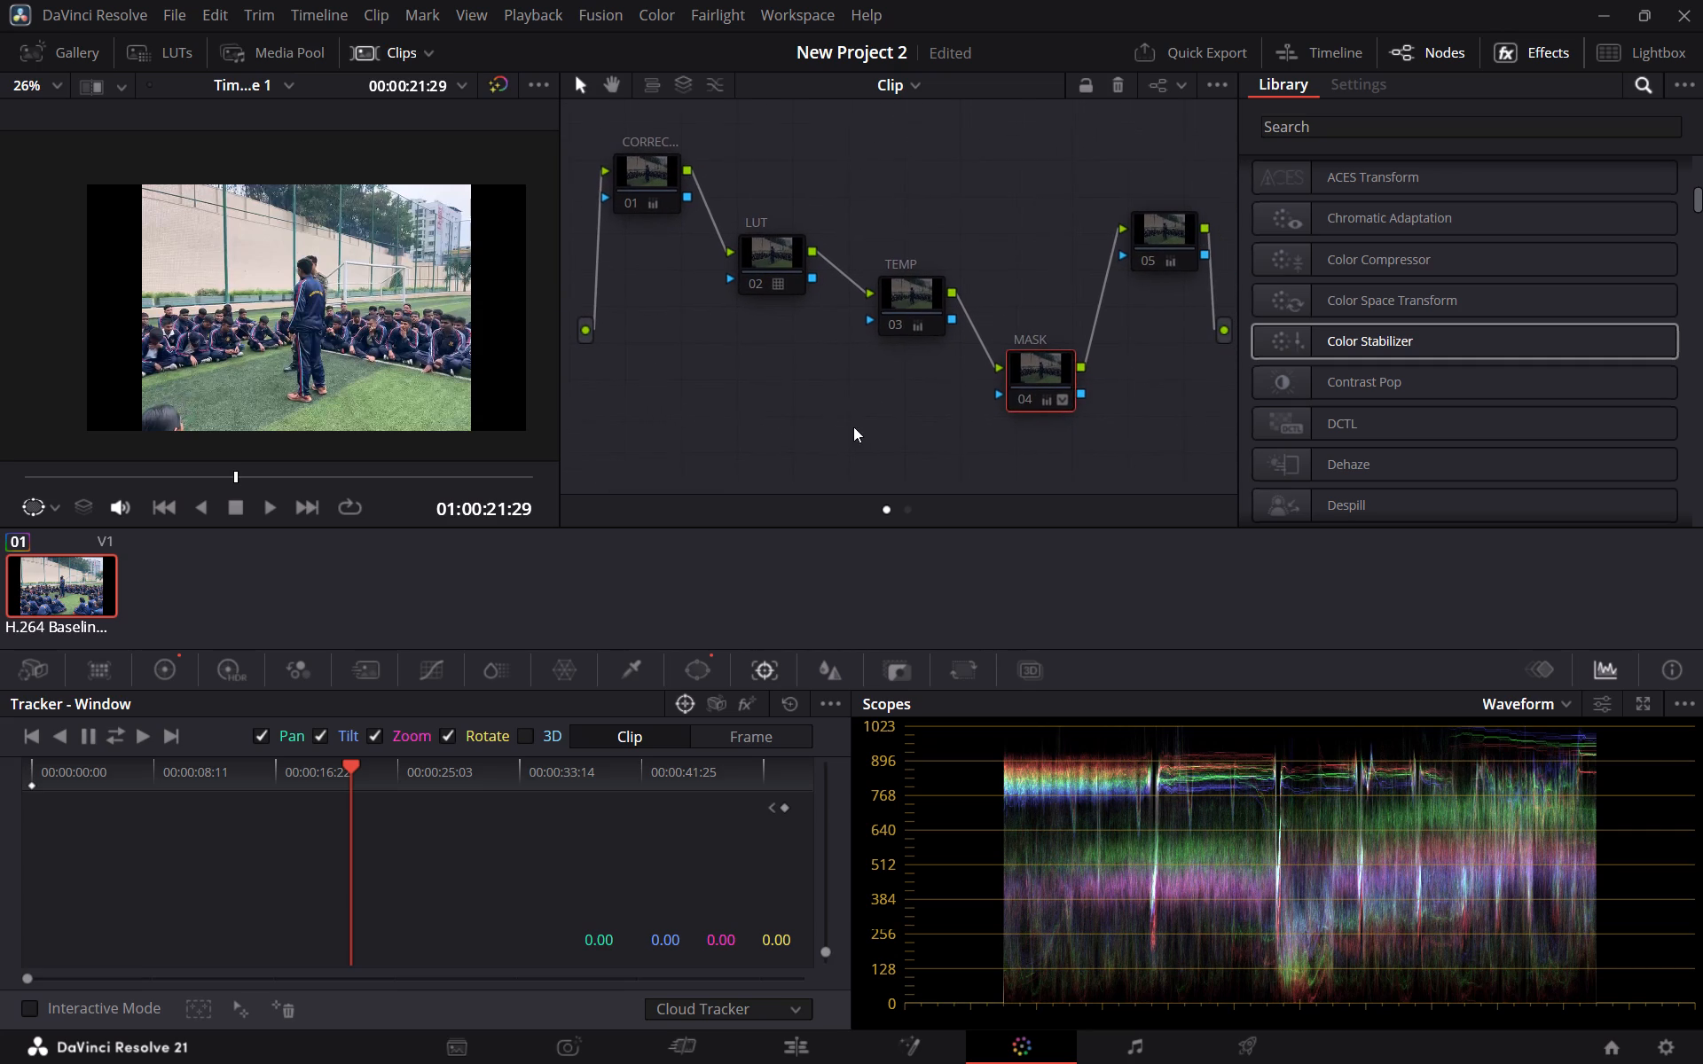
pyautogui.moveTo(853, 426); pyautogui.dragTo(852, 426, button='middle')
pyautogui.click(629, 203)
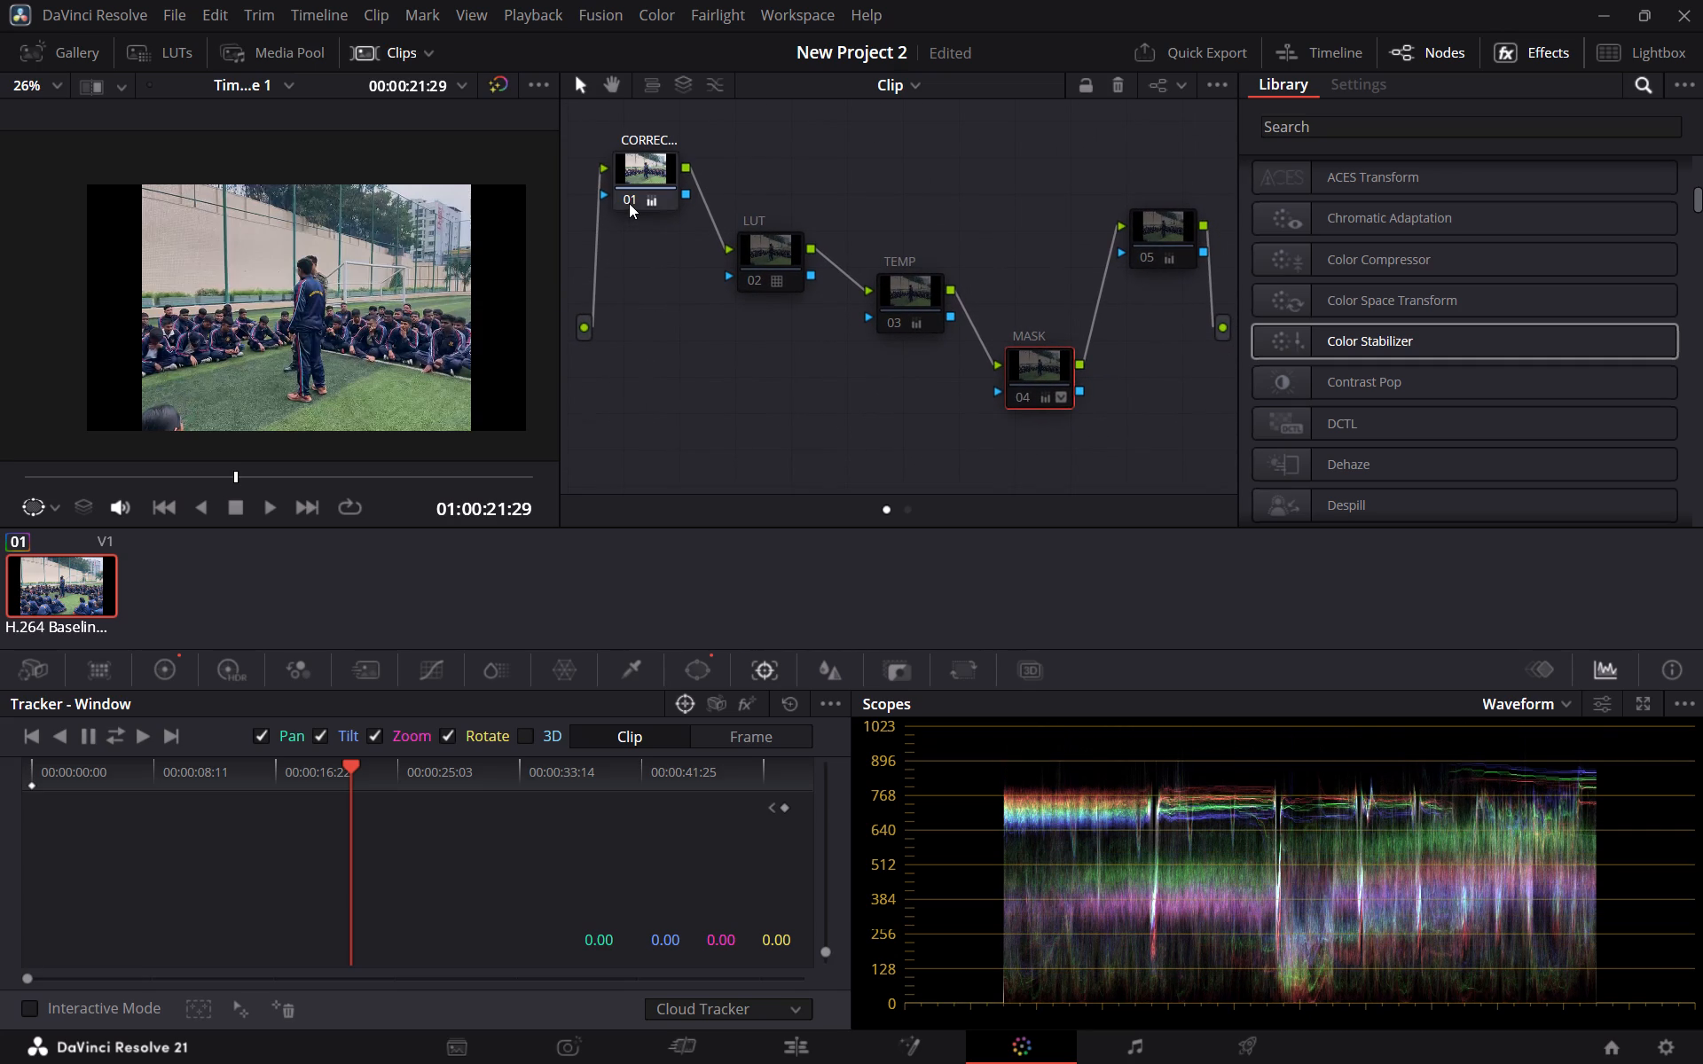
pyautogui.click(768, 283)
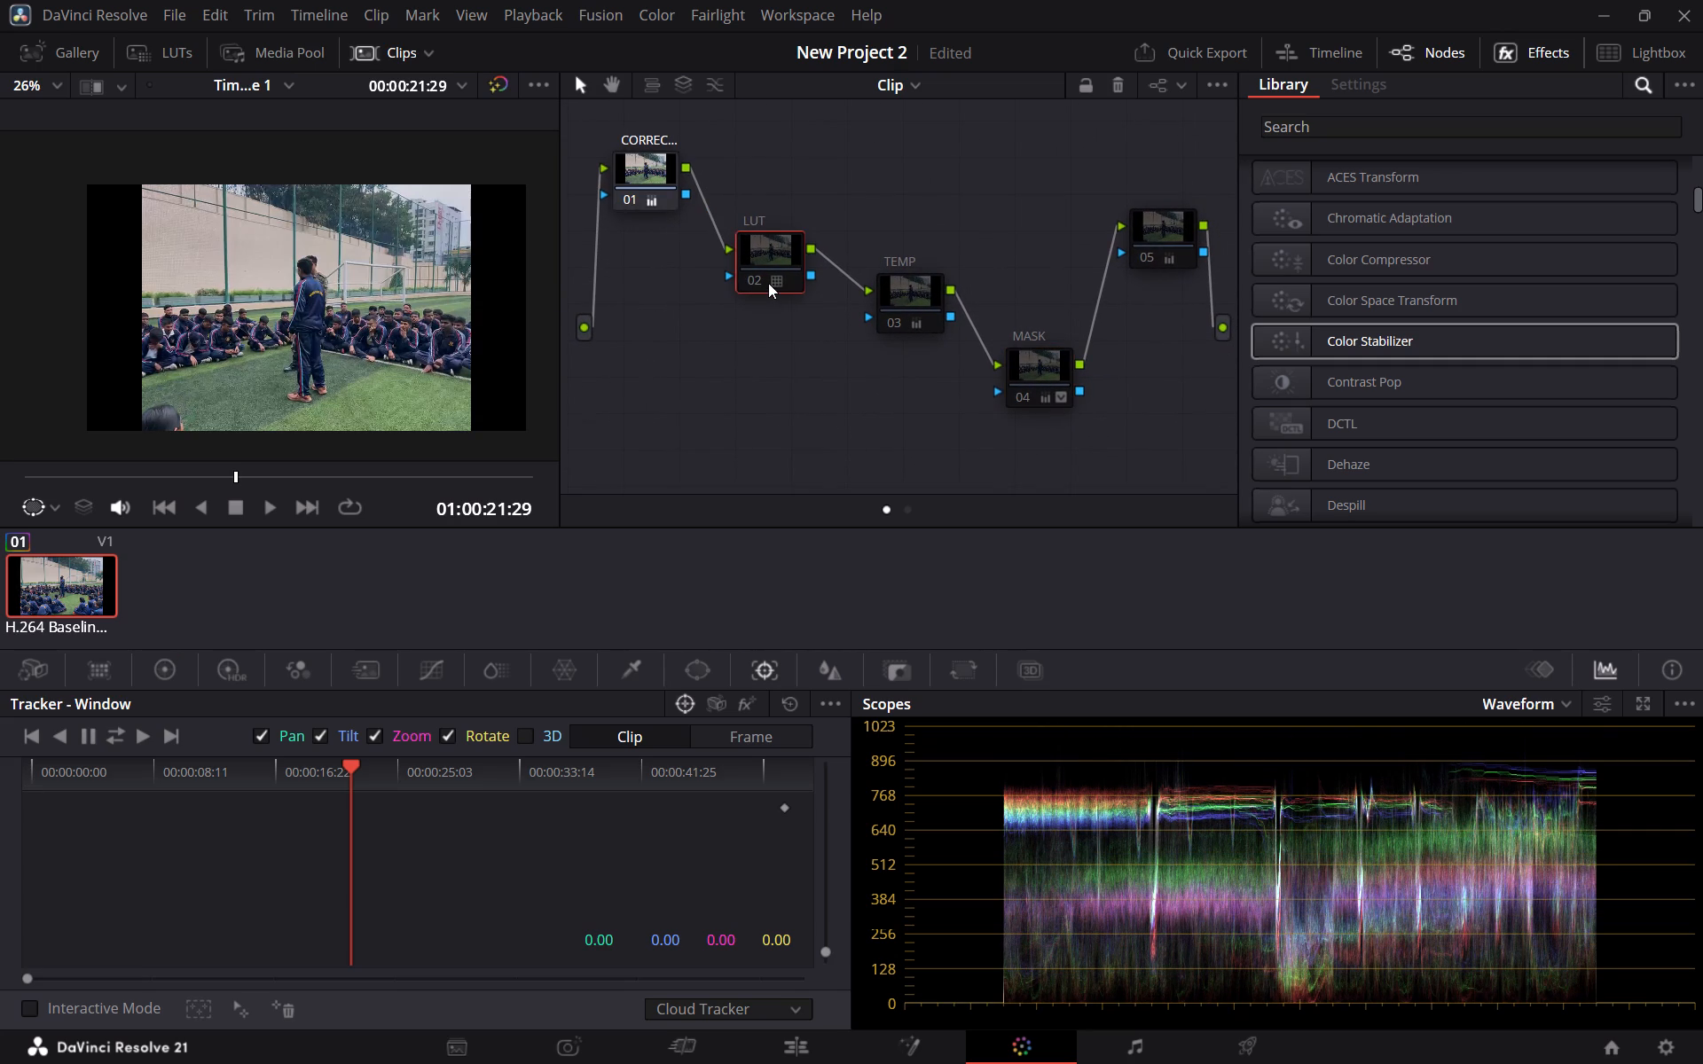
pyautogui.click(757, 282)
pyautogui.click(891, 327)
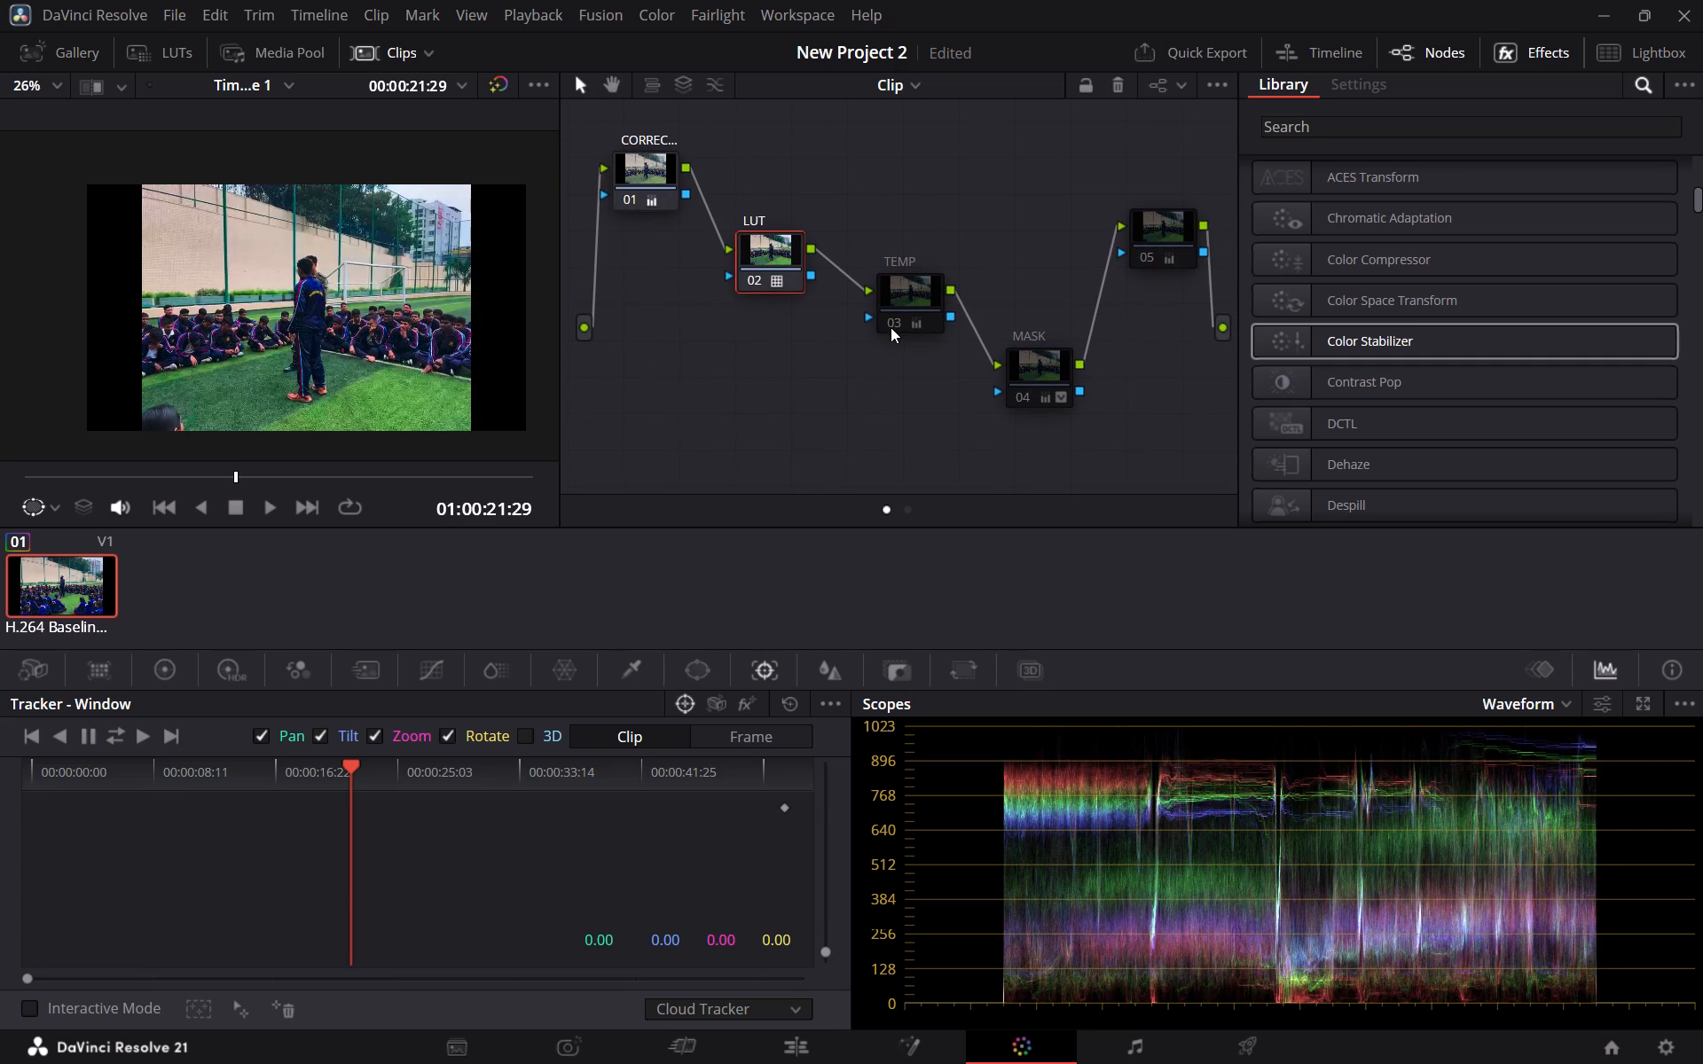
pyautogui.click(898, 326)
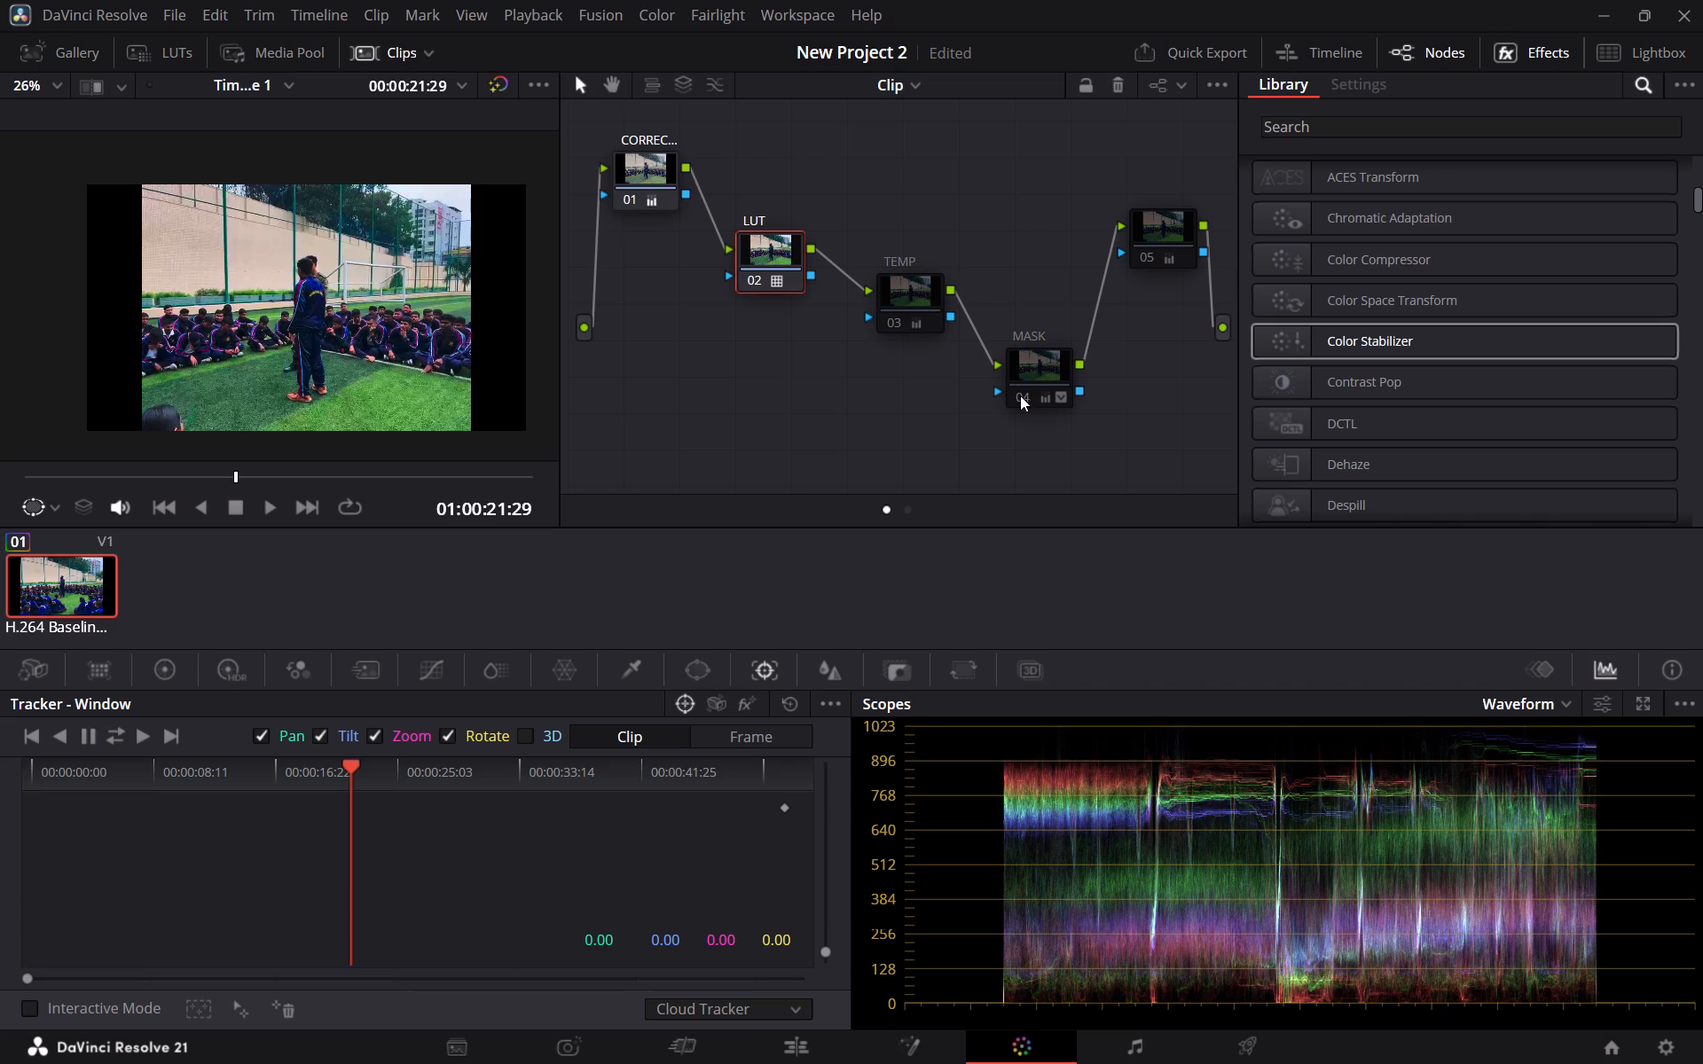
pyautogui.click(1023, 400)
pyautogui.click(1023, 400)
pyautogui.click(1023, 400)
pyautogui.click(899, 322)
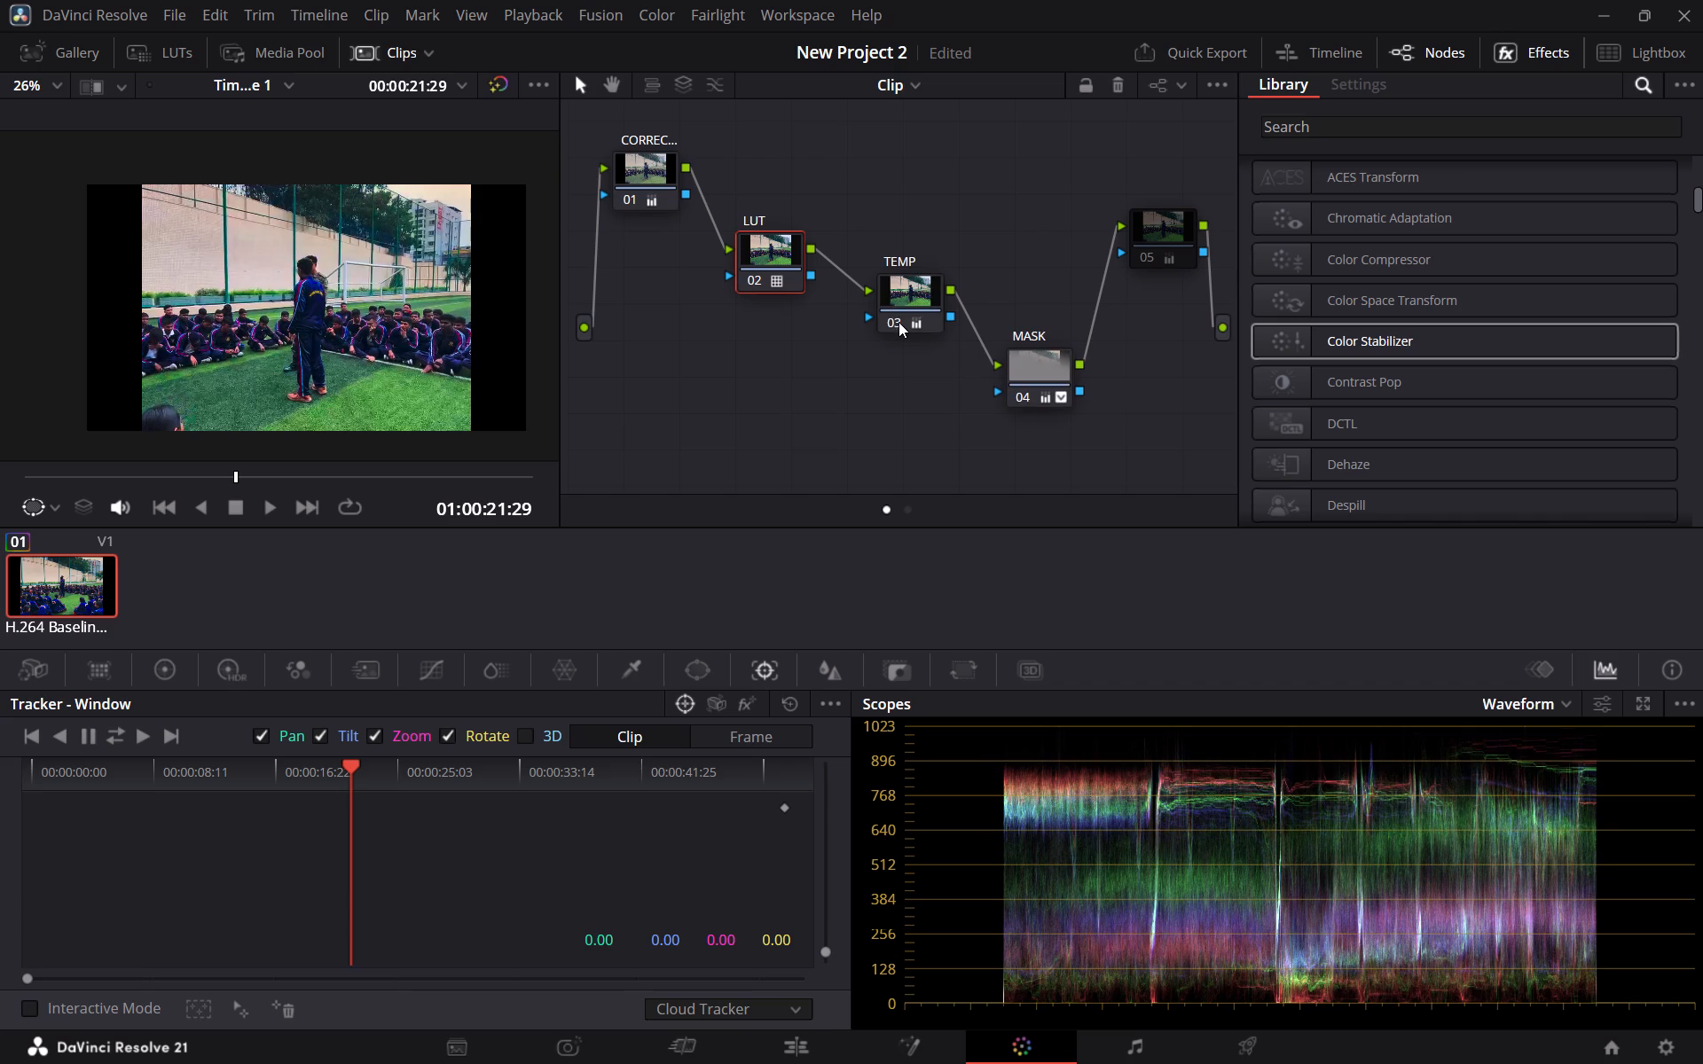
pyautogui.click(1151, 261)
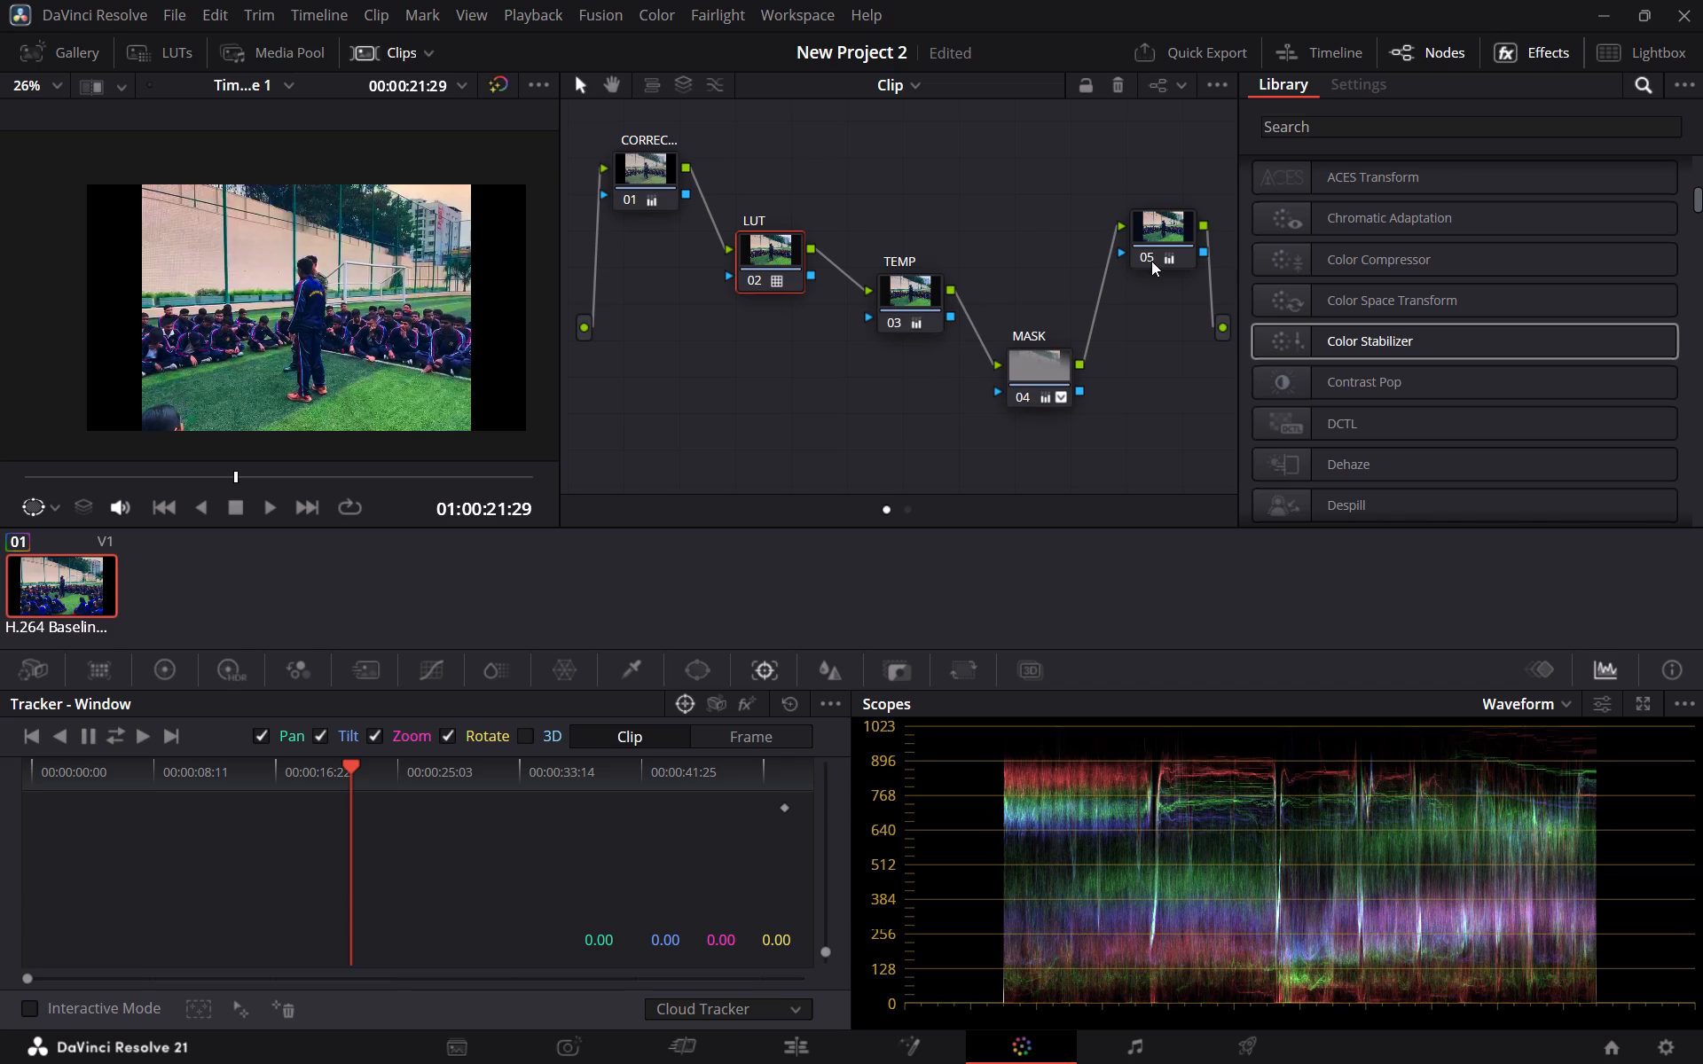
# Play the graded clip onward and pause at 01:00:26:10.
pyautogui.press('space')
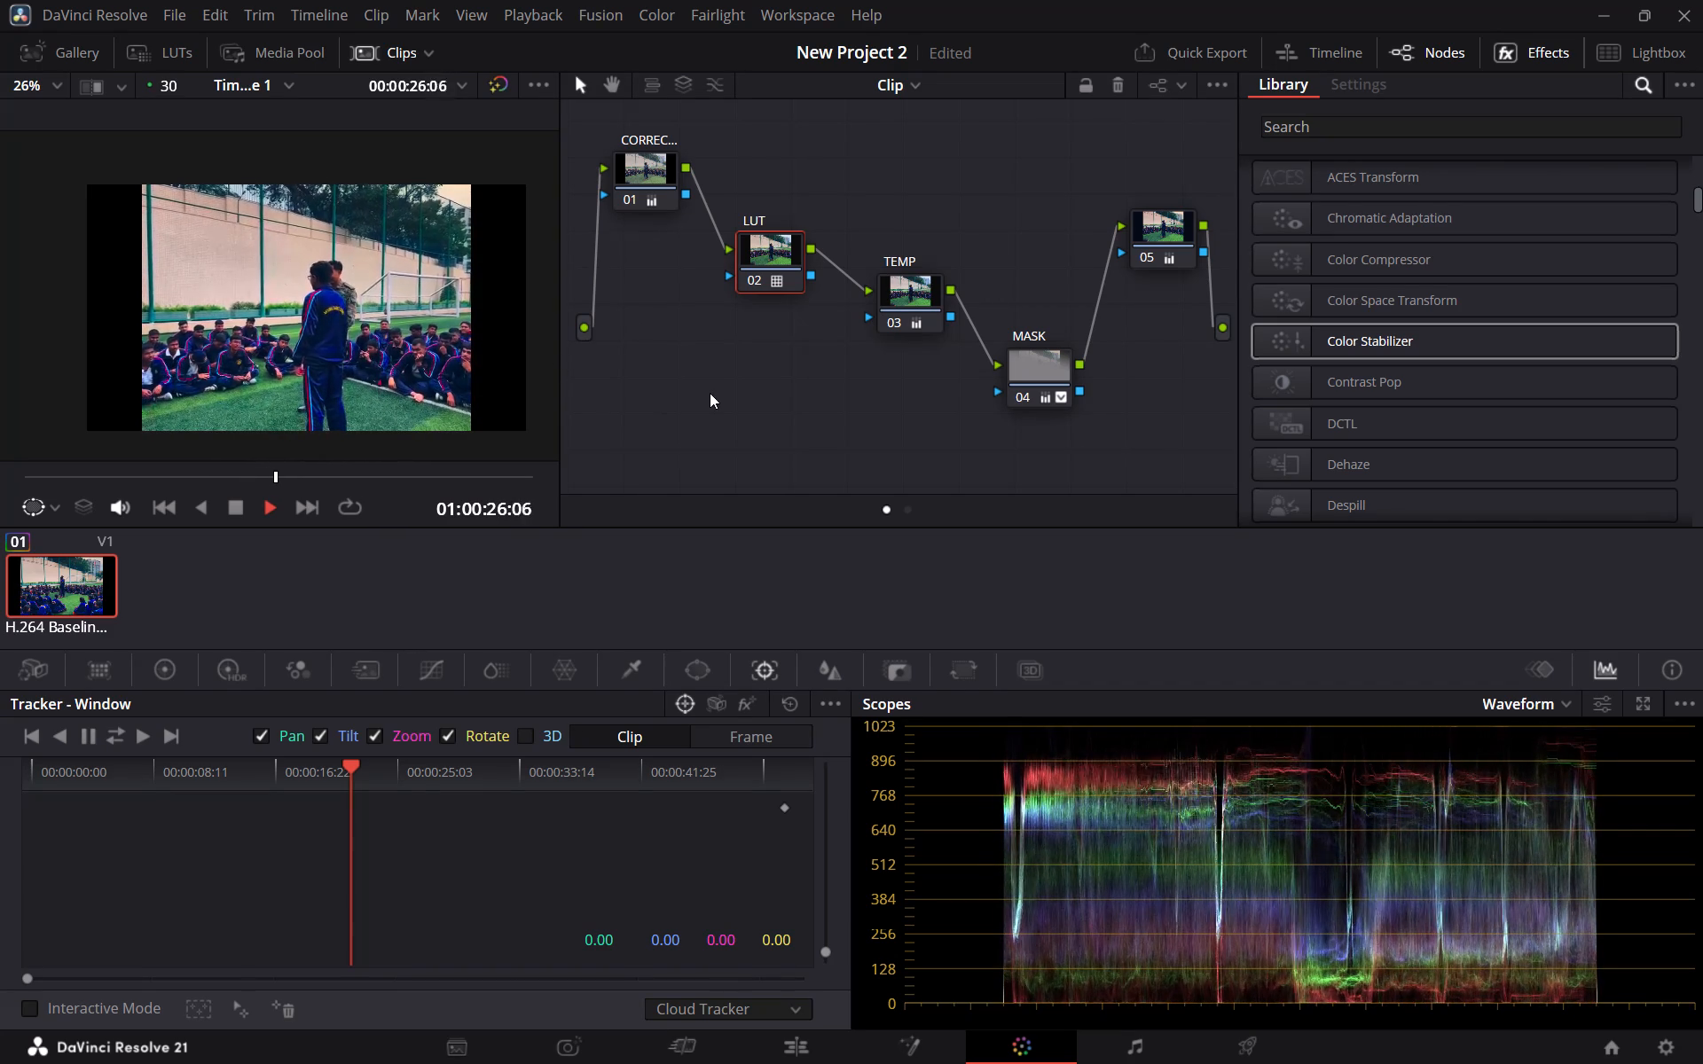
pyautogui.press('space')
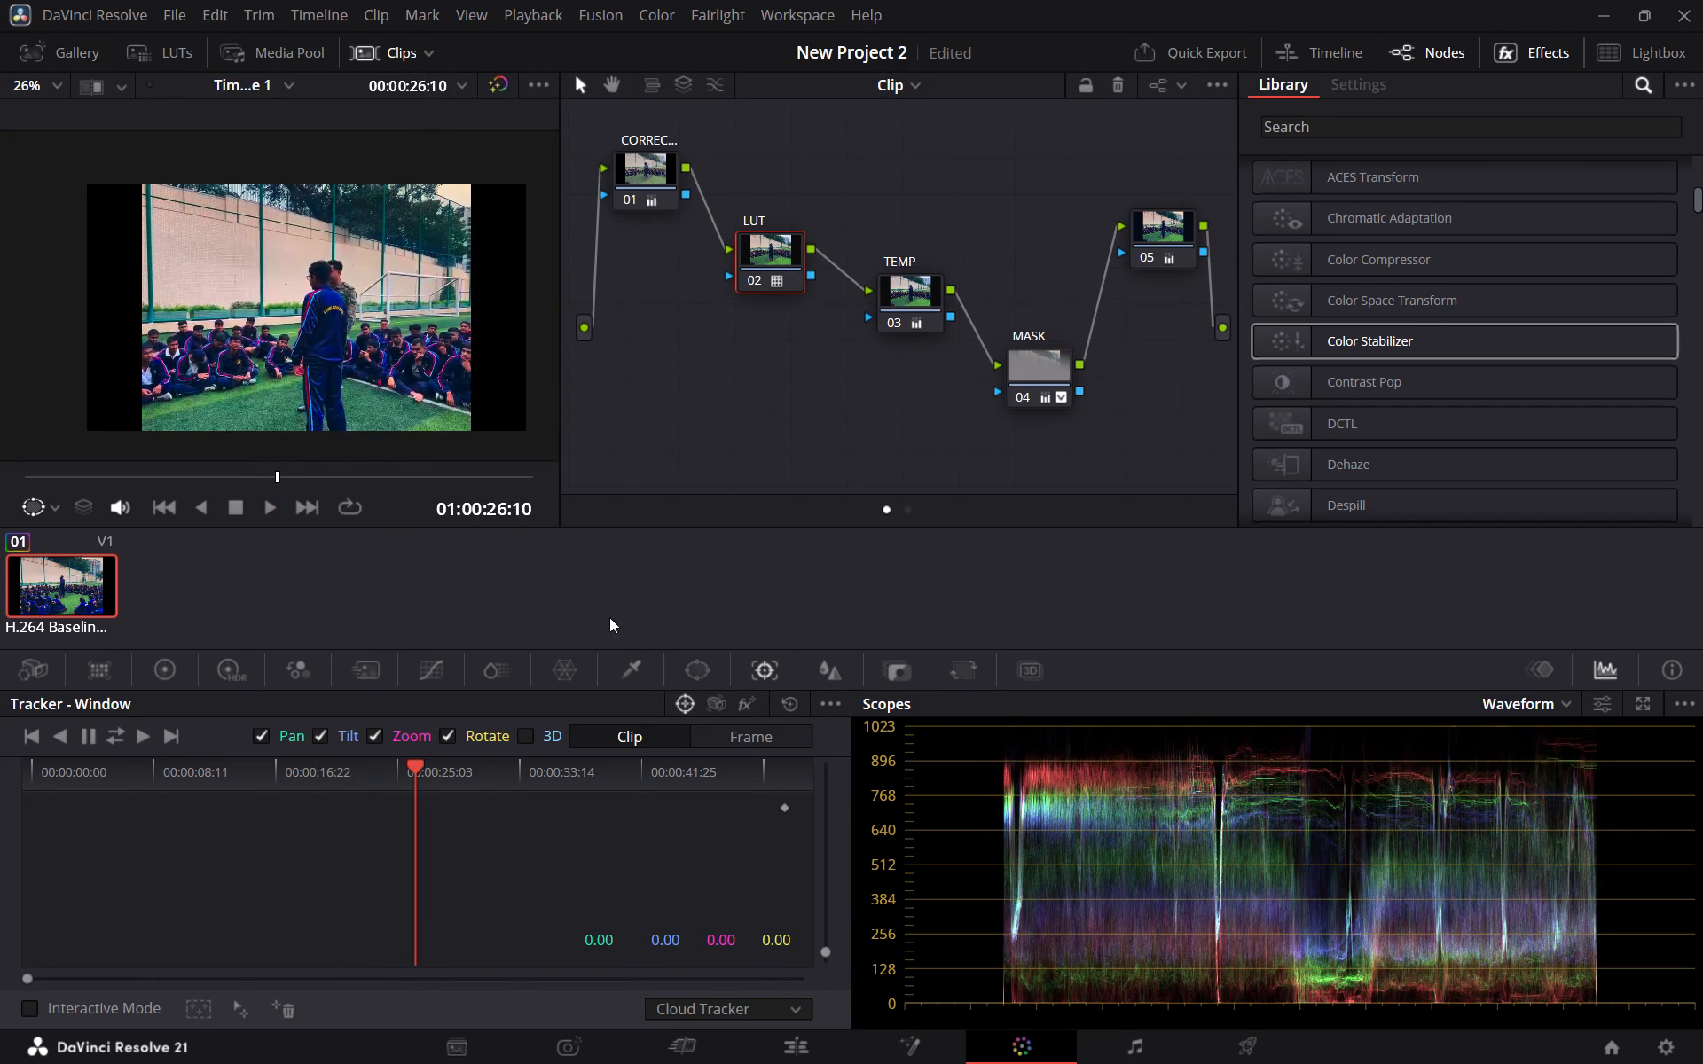
# On the Edit page, enlarge the timeline viewer's image and compare the frame with the colour grade enabled and bypassed.
pyautogui.click(784, 1036)
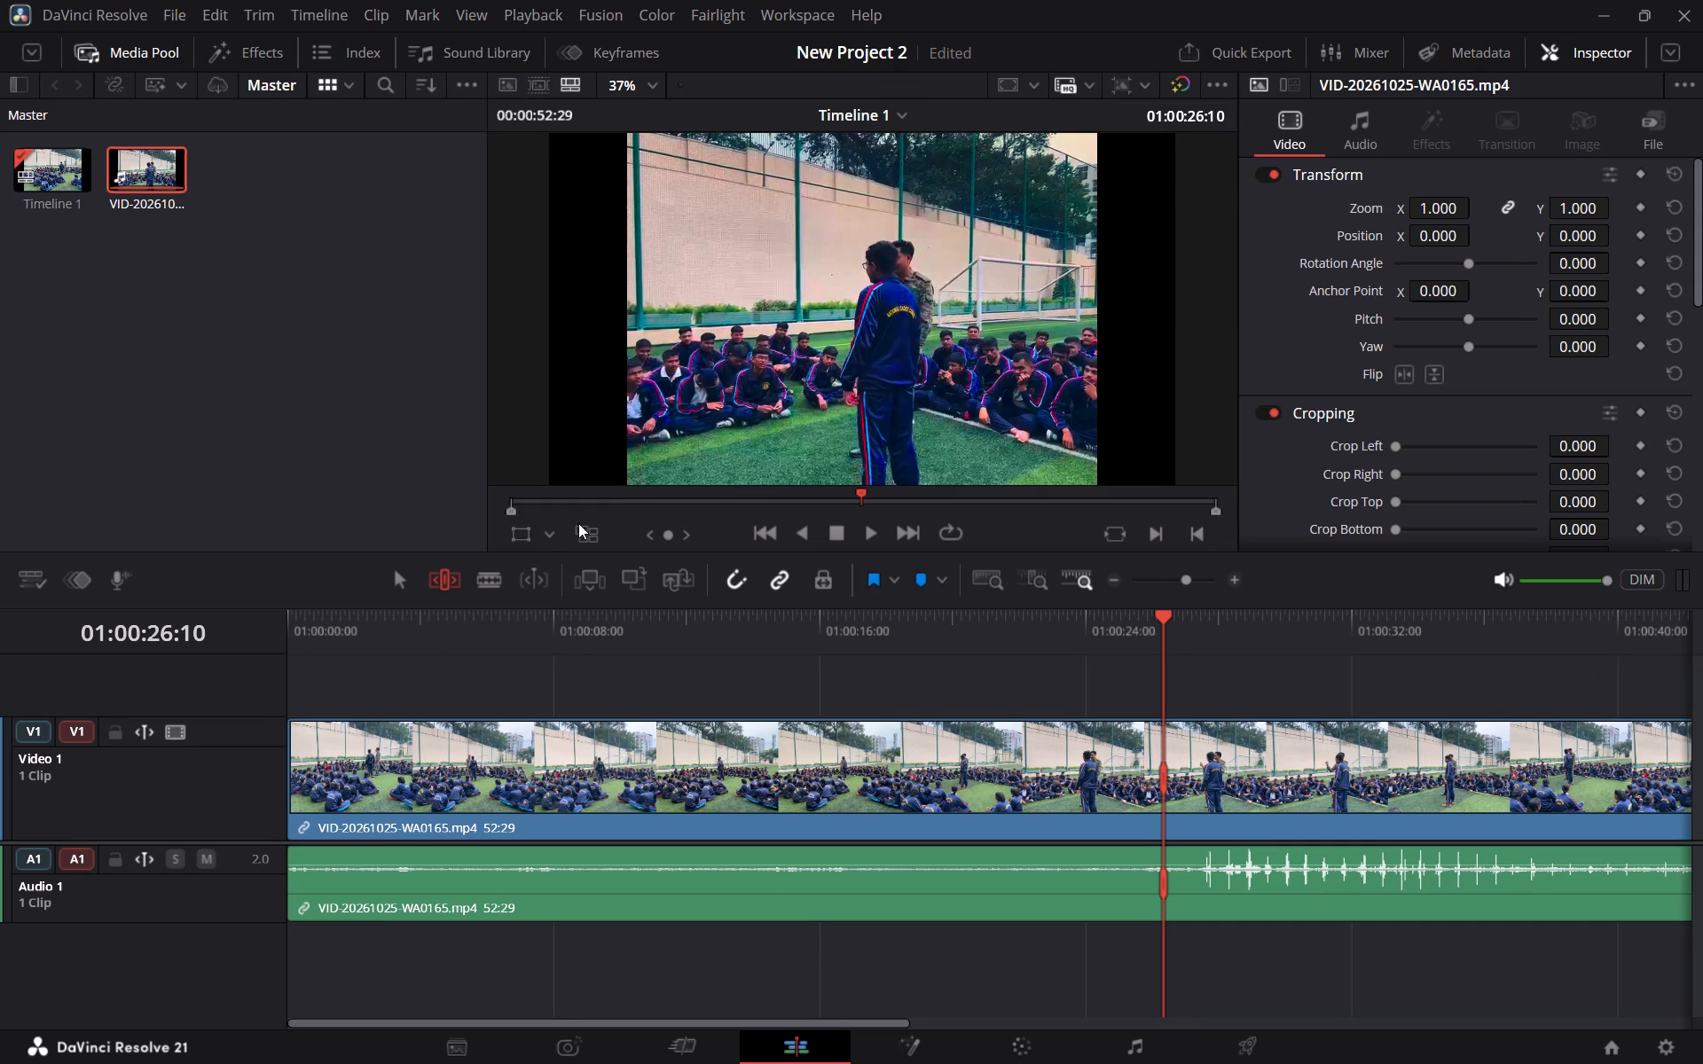
pyautogui.moveTo(979, 270); pyautogui.dragTo(954, 250, button='middle')
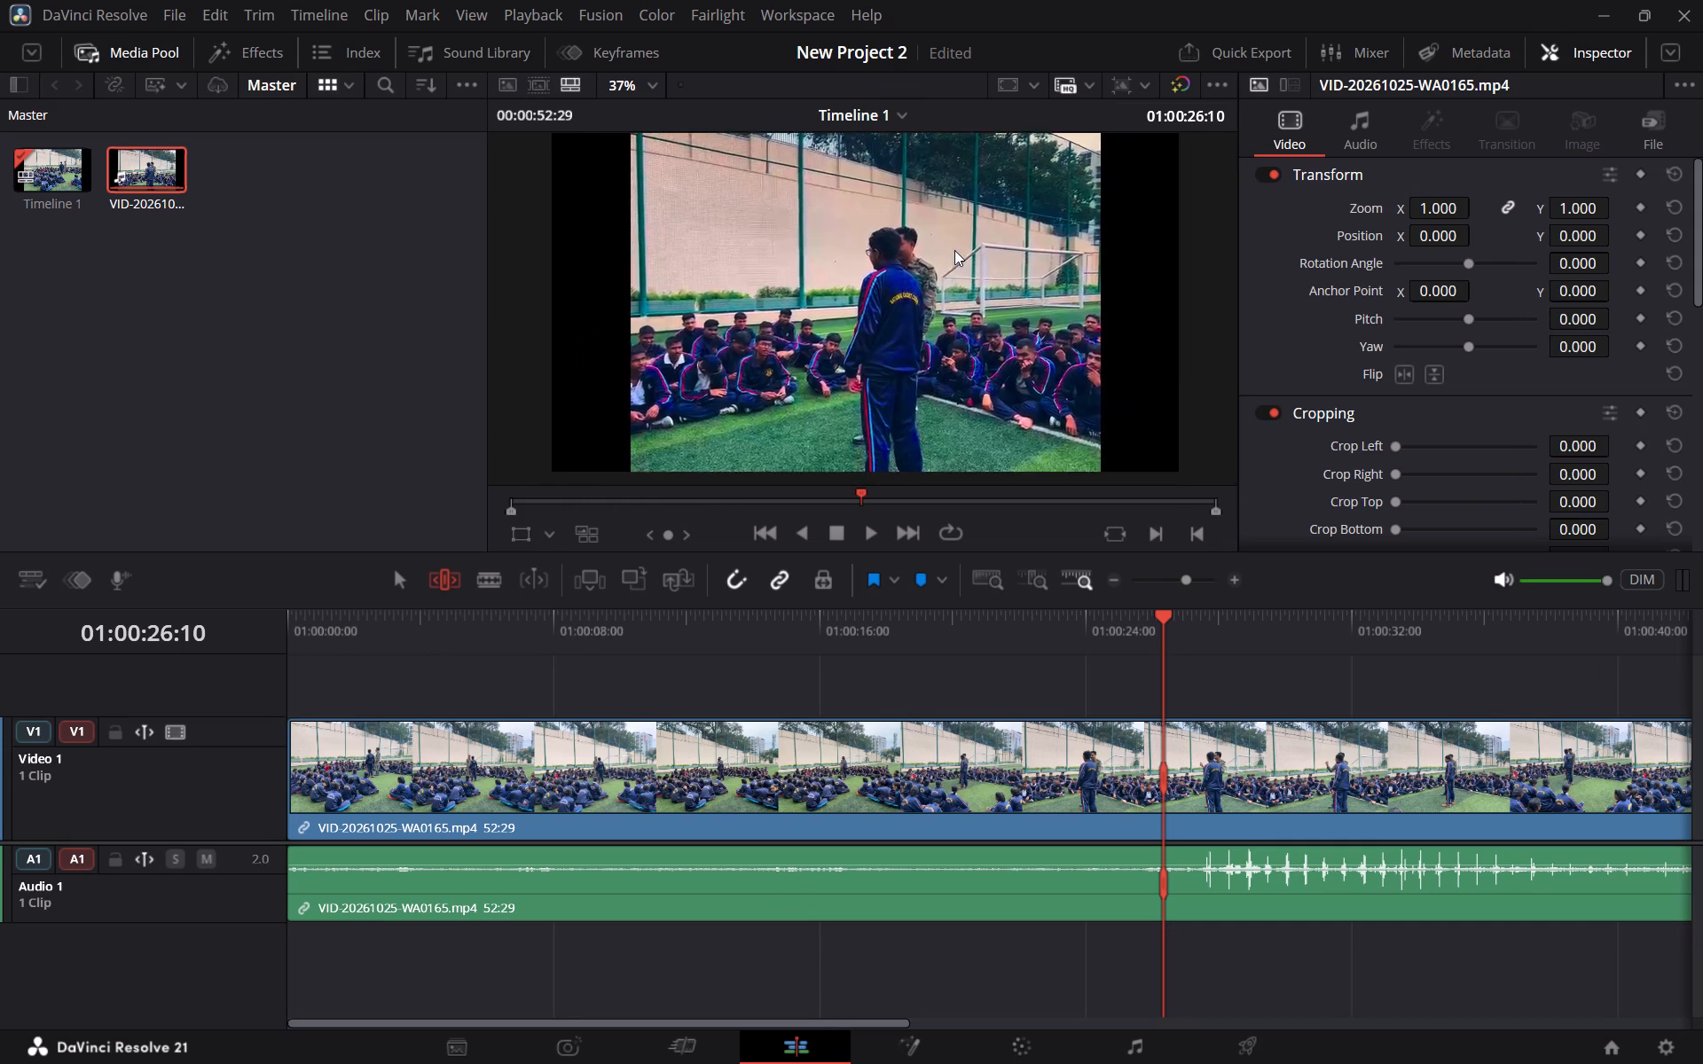
pyautogui.moveTo(954, 250); pyautogui.dragTo(988, 274, button='middle')
pyautogui.scroll(-3, 988, 274)
pyautogui.scroll(6, 988, 274)
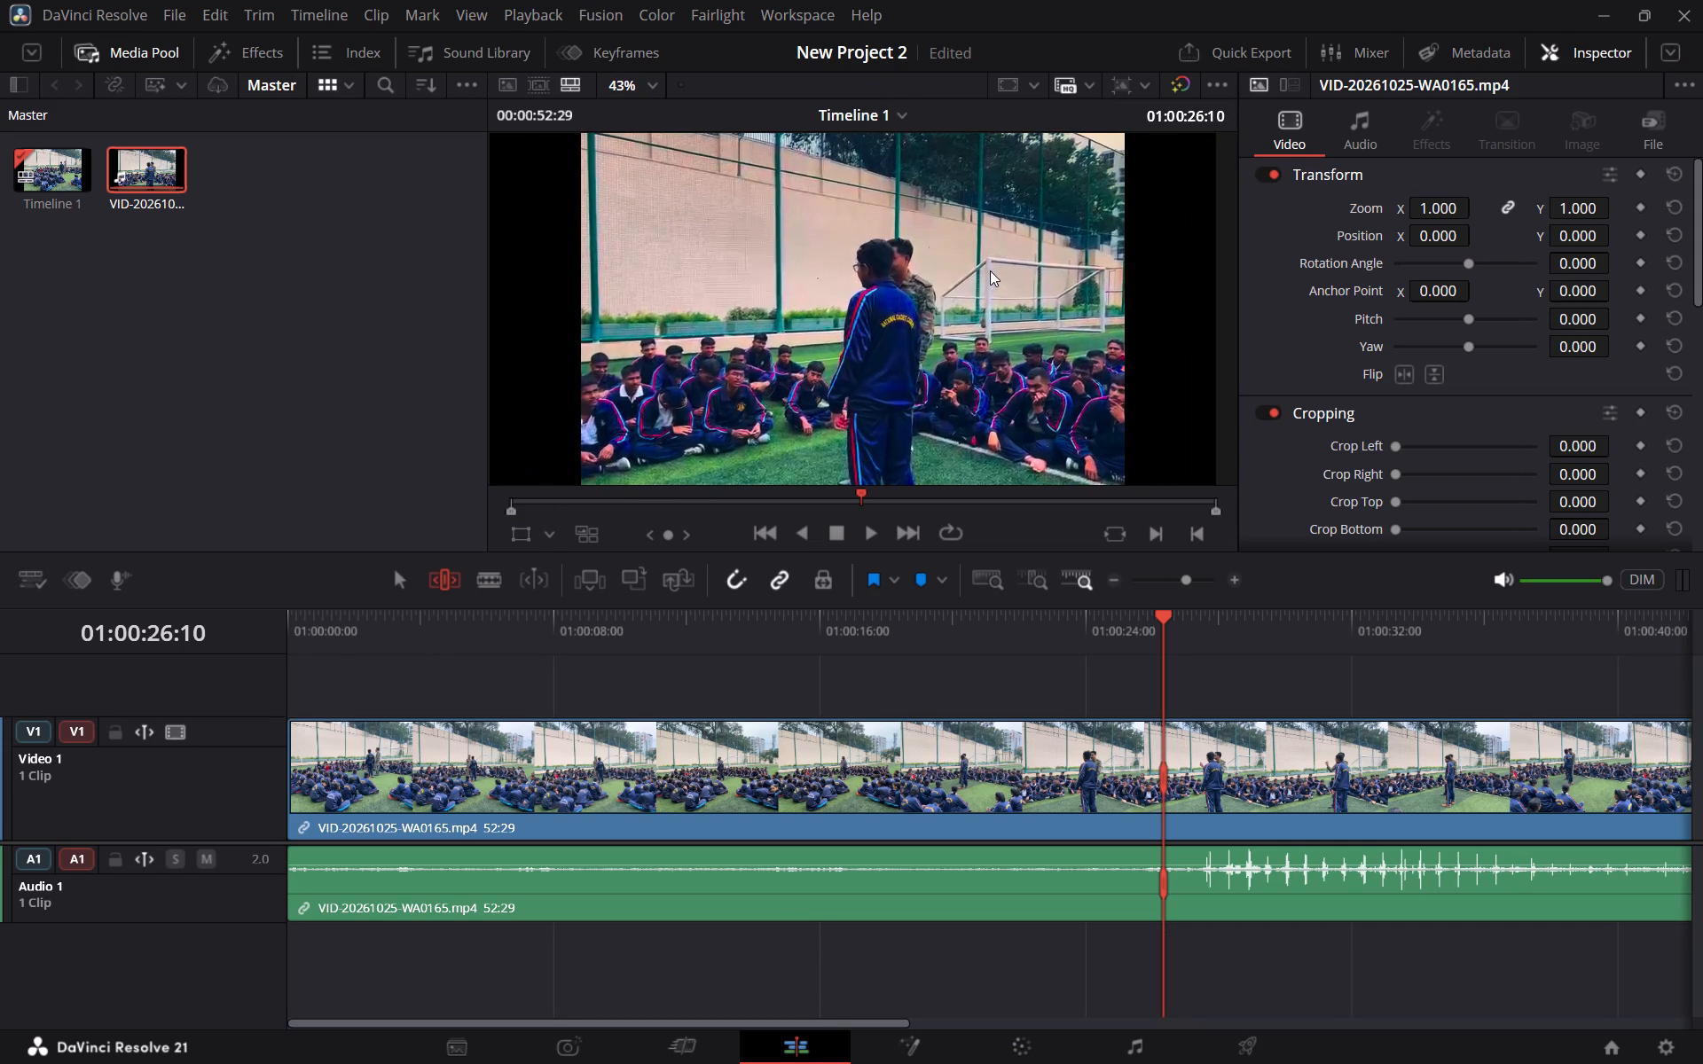
pyautogui.click(1184, 80)
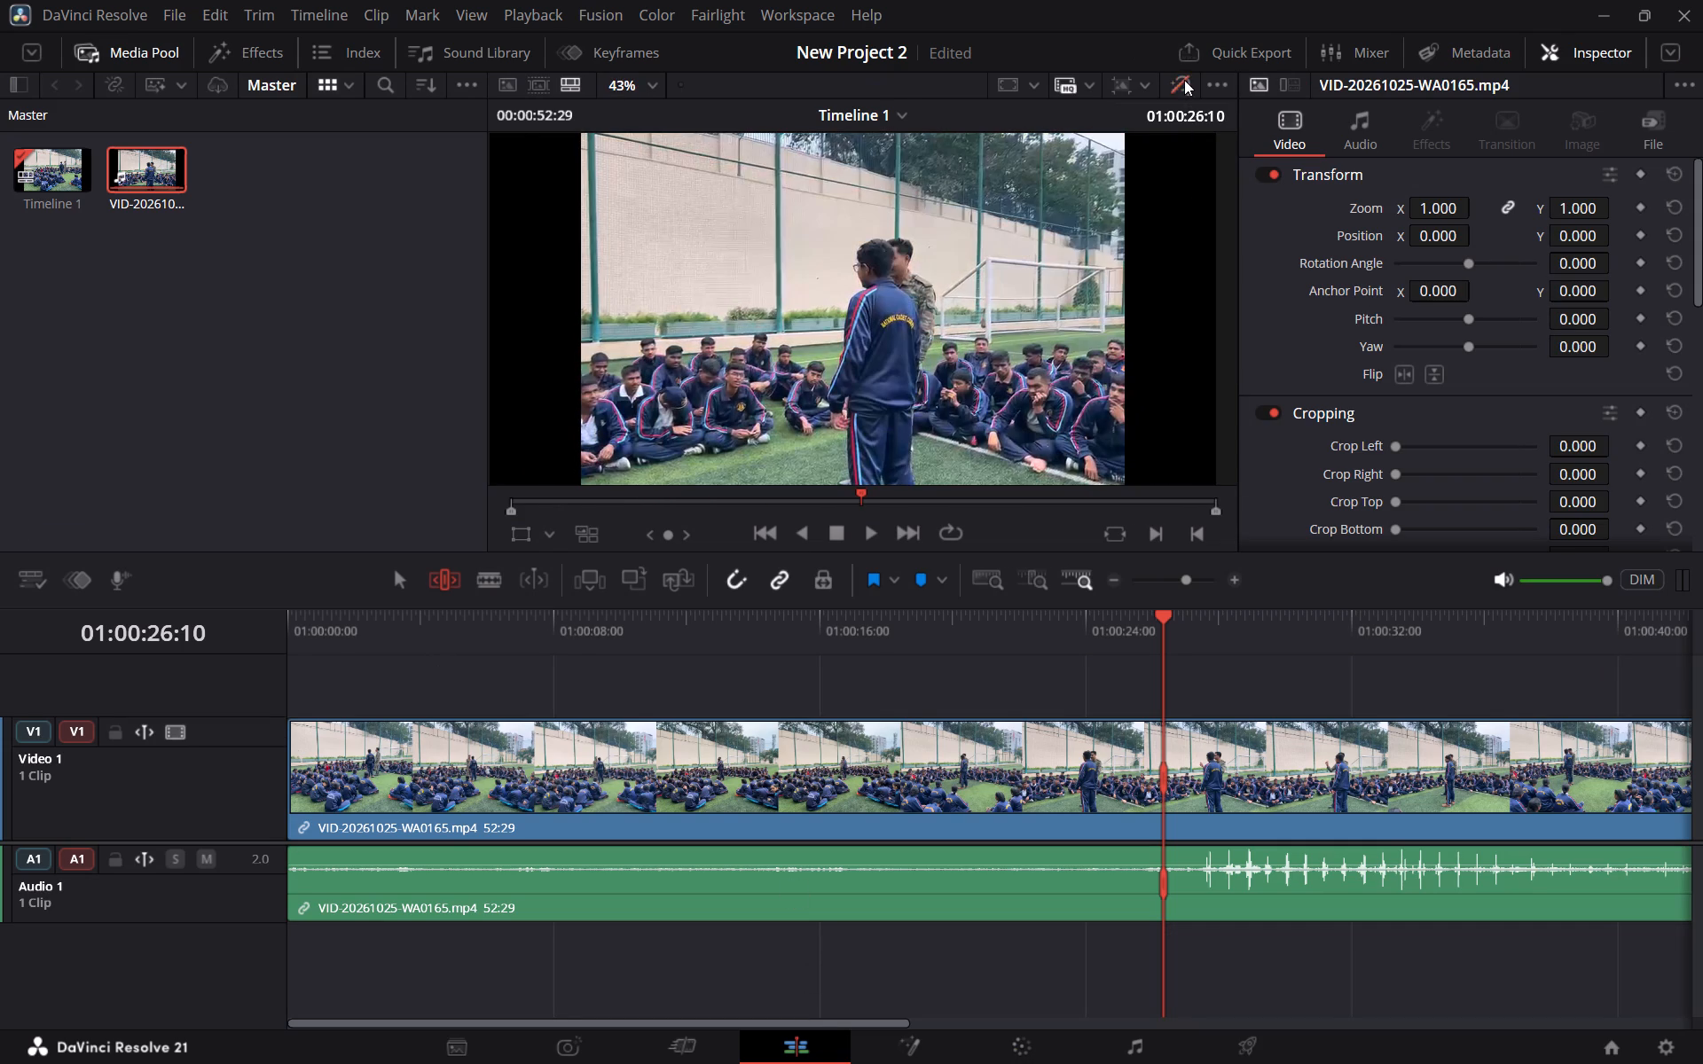
pyautogui.click(1184, 80)
pyautogui.click(1184, 80)
pyautogui.click(1184, 80)
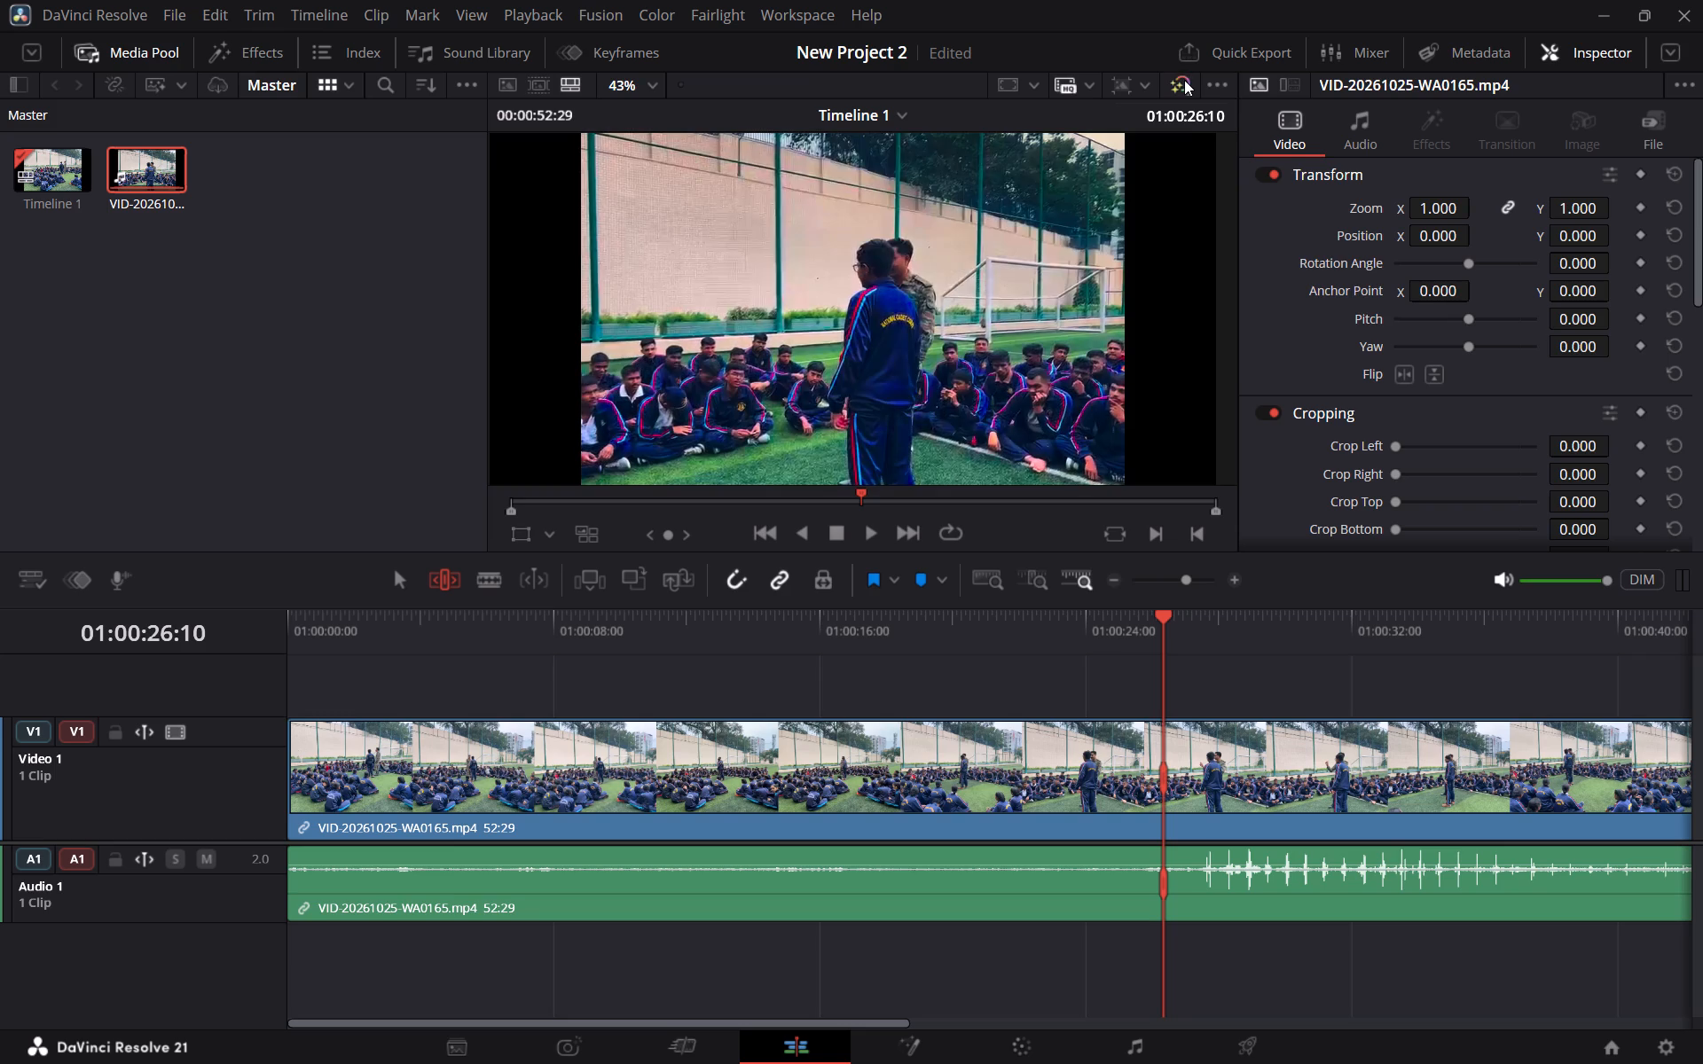
pyautogui.click(1184, 80)
pyautogui.click(1184, 80)
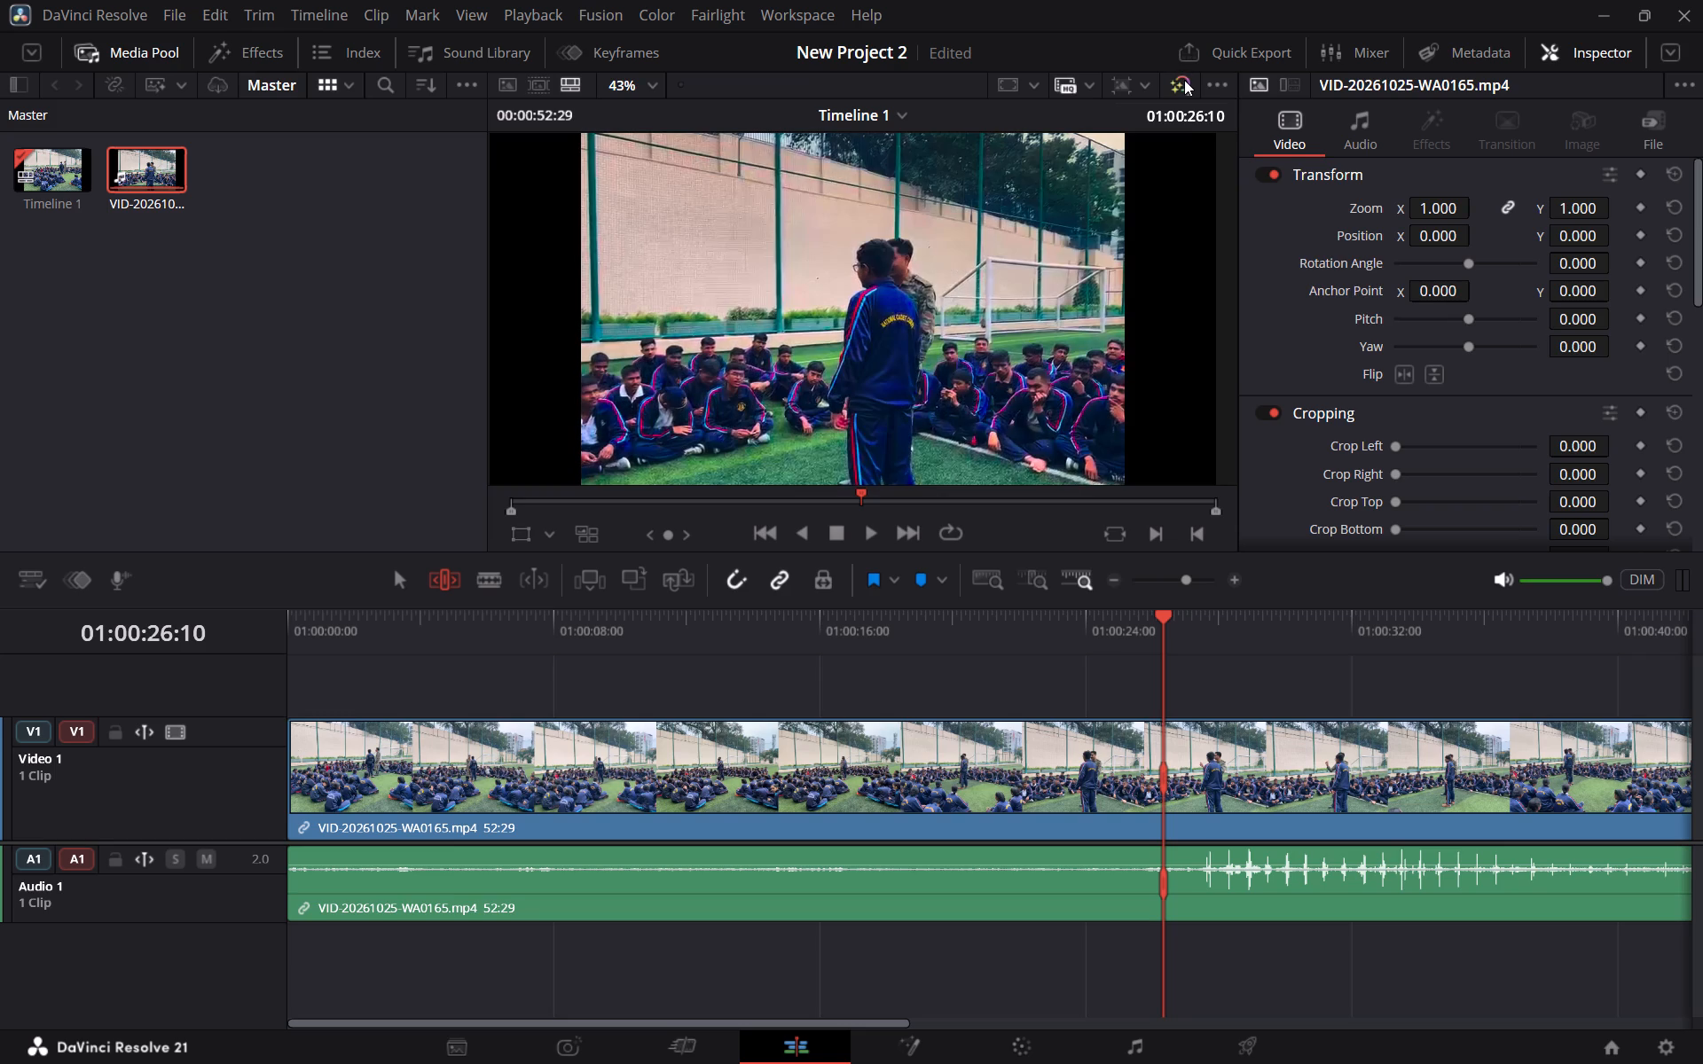
pyautogui.click(1184, 80)
# Play the timeline with the grade bypassed, re-enable the grade during playback, and pause at 01:00:32:01.
pyautogui.press('space')
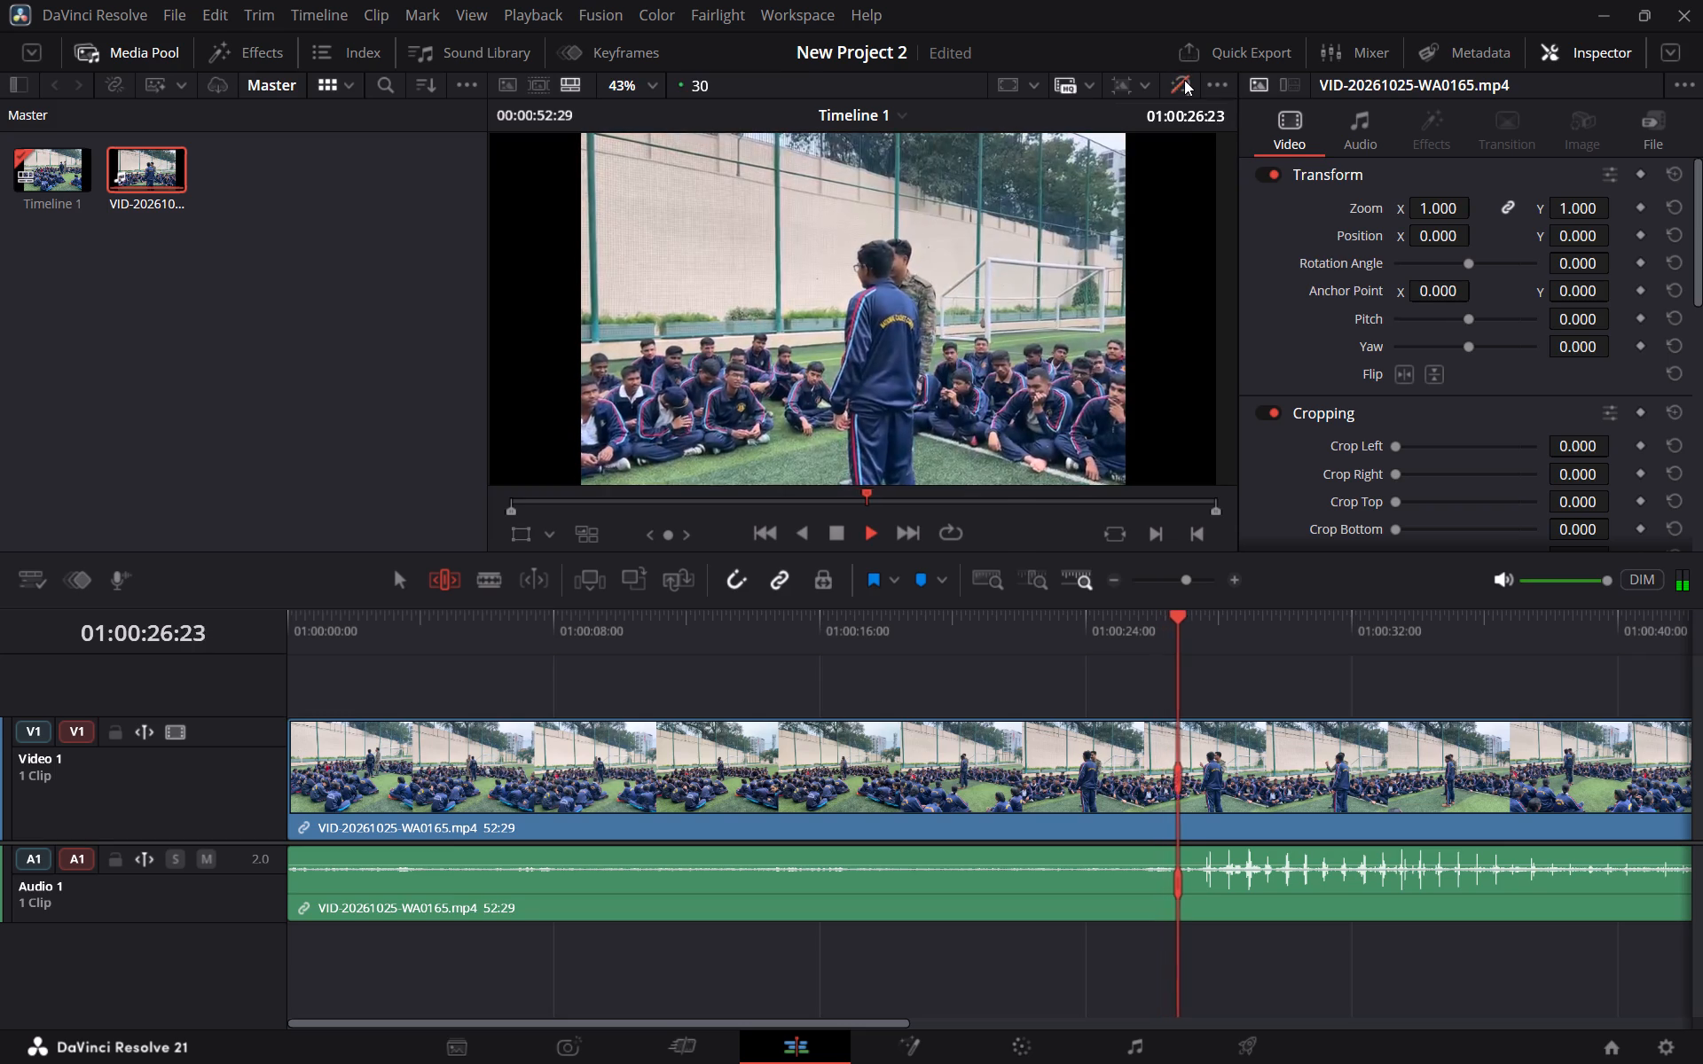
pyautogui.click(1184, 80)
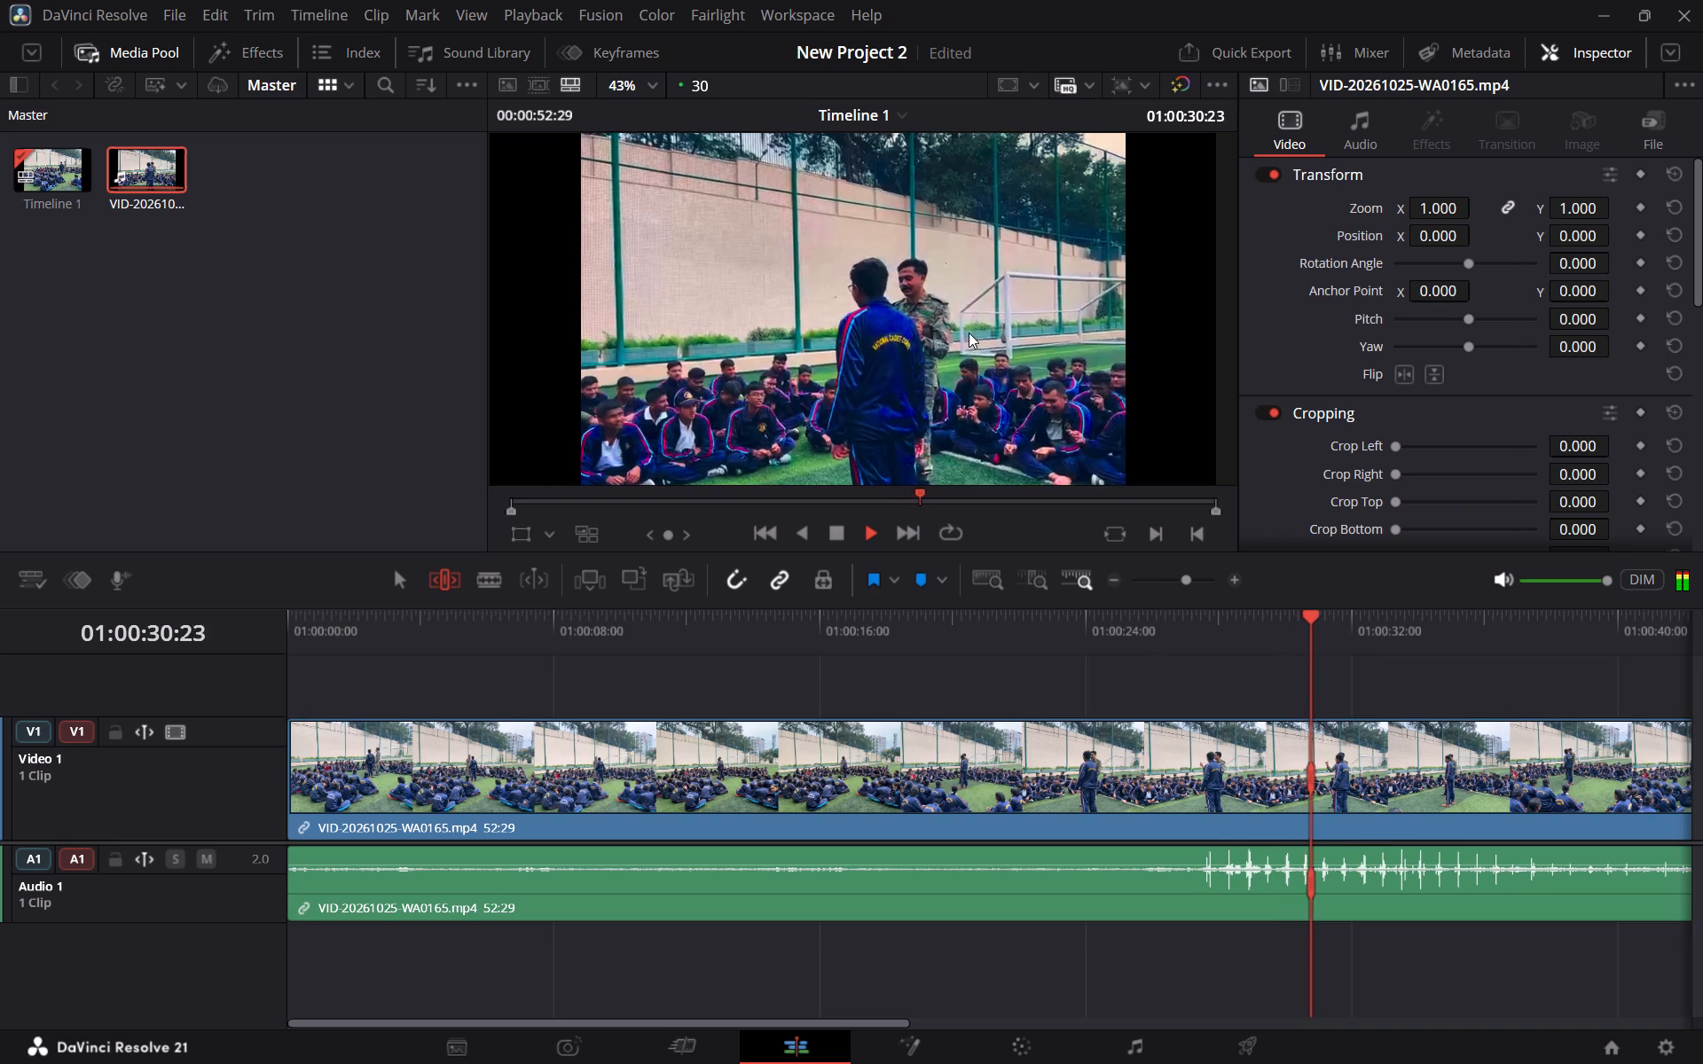
pyautogui.press('space')
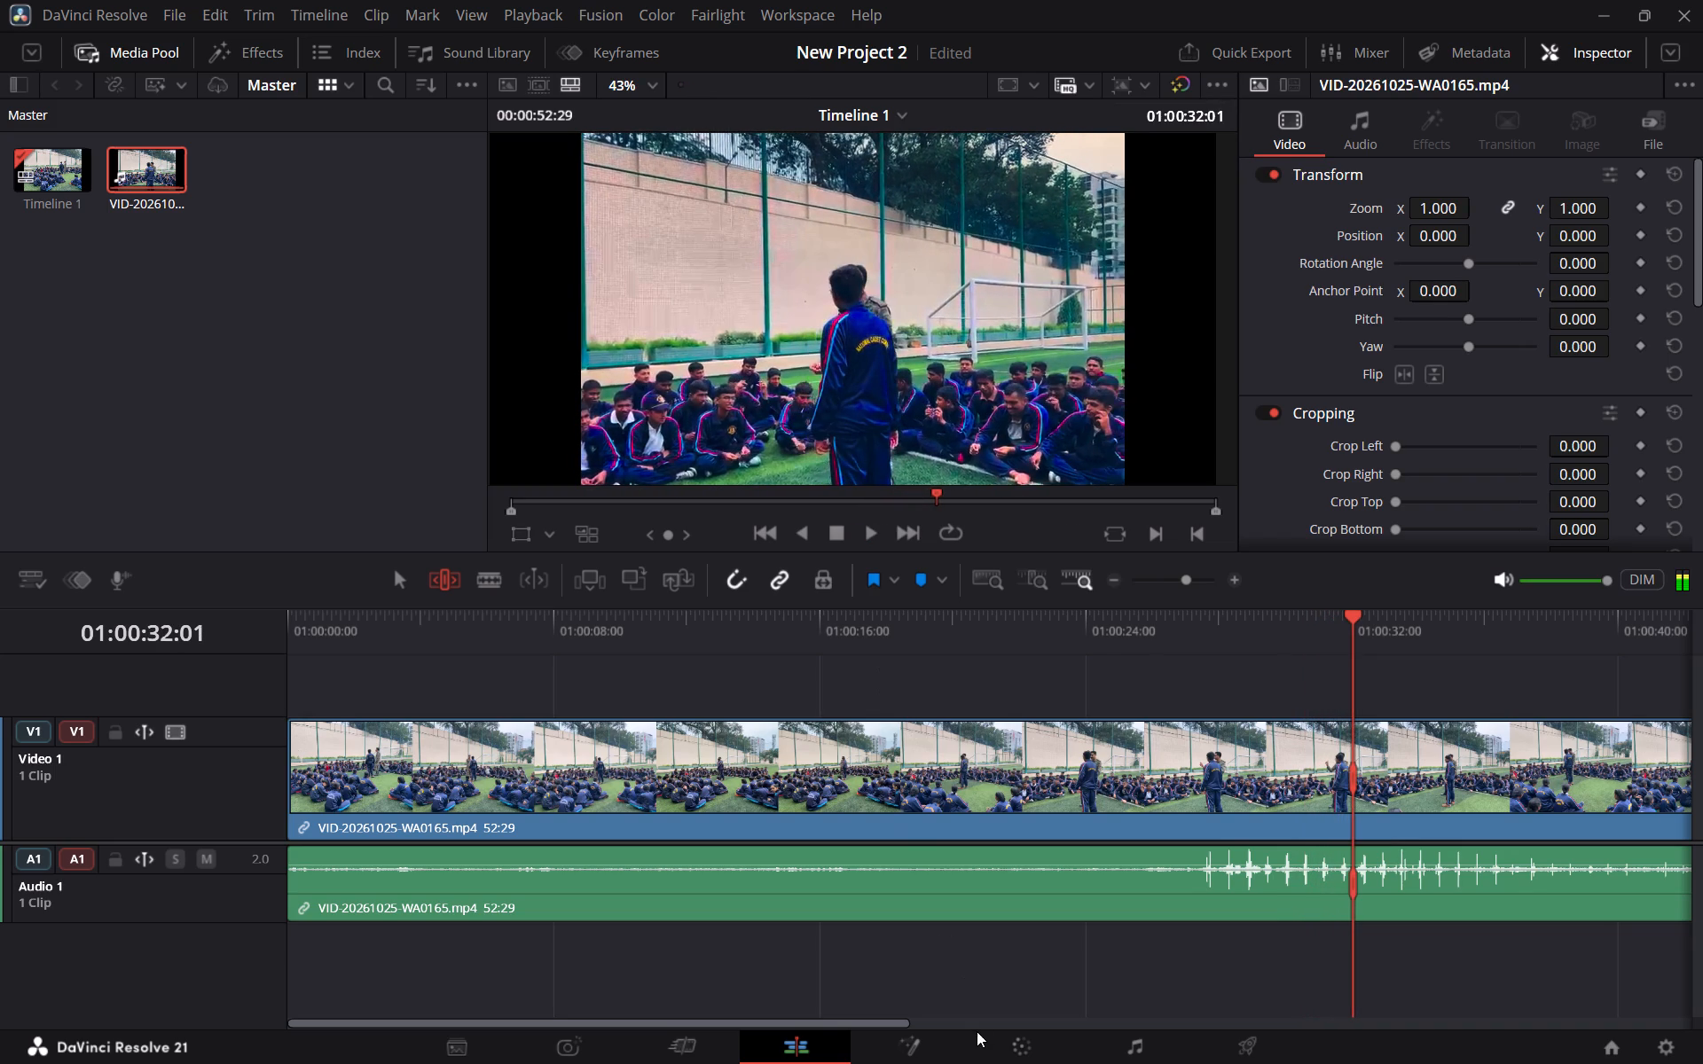
# View the clip on the Fusion page and return to the Color page.
pyautogui.click(940, 1044)
pyautogui.click(1021, 1042)
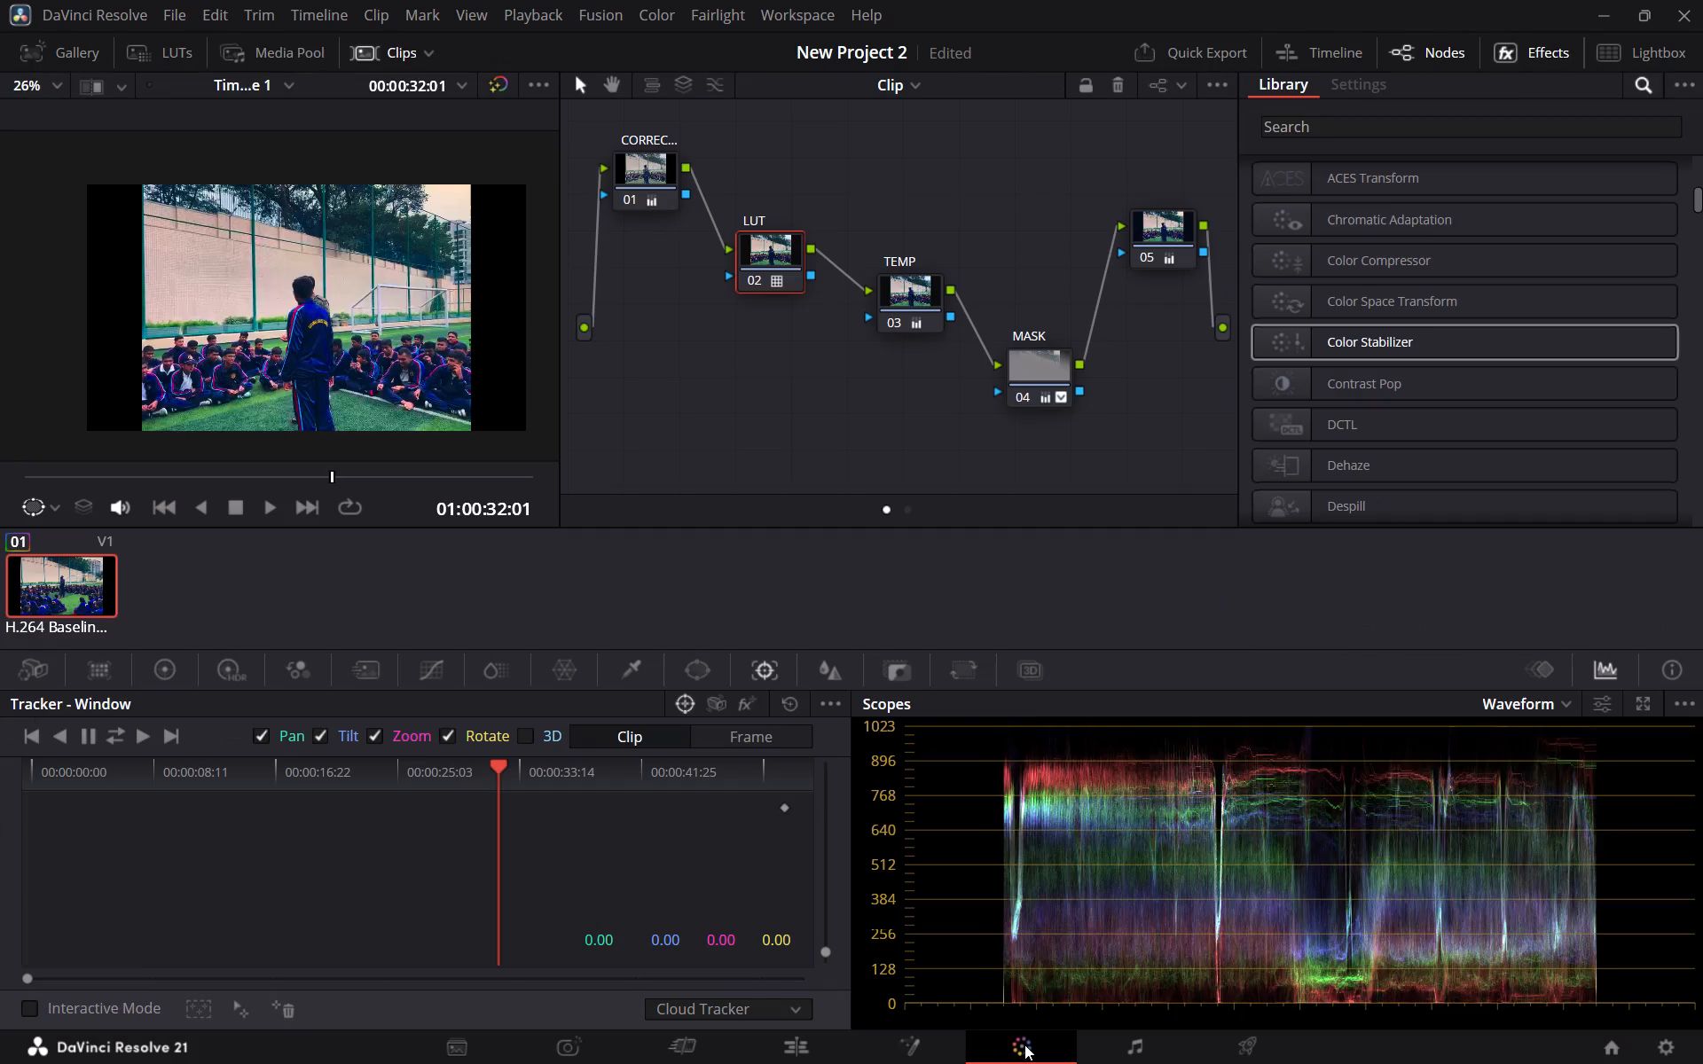
pyautogui.click(936, 1049)
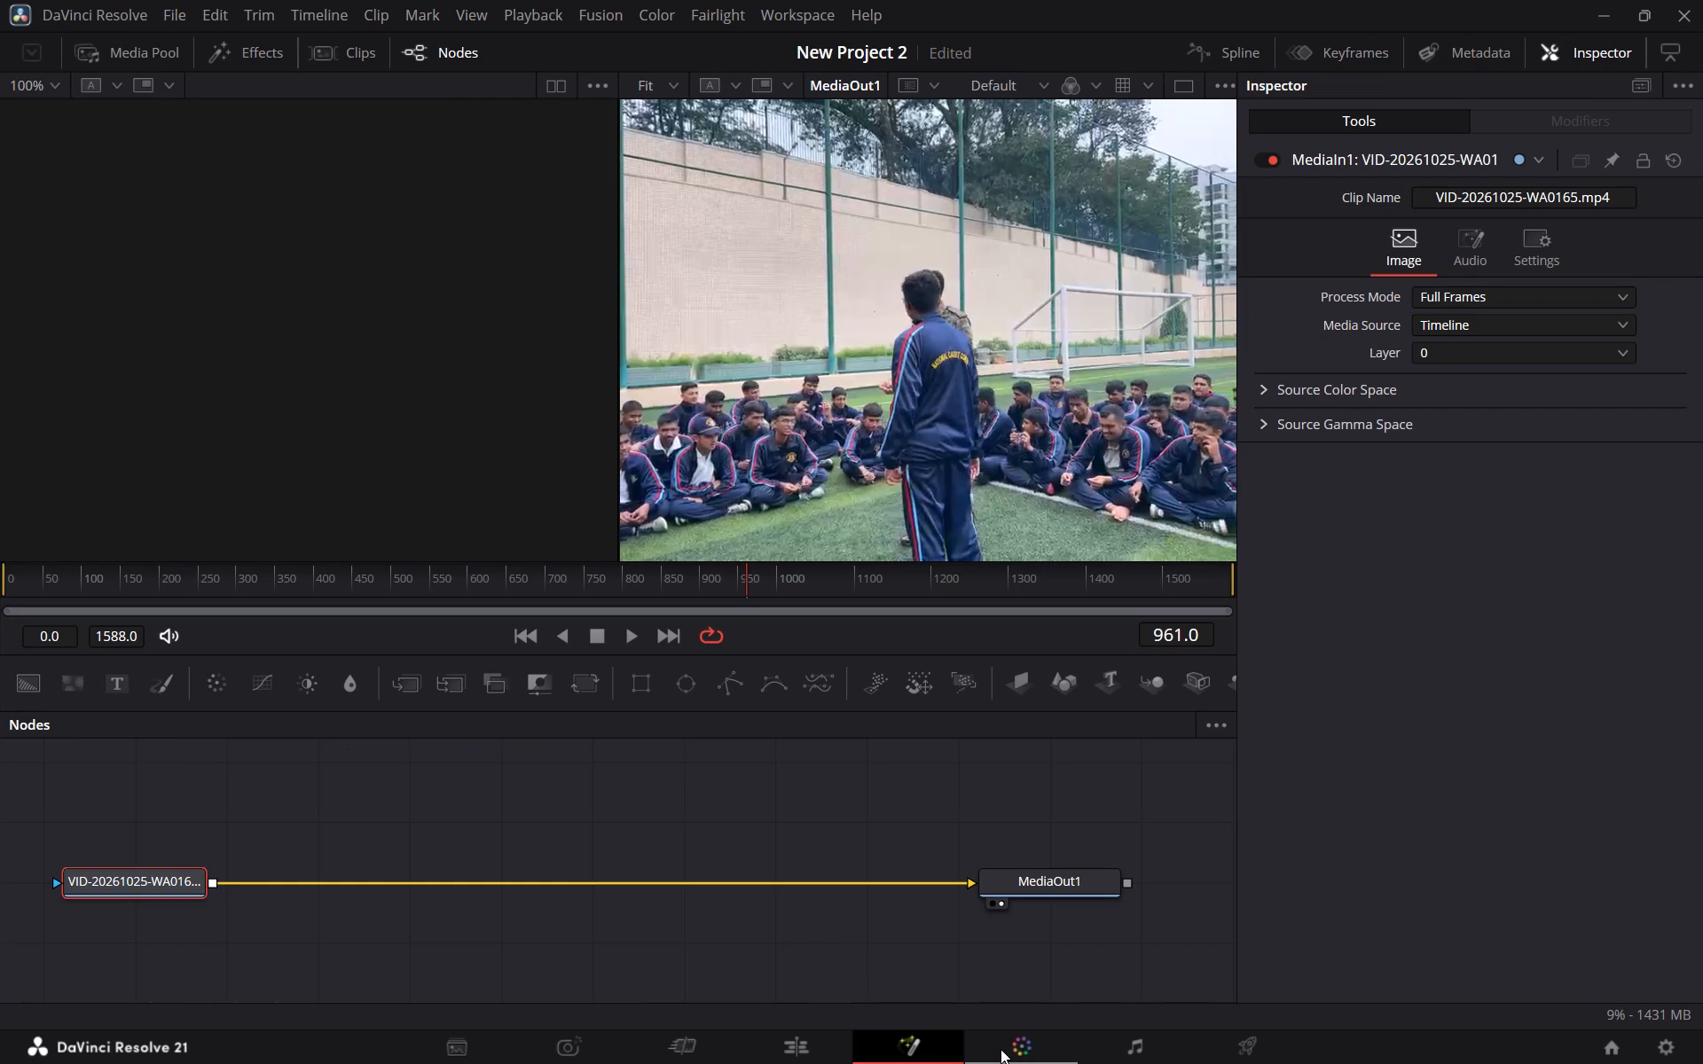
pyautogui.click(1001, 1049)
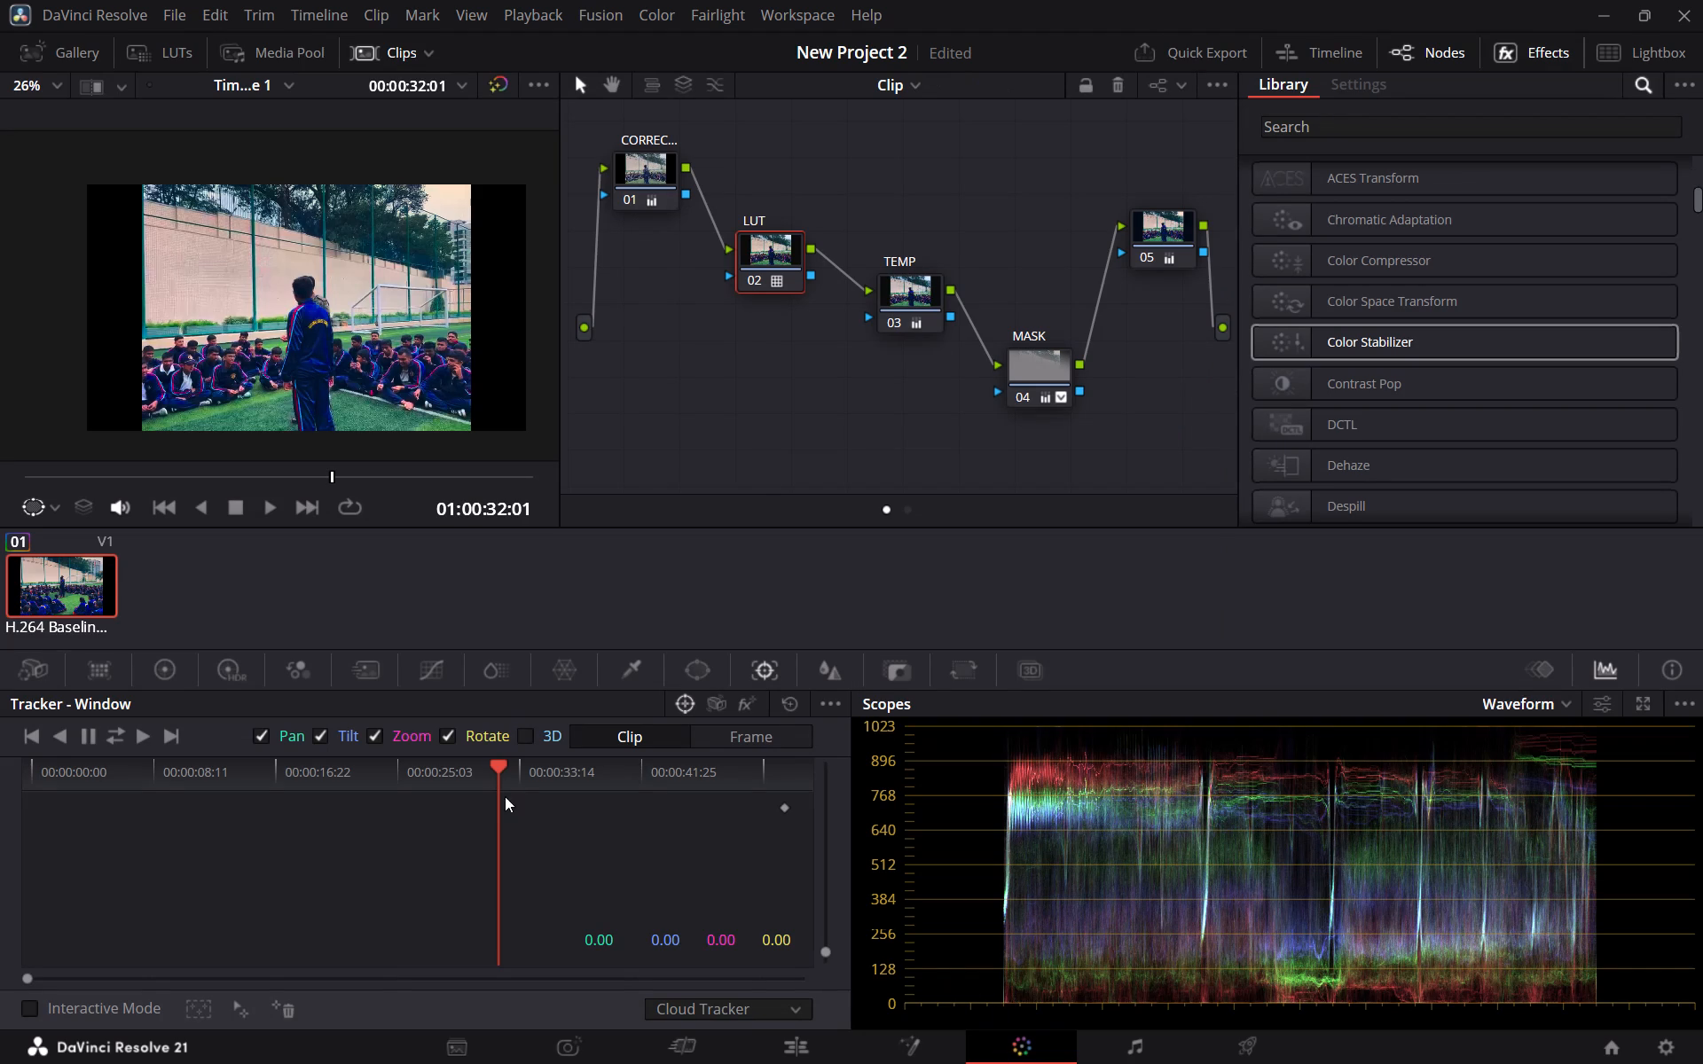
# Add a circle window to the LUT node with Soft 1 at 0.00, shrink it to head size, and centre it on the standing student's head.
pyautogui.click(704, 669)
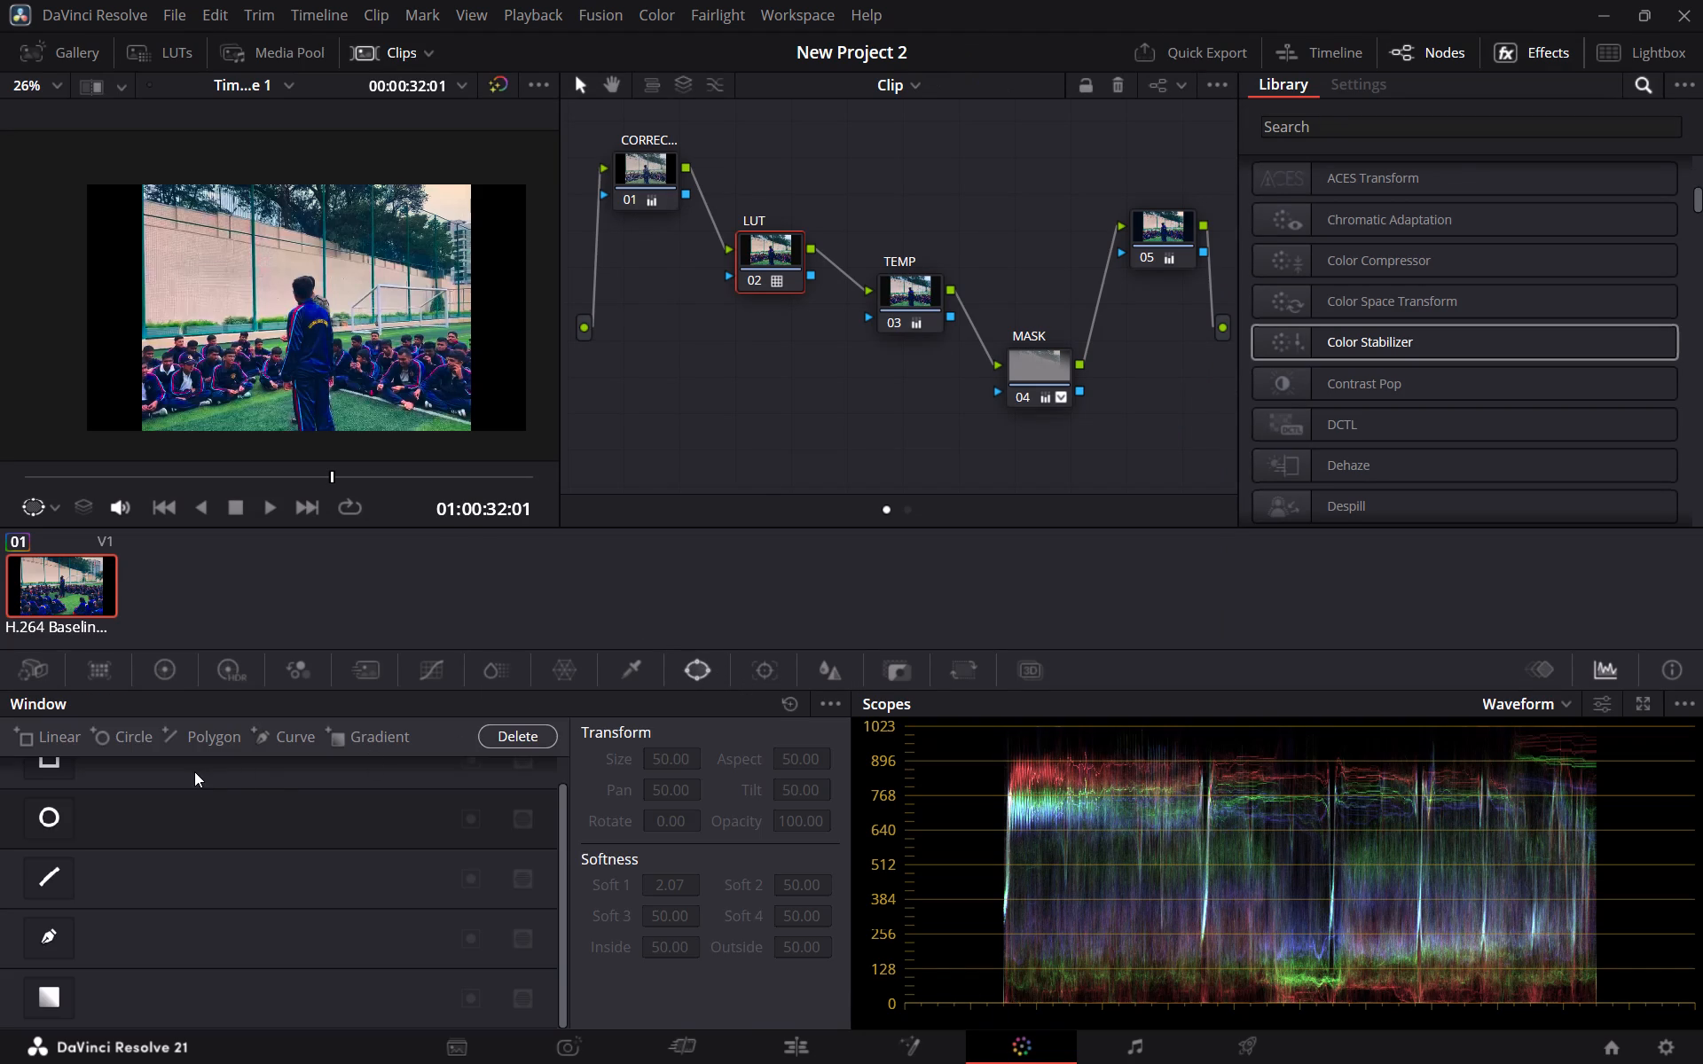
pyautogui.click(52, 822)
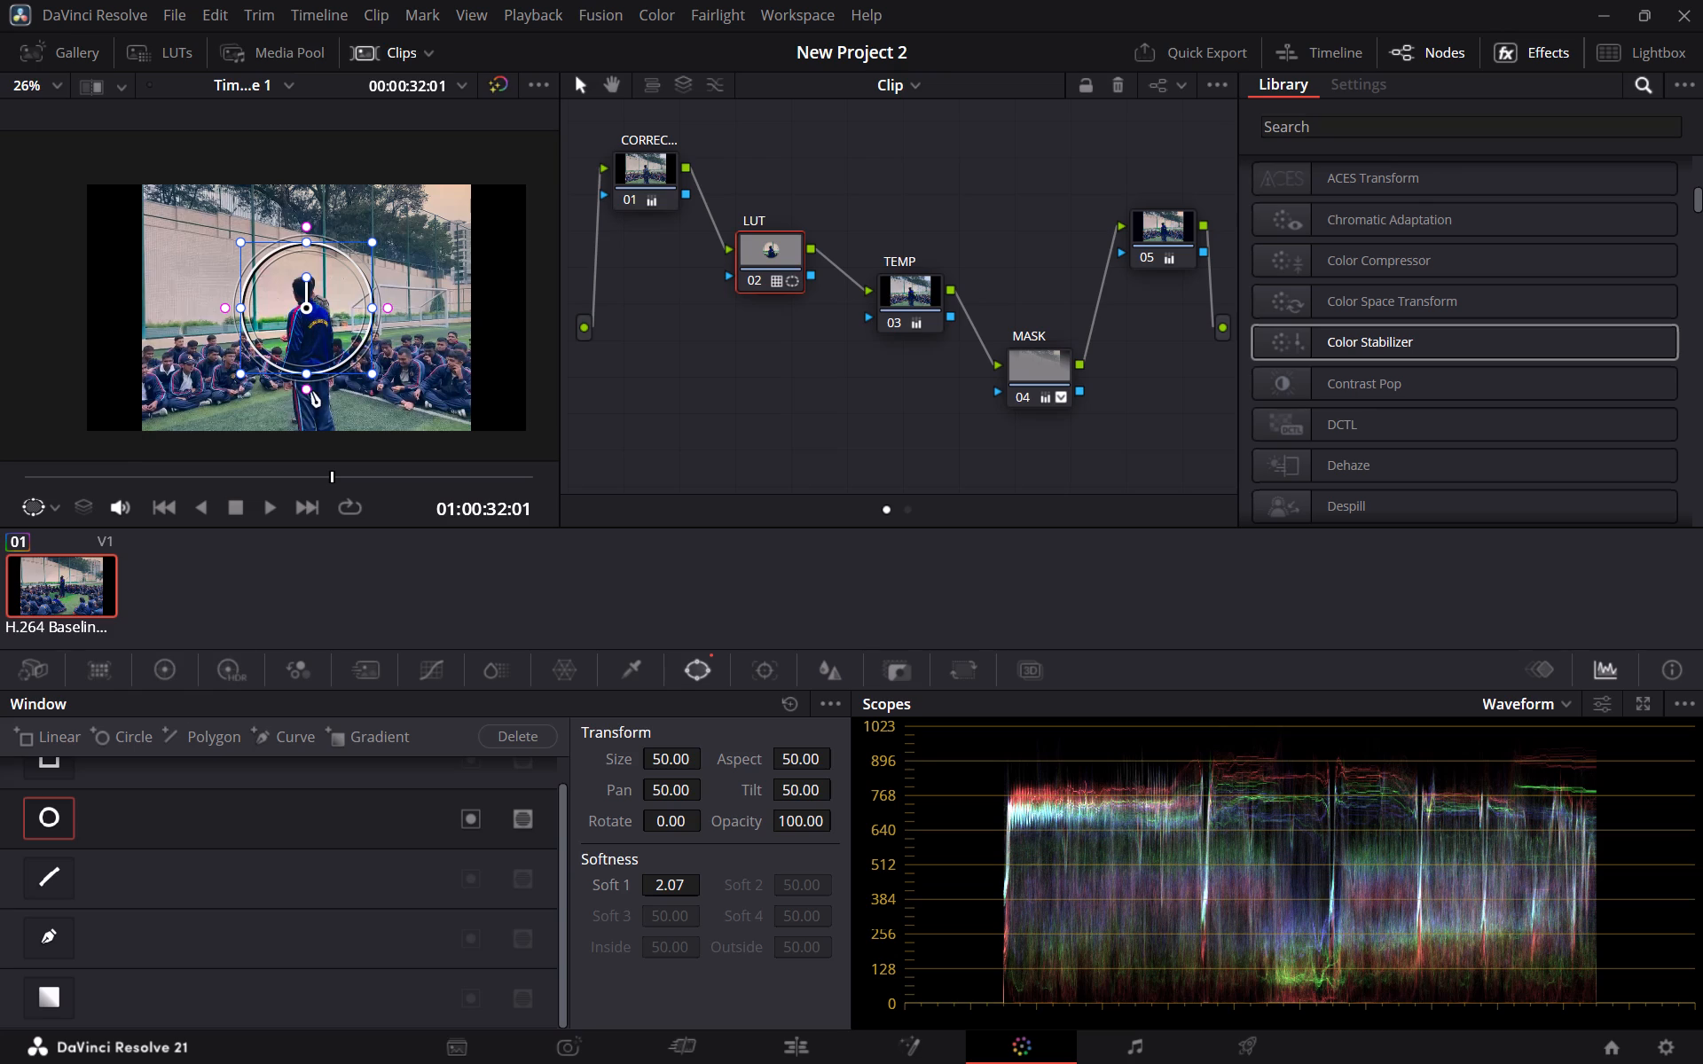
pyautogui.moveTo(303, 390); pyautogui.dragTo(313, 411)
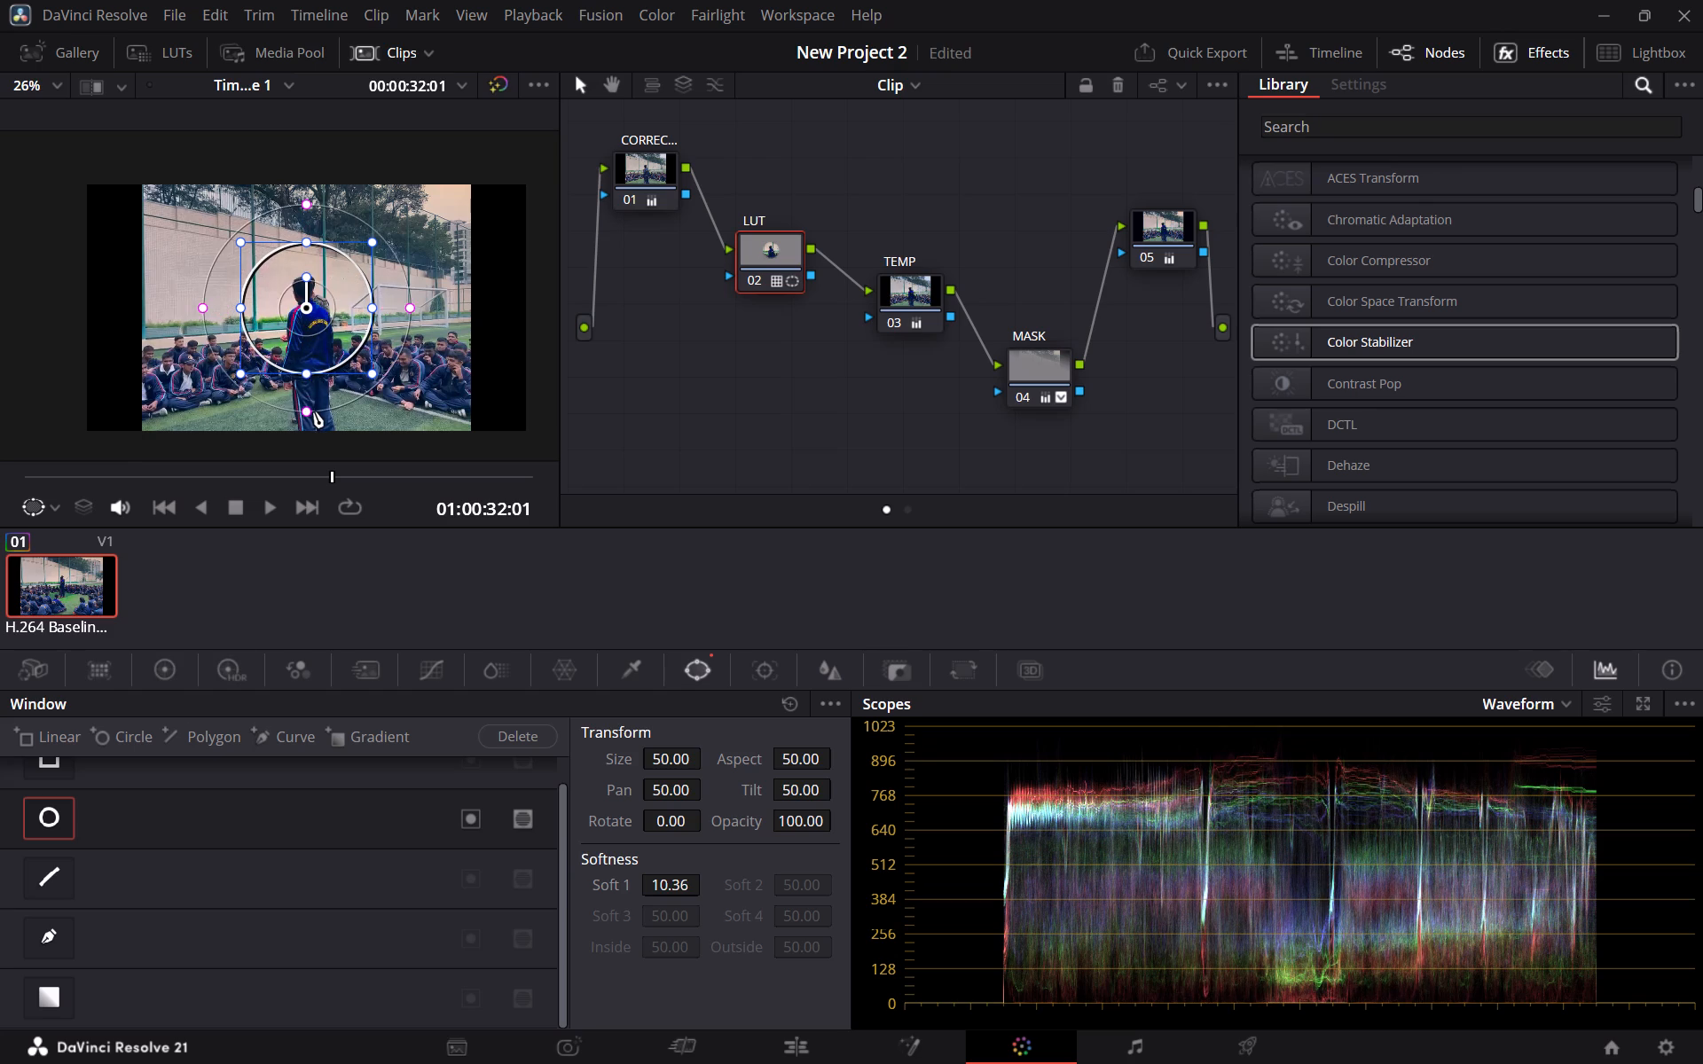
pyautogui.moveTo(313, 411); pyautogui.dragTo(310, 366)
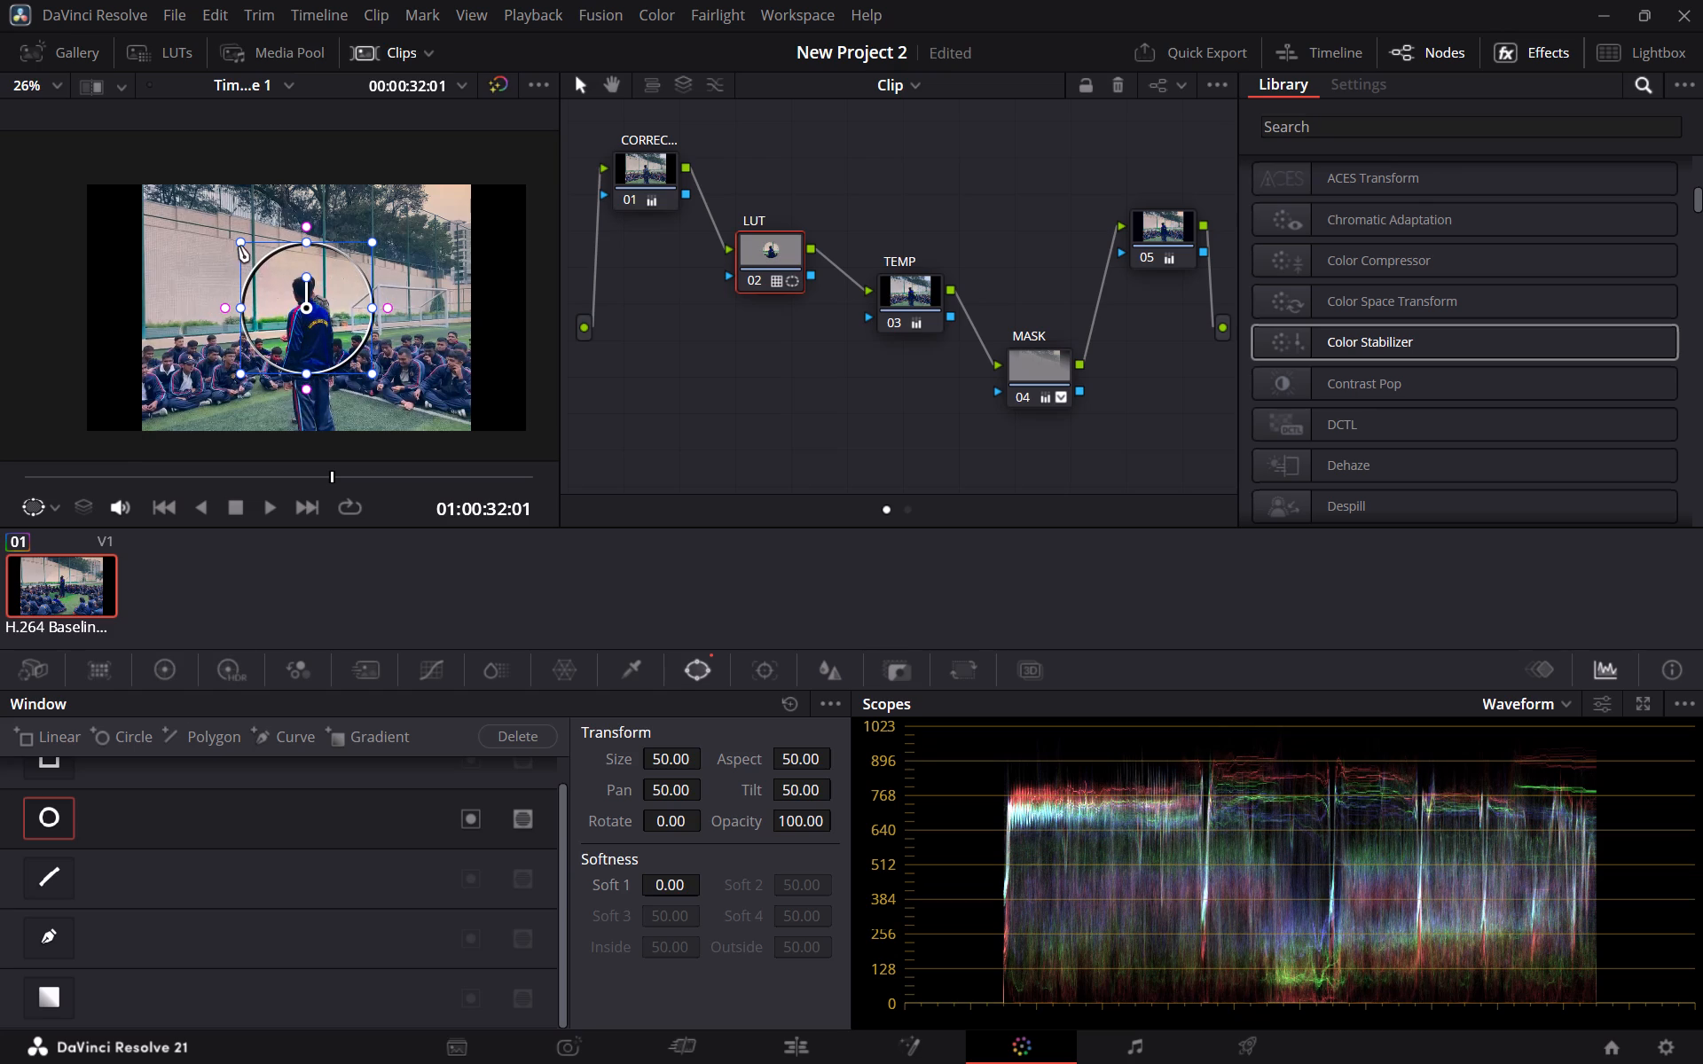
pyautogui.moveTo(239, 244); pyautogui.dragTo(332, 294)
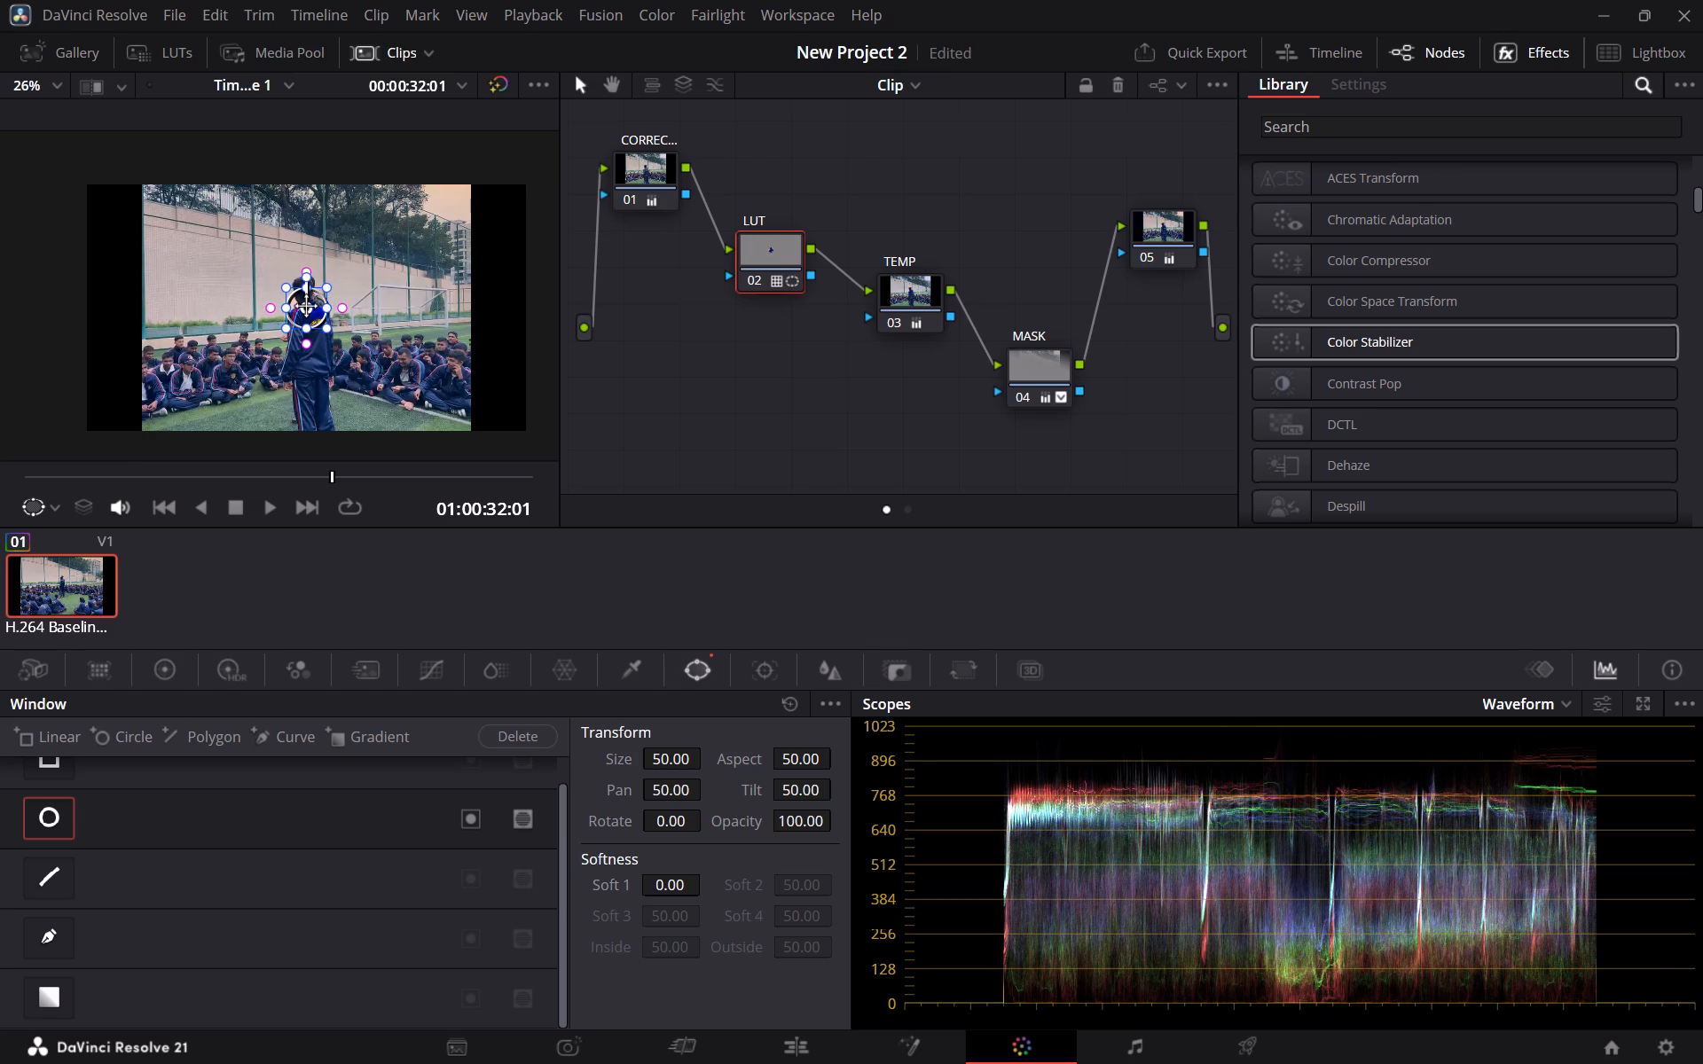
pyautogui.moveTo(306, 305); pyautogui.dragTo(304, 290)
# At the clip's first frame, shrink the circle window and place it on the standing student's upper body, at Pan 52.65 and Tilt 51.40.
pyautogui.moveTo(333, 478); pyautogui.dragTo(231, 478)
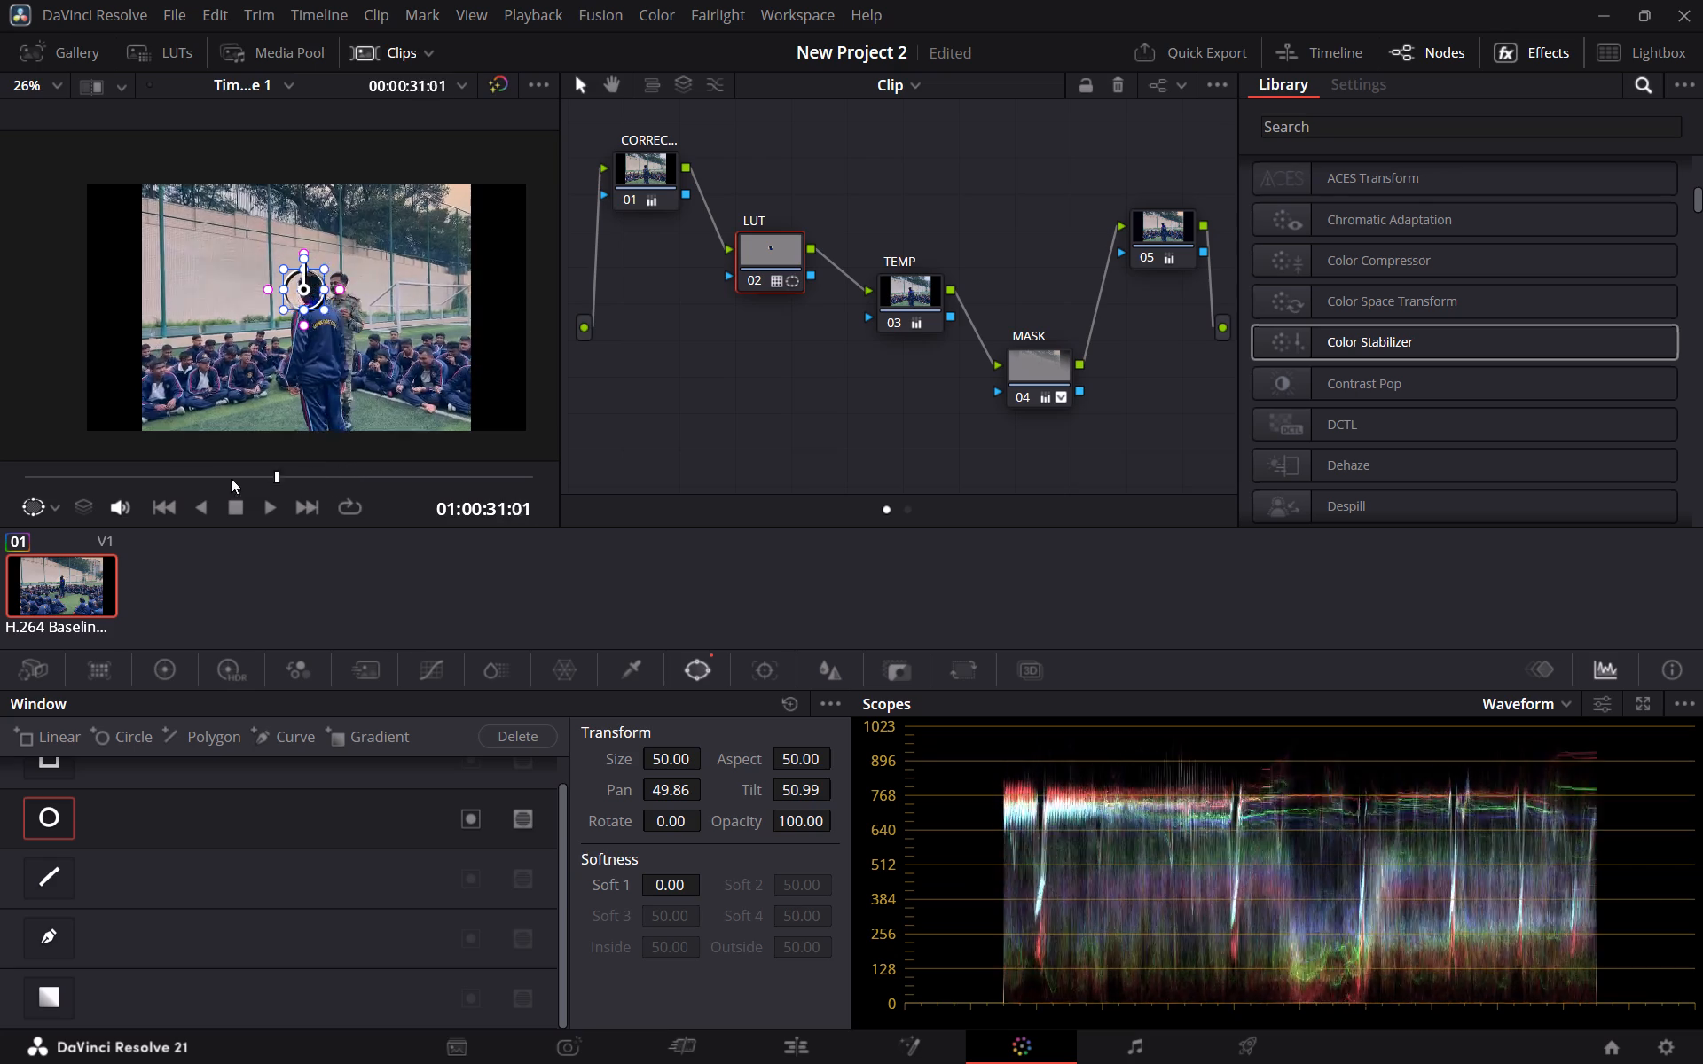
pyautogui.moveTo(231, 478); pyautogui.dragTo(0, 482)
pyautogui.moveTo(309, 288); pyautogui.dragTo(354, 270)
pyautogui.moveTo(336, 289); pyautogui.dragTo(335, 289)
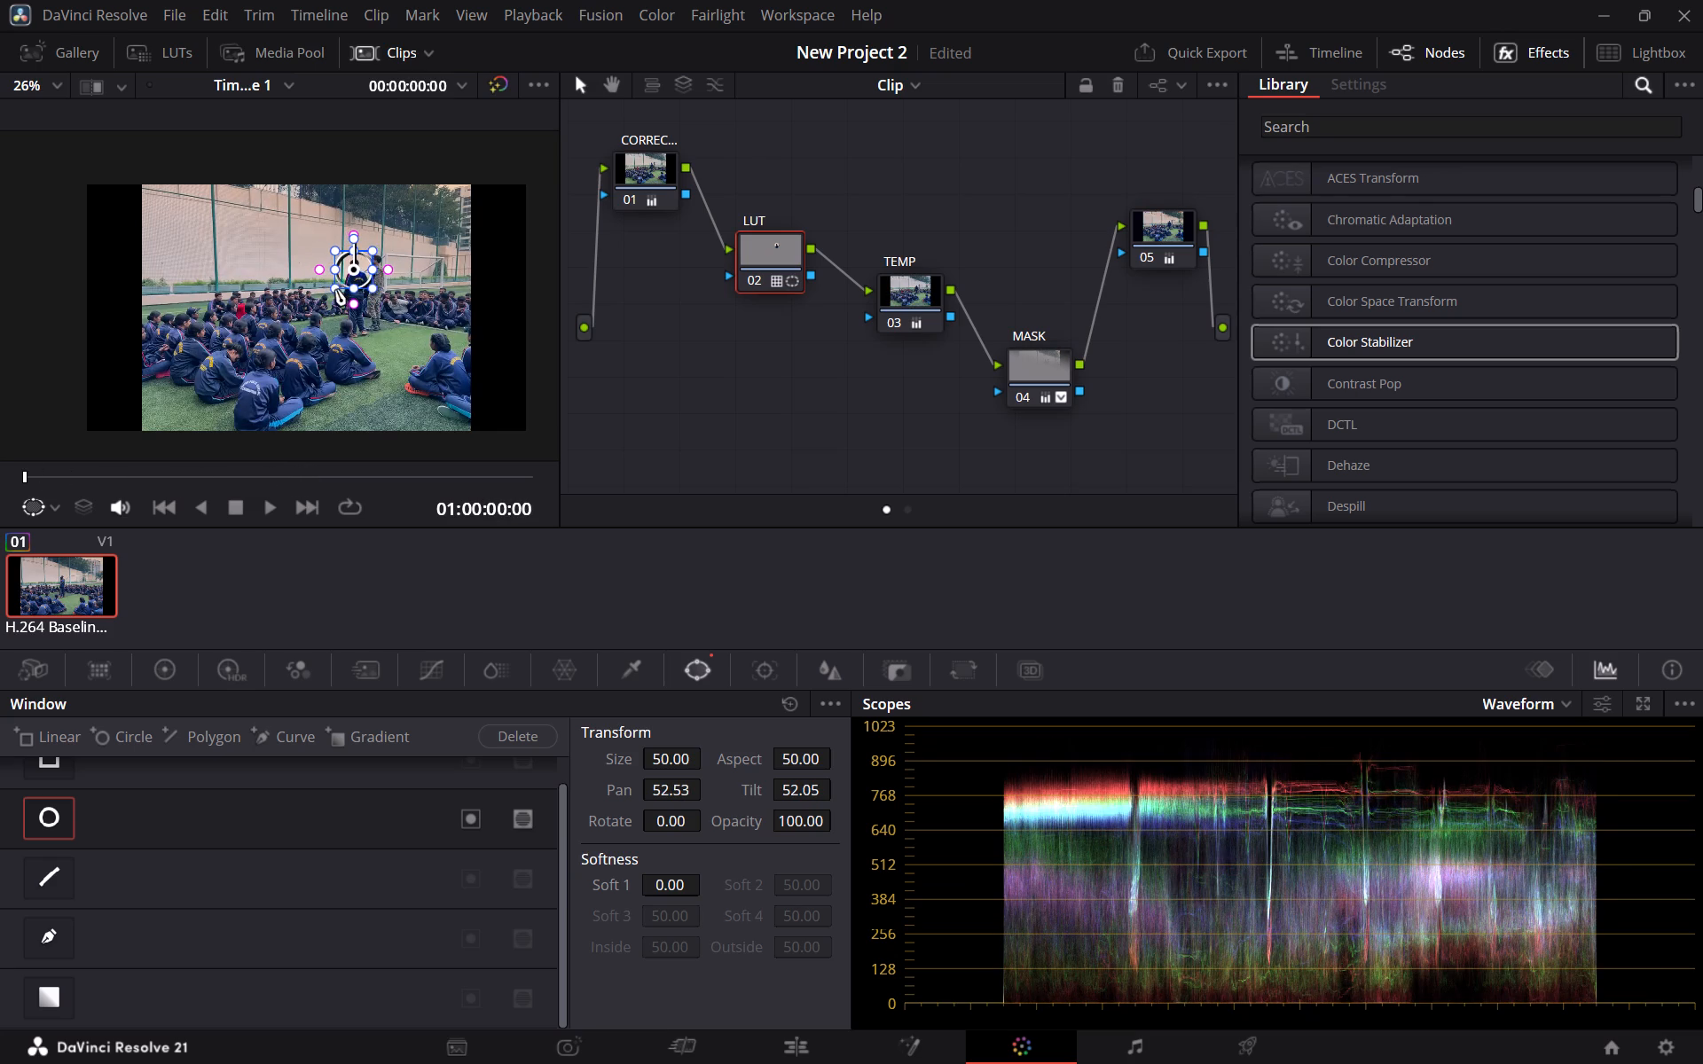
pyautogui.moveTo(335, 289); pyautogui.dragTo(344, 283)
pyautogui.moveTo(352, 274); pyautogui.dragTo(354, 295)
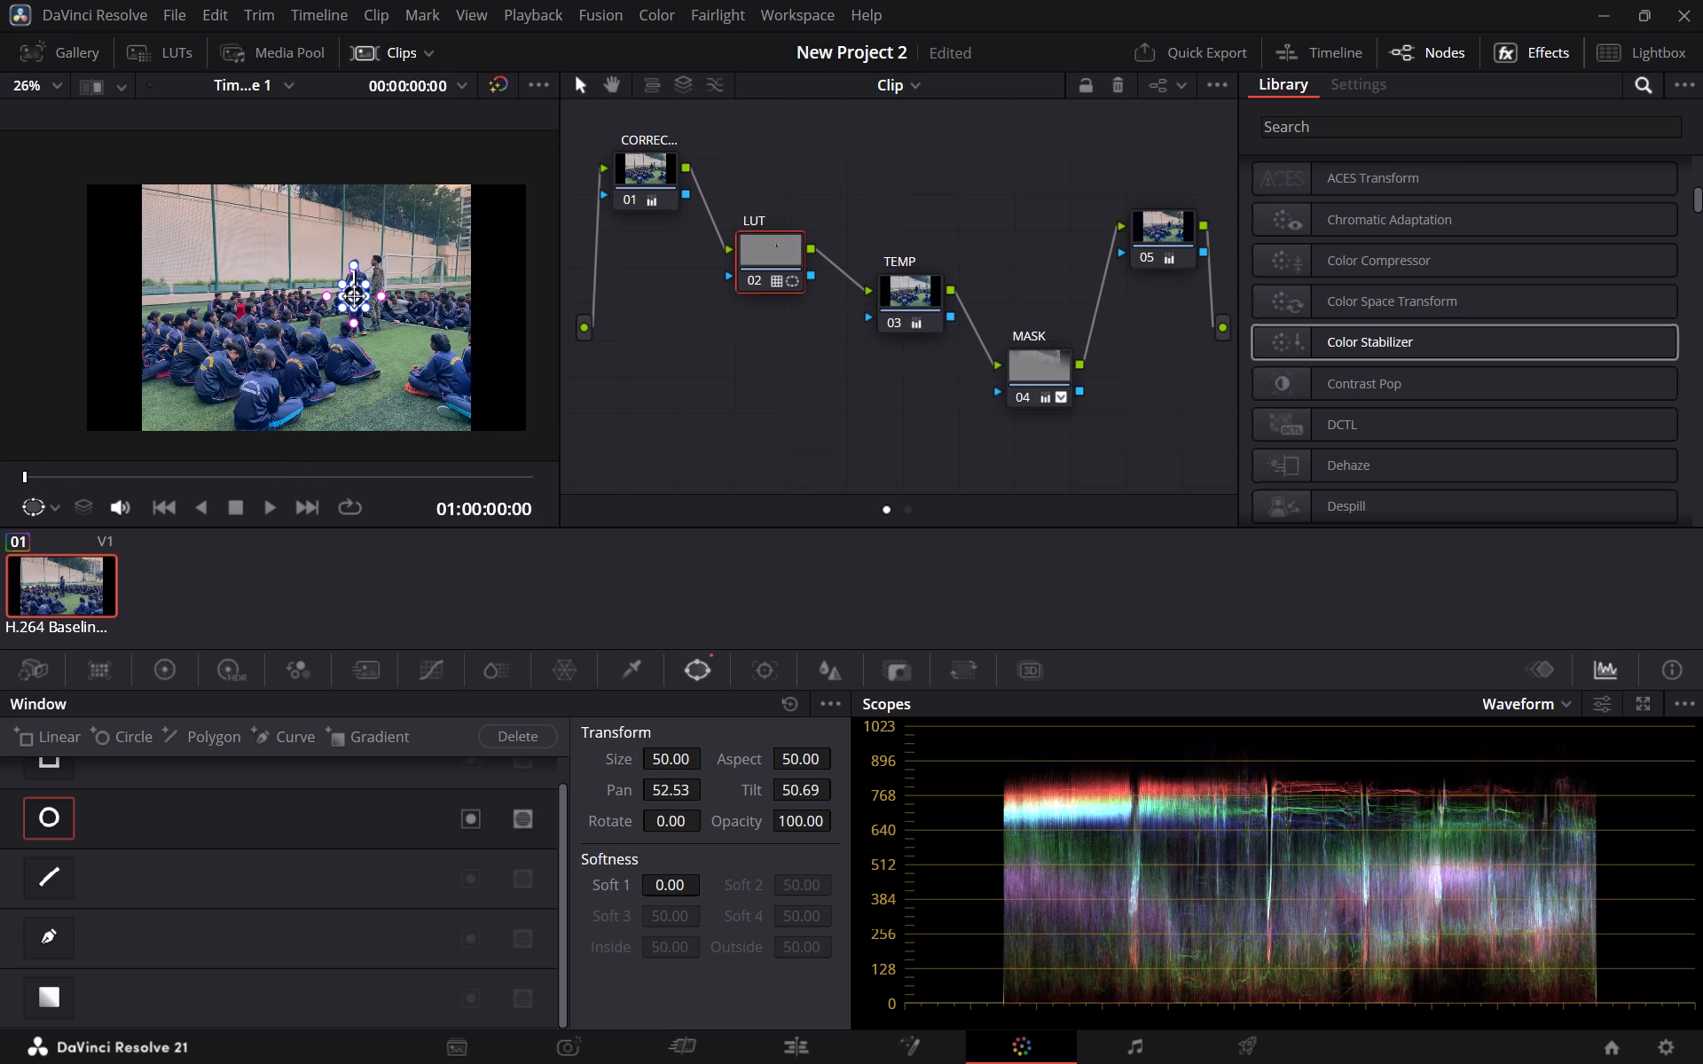
pyautogui.moveTo(354, 295); pyautogui.dragTo(357, 282)
pyautogui.scroll(2, 419, 781)
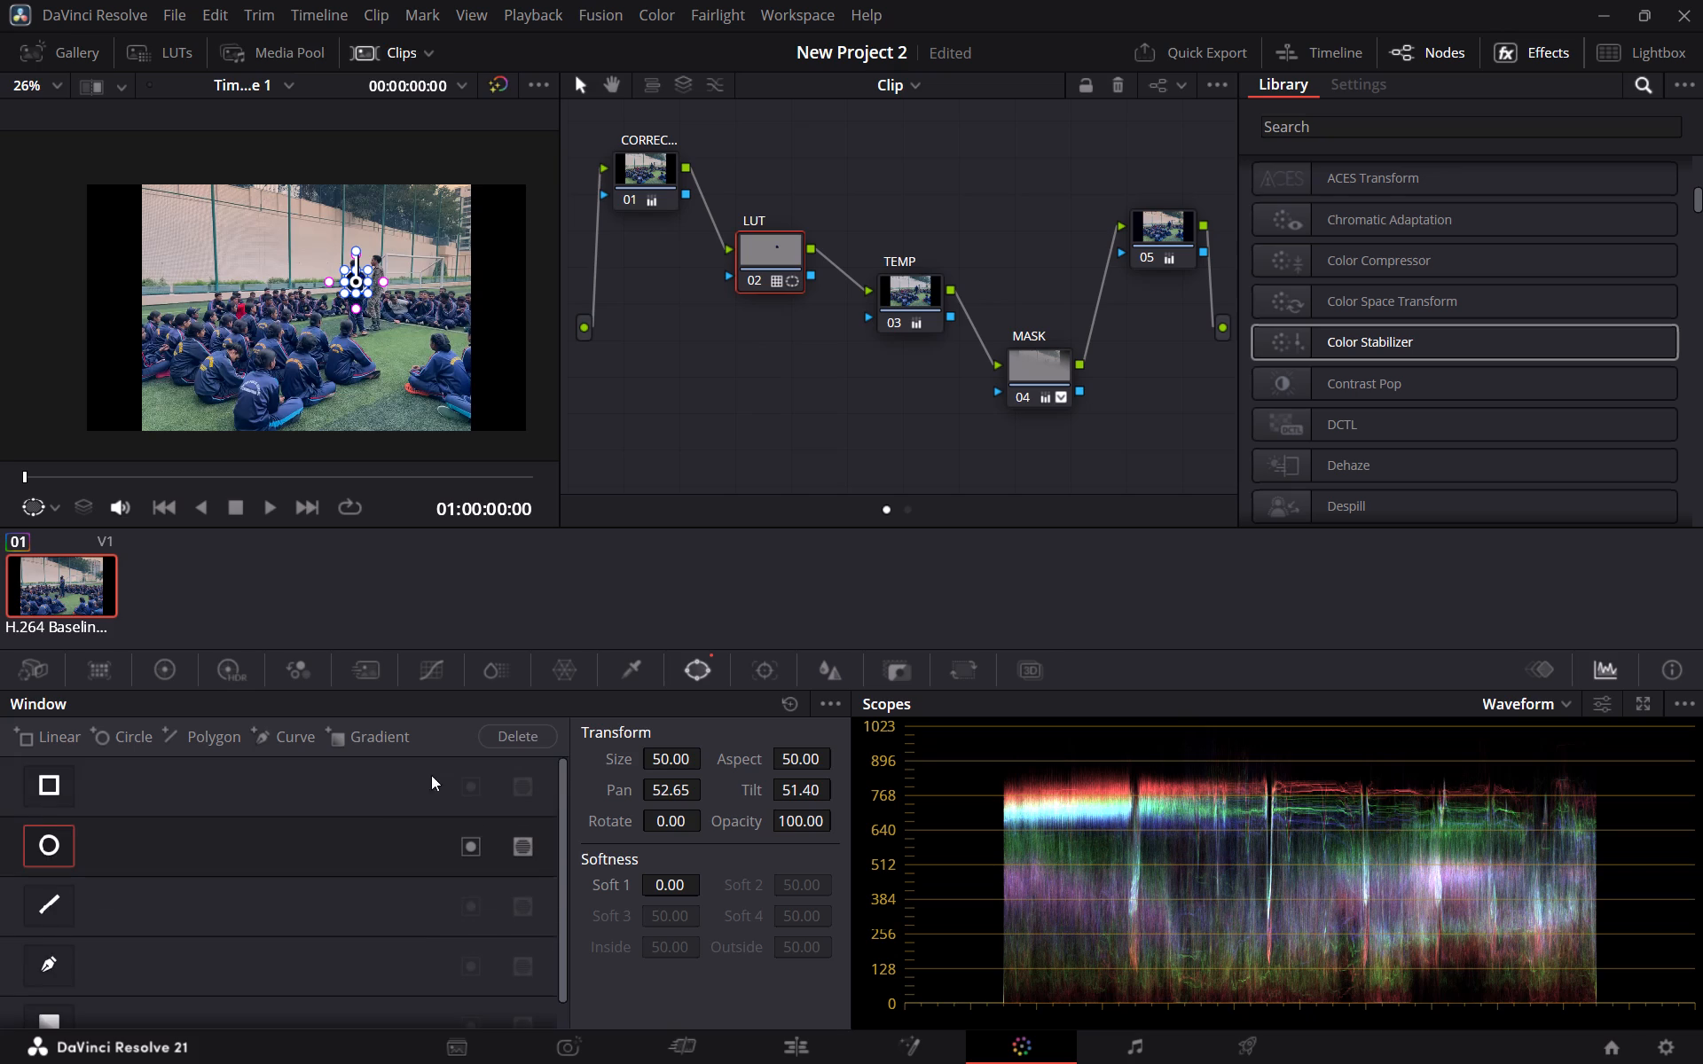
pyautogui.scroll(2, 431, 775)
# Track the LUT node's circle window forward and in reverse through the whole clip with the Cloud Tracker.
pyautogui.click(754, 671)
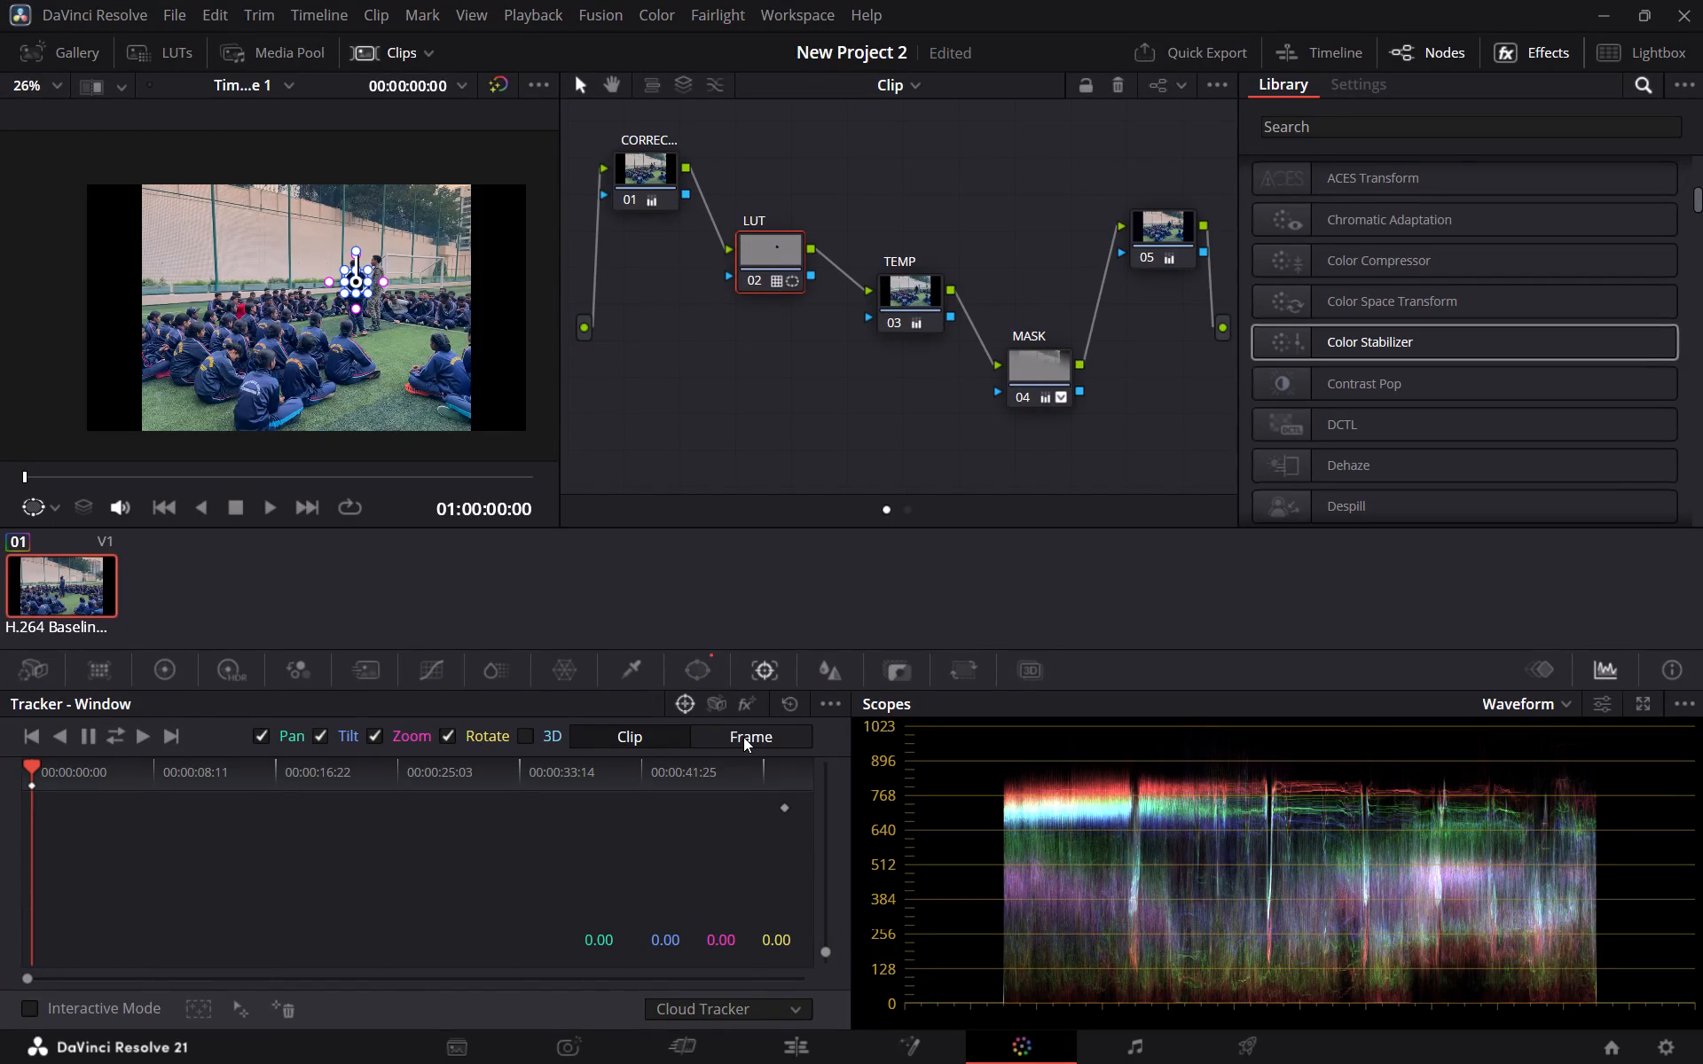
pyautogui.click(122, 734)
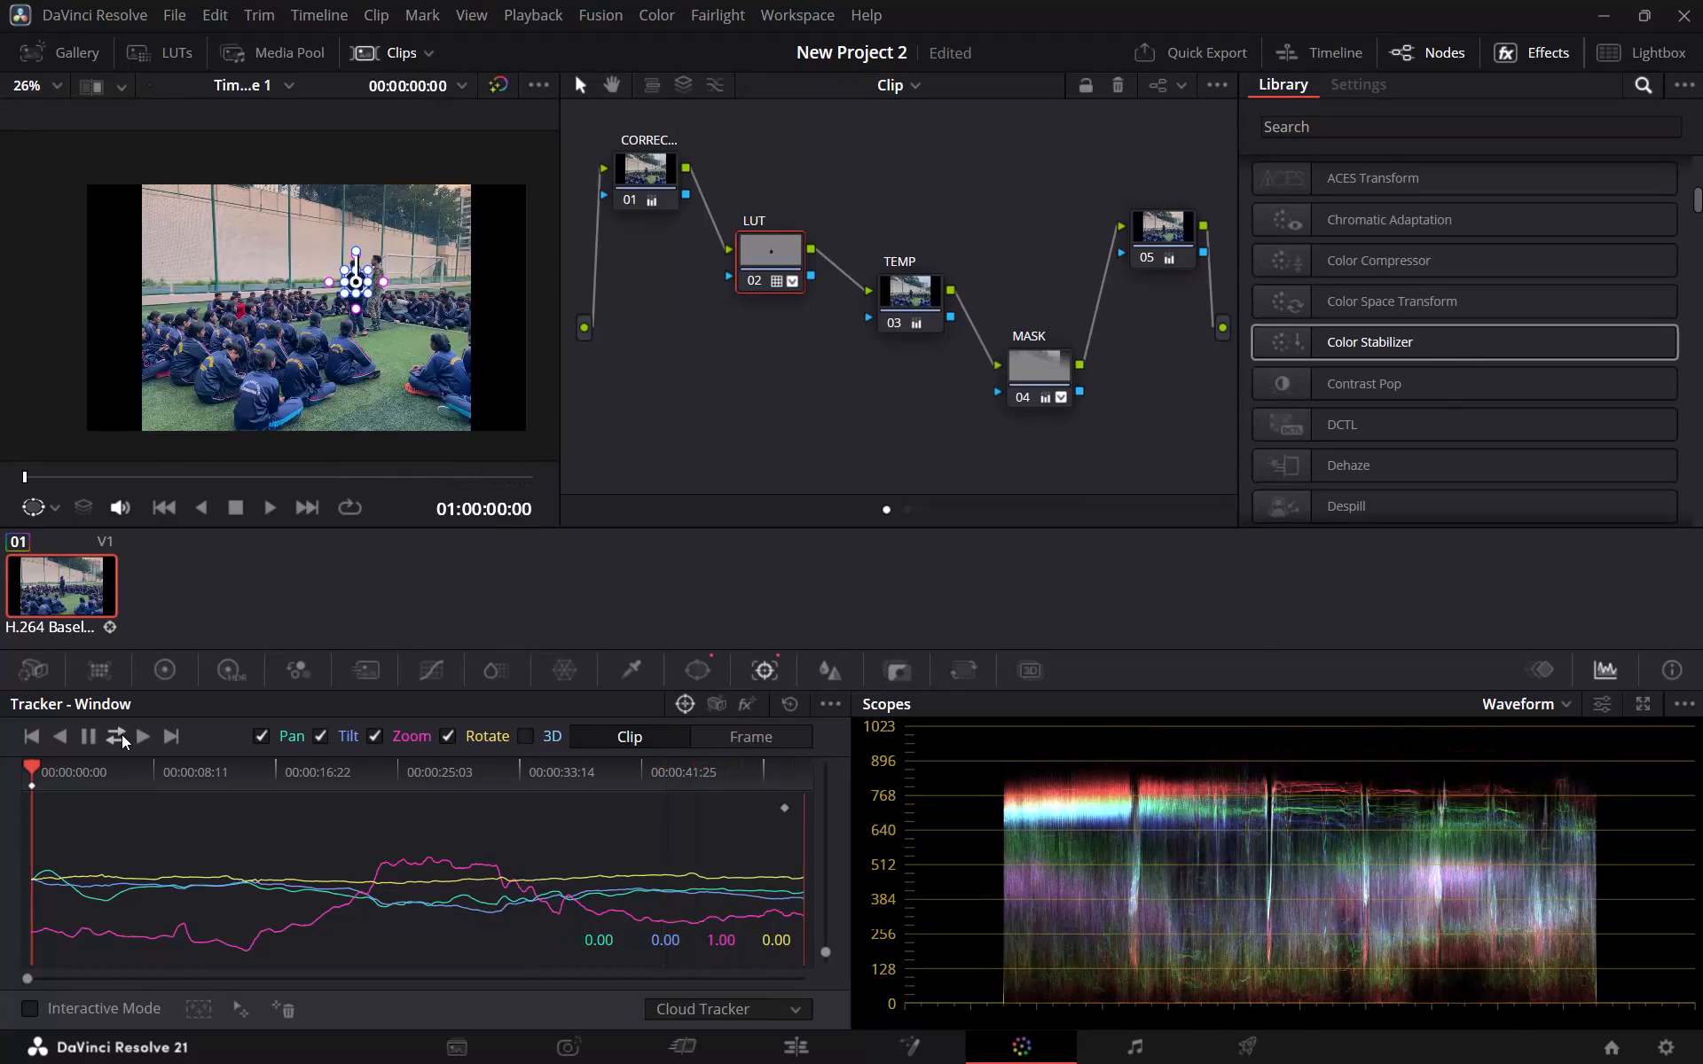
pyautogui.click(37, 1007)
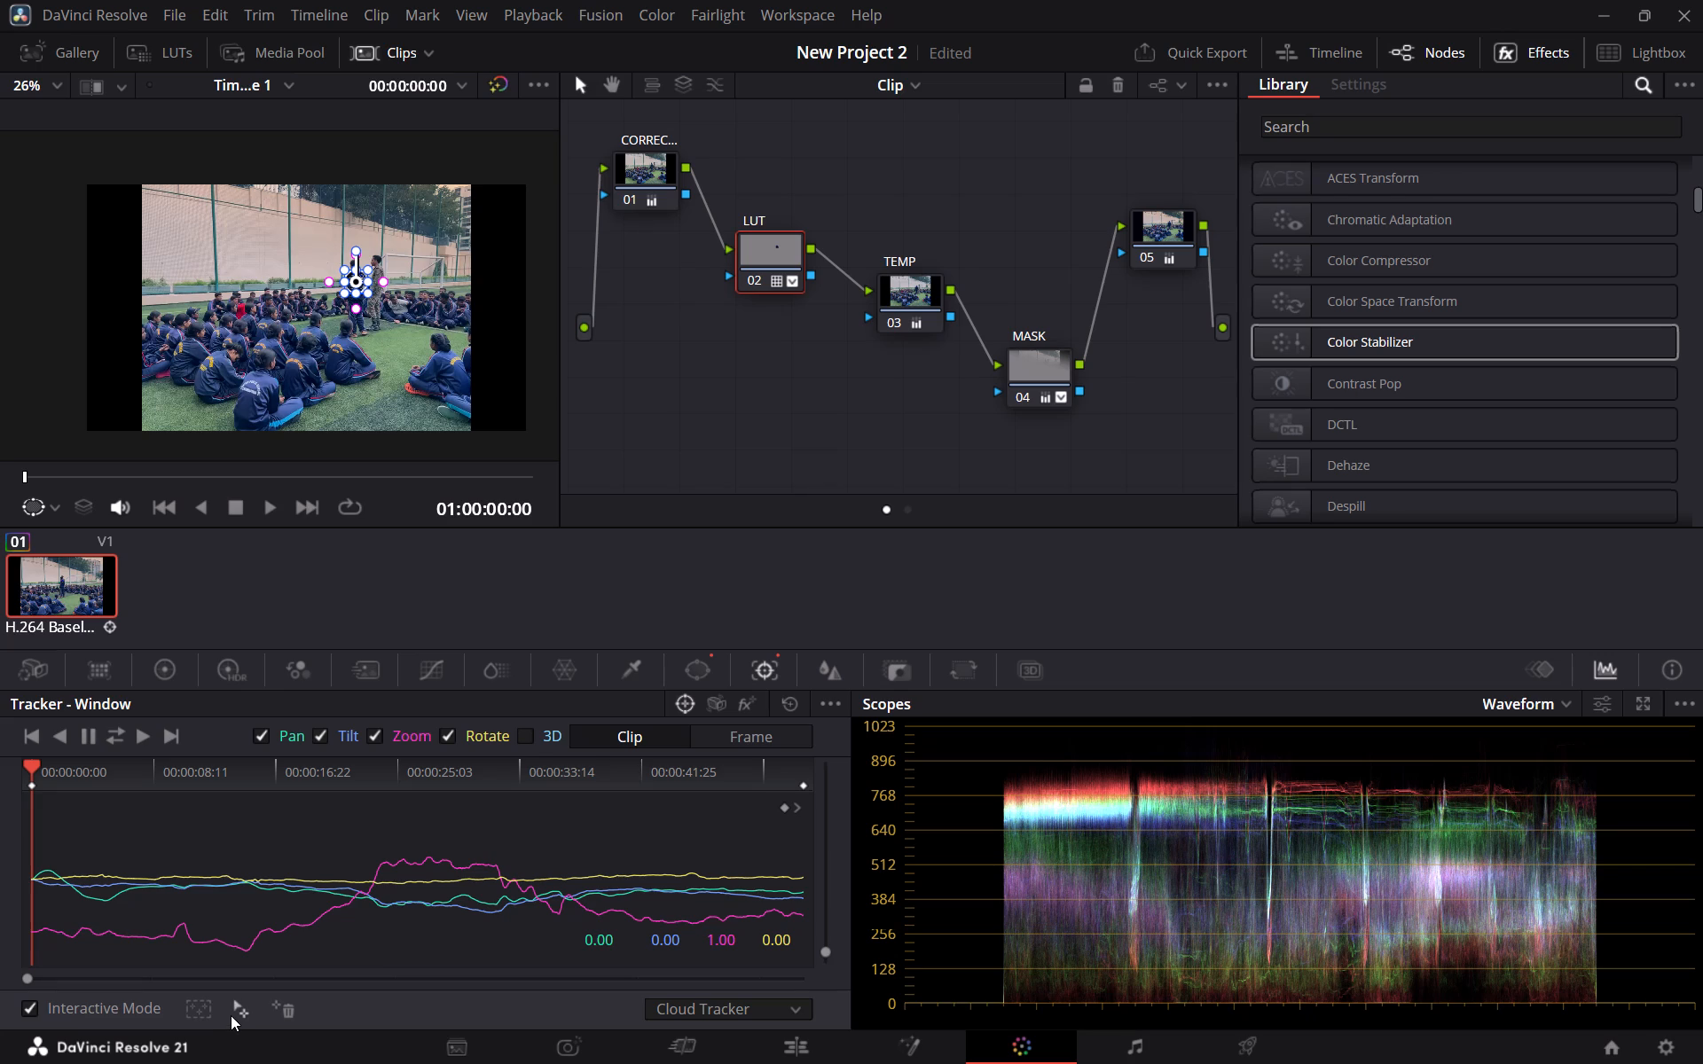
pyautogui.click(34, 1010)
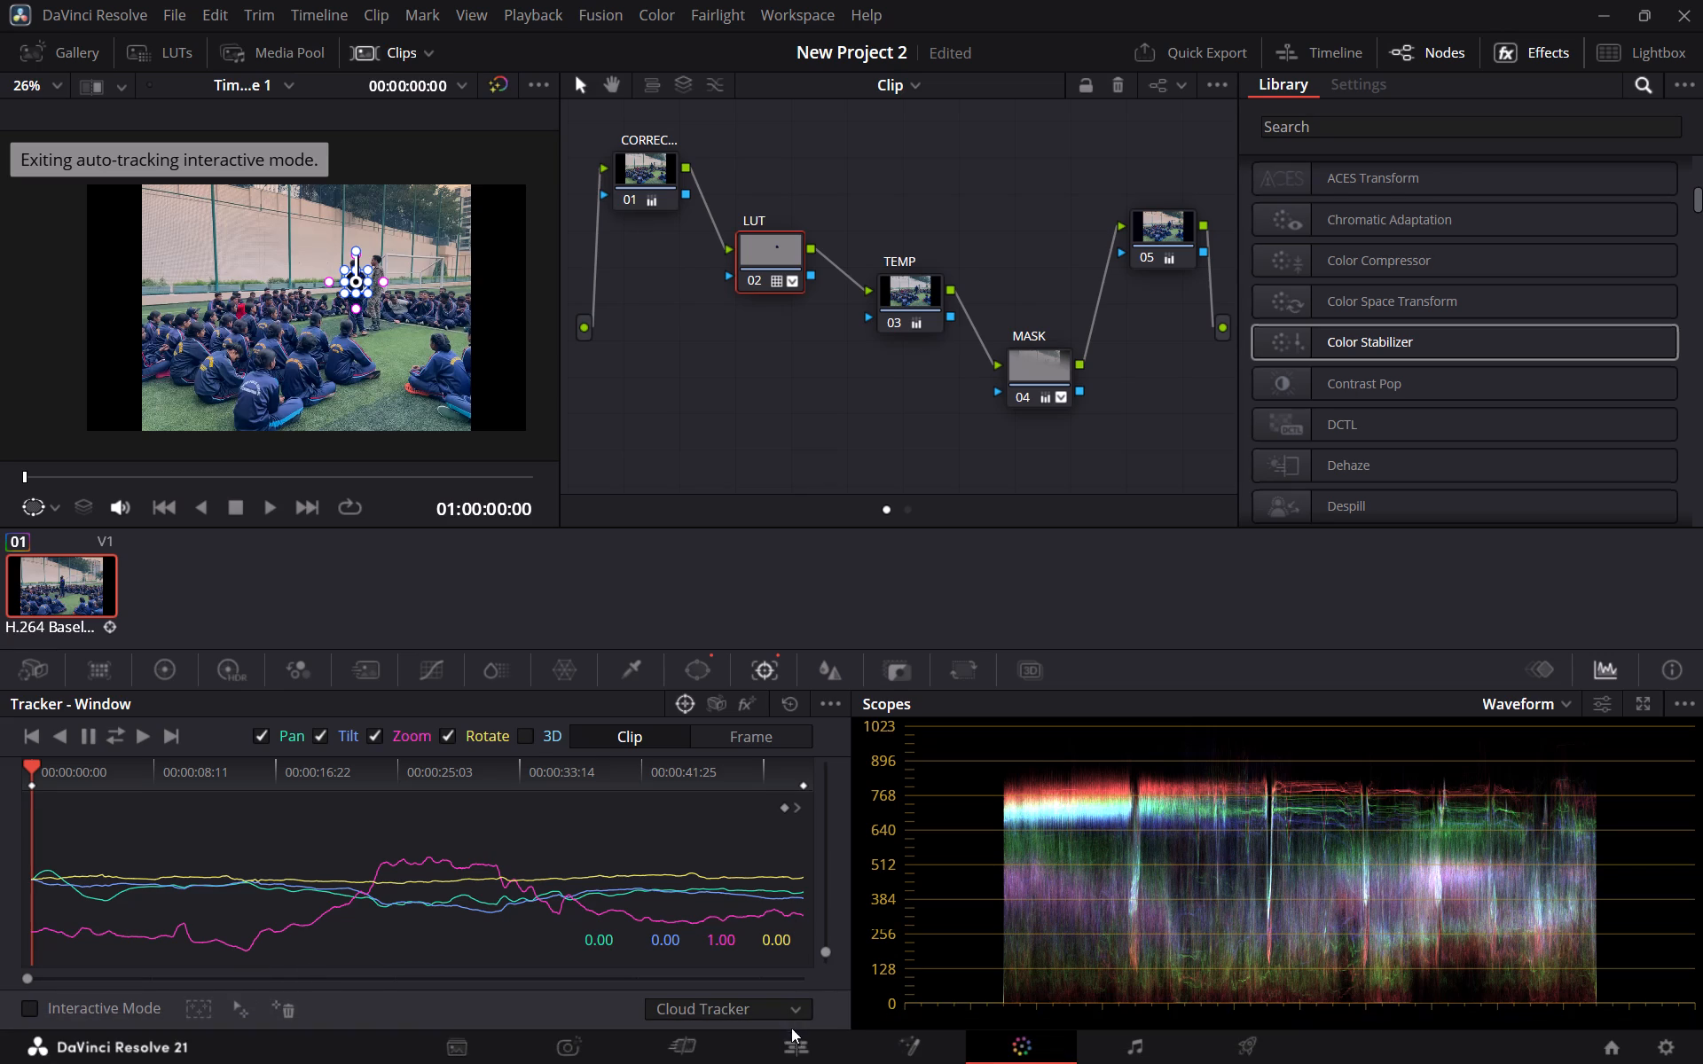
# Return to the Edit page, switch from trim editing to the selection tool, and select the VID-20261025-WA0165 clip on the timeline.
pyautogui.click(797, 1044)
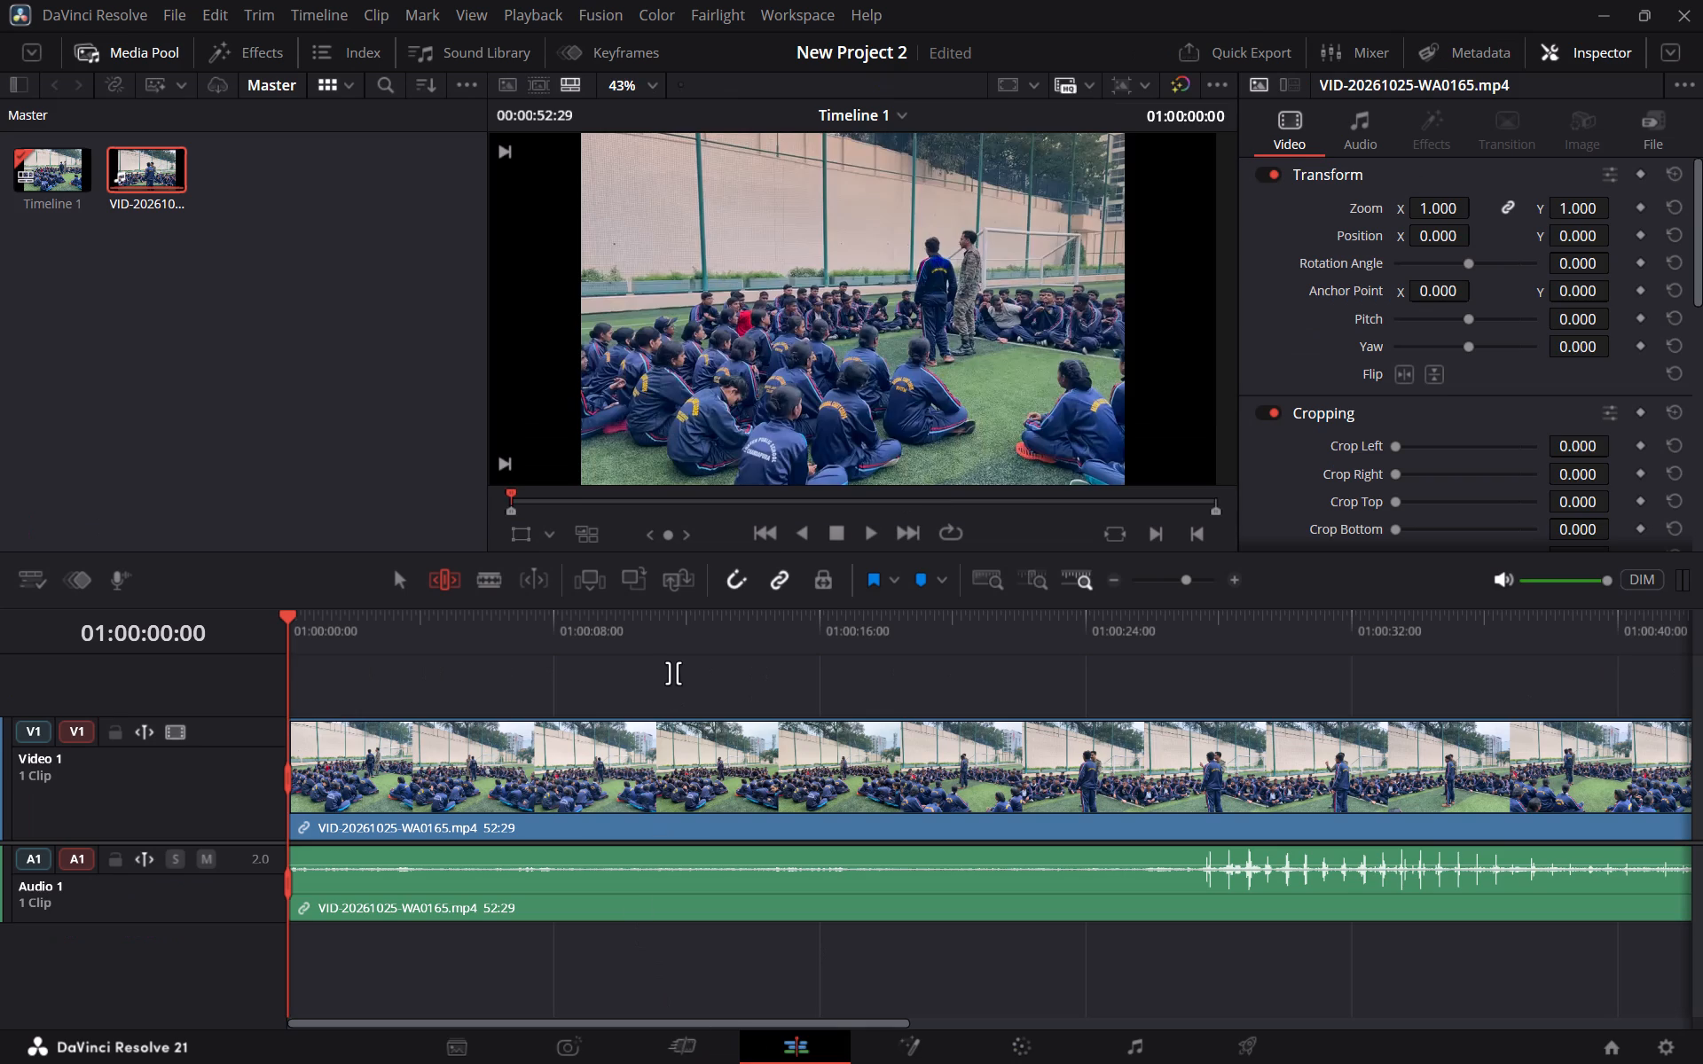
pyautogui.rightClick(673, 673)
pyautogui.click(609, 674)
pyautogui.click(450, 580)
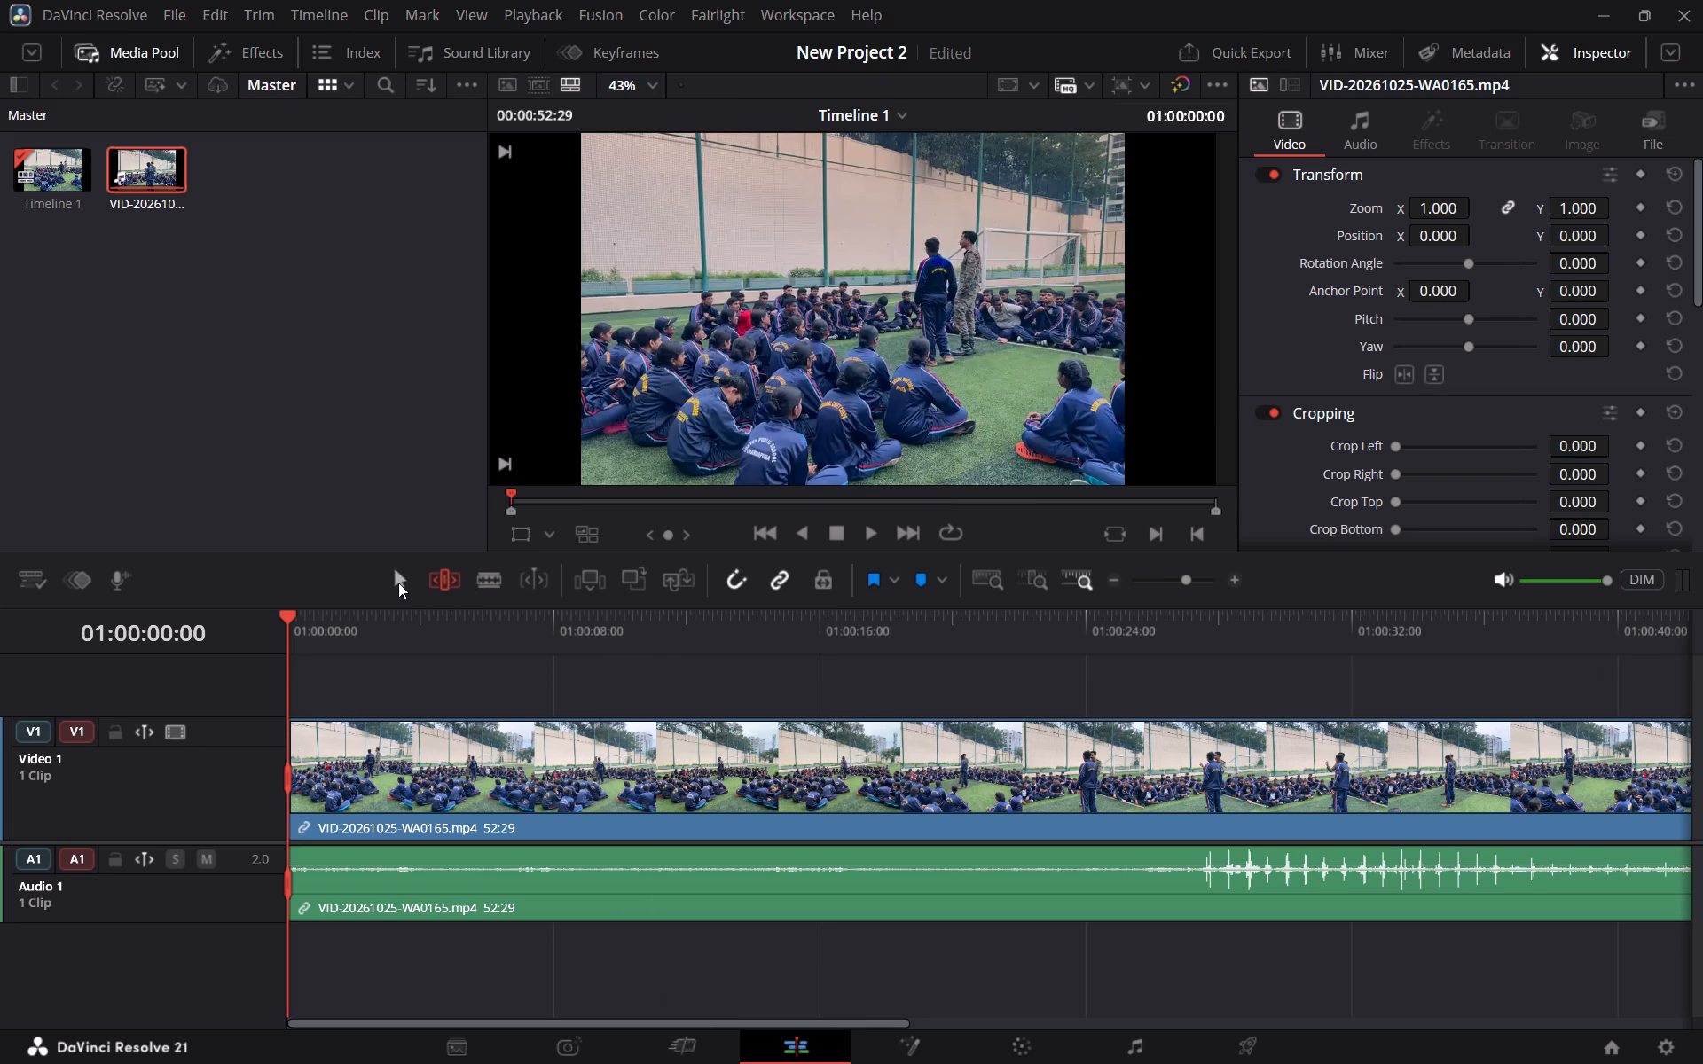
pyautogui.click(398, 583)
pyautogui.click(1518, 128)
pyautogui.click(817, 795)
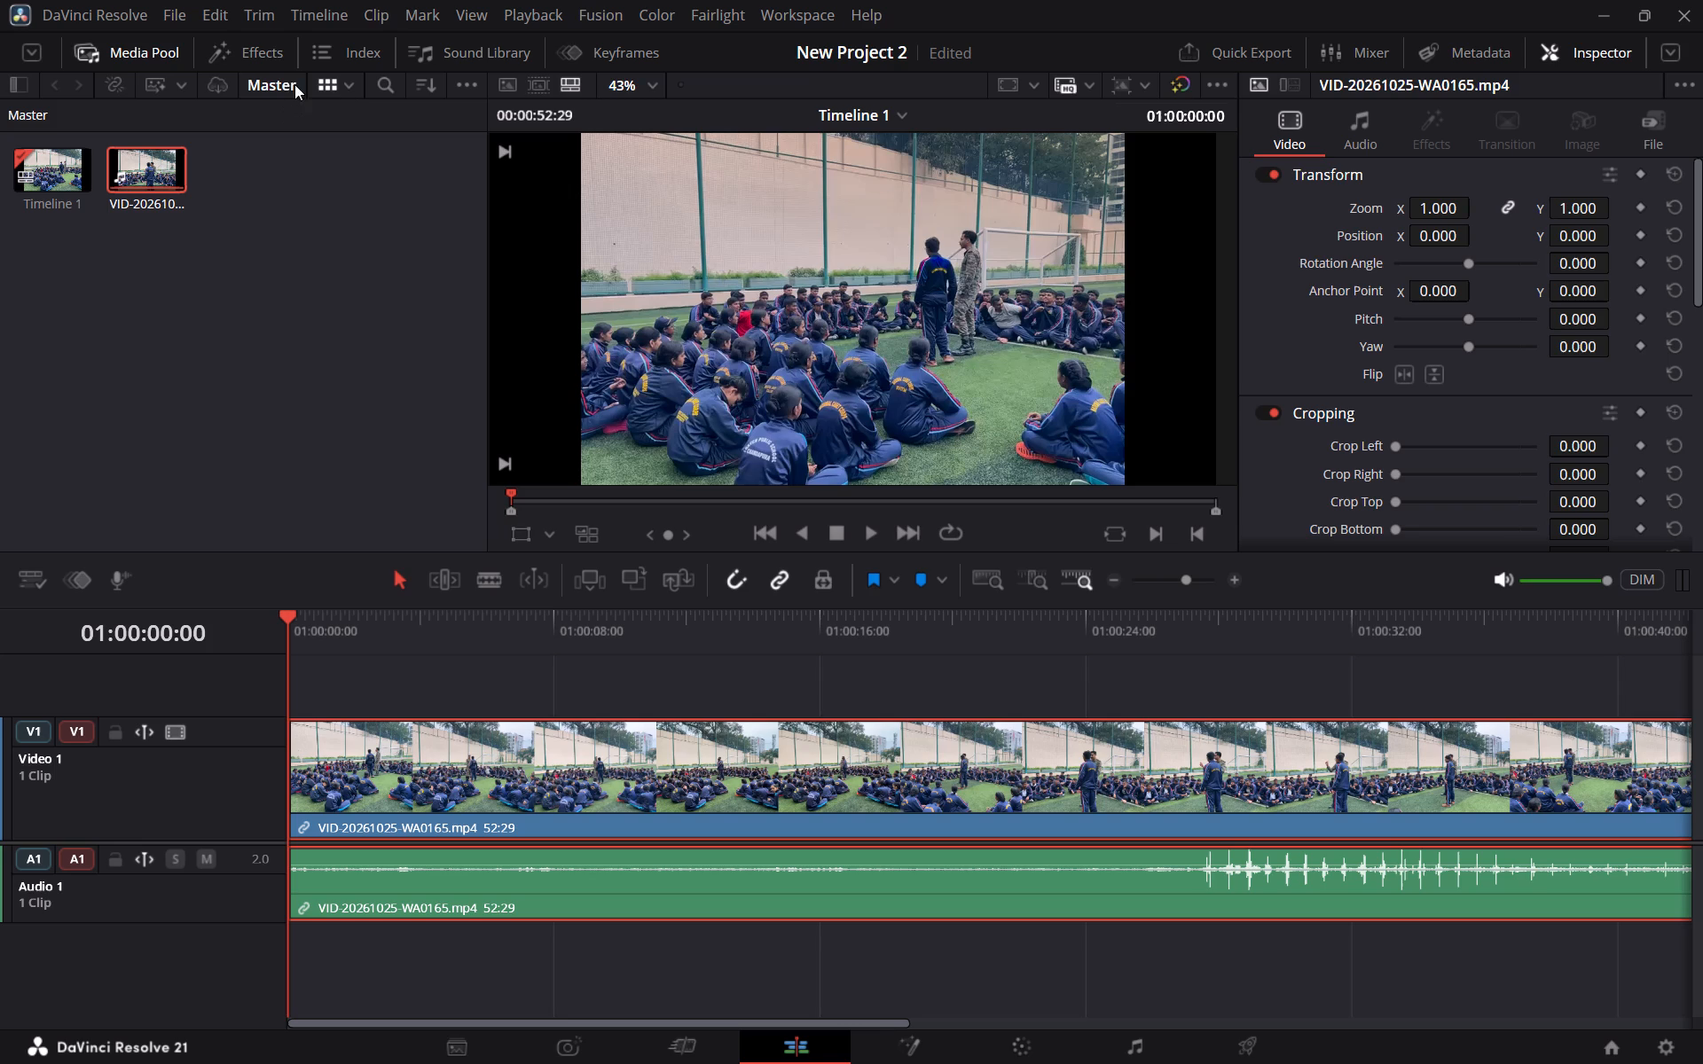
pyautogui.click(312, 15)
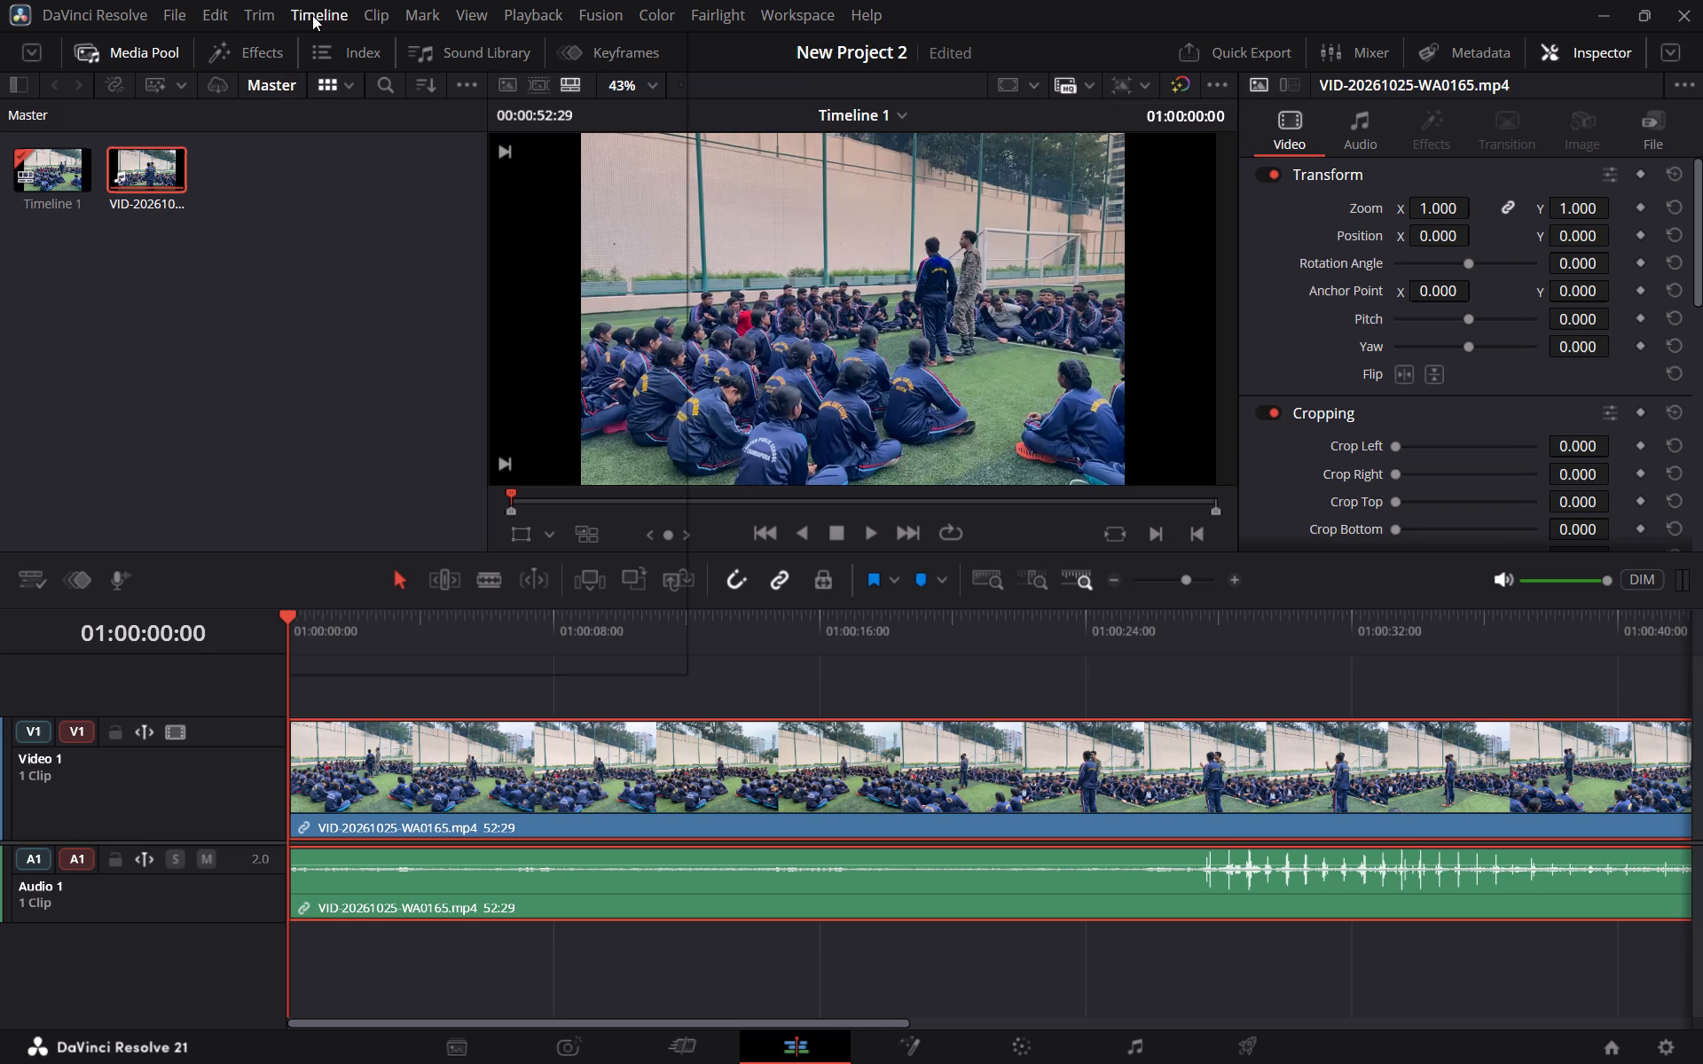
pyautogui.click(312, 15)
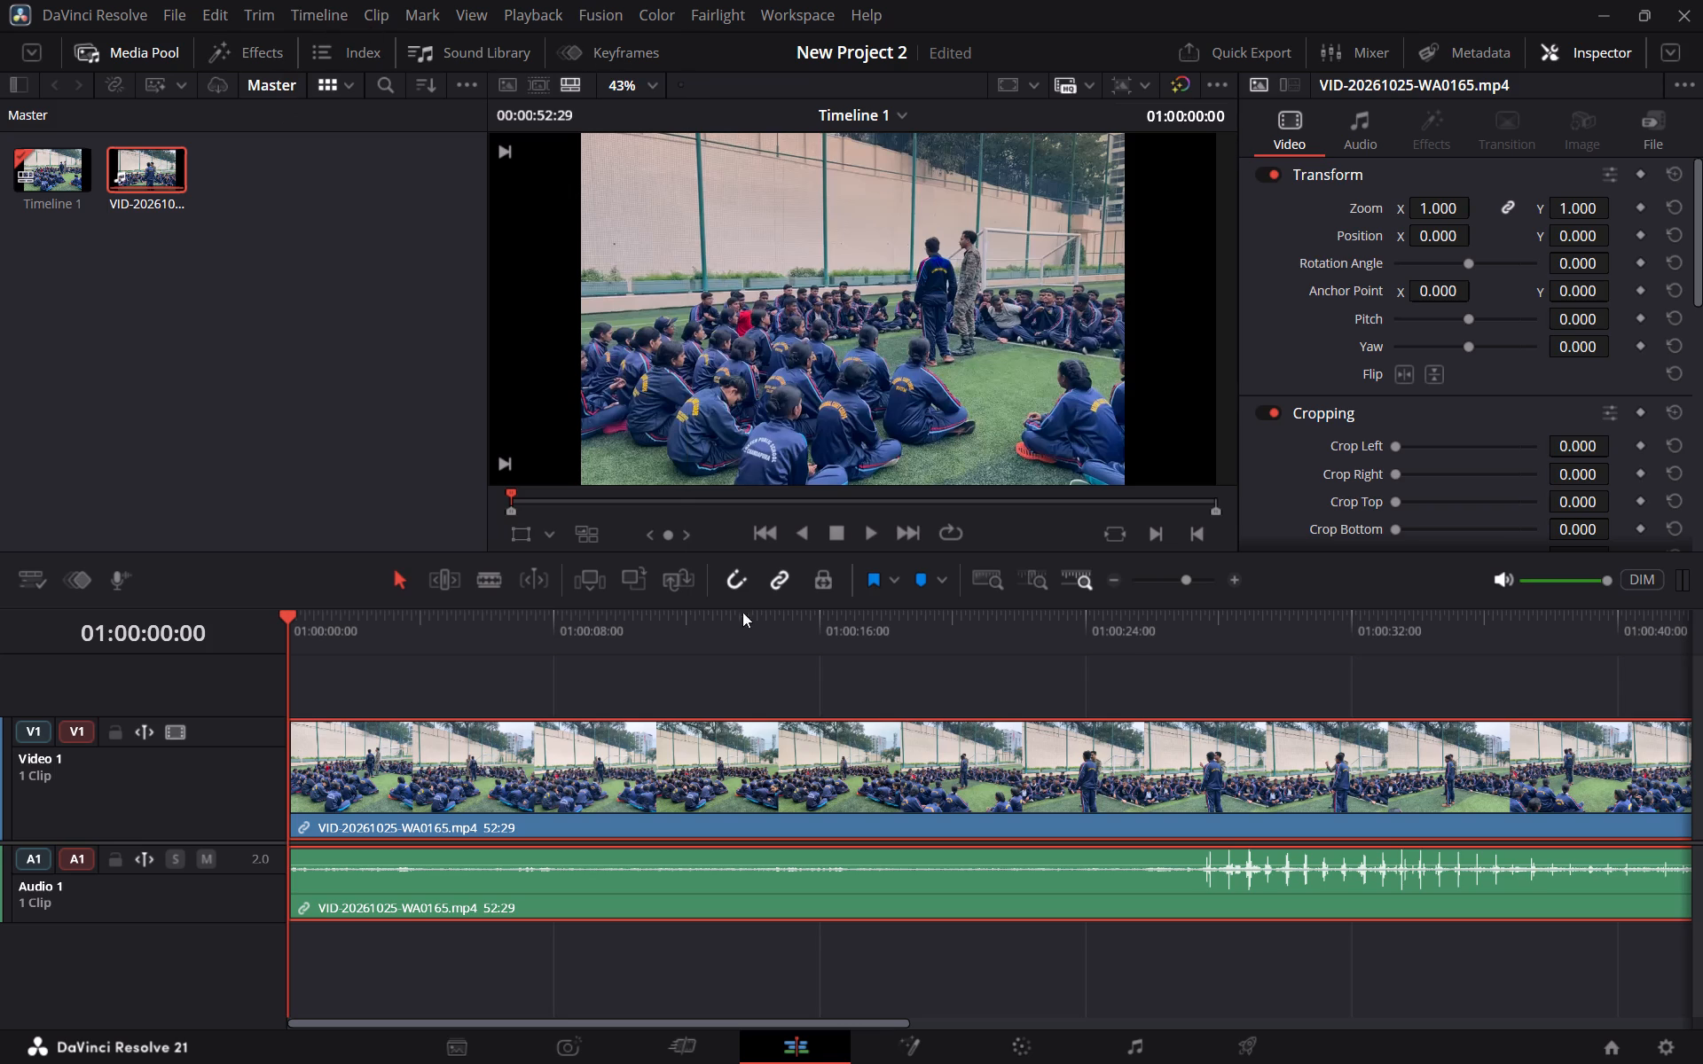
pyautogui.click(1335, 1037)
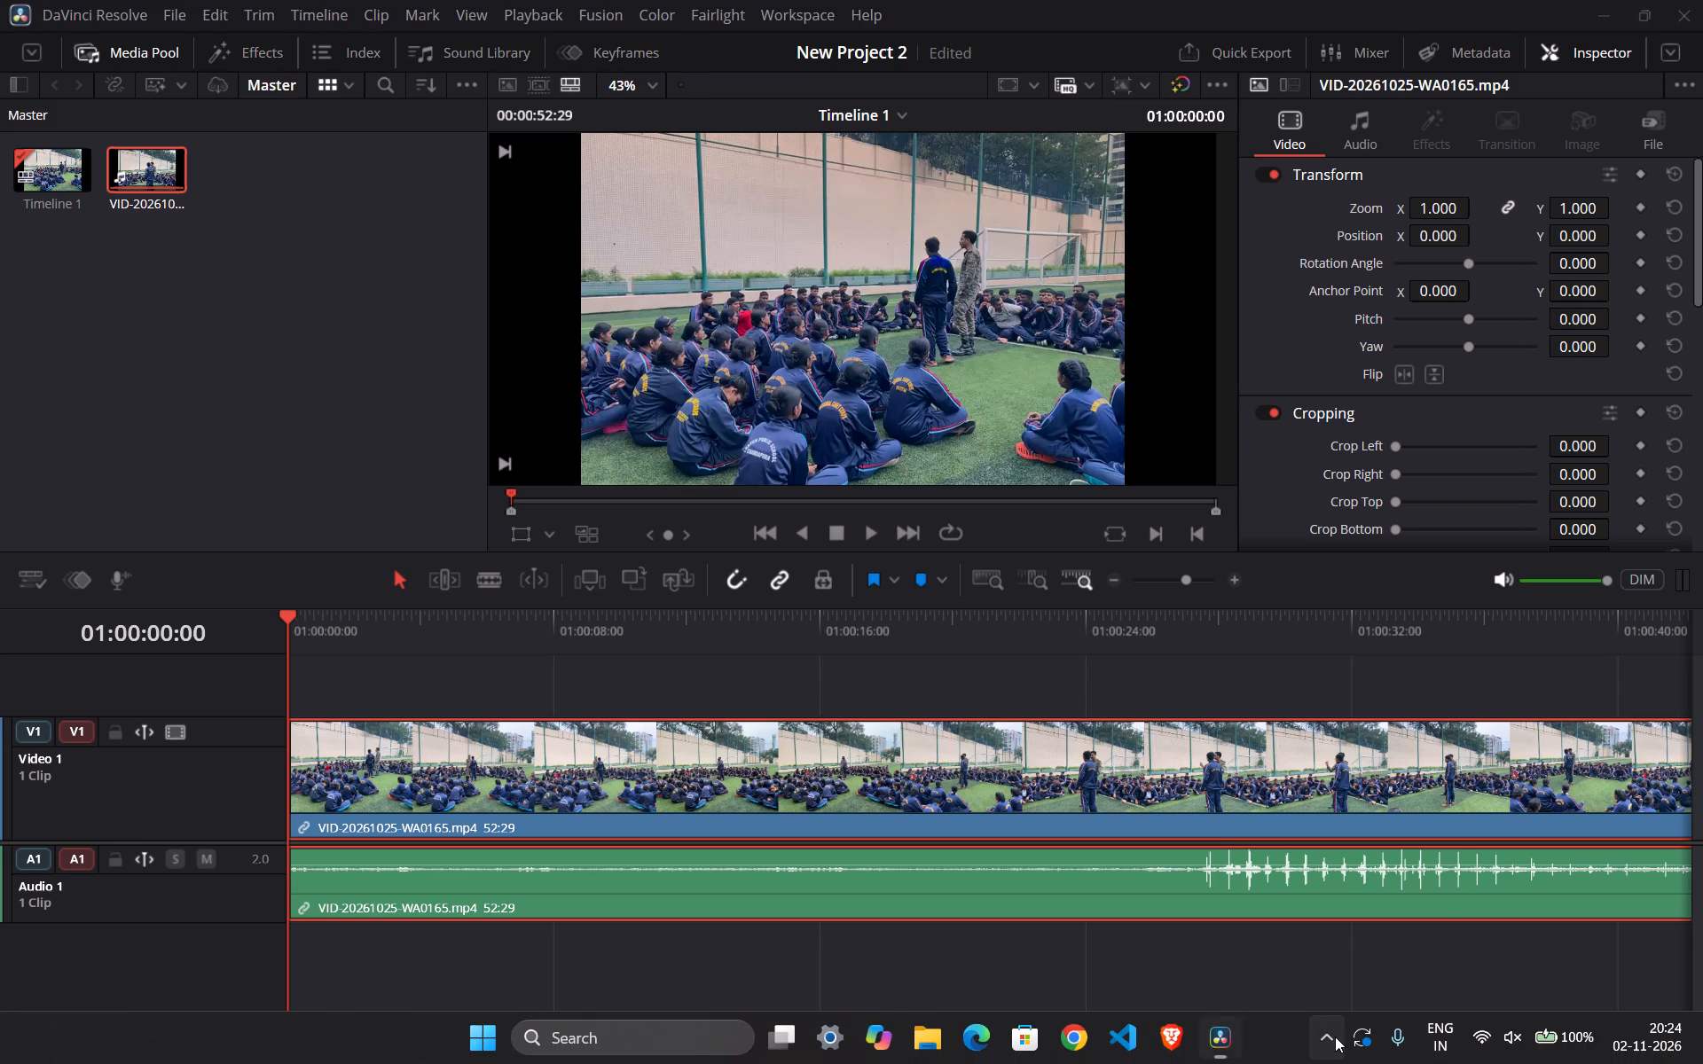
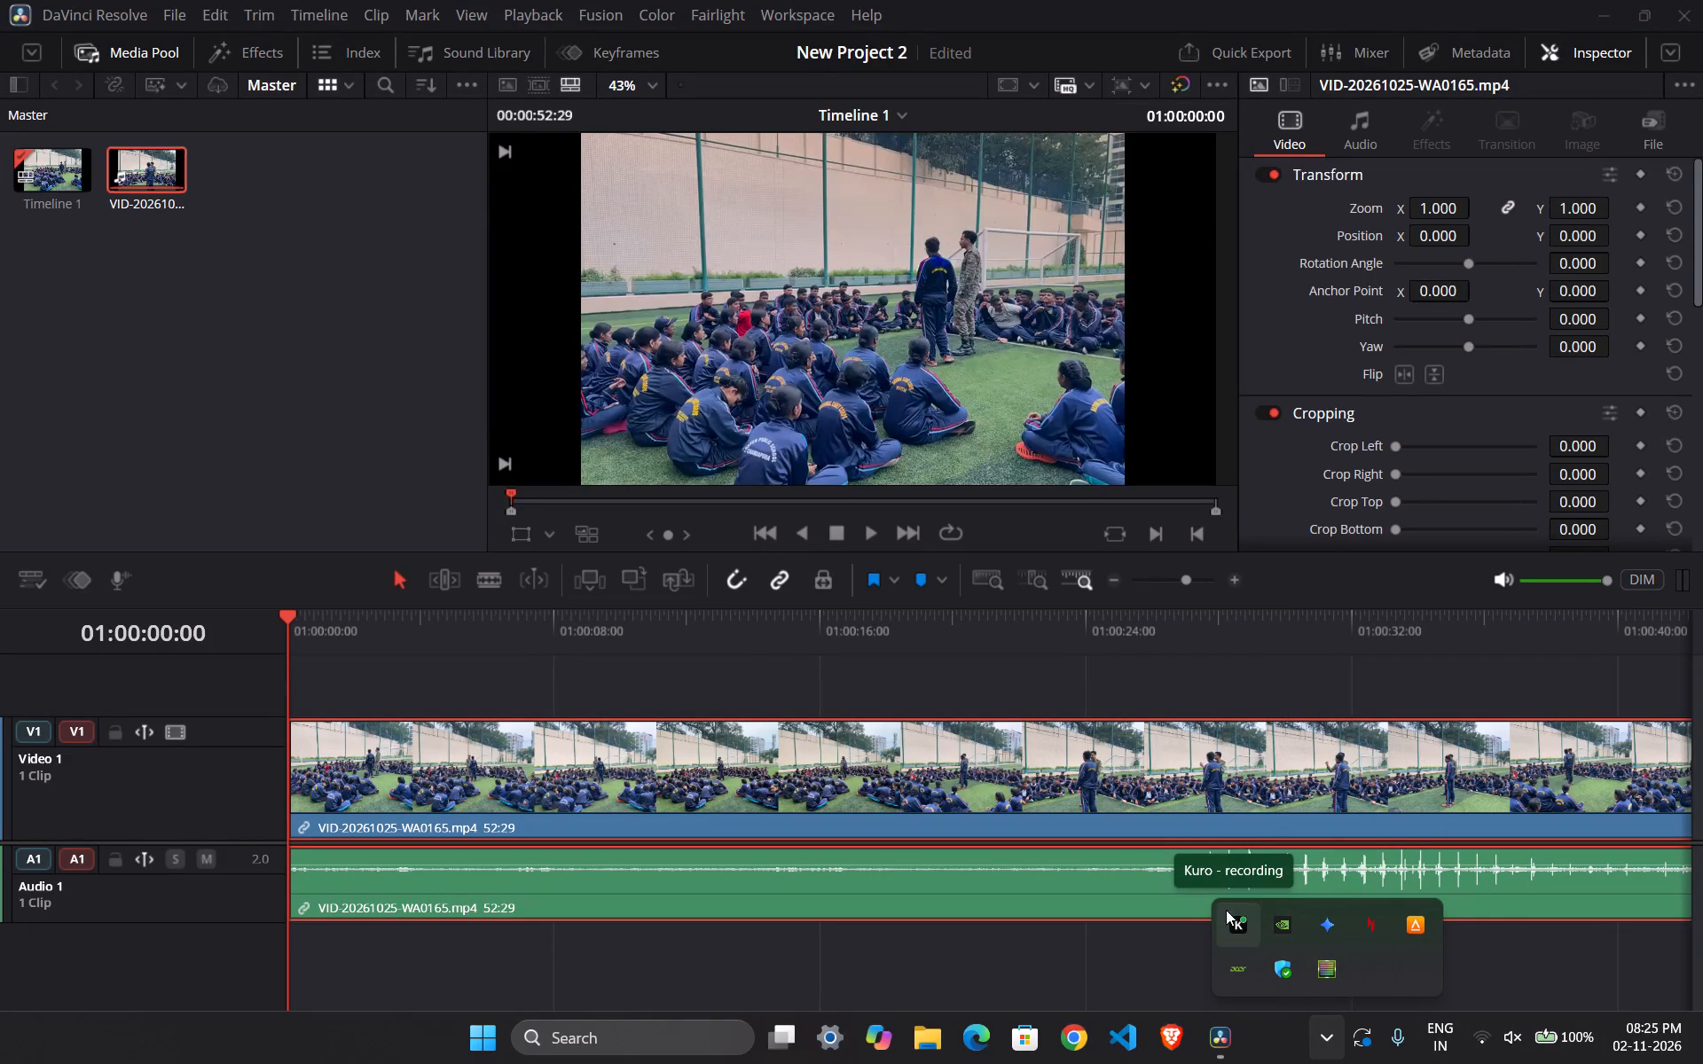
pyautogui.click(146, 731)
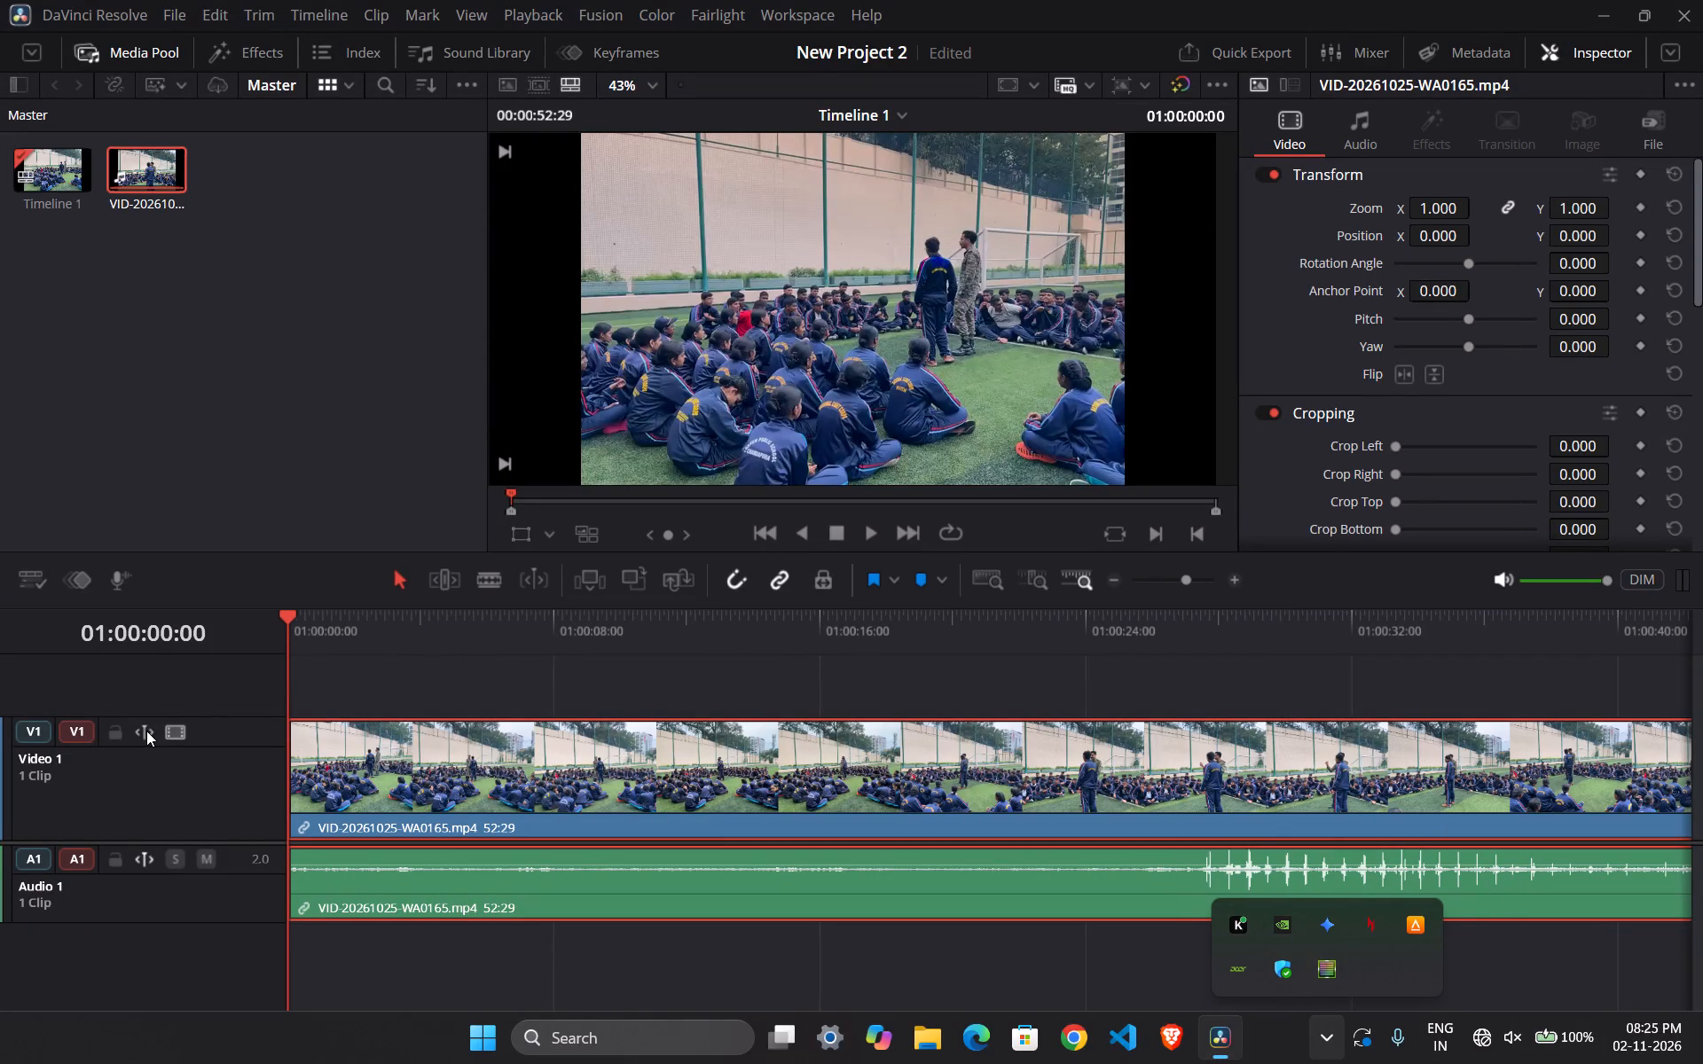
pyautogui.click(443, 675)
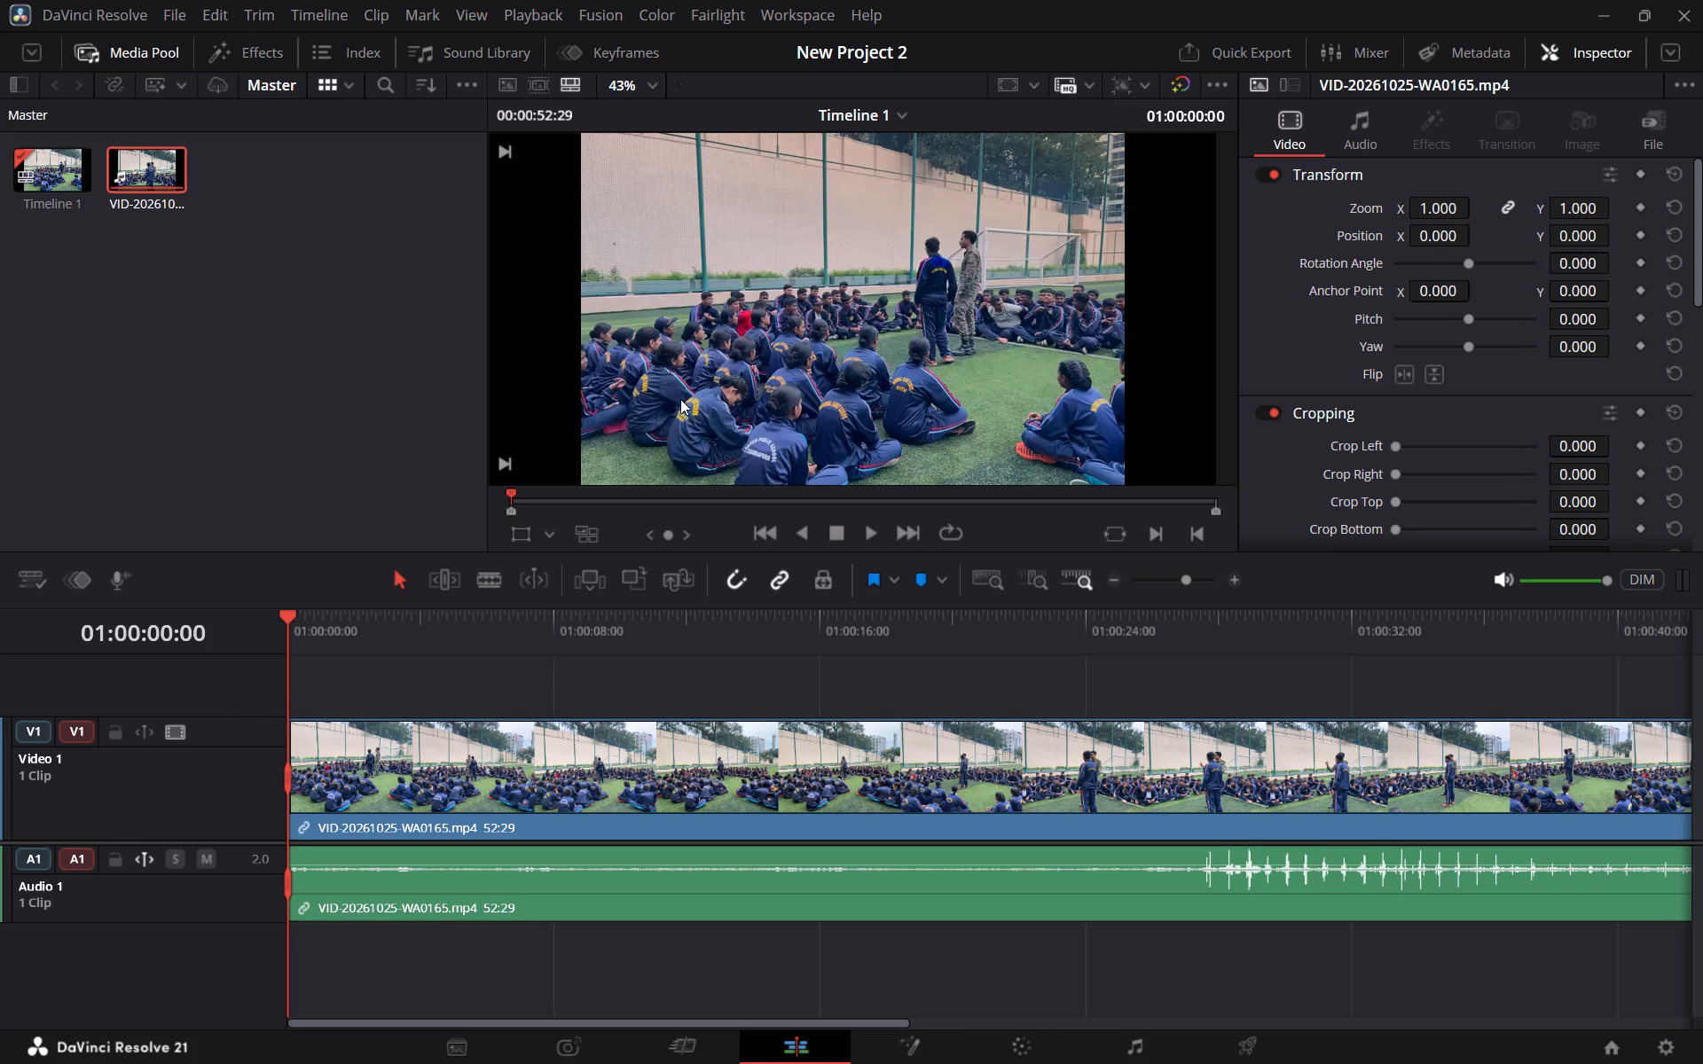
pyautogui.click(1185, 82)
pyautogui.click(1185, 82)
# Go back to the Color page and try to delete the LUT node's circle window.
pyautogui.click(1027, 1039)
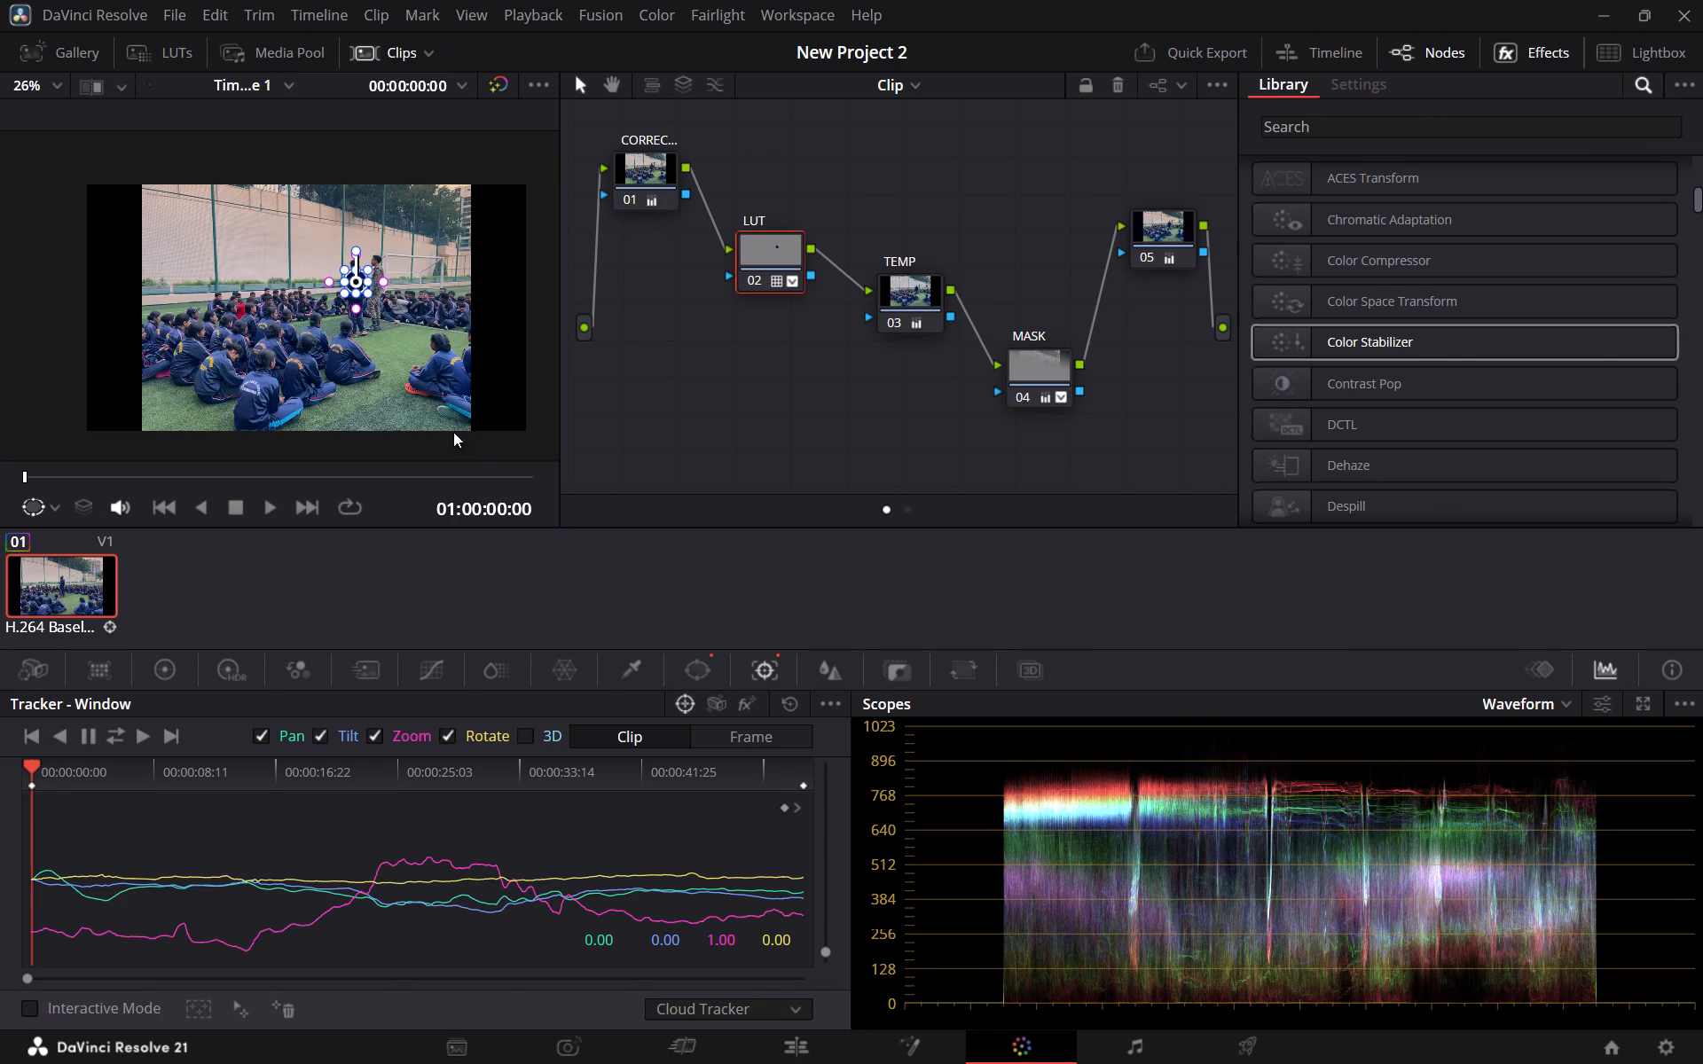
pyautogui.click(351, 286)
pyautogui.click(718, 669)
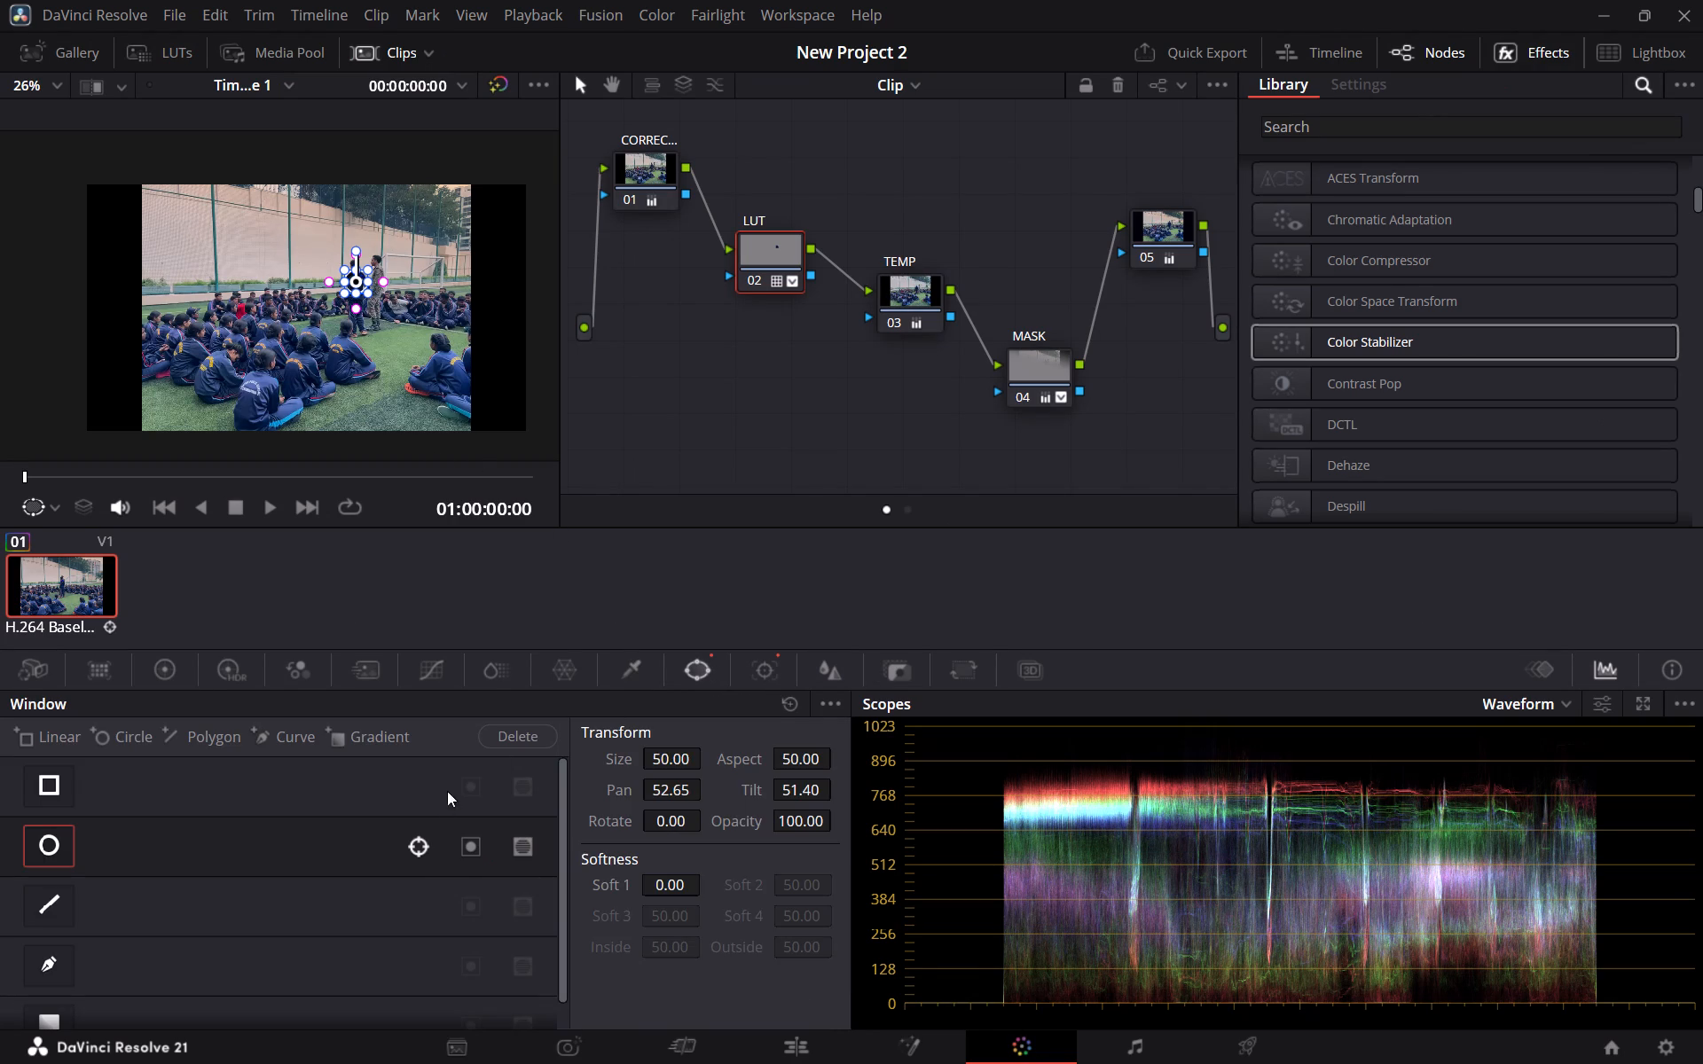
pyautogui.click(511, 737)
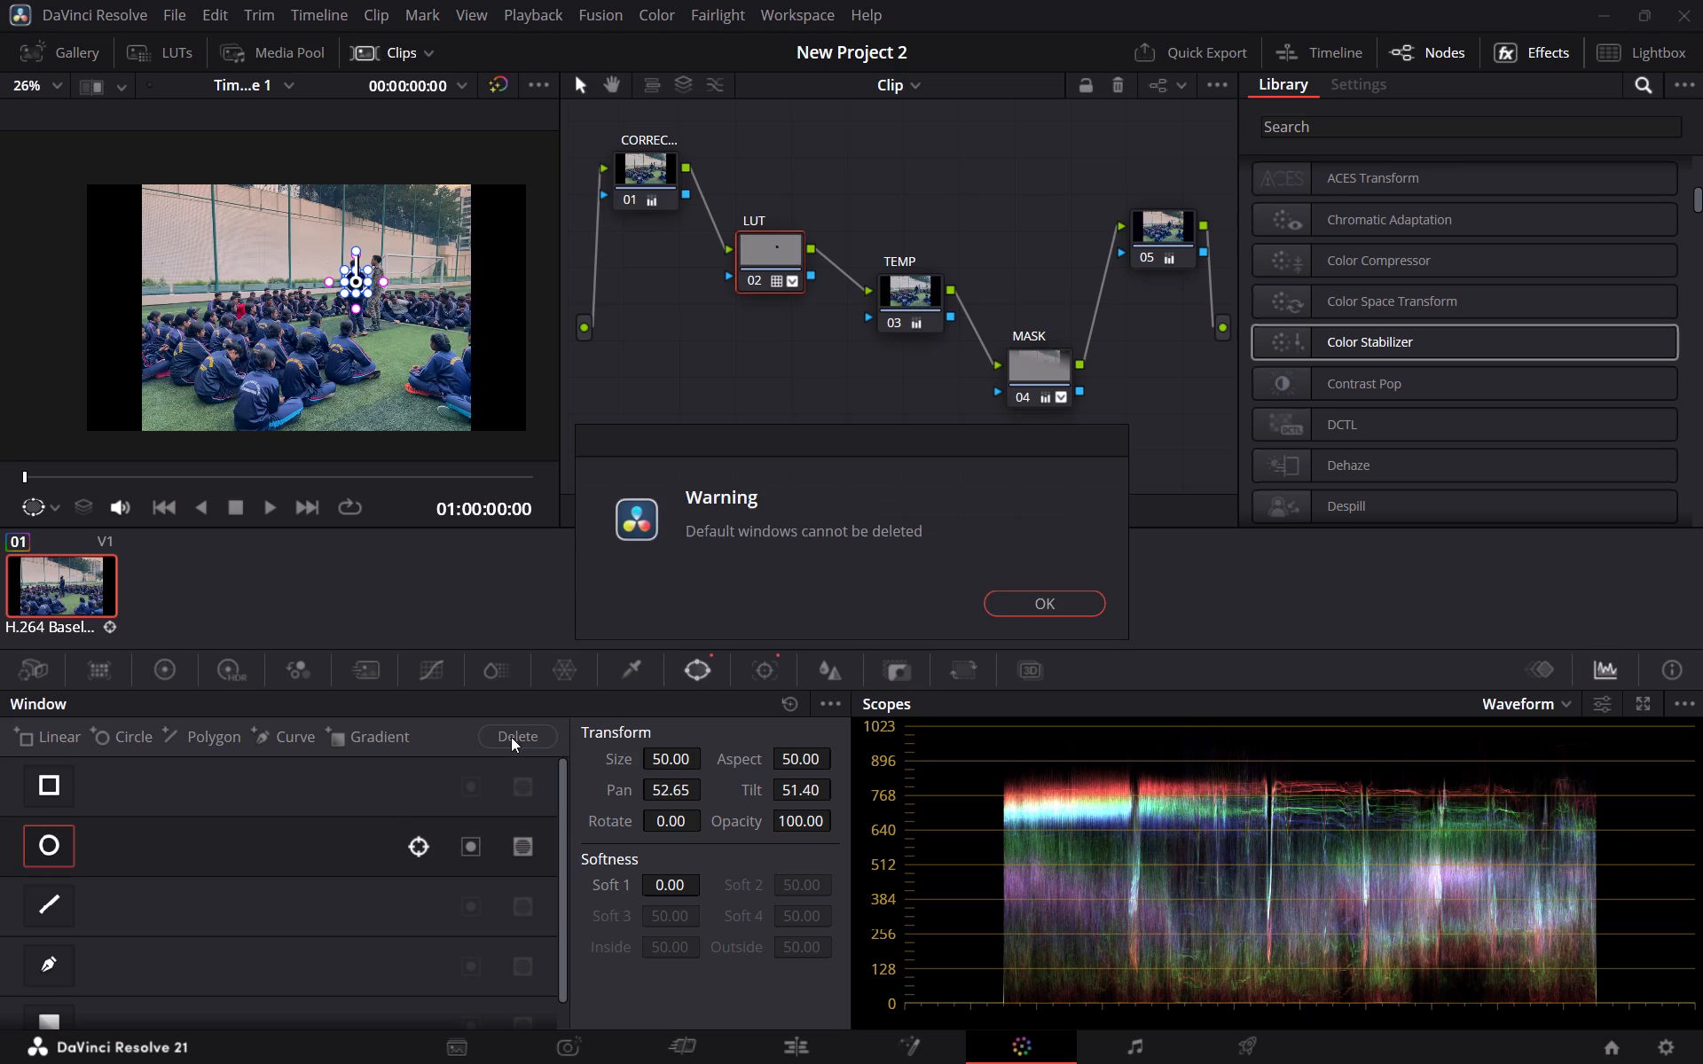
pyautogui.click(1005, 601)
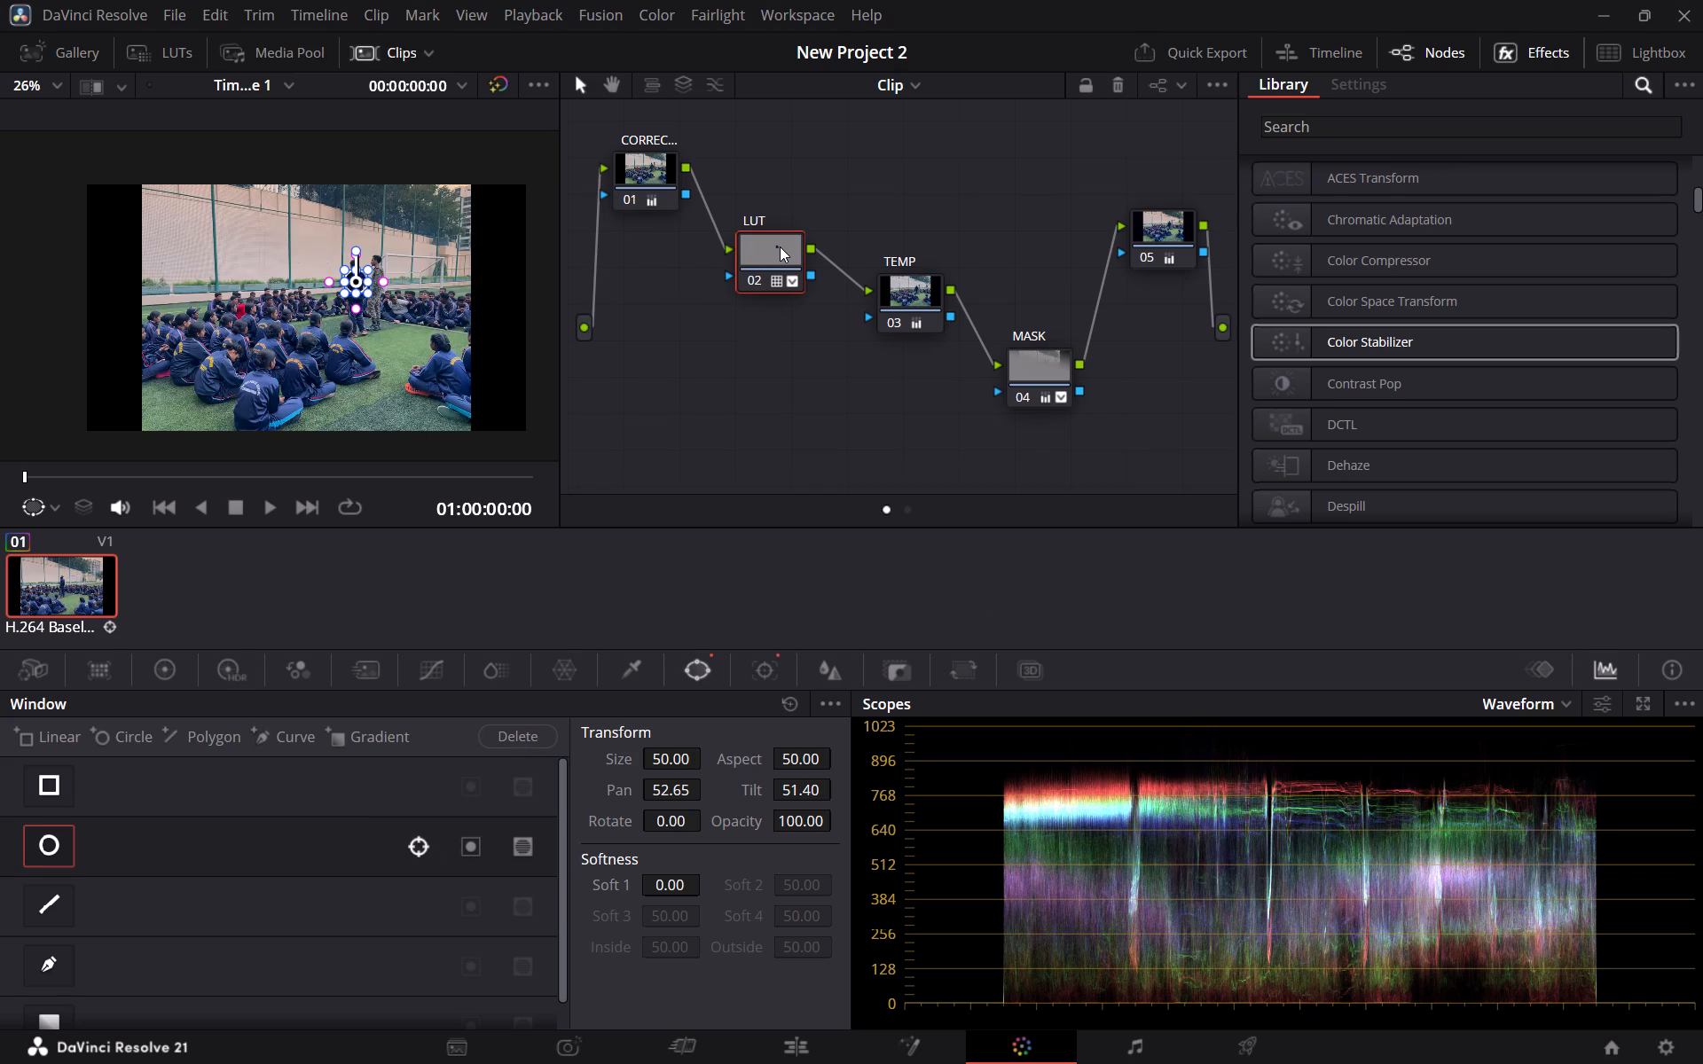
# Undo the LUT node's tracking and window edits back to before the circle window was added.
pyautogui.hotkey('ctrl', 'z')
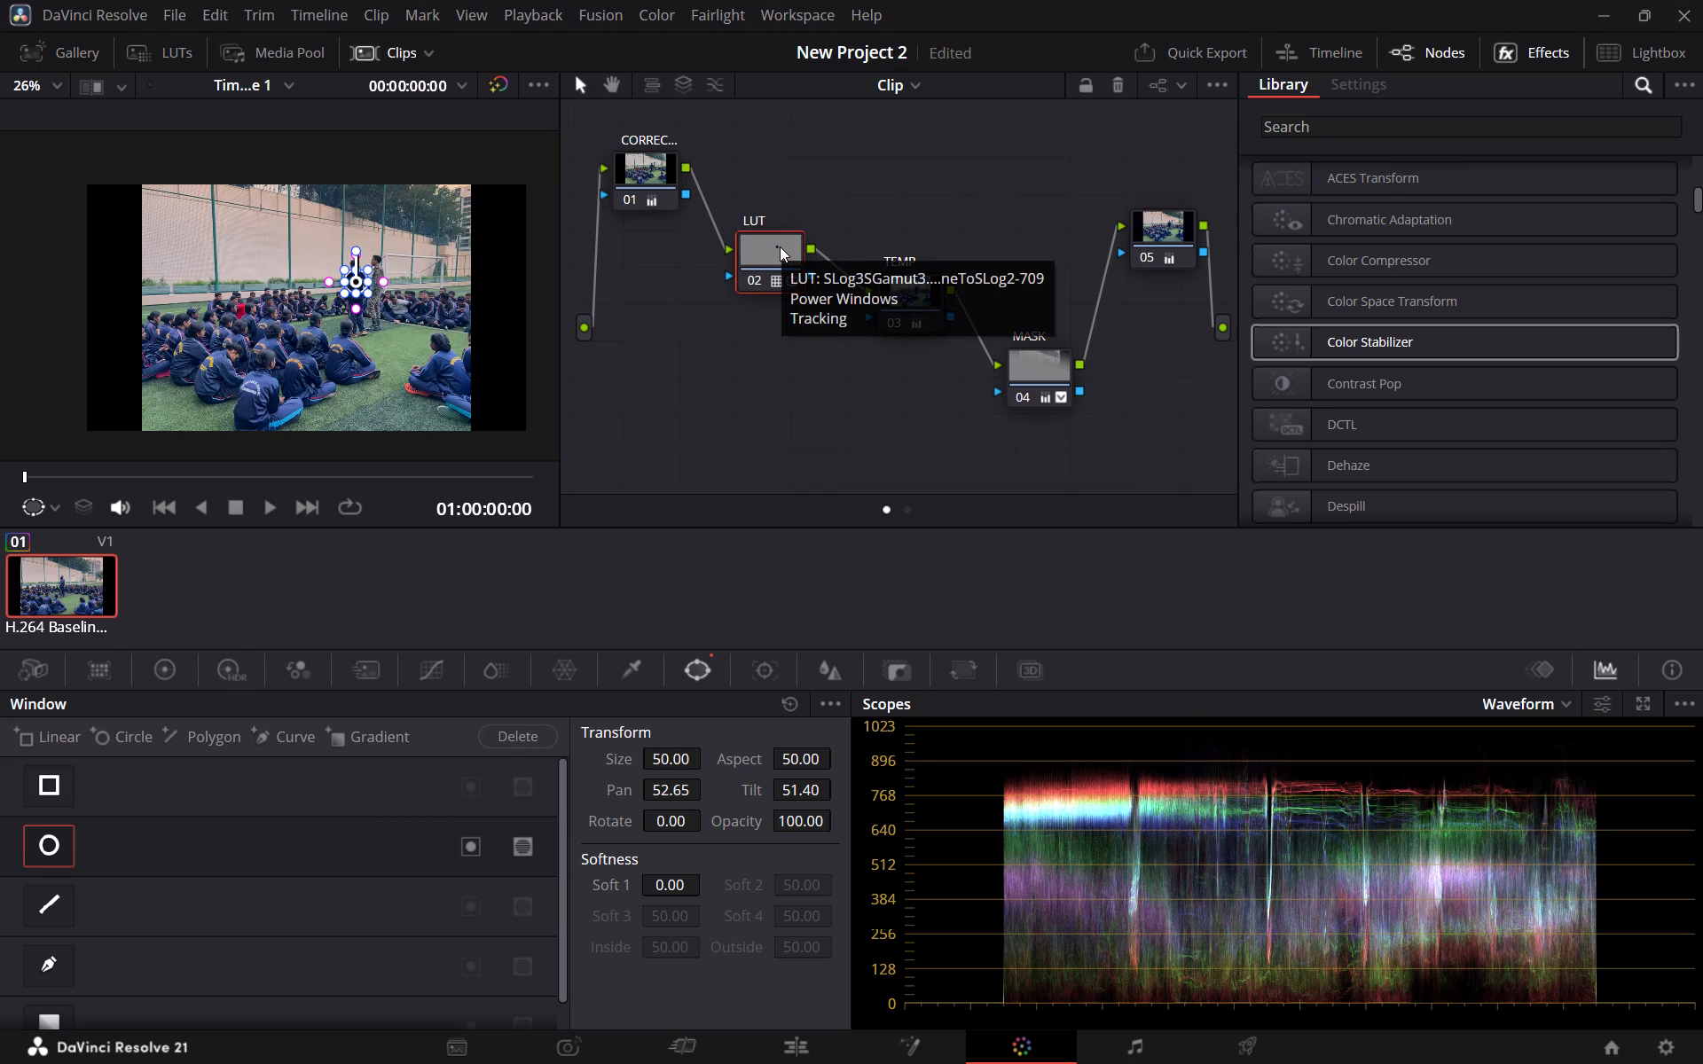
pyautogui.hotkey('ctrl', 'z')
pyautogui.hotkey('ctrl', 'z')
pyautogui.hotkey('ctrl', 'z')
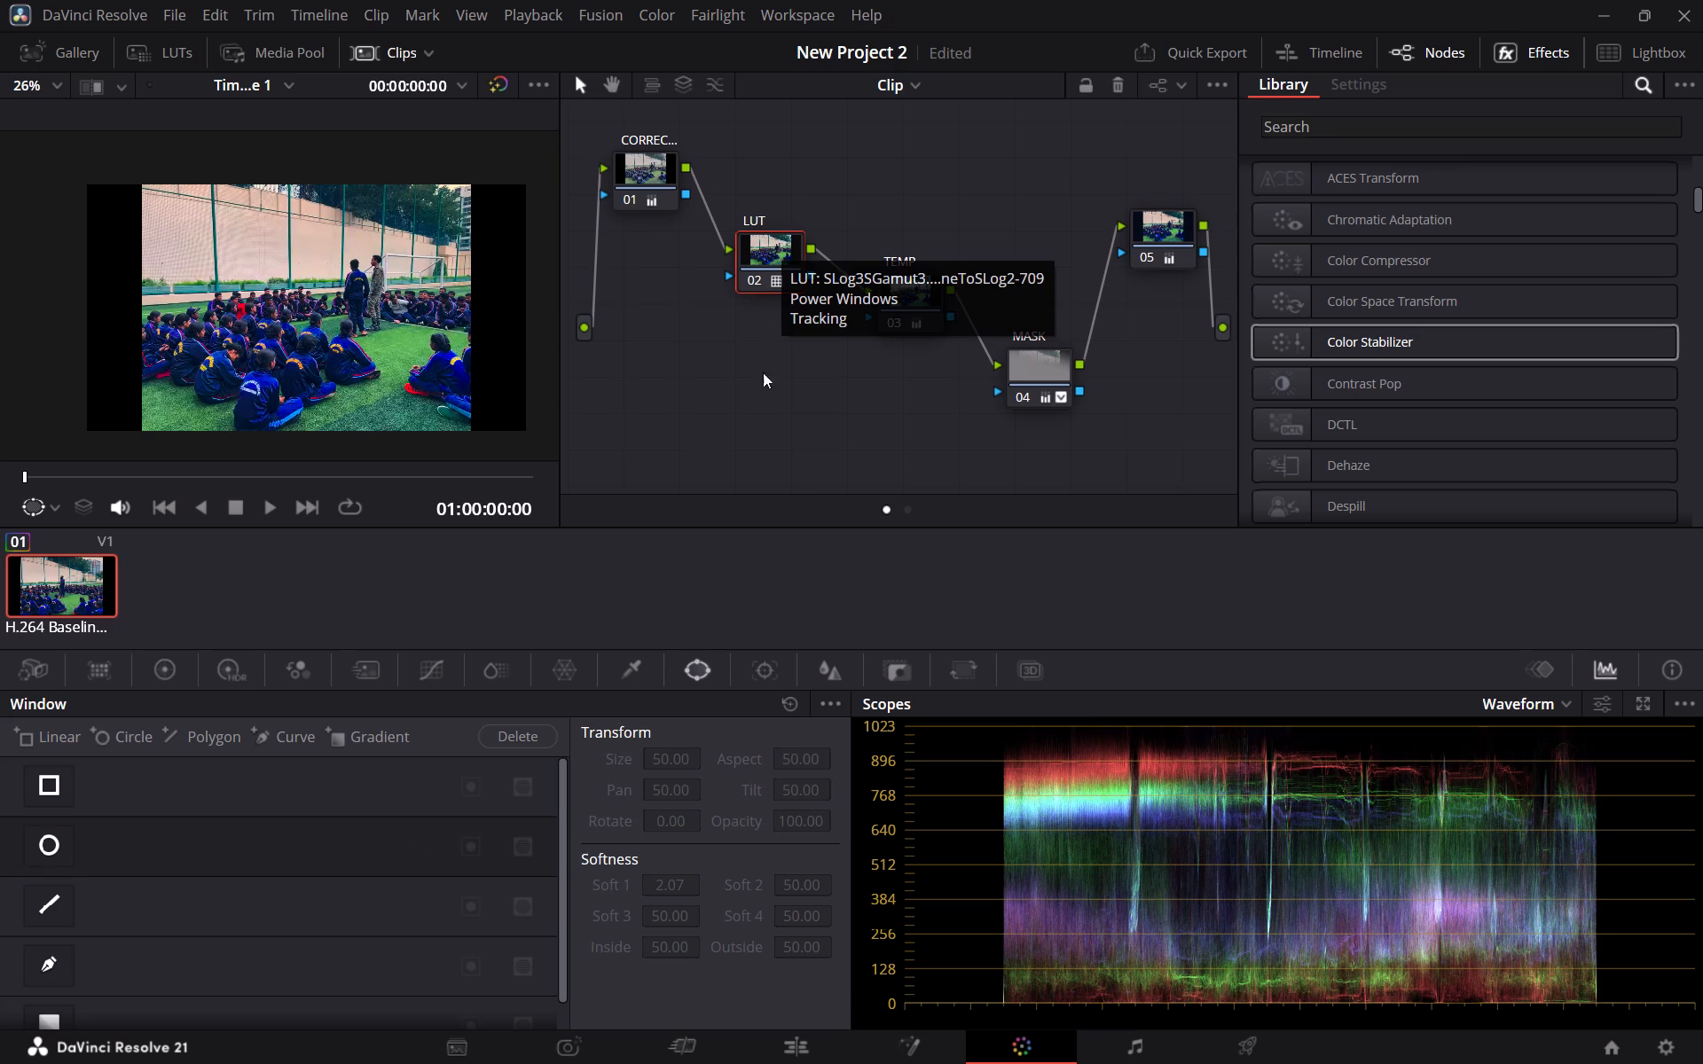
pyautogui.click(763, 434)
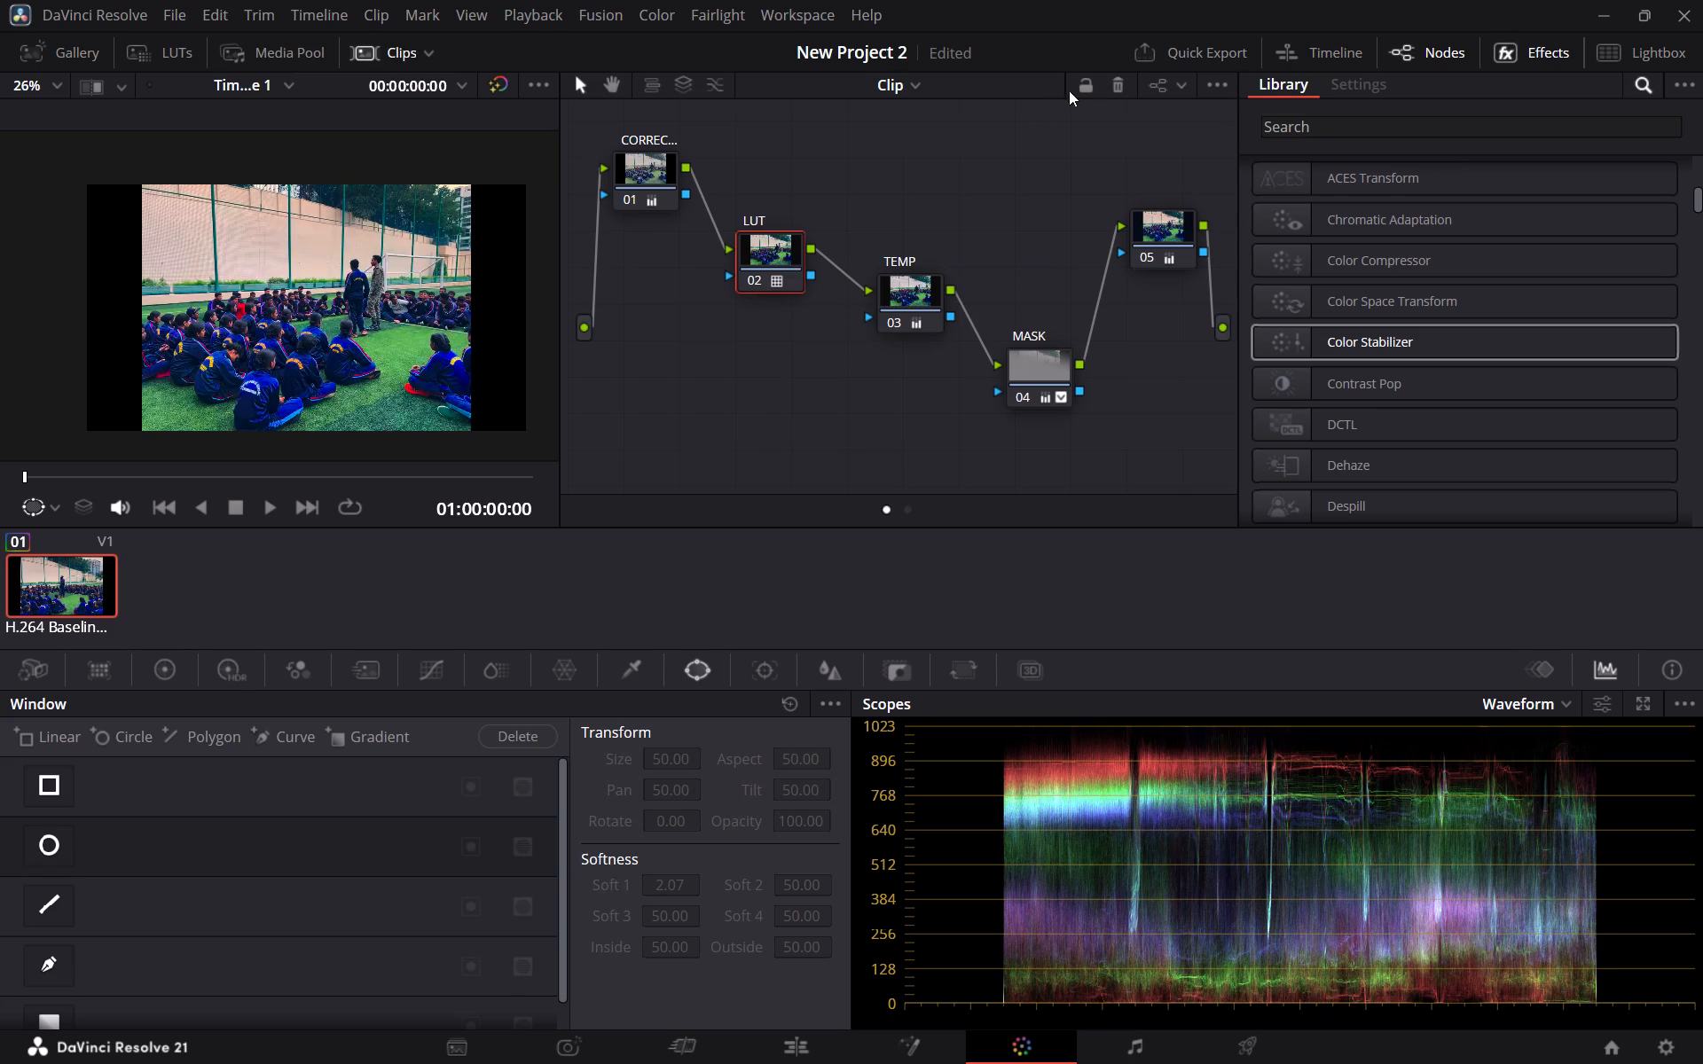
# Lock all five nodes in the grade: LUT, the correction node, TEMP, MASK and node 05.
pyautogui.click(1083, 90)
pyautogui.click(642, 172)
pyautogui.click(1088, 90)
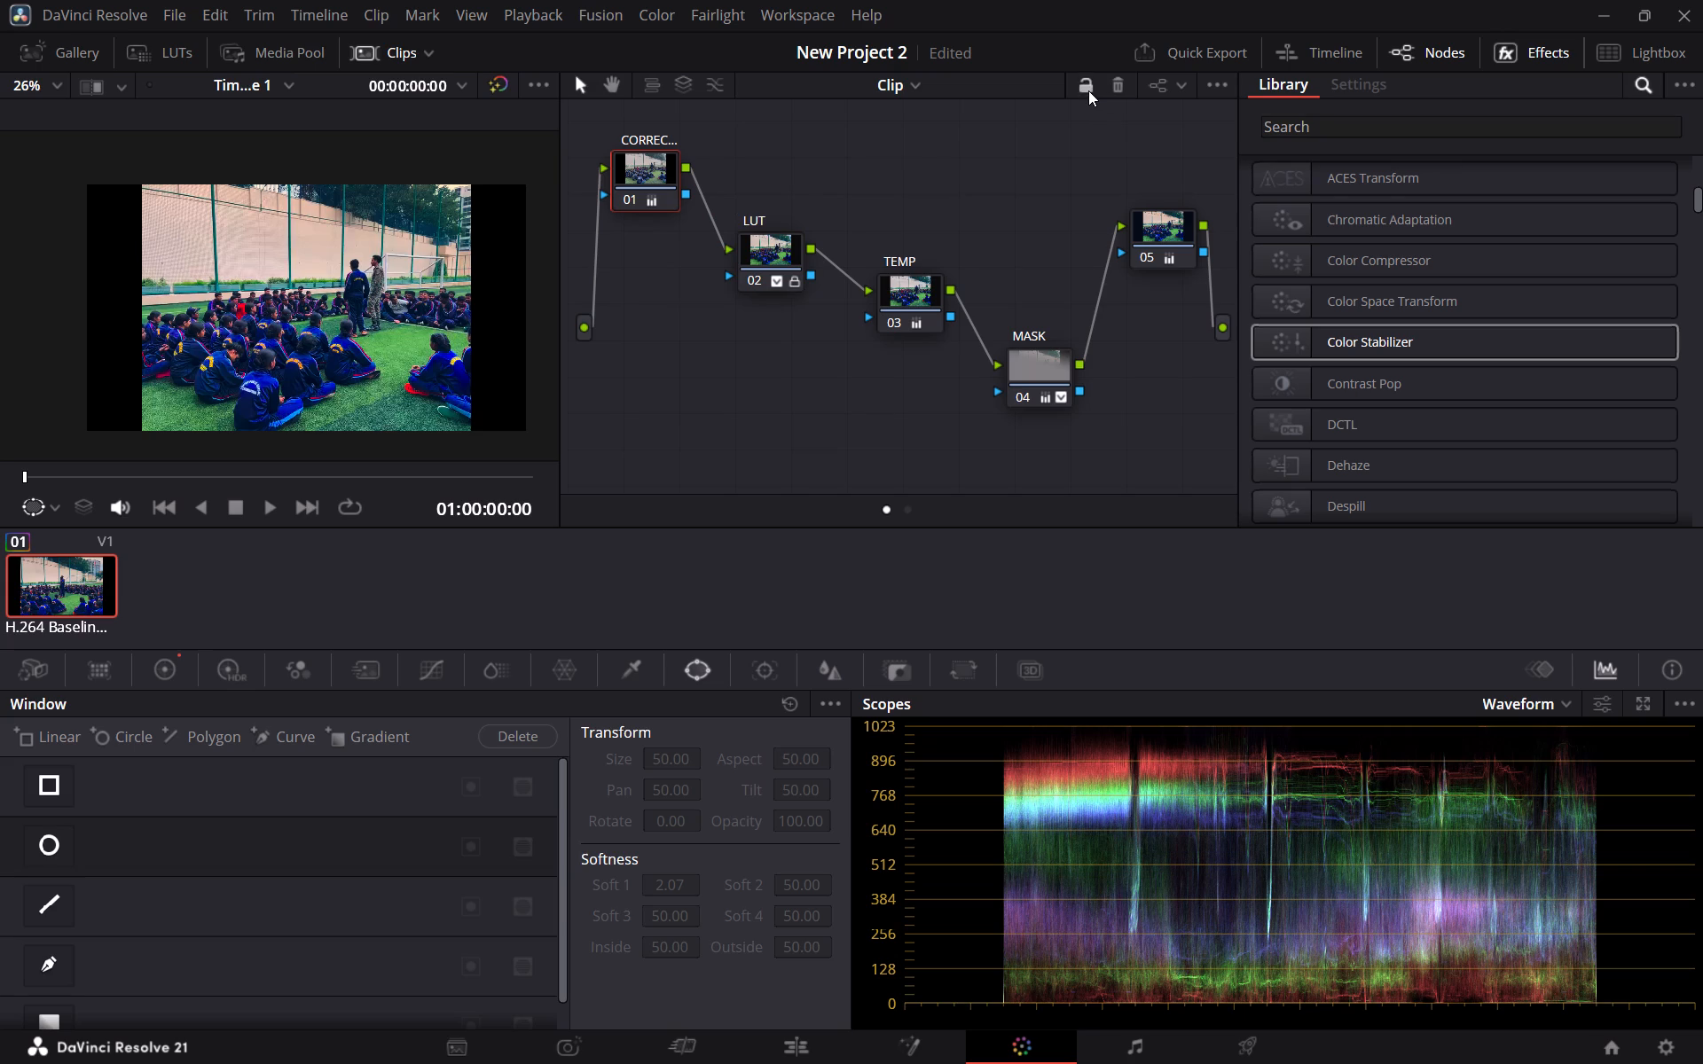
pyautogui.click(922, 288)
pyautogui.click(1088, 87)
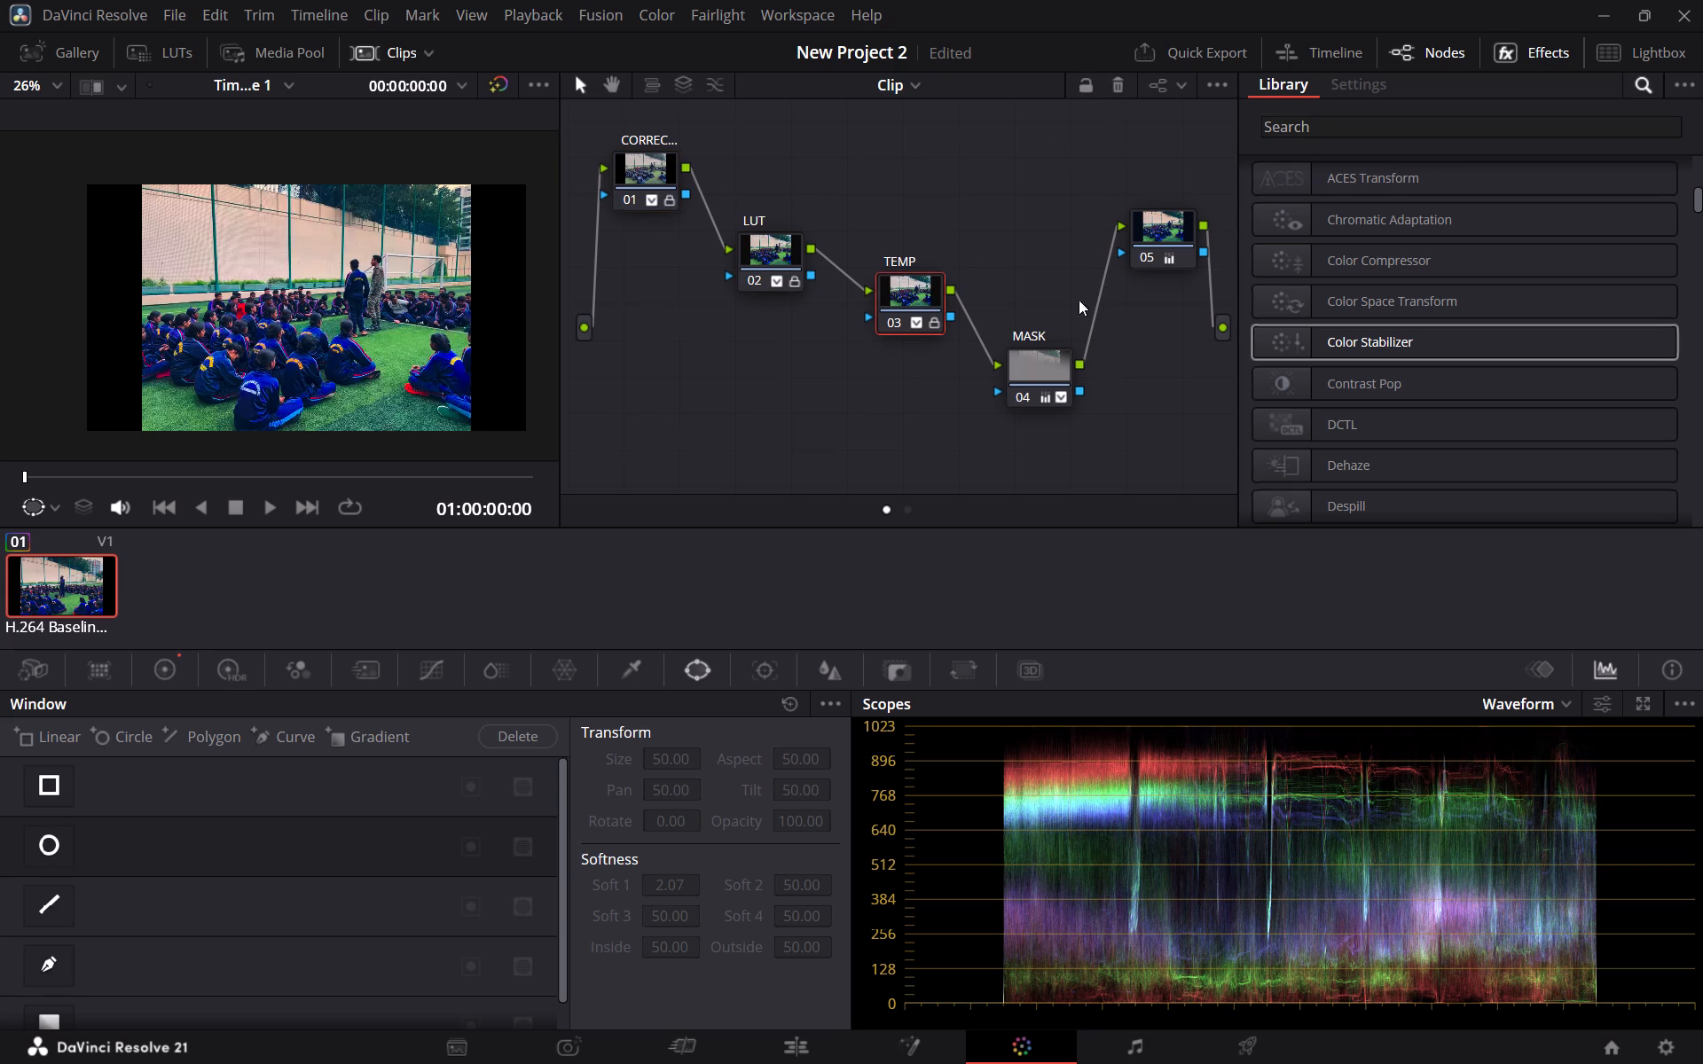
pyautogui.click(1048, 372)
pyautogui.click(1091, 87)
pyautogui.click(1167, 235)
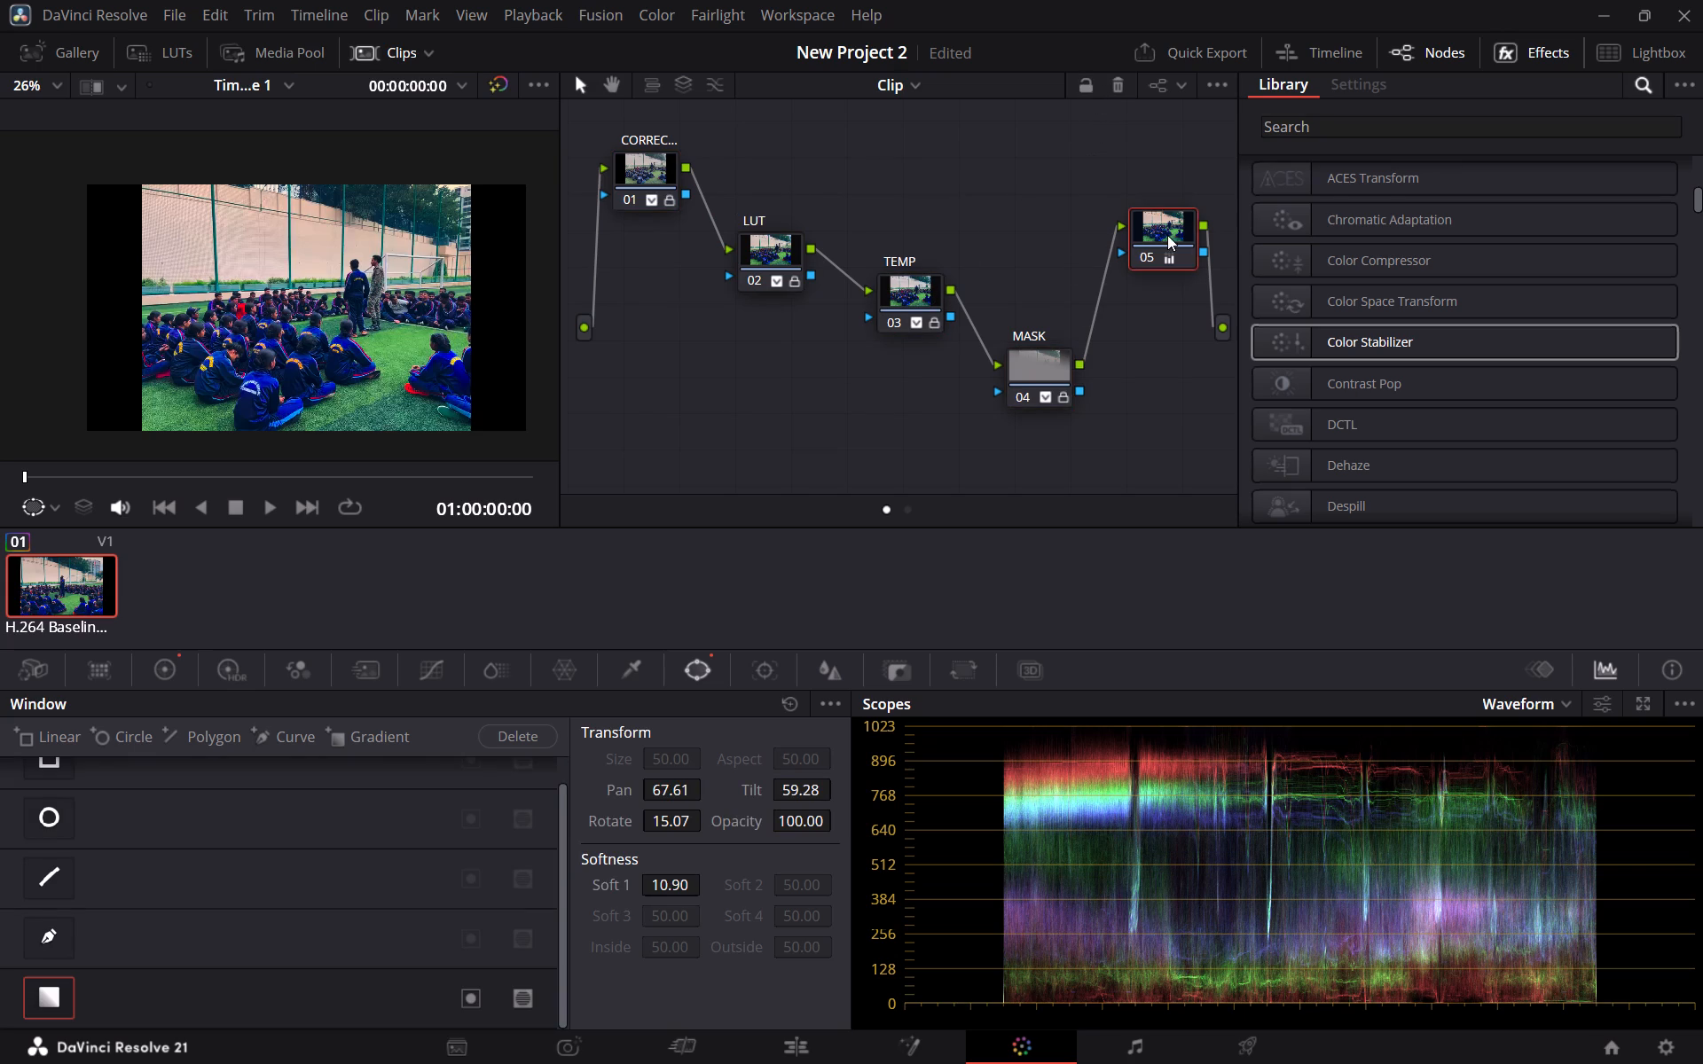
pyautogui.click(1091, 90)
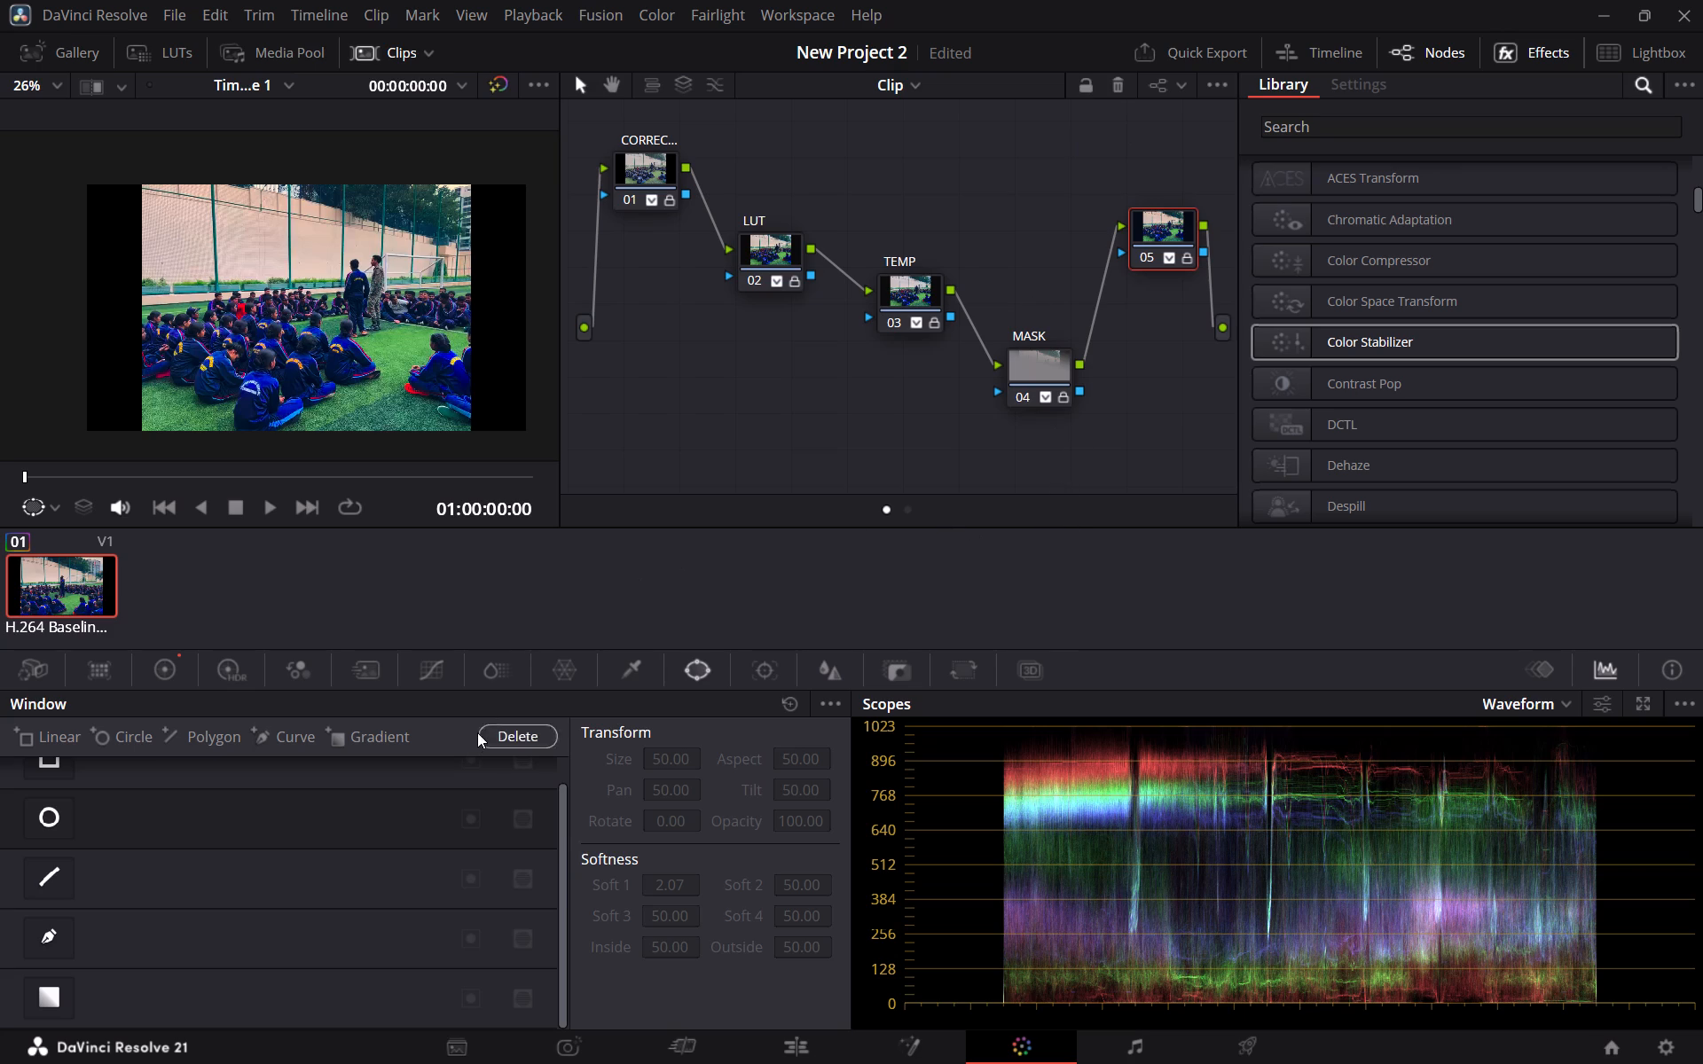
# Return to the Edit page and turn the auto track selector back on for Video 1.
pyautogui.click(773, 1043)
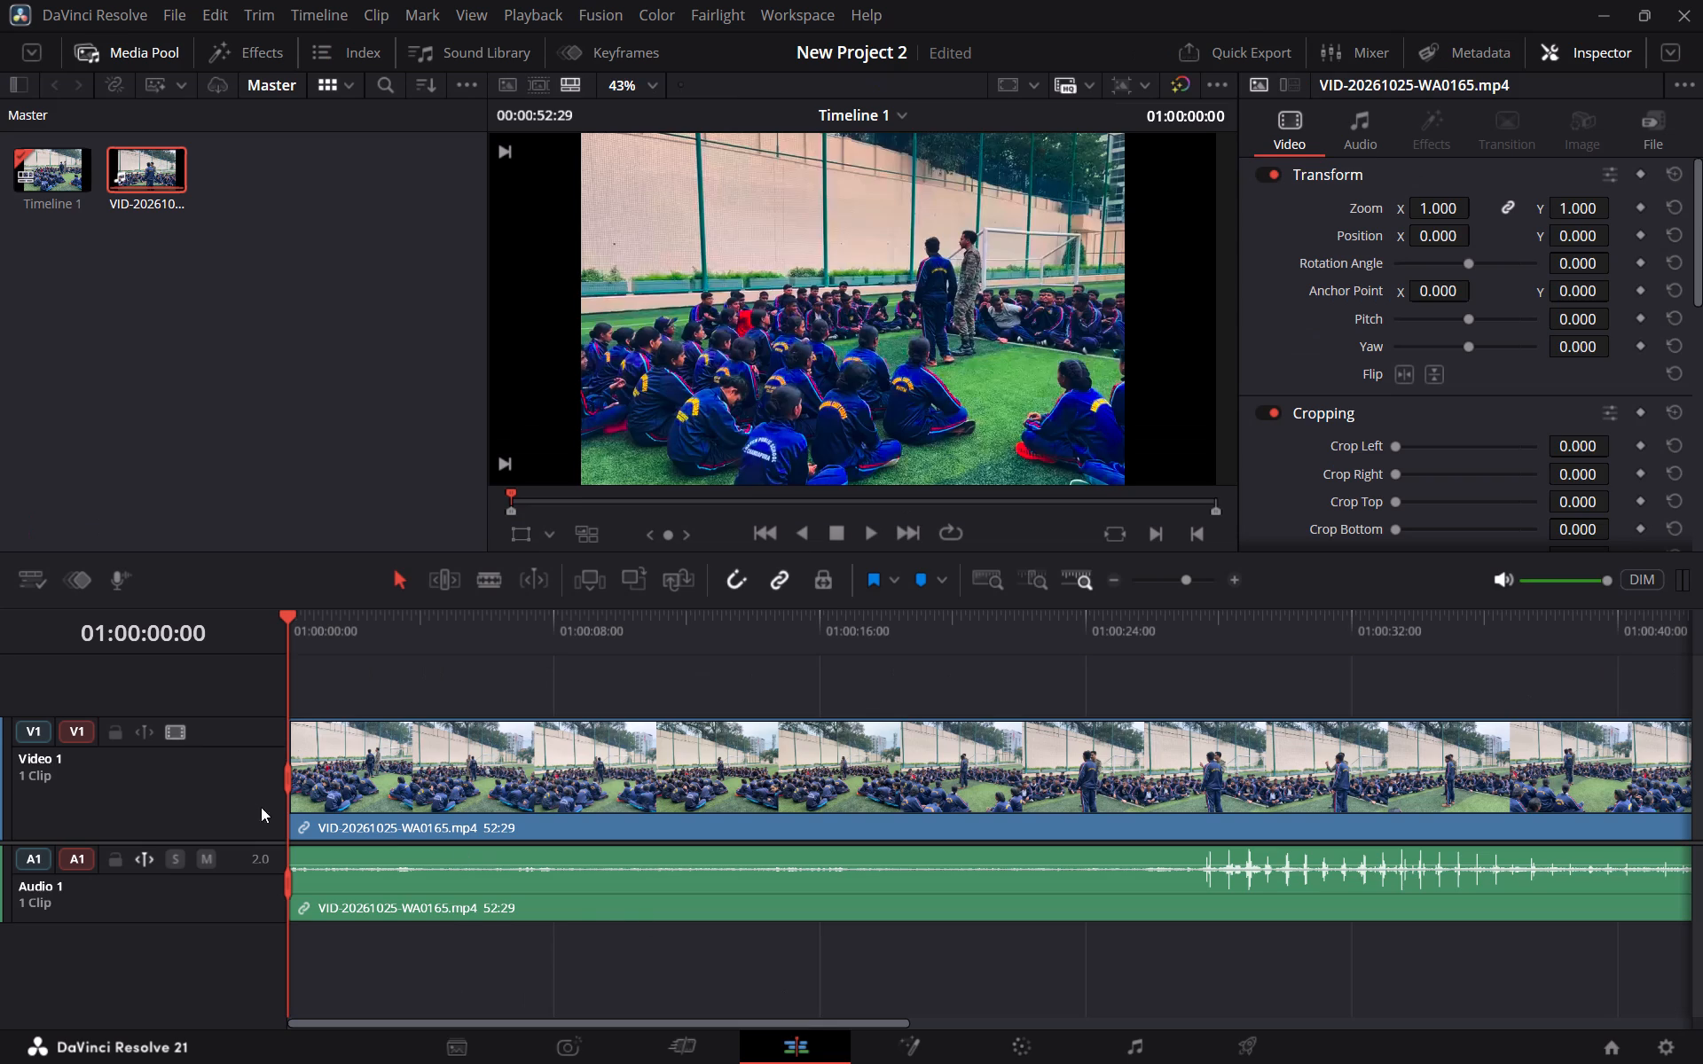
pyautogui.moveTo(153, 725); pyautogui.dragTo(404, 673)
pyautogui.click(177, 734)
pyautogui.click(177, 734)
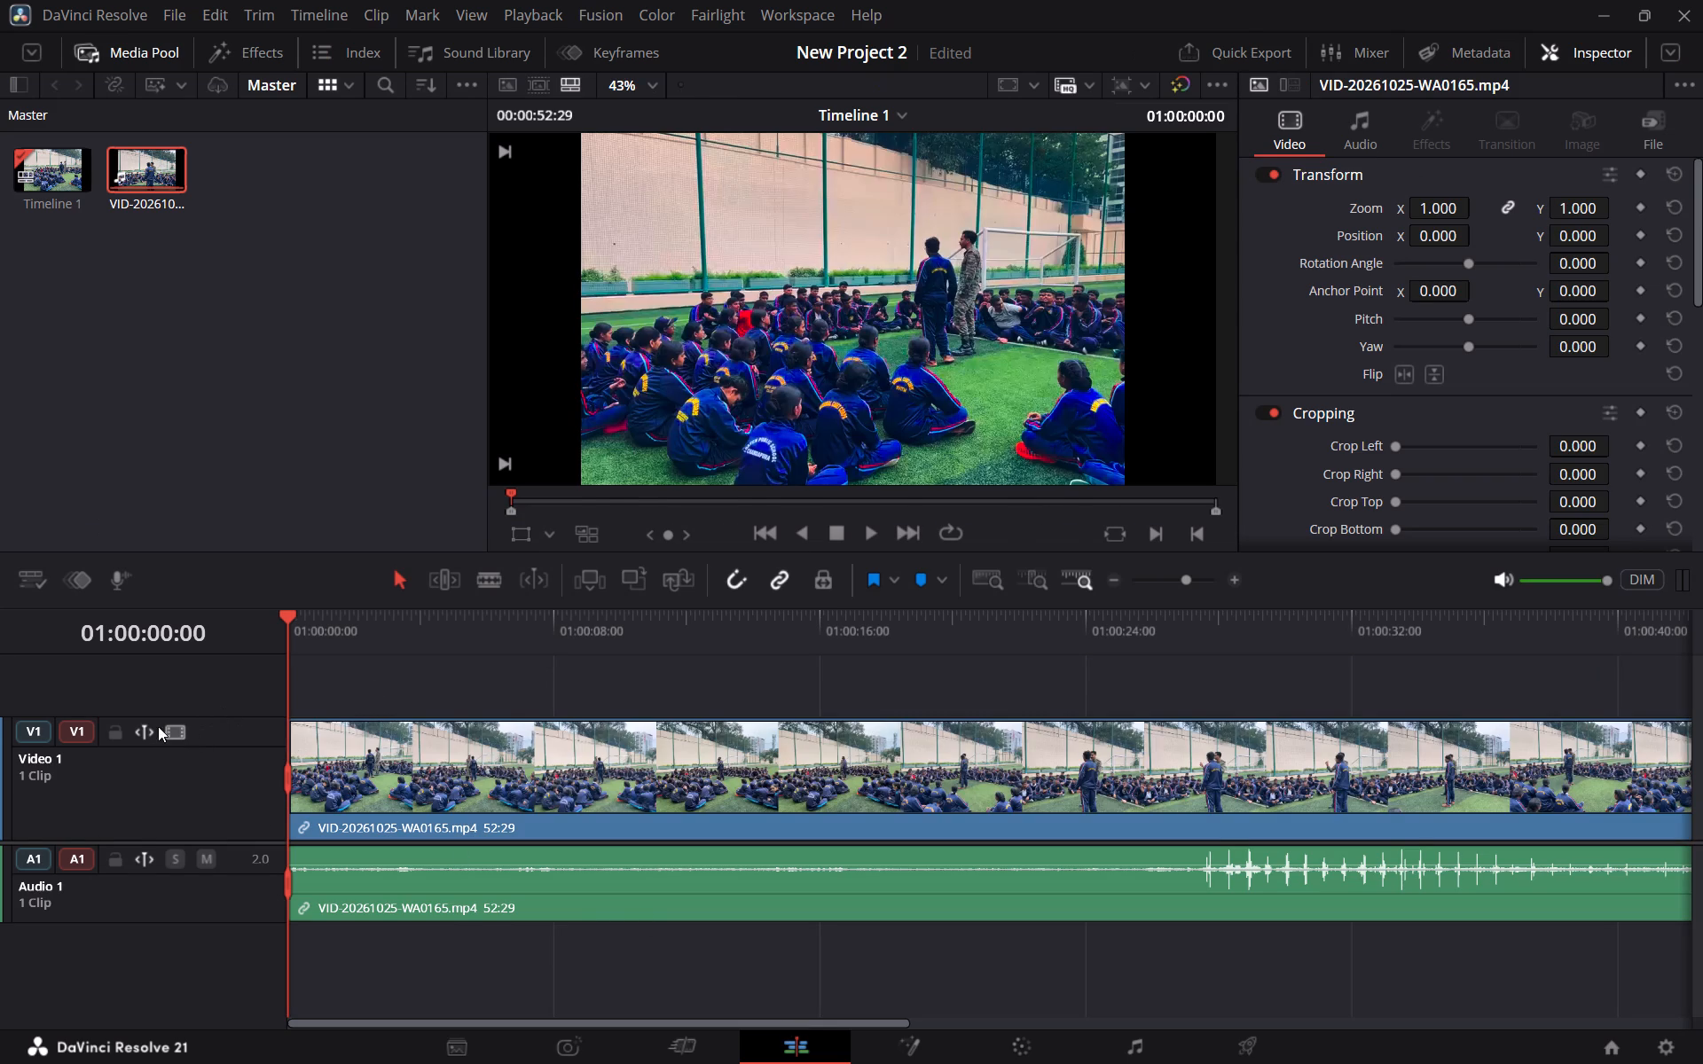
pyautogui.click(146, 731)
pyautogui.doubleClick(146, 731)
# Examine the clip's keyframe parameters and the timeline's edit index.
pyautogui.click(594, 49)
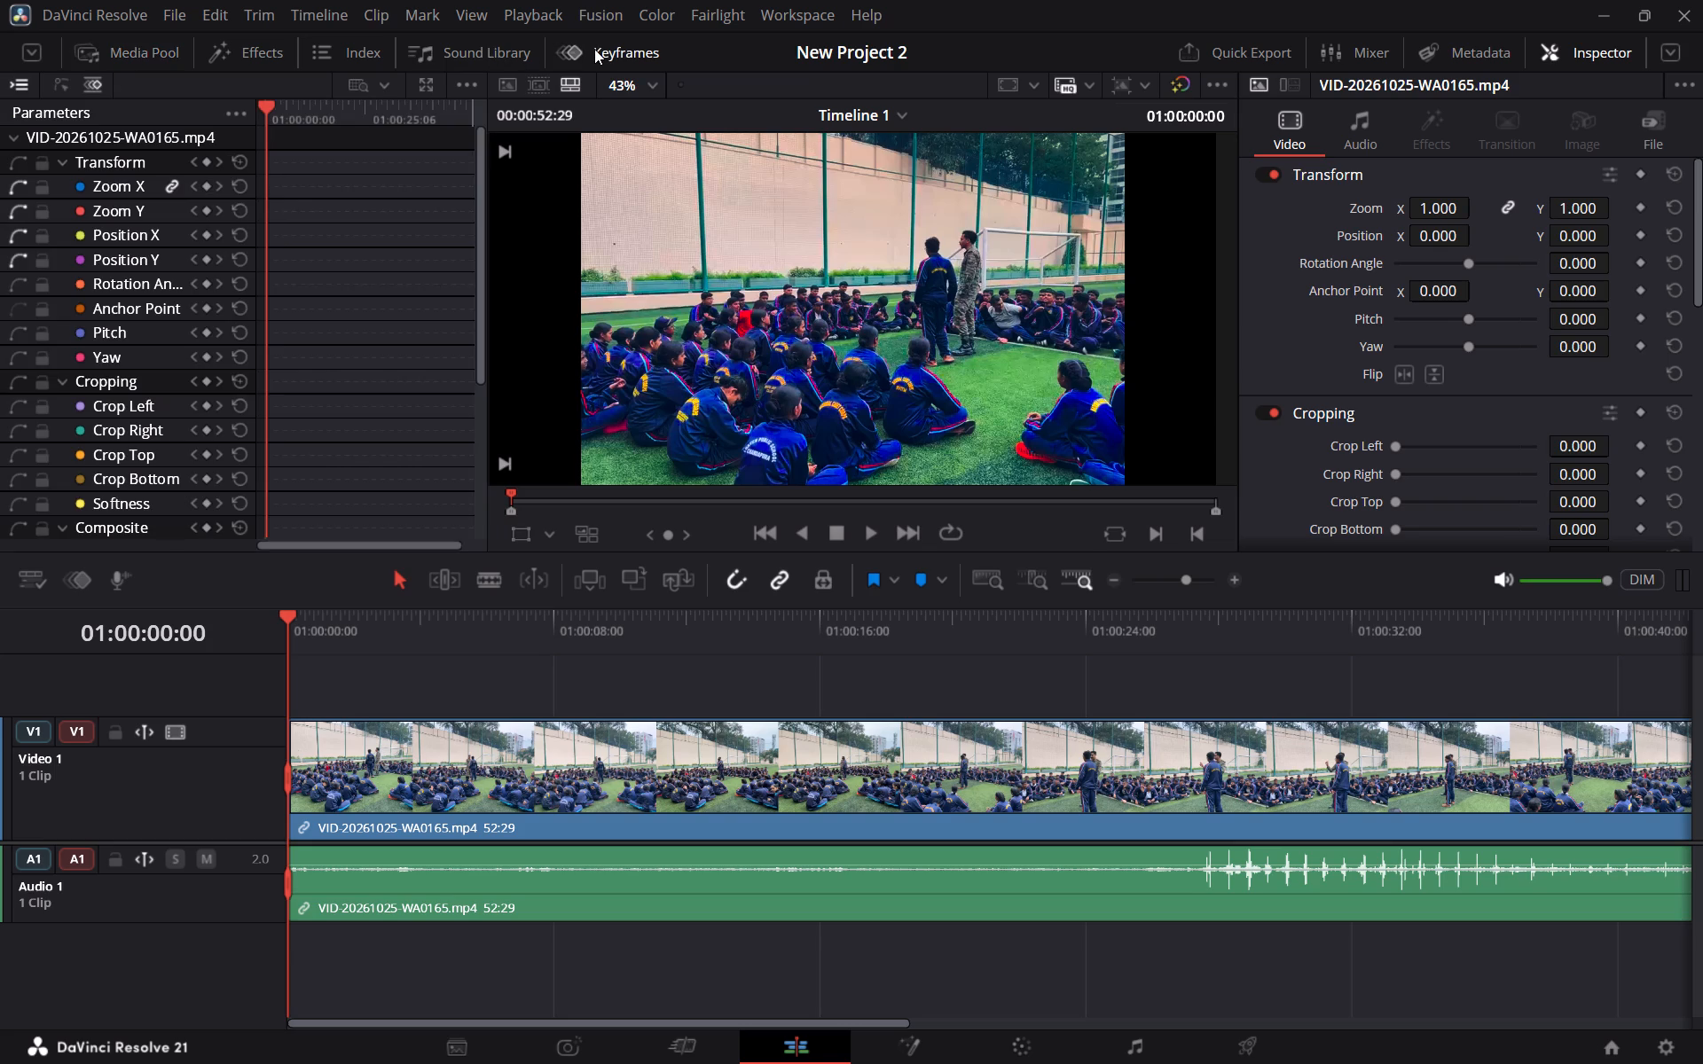
pyautogui.scroll(-9, 143, 364)
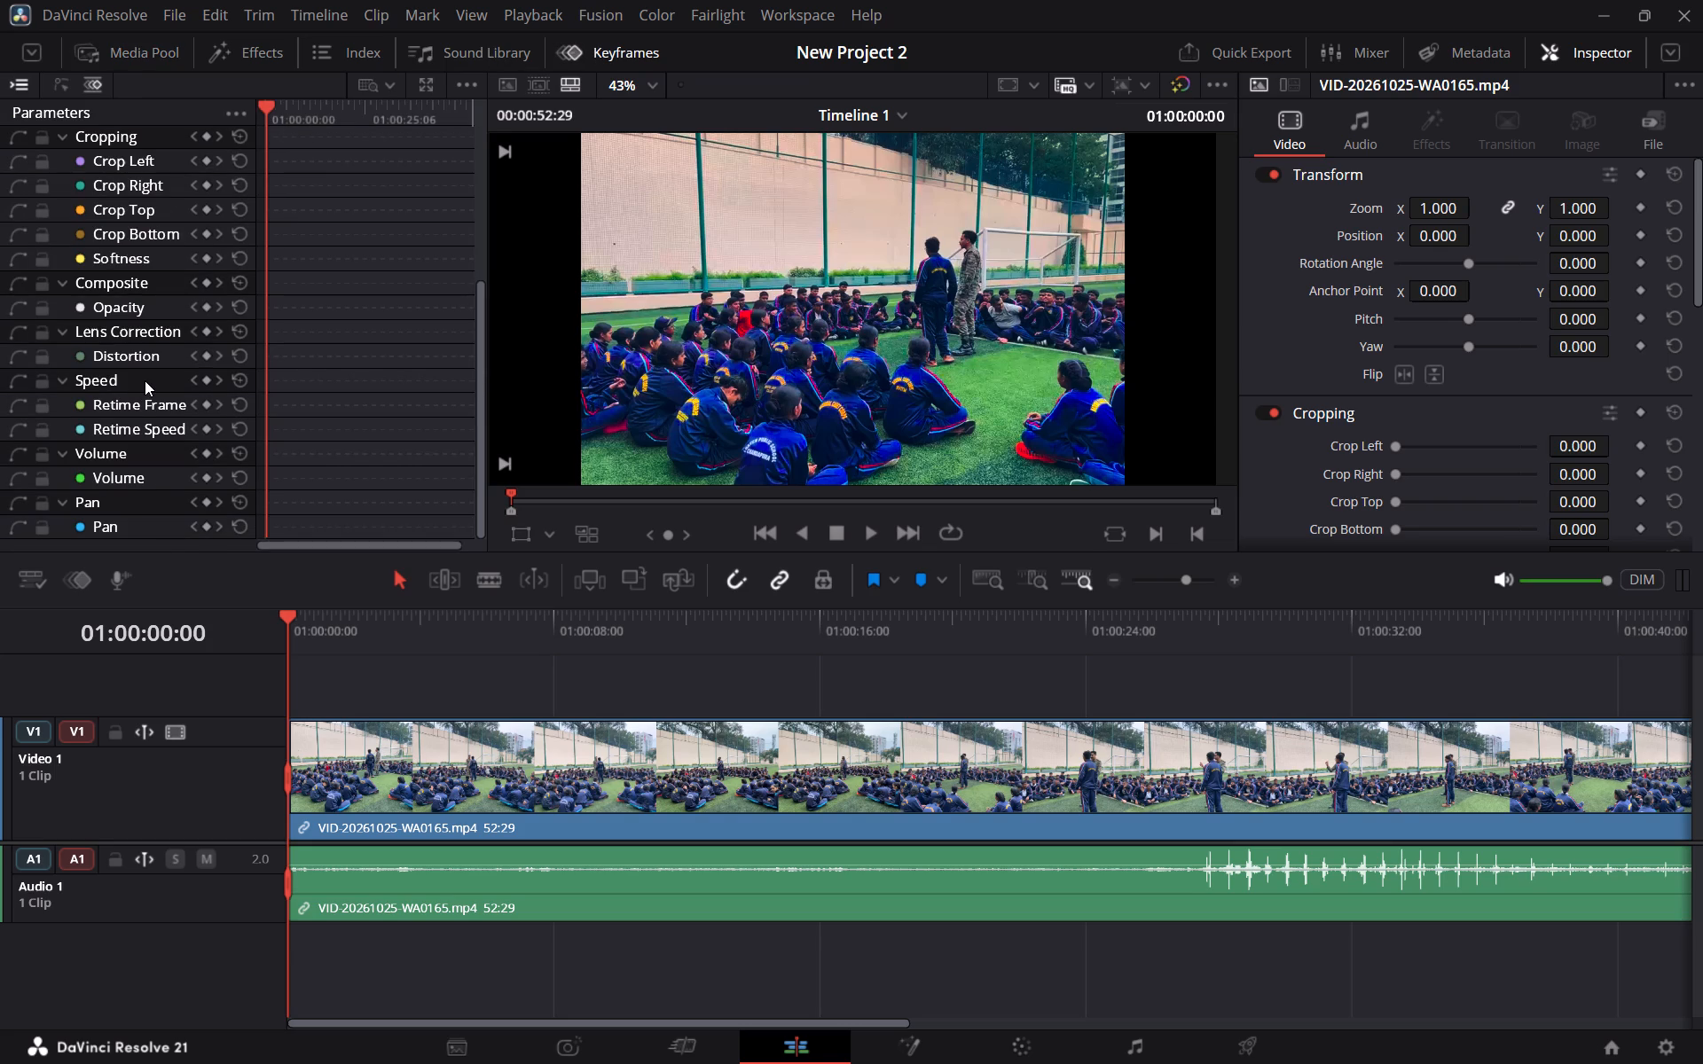
pyautogui.scroll(-3, 145, 380)
pyautogui.scroll(4, 145, 380)
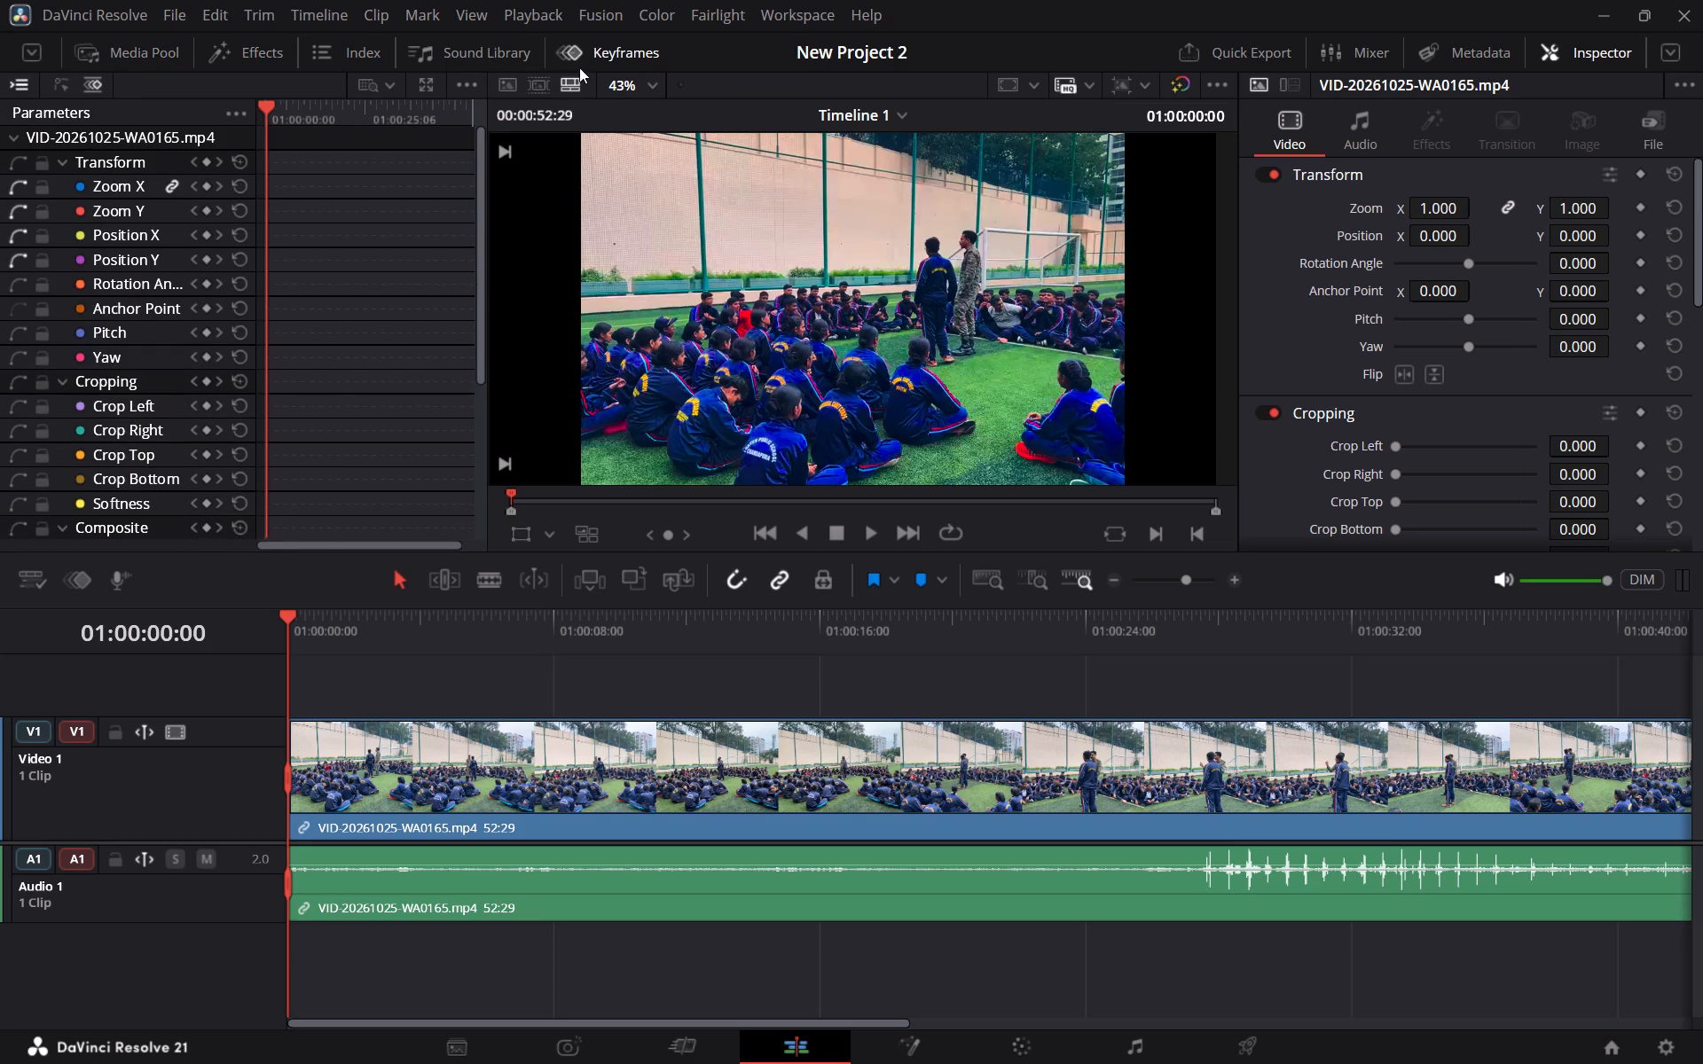
pyautogui.click(603, 51)
pyautogui.click(361, 52)
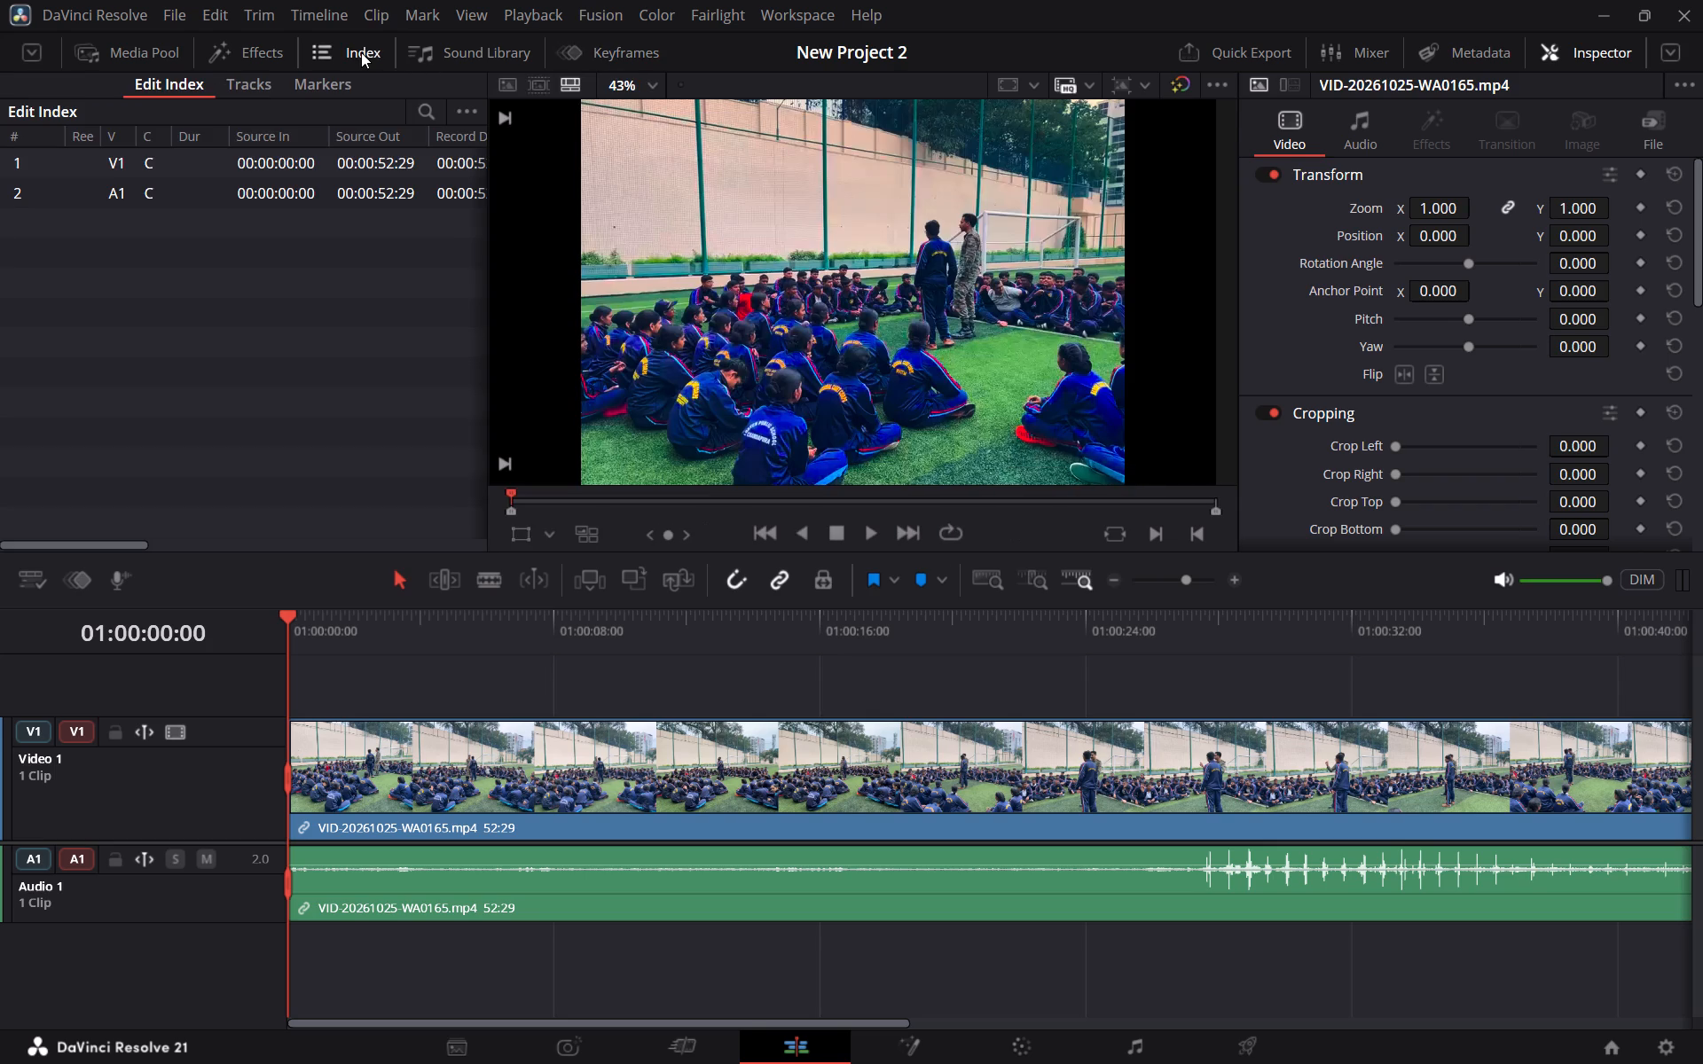
pyautogui.click(361, 52)
# Add a Text title on a new video track above the clip, starting about 2 seconds in.
pyautogui.click(233, 53)
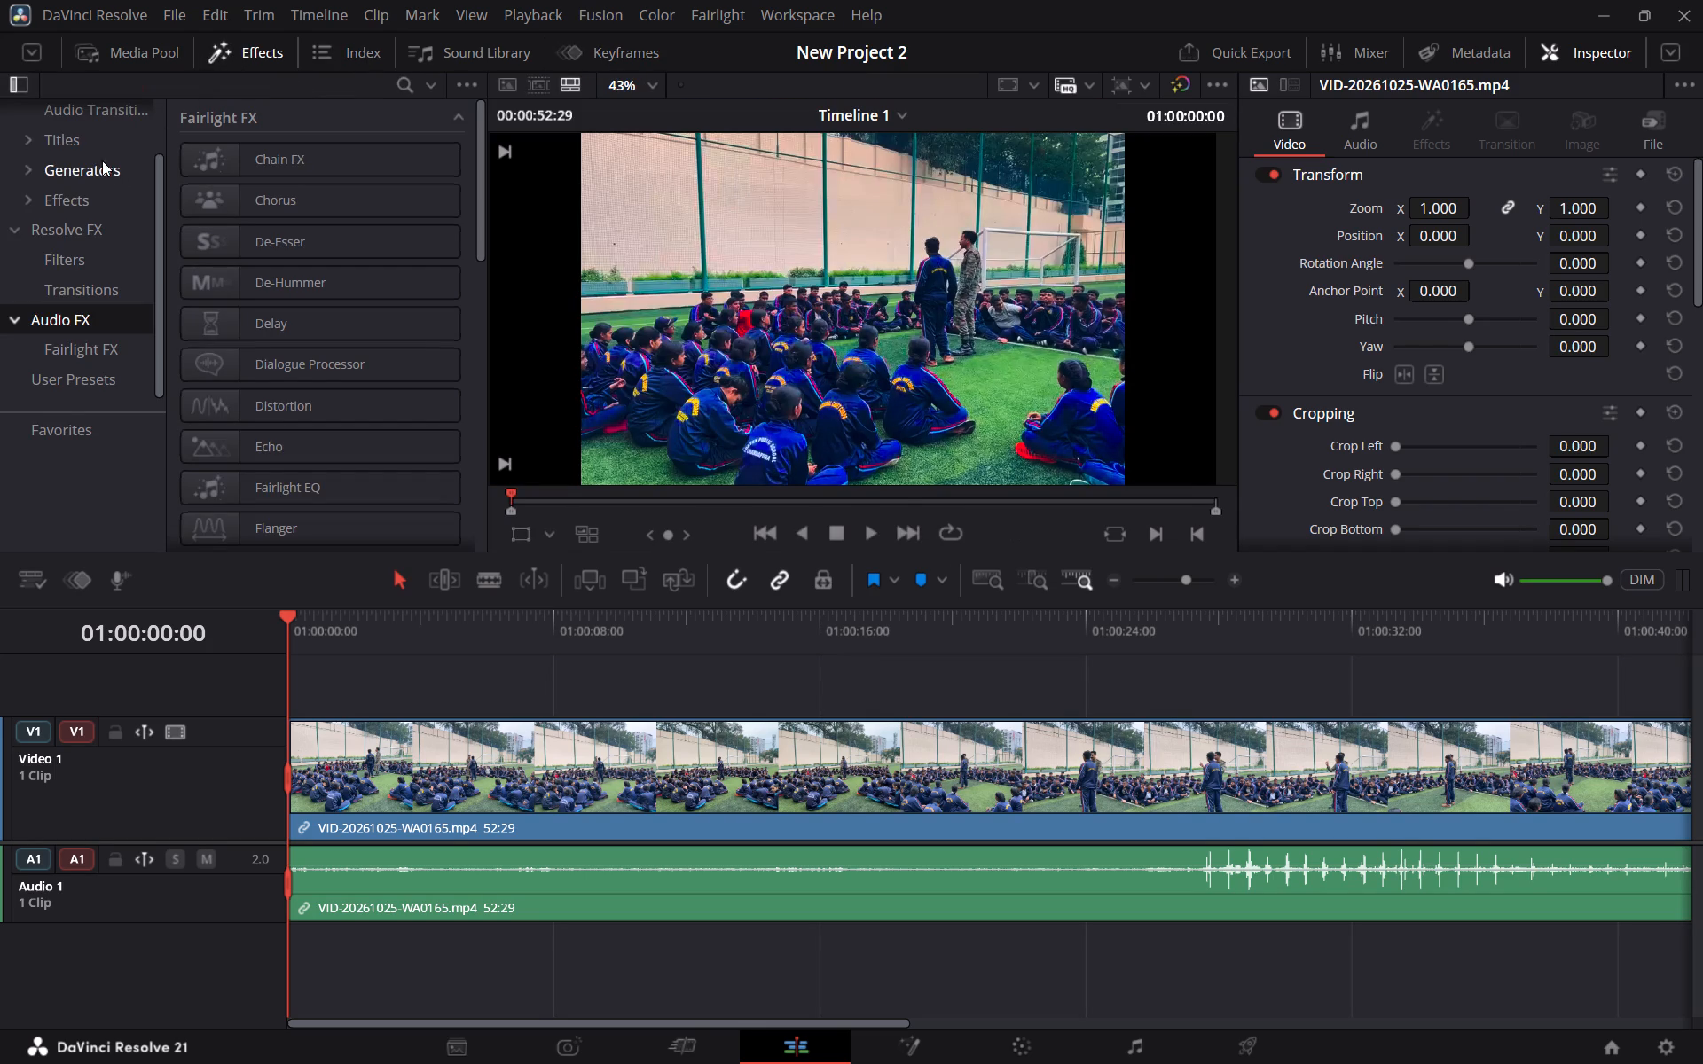
pyautogui.click(72, 131)
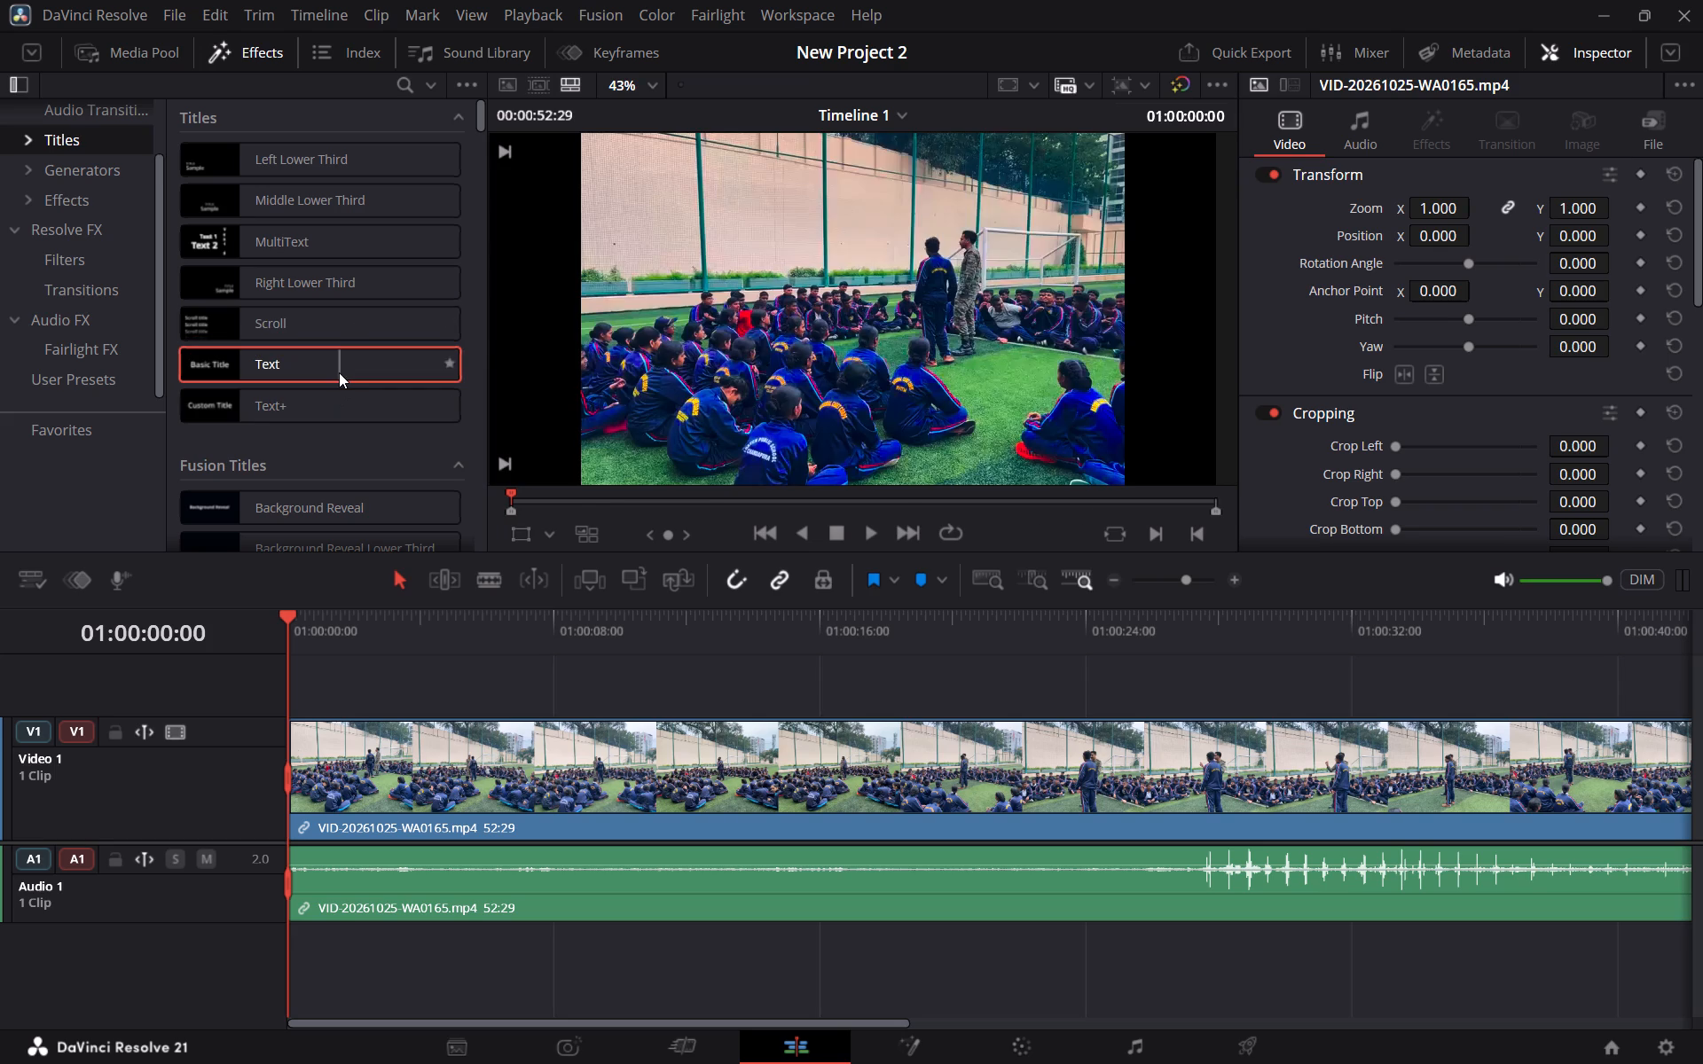
pyautogui.moveTo(339, 366); pyautogui.dragTo(365, 664)
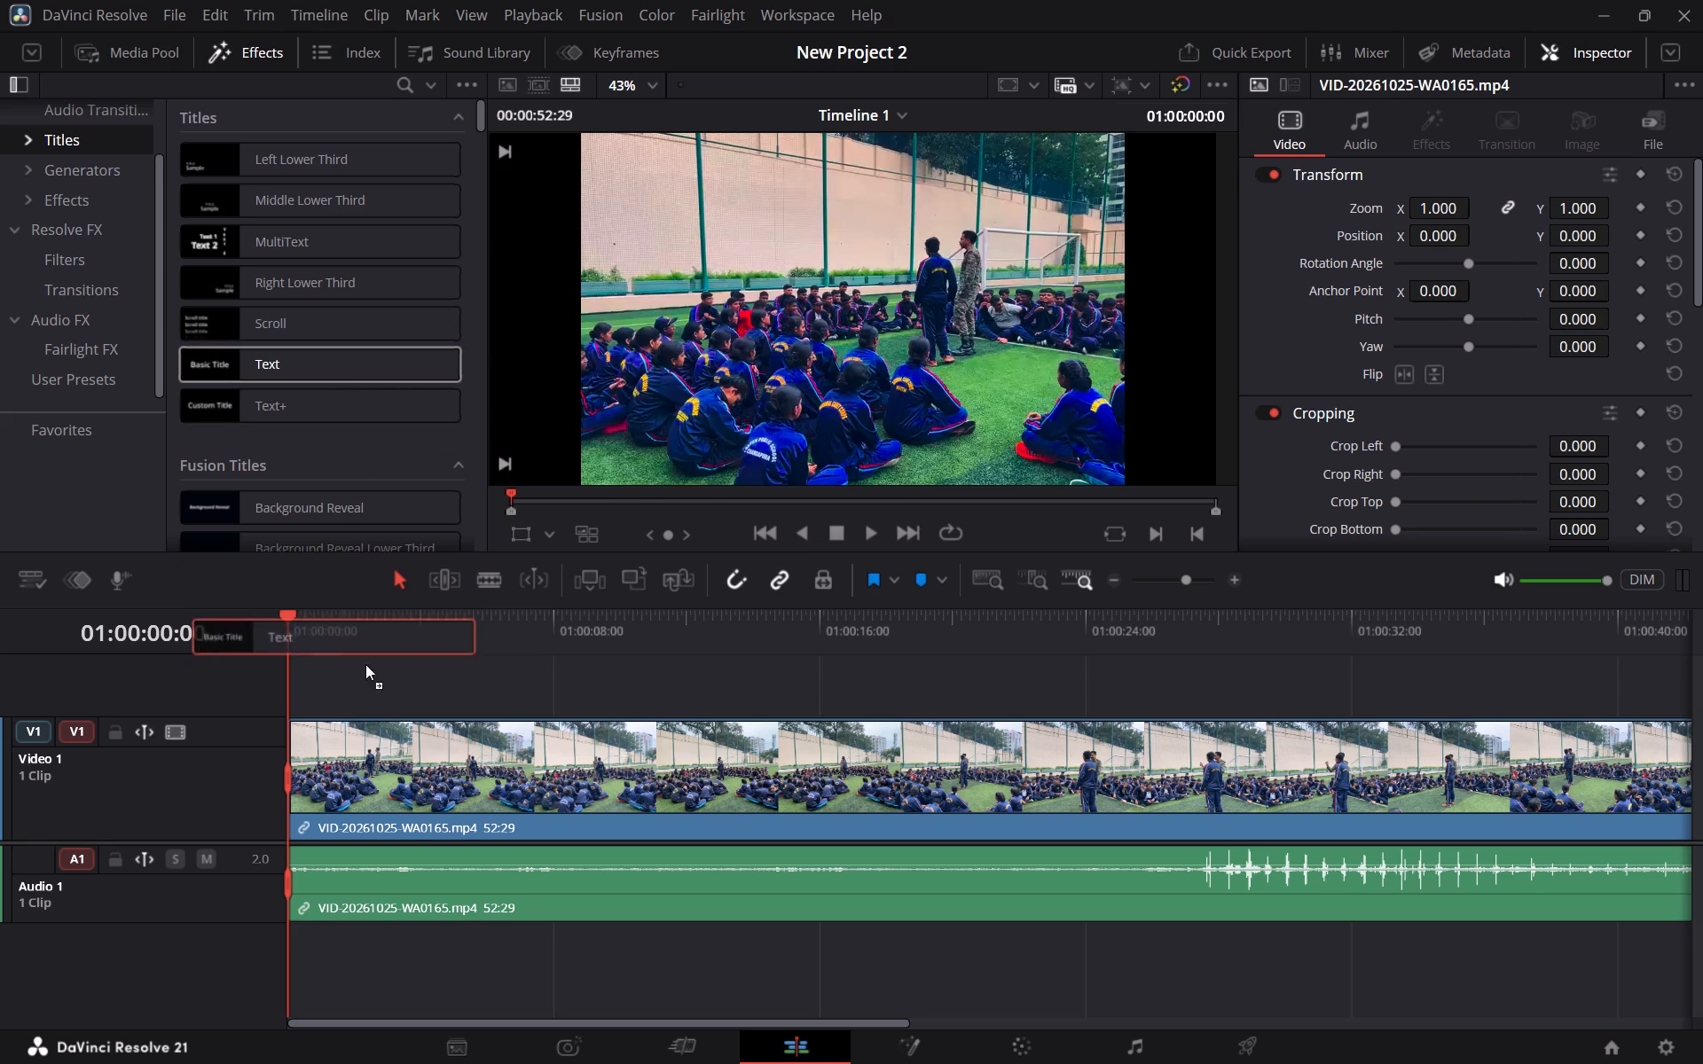
pyautogui.moveTo(365, 664); pyautogui.dragTo(357, 695)
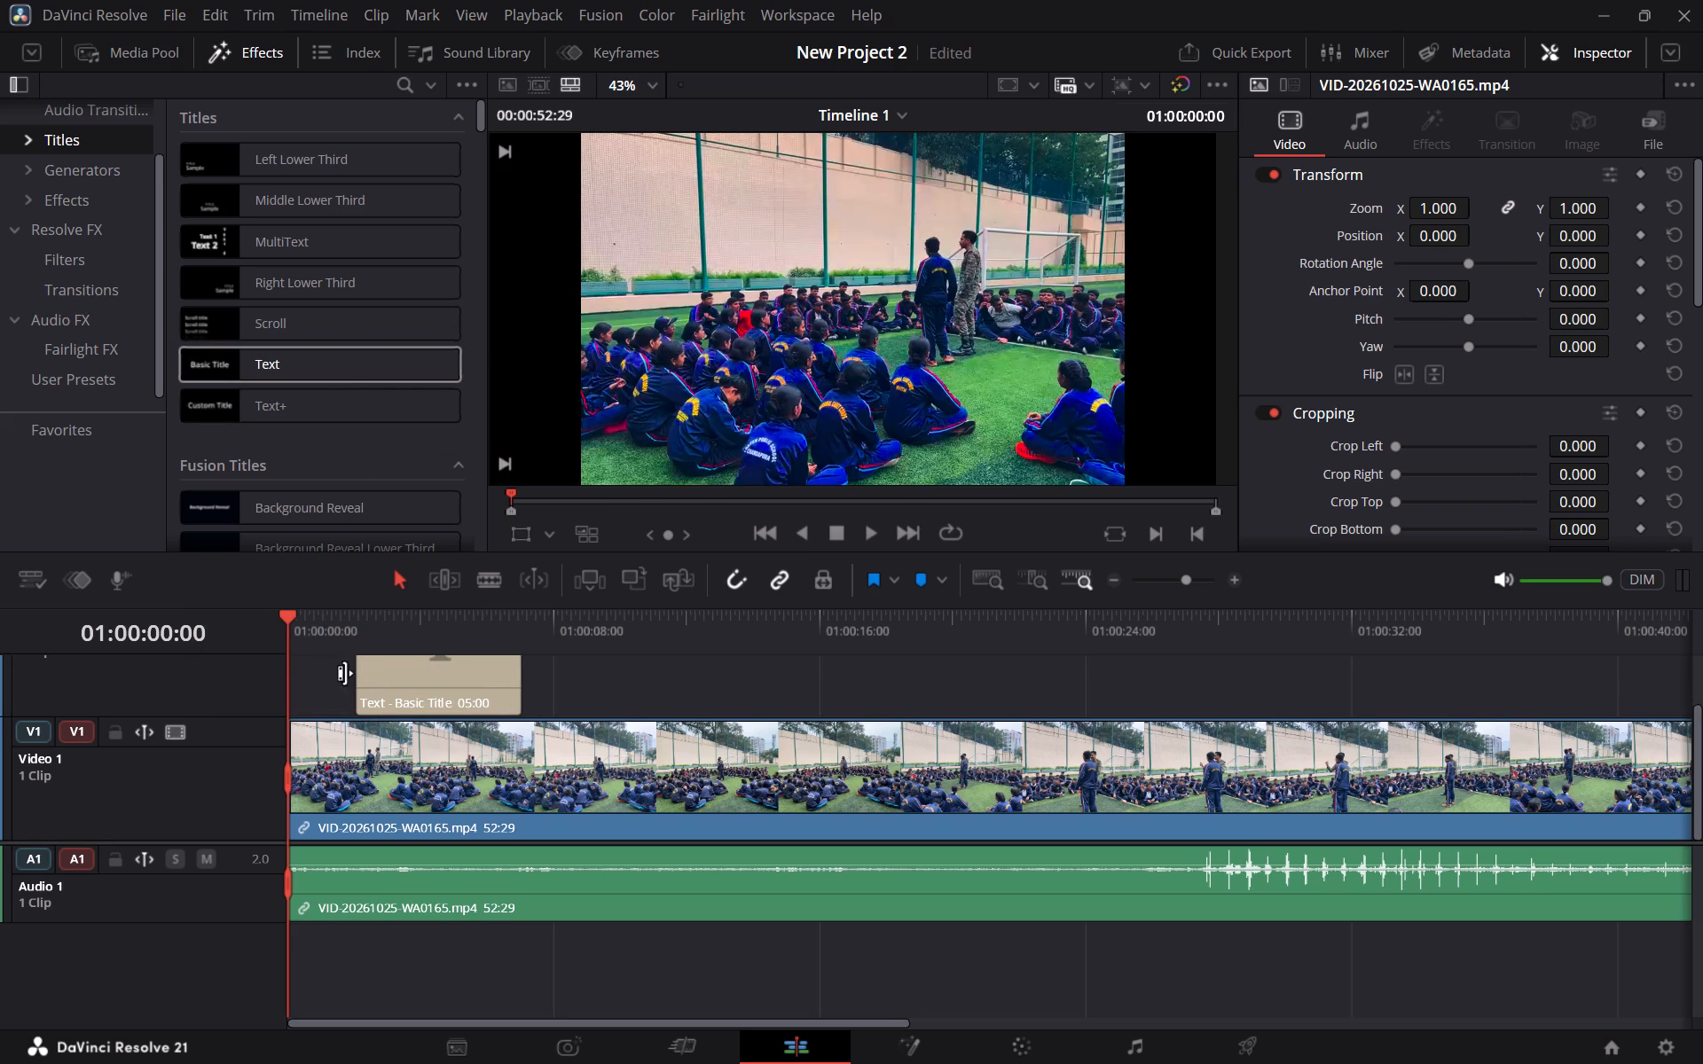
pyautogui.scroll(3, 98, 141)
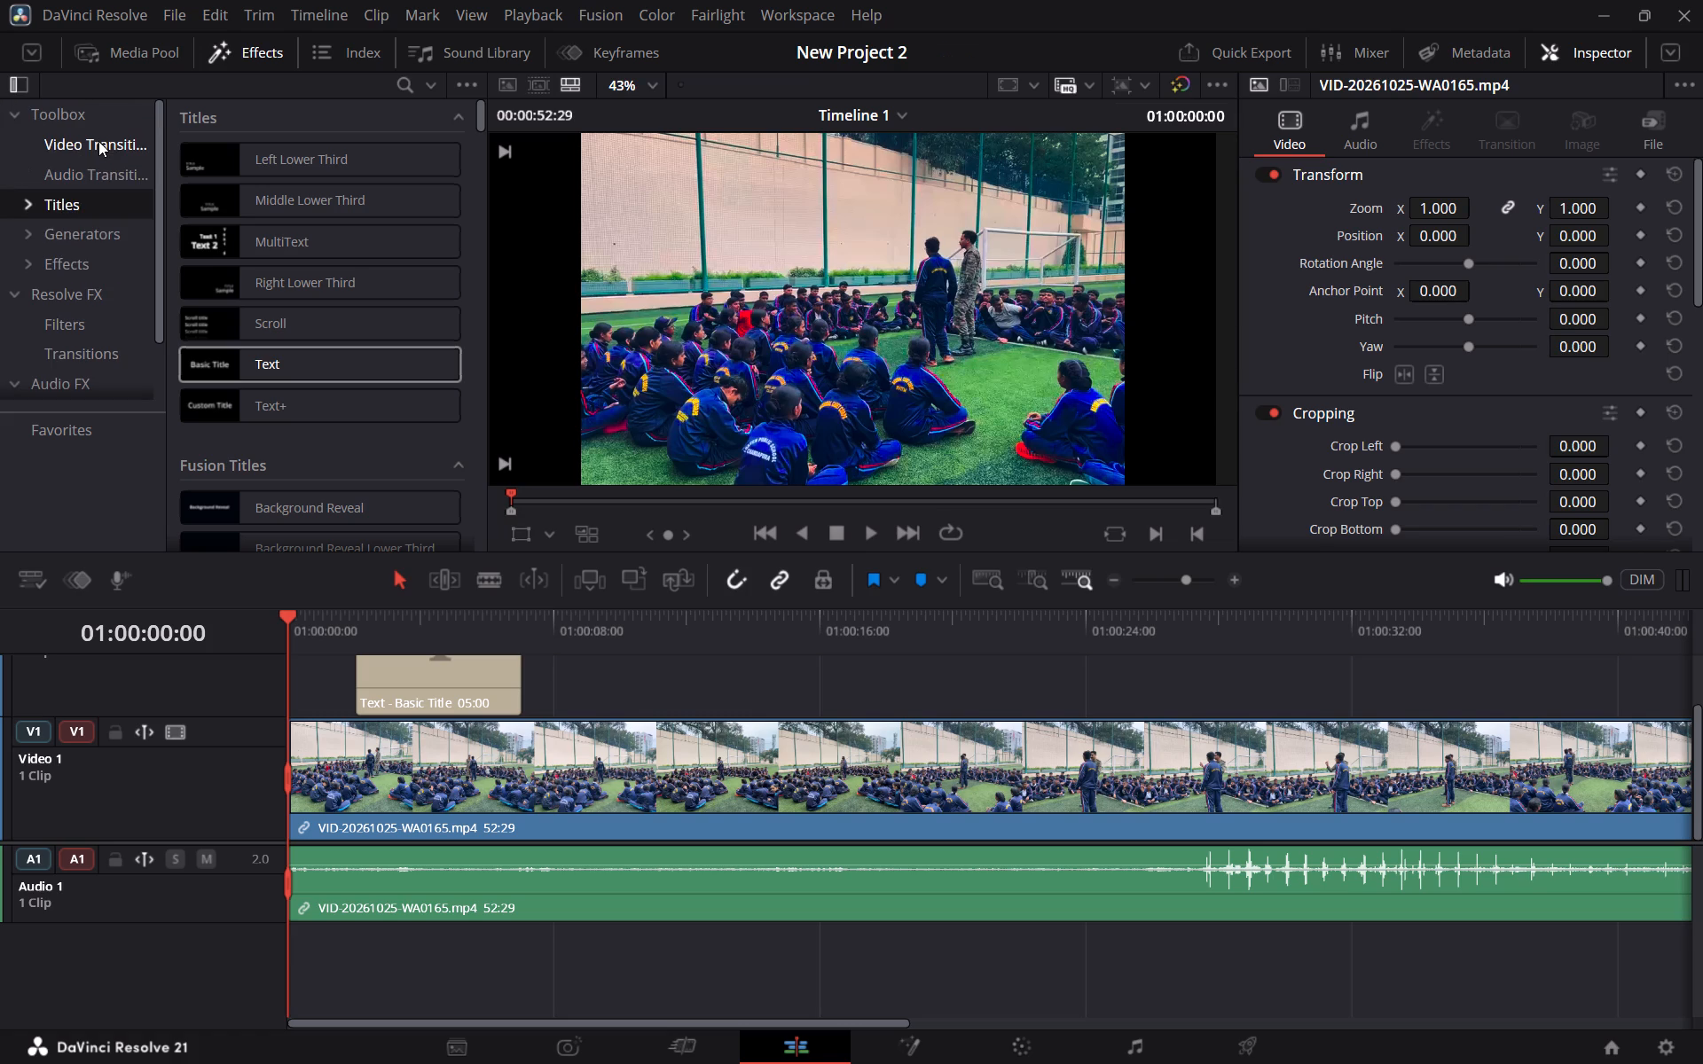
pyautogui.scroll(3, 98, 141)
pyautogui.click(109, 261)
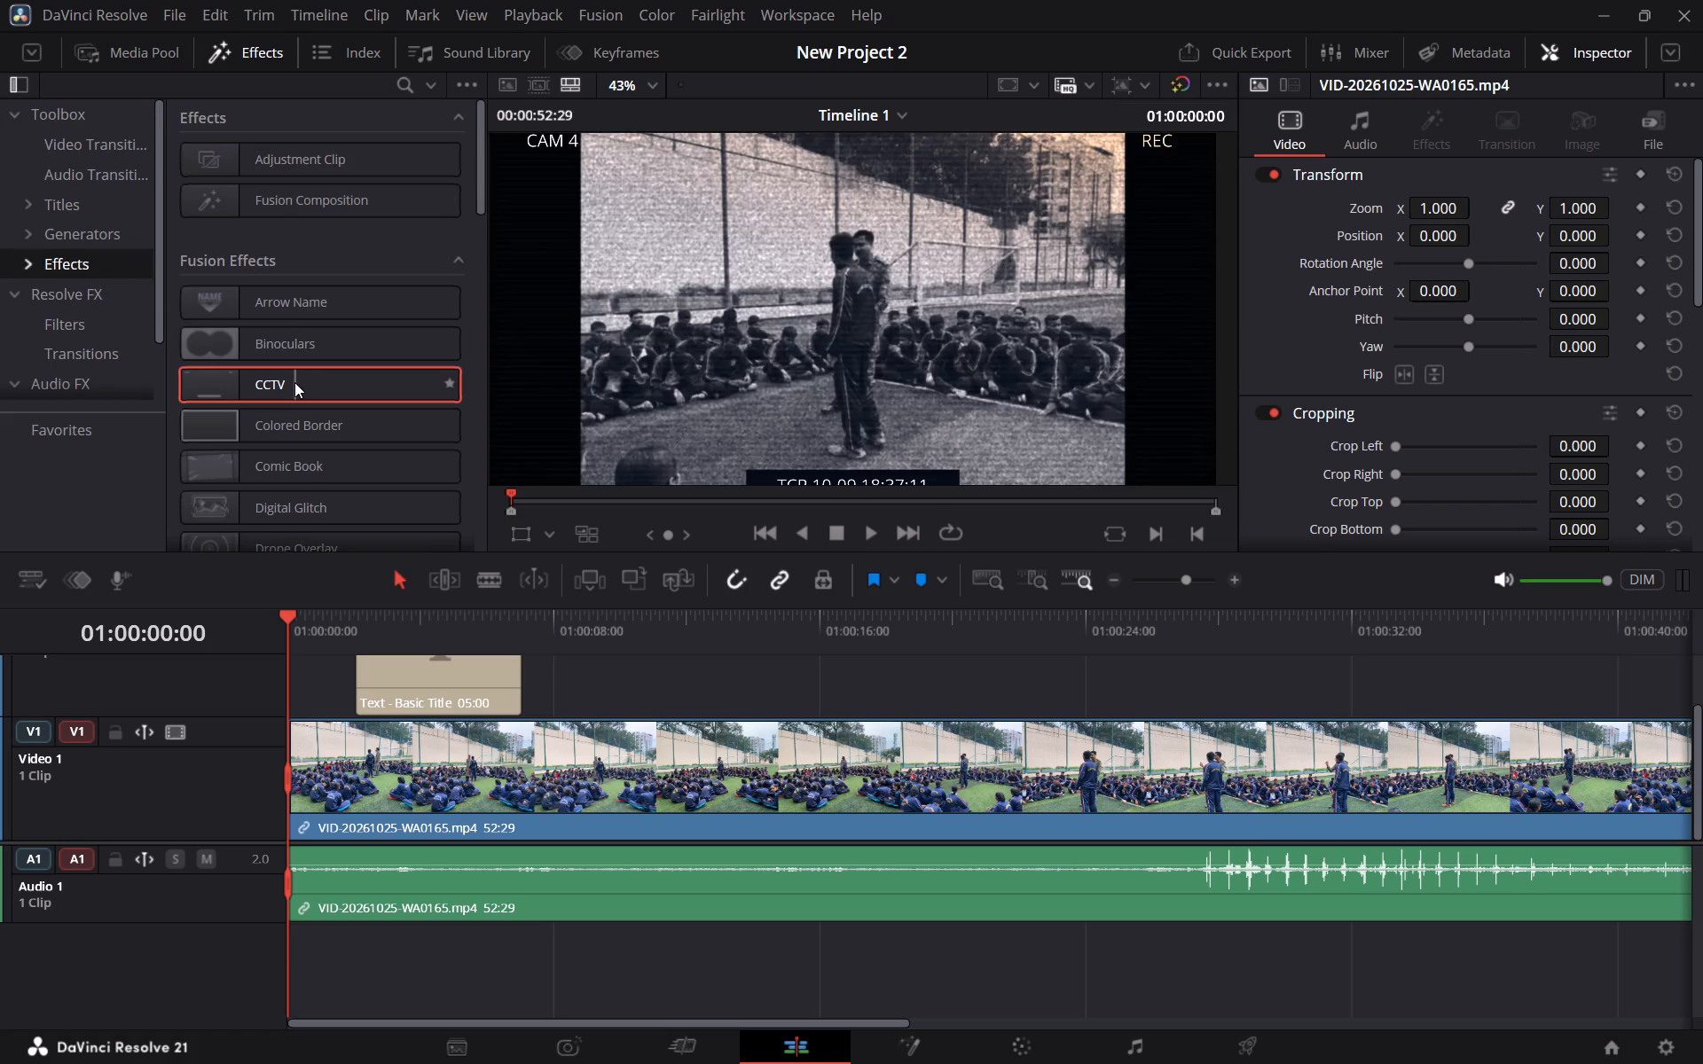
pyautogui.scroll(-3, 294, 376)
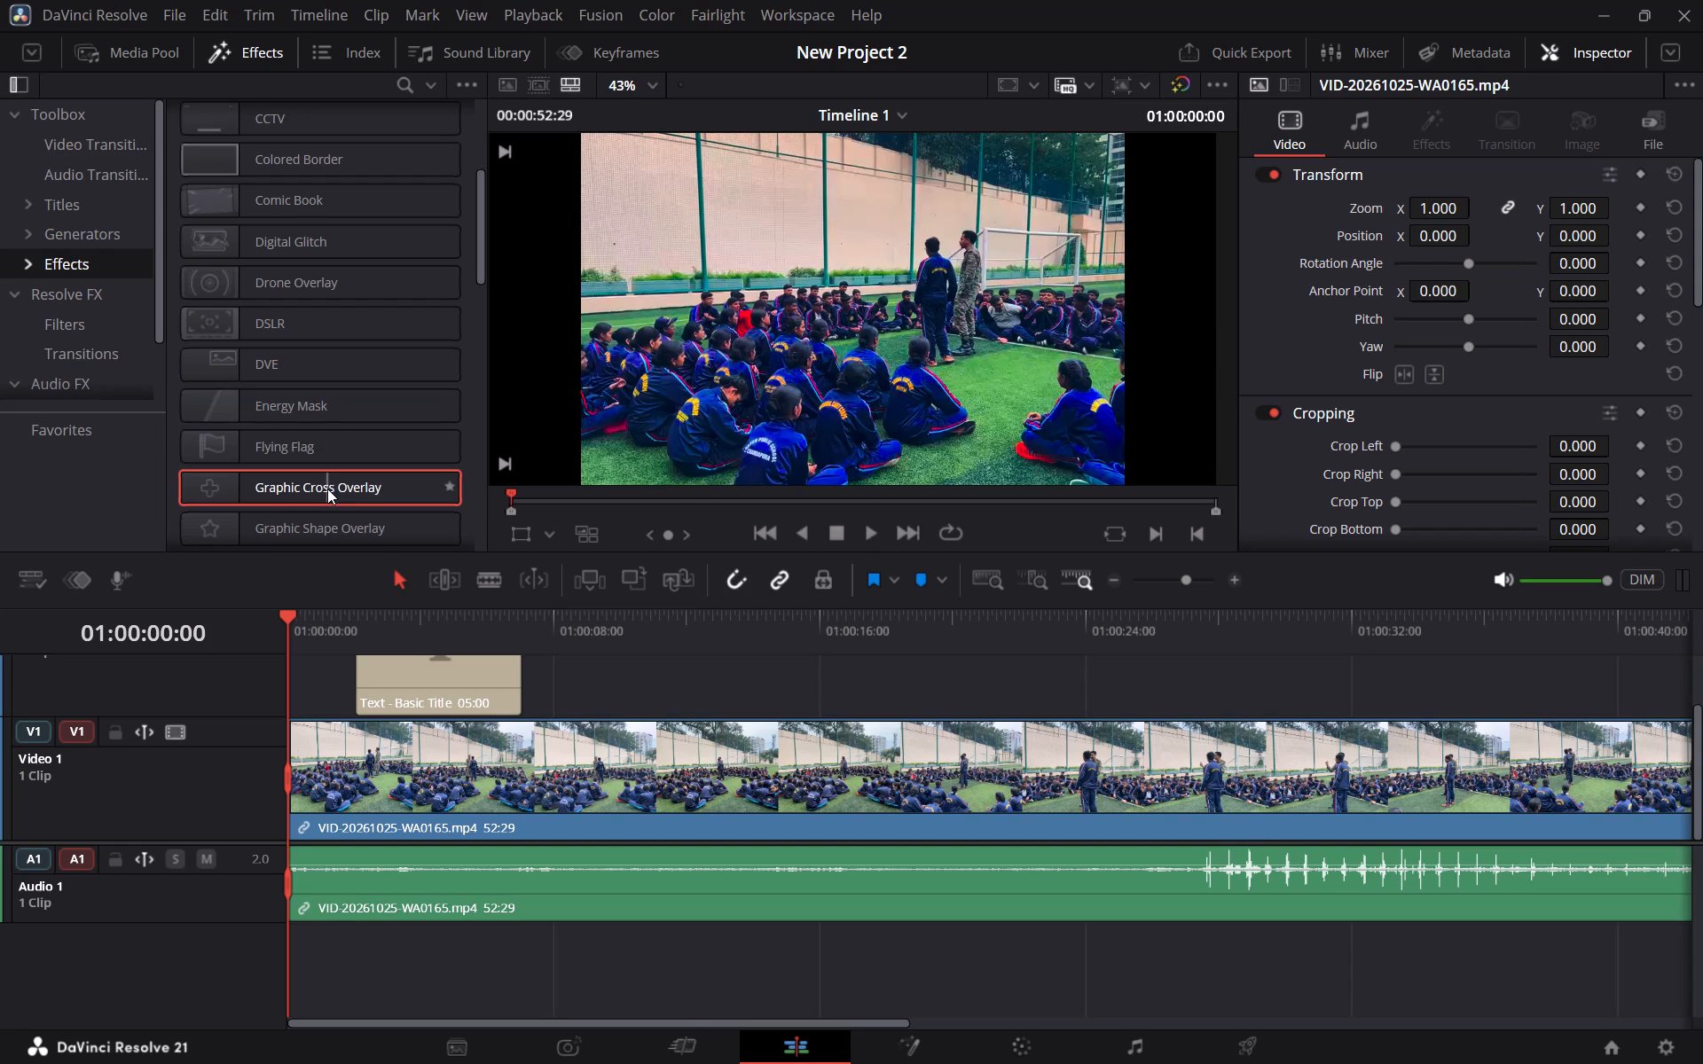
# Move the Text title to the start of the timeline, at 01:00:00:00.
pyautogui.click(423, 675)
pyautogui.moveTo(416, 671); pyautogui.dragTo(262, 679)
# Replace the title's placeholder text with NCC CATC CAMP.
pyautogui.tripleClick(1451, 260)
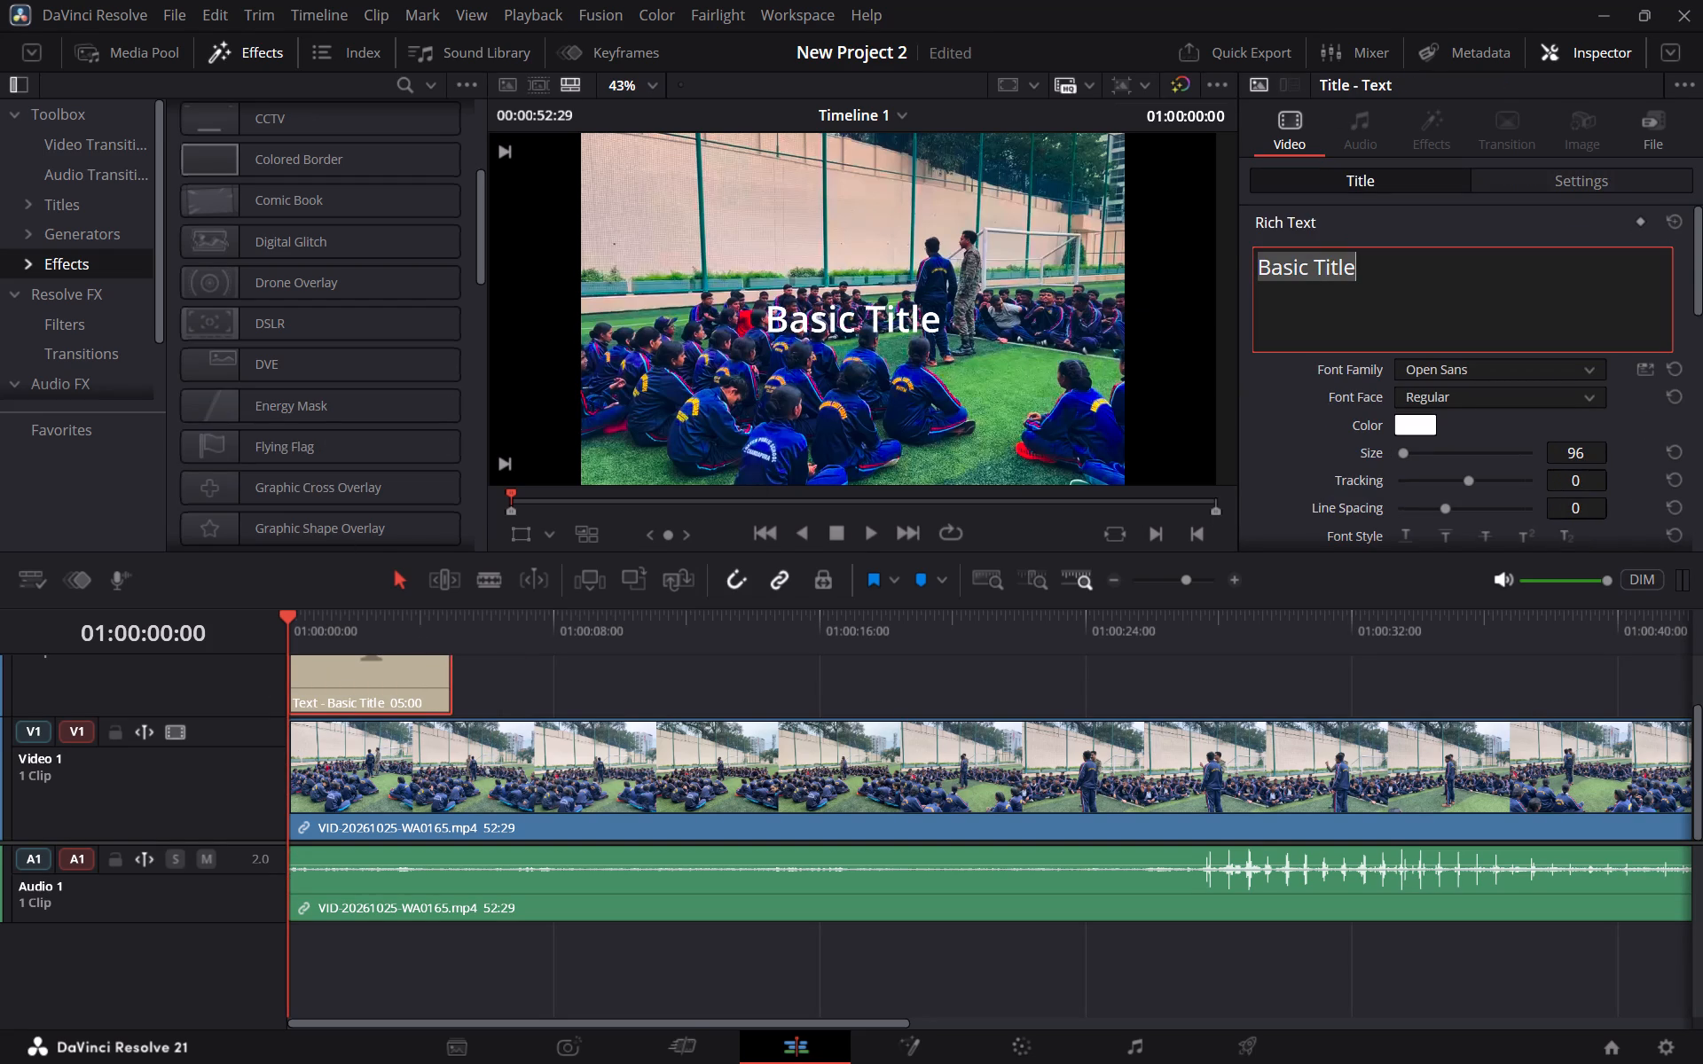
pyautogui.write('NCC')
pyautogui.press('space')
pyautogui.write('CATV')
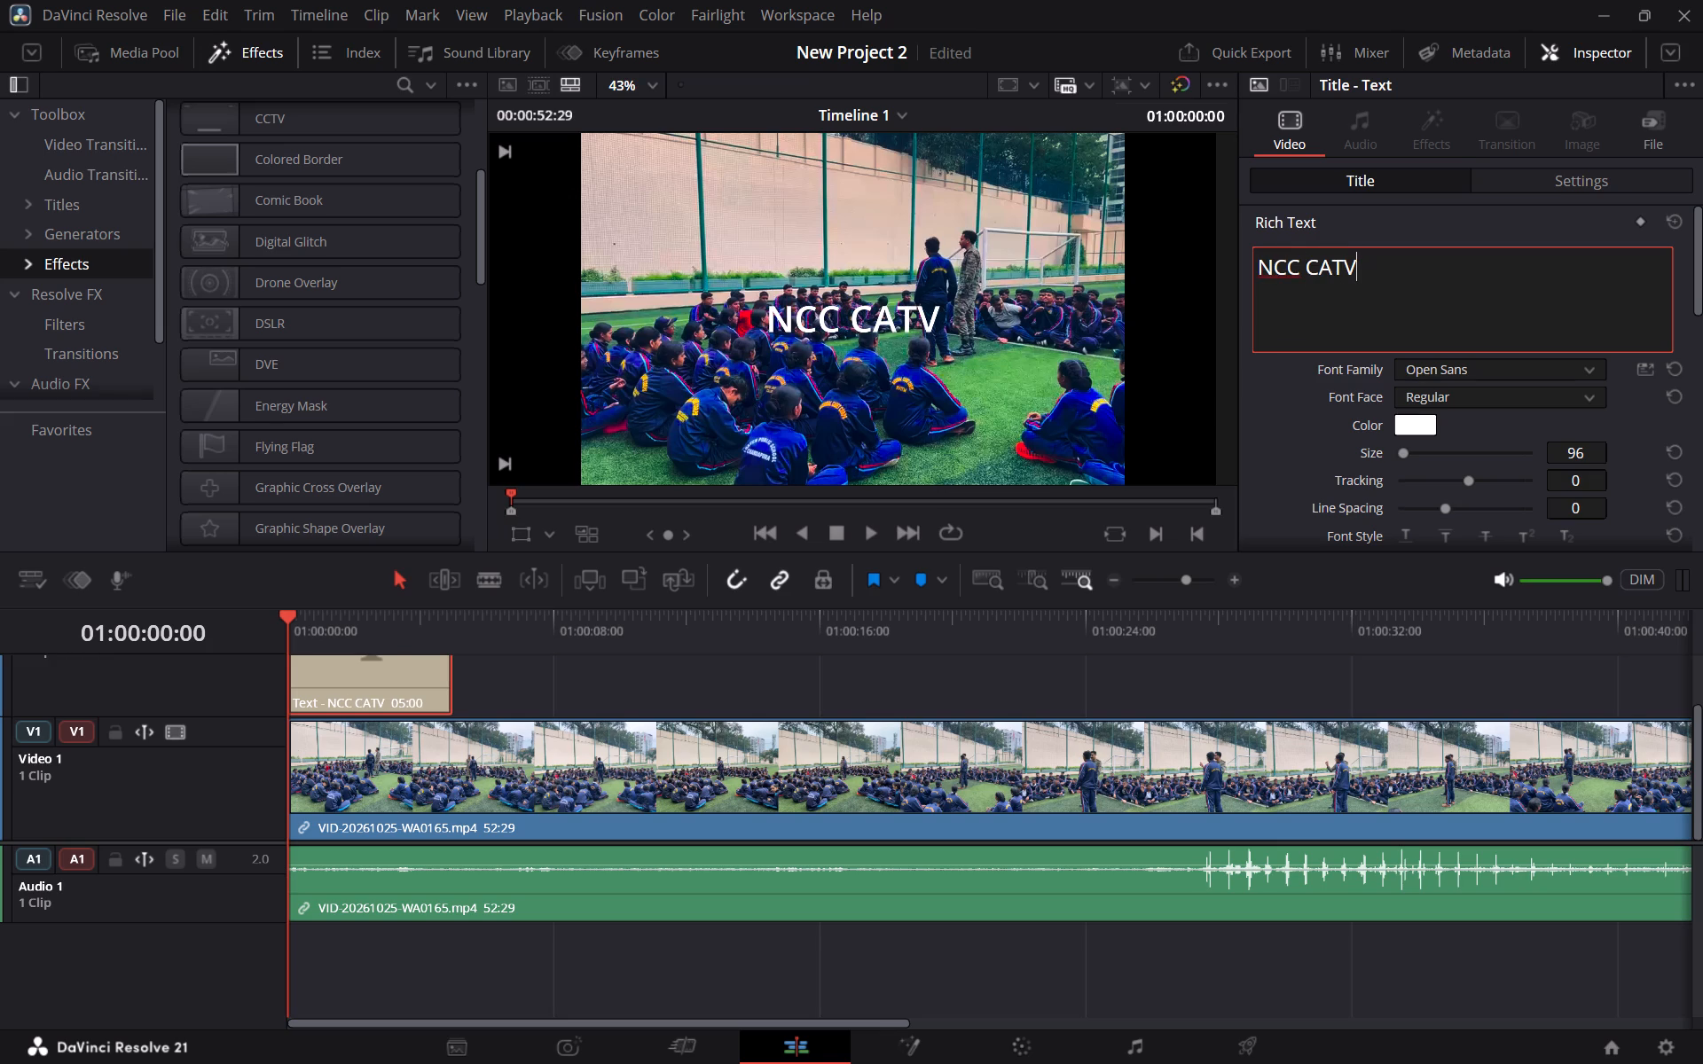
pyautogui.press('BackSpace')
pyautogui.write('C CAMP')
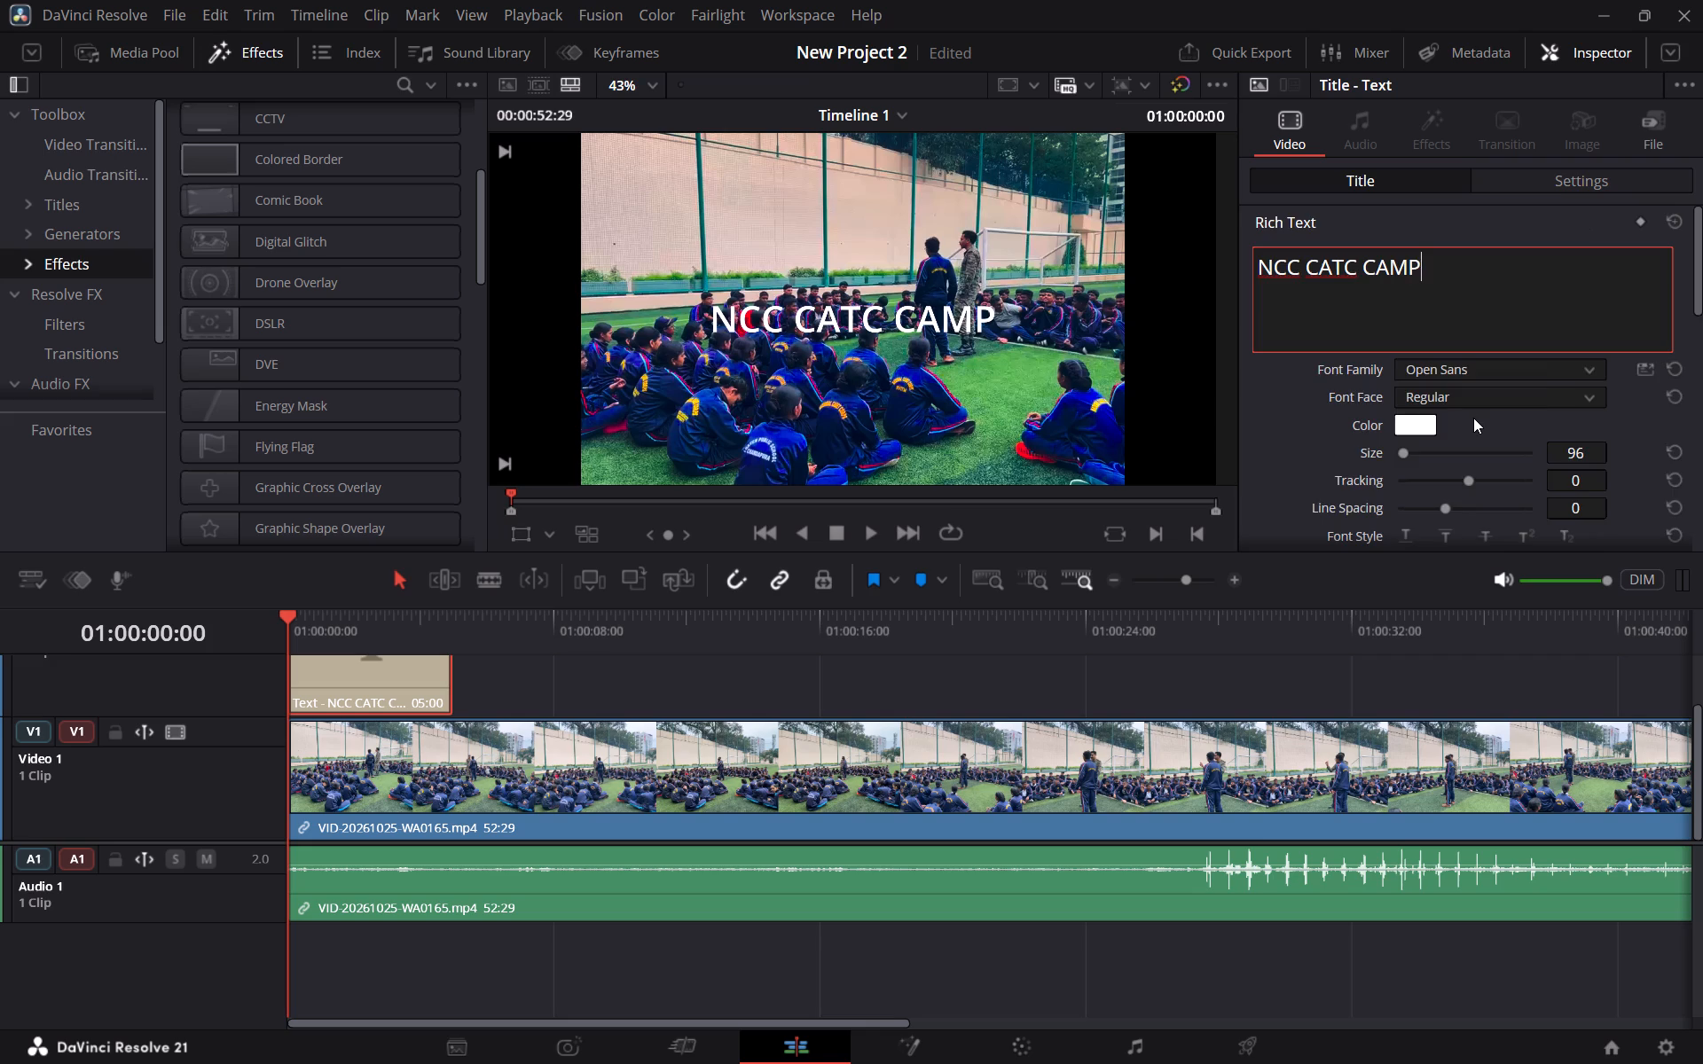
# Style the NCC CATC CAMP title in Palatino Linotype Bold at size 134.
pyautogui.scroll(-10, 1473, 418)
pyautogui.scroll(4, 1473, 418)
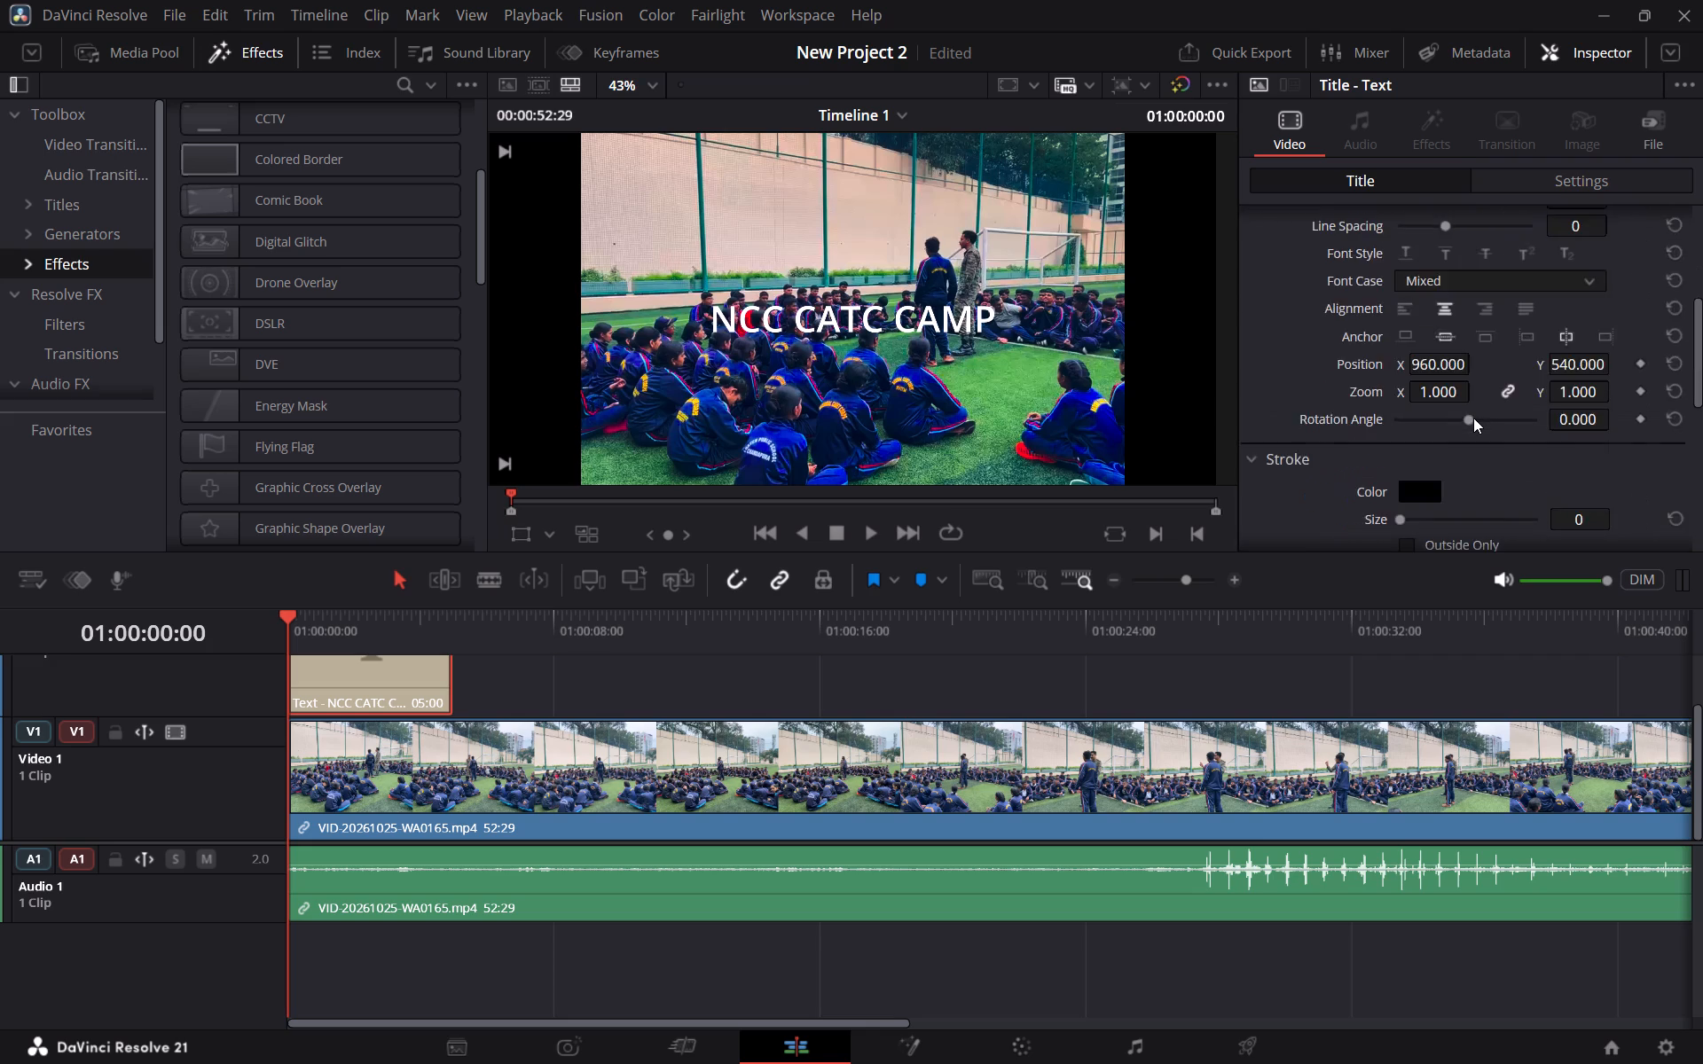
pyautogui.scroll(8, 1473, 418)
pyautogui.click(1495, 369)
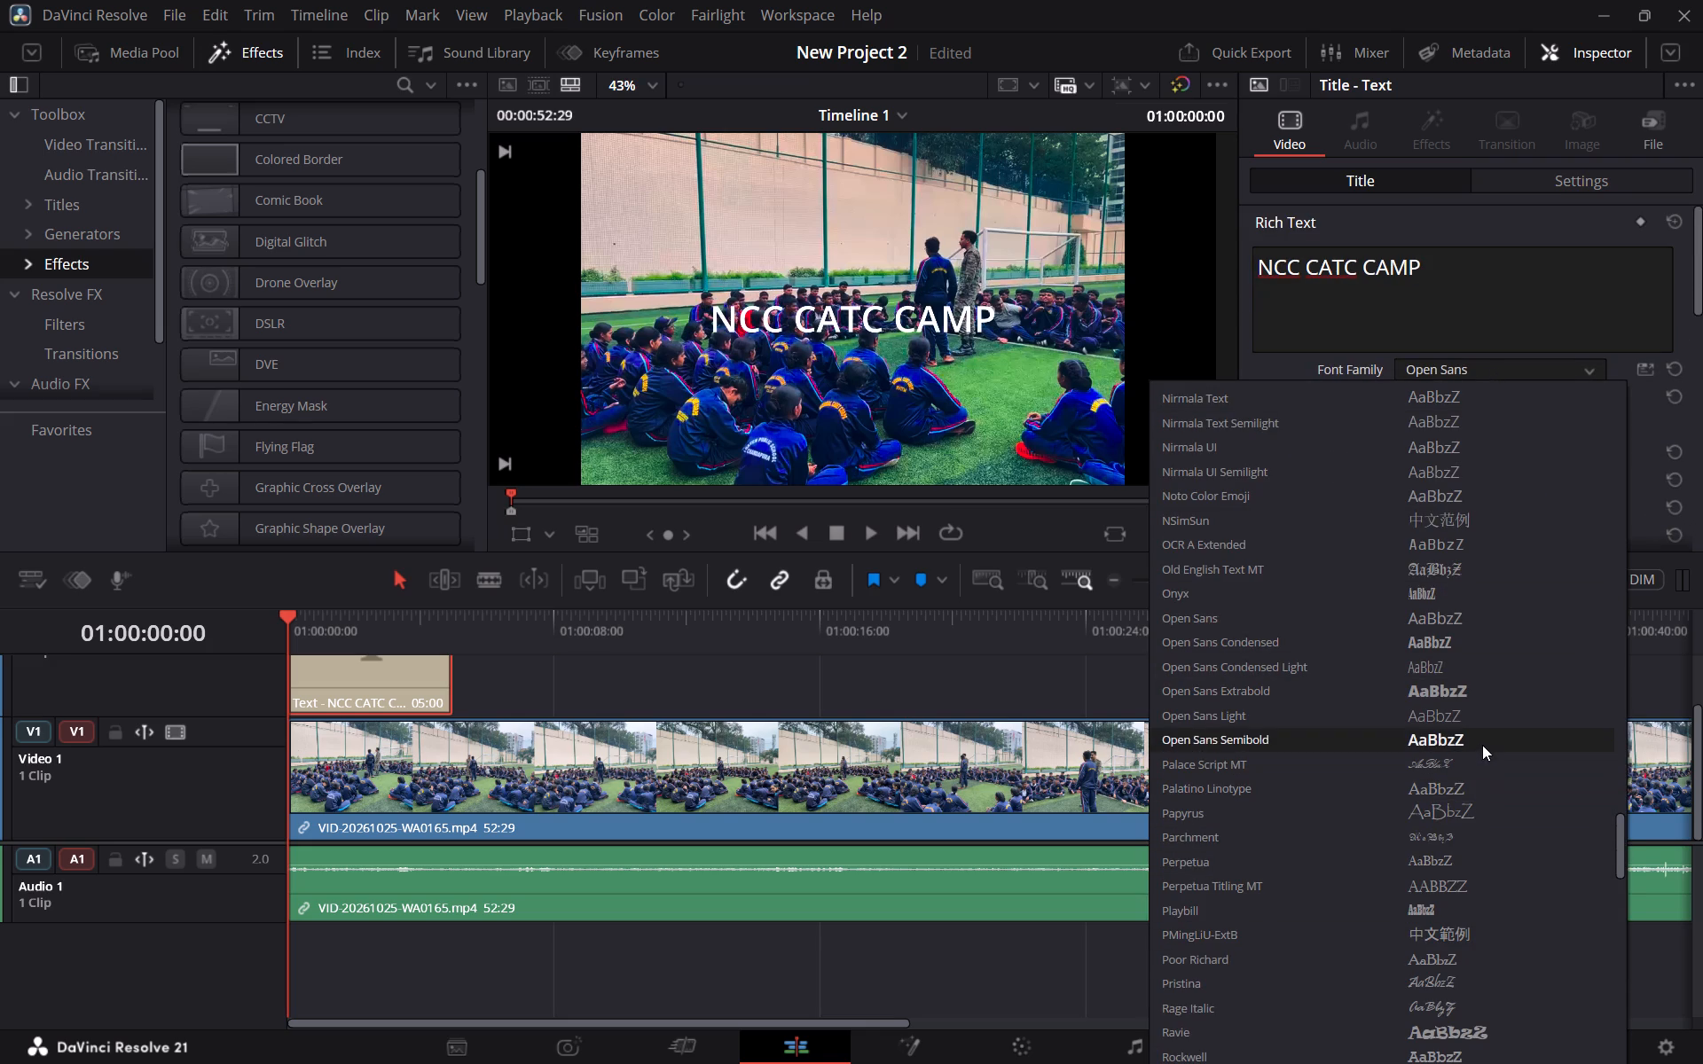
pyautogui.click(1482, 781)
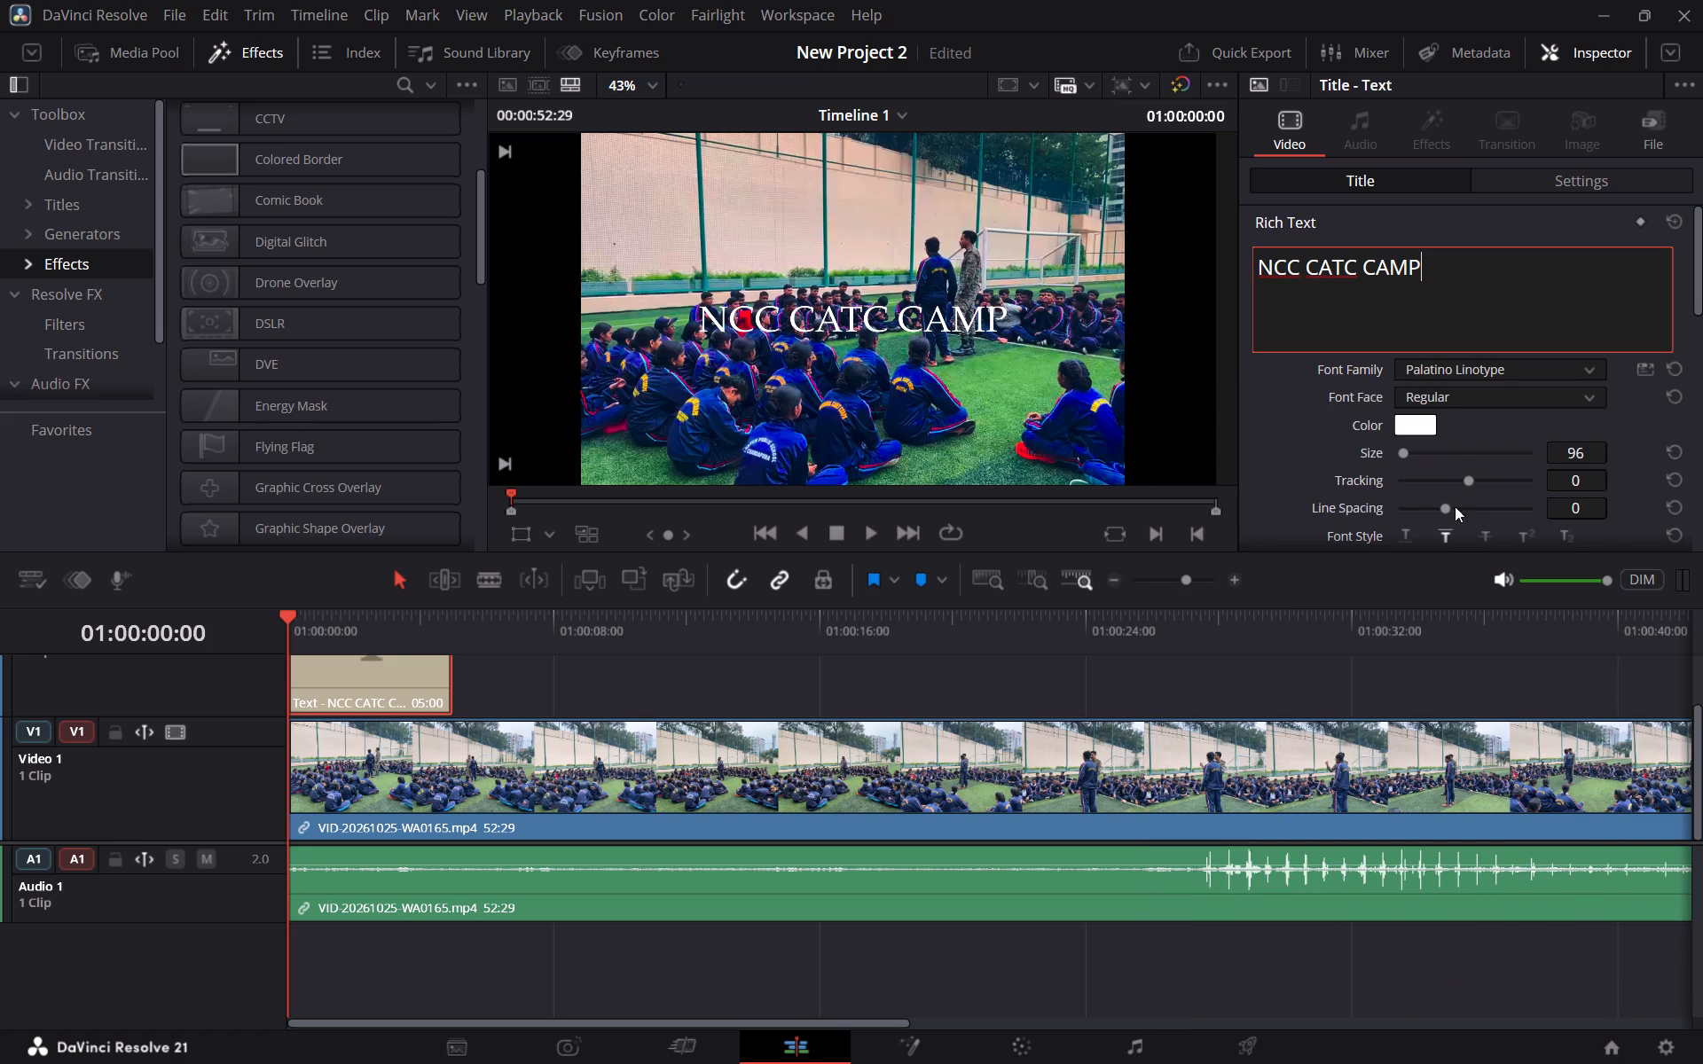
pyautogui.click(1400, 453)
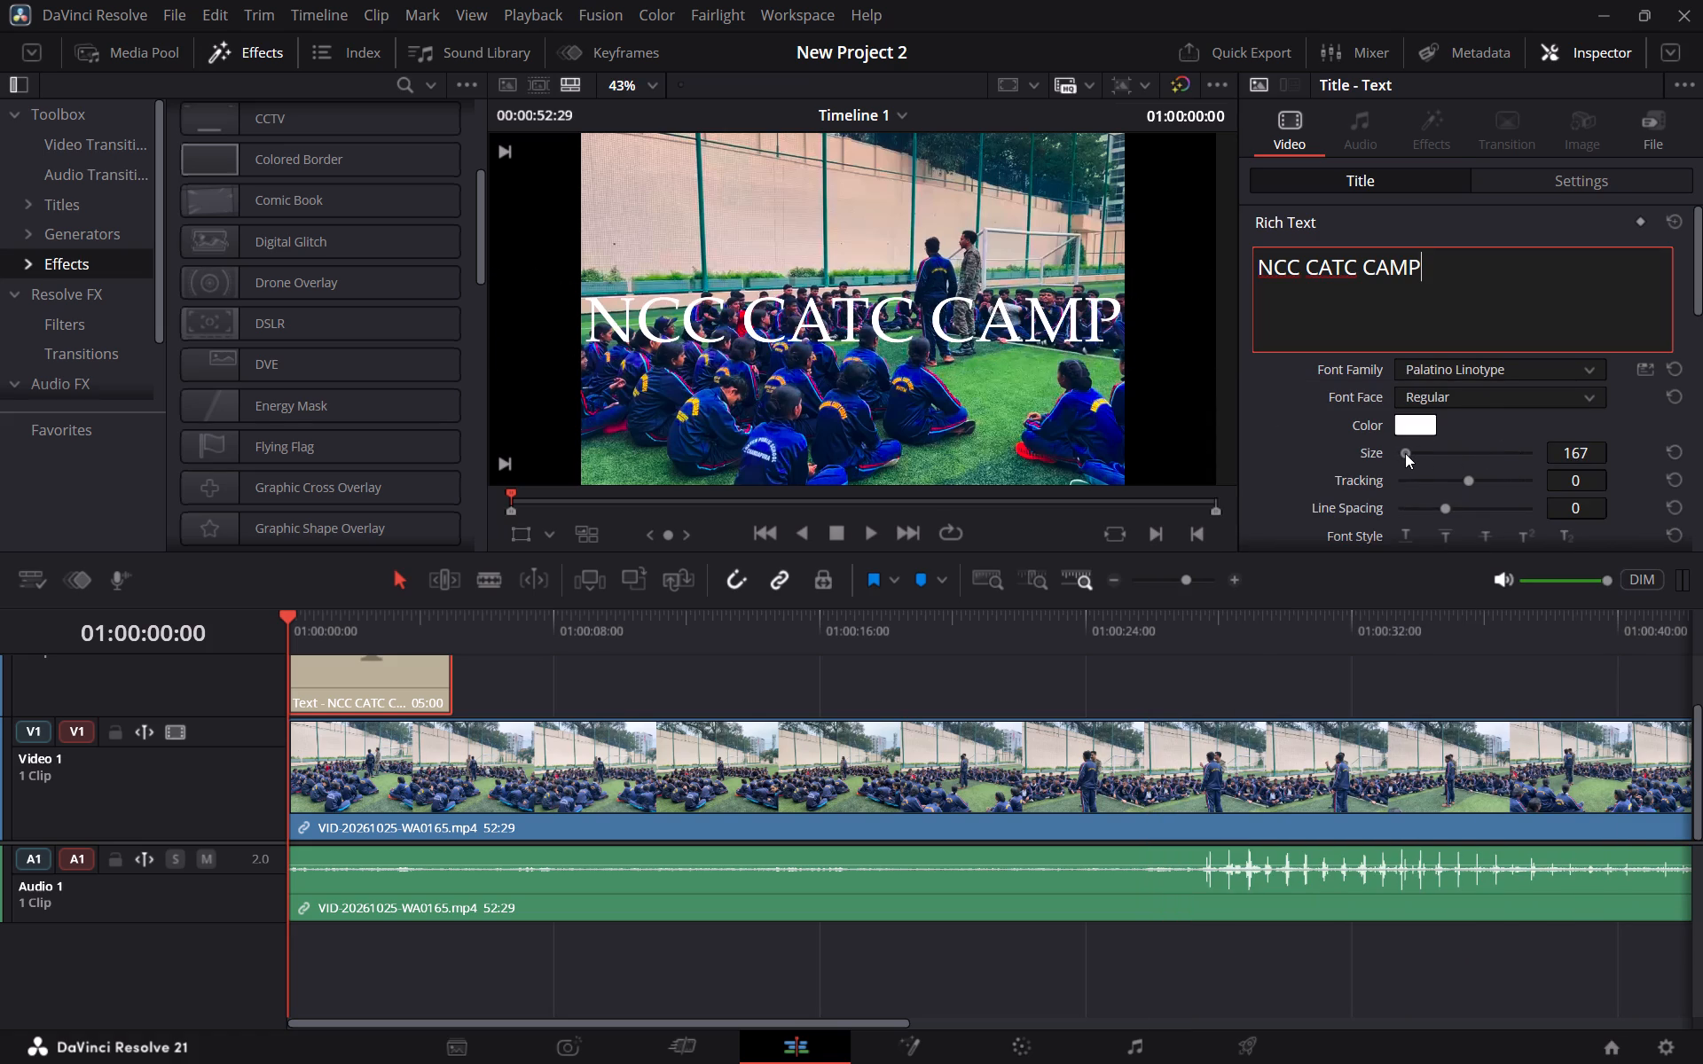
pyautogui.scroll(-1, 1458, 458)
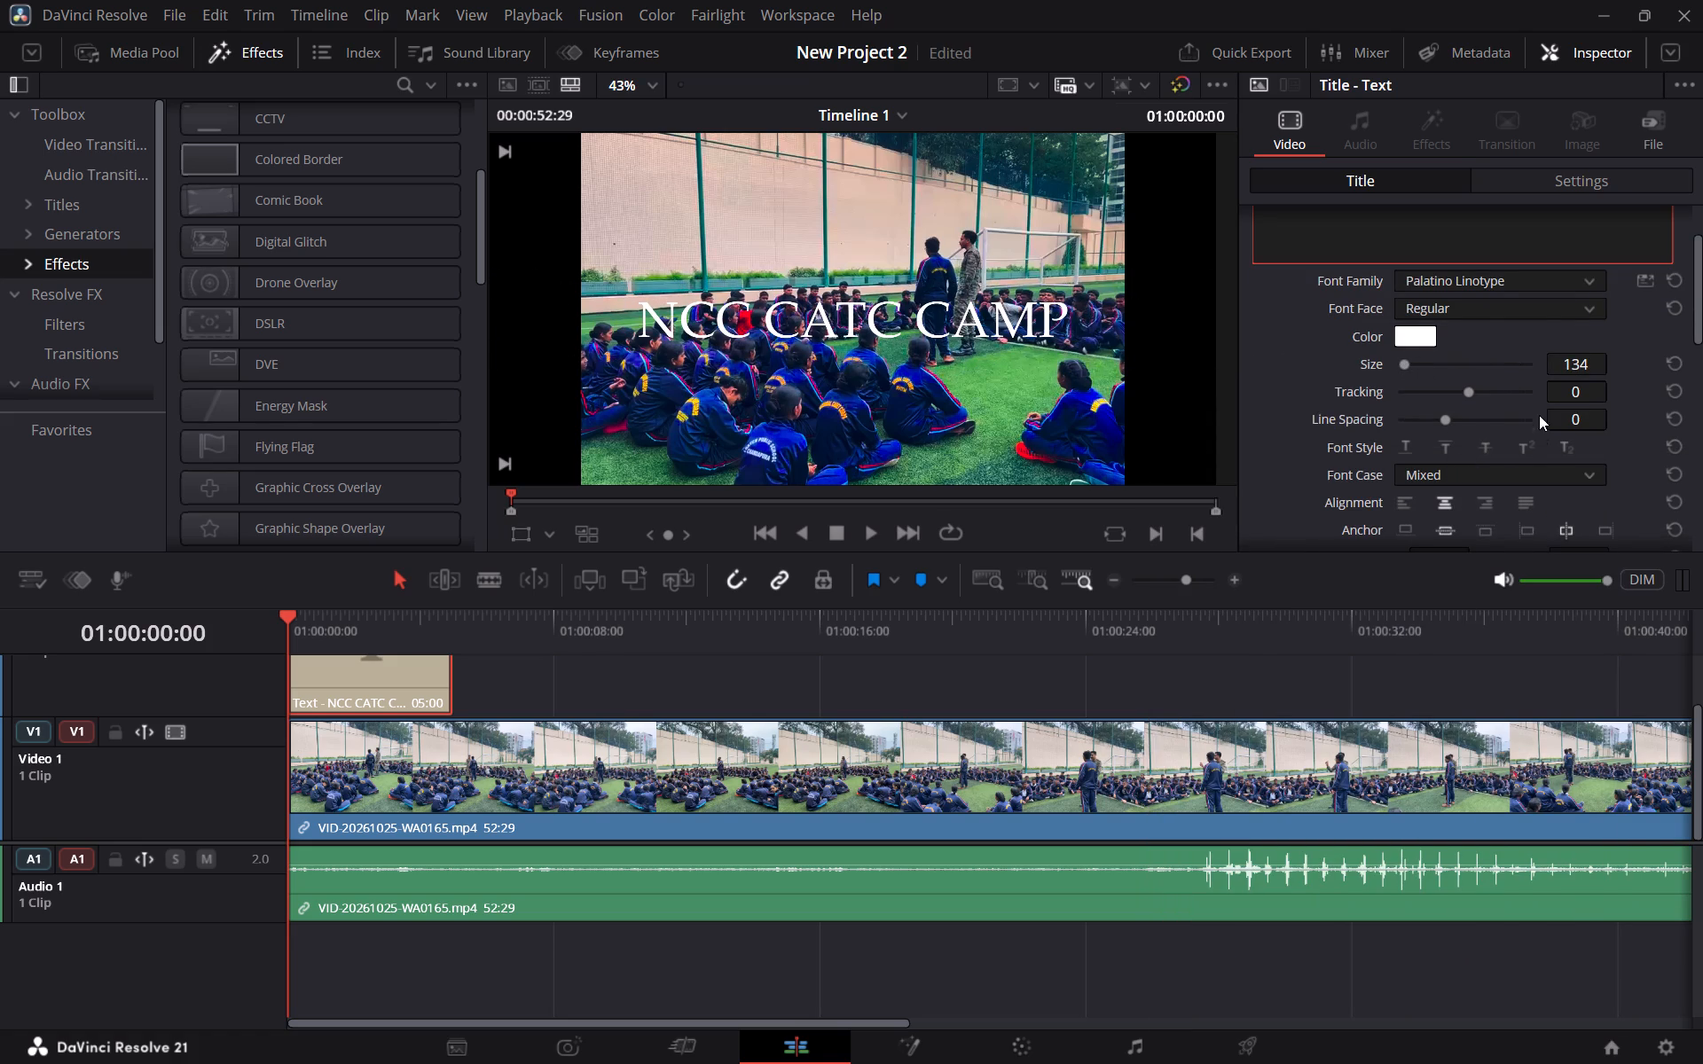
pyautogui.scroll(3, 1470, 419)
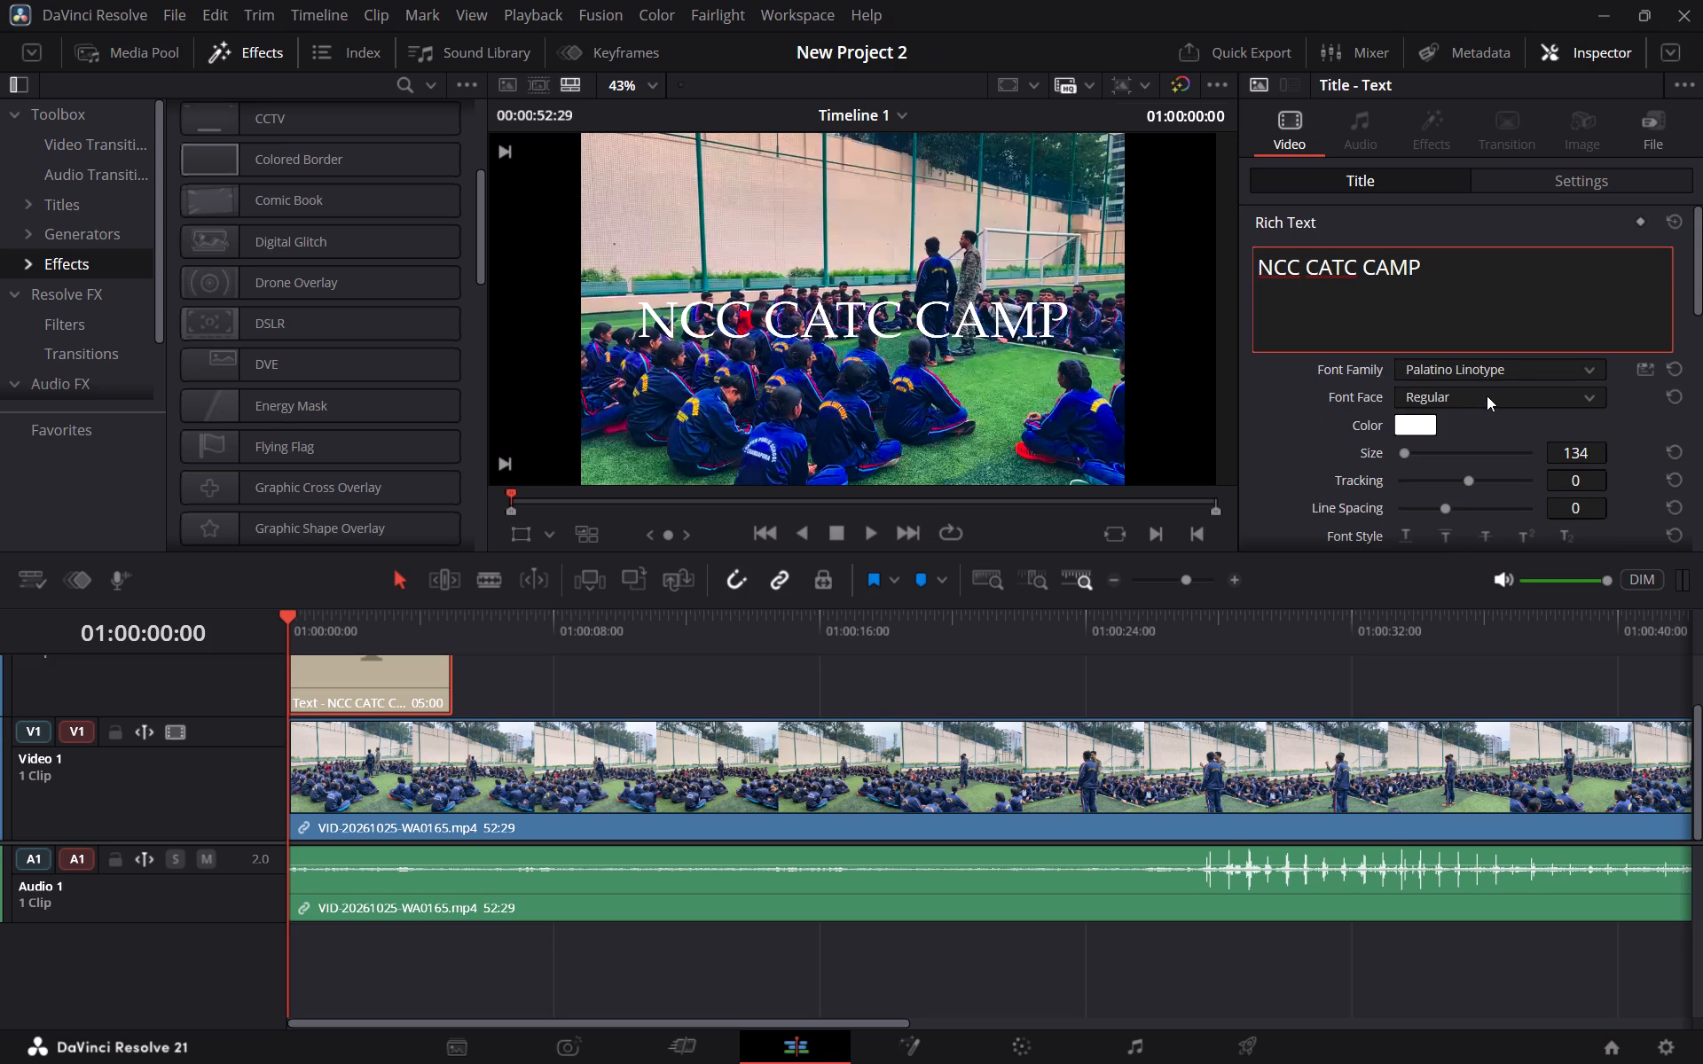
pyautogui.click(1487, 395)
pyautogui.click(1479, 446)
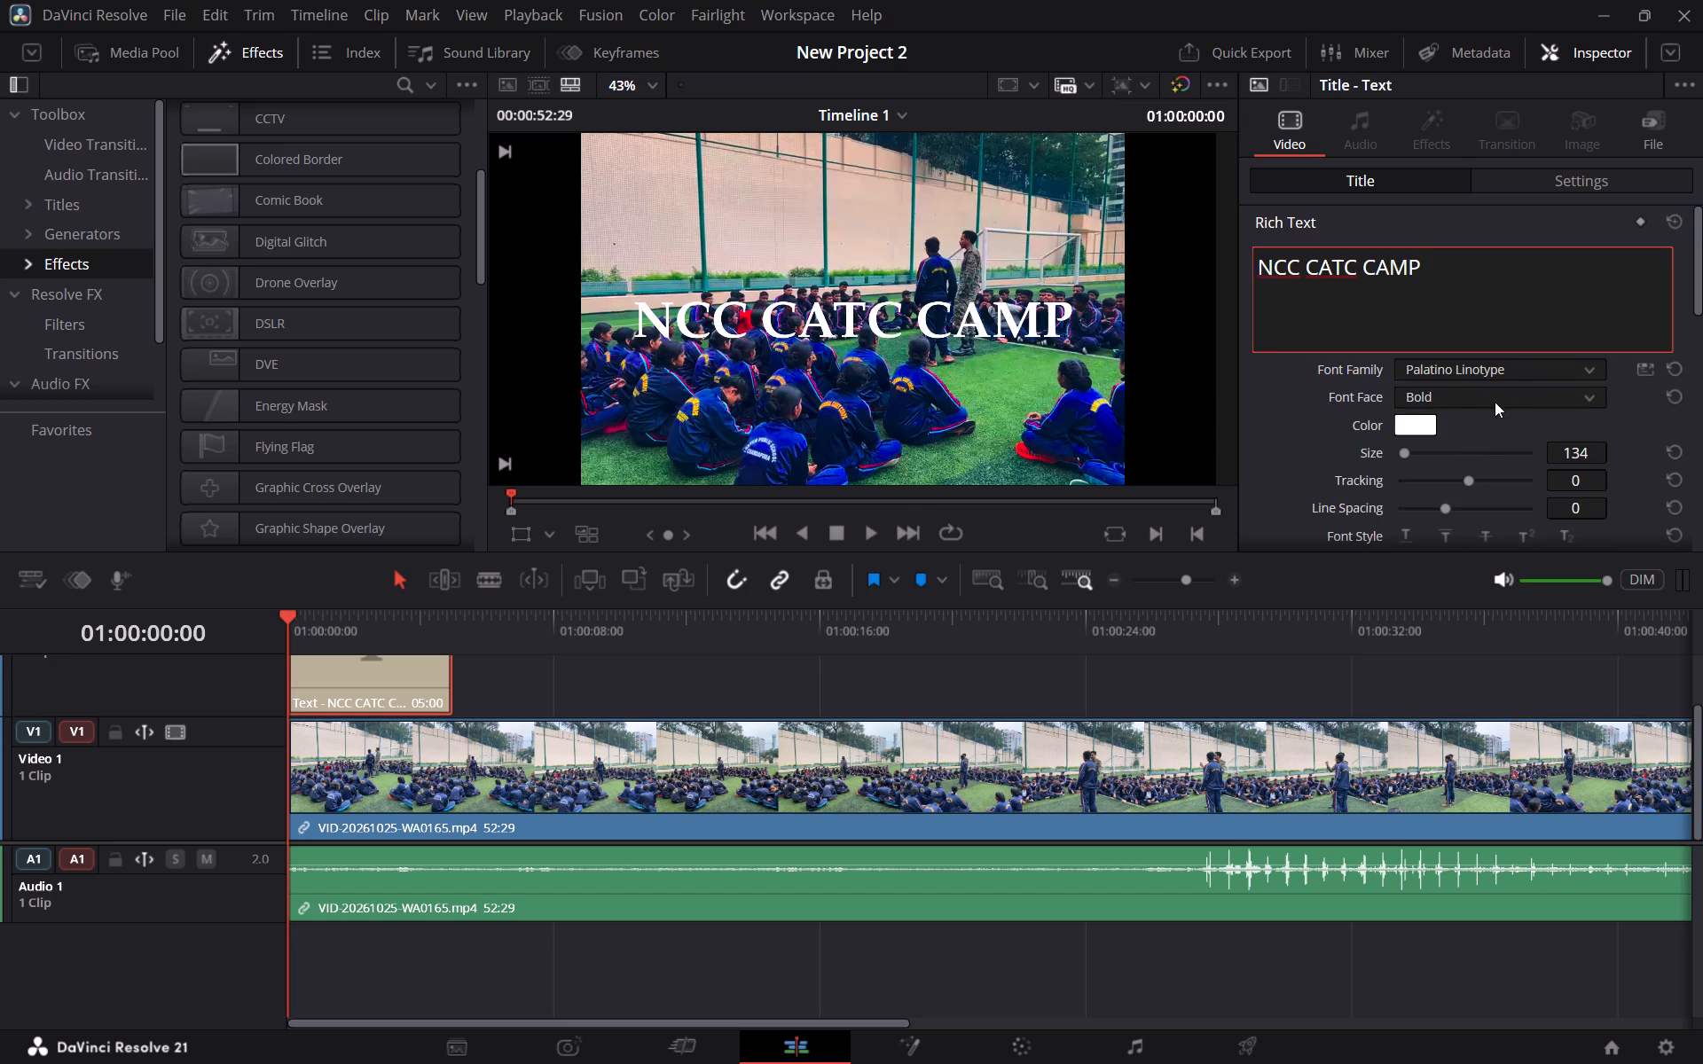
# Examine the title's text, shadow, background, transform and cropping settings.
pyautogui.scroll(-13, 1516, 389)
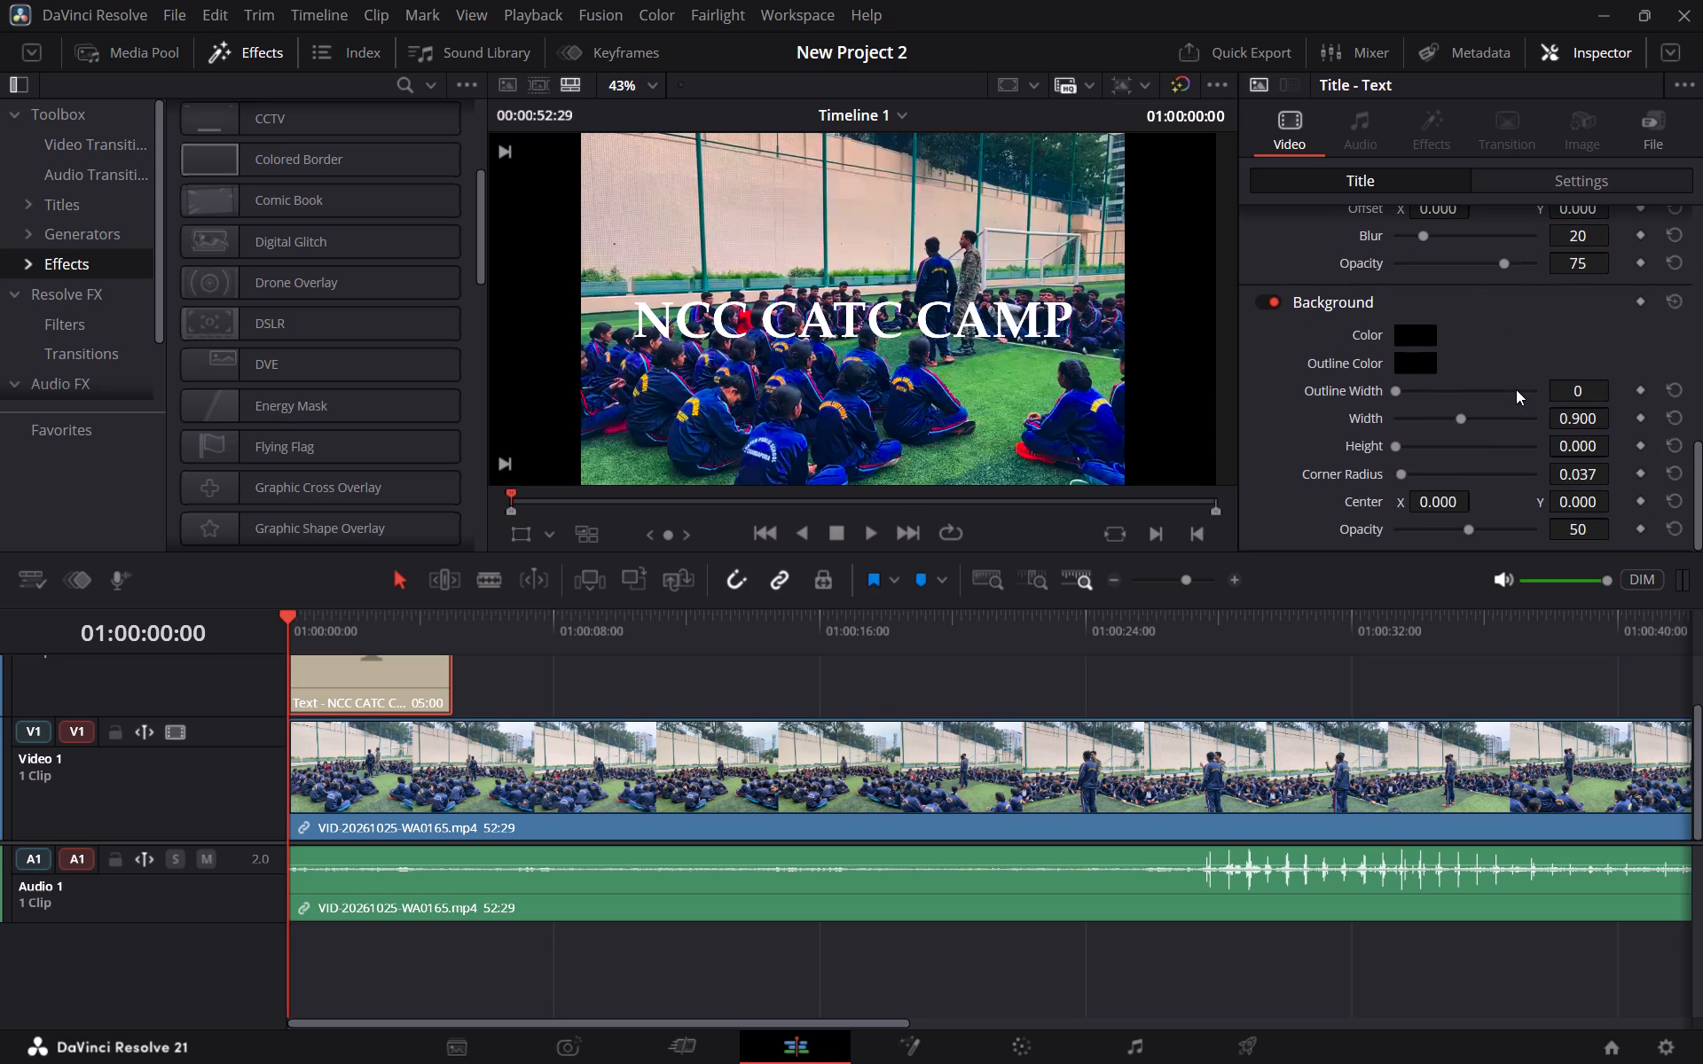
pyautogui.scroll(10, 1516, 389)
pyautogui.click(1591, 185)
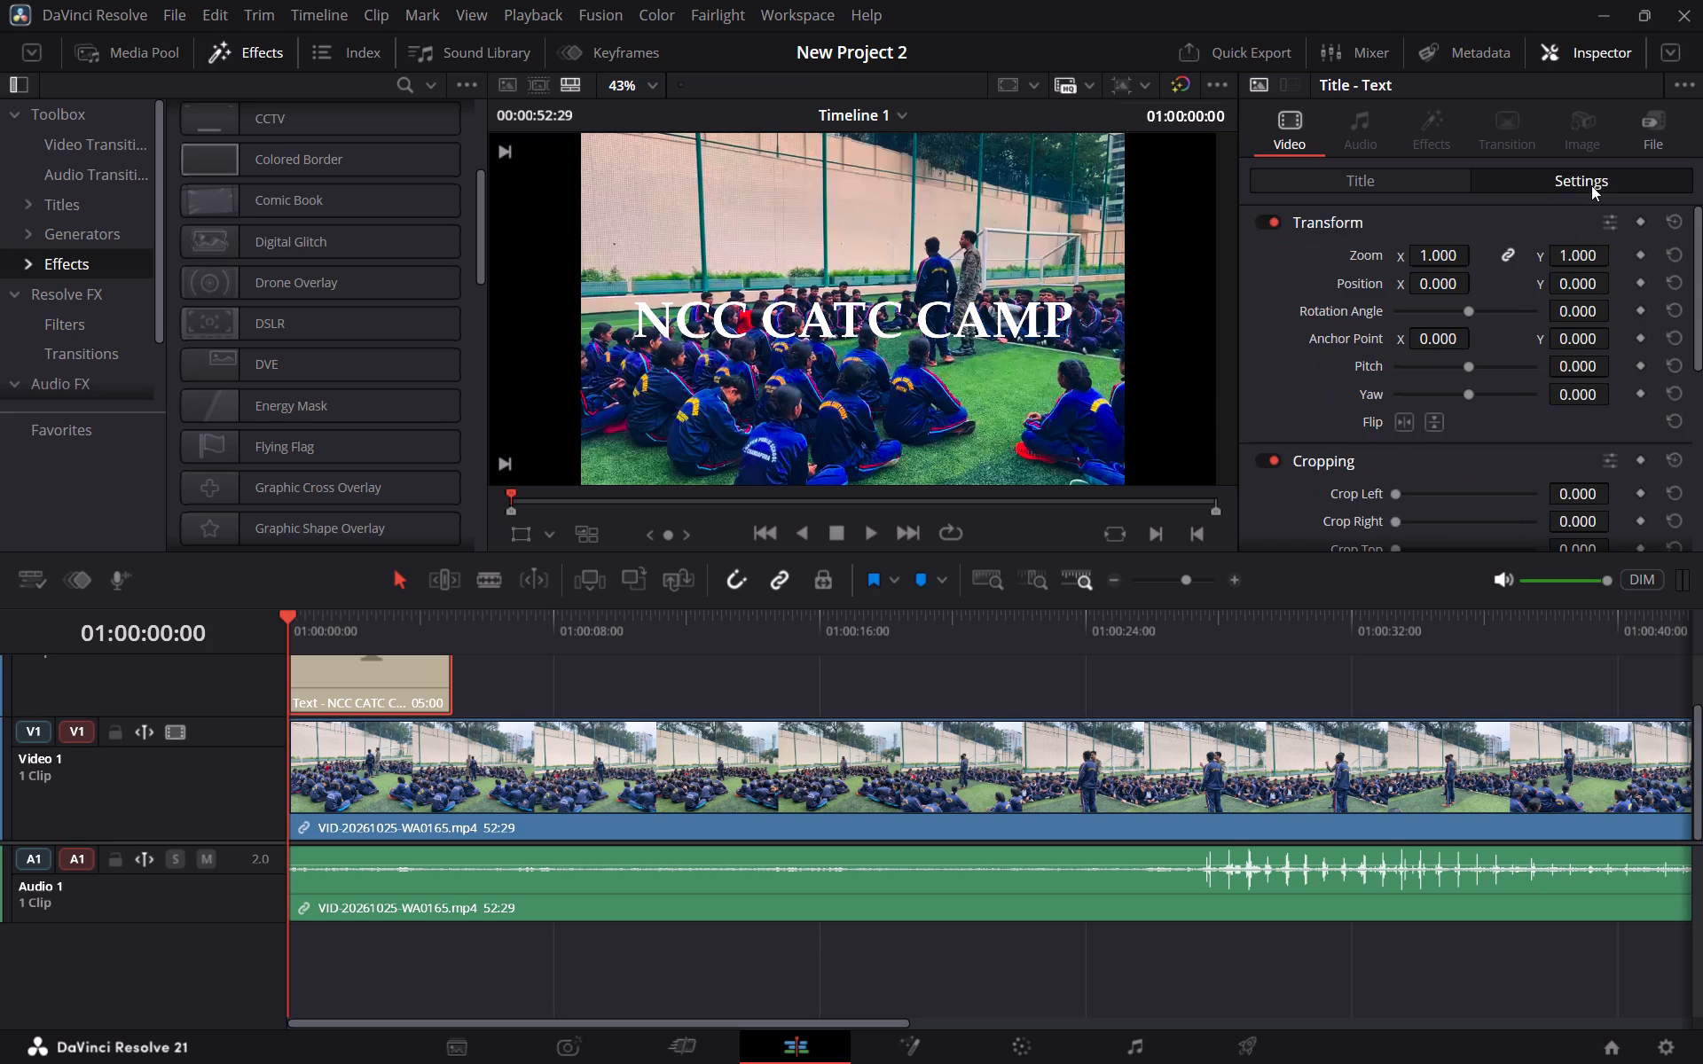
pyautogui.scroll(-10, 1542, 368)
pyautogui.scroll(9, 1541, 374)
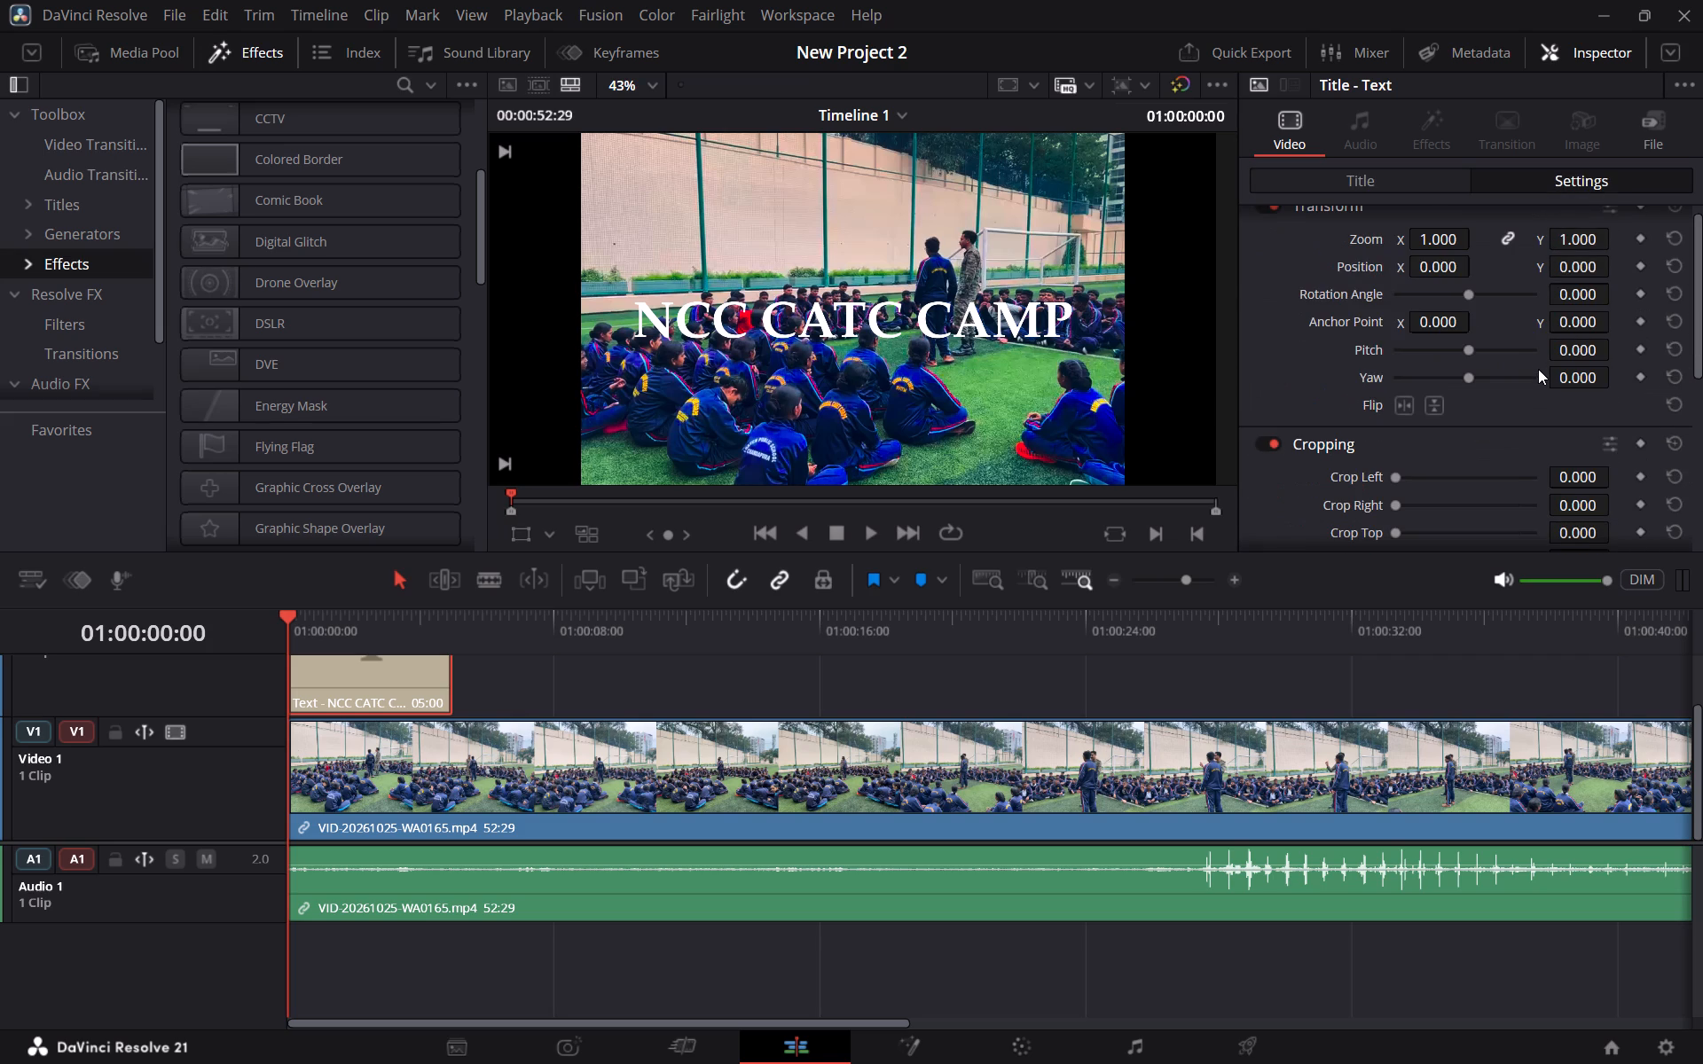
# Reposition the title in the viewer slightly above and right of centre, at about X 990, Y 570.
pyautogui.moveTo(1017, 309); pyautogui.dragTo(1022, 309)
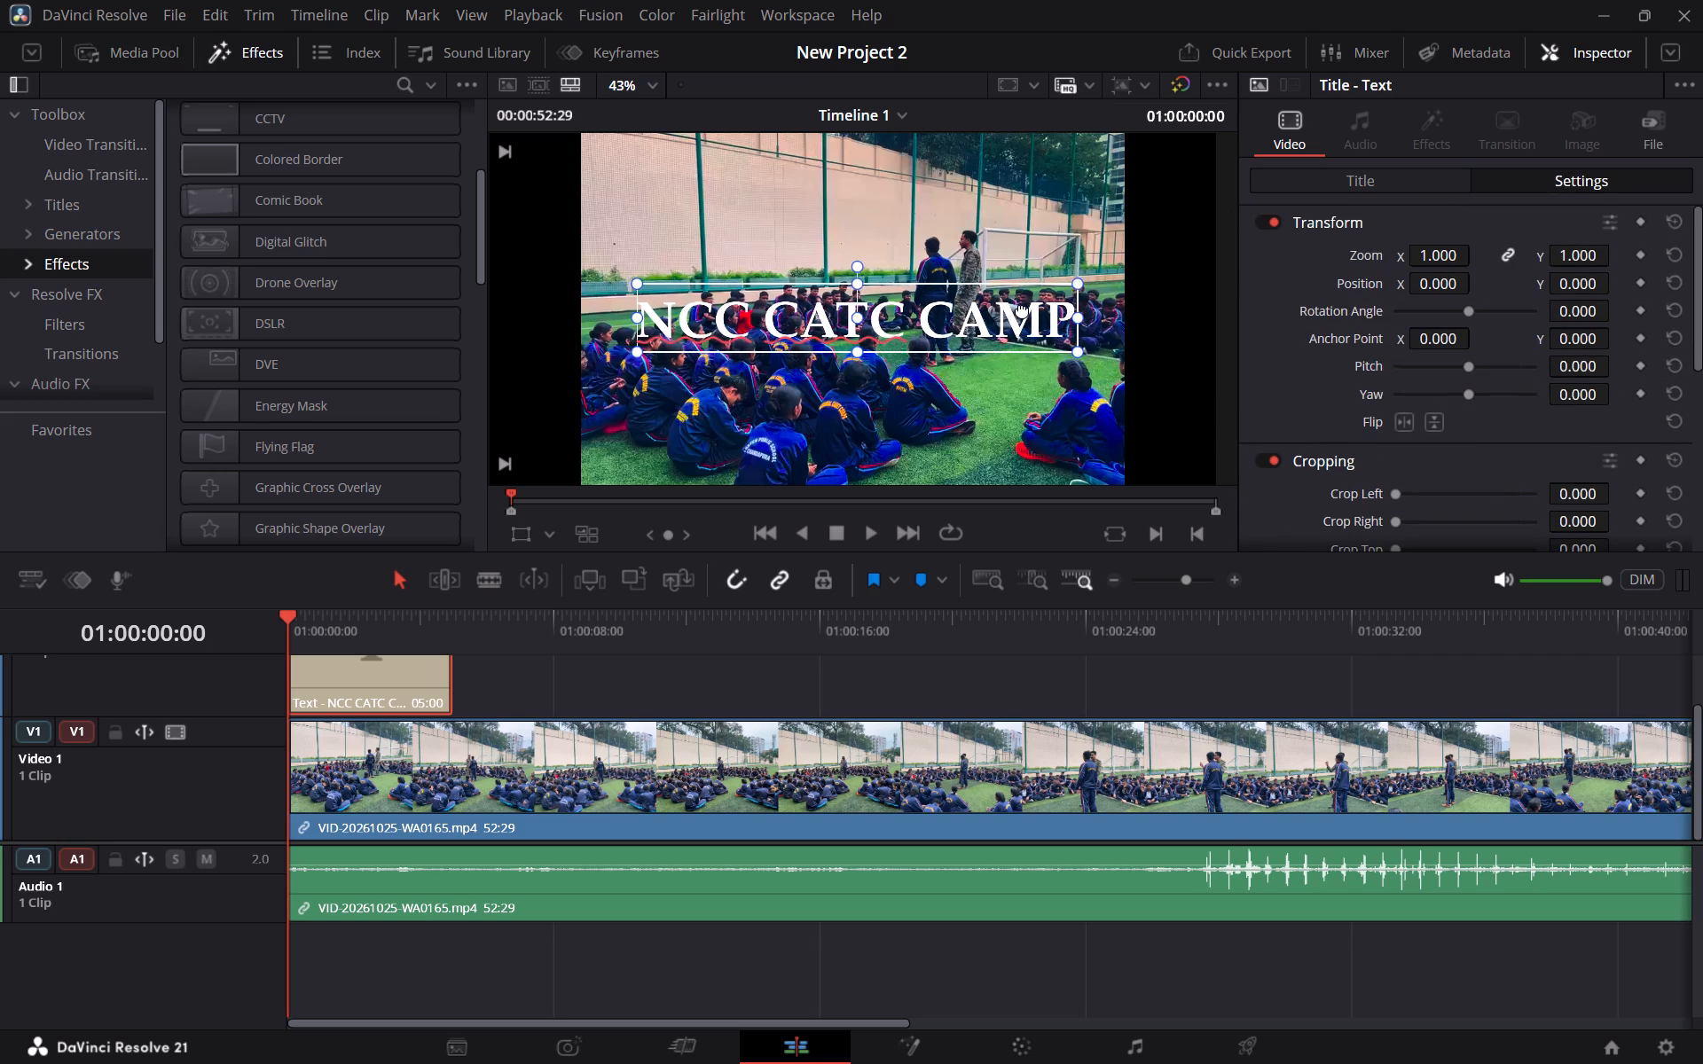
pyautogui.moveTo(1022, 309); pyautogui.dragTo(1023, 333)
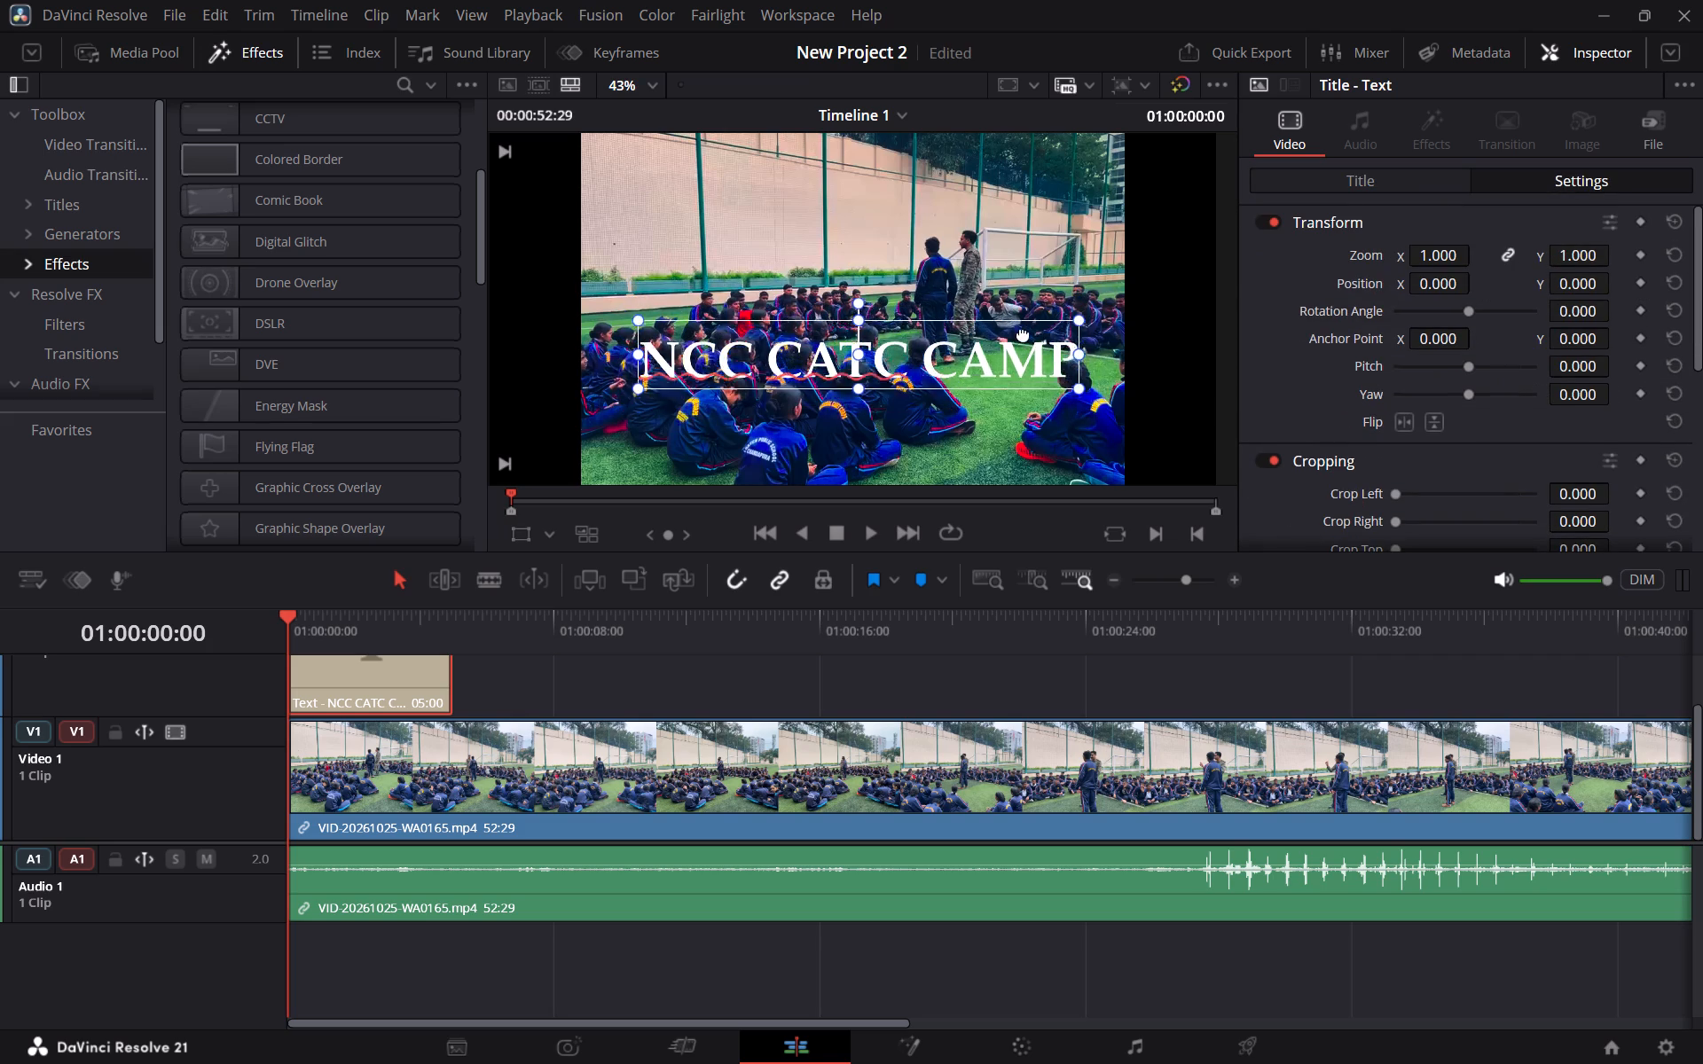
pyautogui.moveTo(1023, 333); pyautogui.dragTo(1023, 269)
pyautogui.moveTo(1023, 269); pyautogui.dragTo(1026, 316)
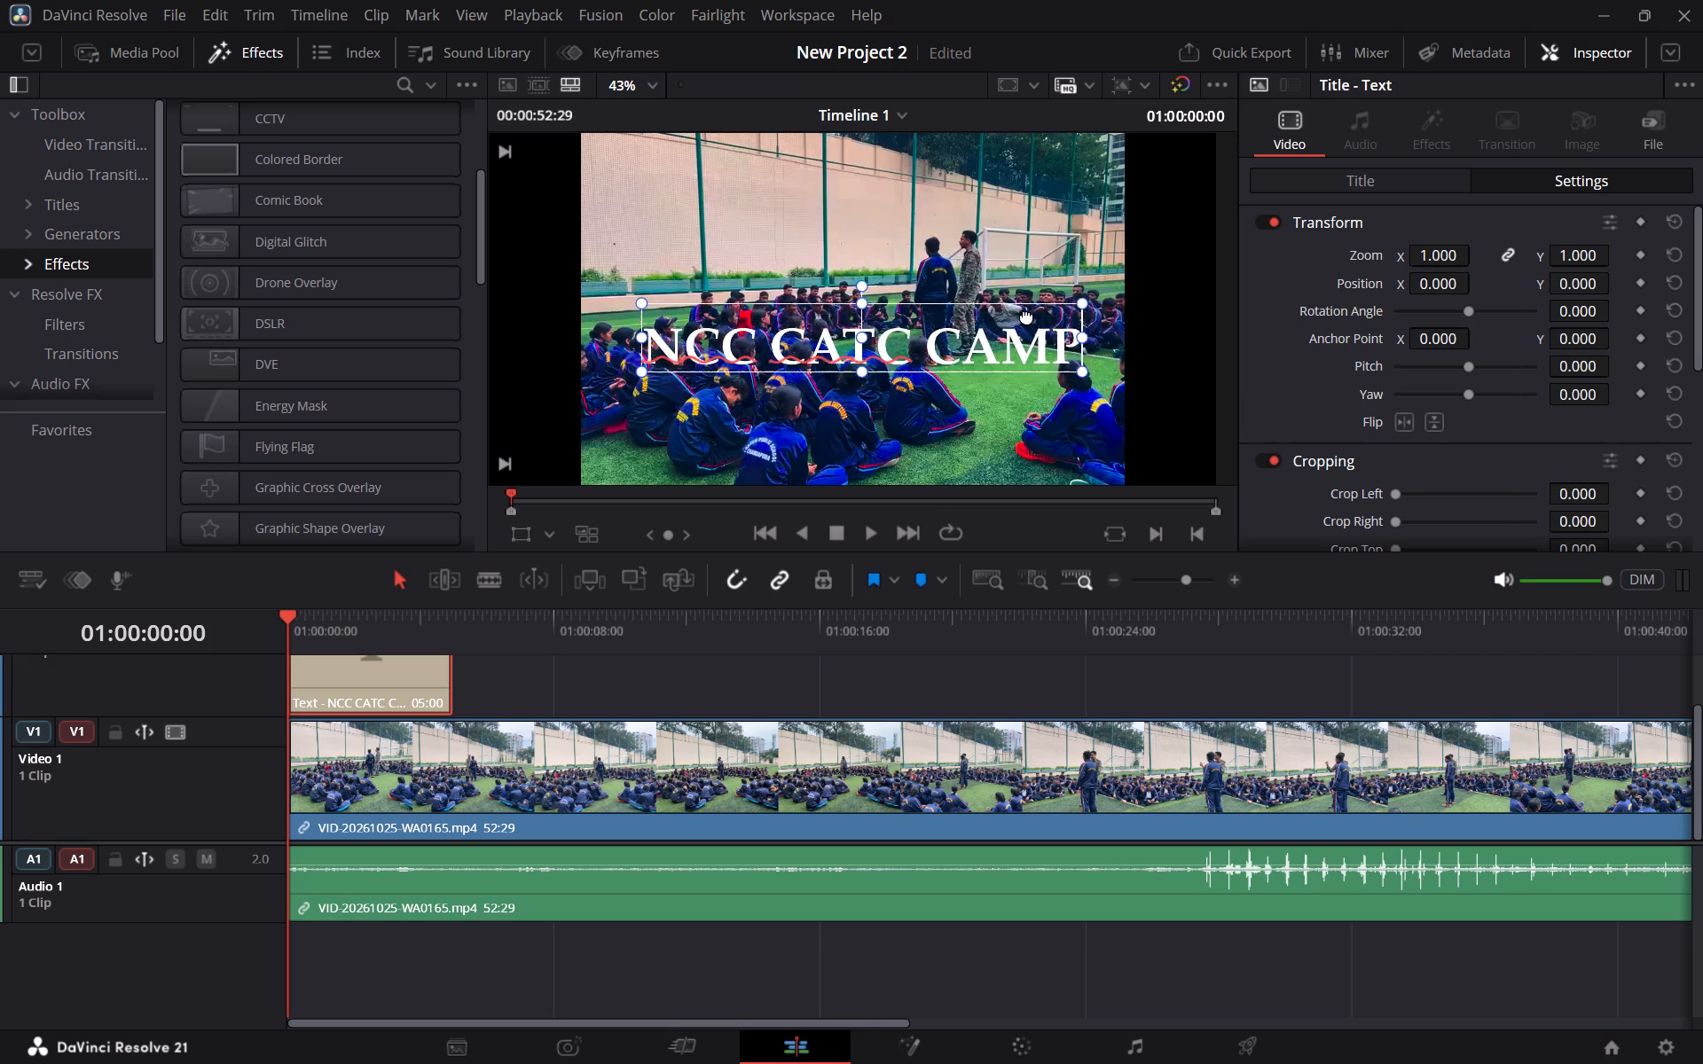
pyautogui.moveTo(1026, 316); pyautogui.dragTo(1028, 299)
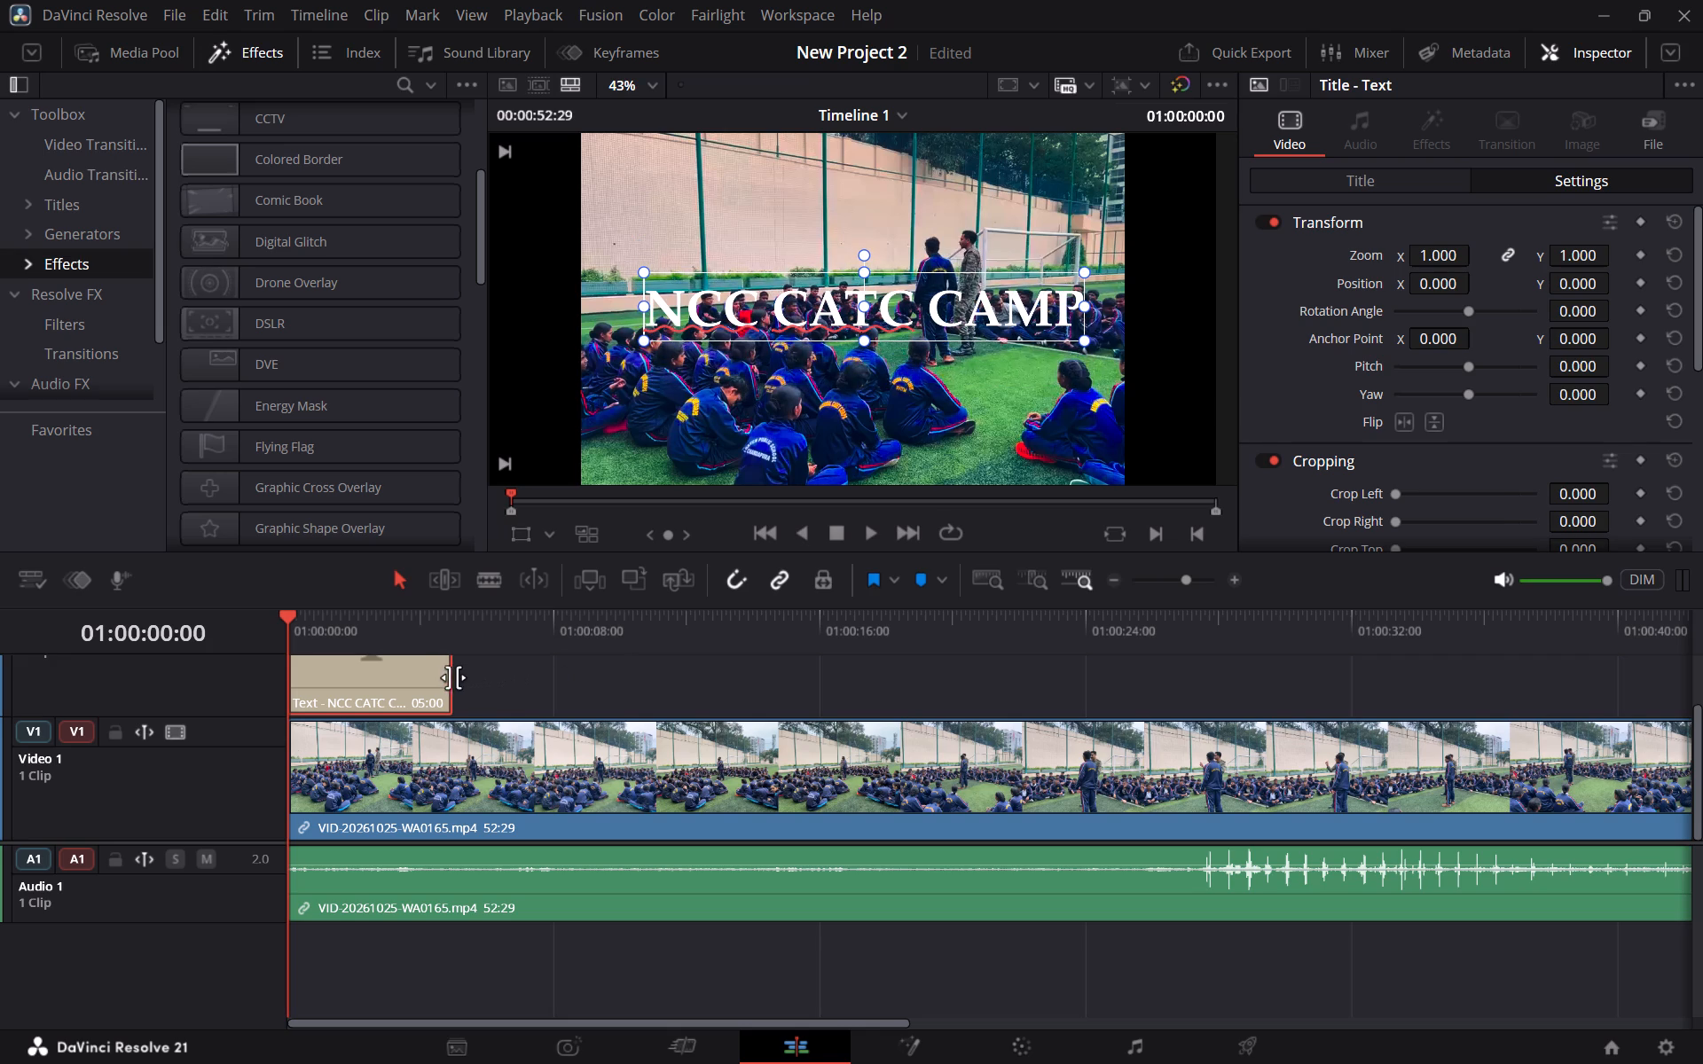
# Trim the end of the Text title so it lasts about 2 seconds.
pyautogui.moveTo(452, 677); pyautogui.dragTo(343, 672)
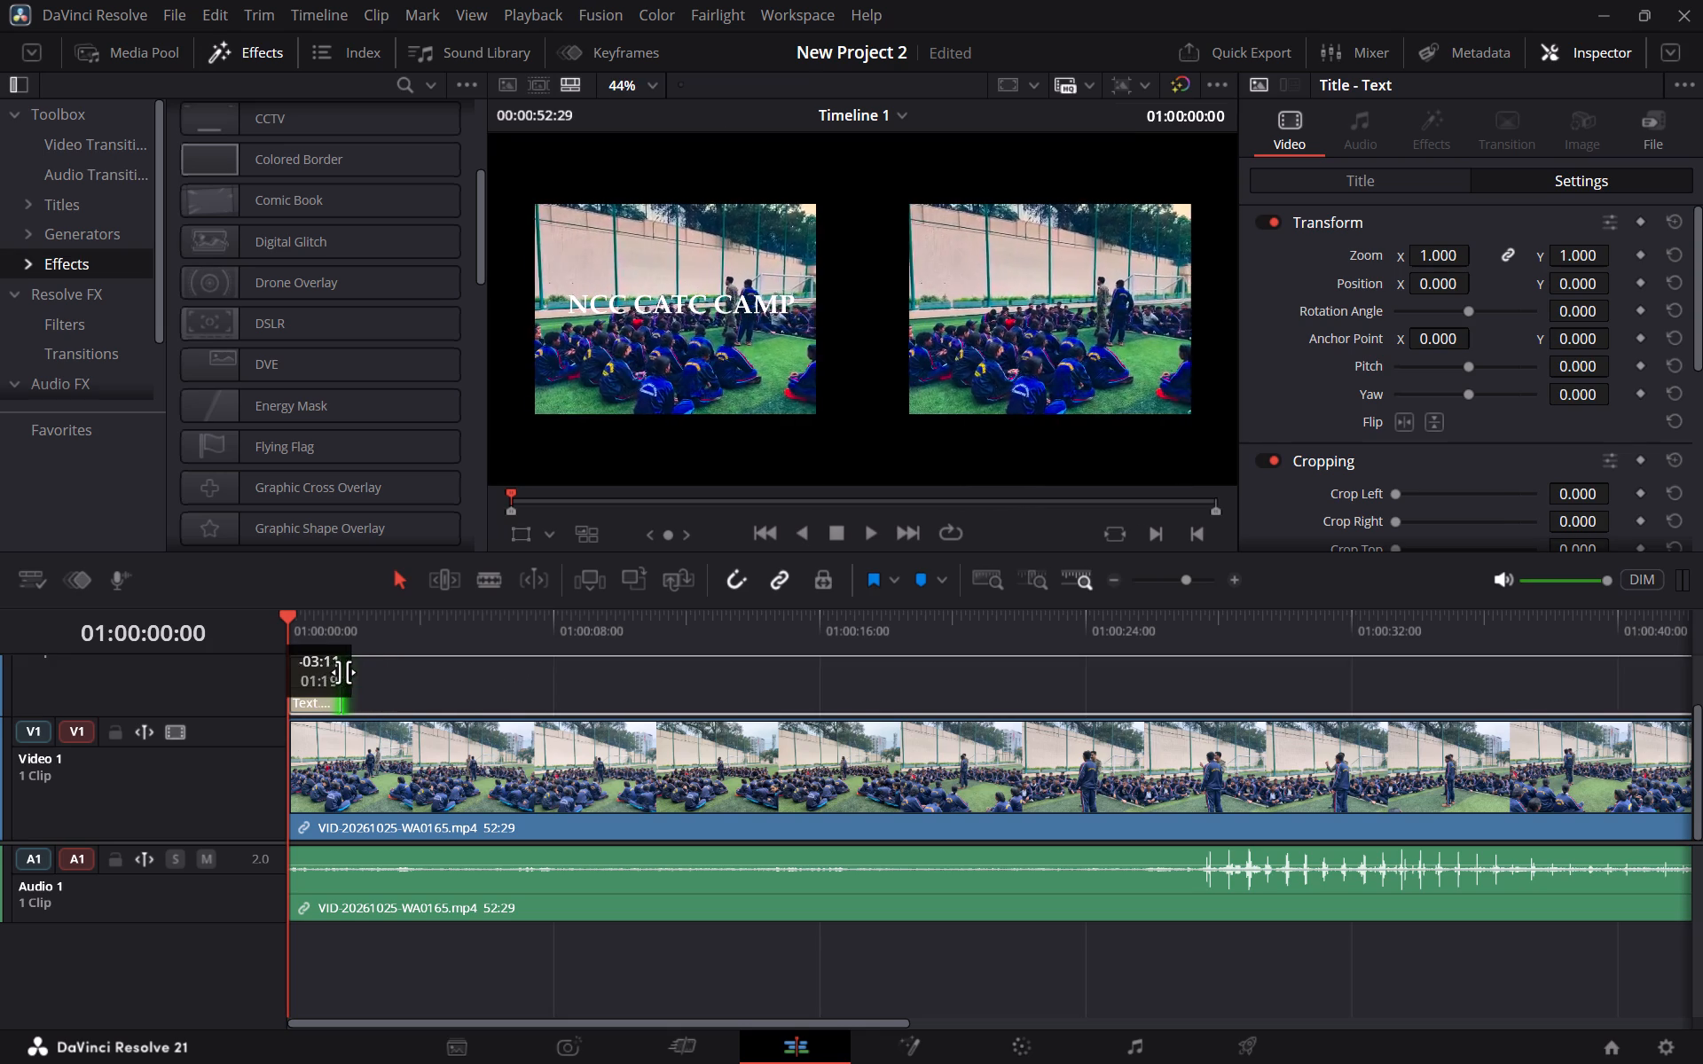
pyautogui.moveTo(343, 672); pyautogui.dragTo(356, 672)
# Play back and scrub the opening to review the title's timing, finishing on the title at 01:00:00:26.
pyautogui.click(341, 617)
pyautogui.moveTo(341, 617); pyautogui.dragTo(215, 622)
pyautogui.moveTo(342, 618); pyautogui.dragTo(242, 622)
pyautogui.press('space')
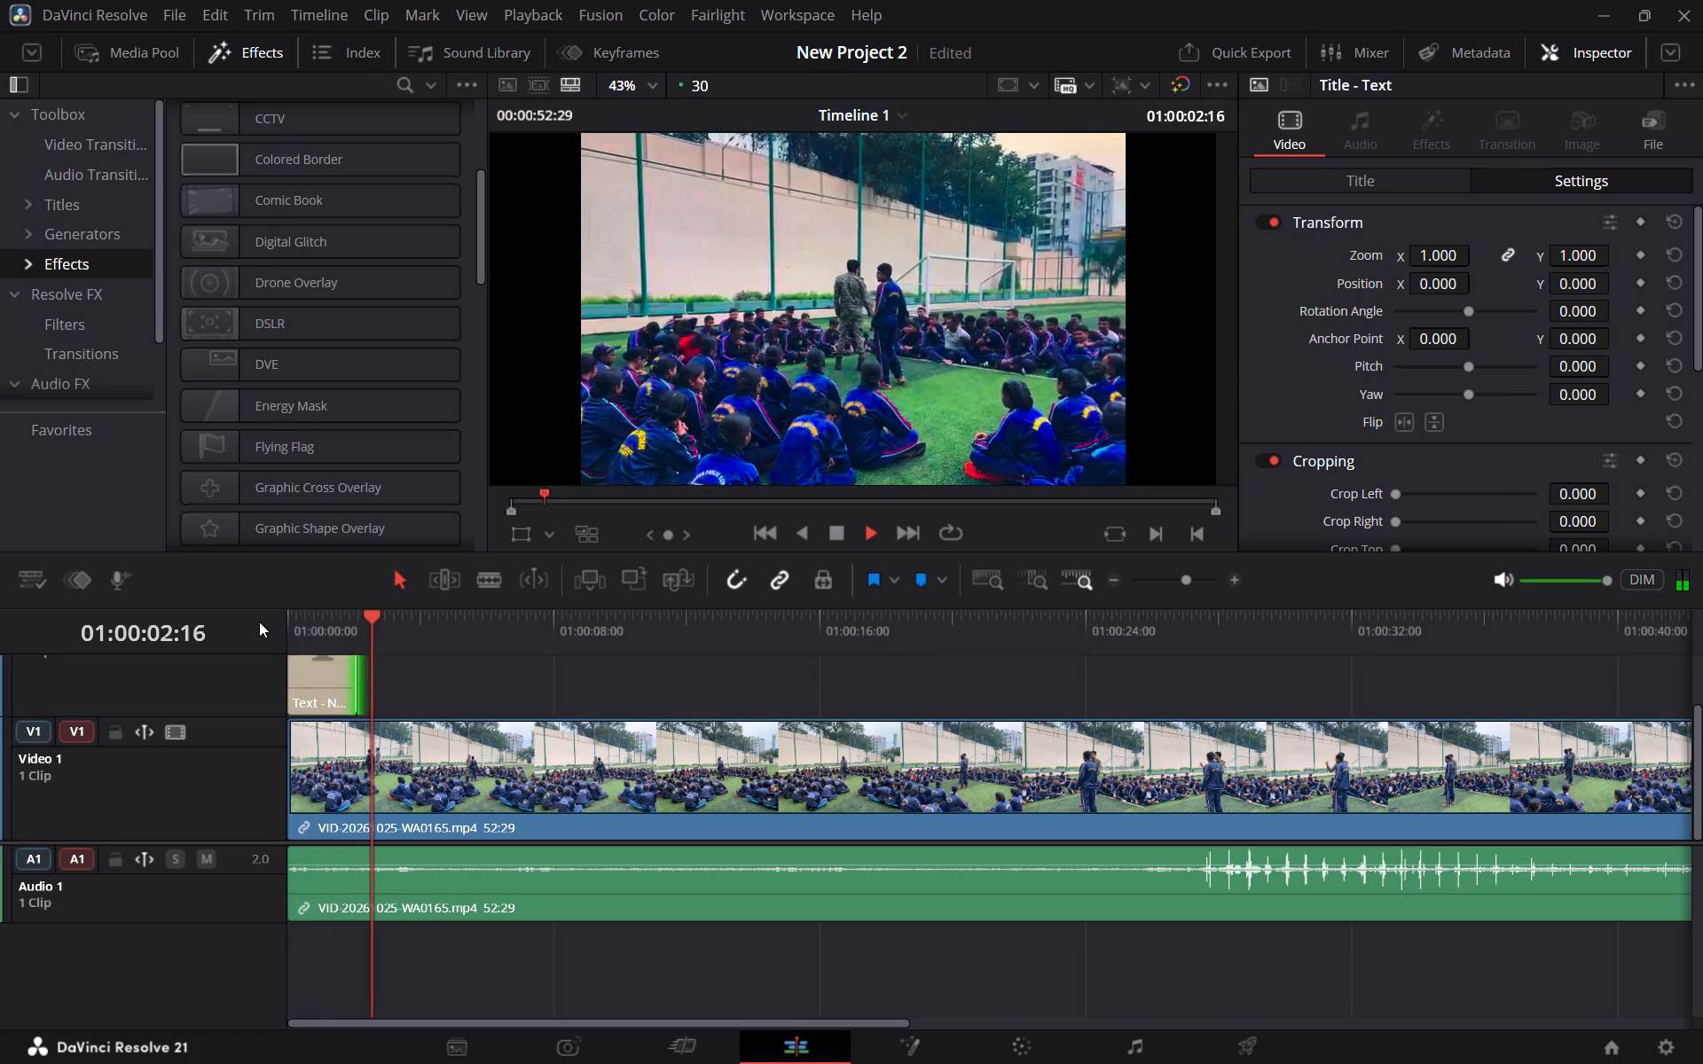
pyautogui.press('space')
pyautogui.click(347, 623)
pyautogui.moveTo(344, 622); pyautogui.dragTo(315, 621)
pyautogui.click(318, 672)
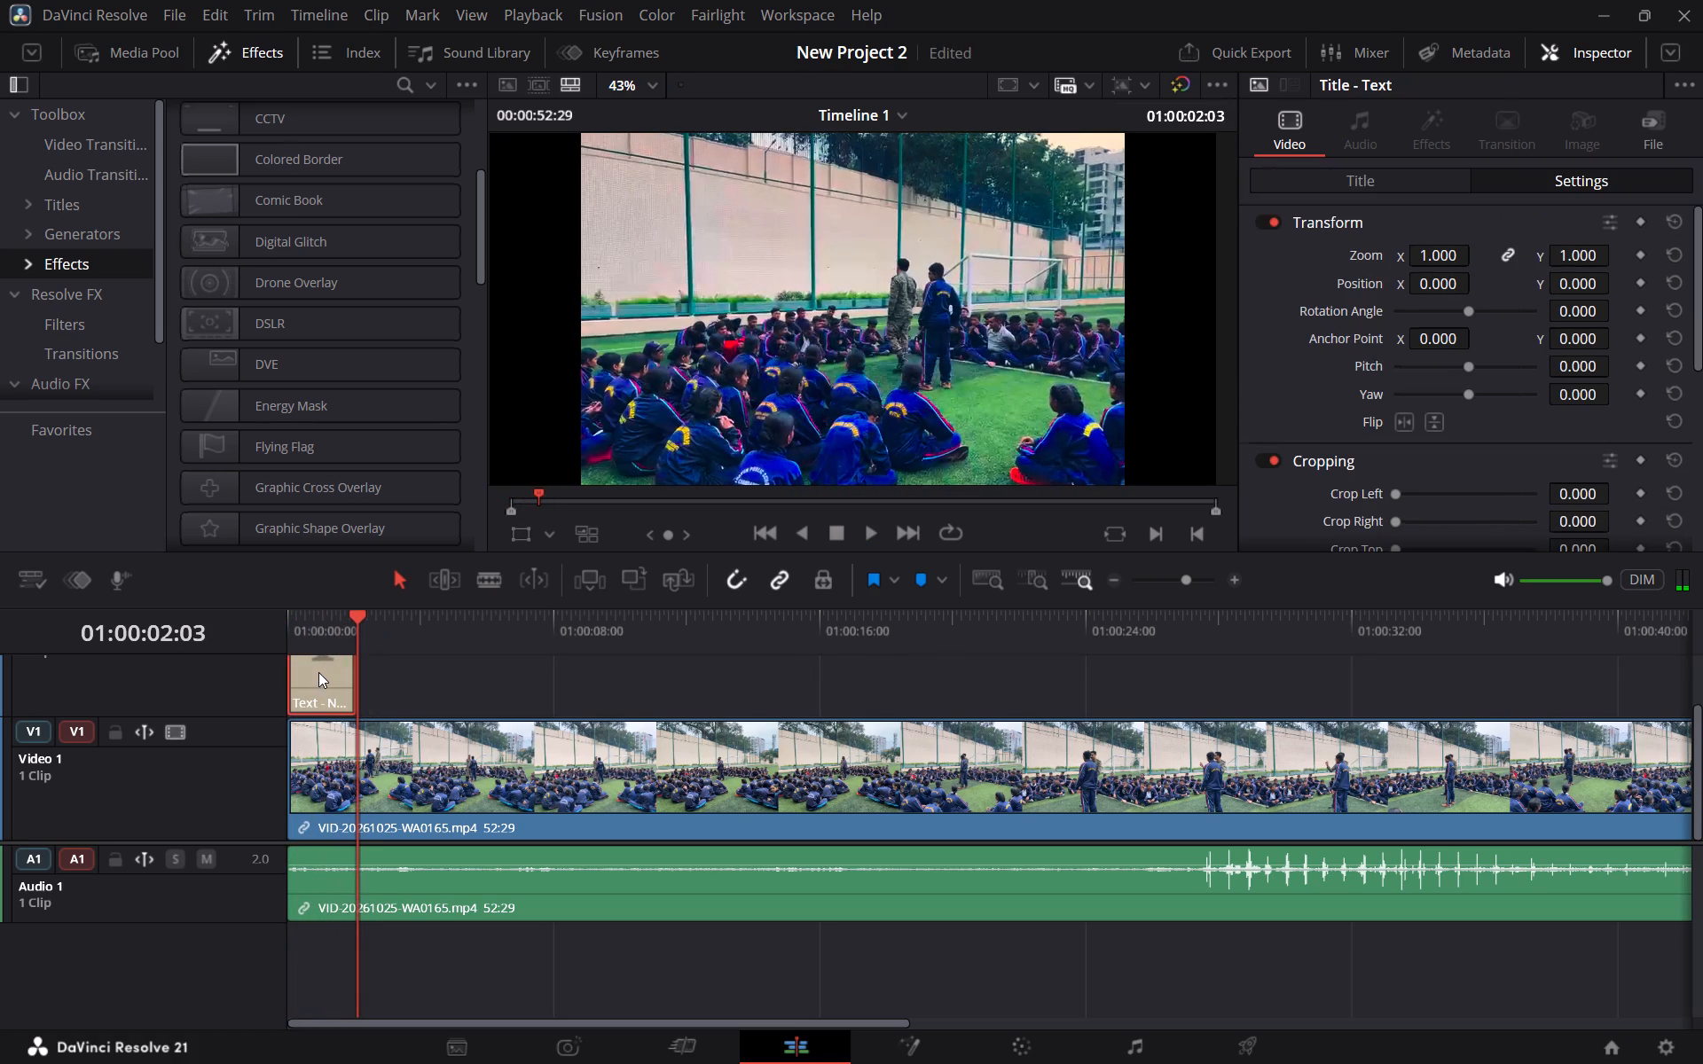
pyautogui.moveTo(355, 614); pyautogui.dragTo(317, 614)
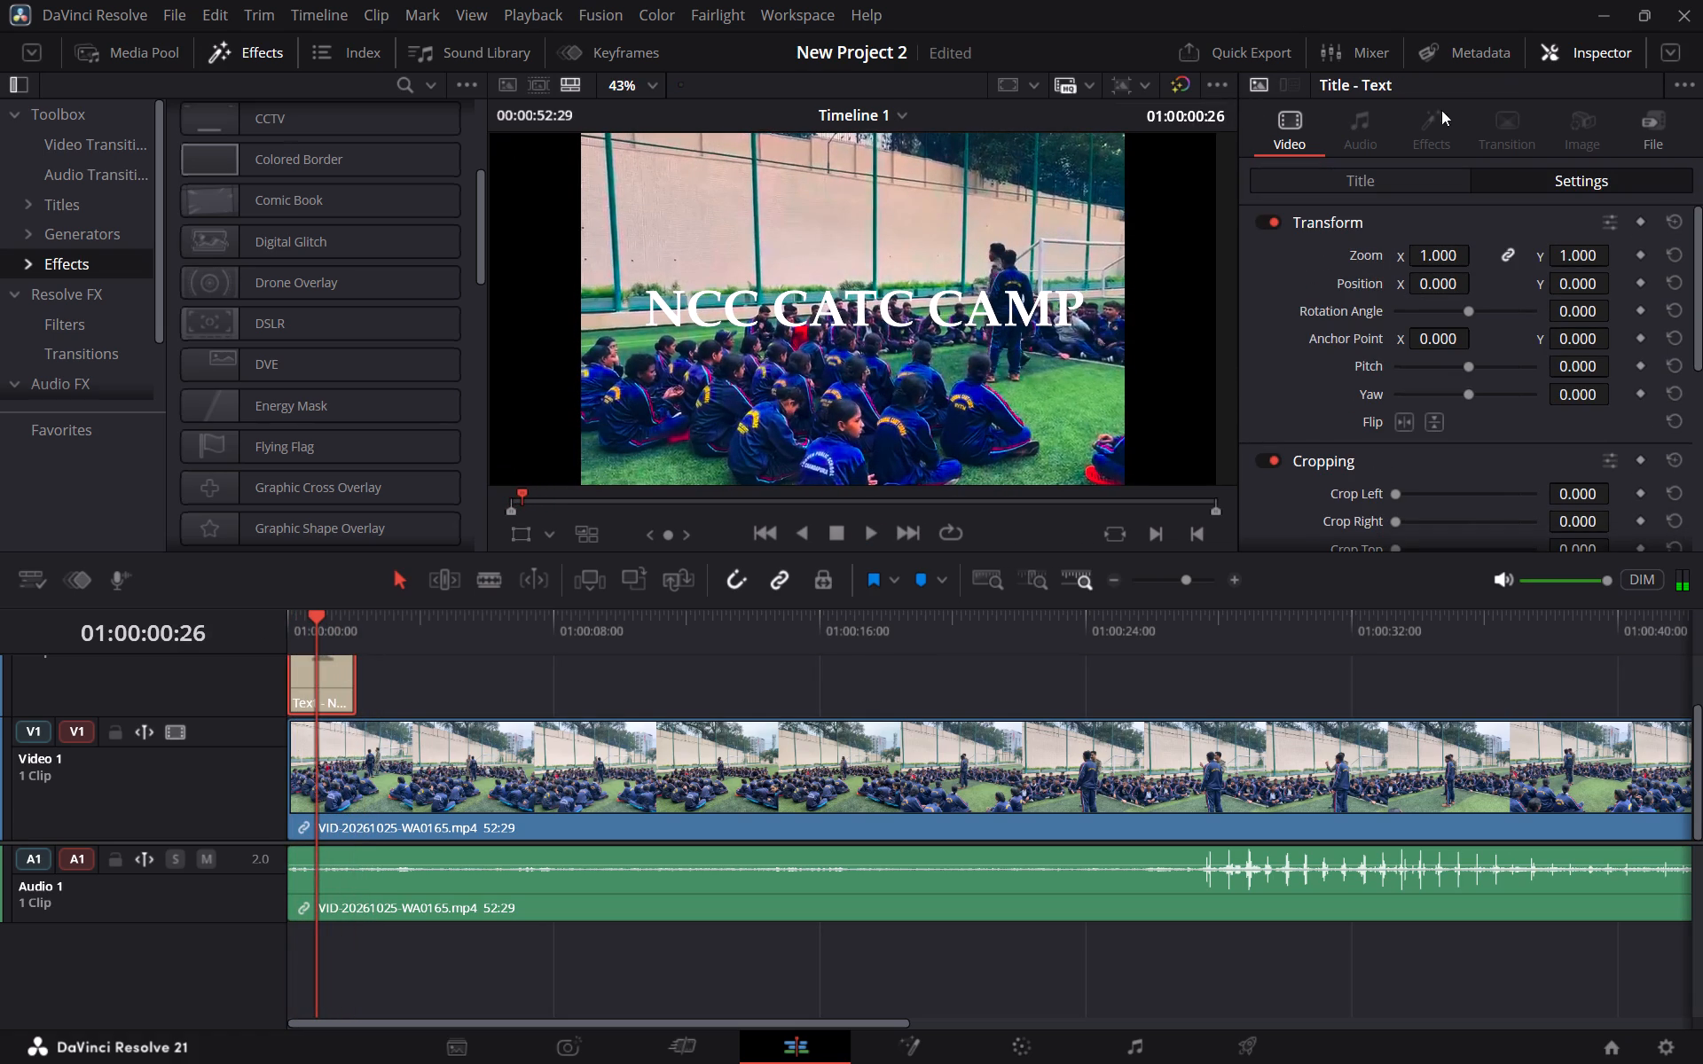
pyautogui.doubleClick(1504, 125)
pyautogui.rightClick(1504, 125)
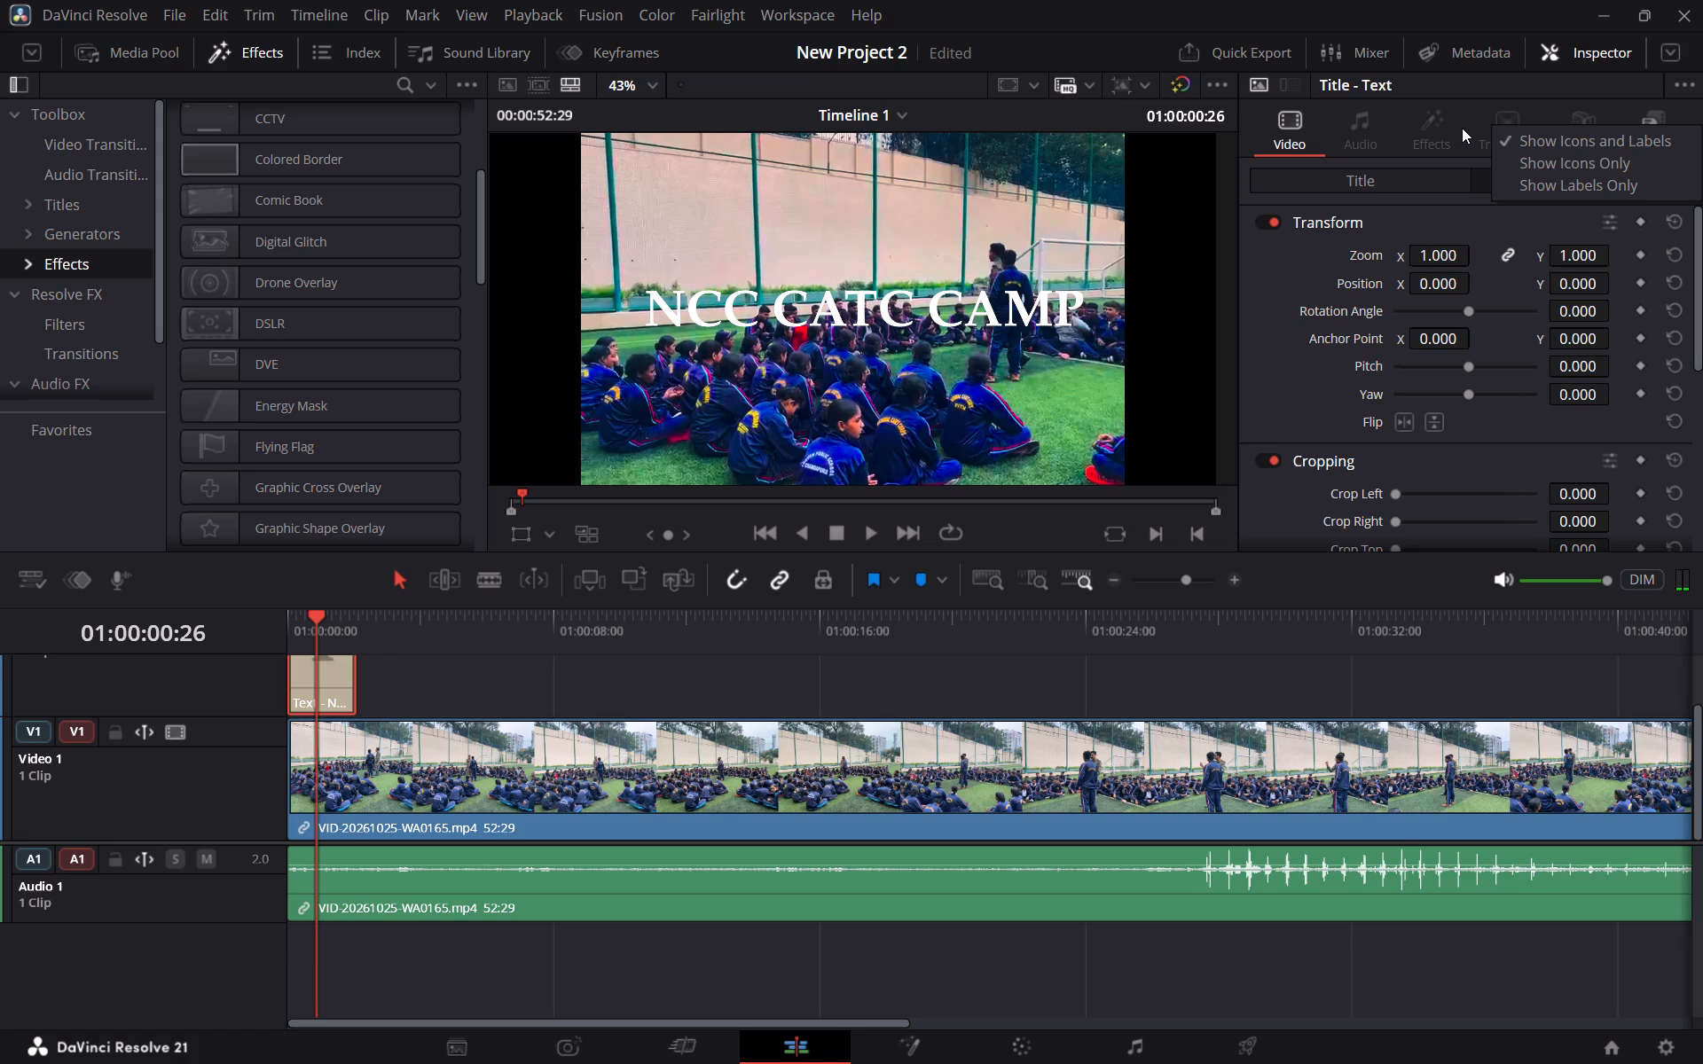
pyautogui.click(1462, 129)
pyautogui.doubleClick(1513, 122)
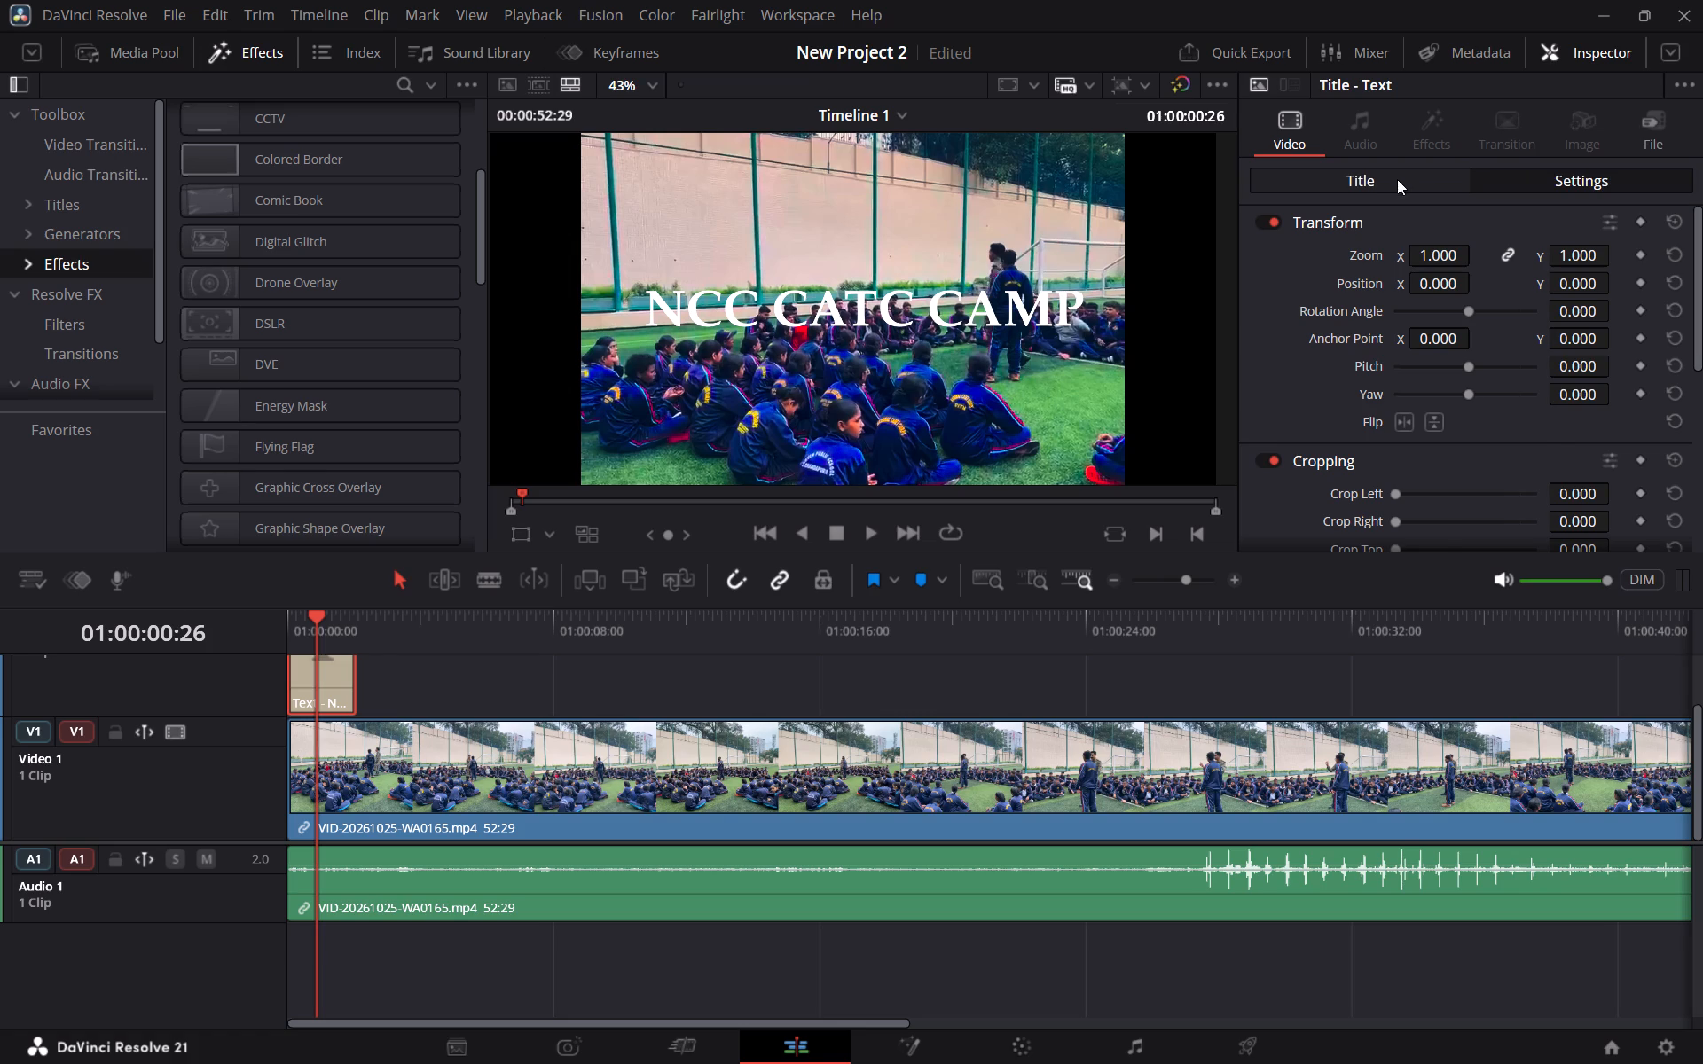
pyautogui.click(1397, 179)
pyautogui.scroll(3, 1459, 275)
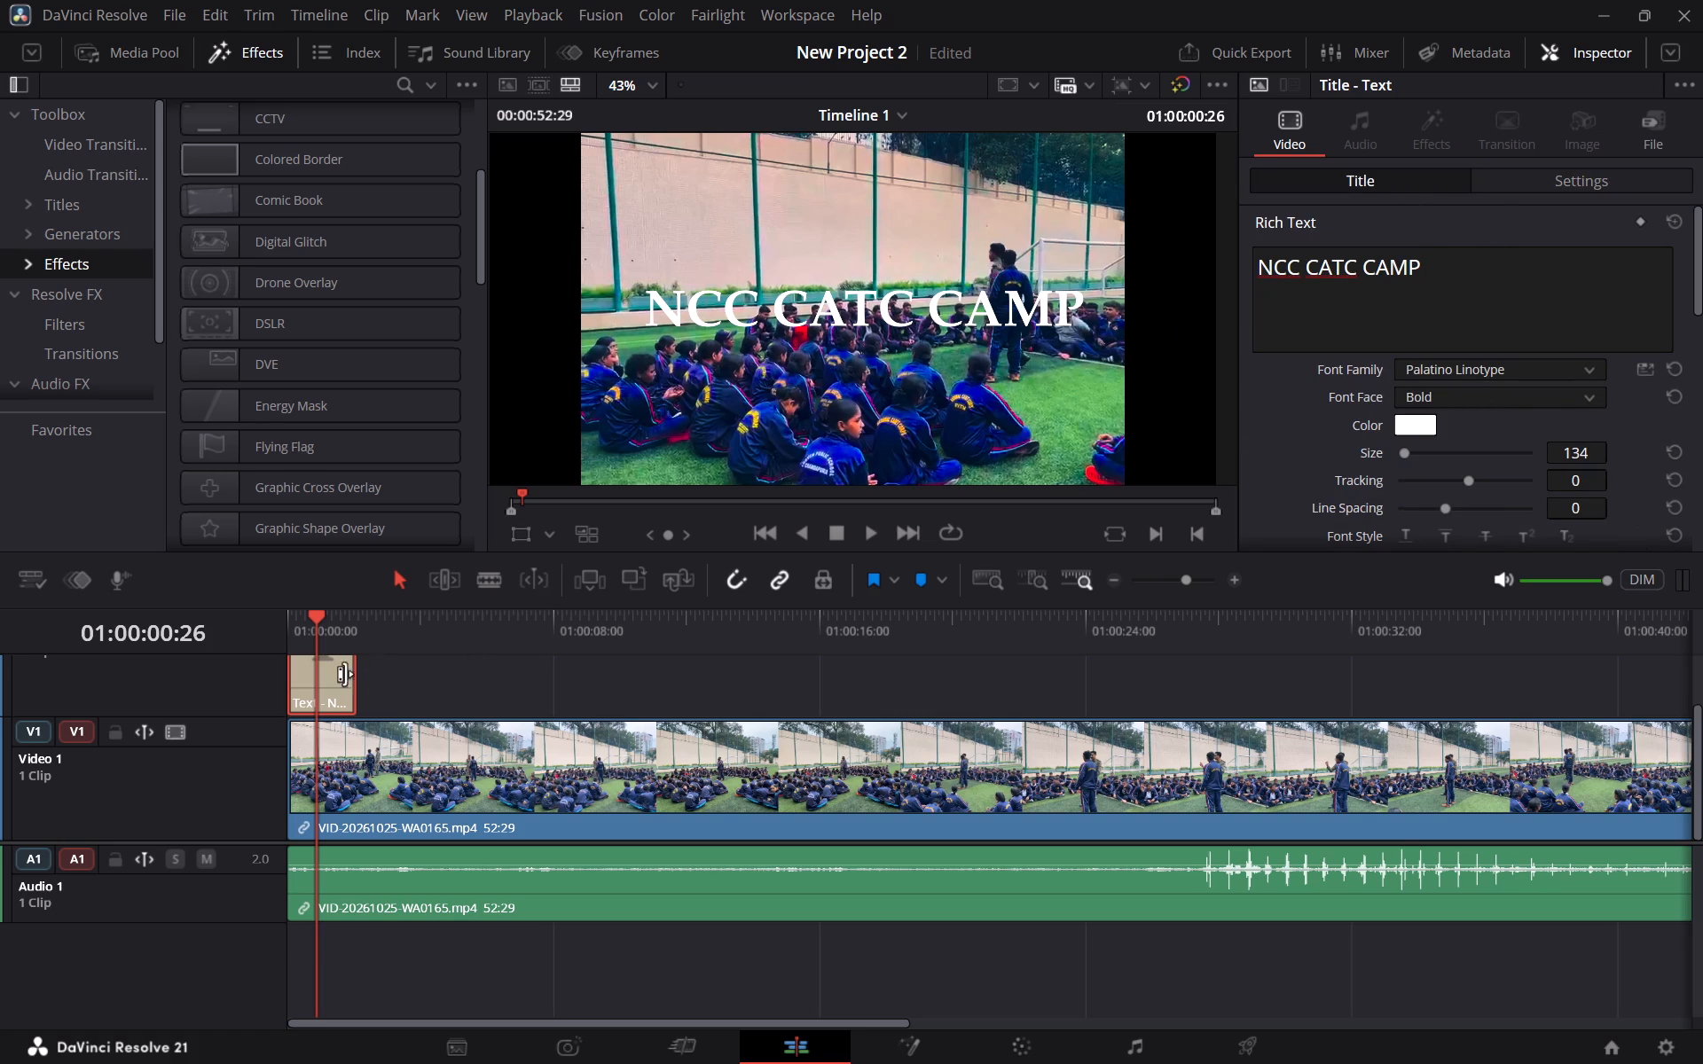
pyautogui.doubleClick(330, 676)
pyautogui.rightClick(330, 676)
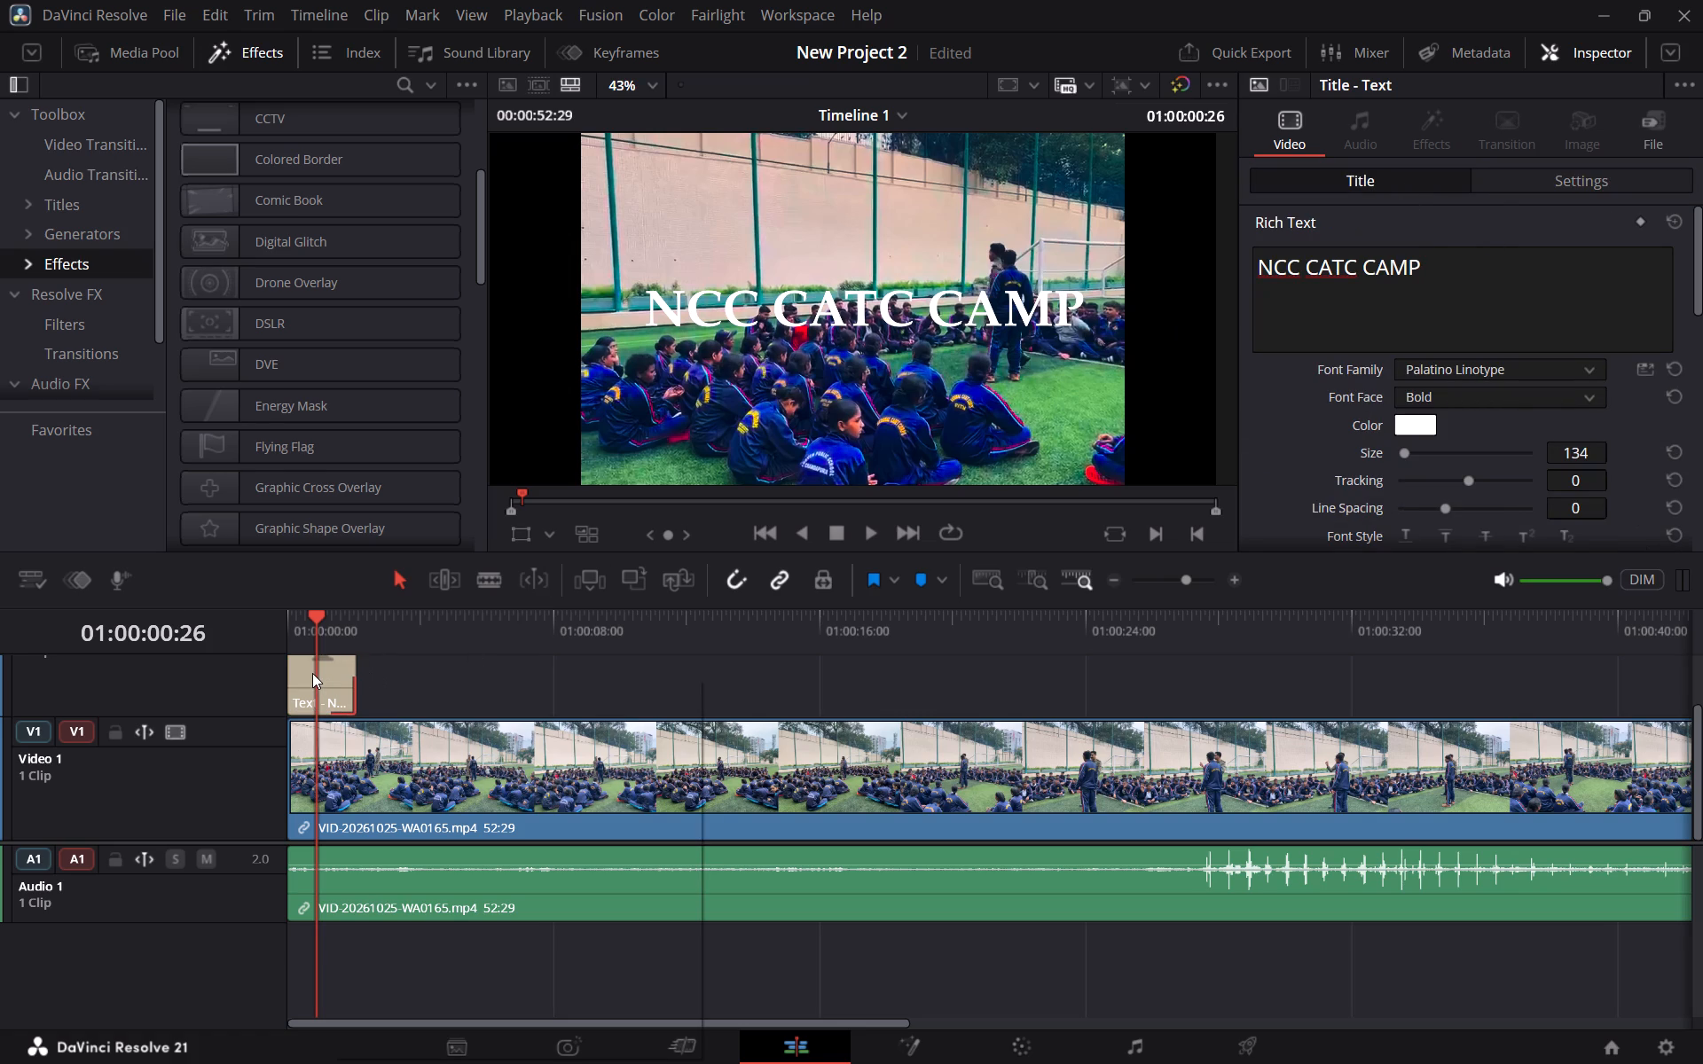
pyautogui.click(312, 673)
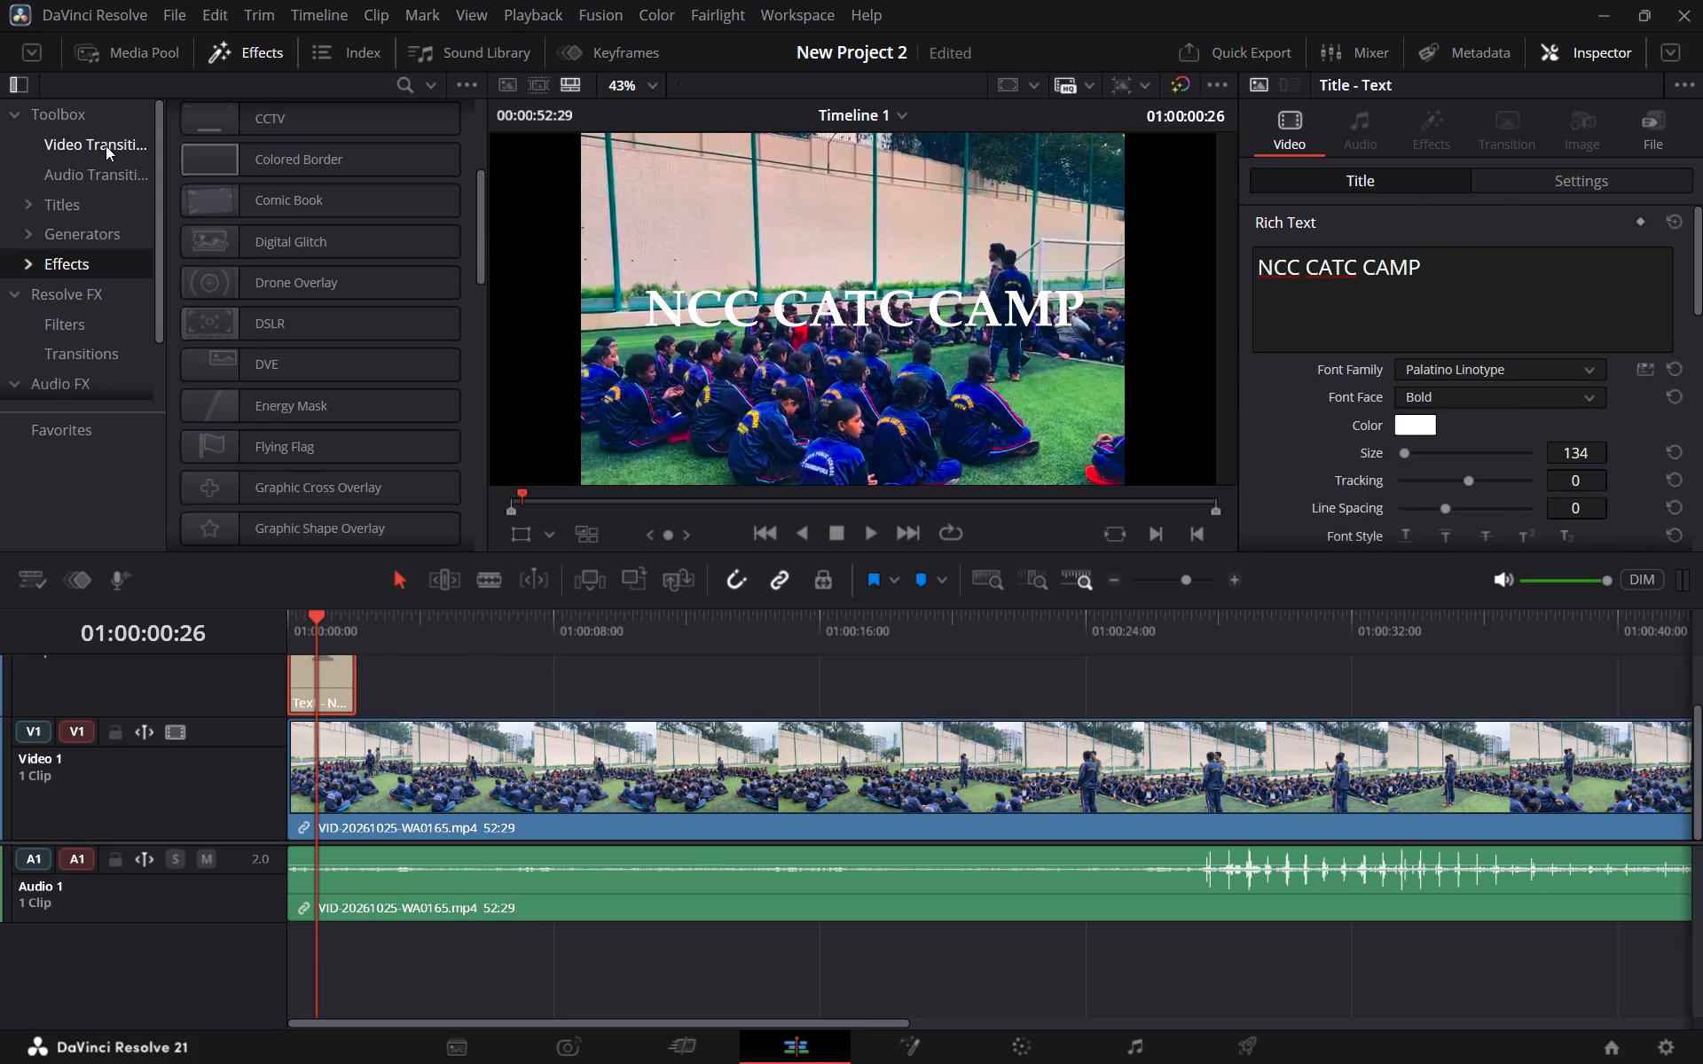
# Browse the video transitions and search them for FADE, clearing the search term at the end.
pyautogui.click(106, 145)
pyautogui.scroll(5, 341, 350)
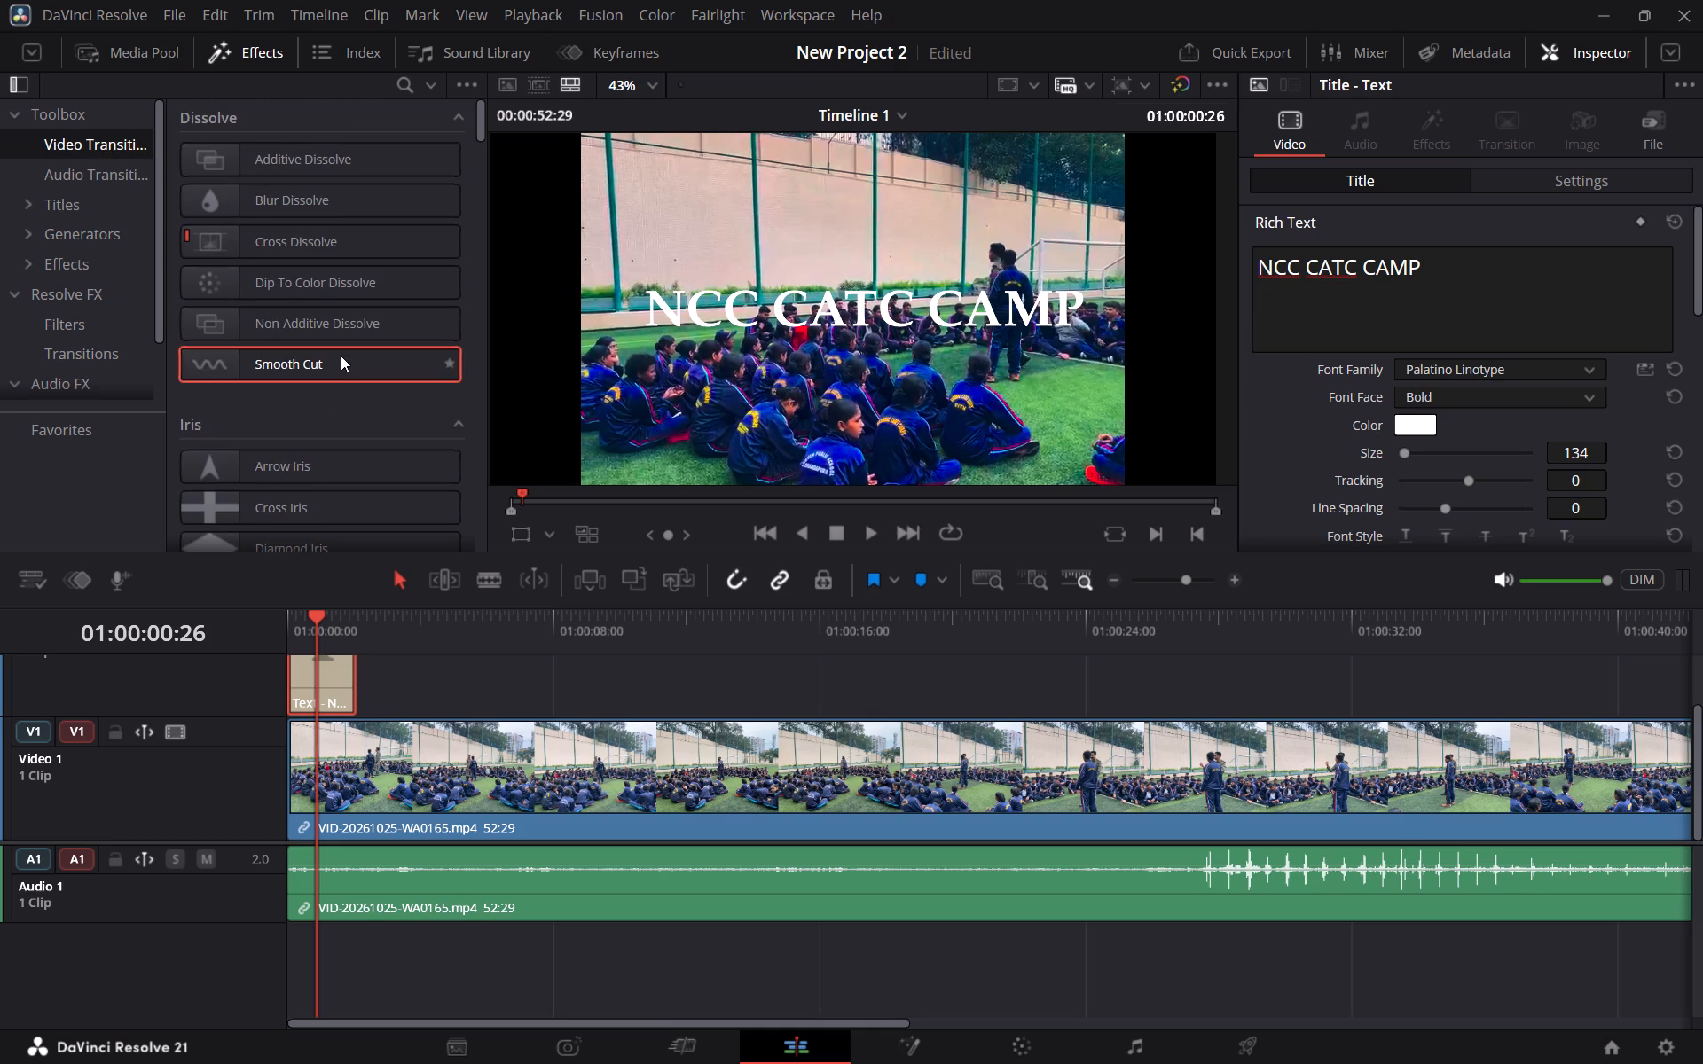
pyautogui.scroll(7, 341, 356)
pyautogui.click(407, 89)
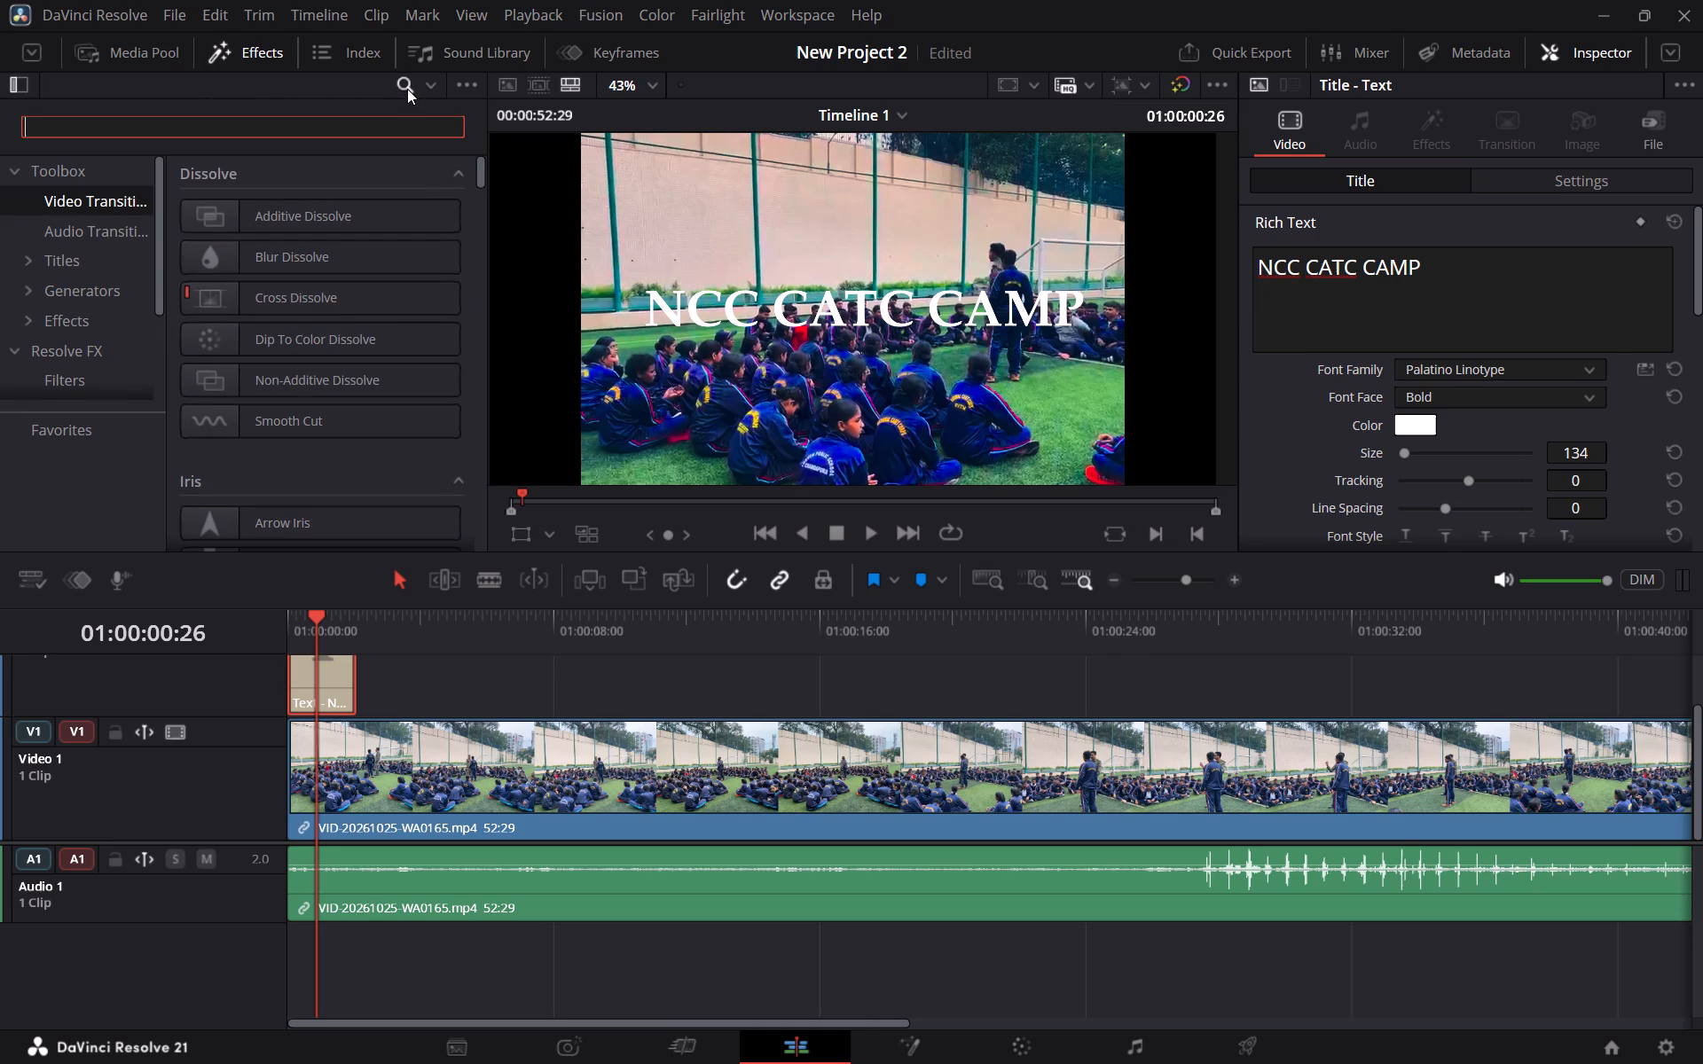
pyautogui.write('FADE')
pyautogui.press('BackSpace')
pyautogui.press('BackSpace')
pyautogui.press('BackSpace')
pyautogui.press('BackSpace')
# Search the Toolbox Effects category for FADE and clear the search to restore the full list.
pyautogui.click(85, 326)
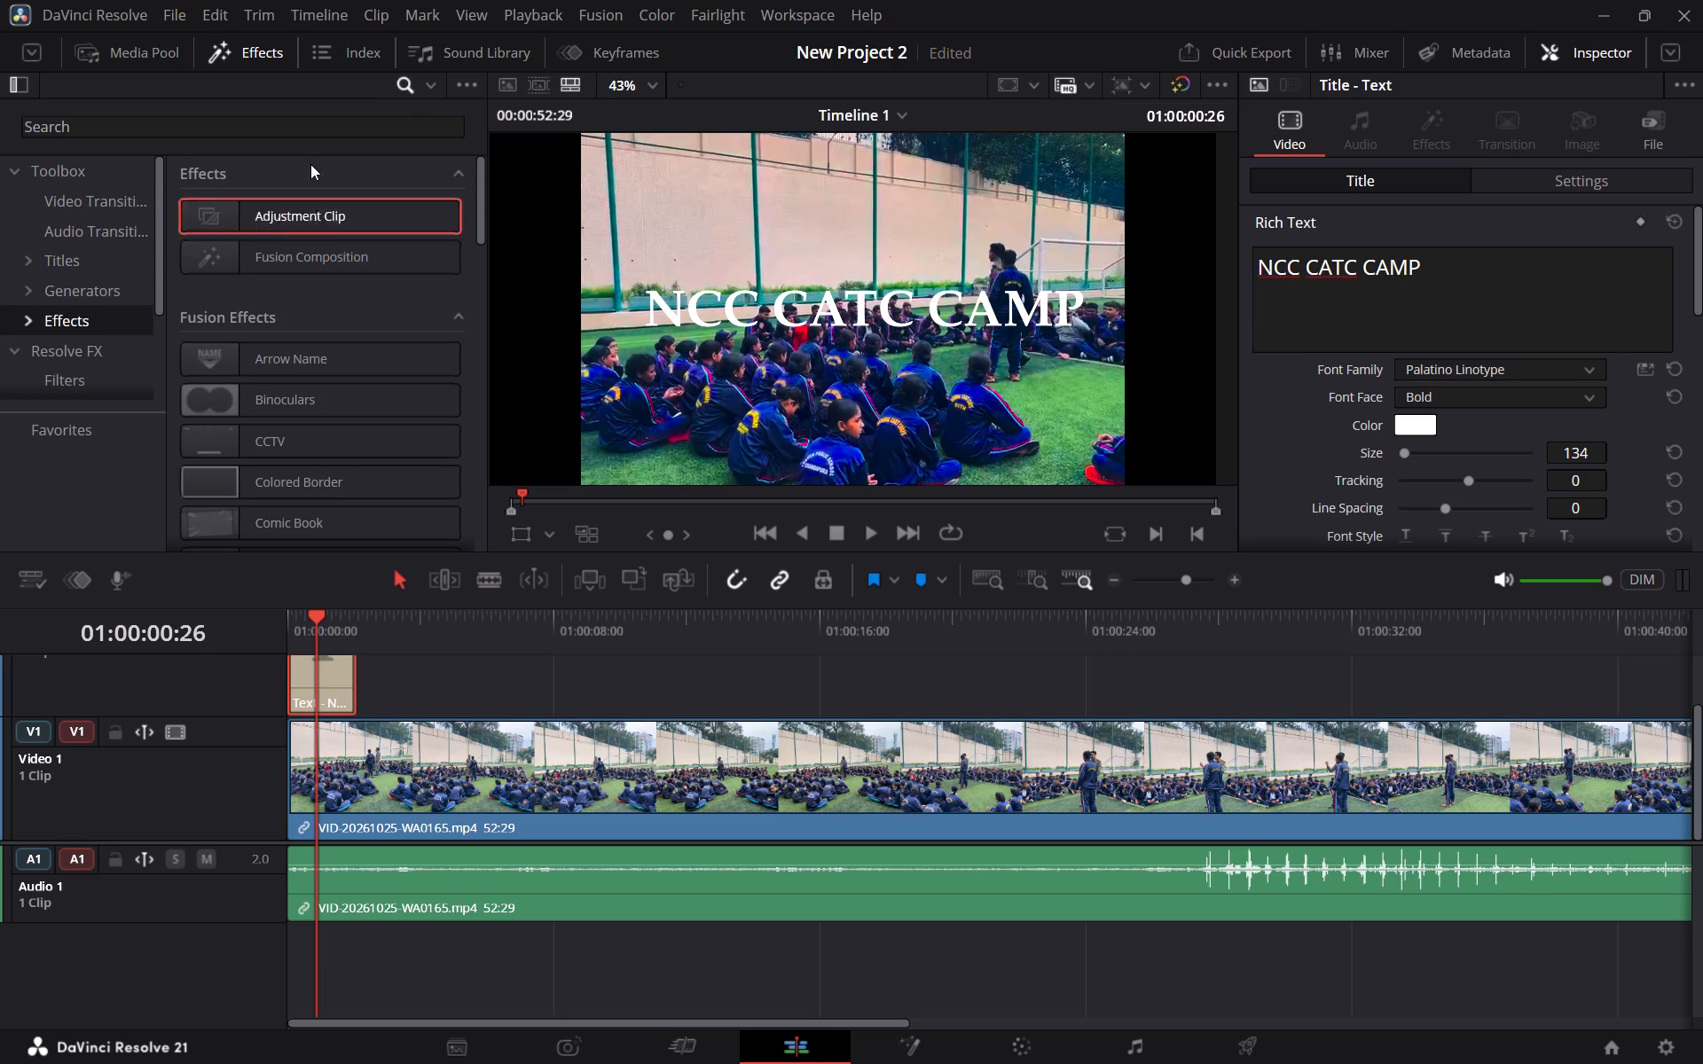
pyautogui.click(412, 88)
pyautogui.click(412, 88)
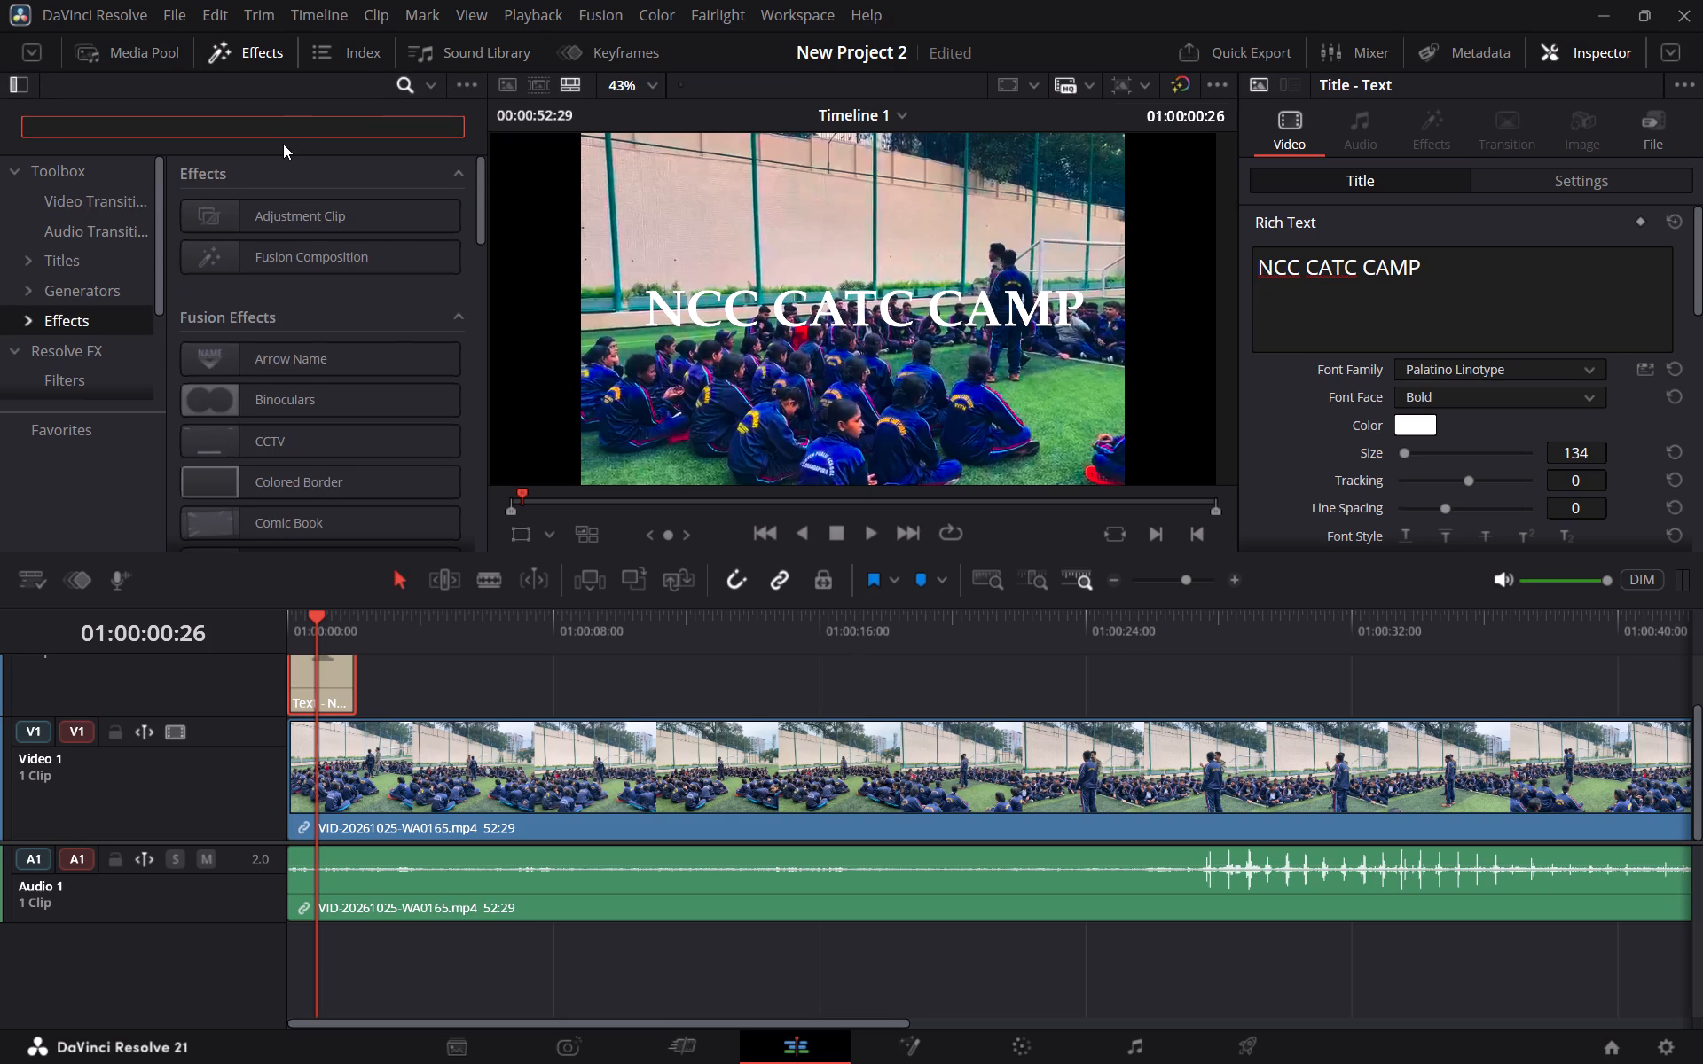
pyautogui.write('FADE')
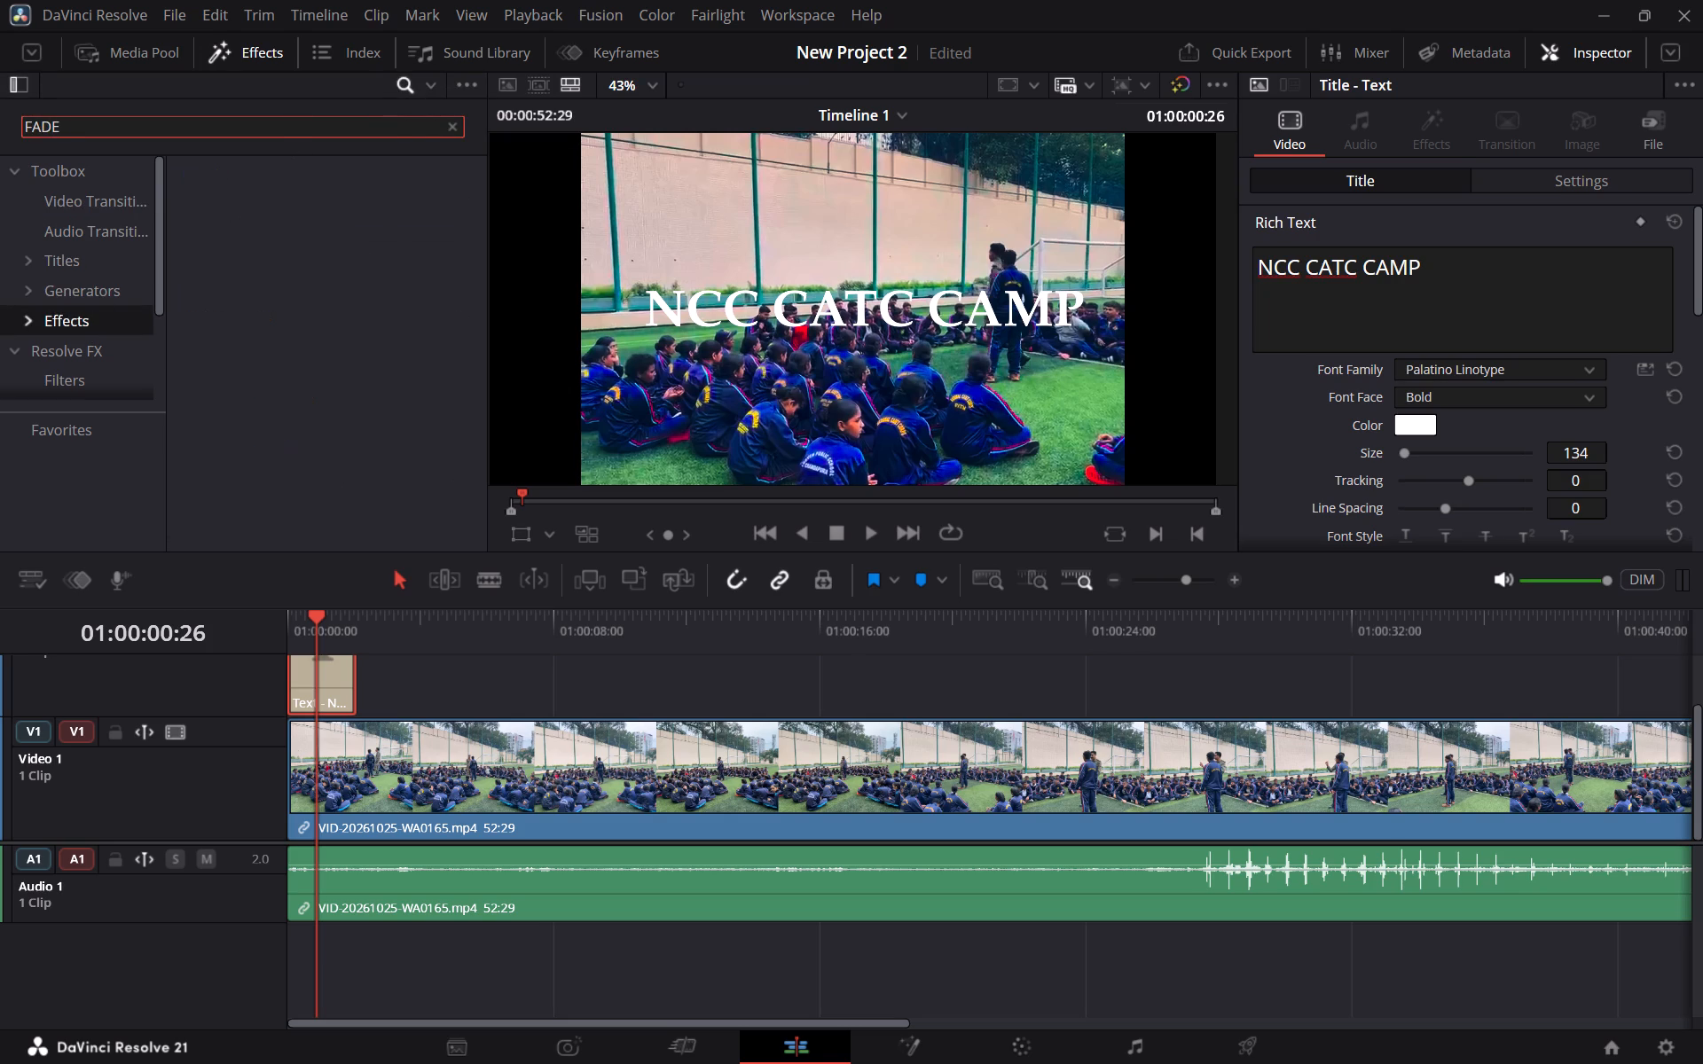
pyautogui.click(448, 126)
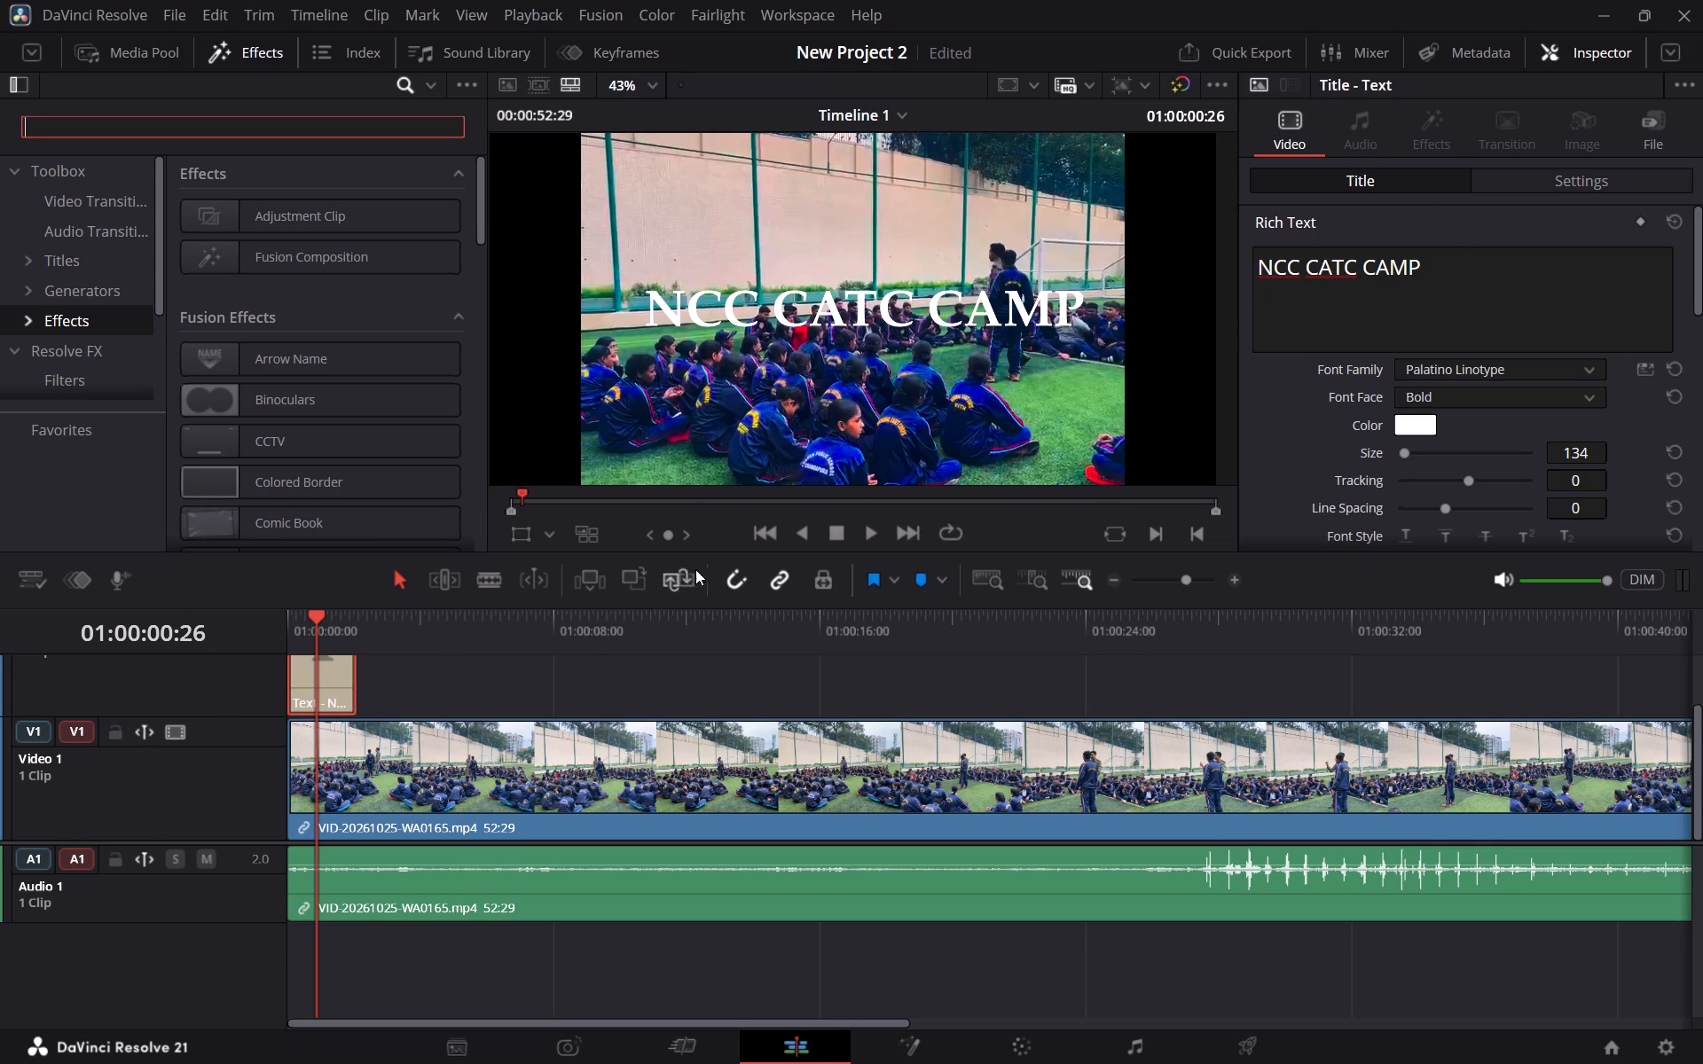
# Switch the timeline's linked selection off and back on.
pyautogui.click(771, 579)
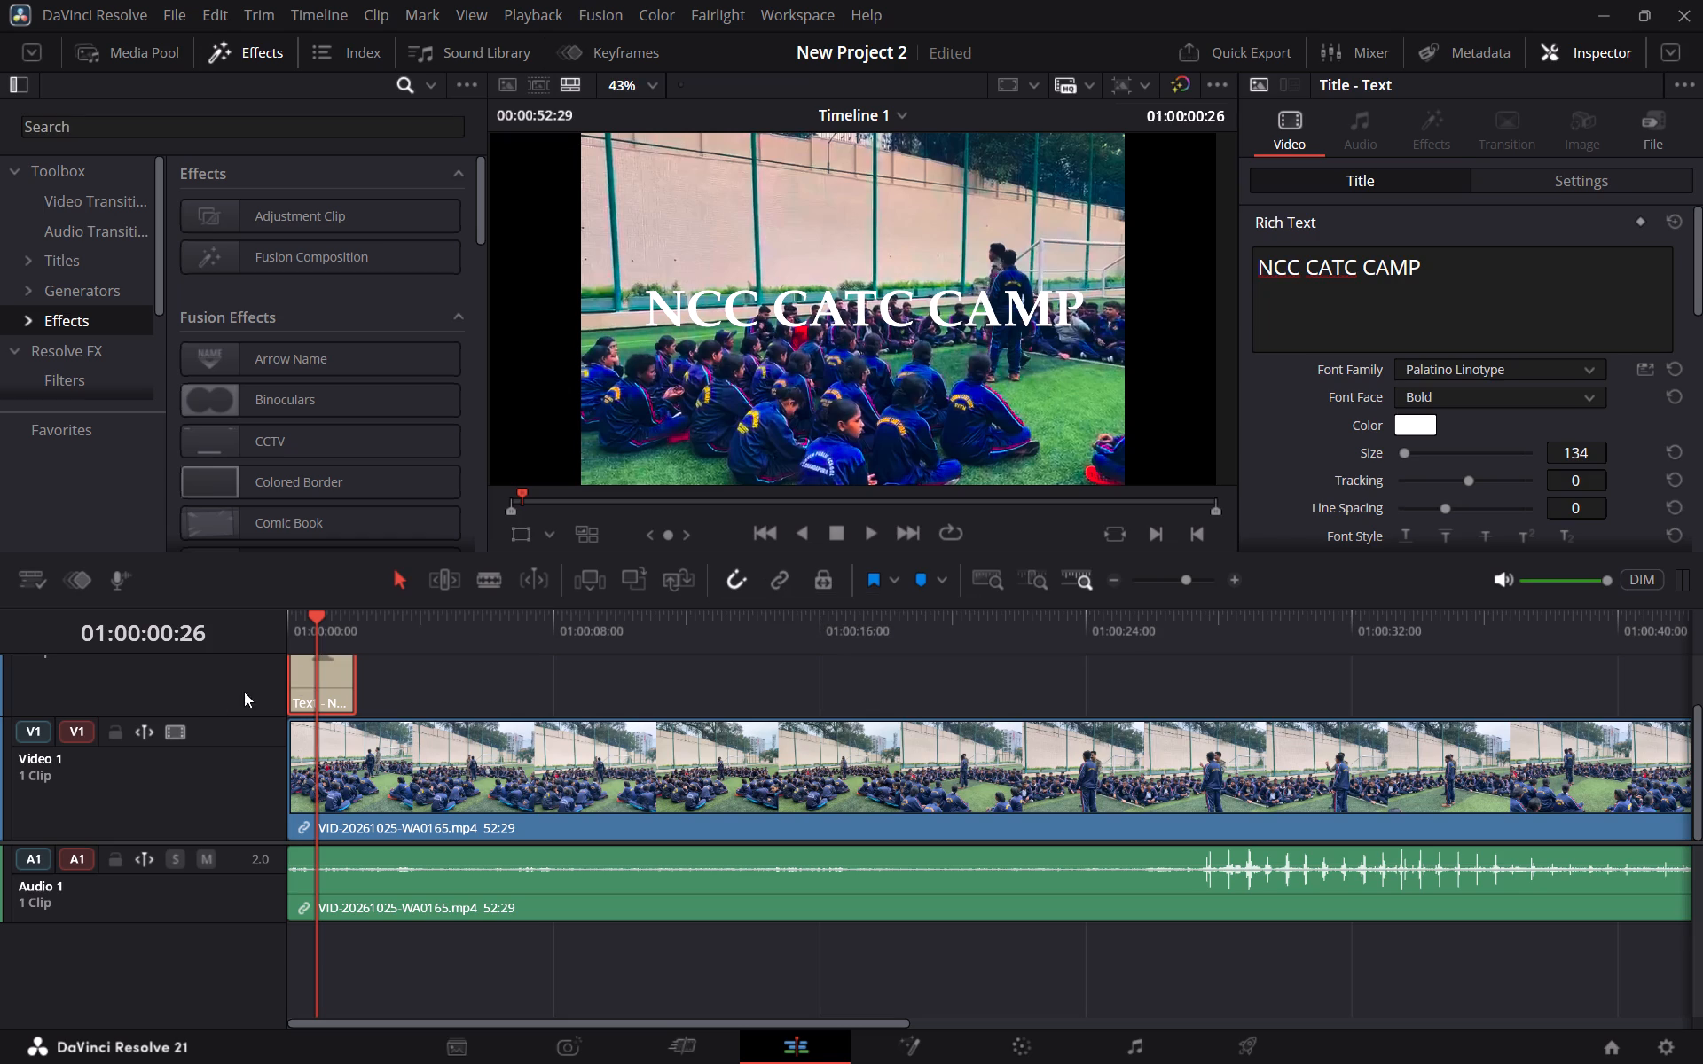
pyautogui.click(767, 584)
# Examine the title's file properties and its text, shadow and background settings.
pyautogui.scroll(-3, 1594, 270)
pyautogui.click(1653, 130)
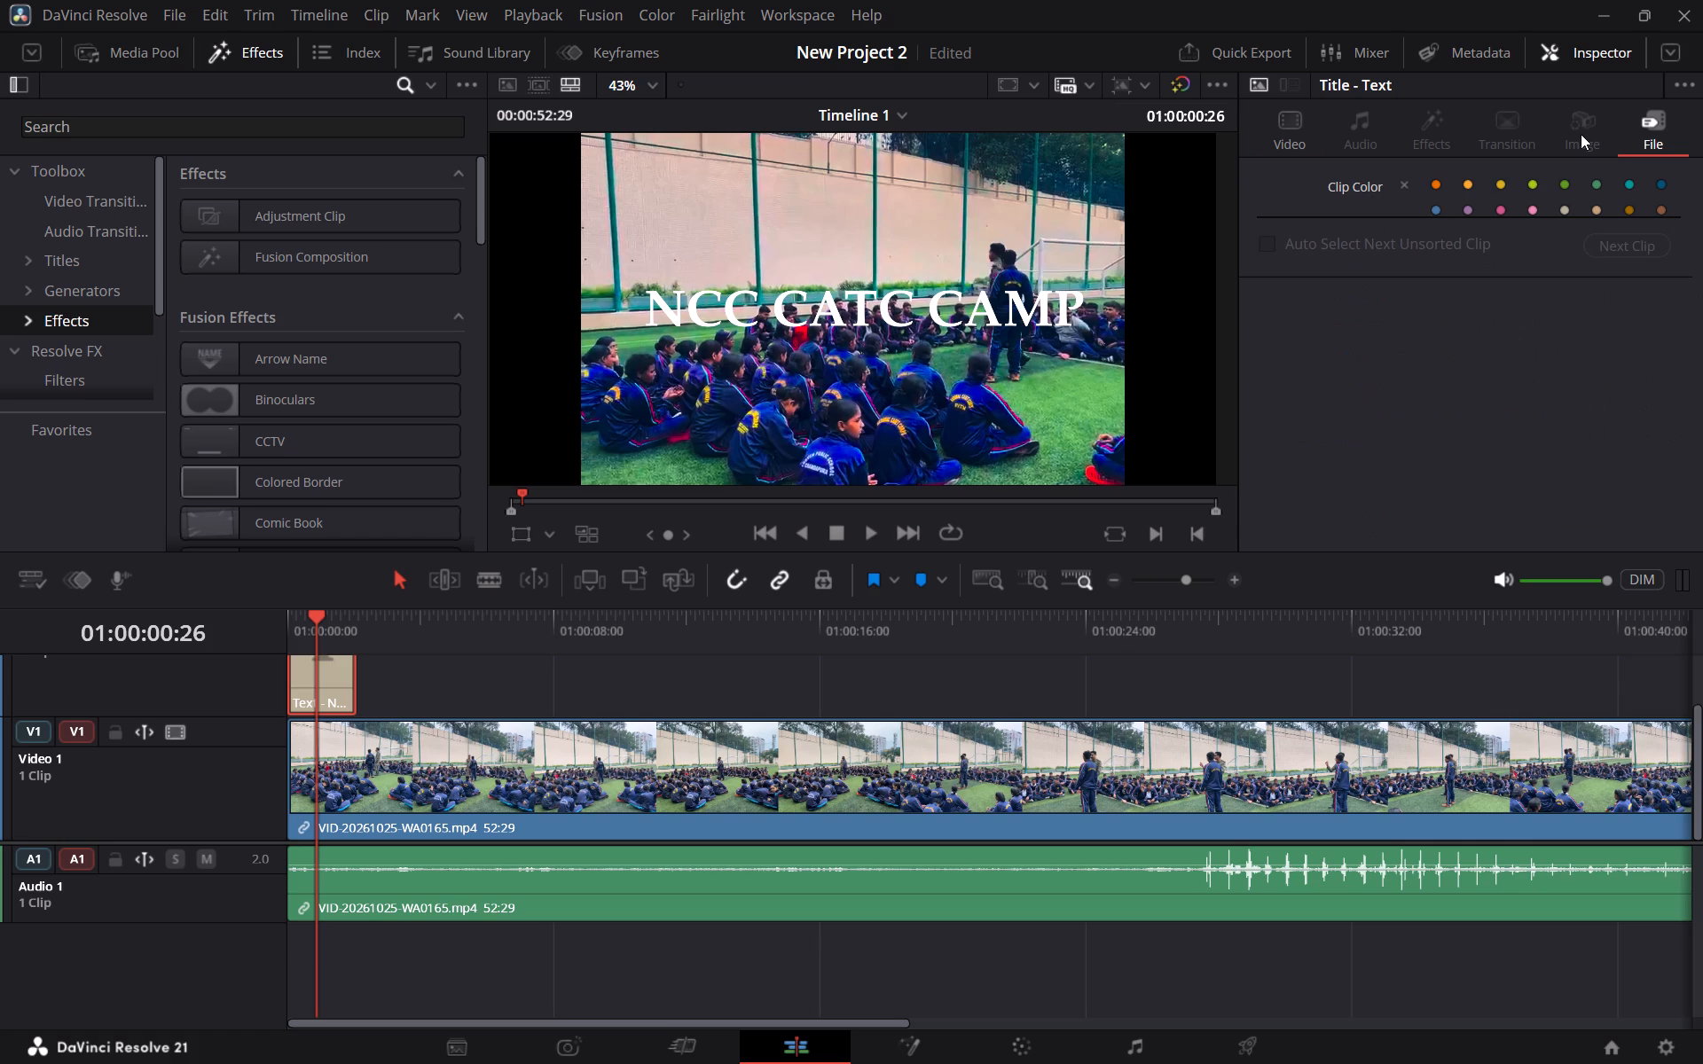
pyautogui.click(1581, 134)
pyautogui.click(1283, 138)
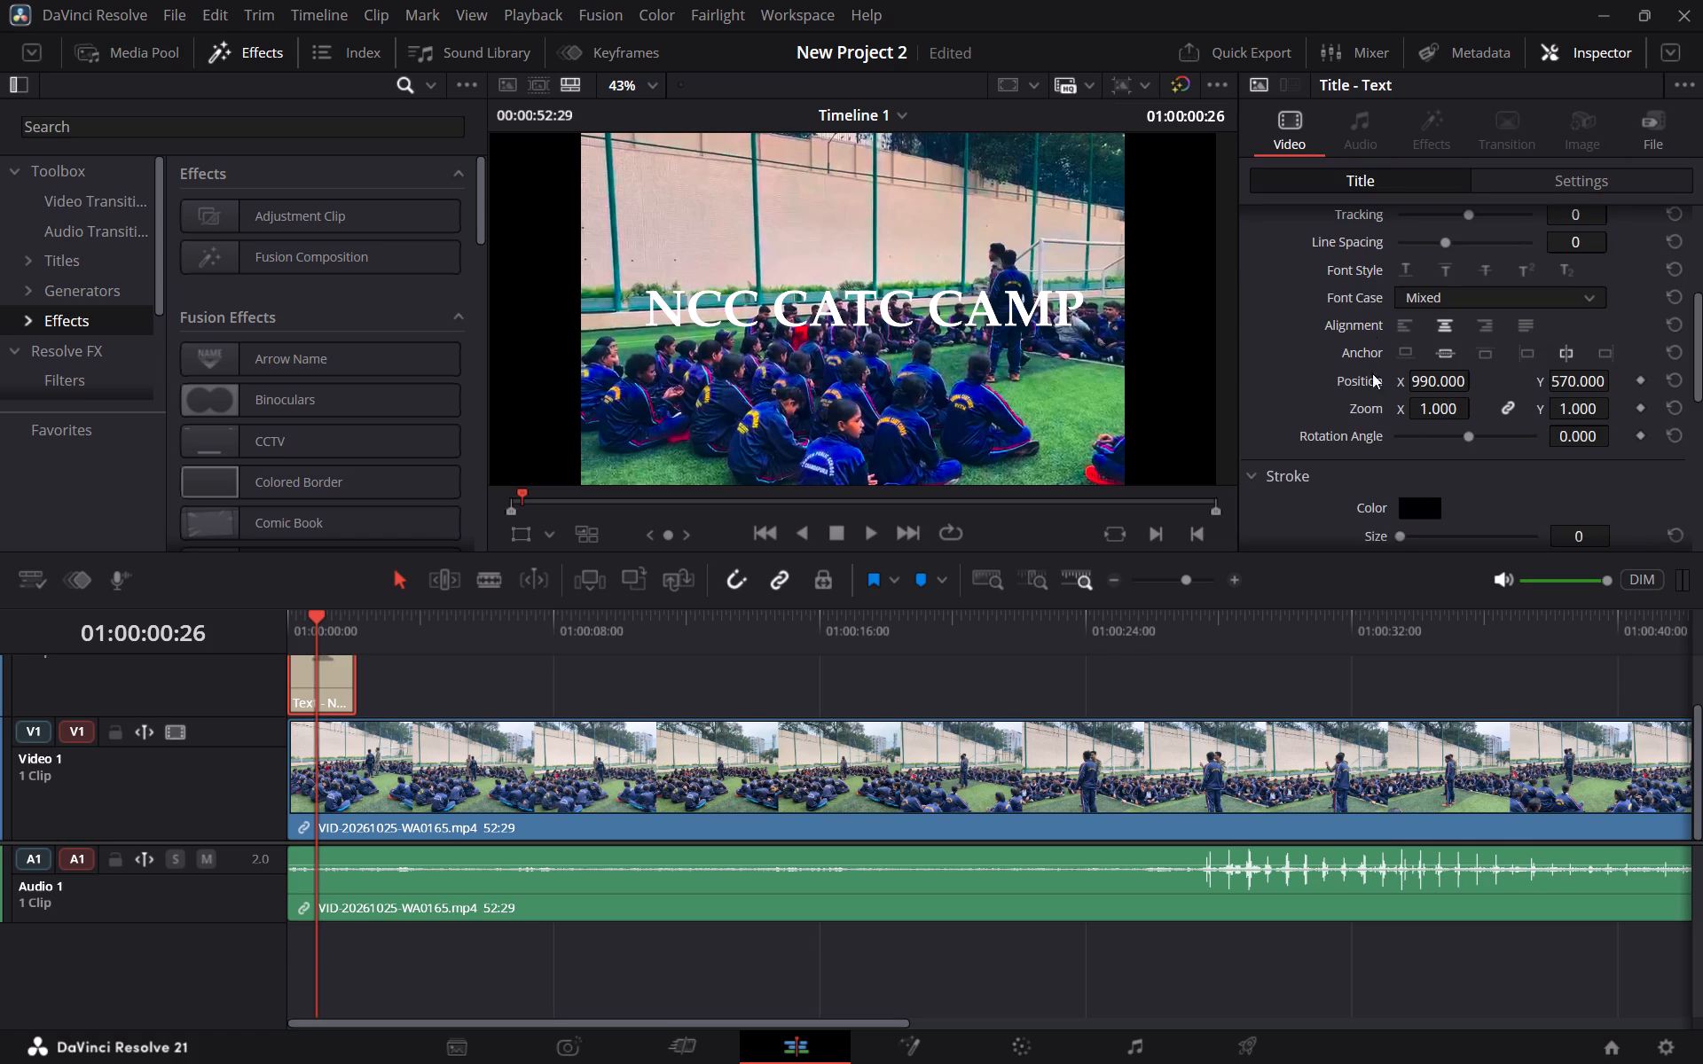
pyautogui.scroll(-5, 1630, 476)
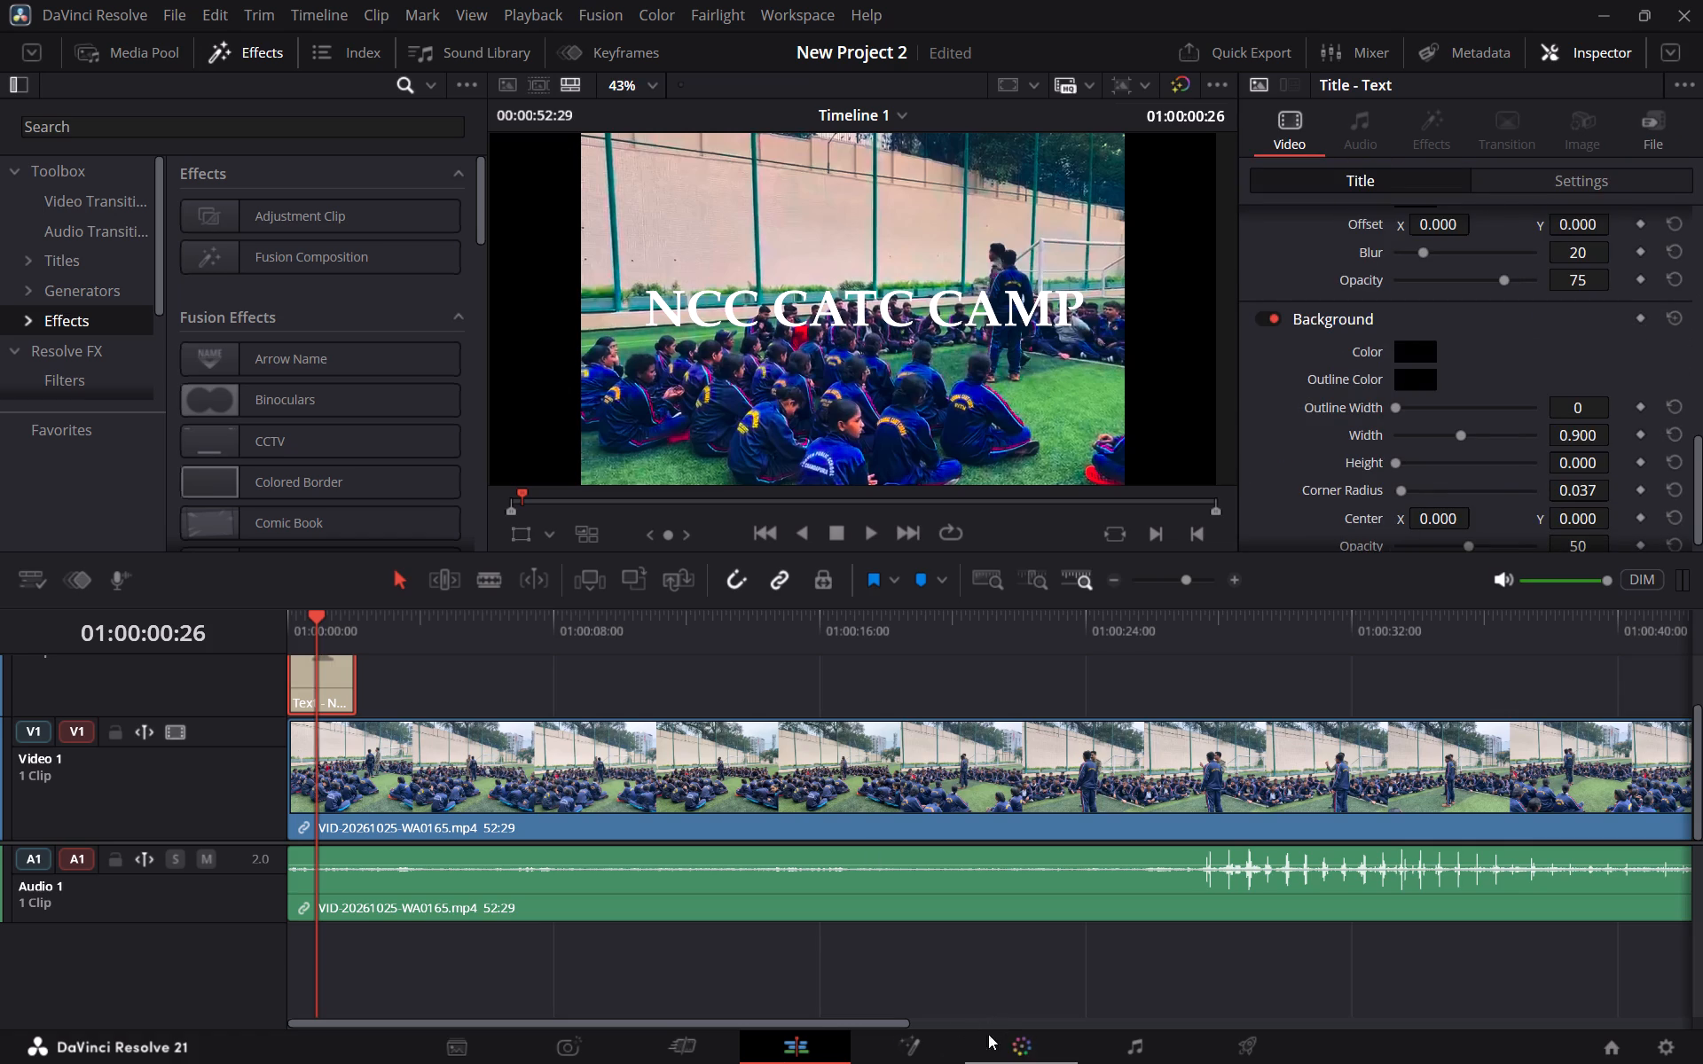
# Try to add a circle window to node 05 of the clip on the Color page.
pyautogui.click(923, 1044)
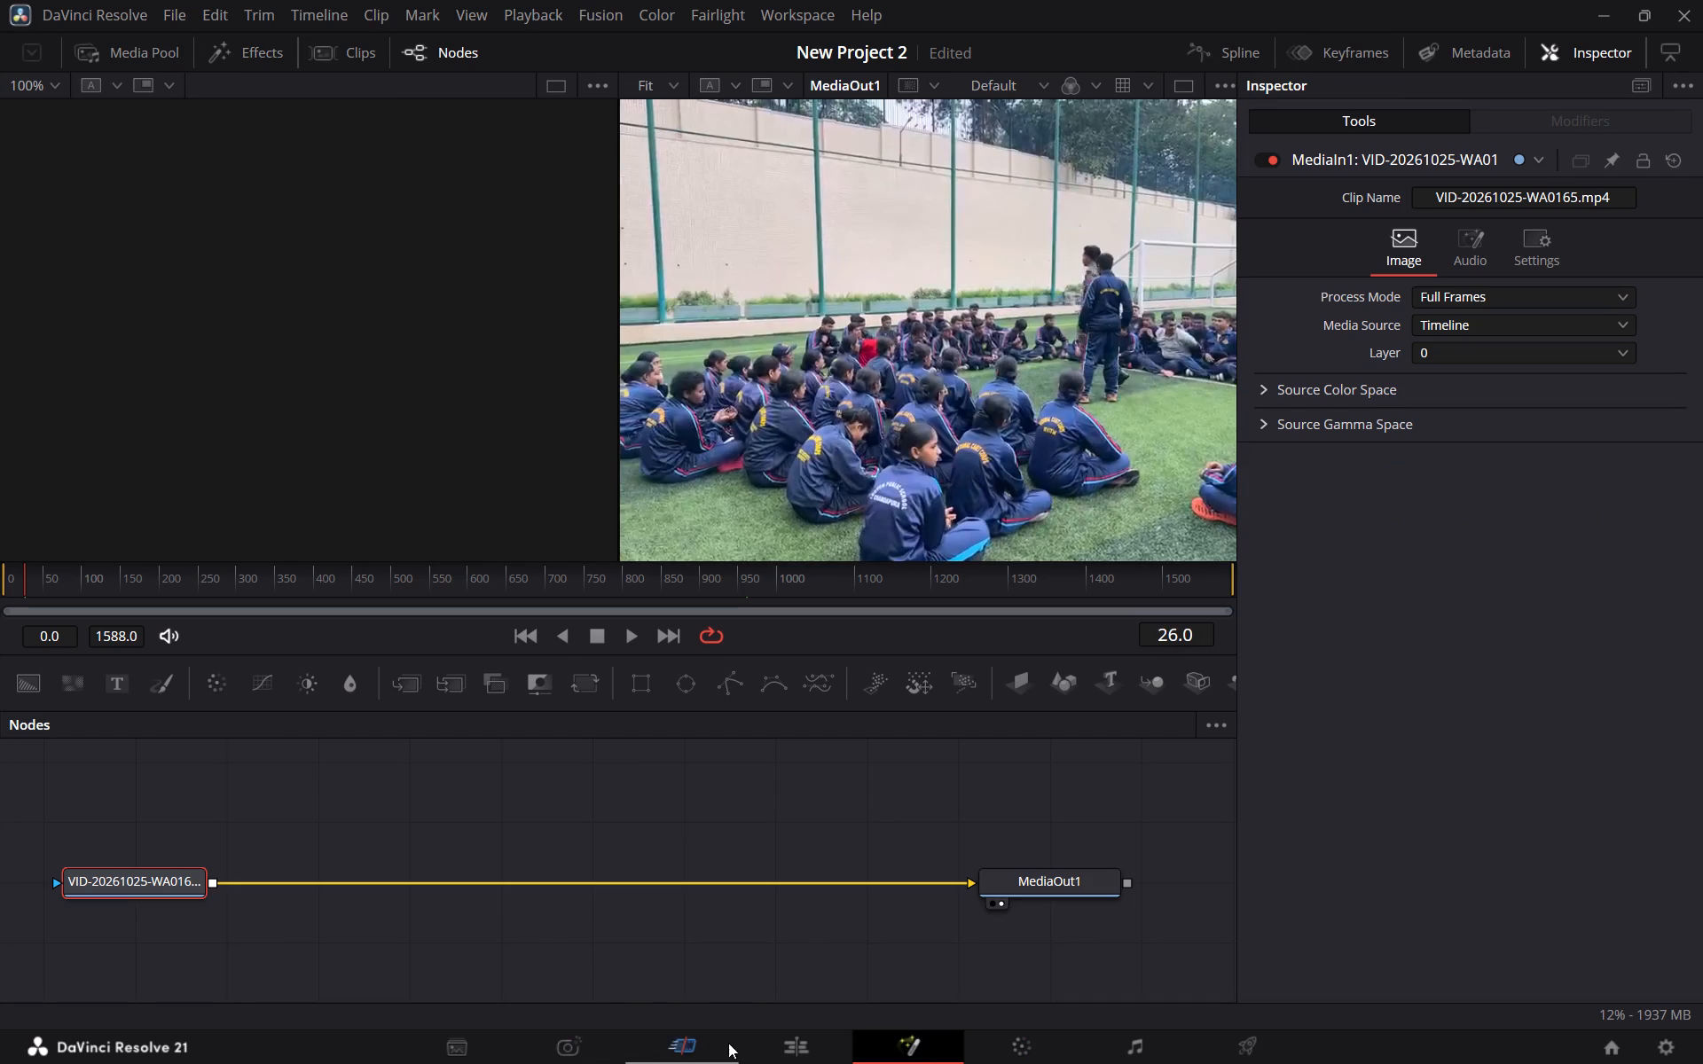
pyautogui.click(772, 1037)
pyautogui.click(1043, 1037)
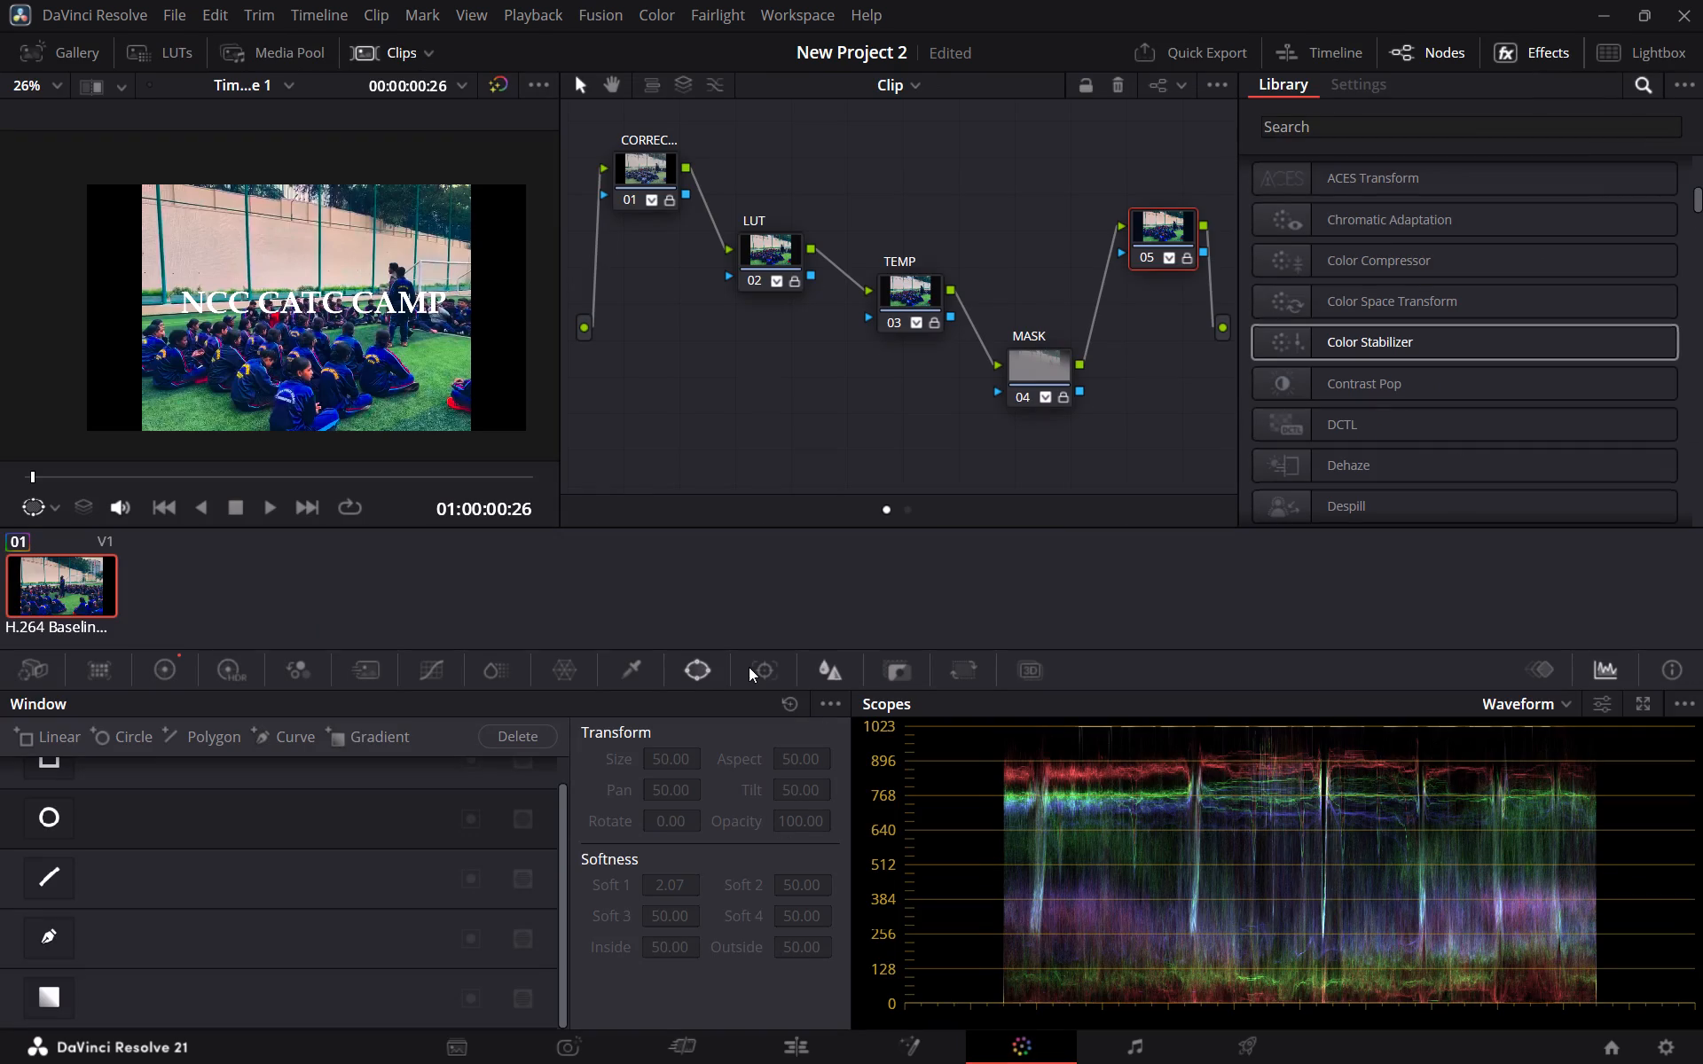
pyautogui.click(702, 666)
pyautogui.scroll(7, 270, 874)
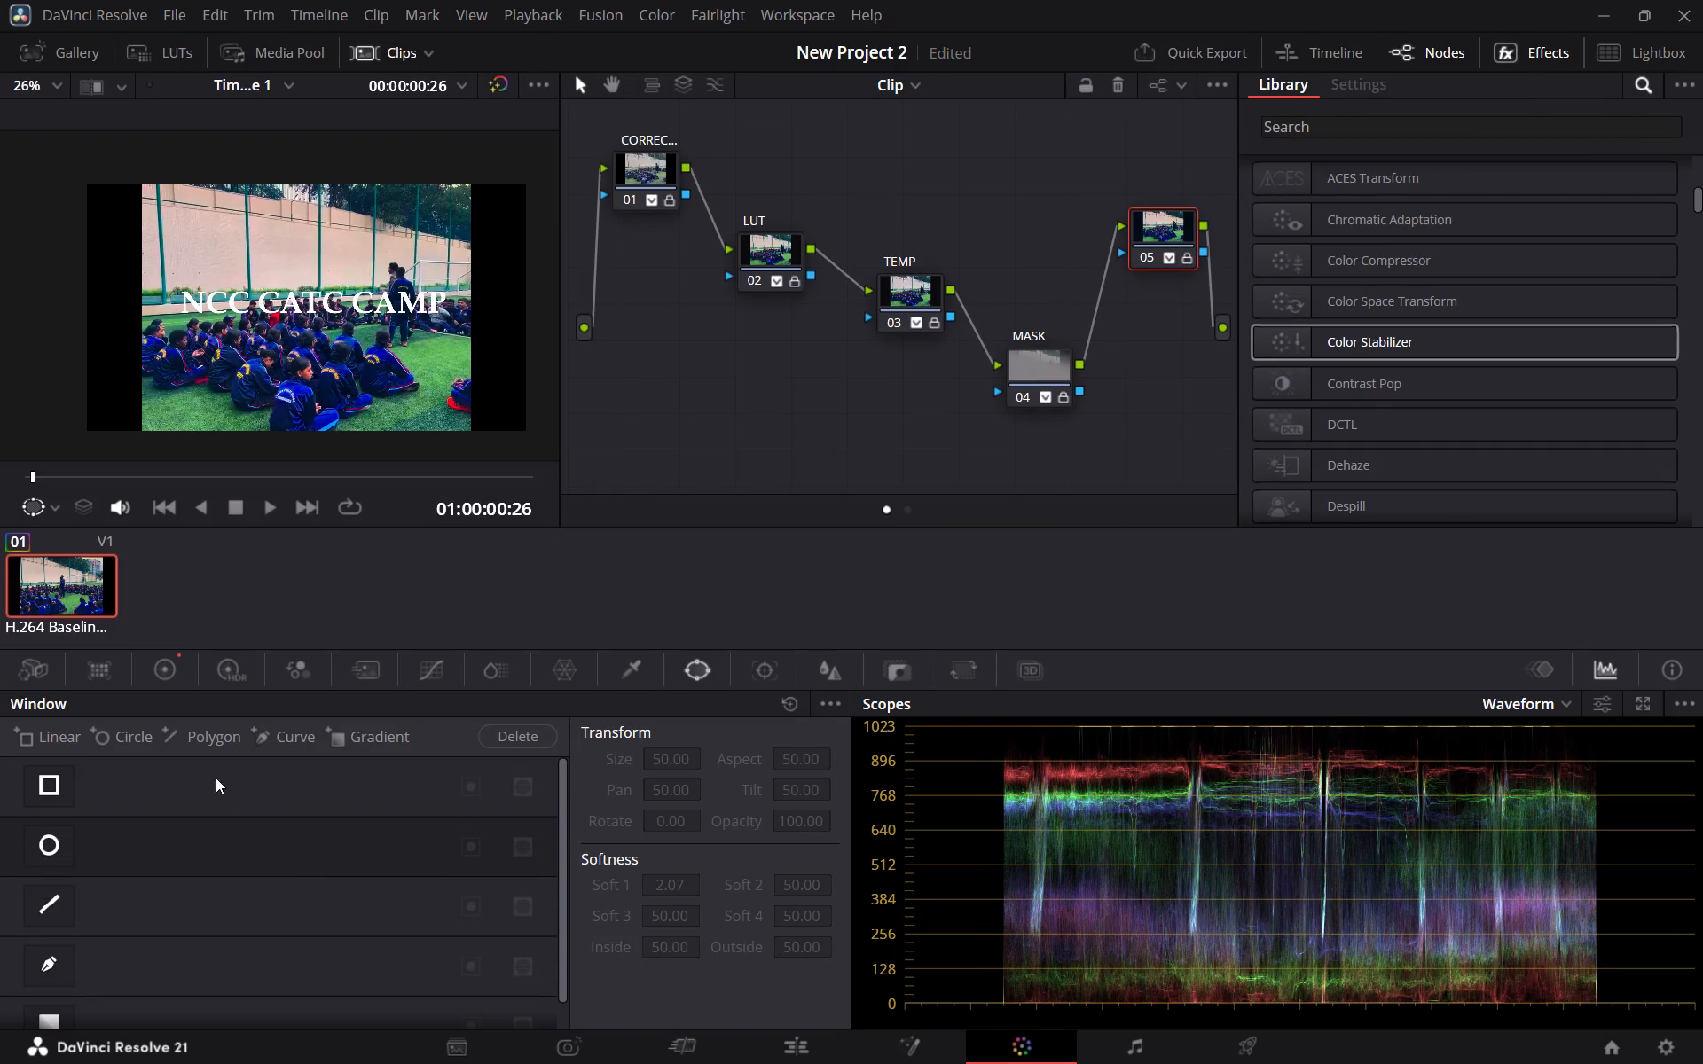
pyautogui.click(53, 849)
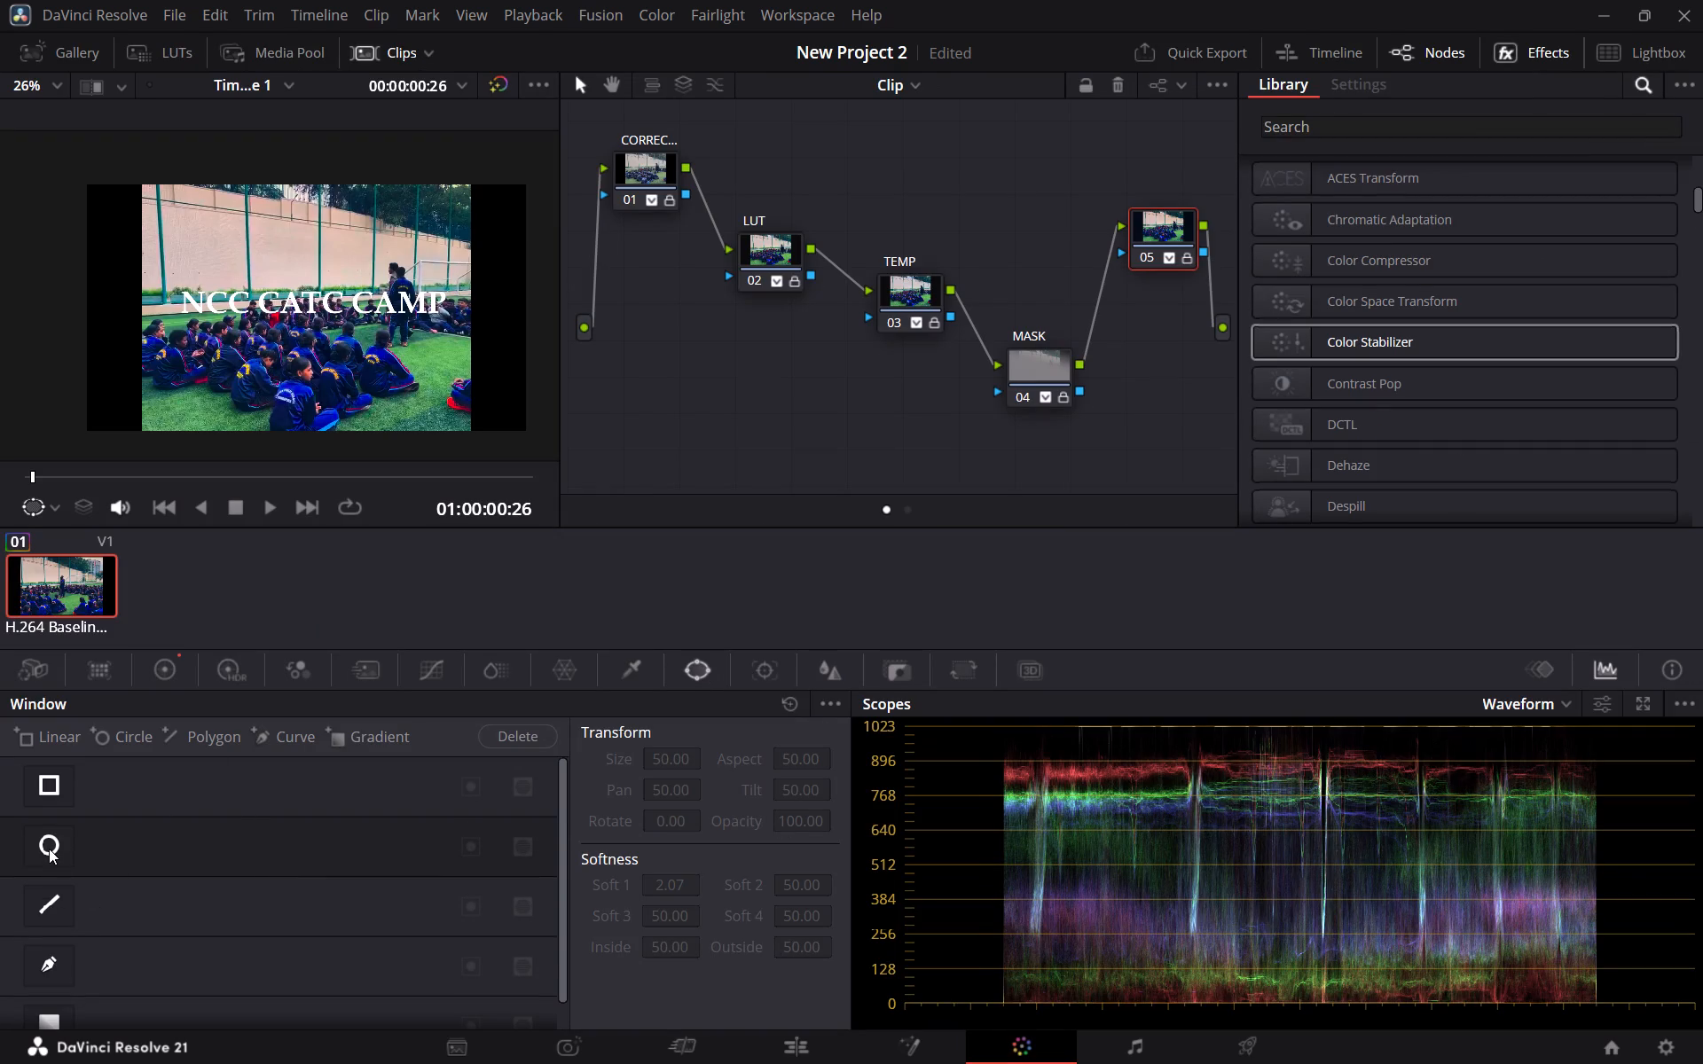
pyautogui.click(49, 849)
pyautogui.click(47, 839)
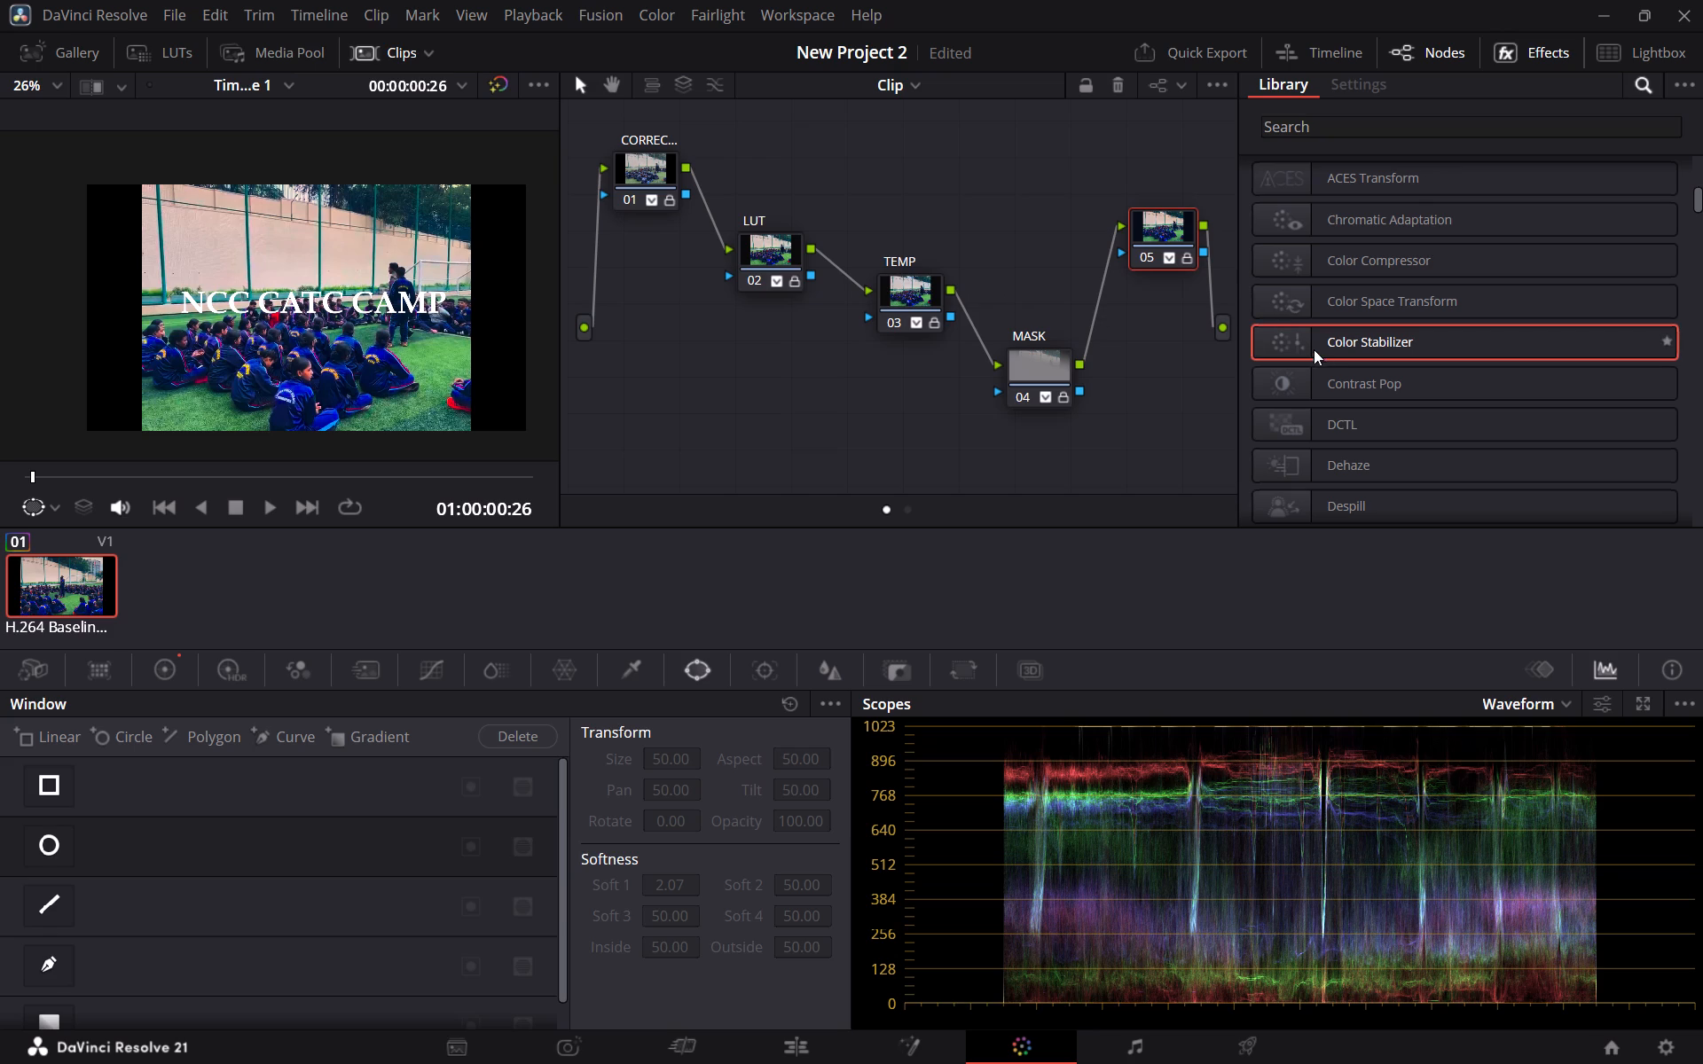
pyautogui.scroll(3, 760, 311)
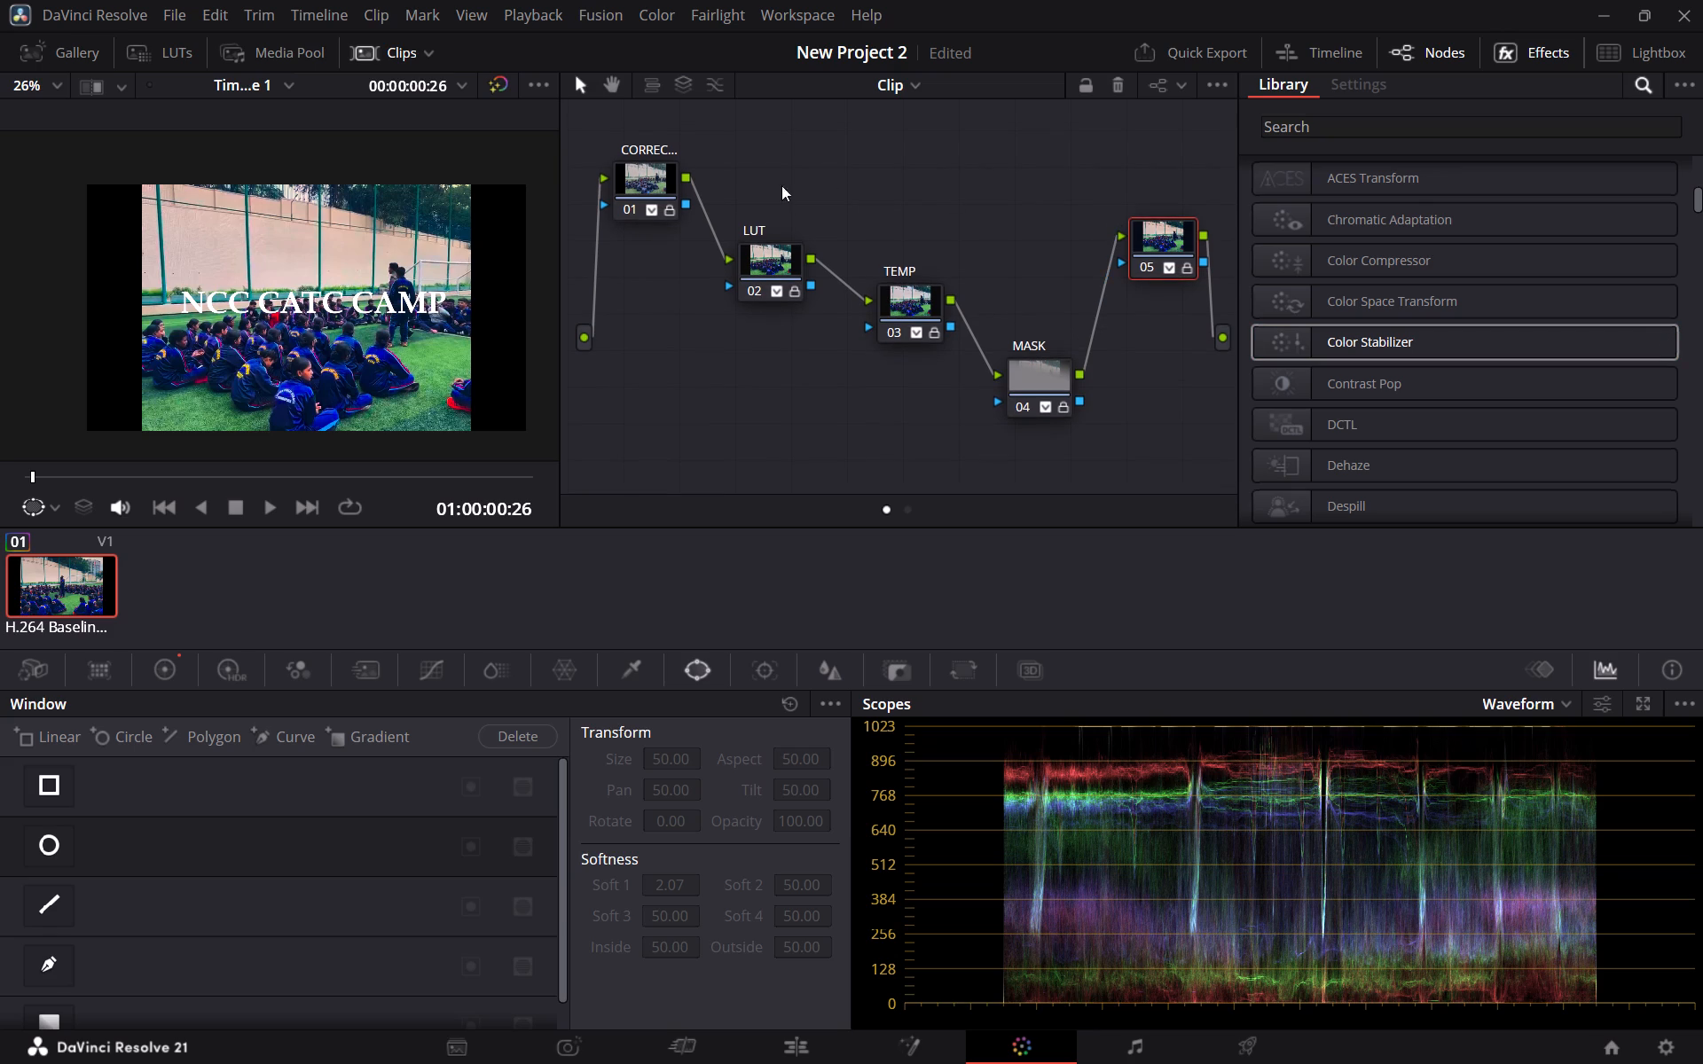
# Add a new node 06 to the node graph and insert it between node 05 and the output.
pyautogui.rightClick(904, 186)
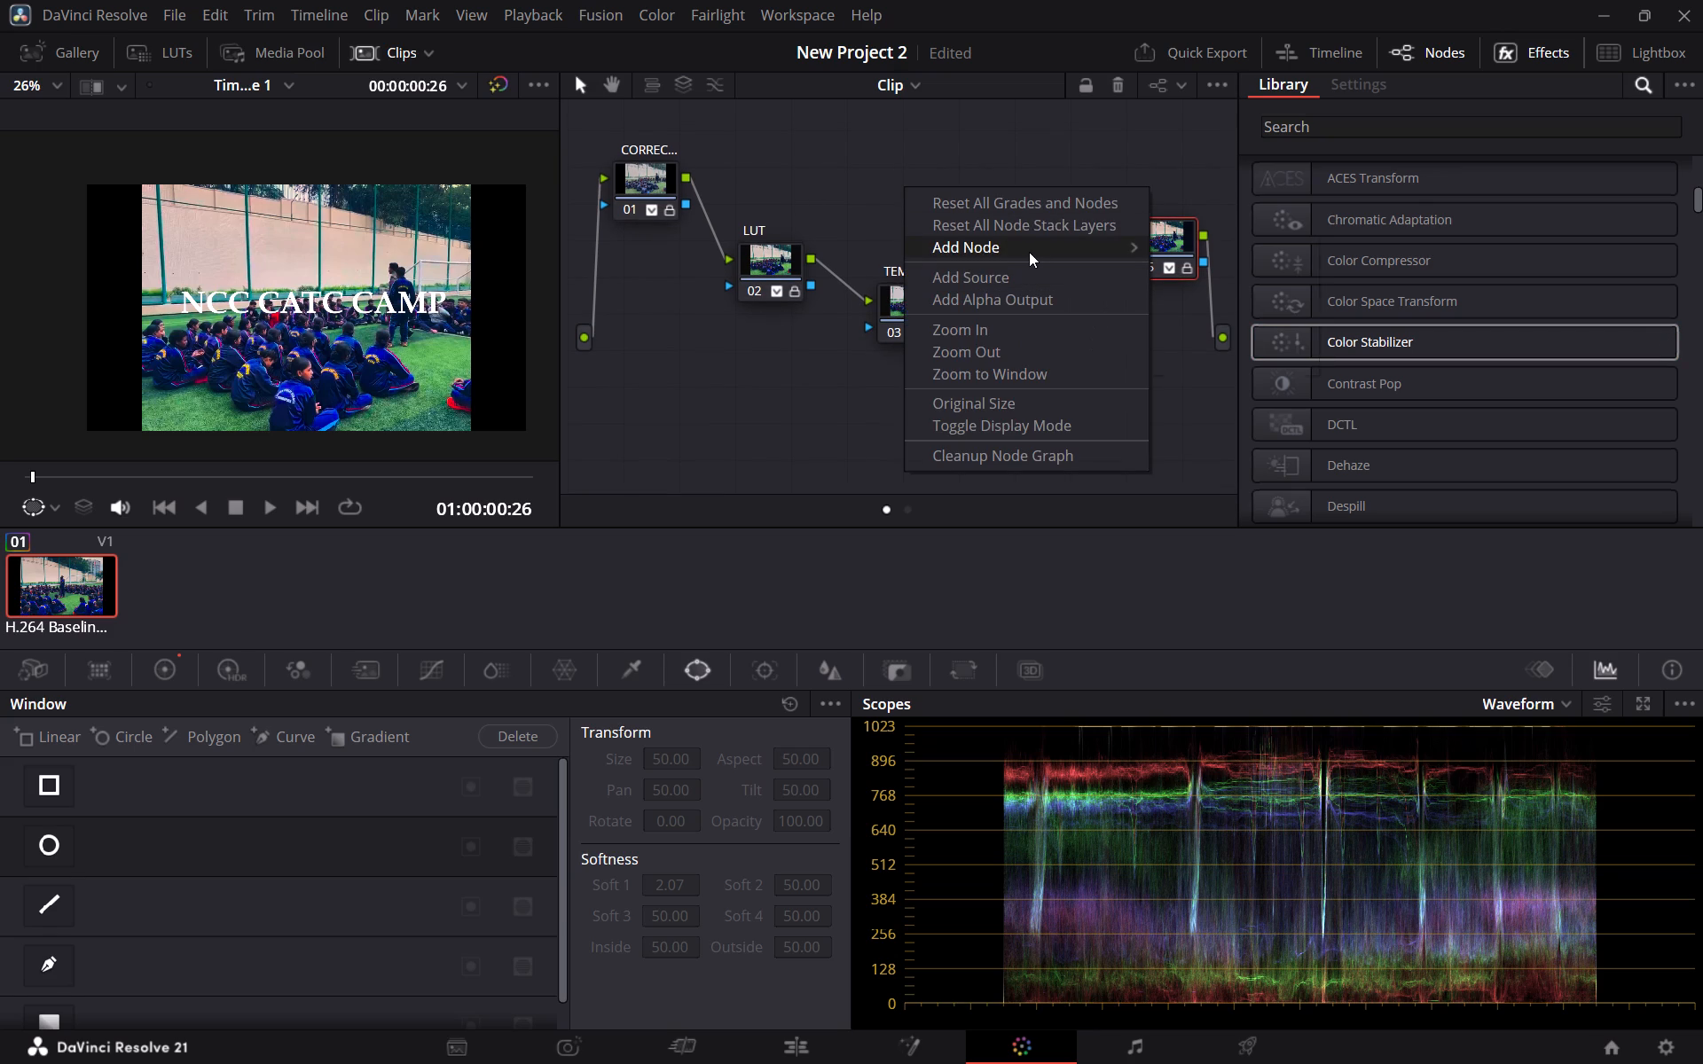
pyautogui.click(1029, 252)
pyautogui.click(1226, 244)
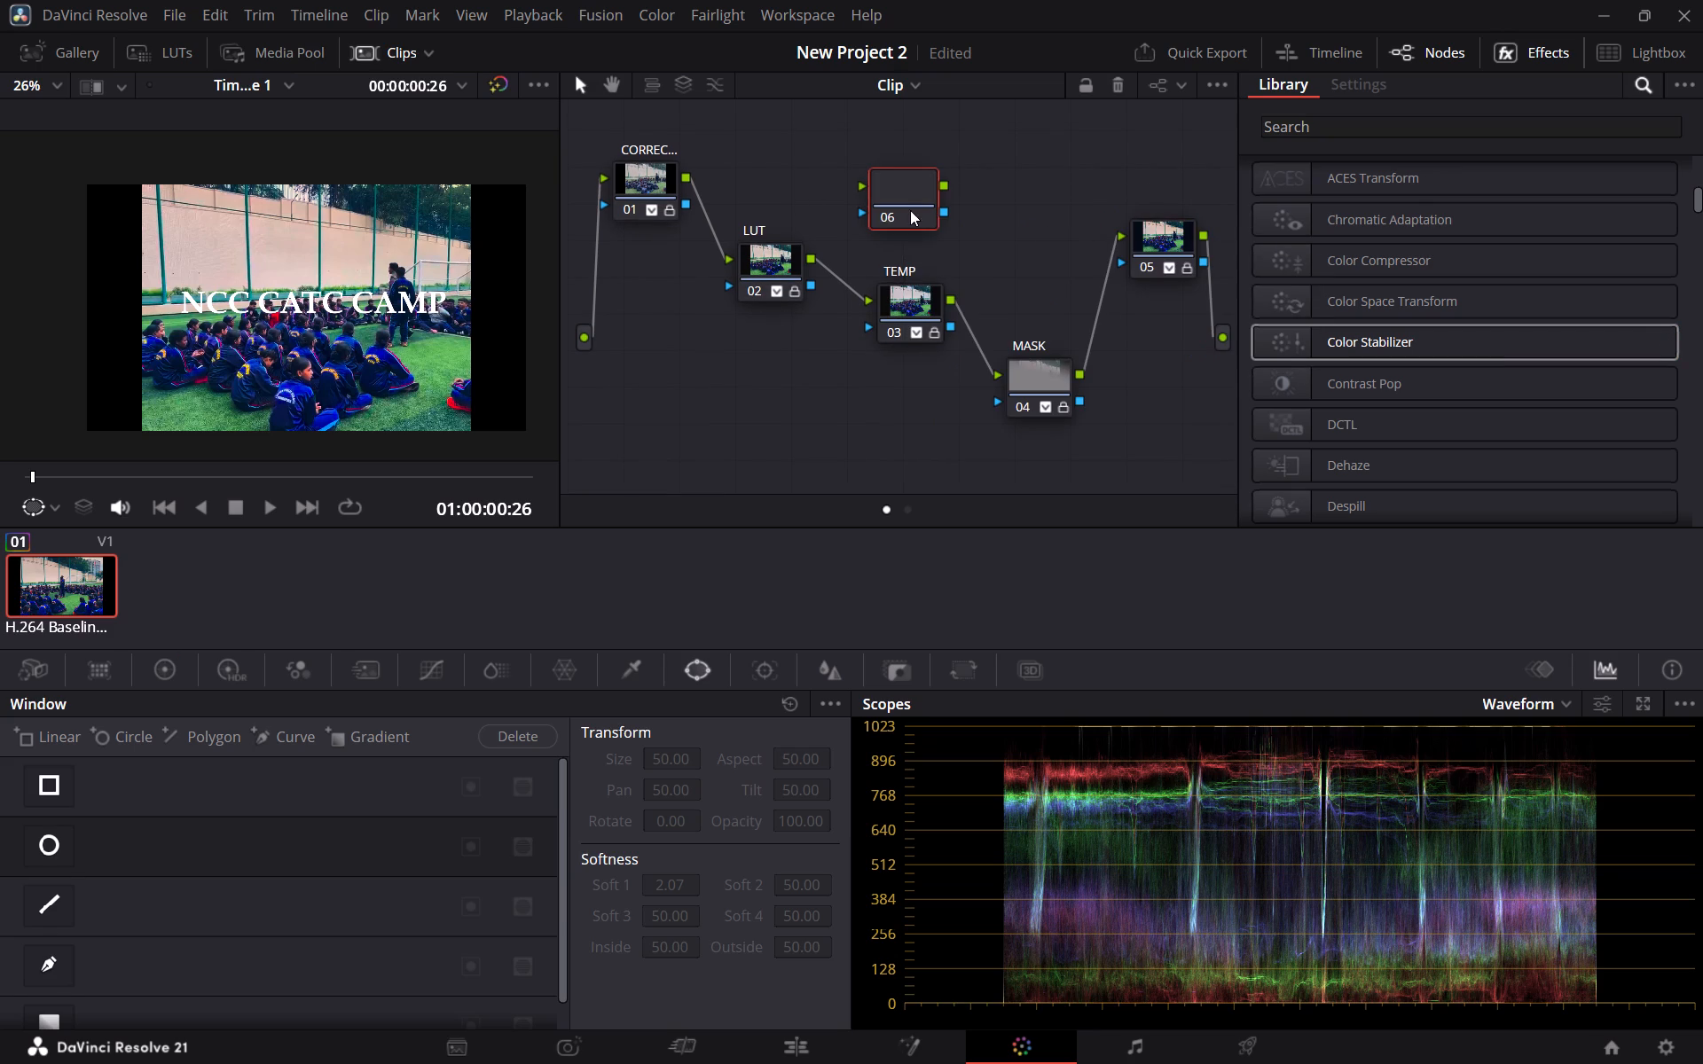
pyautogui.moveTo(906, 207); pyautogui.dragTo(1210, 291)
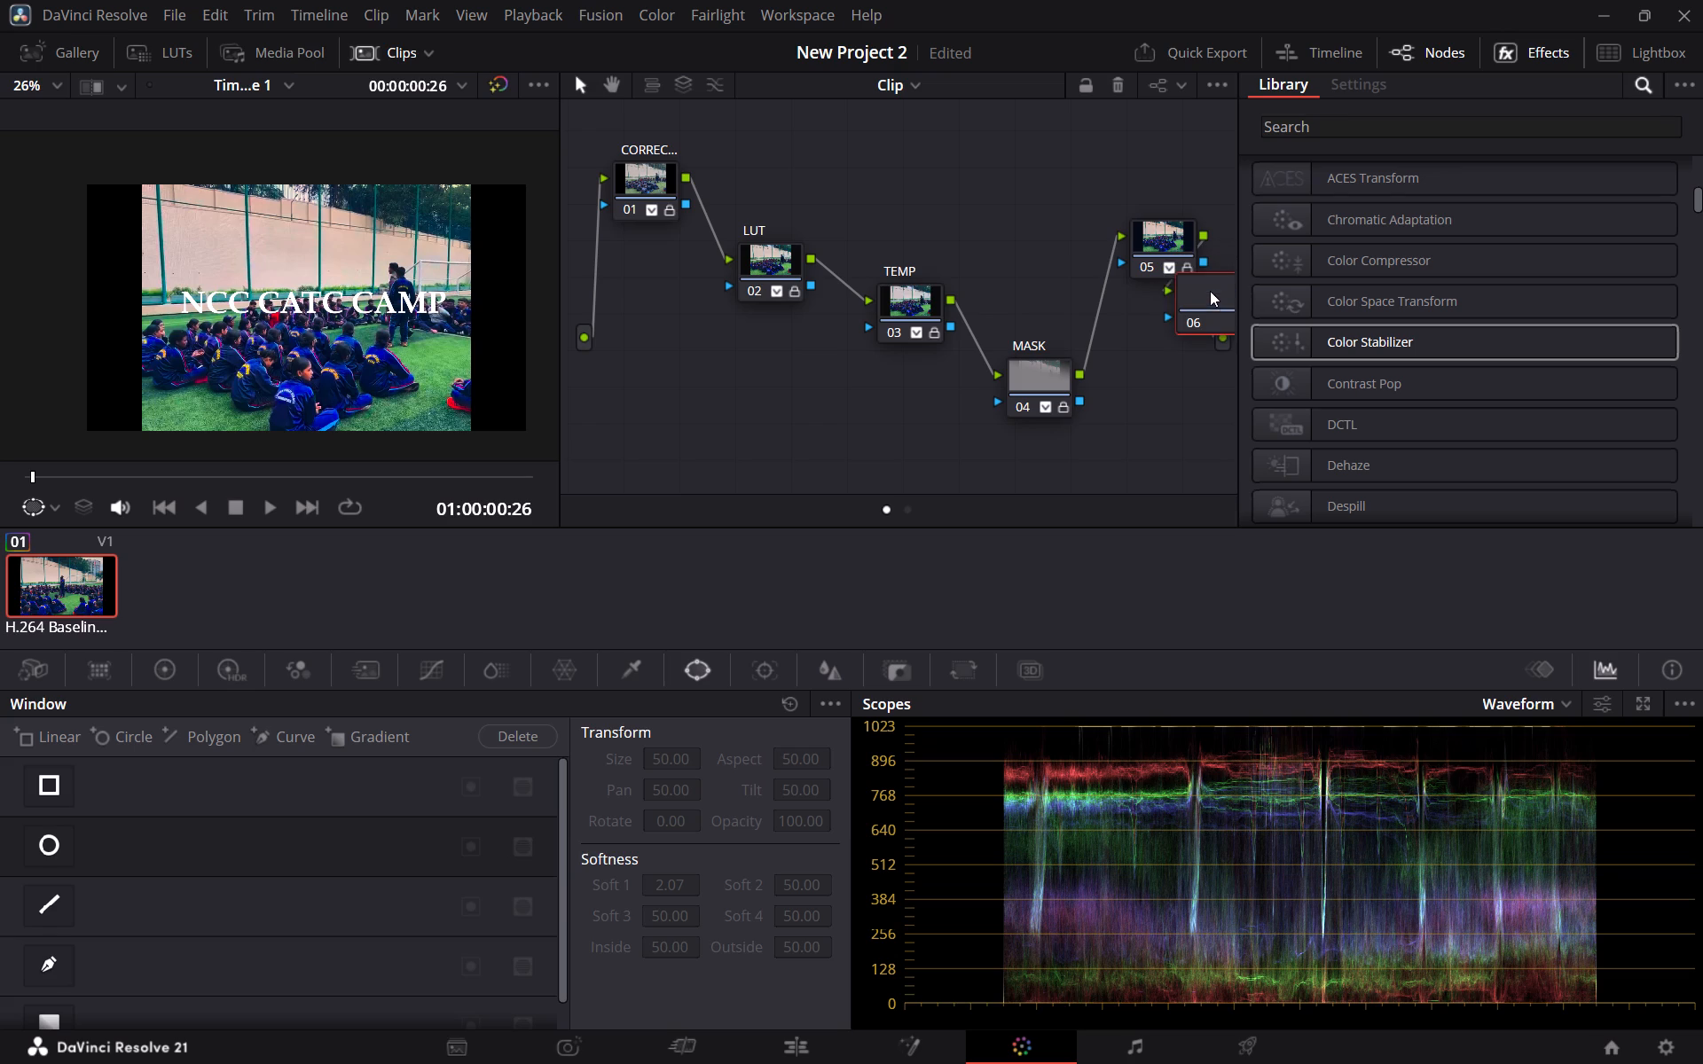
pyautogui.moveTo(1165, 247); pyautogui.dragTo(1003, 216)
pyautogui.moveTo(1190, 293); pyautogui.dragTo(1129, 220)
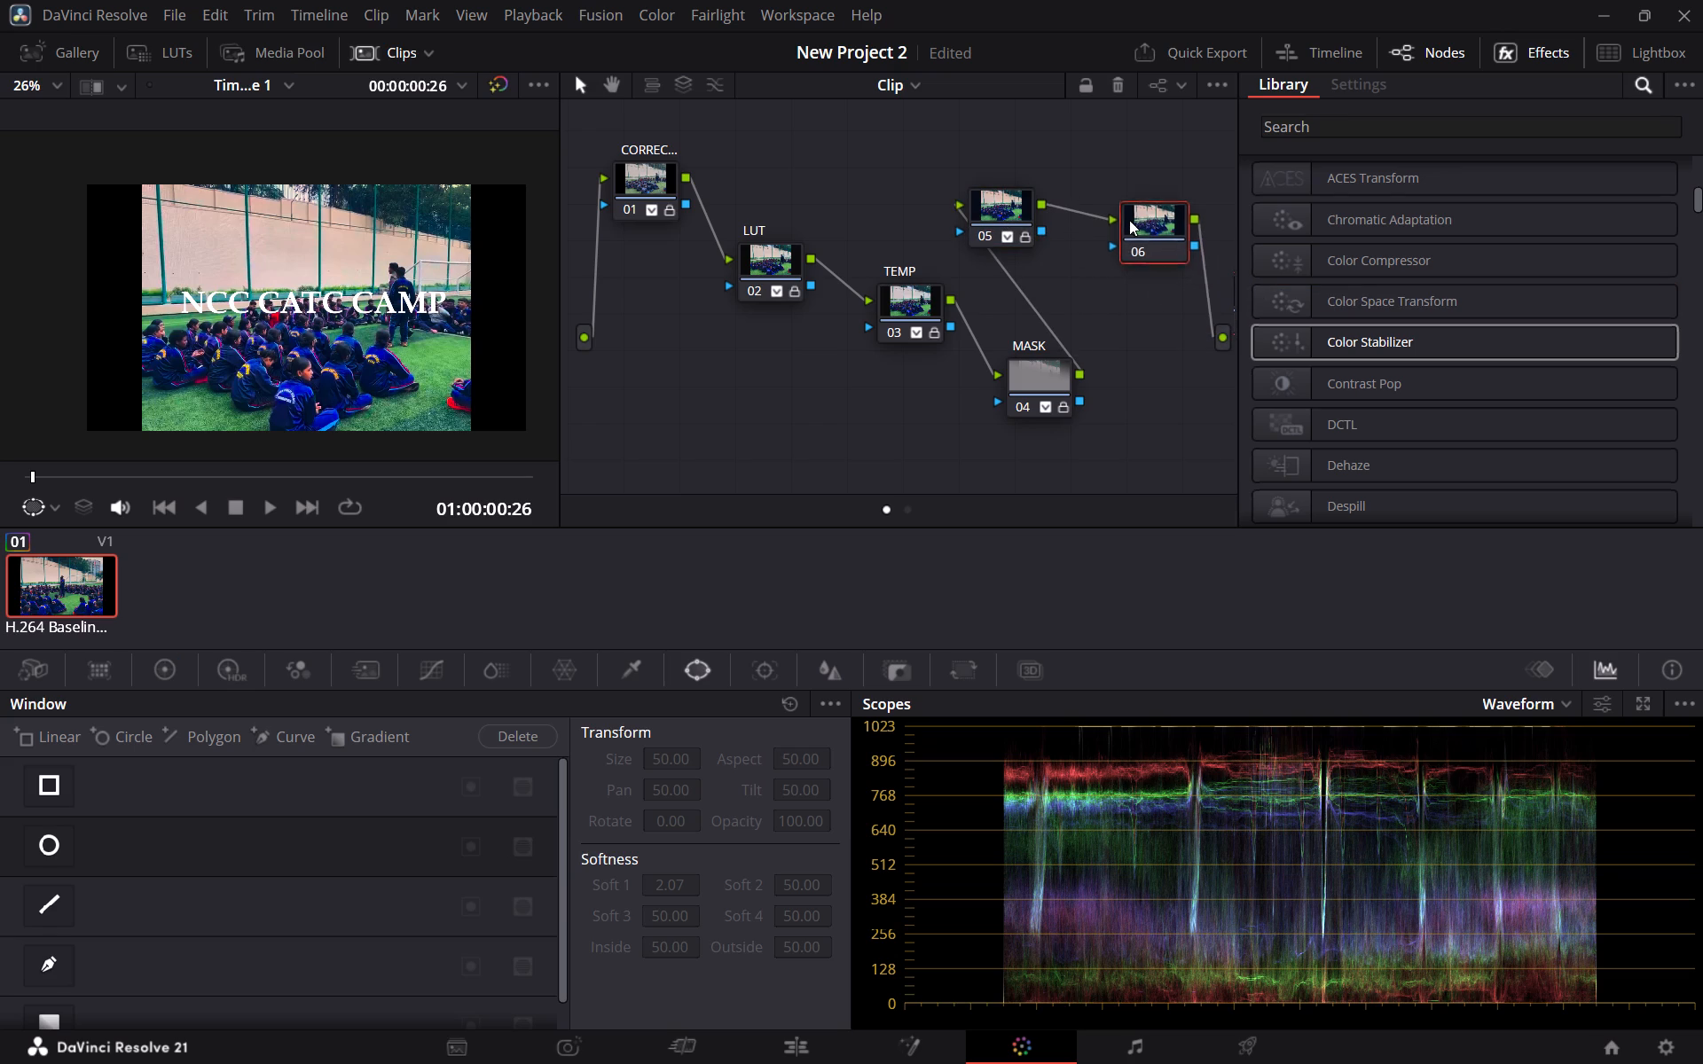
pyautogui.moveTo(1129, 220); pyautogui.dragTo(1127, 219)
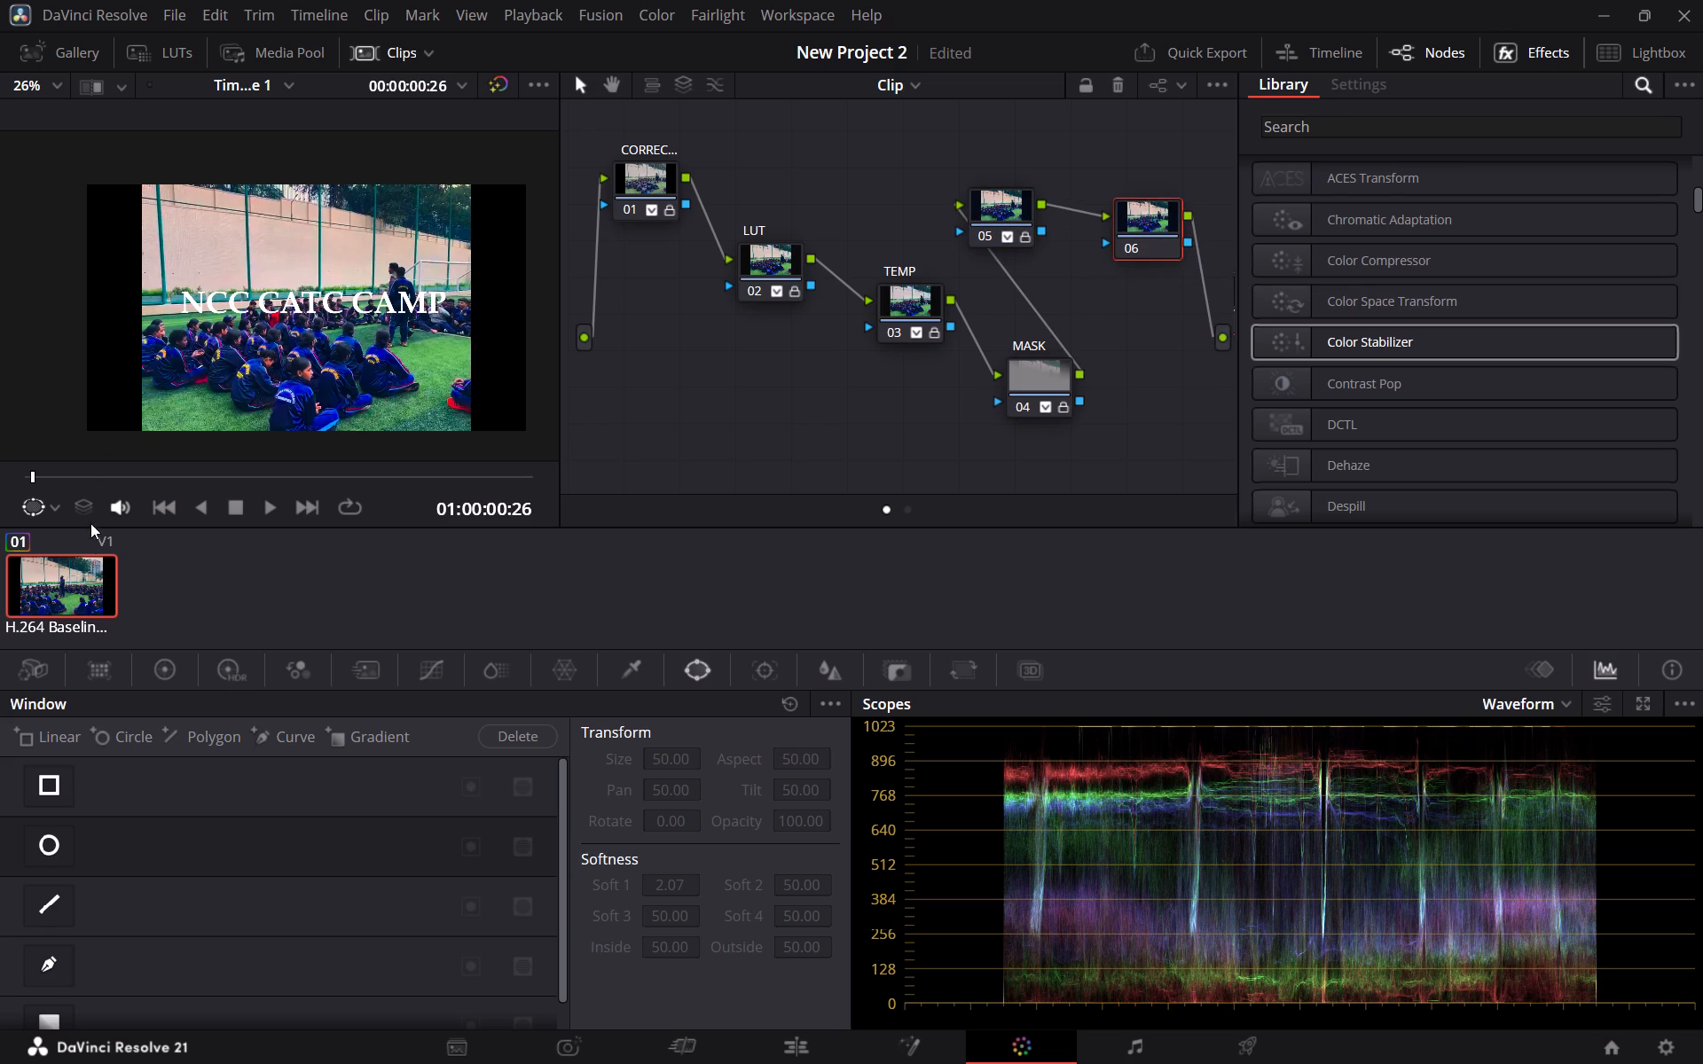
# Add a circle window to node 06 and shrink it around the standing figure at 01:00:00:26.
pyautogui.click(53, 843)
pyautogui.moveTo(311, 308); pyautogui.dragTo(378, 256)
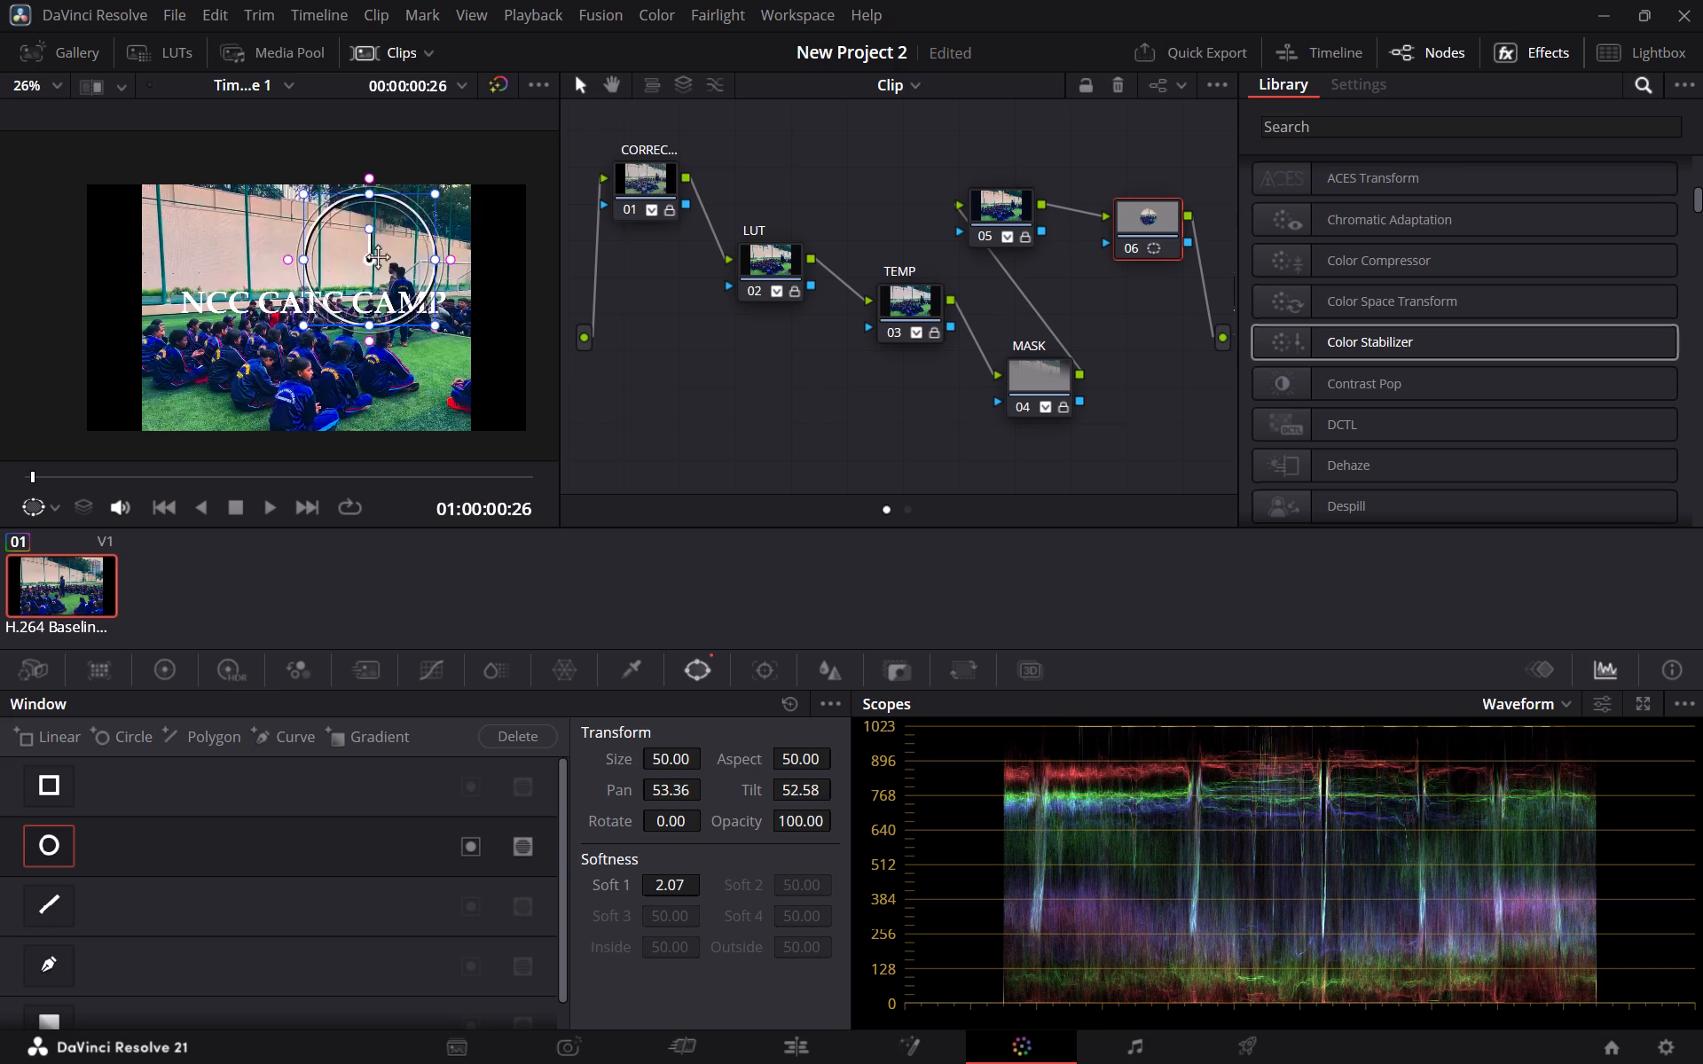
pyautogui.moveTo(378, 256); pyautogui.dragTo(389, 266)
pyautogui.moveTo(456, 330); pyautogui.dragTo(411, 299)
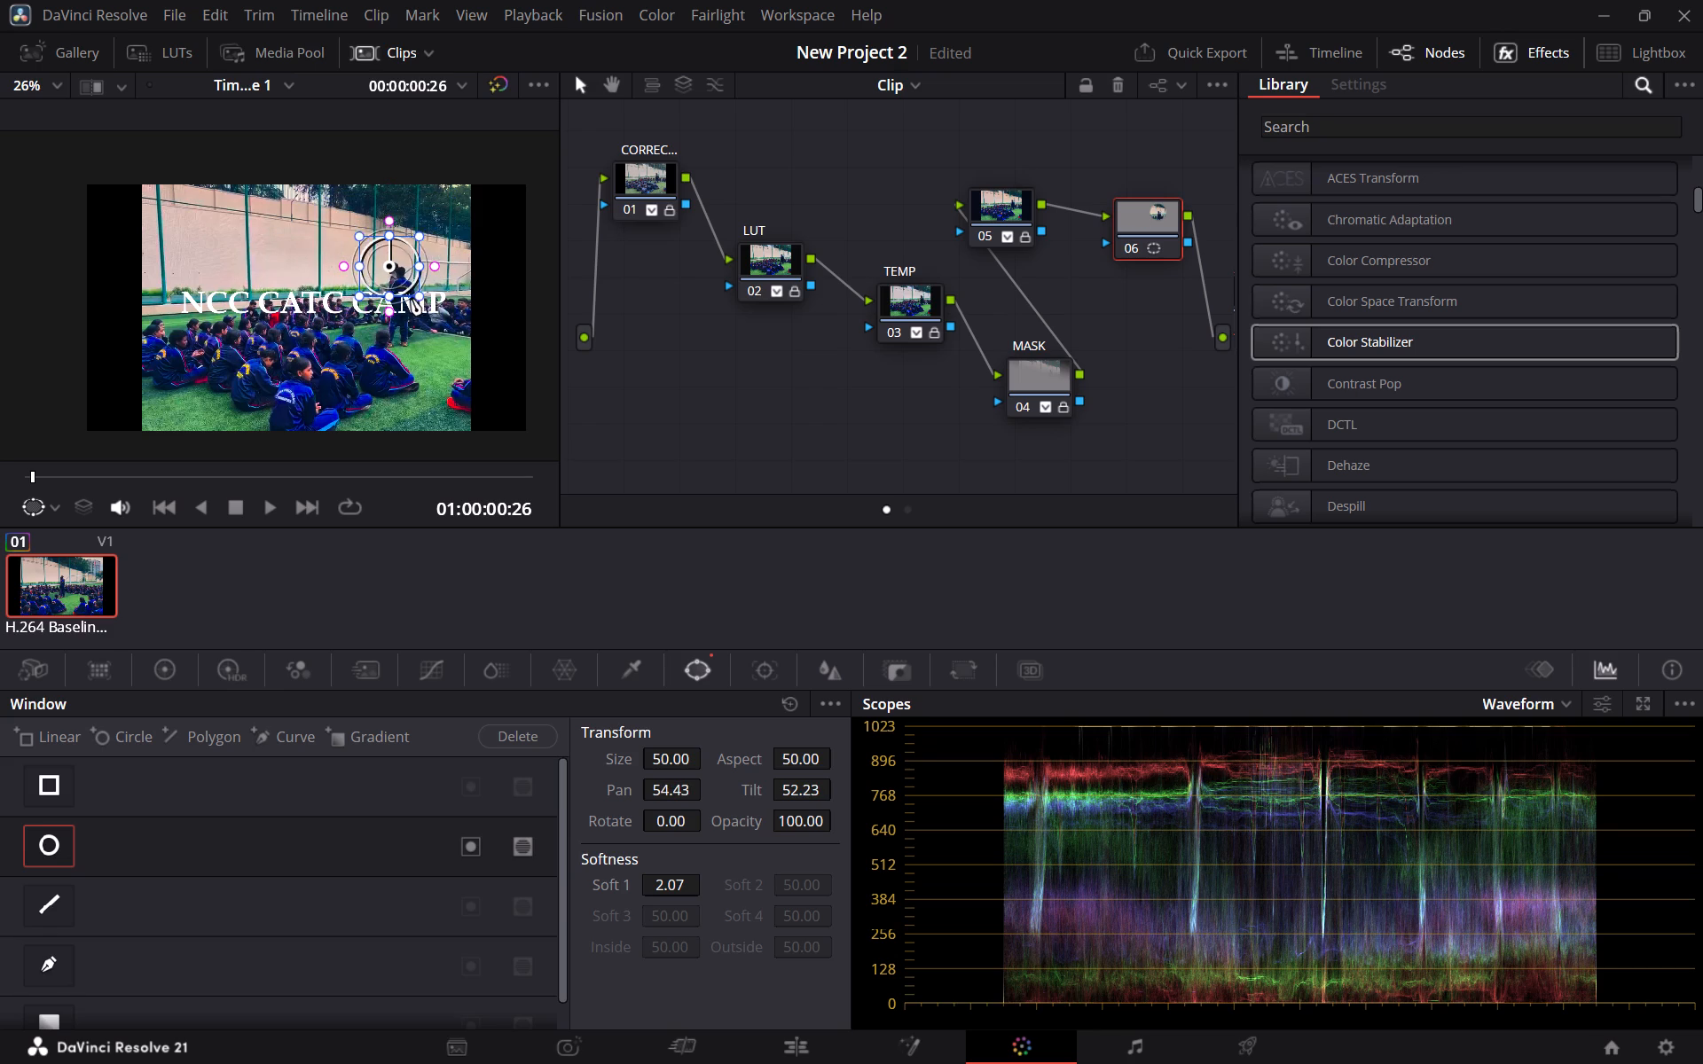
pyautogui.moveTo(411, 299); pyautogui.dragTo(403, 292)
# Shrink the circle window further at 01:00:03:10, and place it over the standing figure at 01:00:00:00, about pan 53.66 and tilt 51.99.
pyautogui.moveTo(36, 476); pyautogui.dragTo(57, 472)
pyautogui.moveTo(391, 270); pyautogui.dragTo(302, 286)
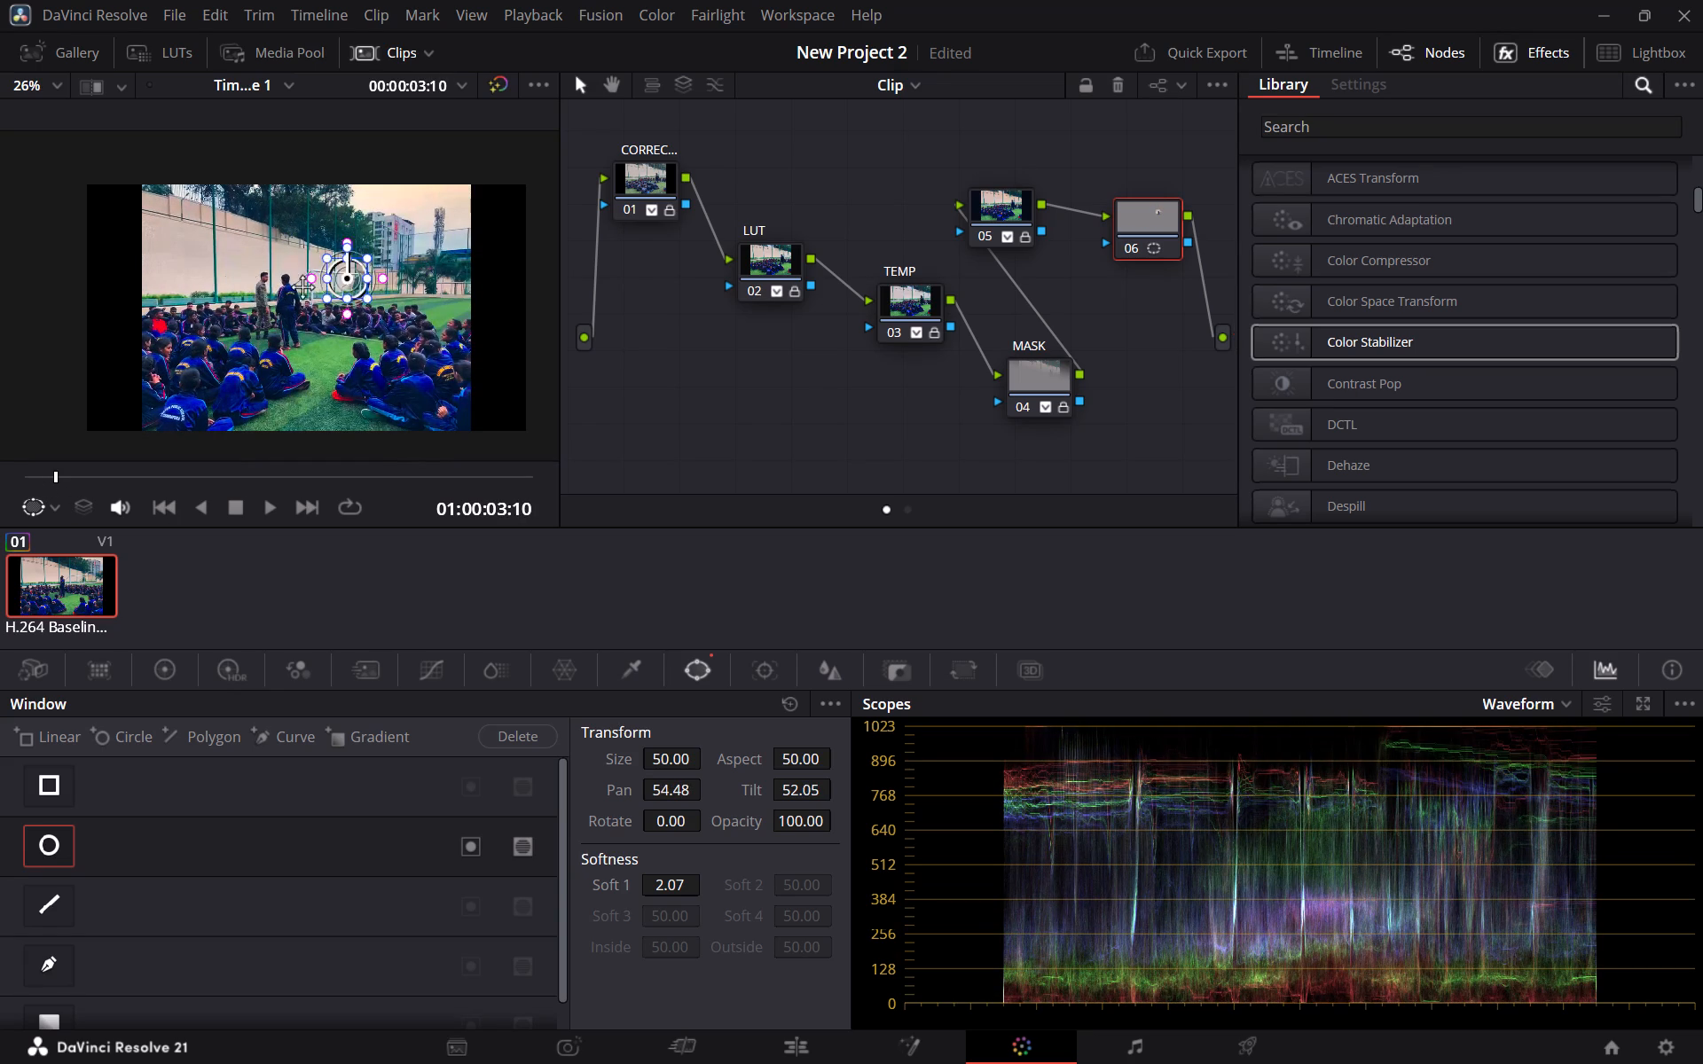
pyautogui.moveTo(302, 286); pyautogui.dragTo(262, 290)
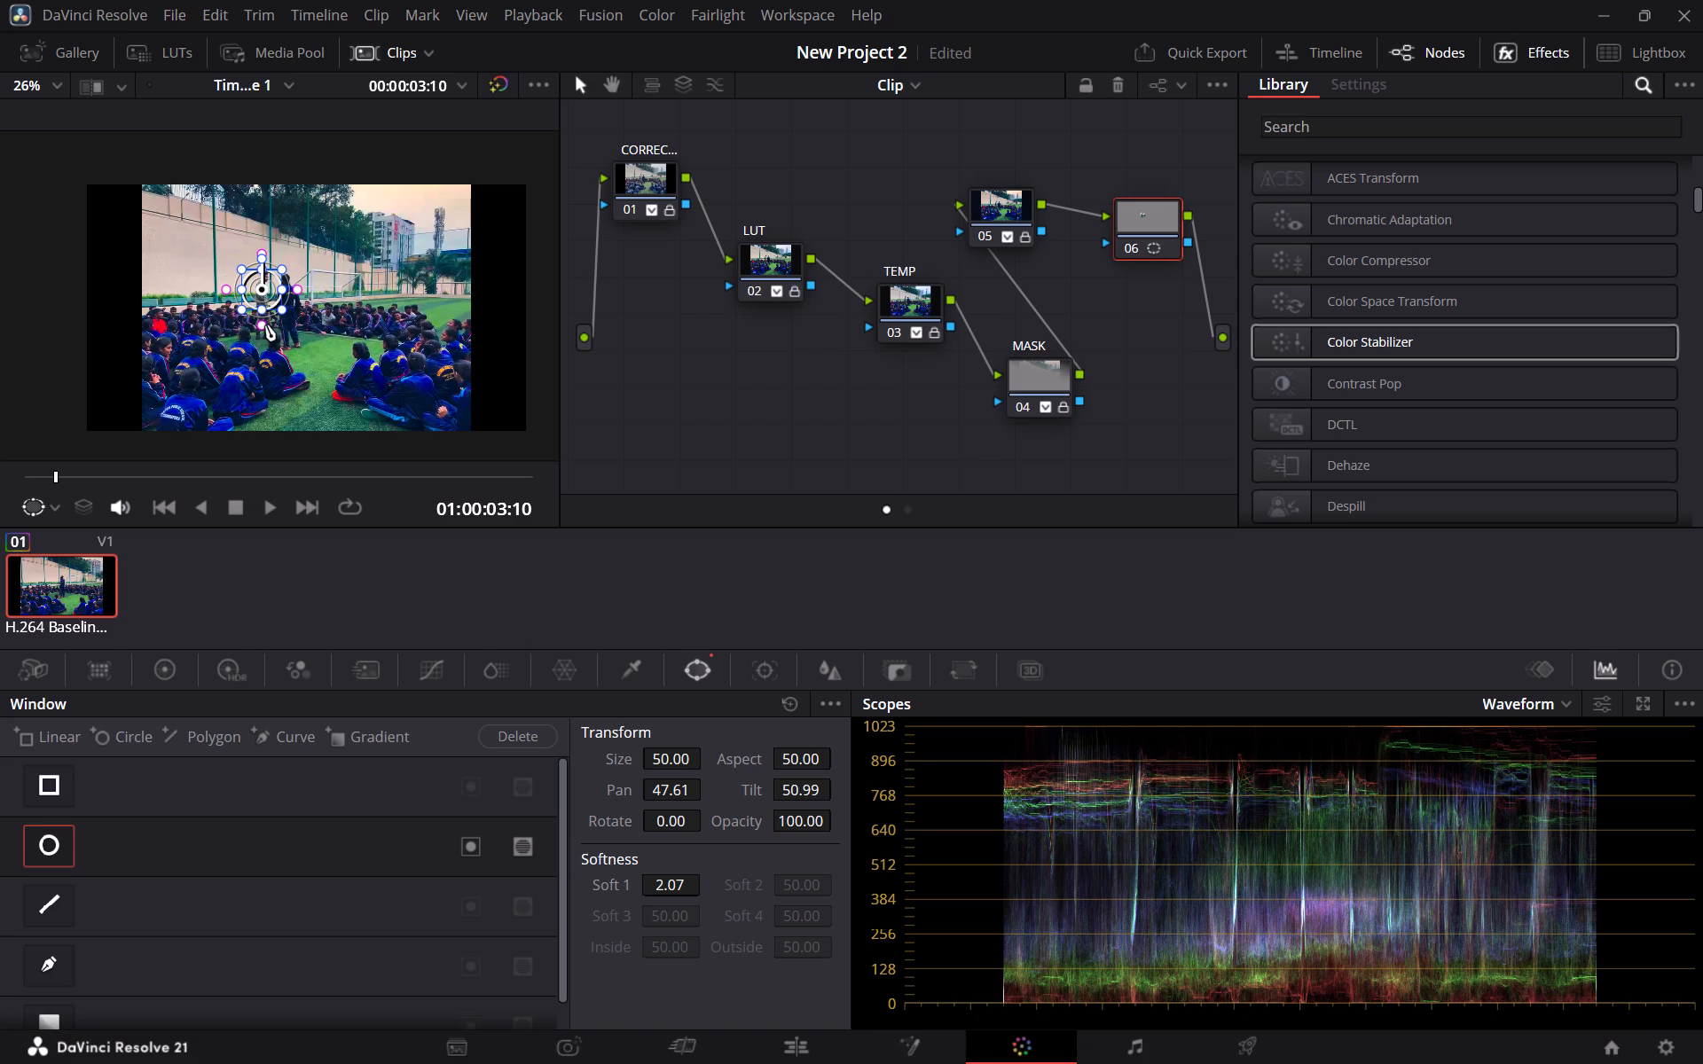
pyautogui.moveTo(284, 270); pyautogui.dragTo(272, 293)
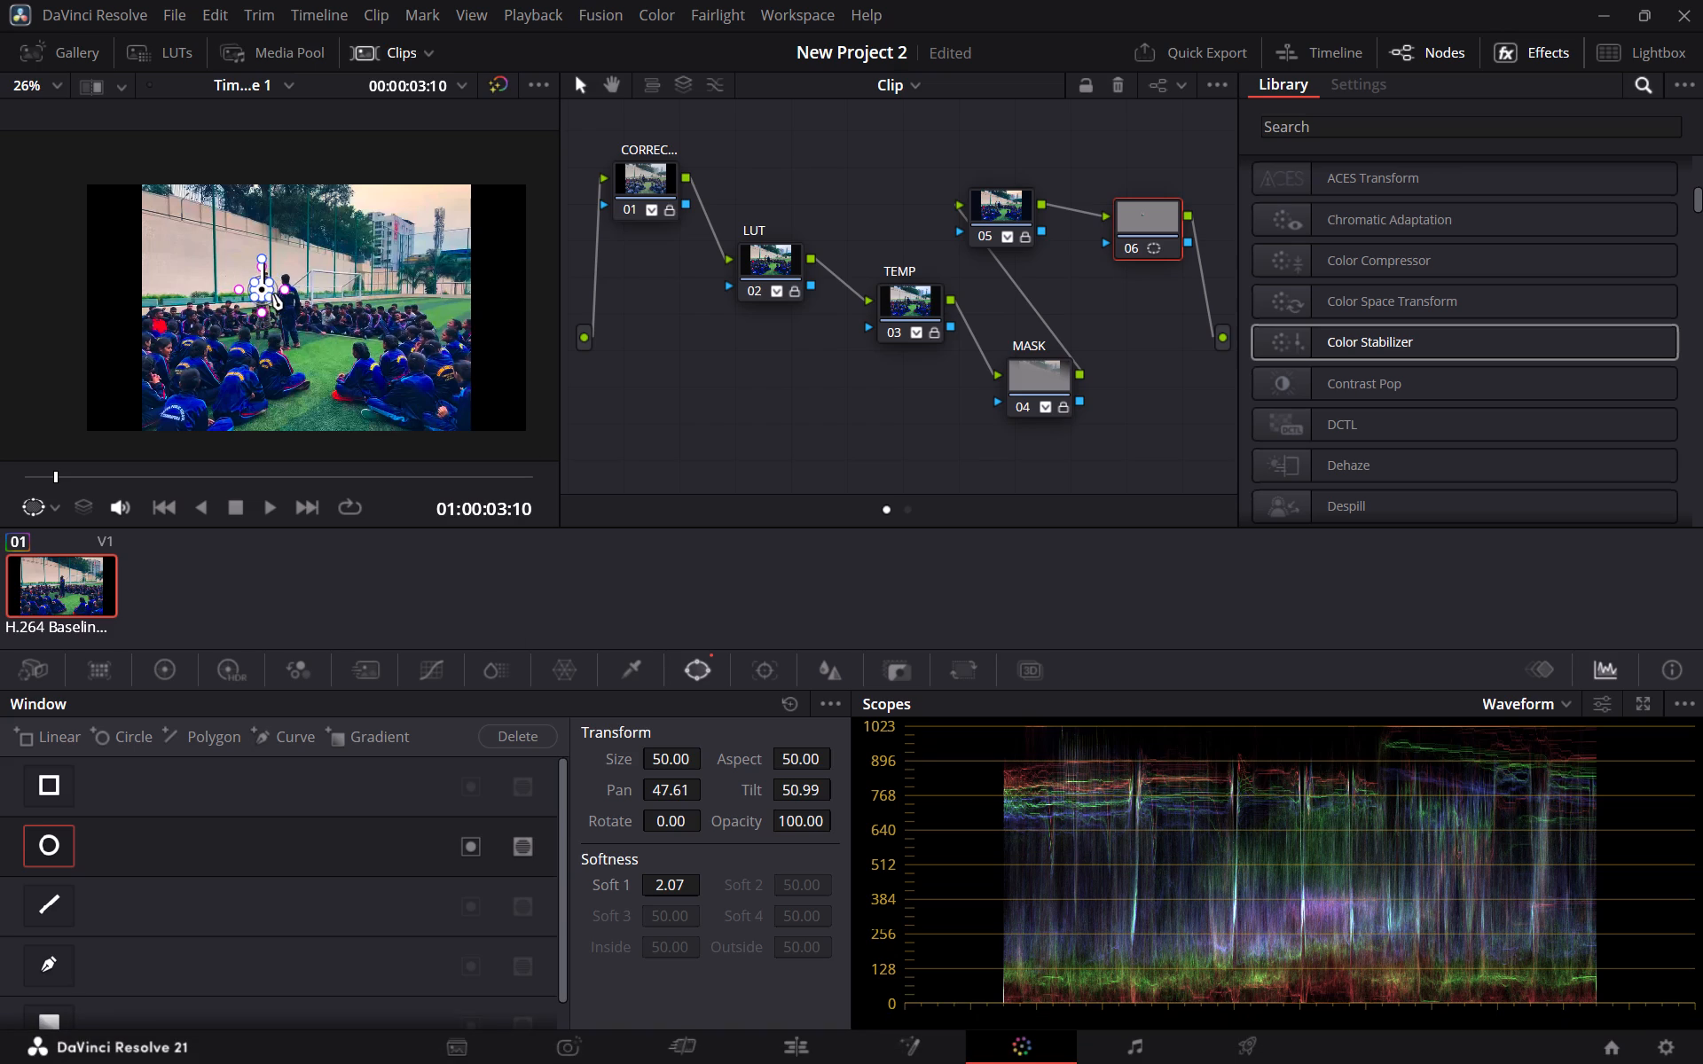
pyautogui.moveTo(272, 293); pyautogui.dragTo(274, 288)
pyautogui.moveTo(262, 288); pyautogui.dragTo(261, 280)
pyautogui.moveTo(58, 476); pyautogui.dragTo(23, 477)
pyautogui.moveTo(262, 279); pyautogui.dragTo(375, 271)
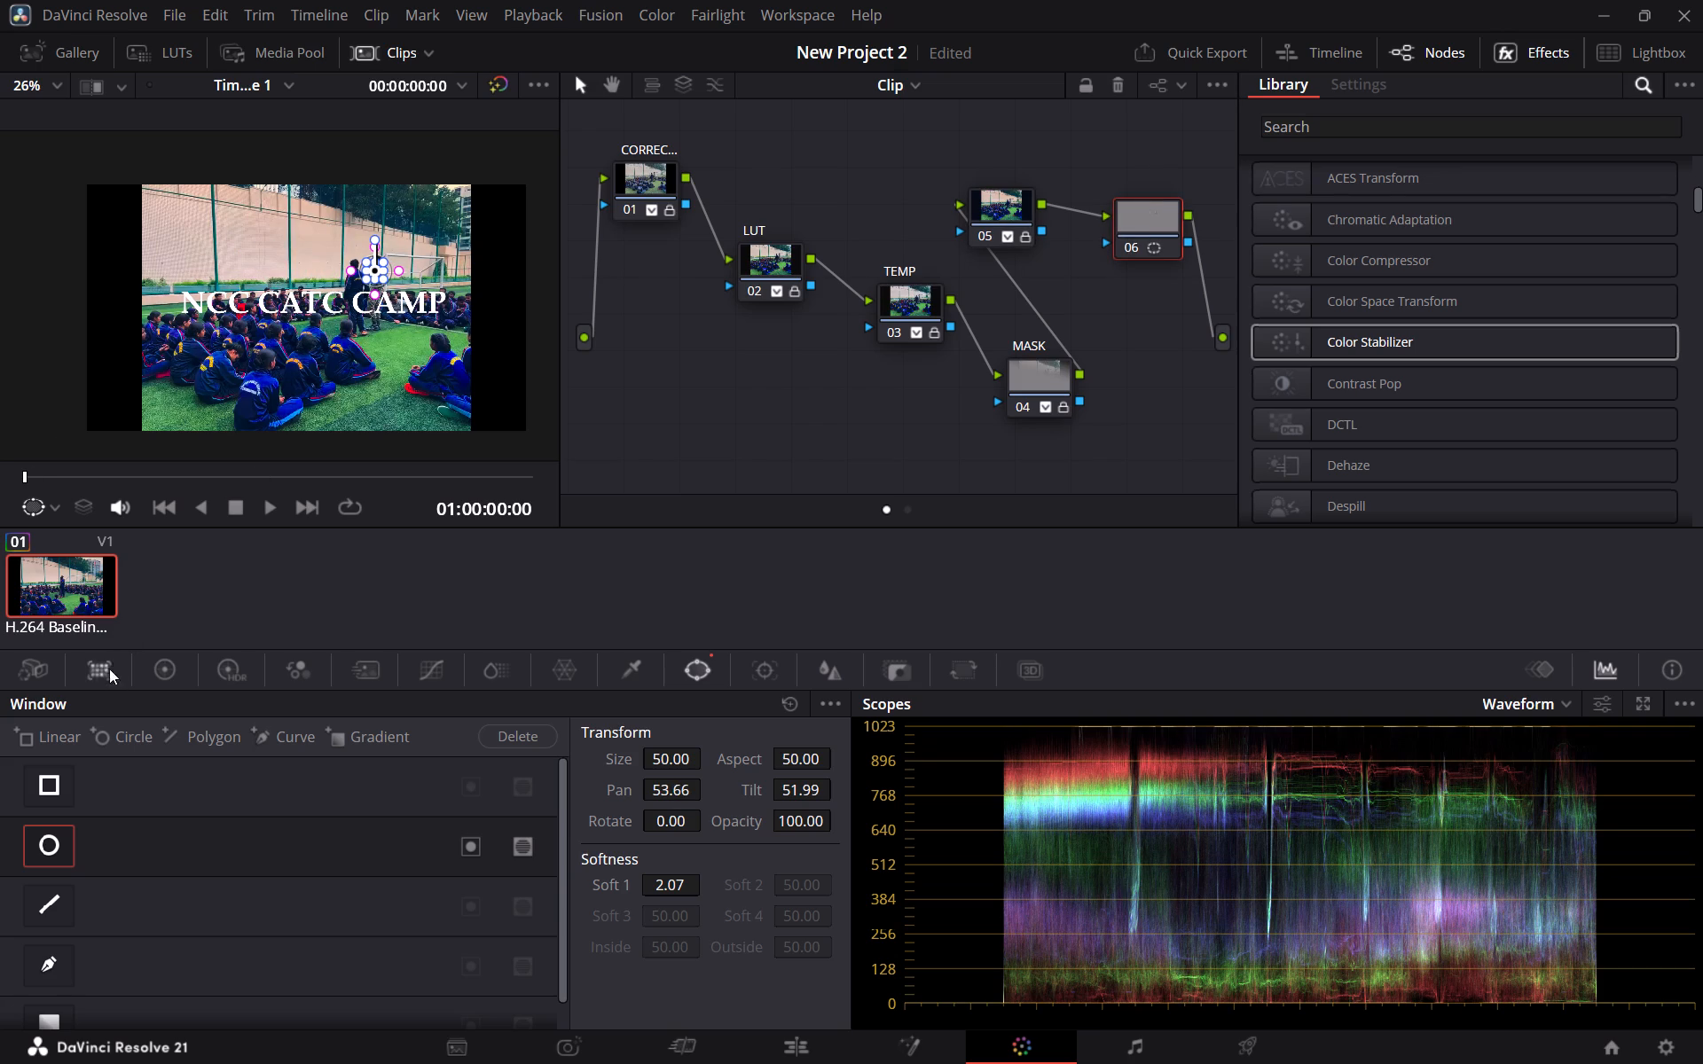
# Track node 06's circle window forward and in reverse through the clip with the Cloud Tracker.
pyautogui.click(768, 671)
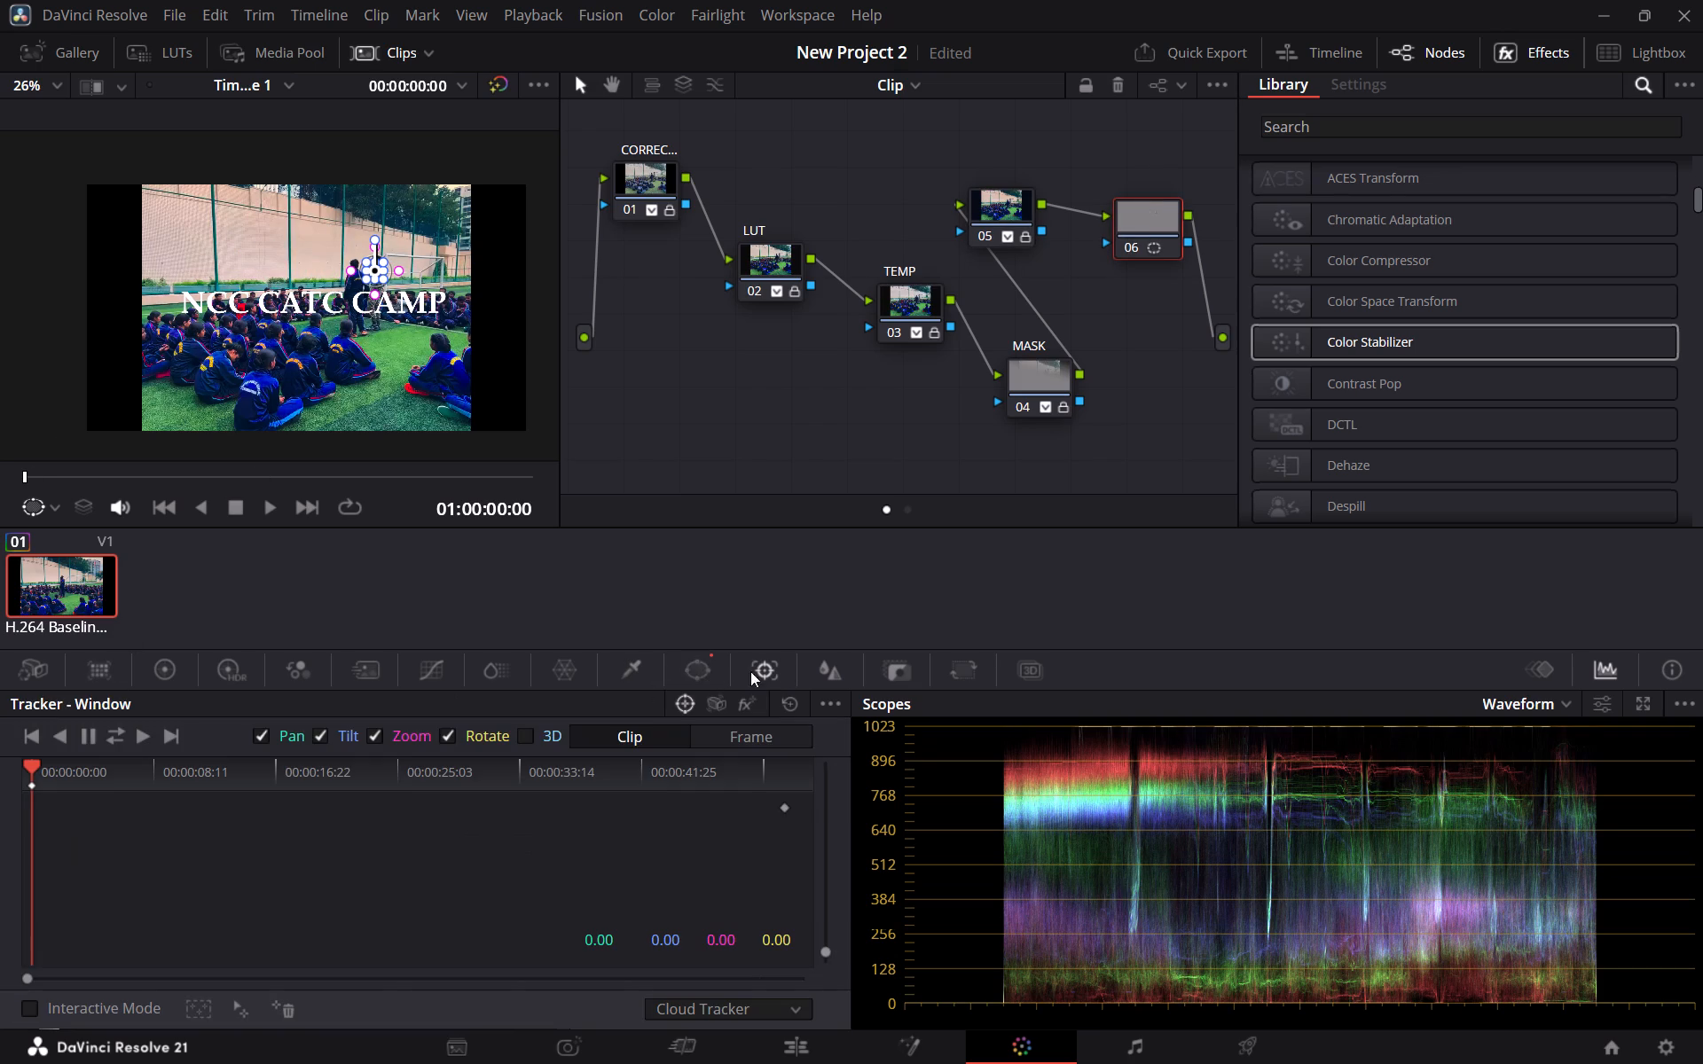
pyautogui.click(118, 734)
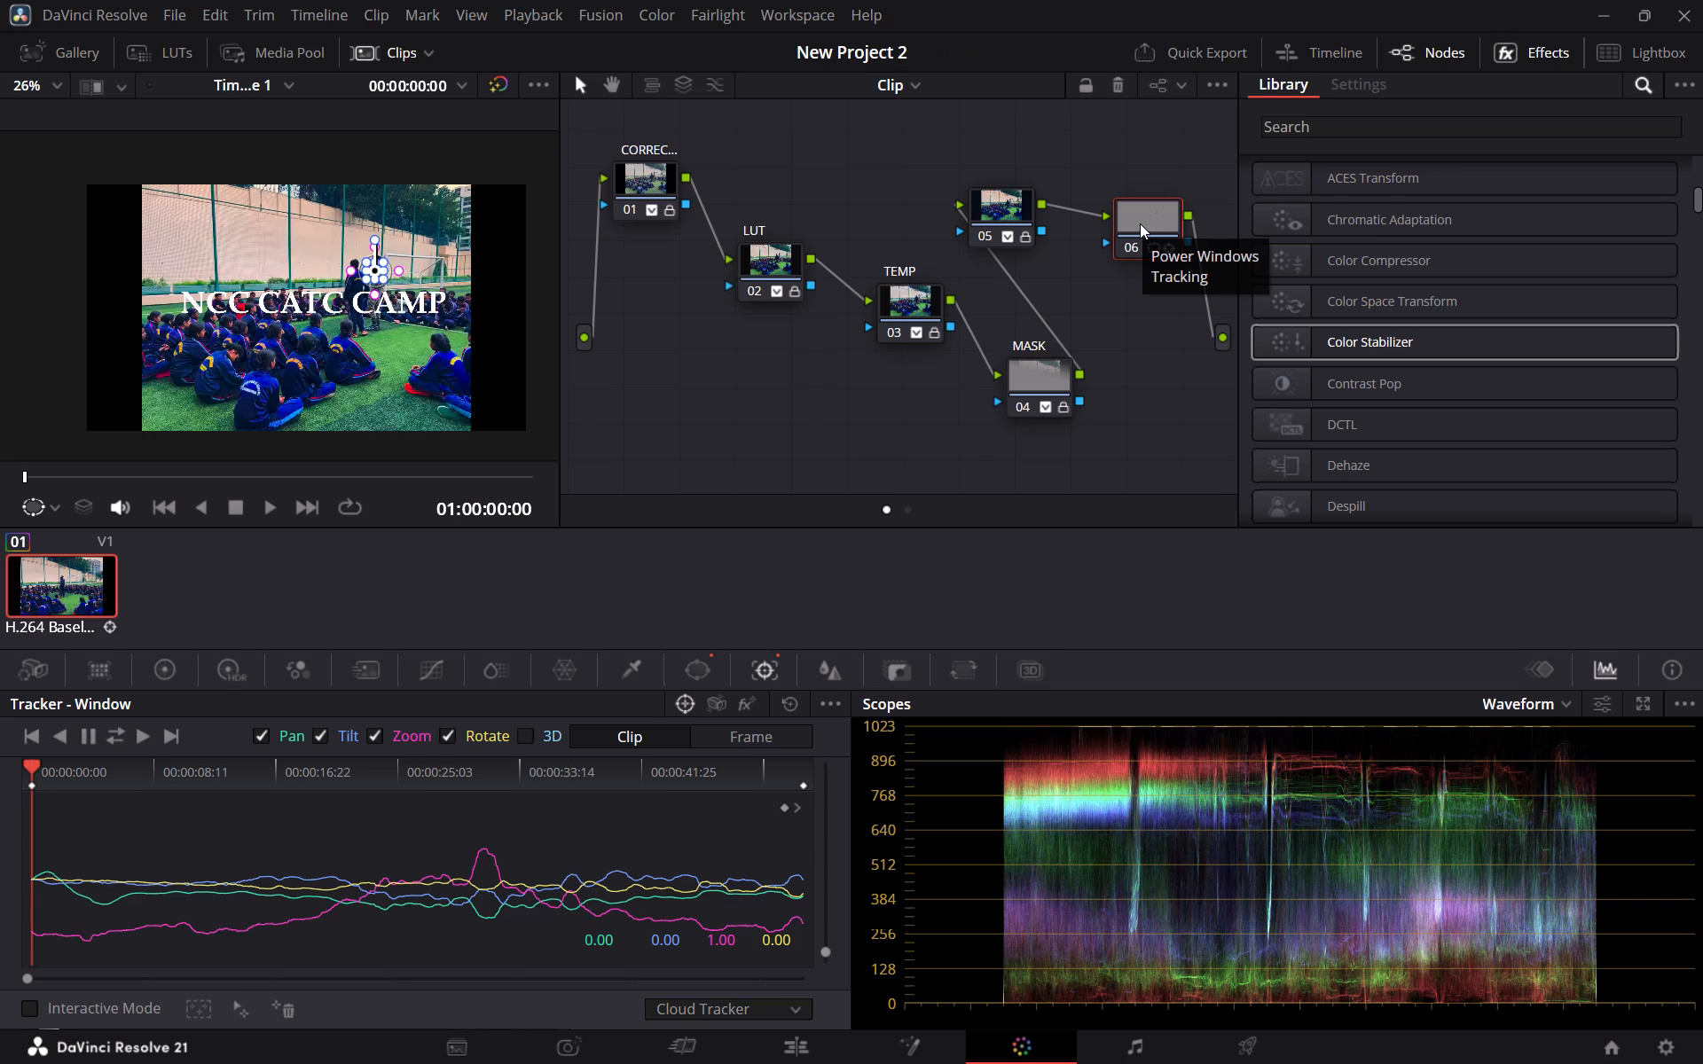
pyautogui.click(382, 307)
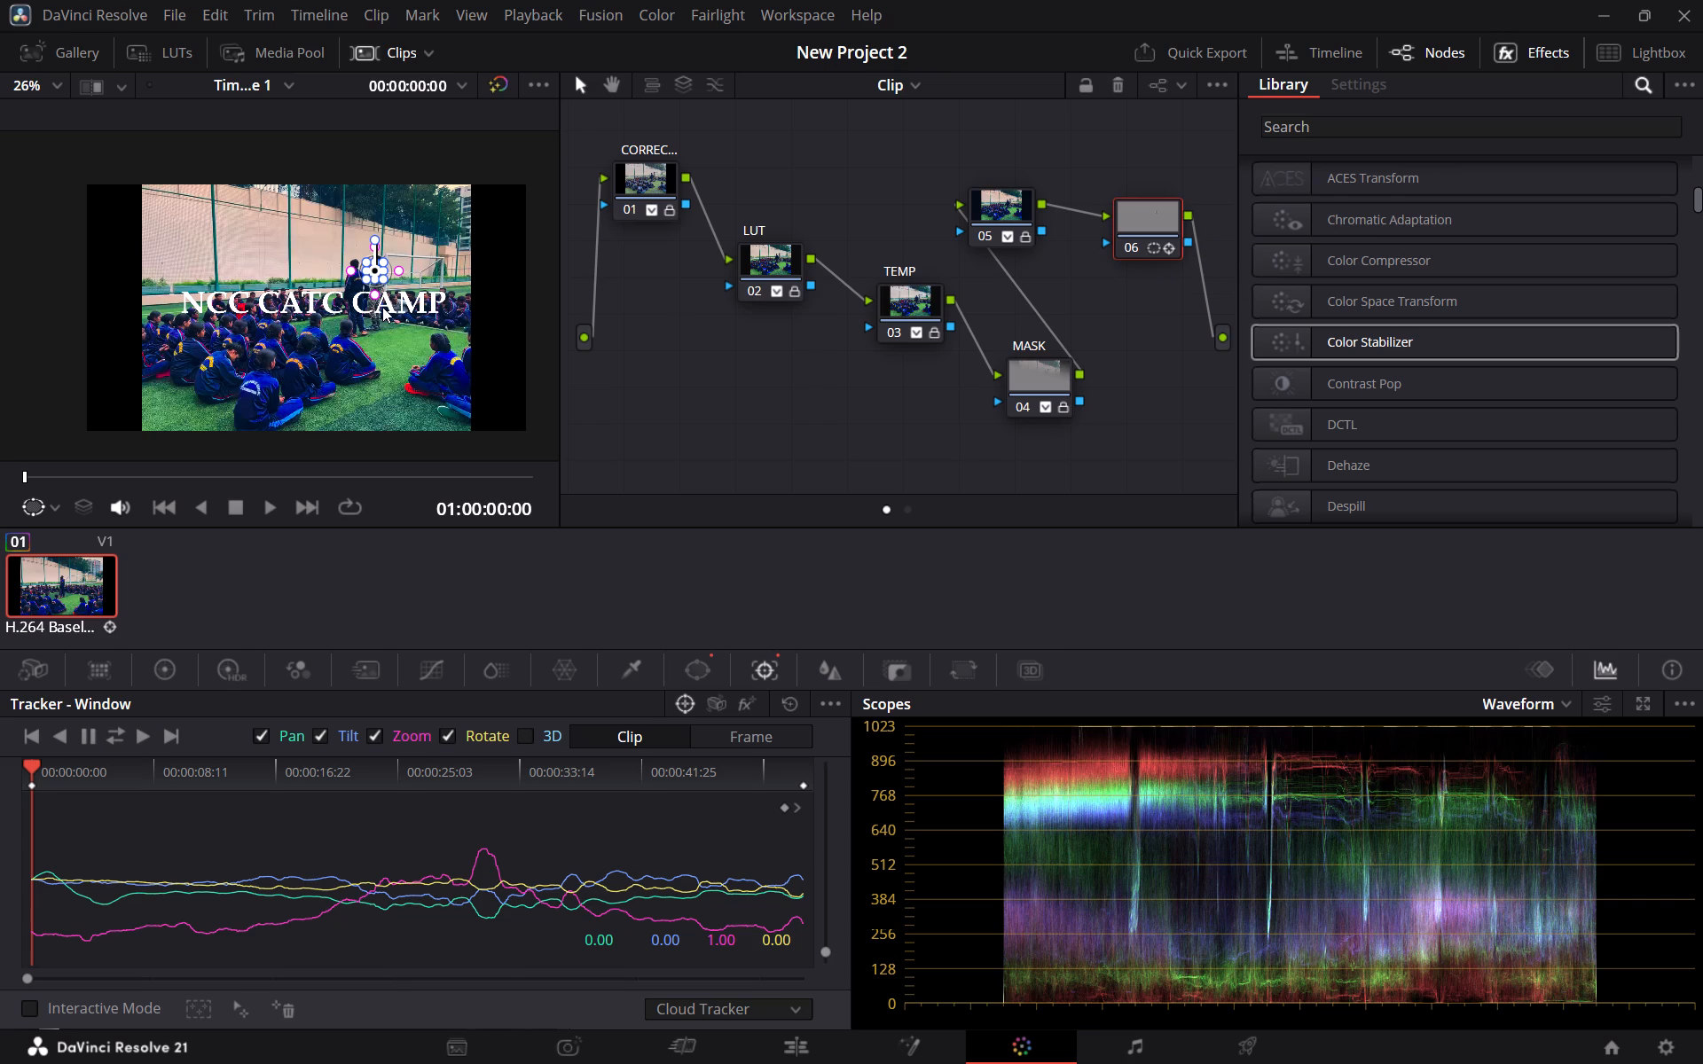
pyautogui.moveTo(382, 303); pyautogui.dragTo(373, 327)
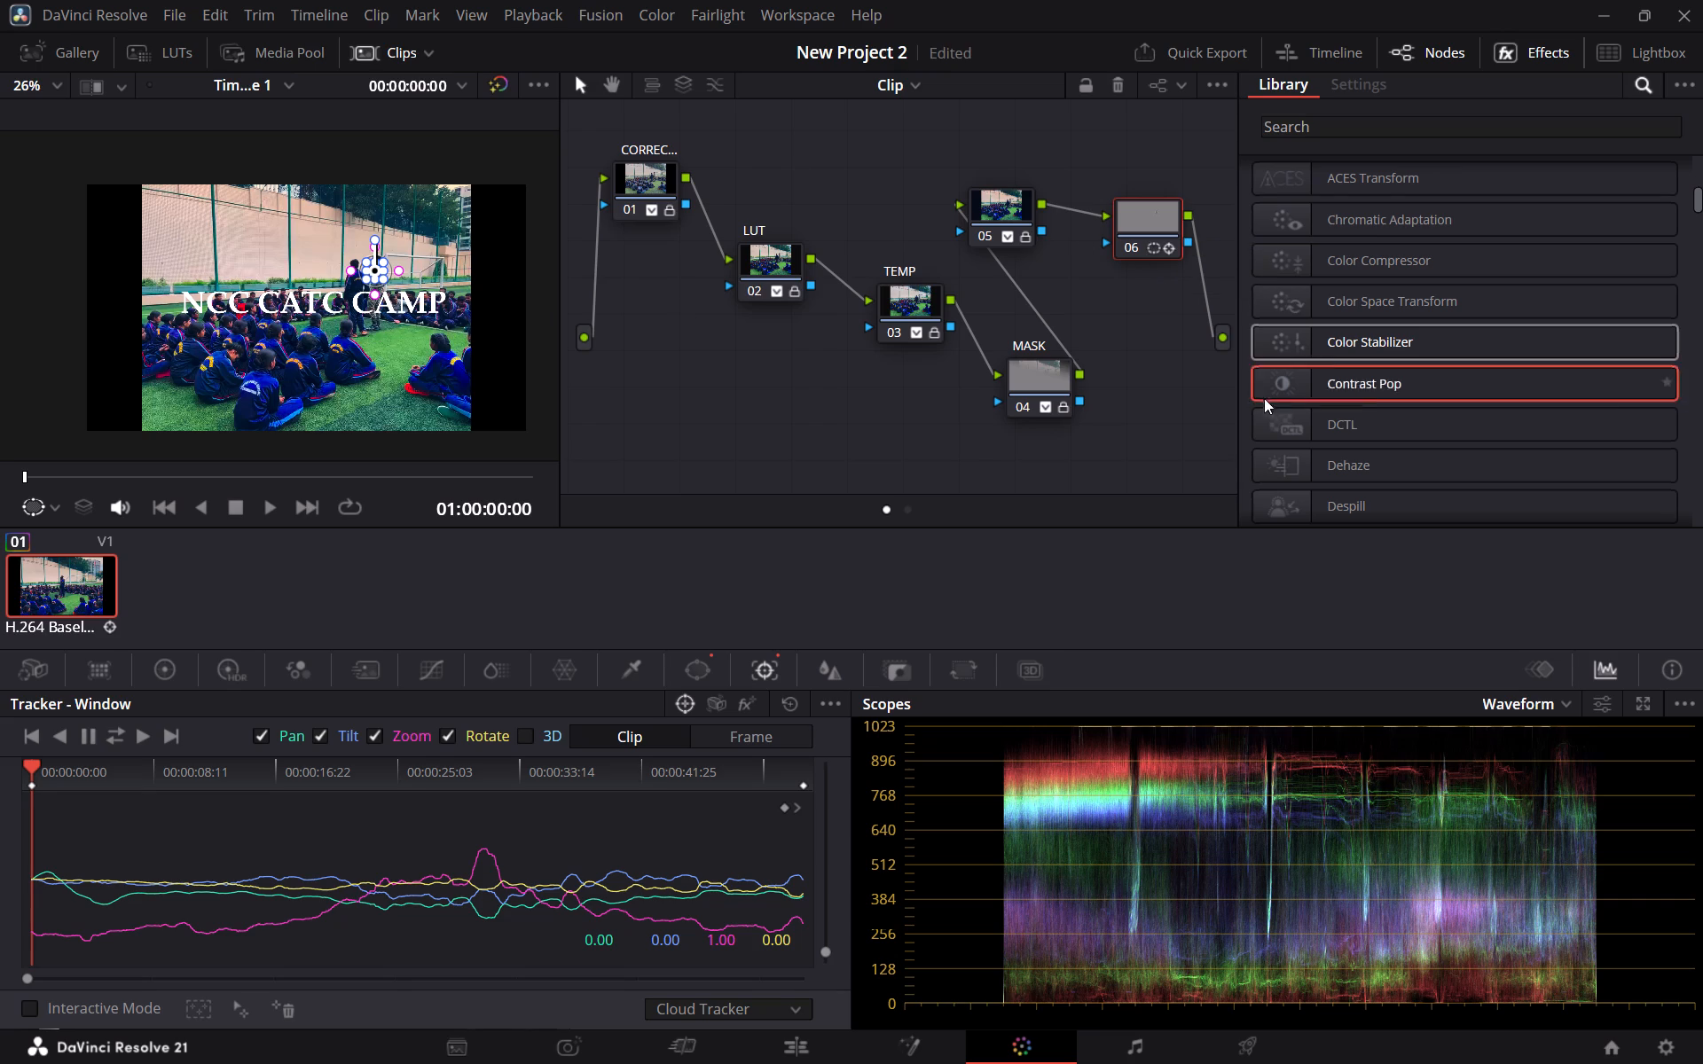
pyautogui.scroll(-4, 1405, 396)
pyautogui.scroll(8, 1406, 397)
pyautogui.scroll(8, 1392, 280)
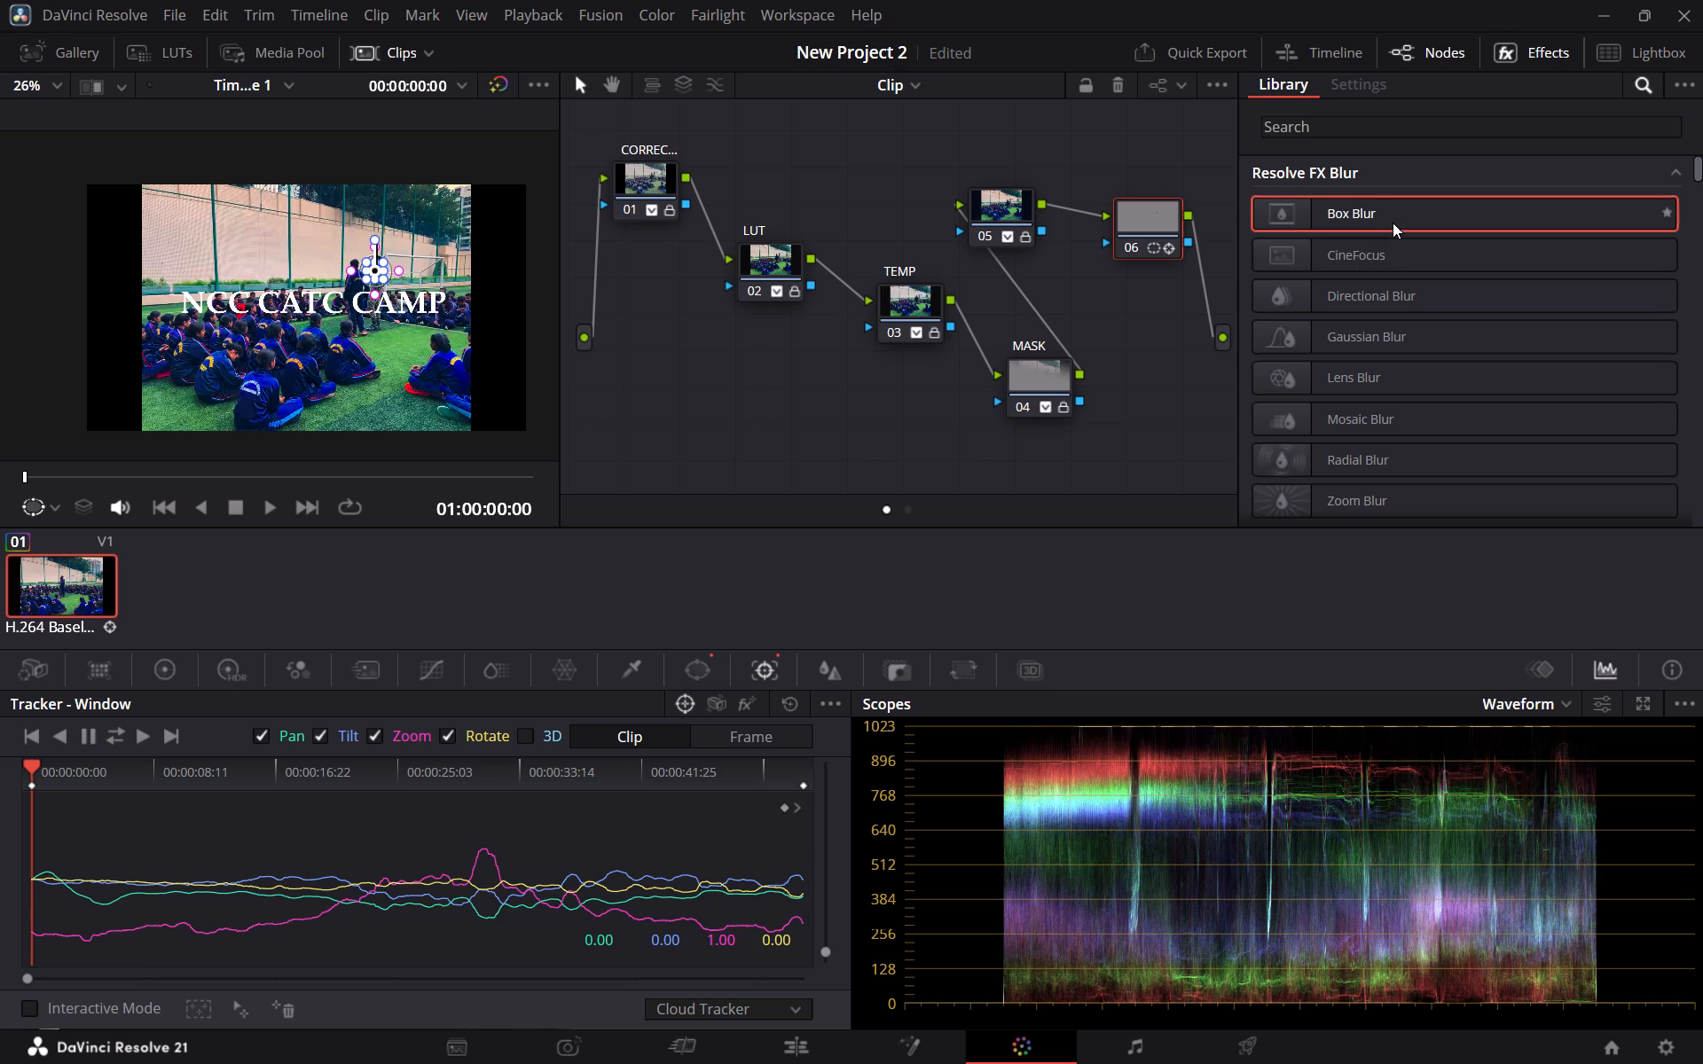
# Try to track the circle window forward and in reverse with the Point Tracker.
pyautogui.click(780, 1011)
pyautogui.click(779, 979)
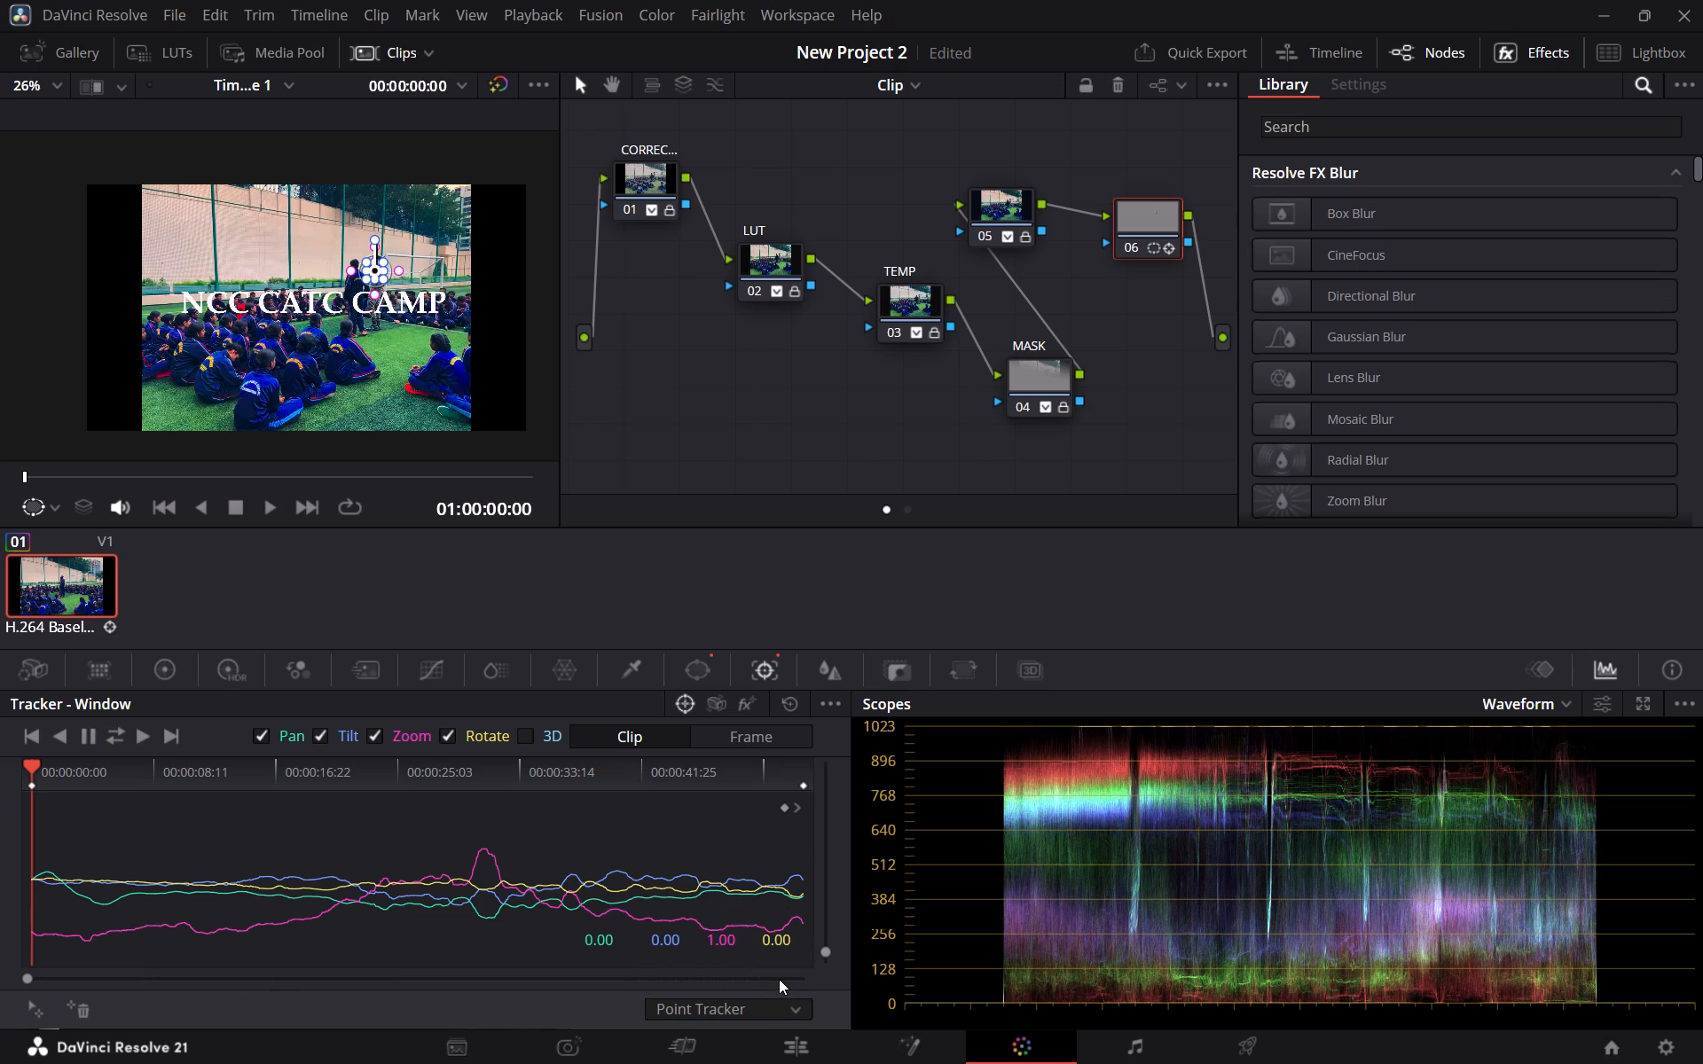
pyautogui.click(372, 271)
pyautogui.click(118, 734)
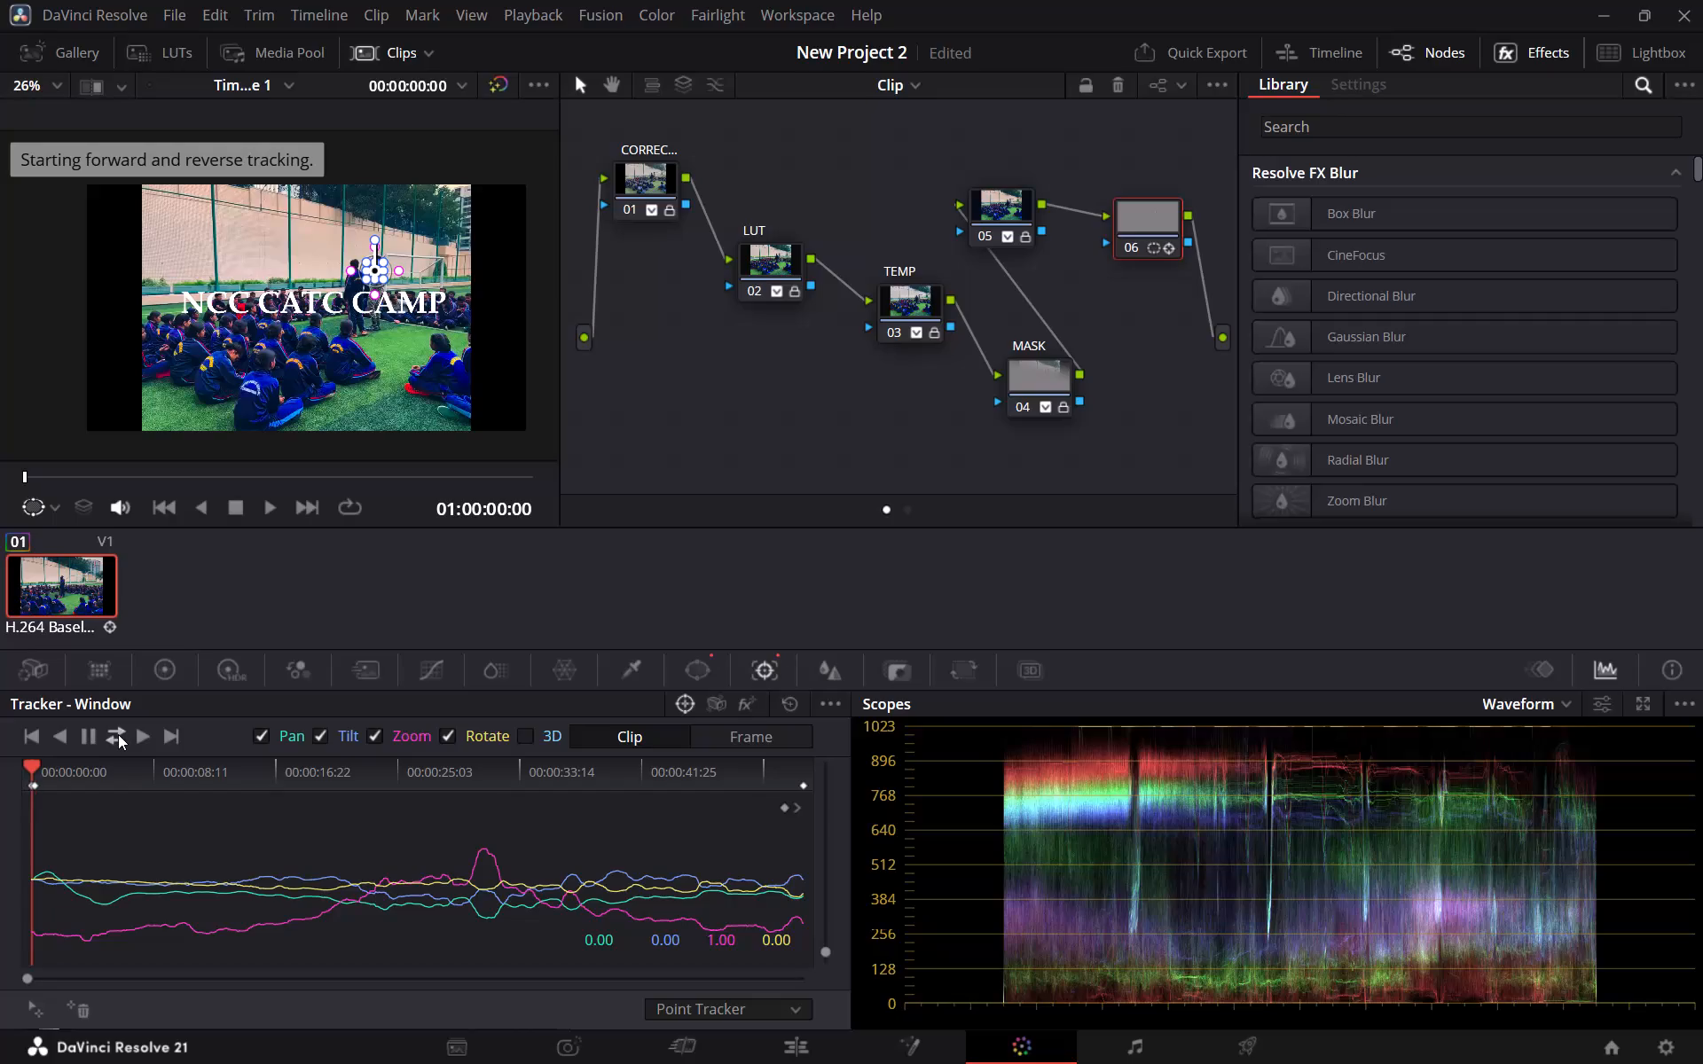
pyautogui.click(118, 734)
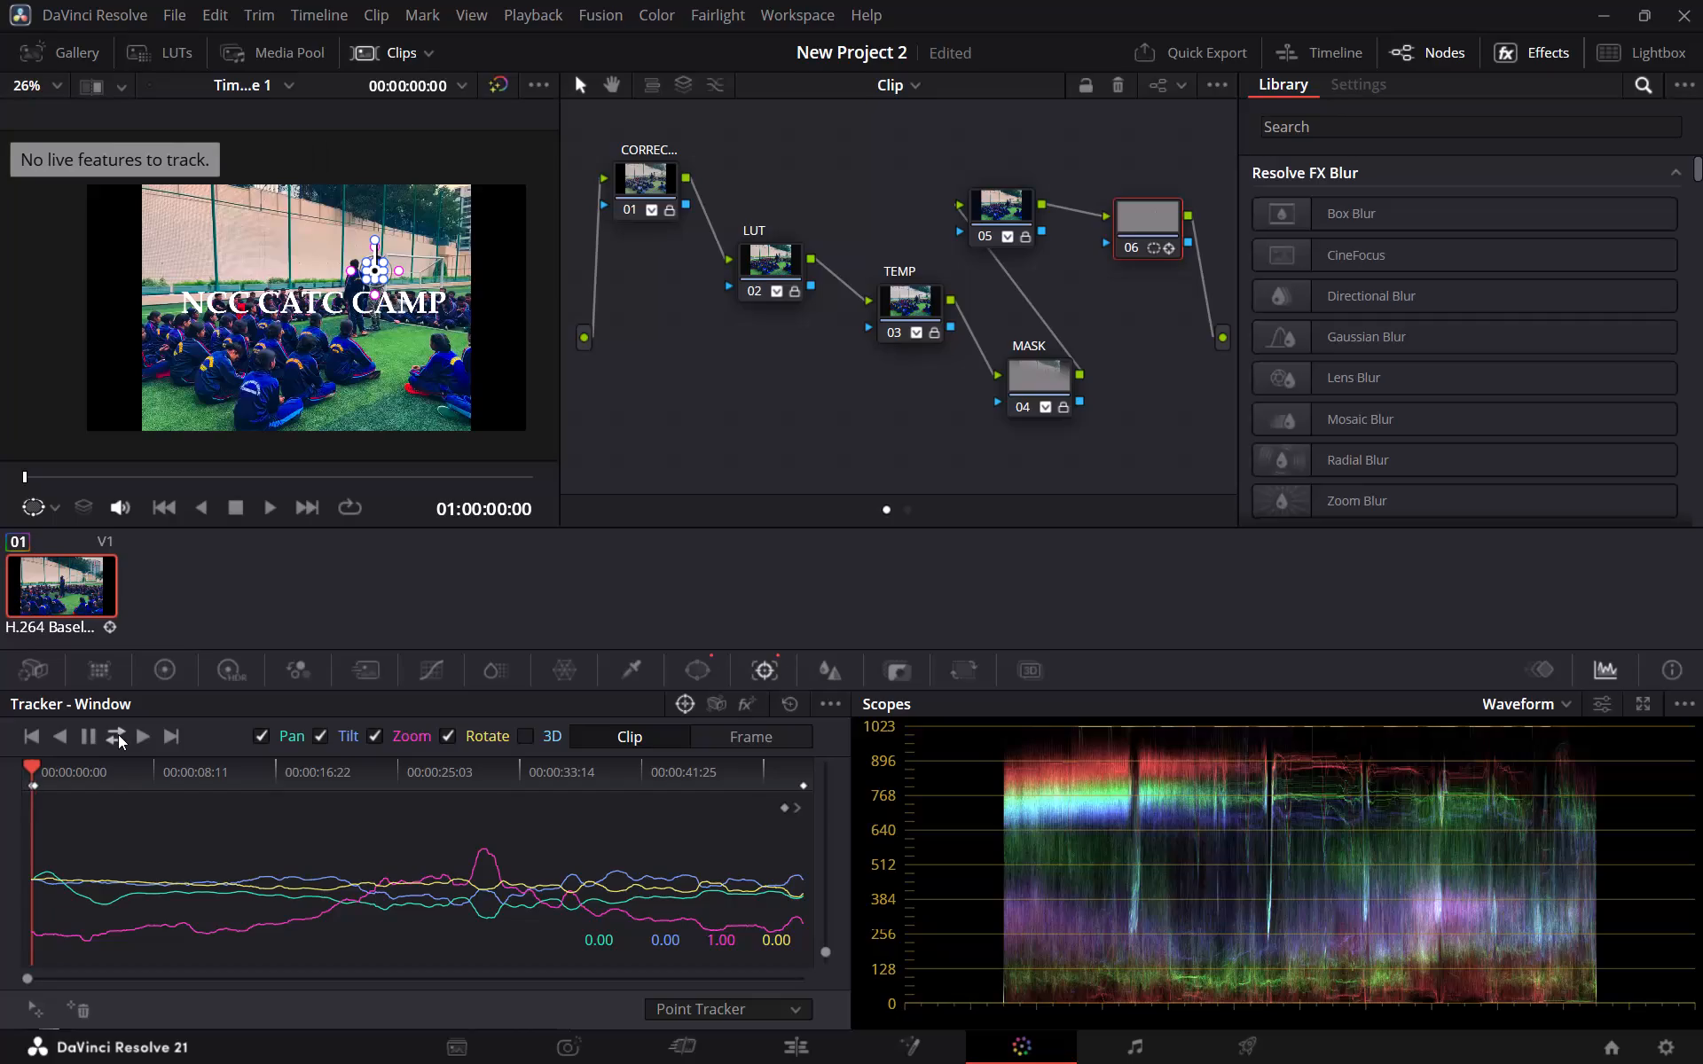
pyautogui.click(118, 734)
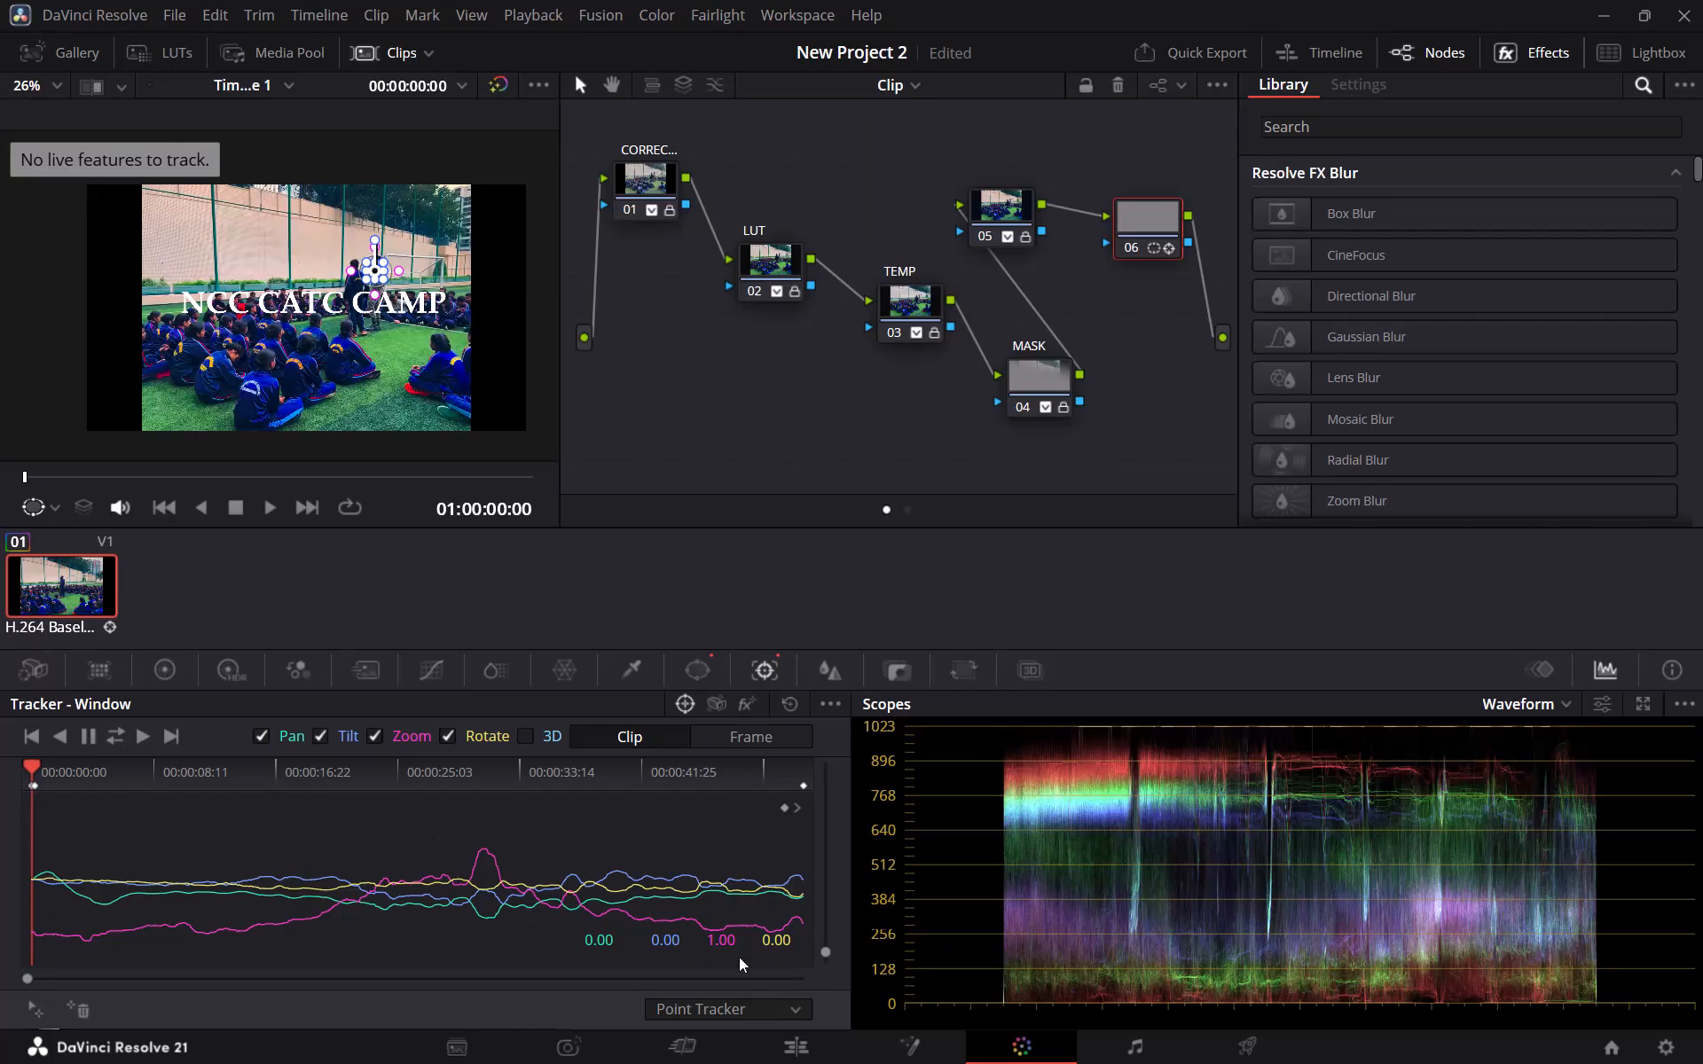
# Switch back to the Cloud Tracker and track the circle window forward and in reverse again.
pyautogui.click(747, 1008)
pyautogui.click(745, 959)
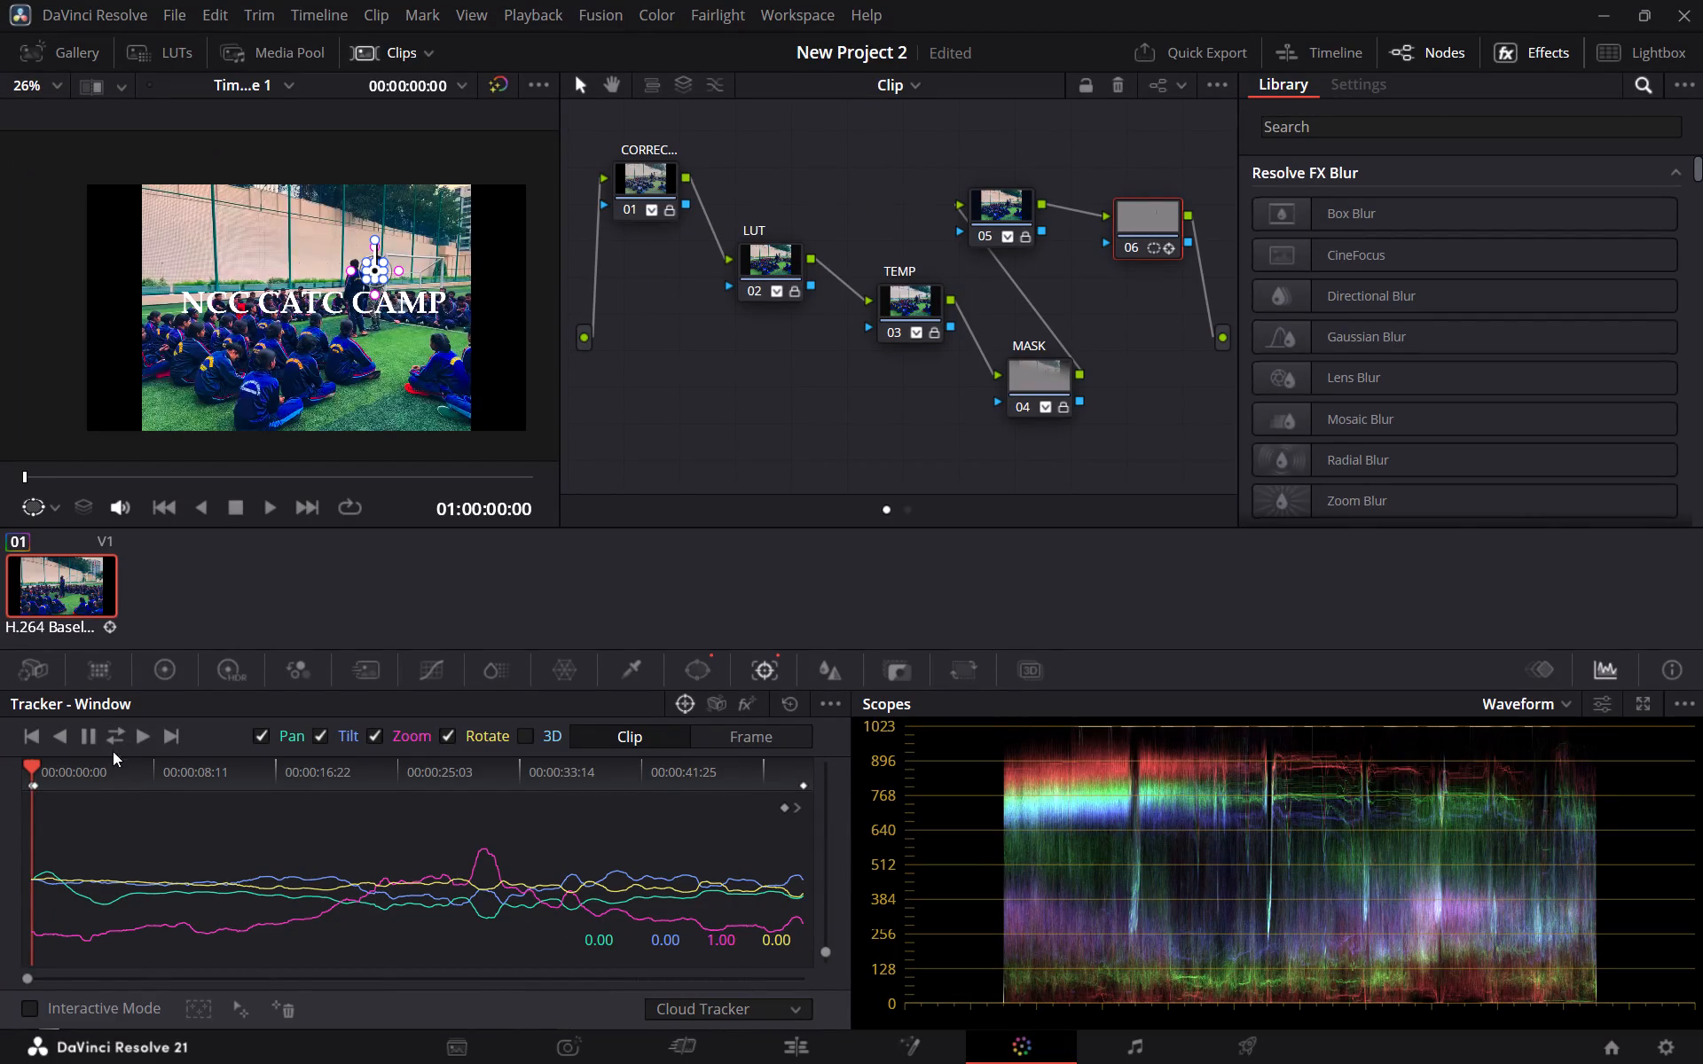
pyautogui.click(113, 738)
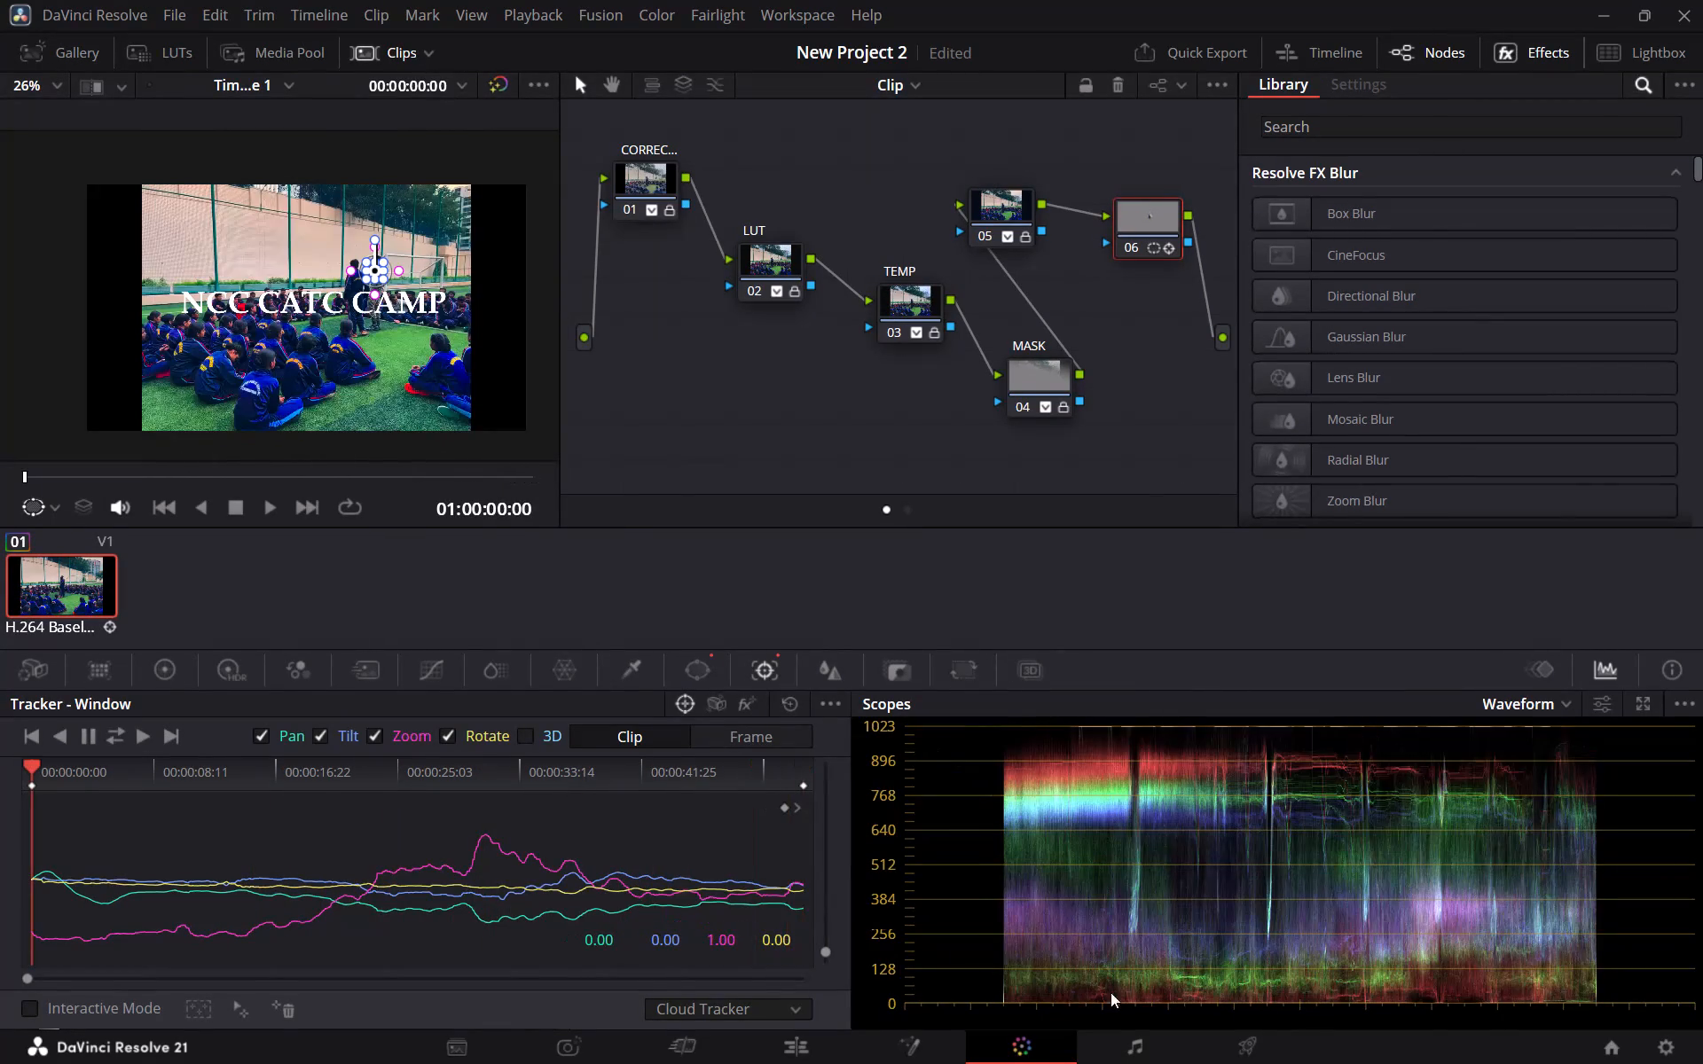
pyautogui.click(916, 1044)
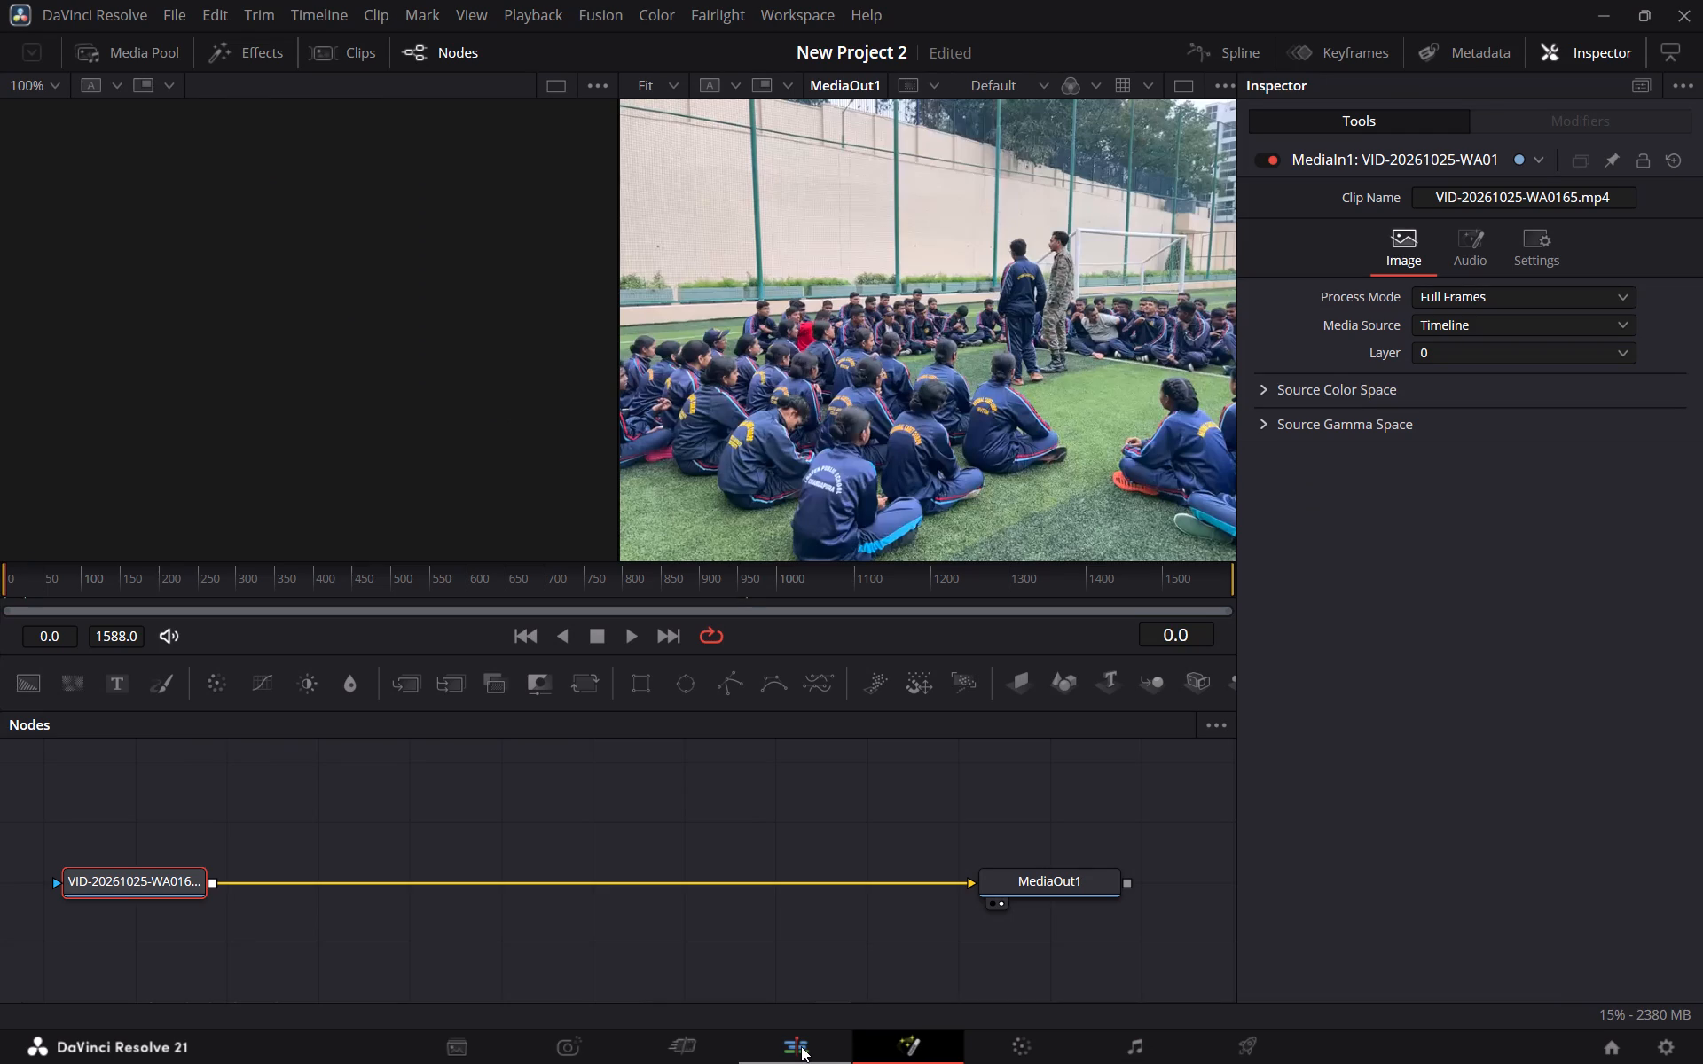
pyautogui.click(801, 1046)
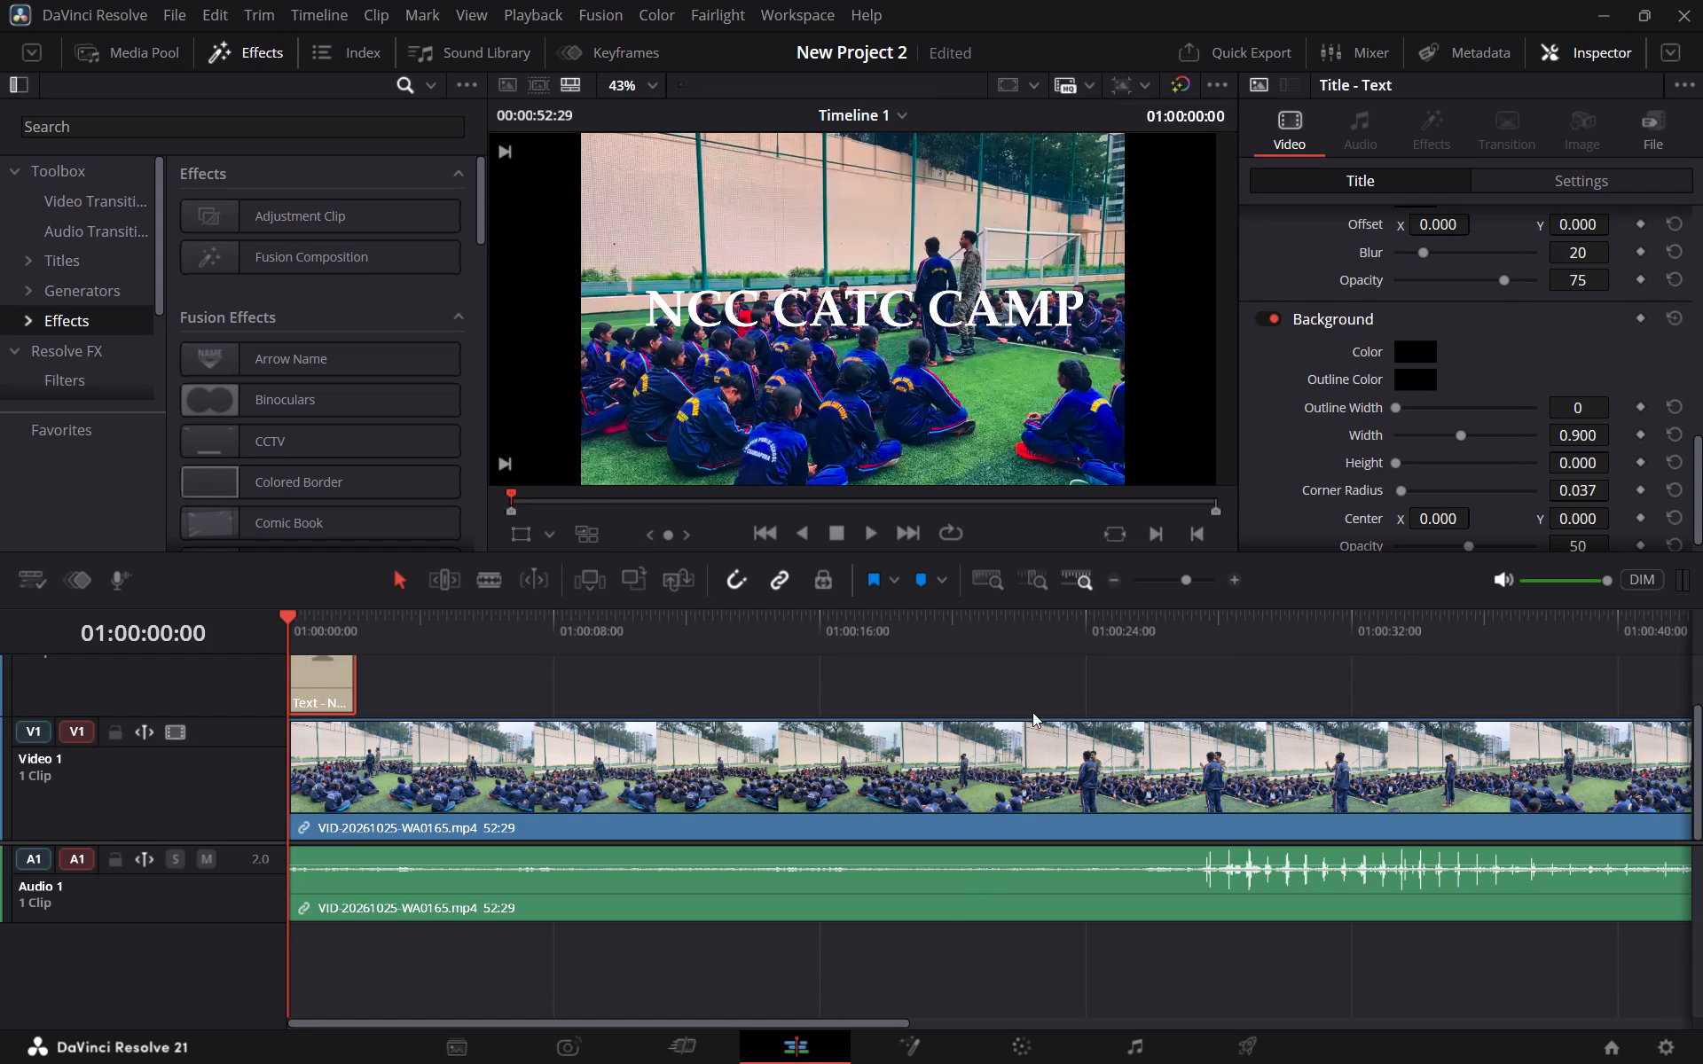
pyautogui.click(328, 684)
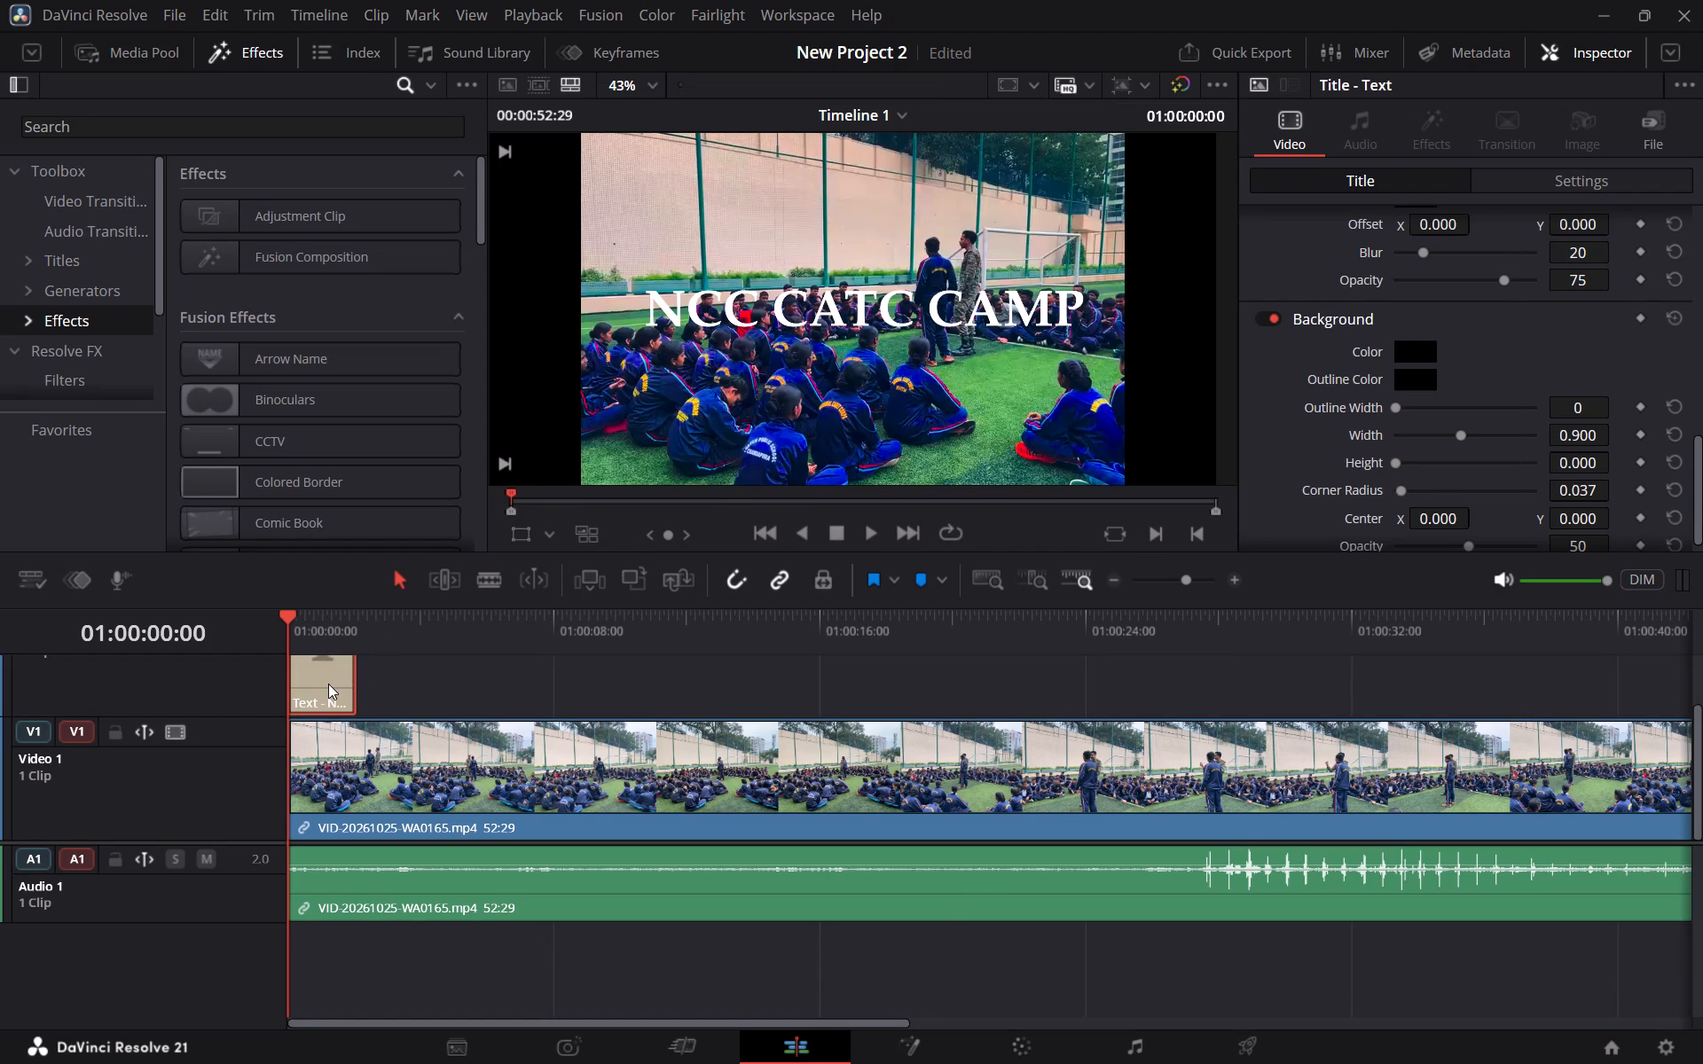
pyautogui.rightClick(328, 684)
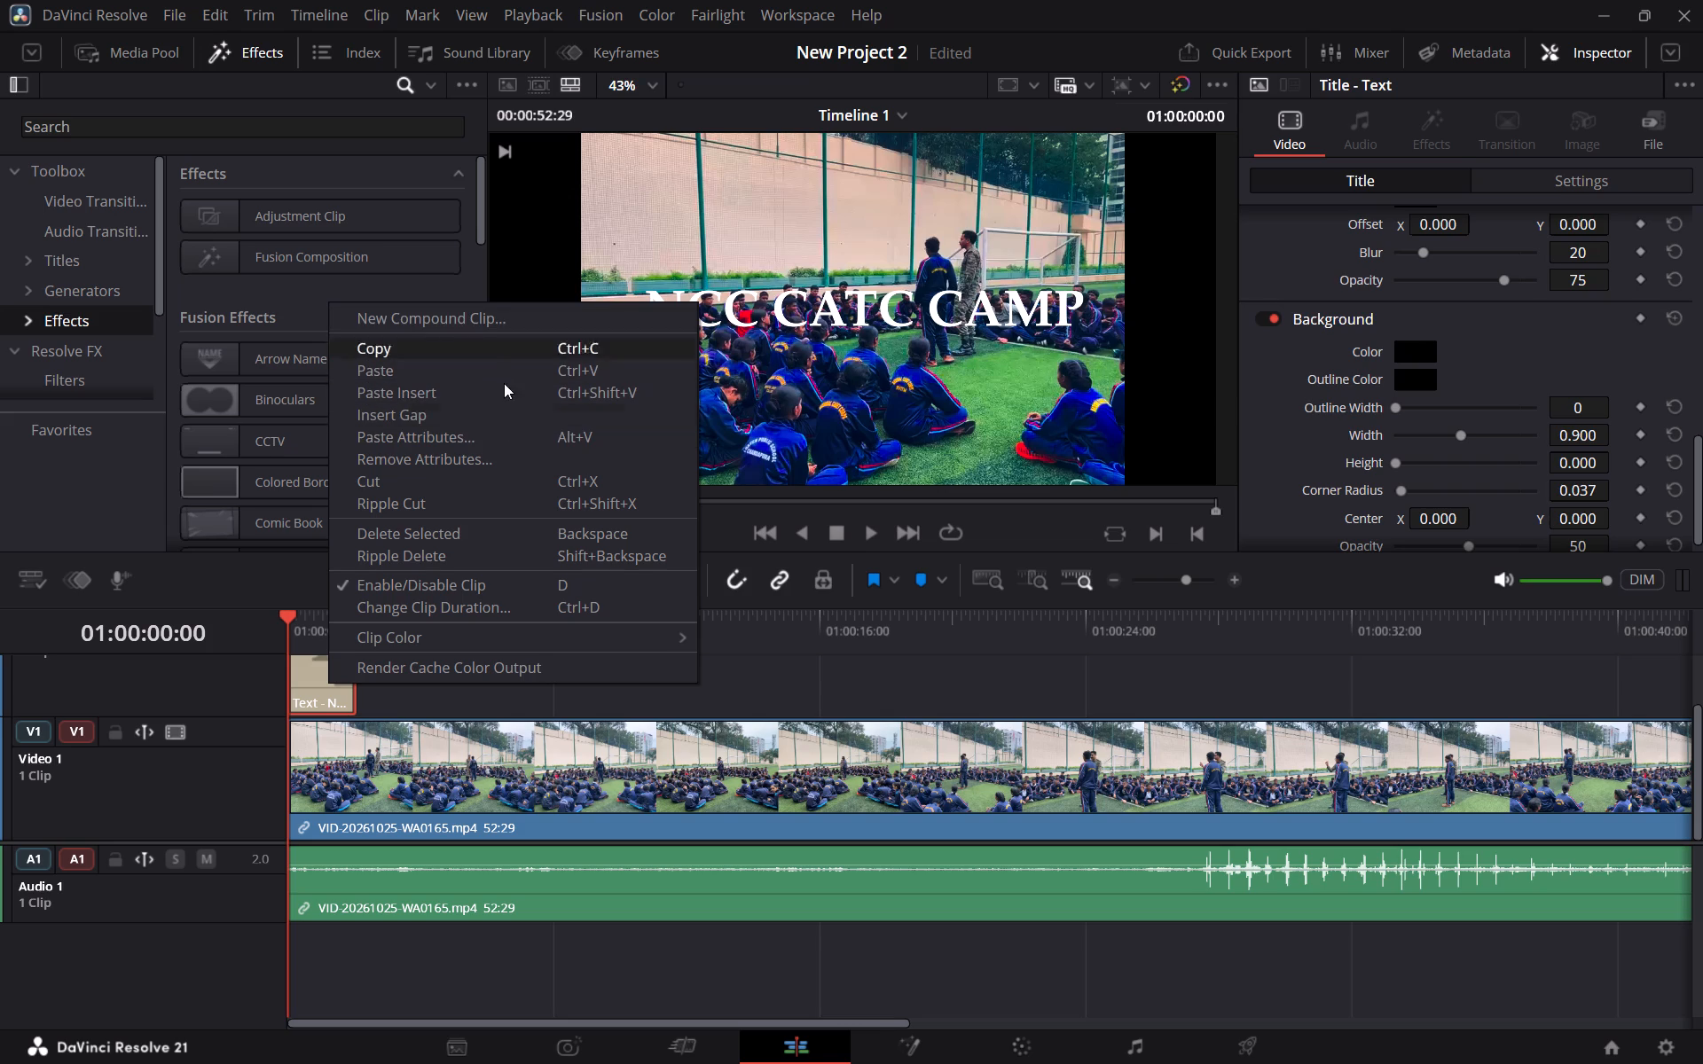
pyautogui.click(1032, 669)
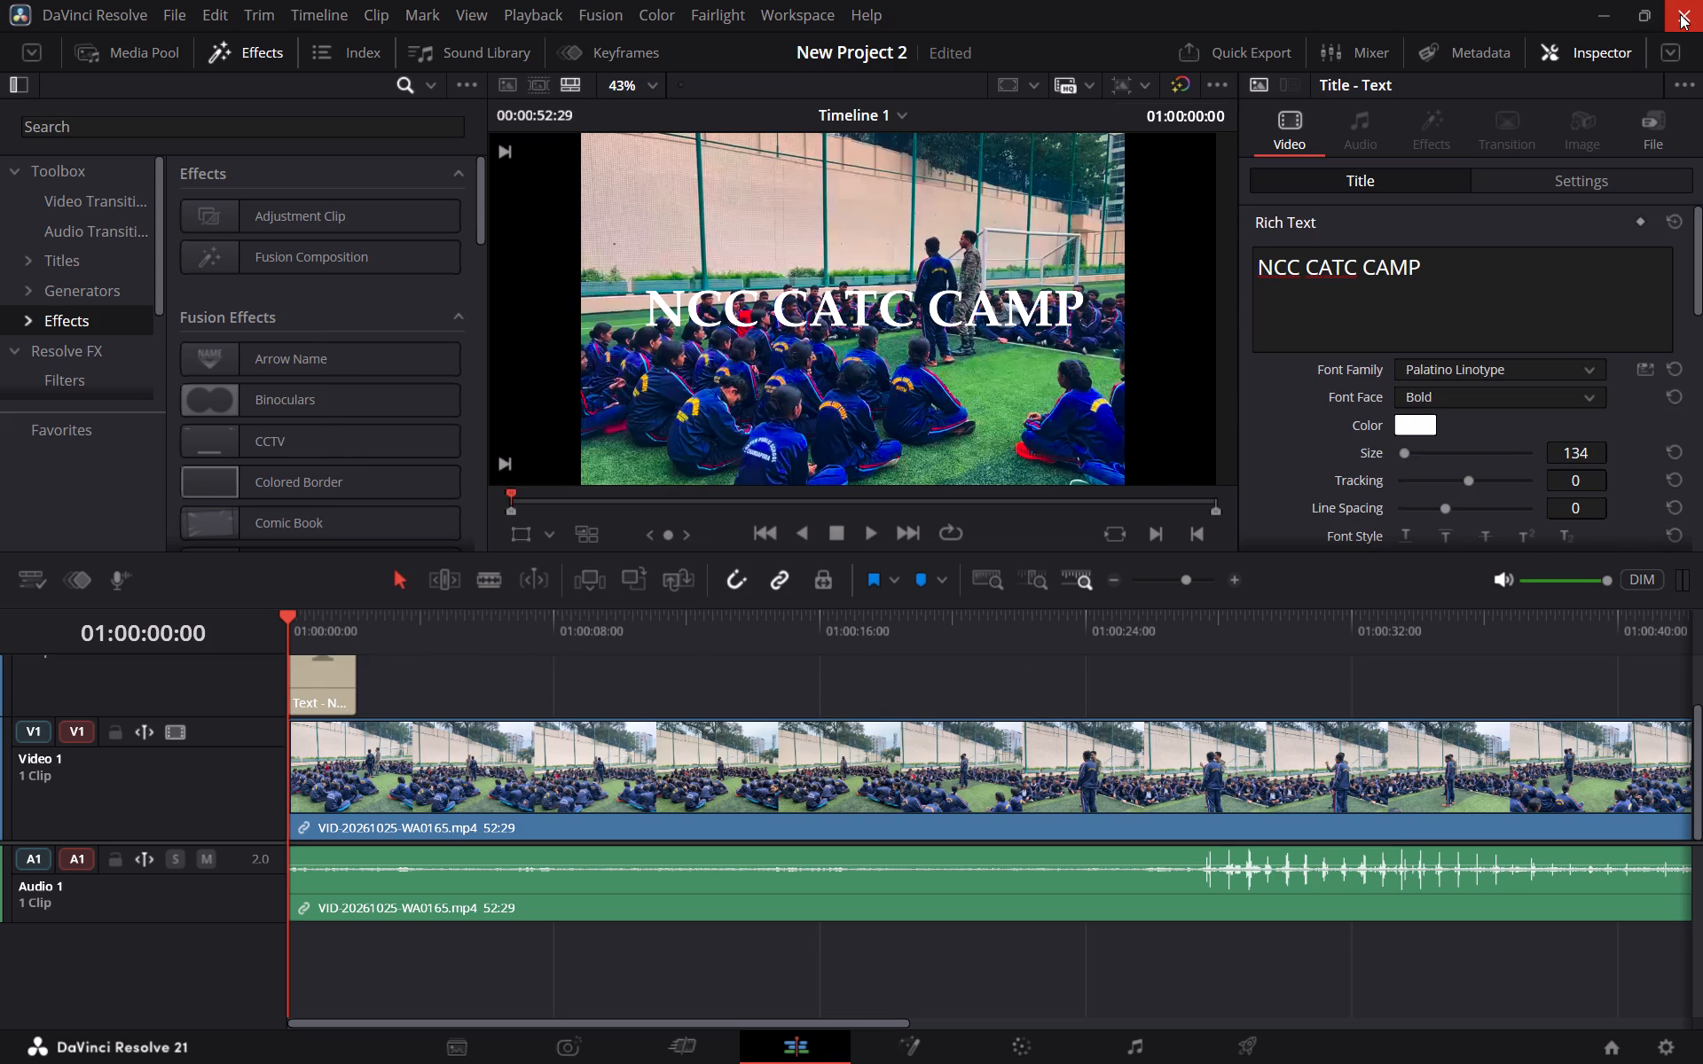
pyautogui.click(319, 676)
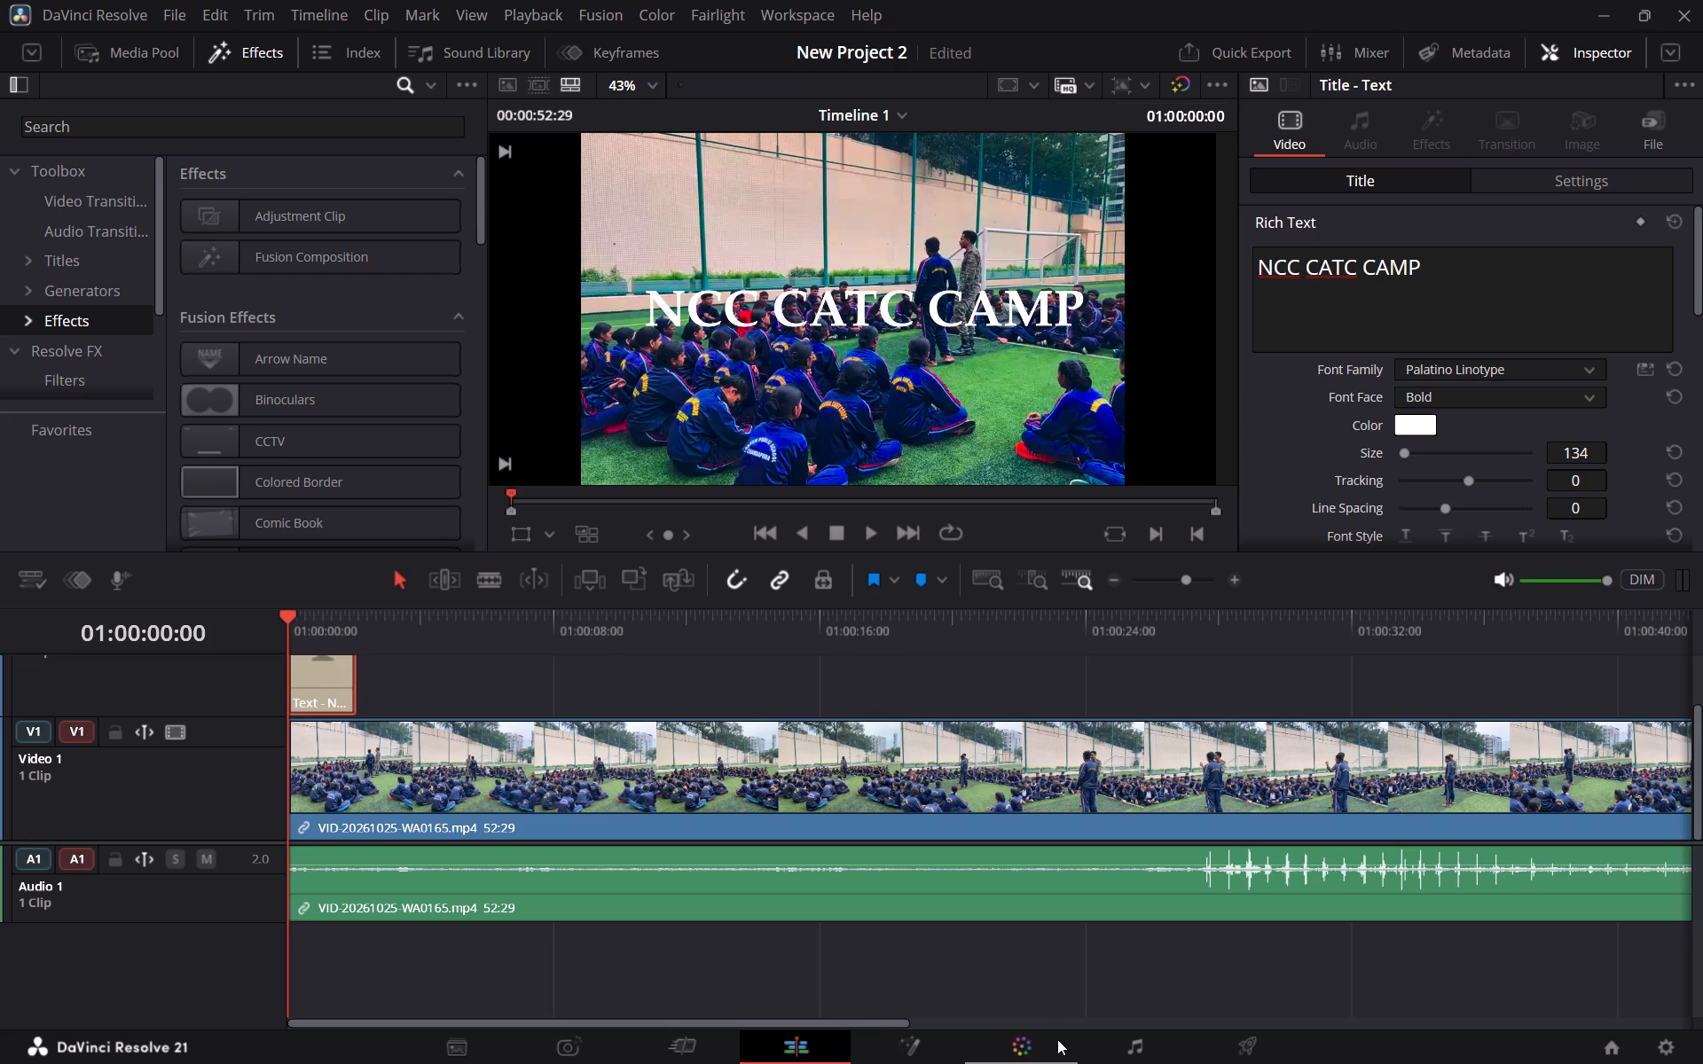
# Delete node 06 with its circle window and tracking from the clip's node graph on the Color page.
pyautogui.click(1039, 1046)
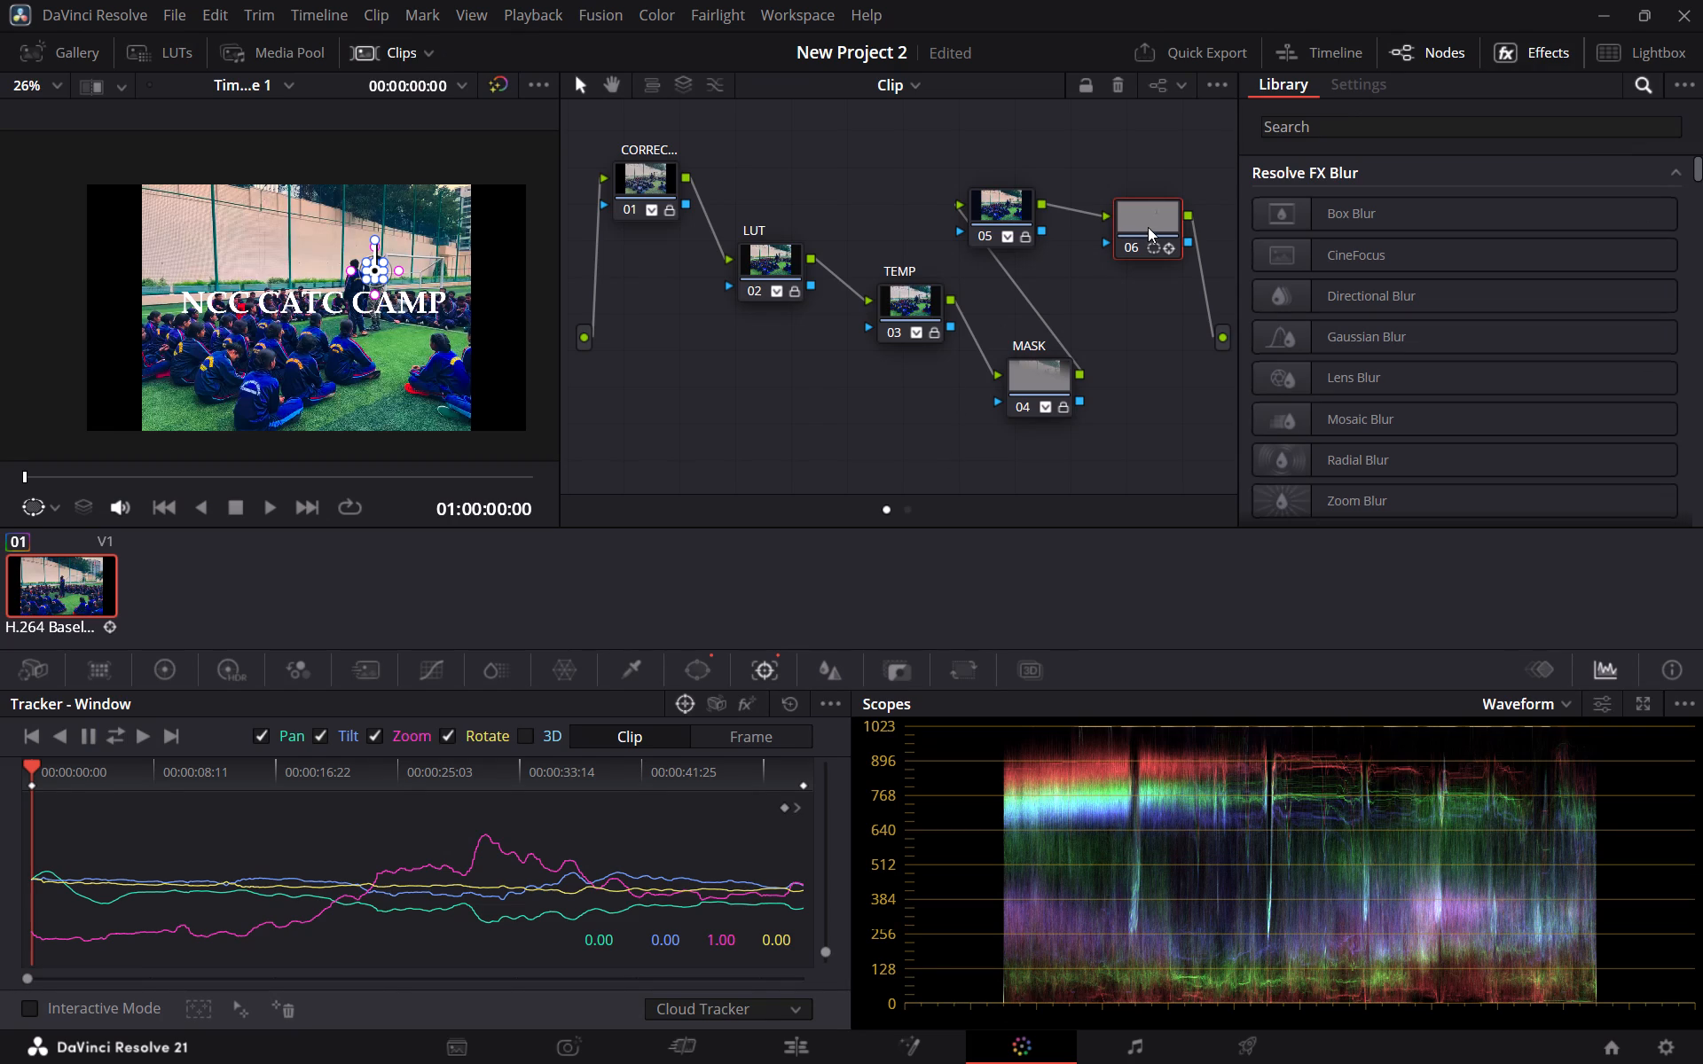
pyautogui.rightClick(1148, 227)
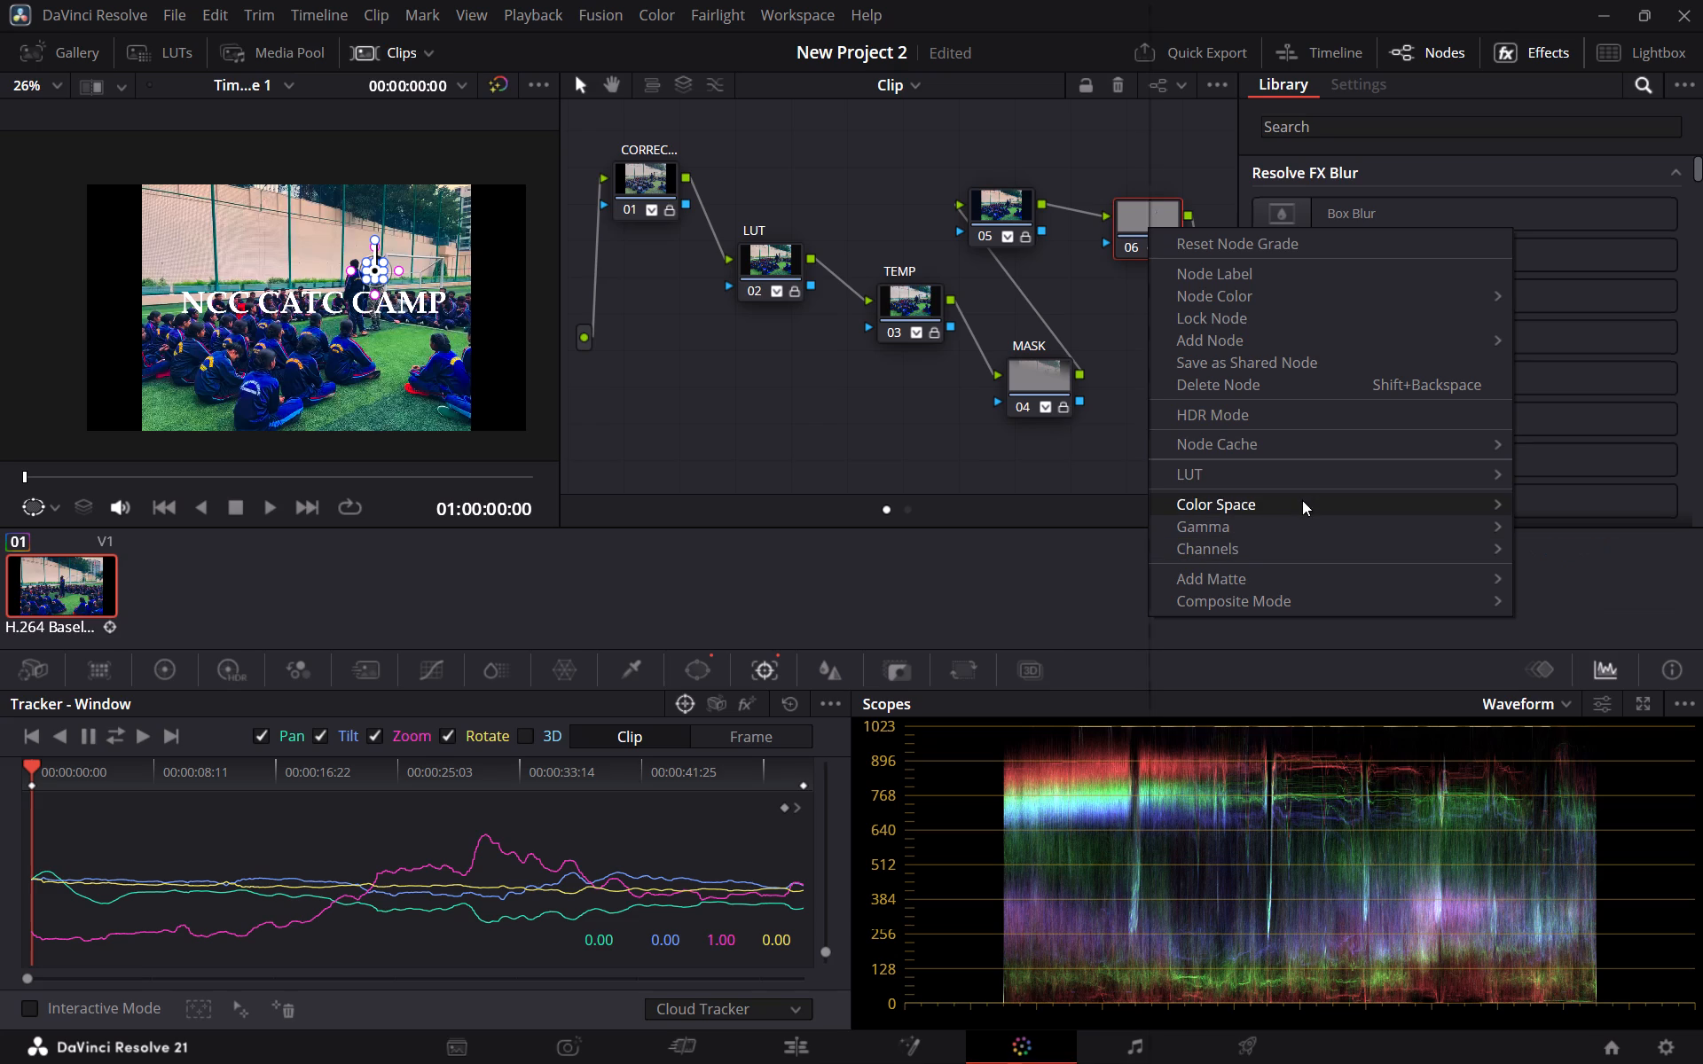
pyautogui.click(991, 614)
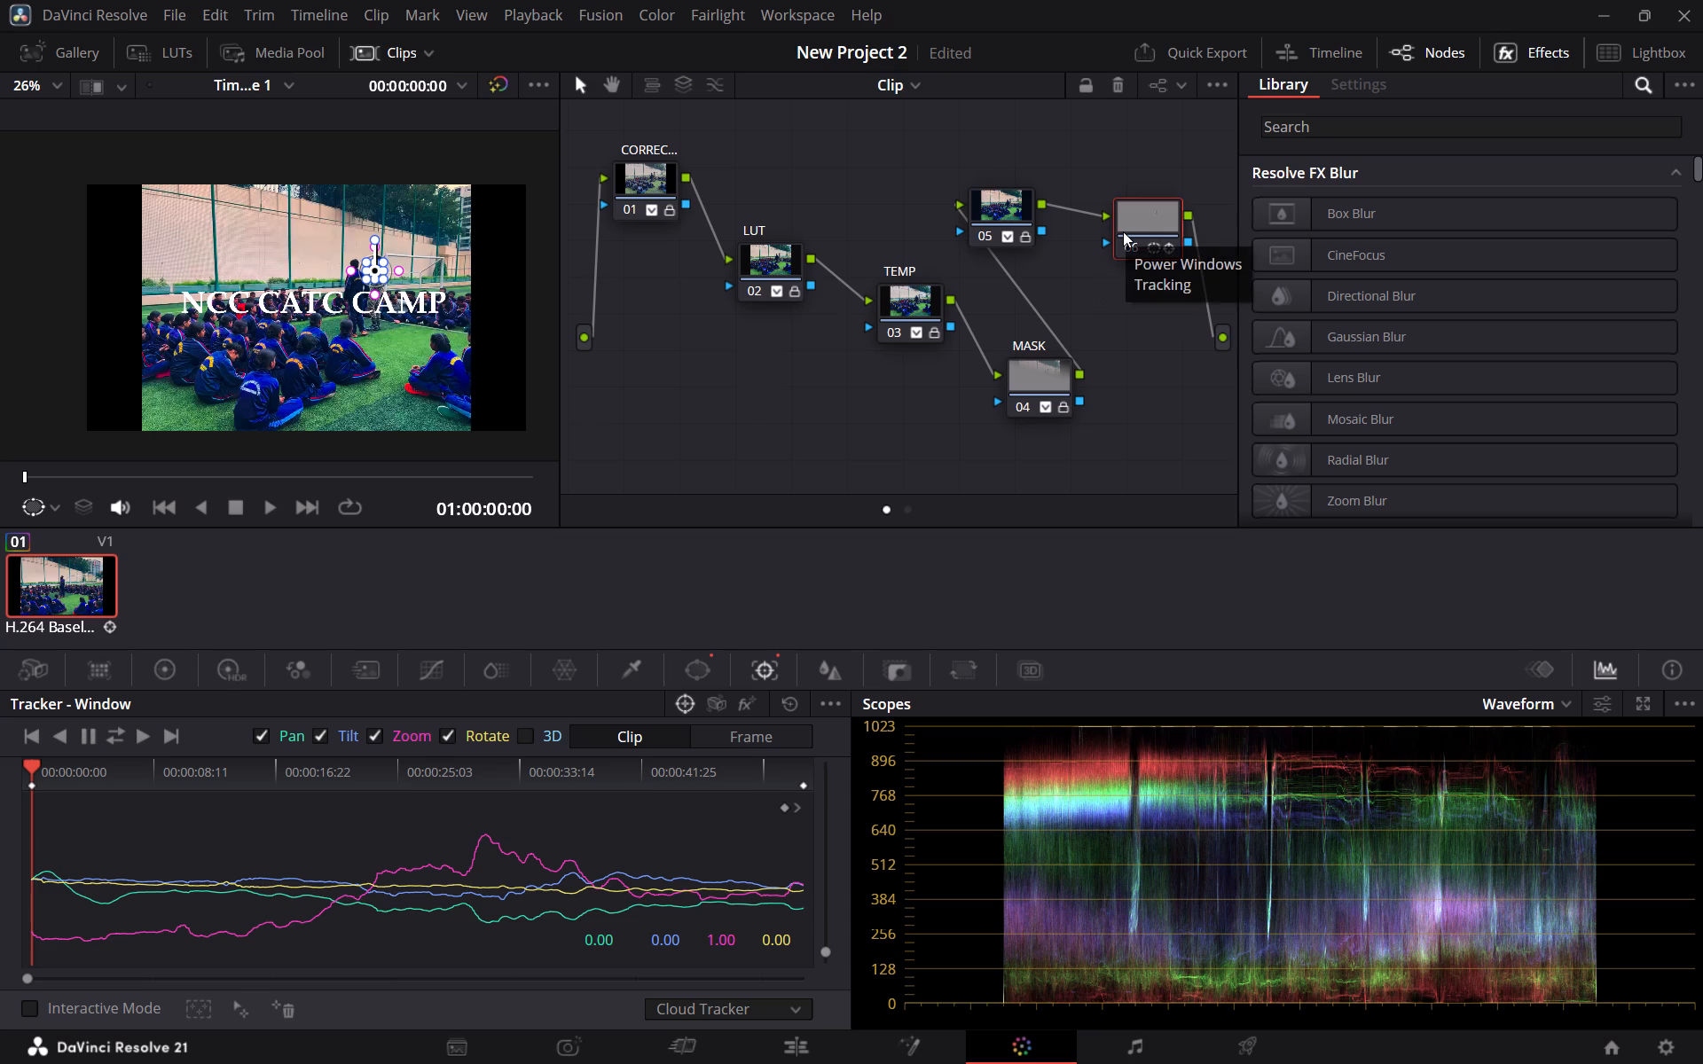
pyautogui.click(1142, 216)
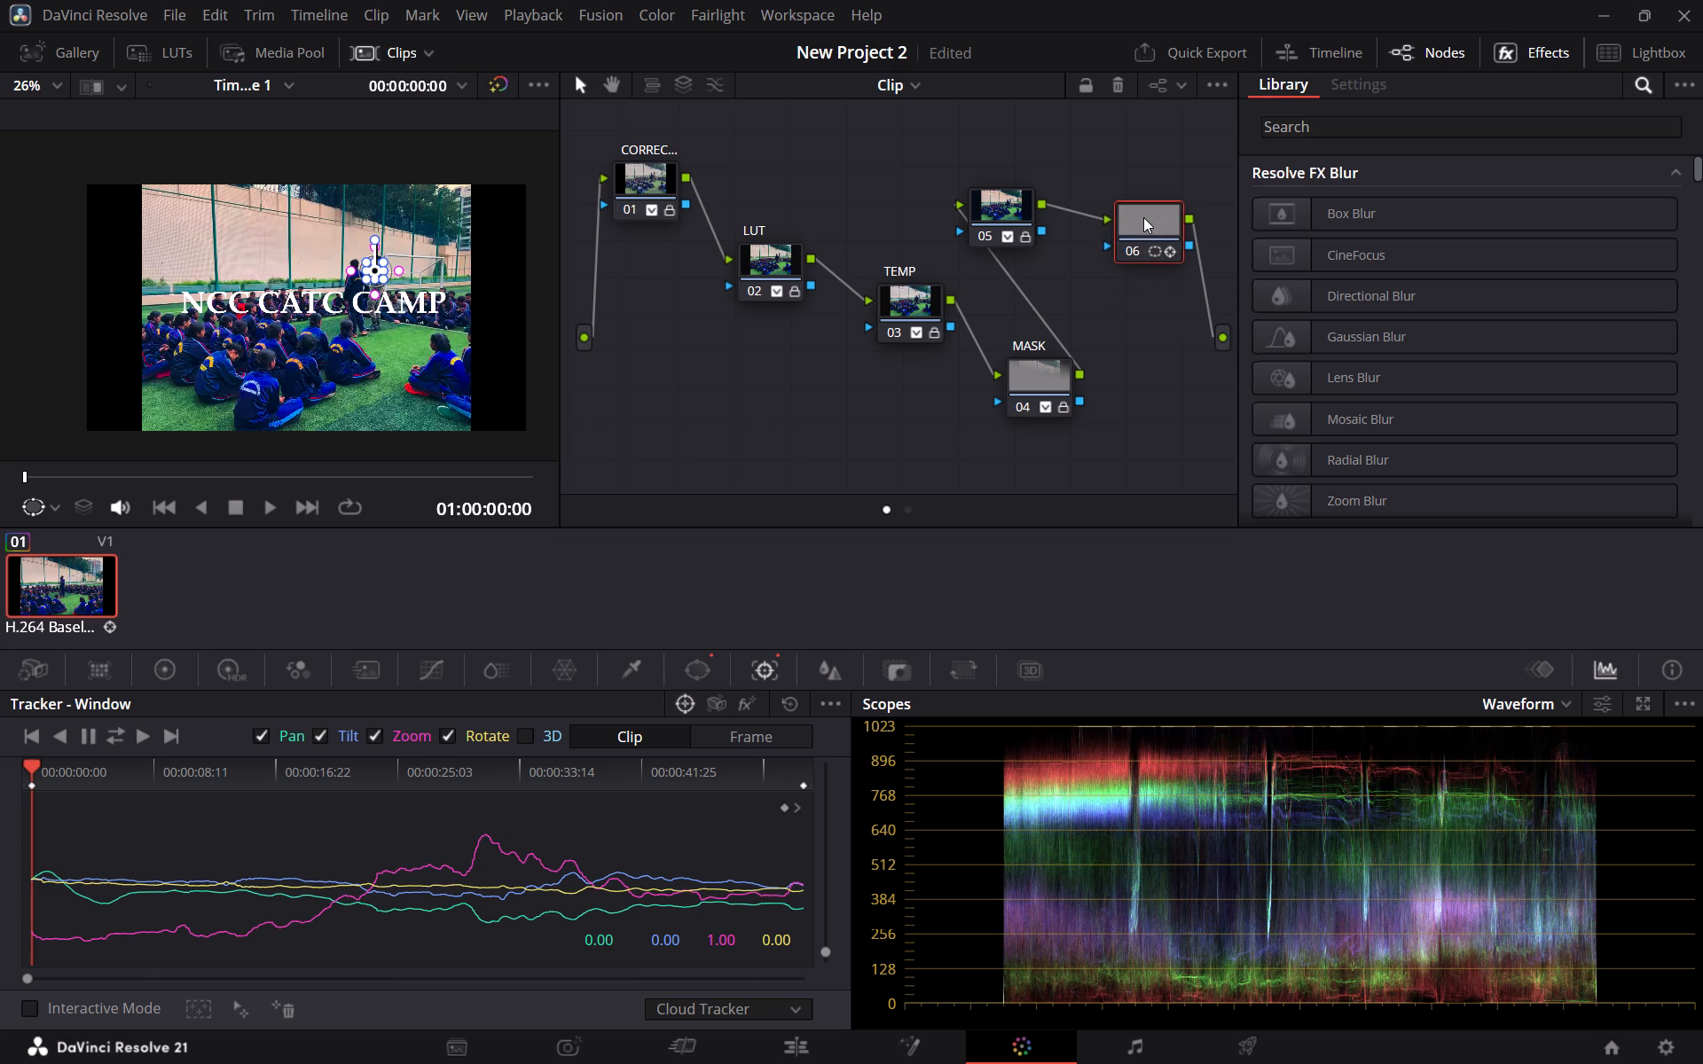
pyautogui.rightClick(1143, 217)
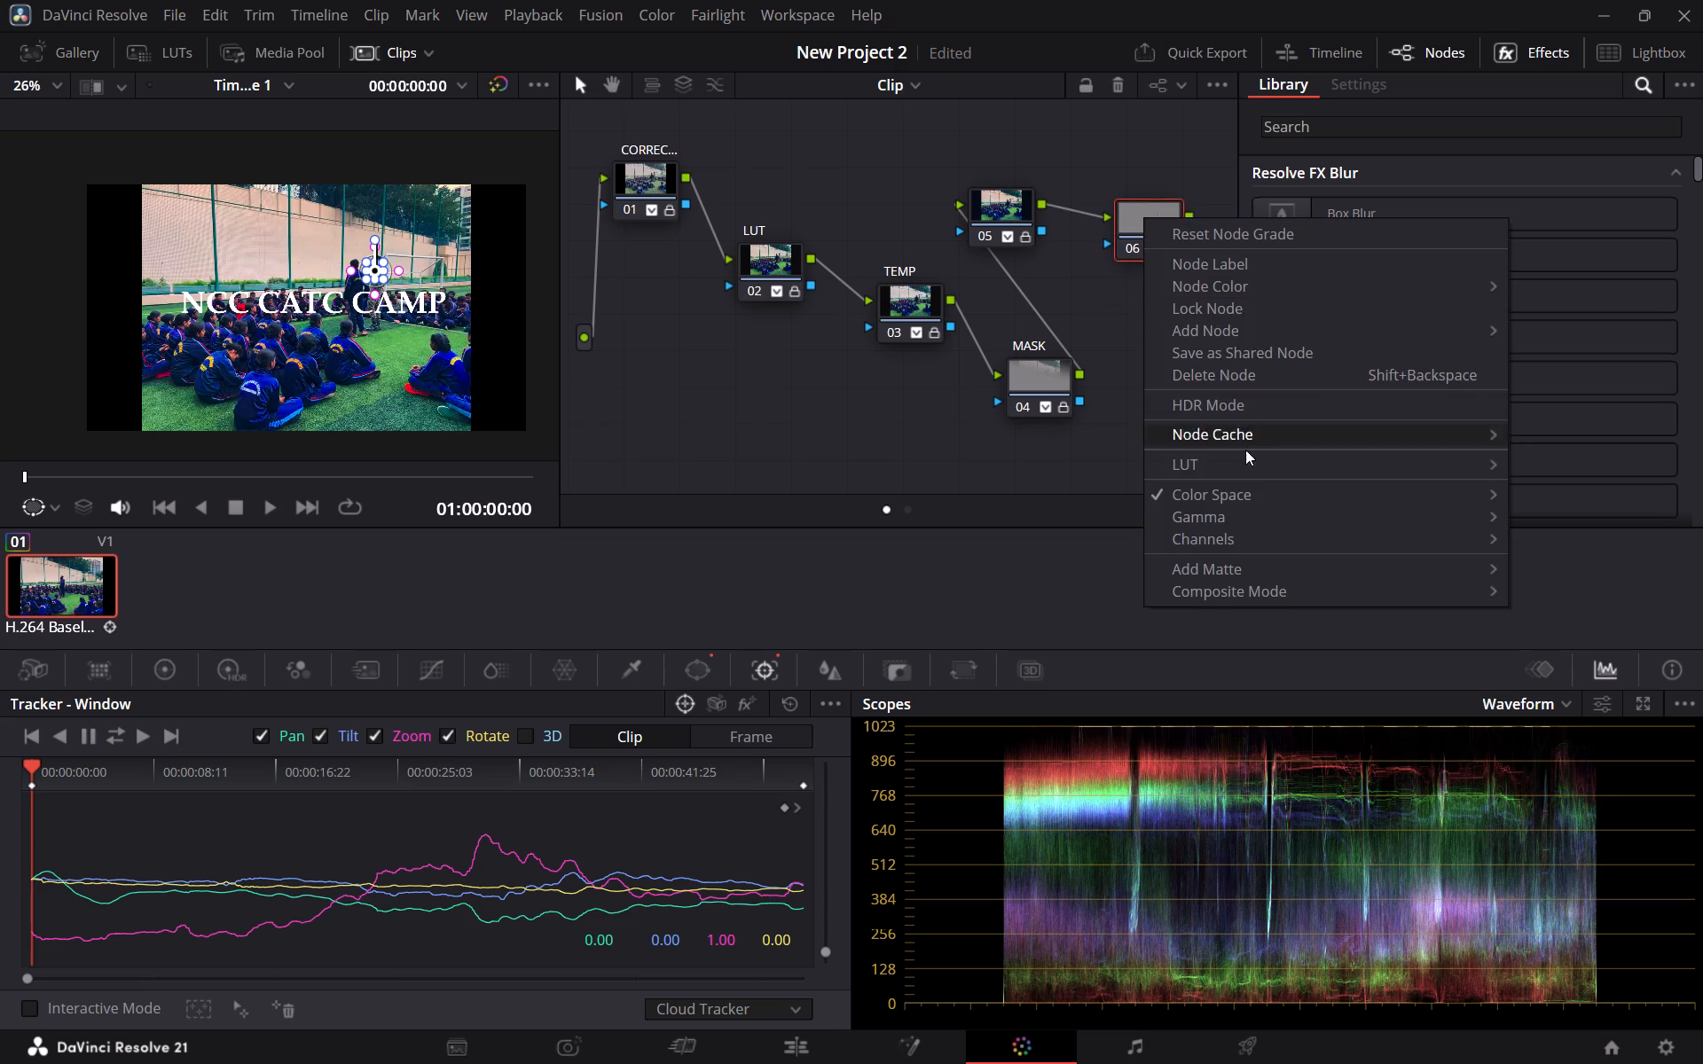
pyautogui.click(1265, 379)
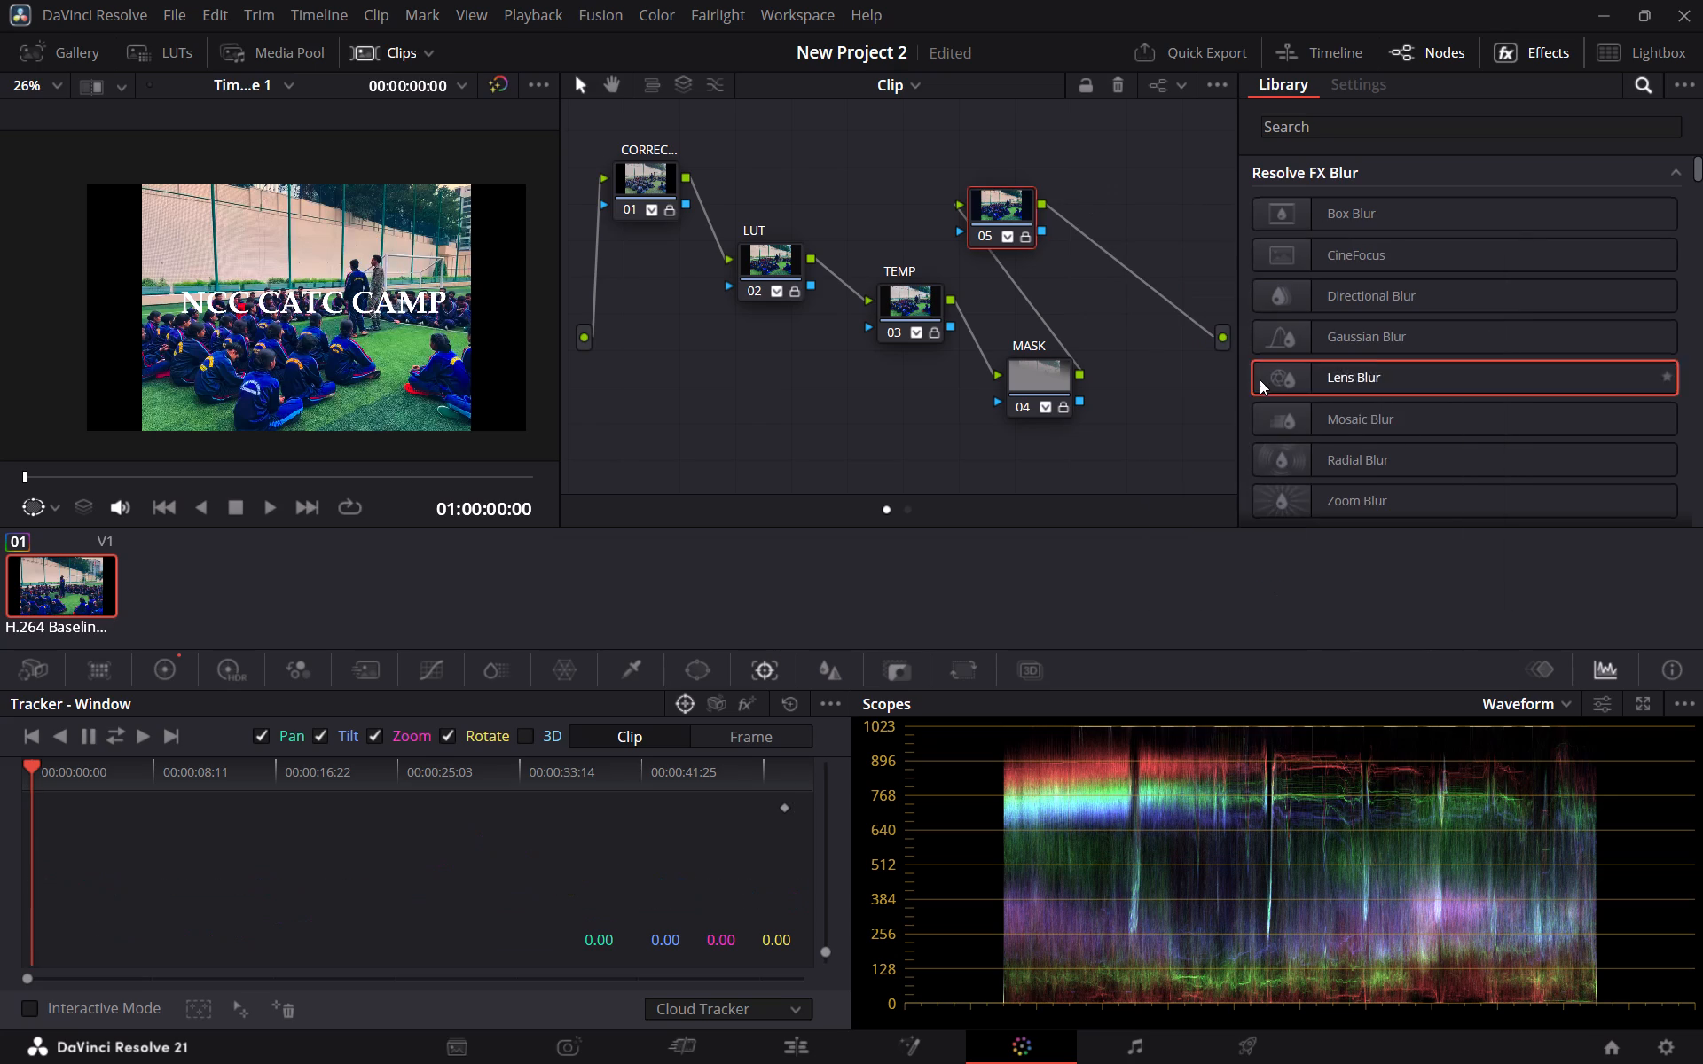
# Close DaVinci Resolve and refresh the desktop.
pyautogui.click(1691, 1)
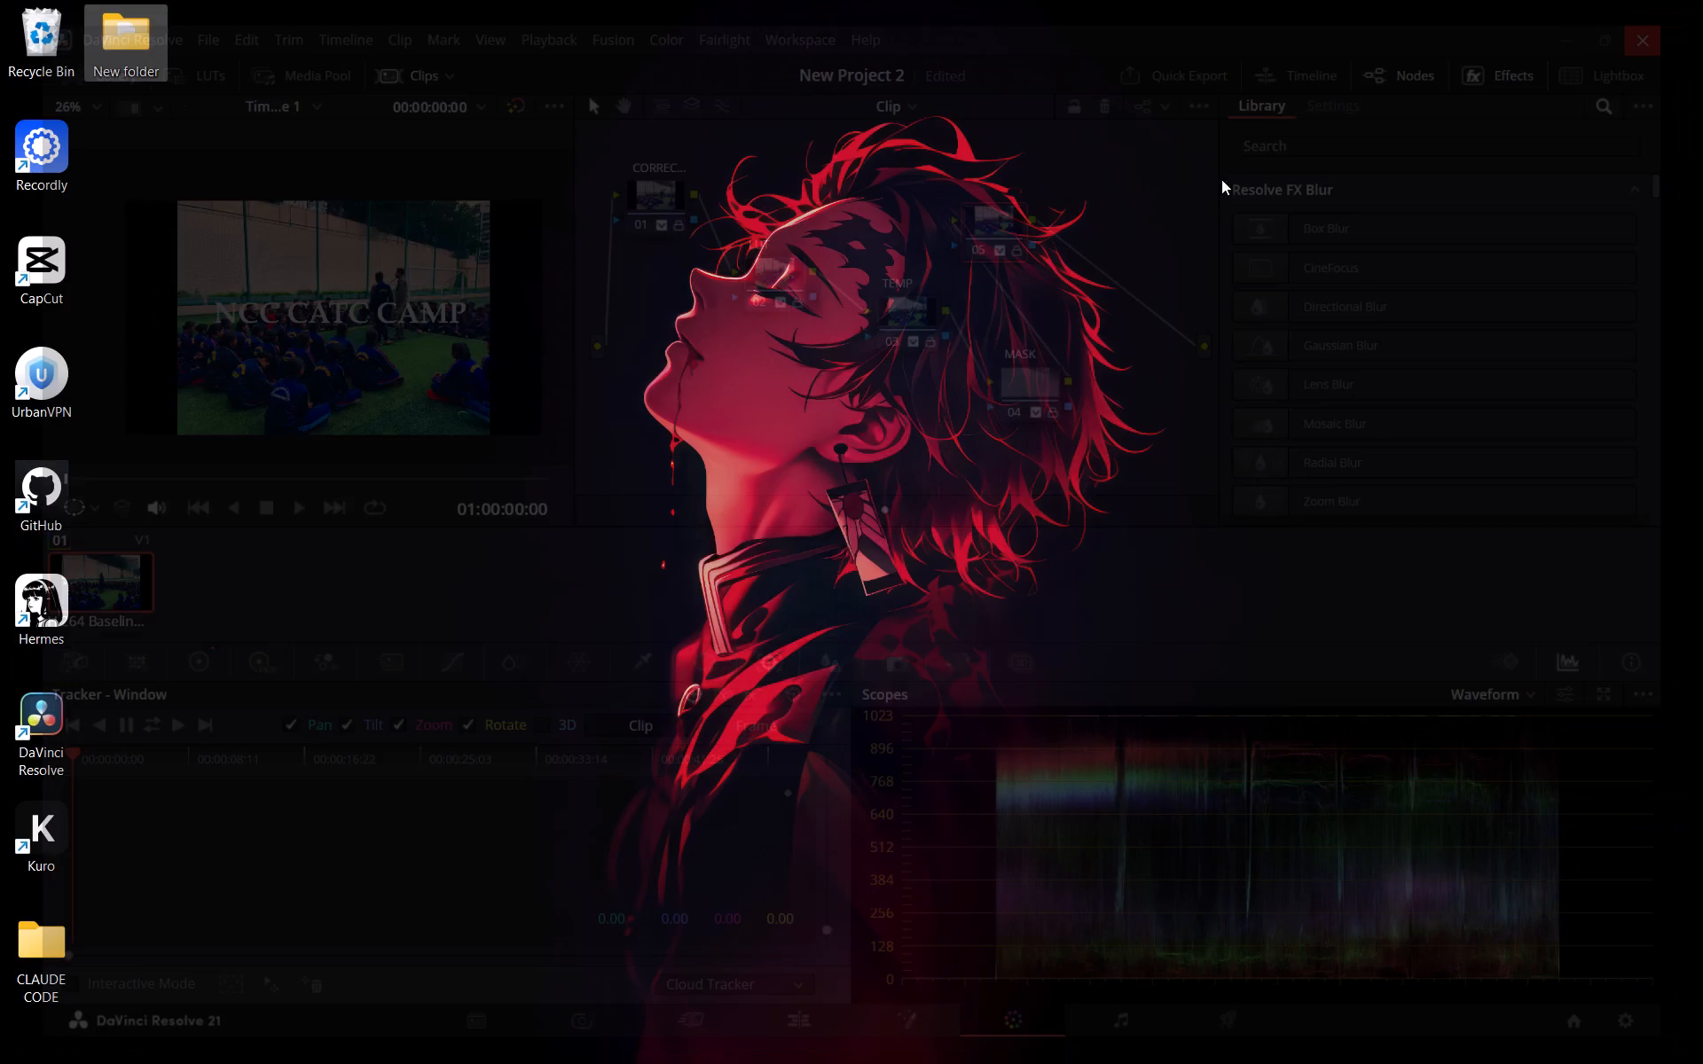
pyautogui.rightClick(1001, 295)
pyautogui.click(1079, 450)
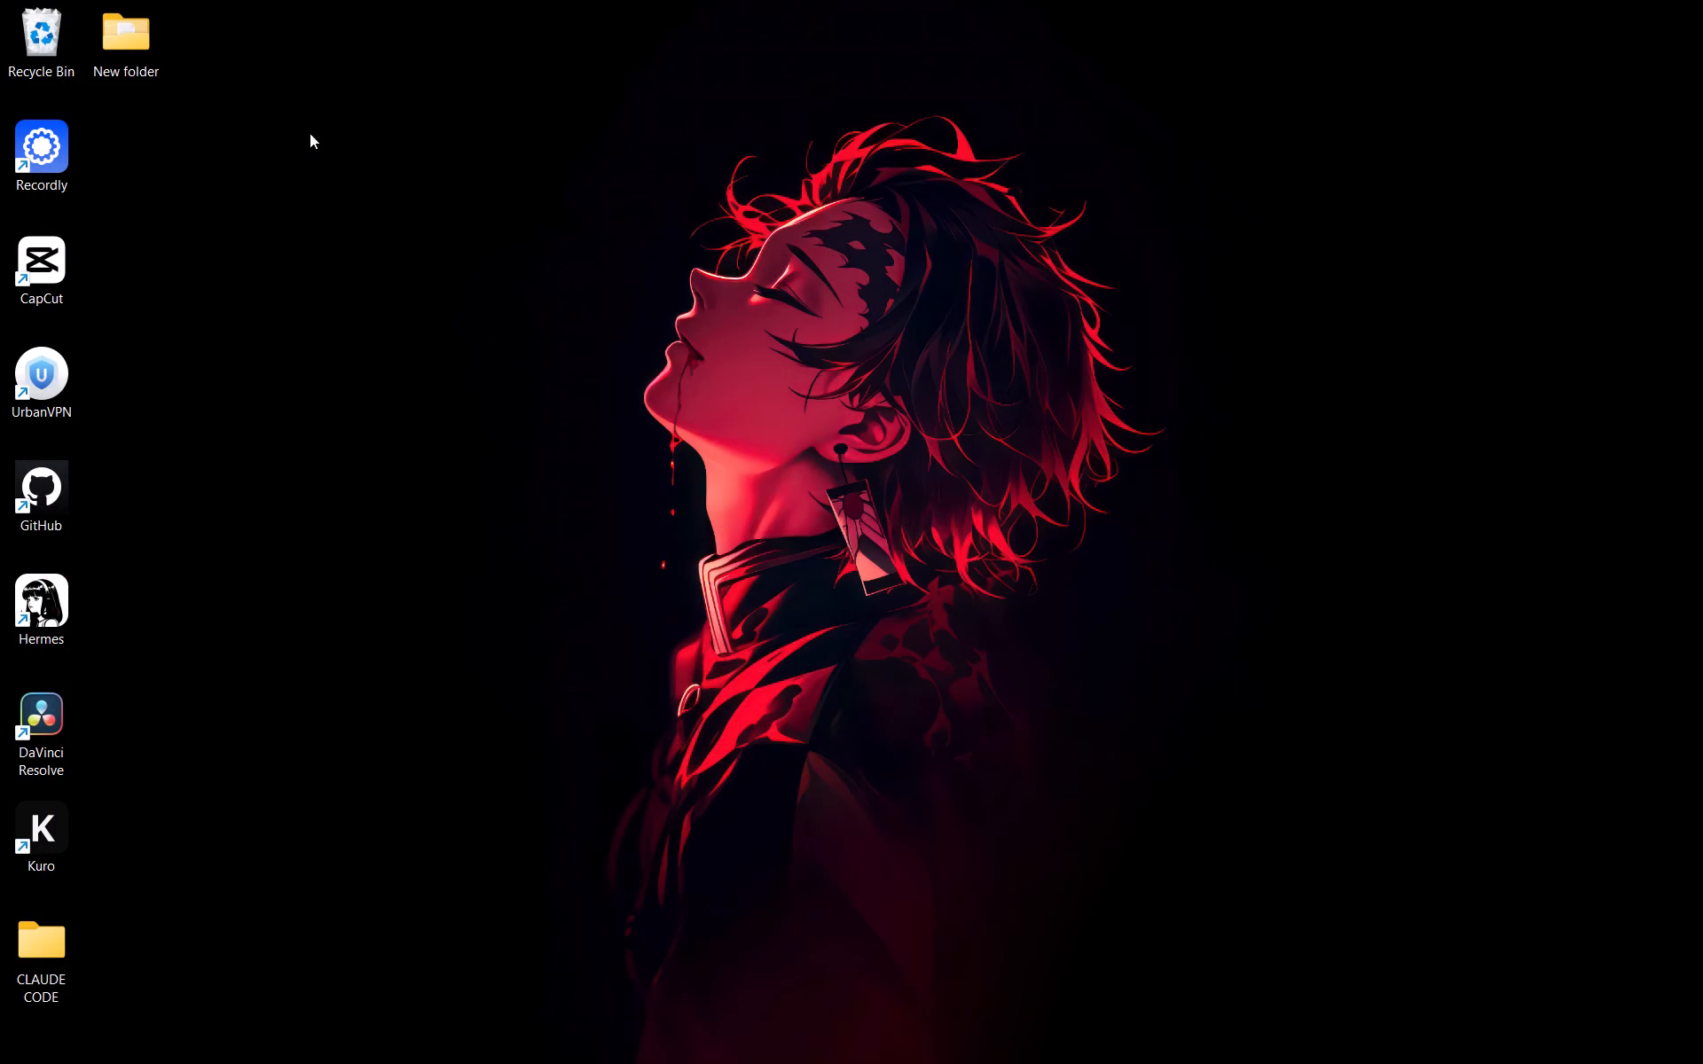
# Rename the desktop folder New folder as CSE and refresh the desktop.
pyautogui.click(122, 48)
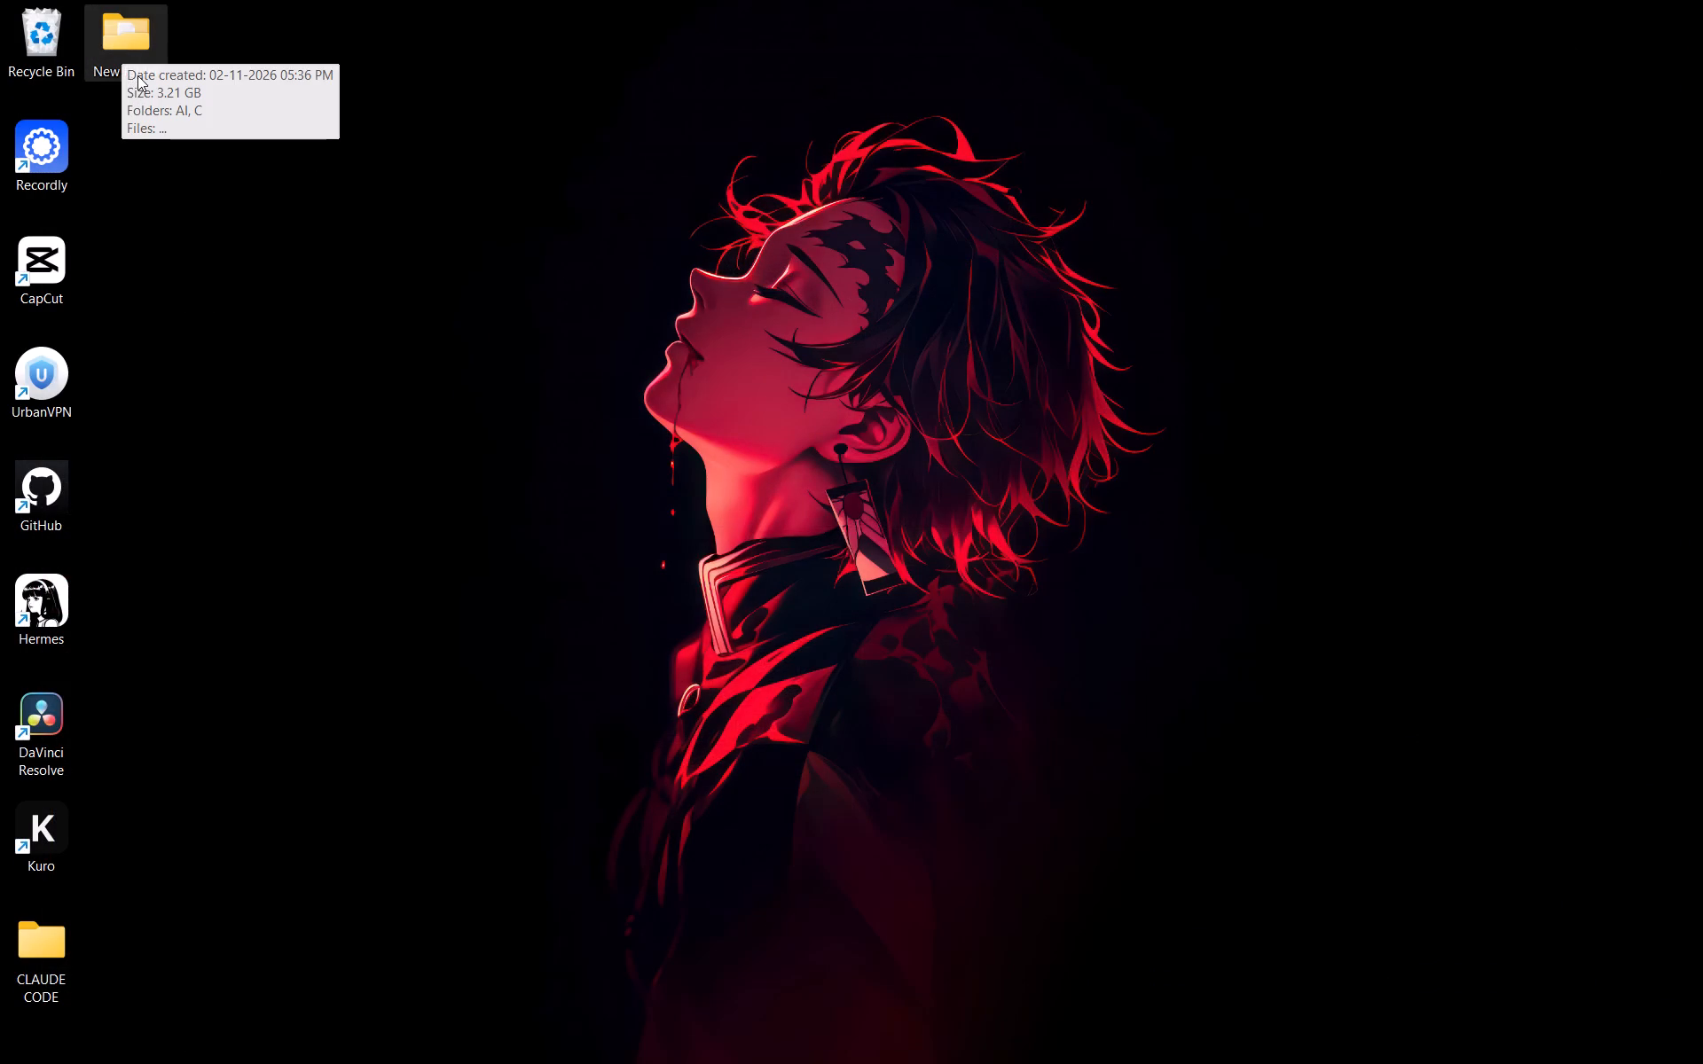
pyautogui.click(98, 82)
pyautogui.click(122, 67)
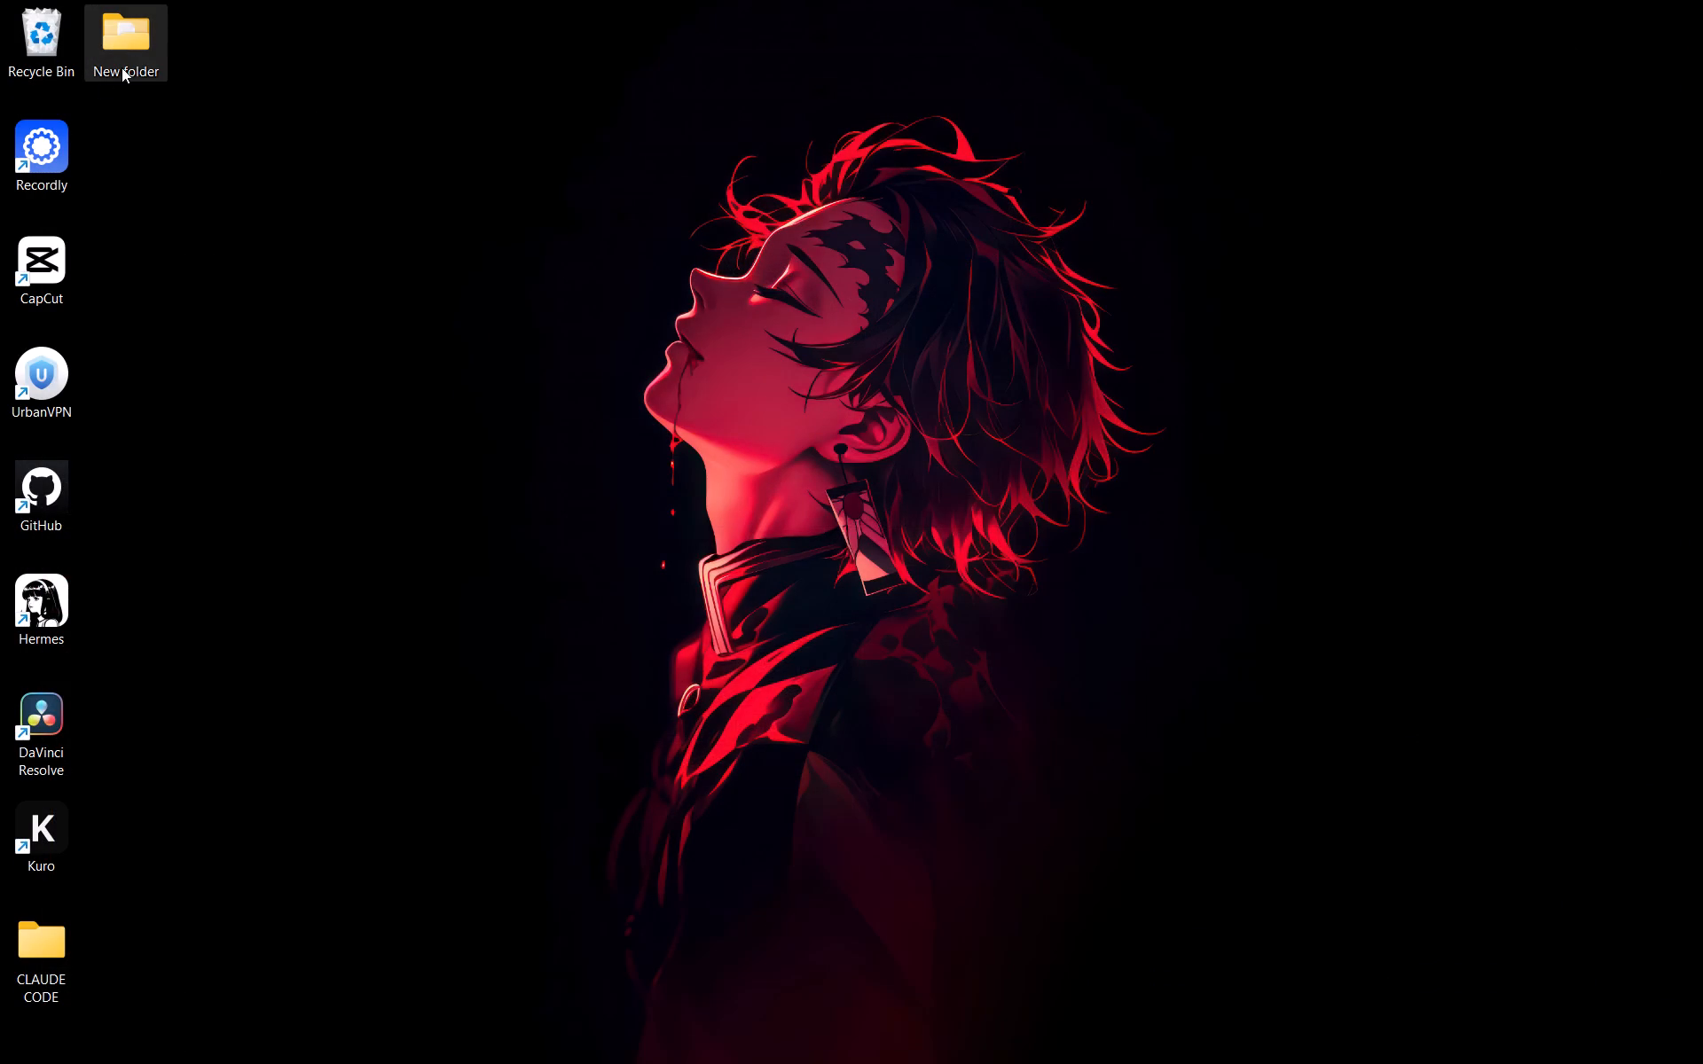
pyautogui.click(134, 70)
pyautogui.write('CSE')
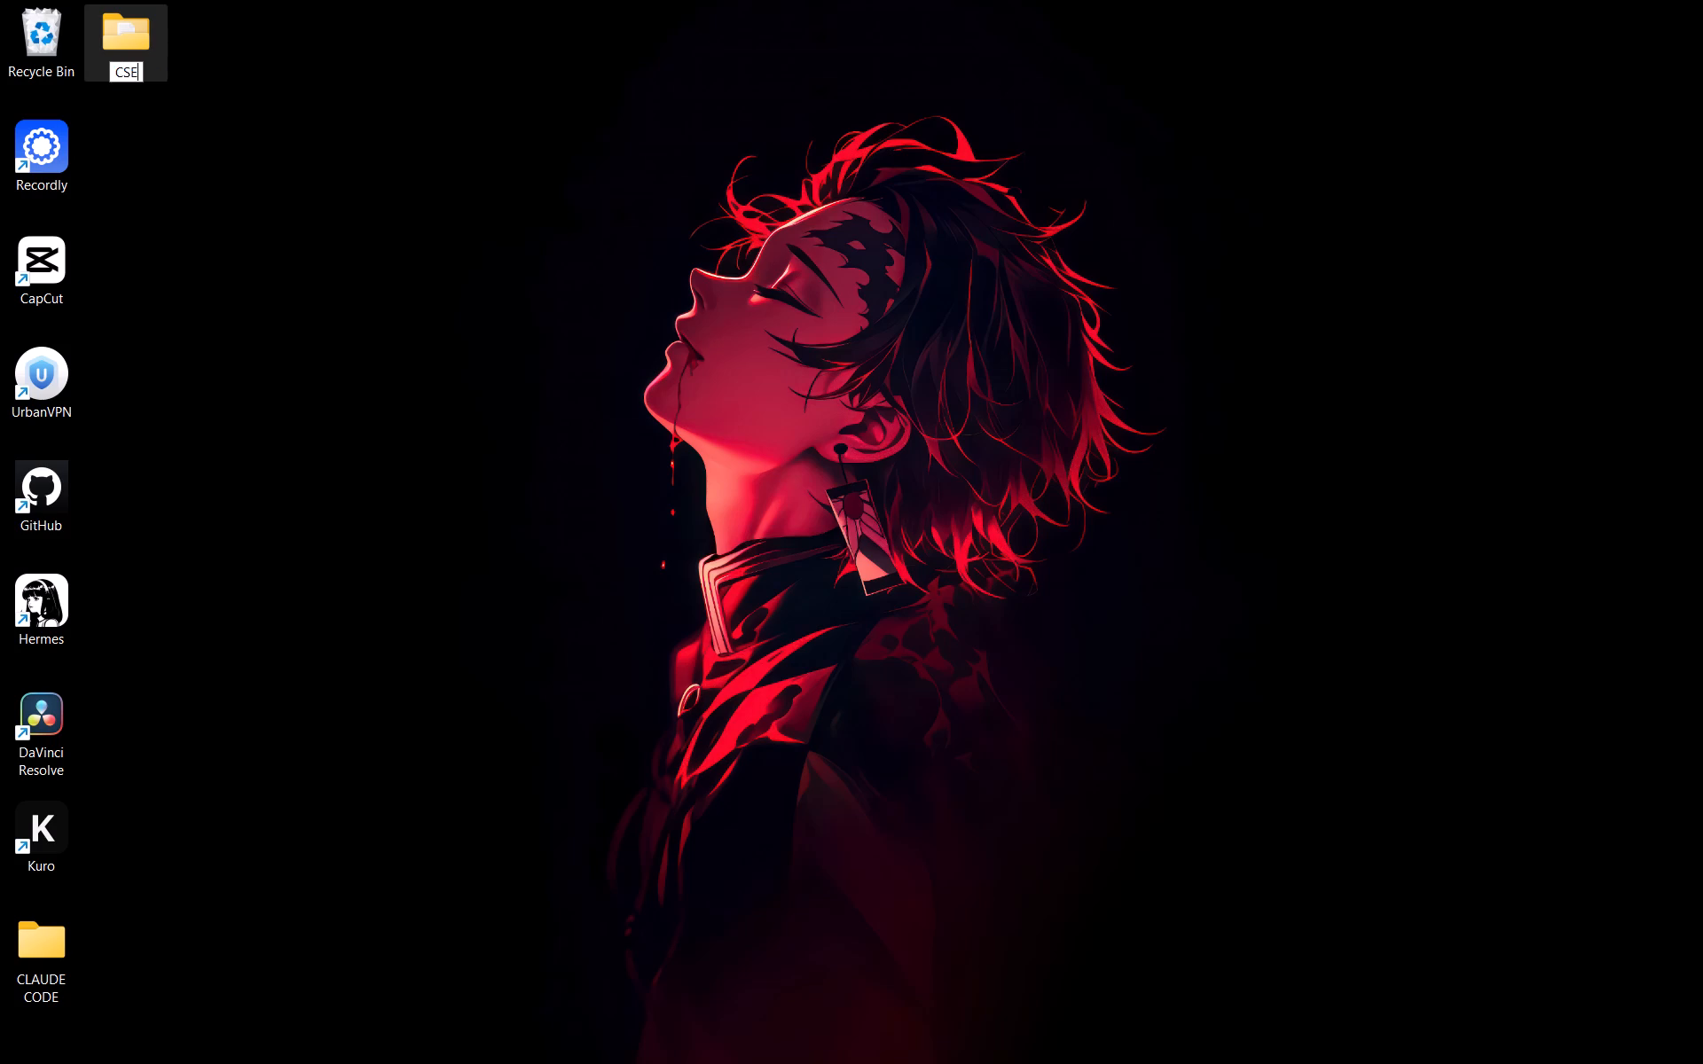
pyautogui.click(536, 130)
pyautogui.rightClick(537, 135)
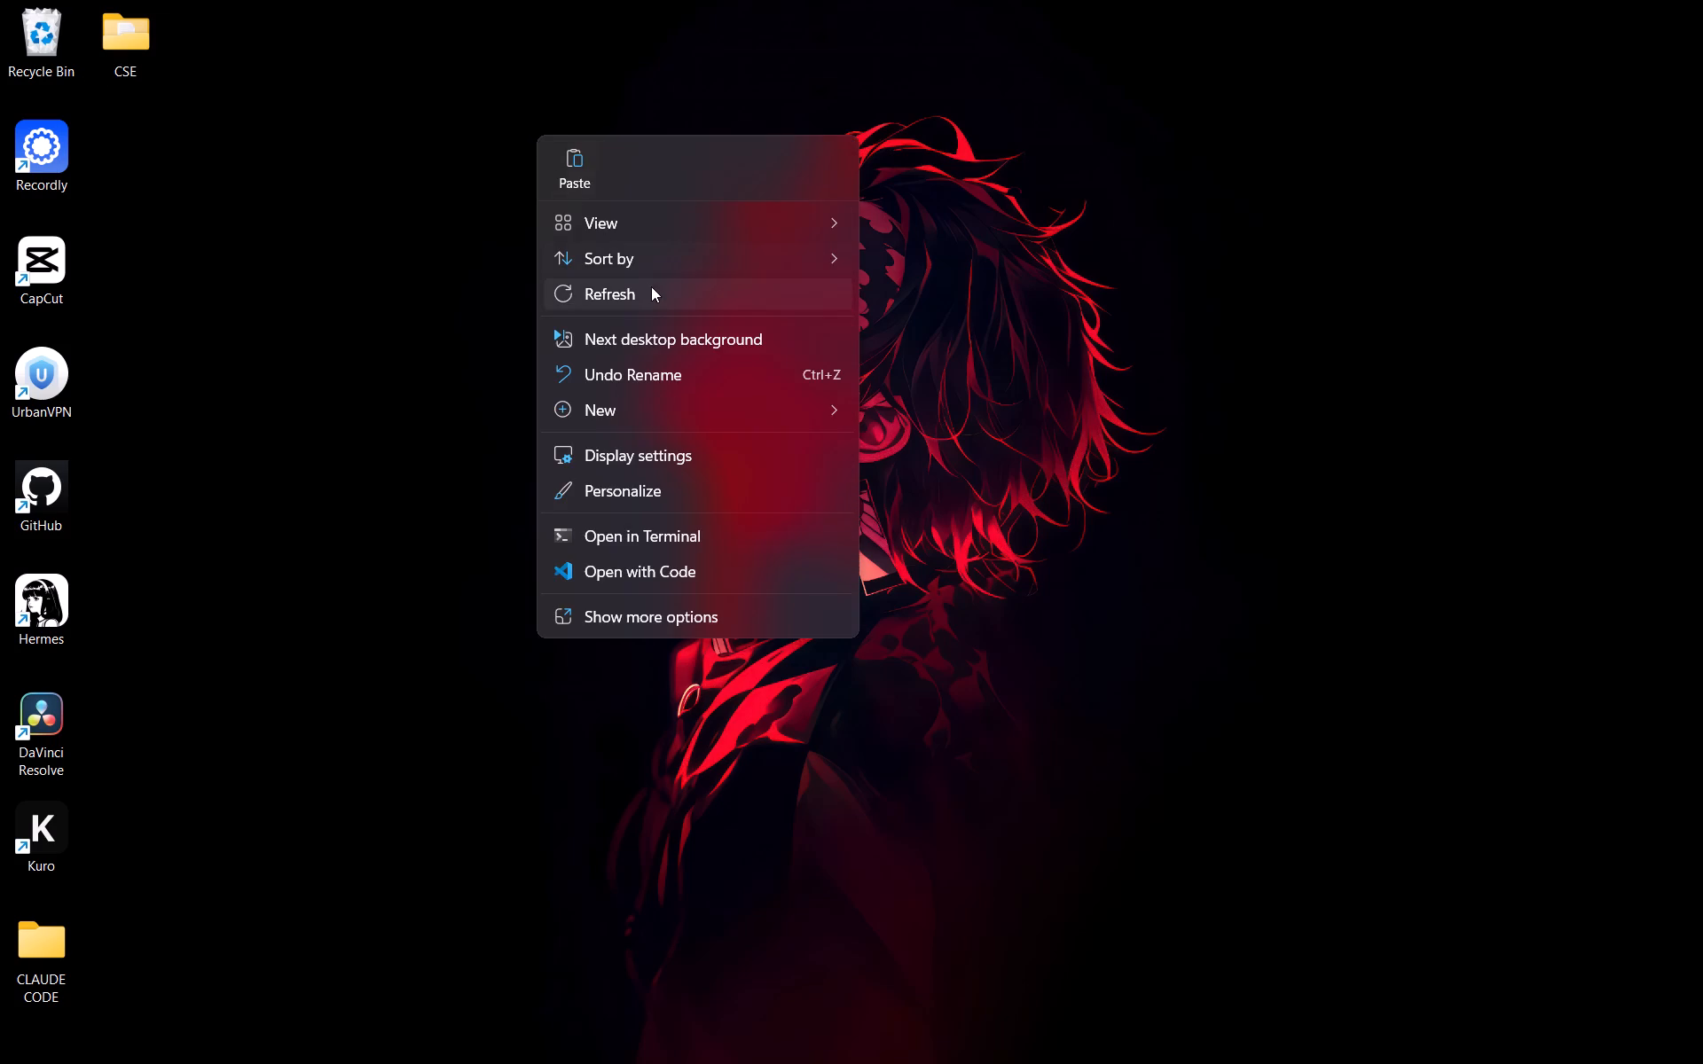
pyautogui.click(651, 286)
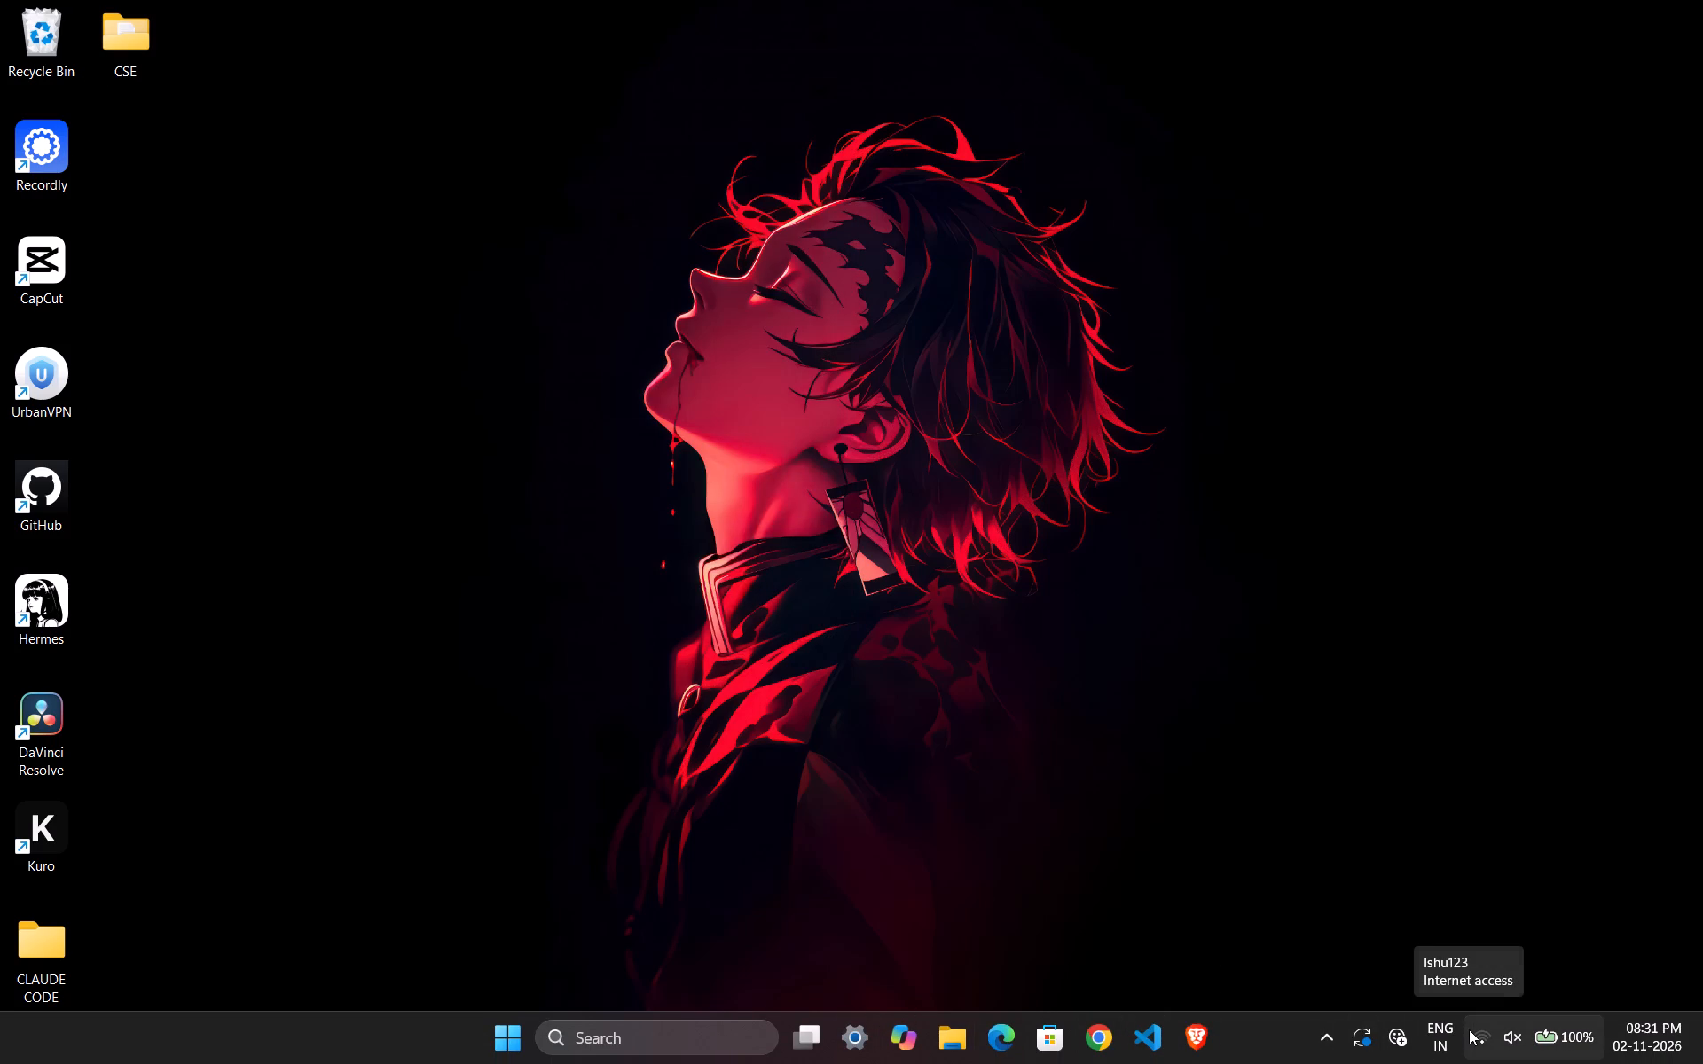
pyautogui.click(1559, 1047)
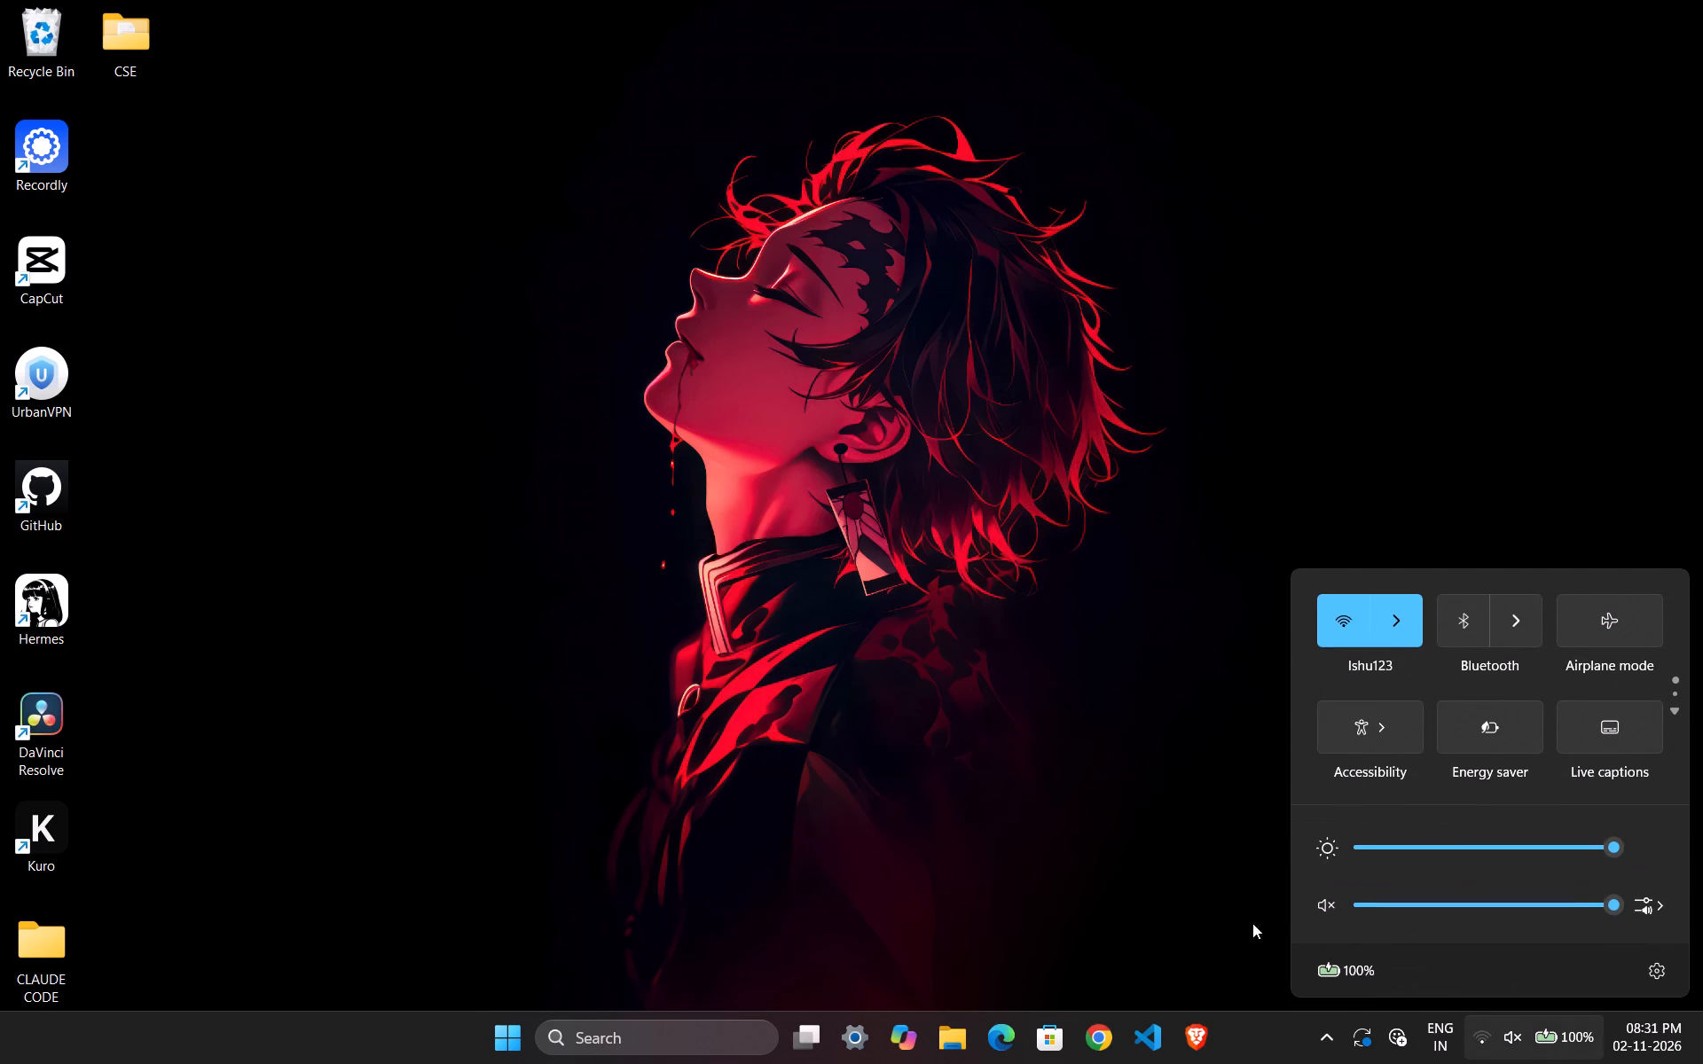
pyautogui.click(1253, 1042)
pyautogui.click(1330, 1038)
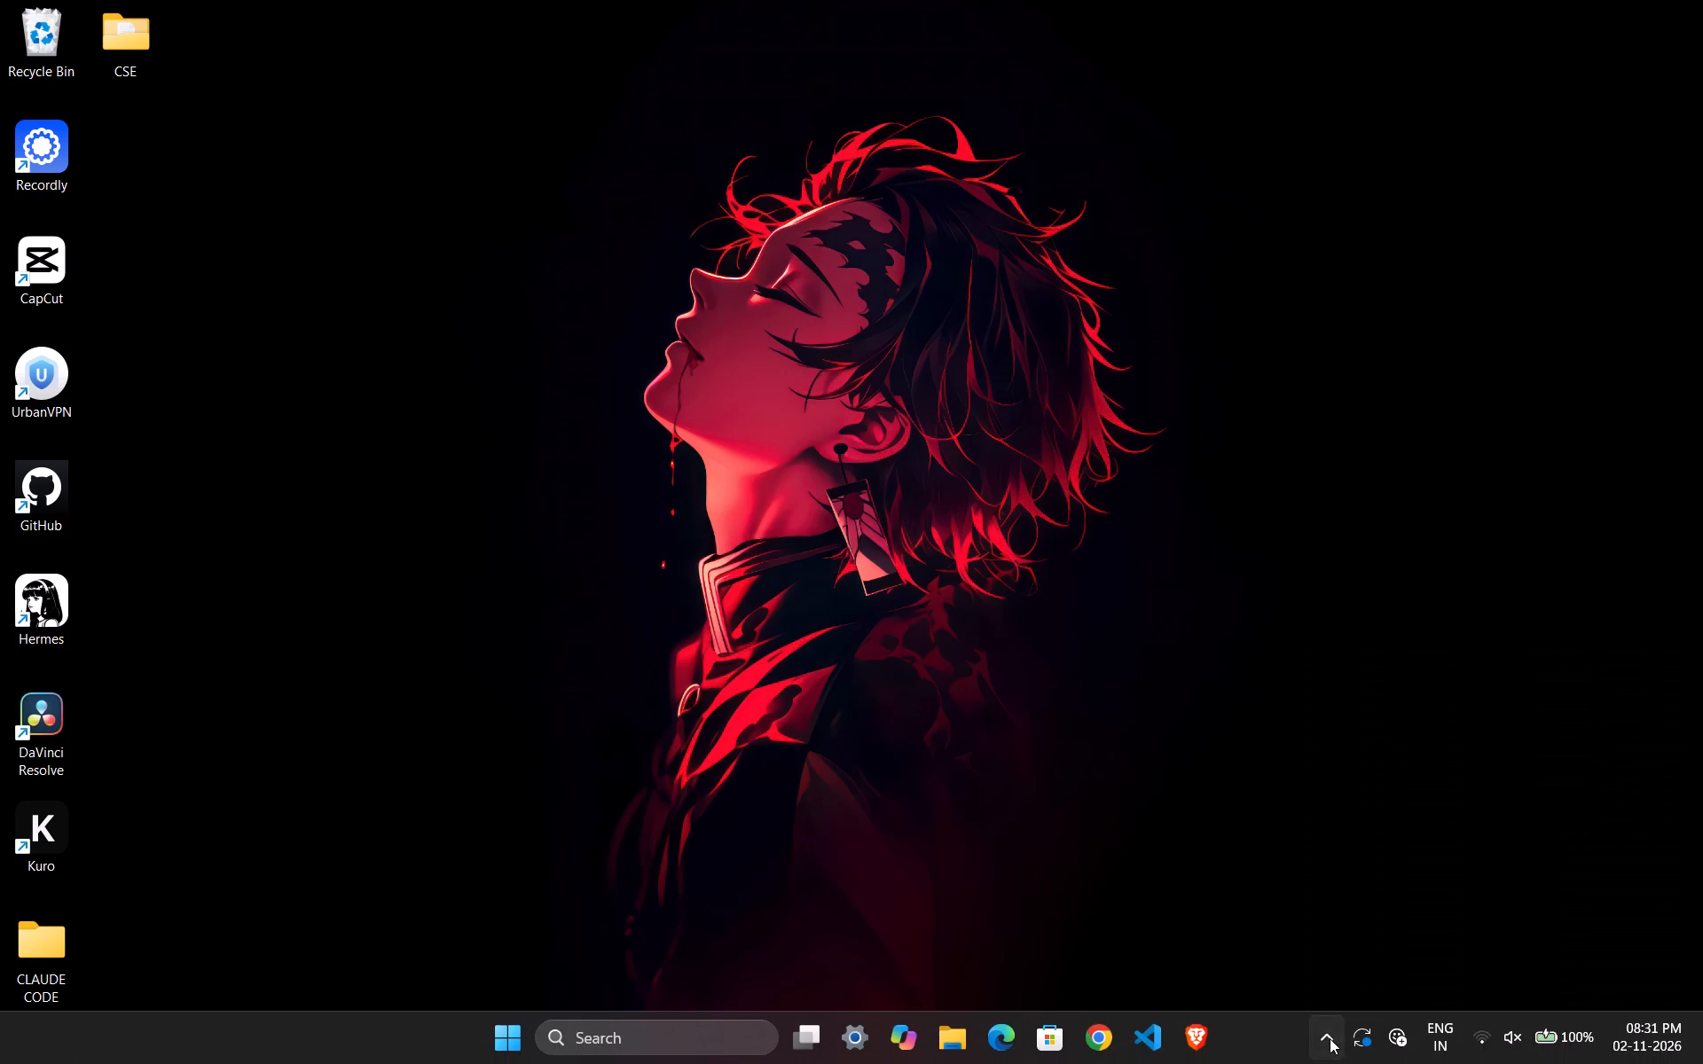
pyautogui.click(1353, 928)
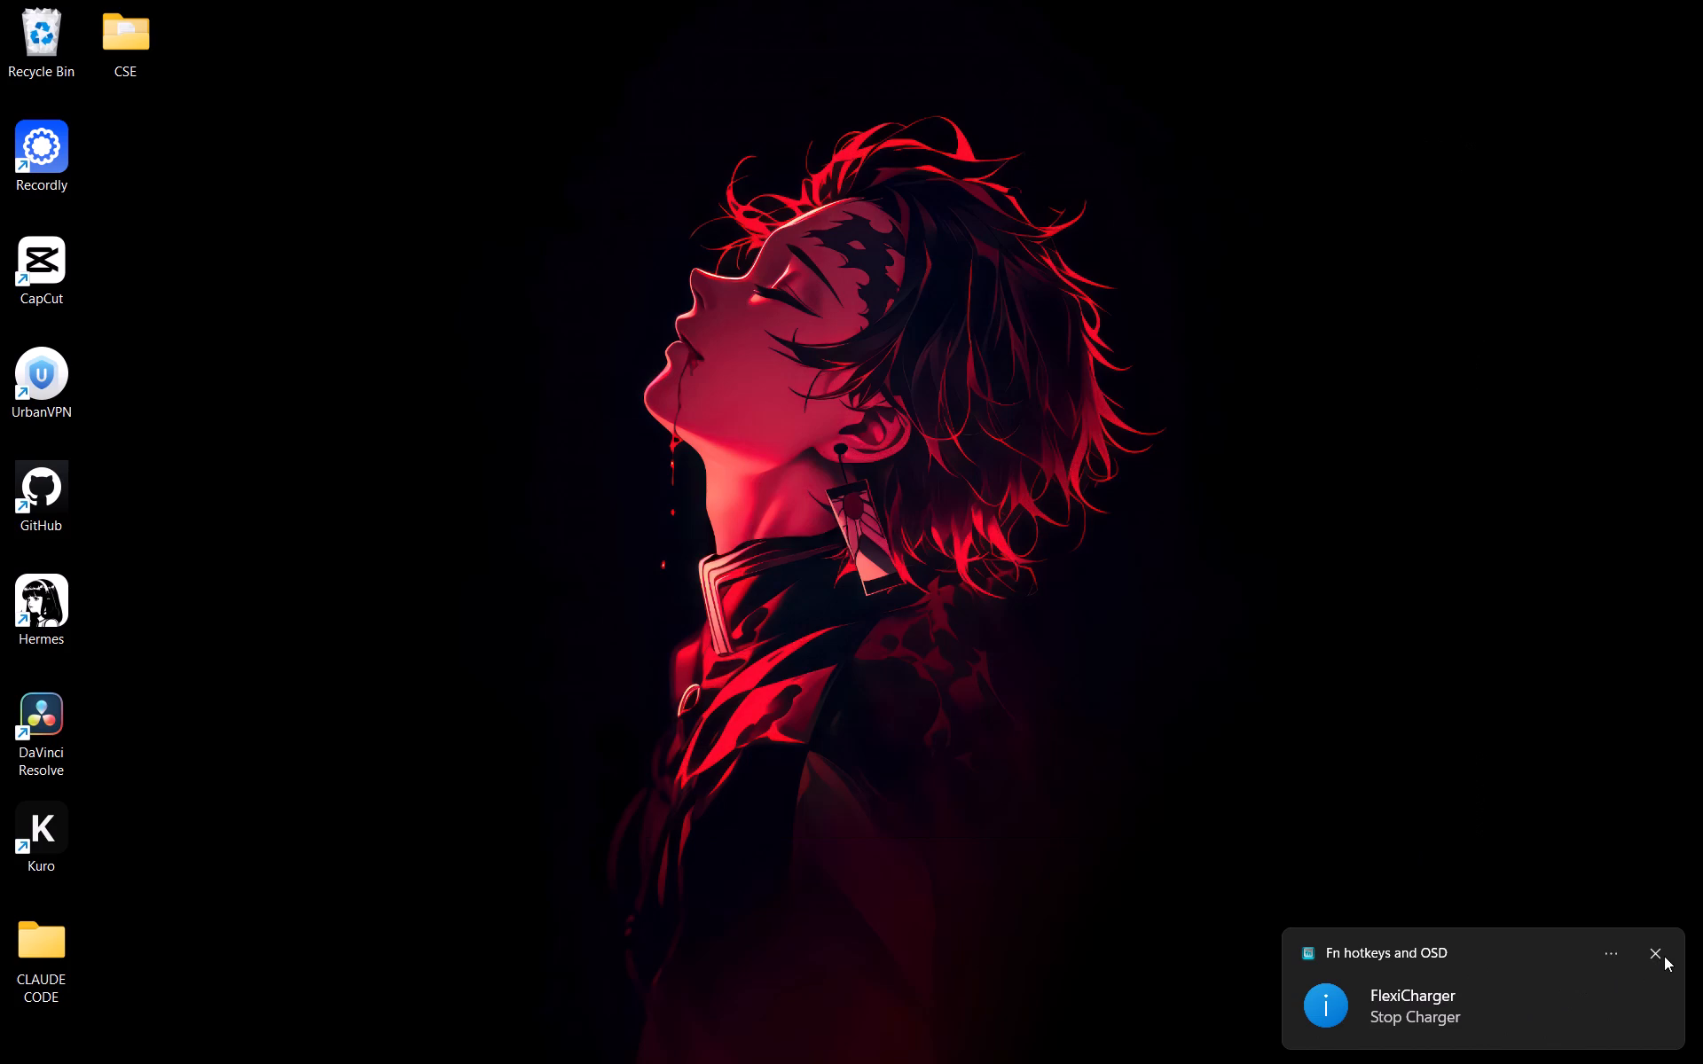
# Dismiss the FlexiCharger notification.
pyautogui.click(1655, 958)
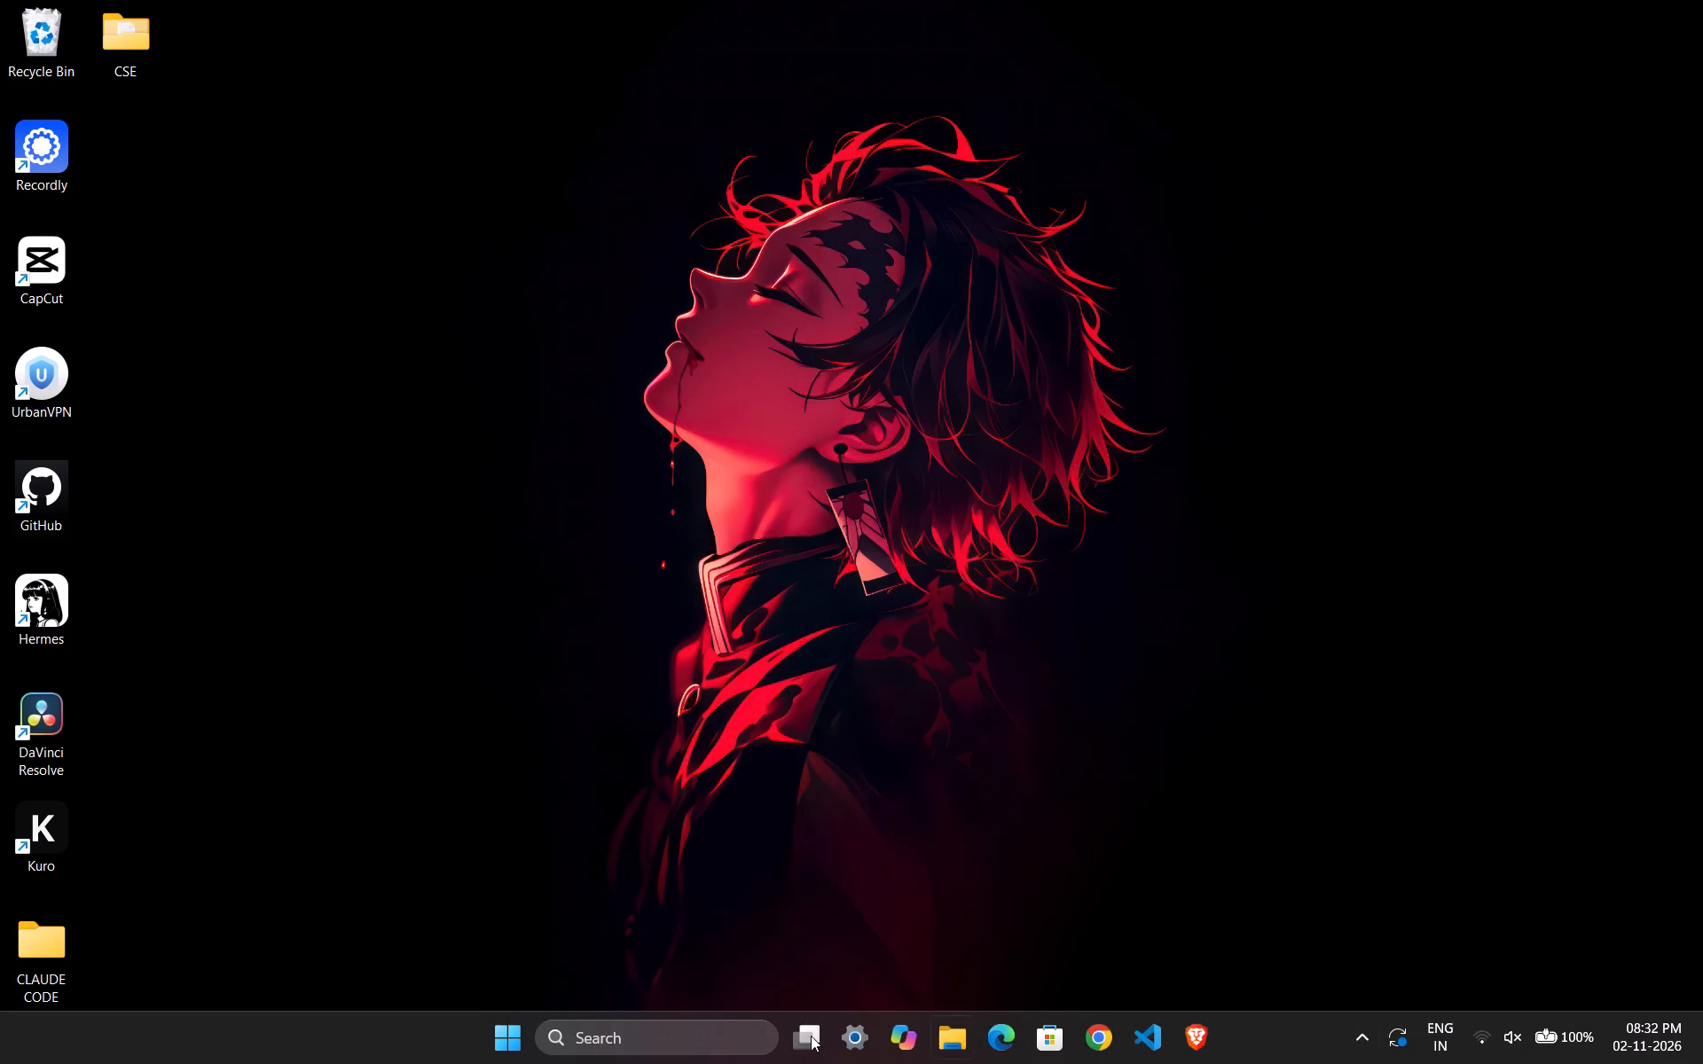
# Open the computer's power options.
pyautogui.click(516, 1037)
pyautogui.click(1122, 948)
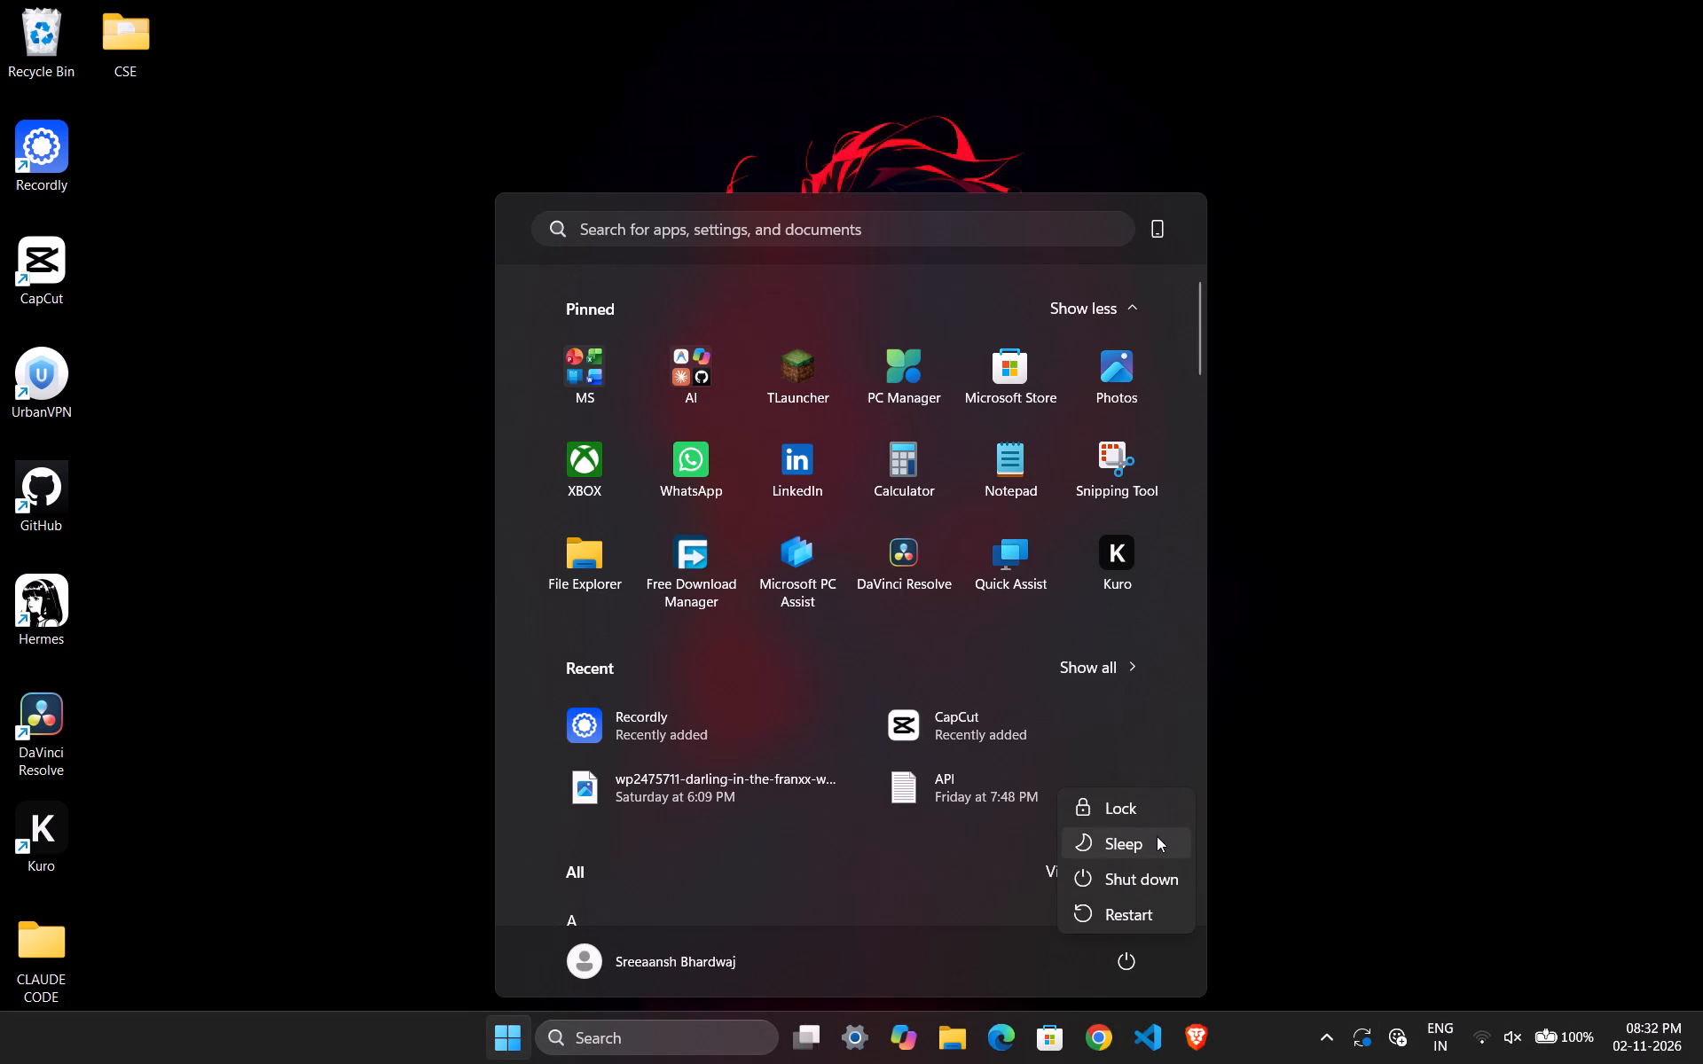